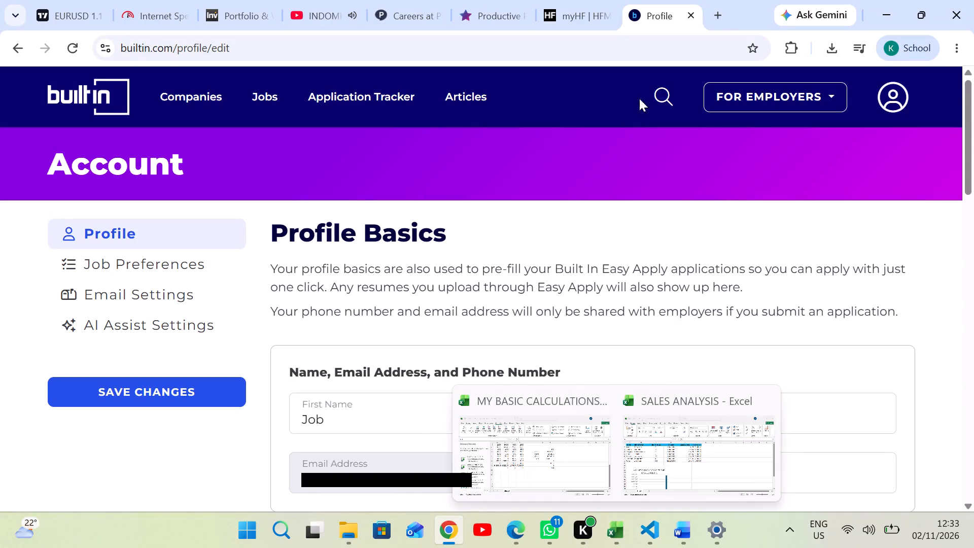
Search the web for canva in a new browser tab and open the official Canva website.
{"action": "left_click", "coordinate": [719, 13]}
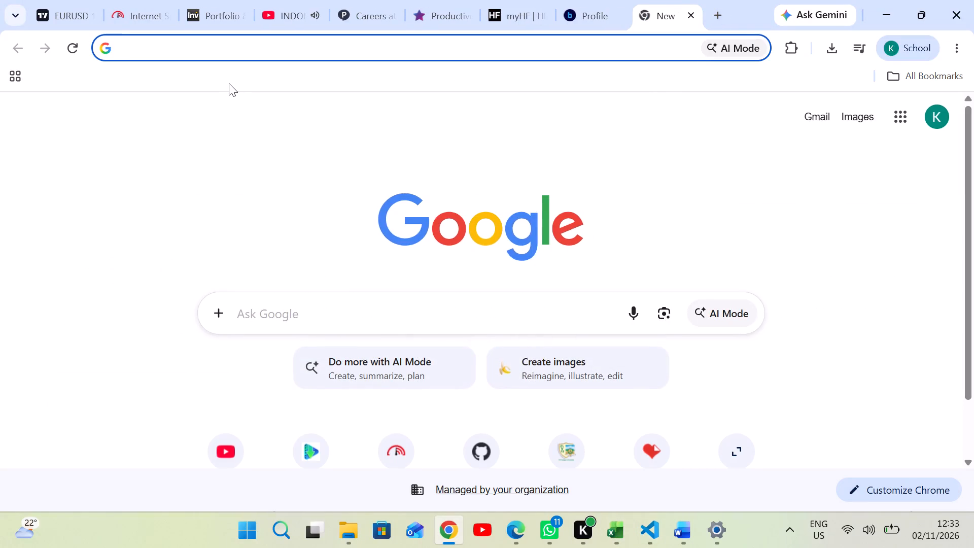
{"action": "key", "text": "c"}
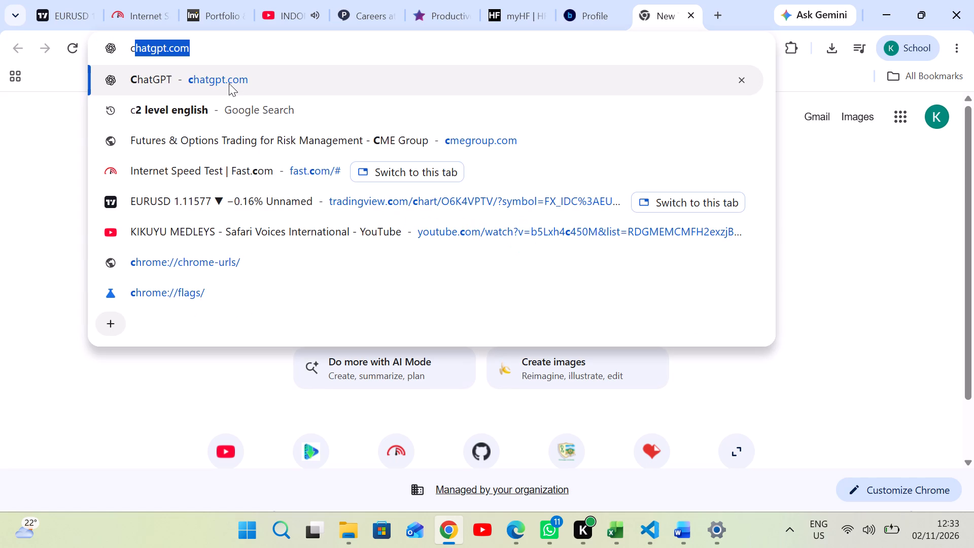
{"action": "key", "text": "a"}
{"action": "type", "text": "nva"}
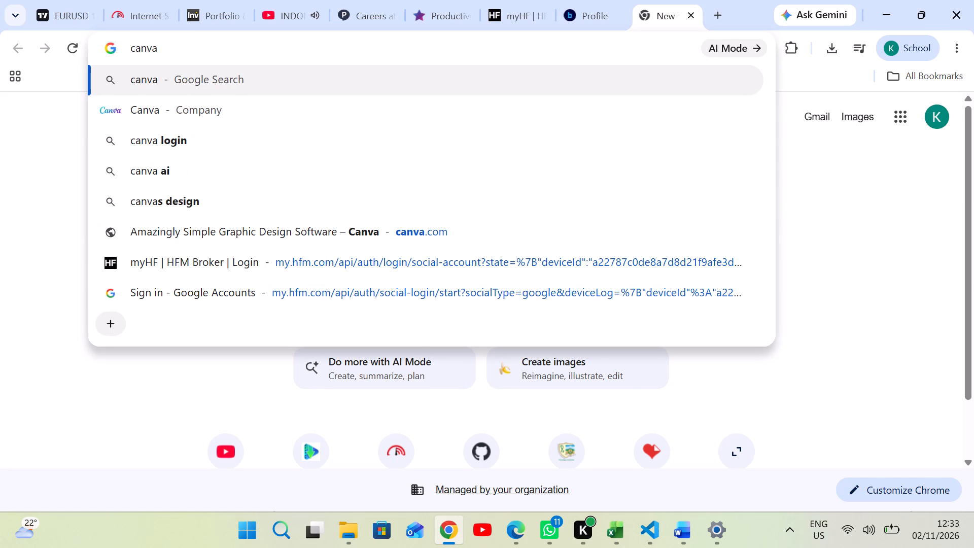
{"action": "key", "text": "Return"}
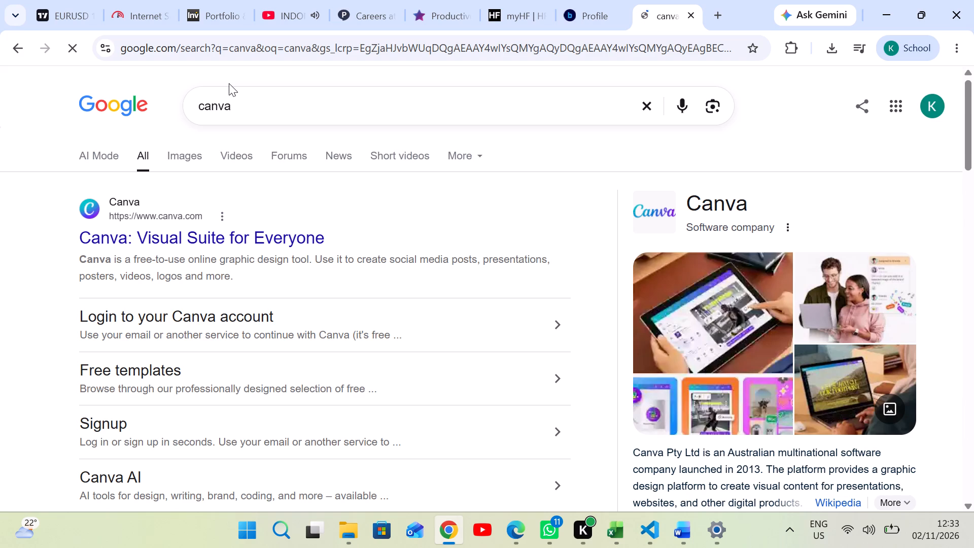
{"action": "left_click", "coordinate": [197, 229]}
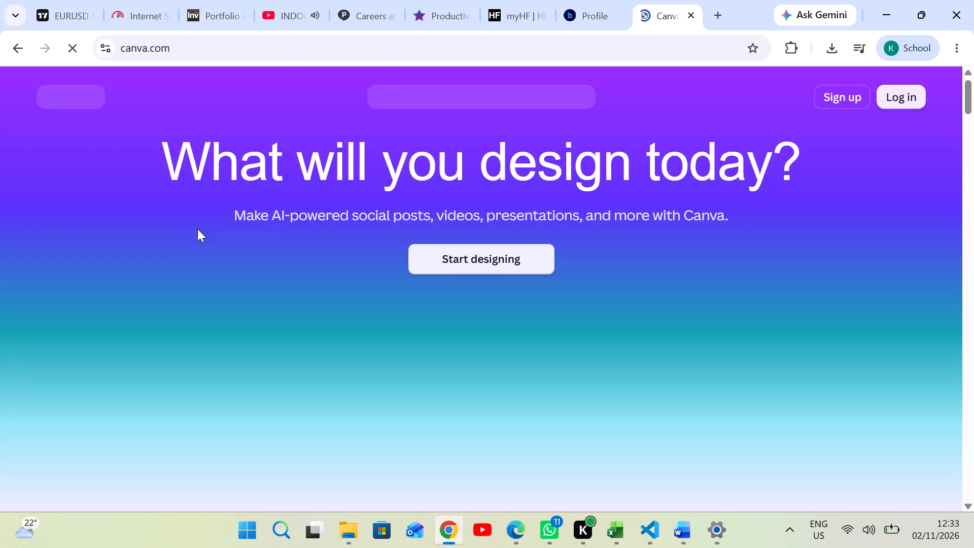
Start logging in to an existing Canva account from the Canva home page.
{"action": "scroll", "coordinate": [596, 213], "scroll_direction": "down", "scroll_amount": 1}
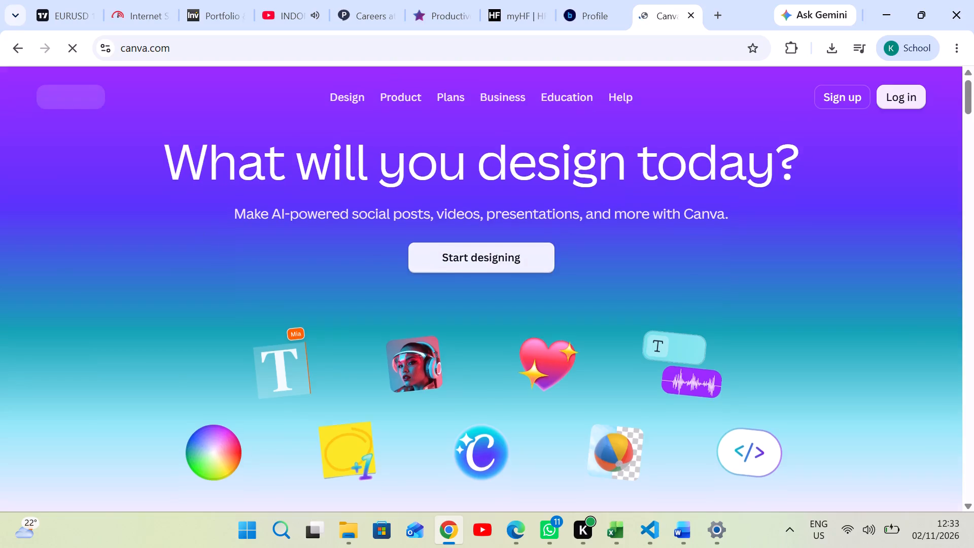
{"action": "scroll", "coordinate": [596, 219], "scroll_direction": "down", "scroll_amount": 2}
{"action": "scroll", "coordinate": [799, 184], "scroll_direction": "up", "scroll_amount": 4}
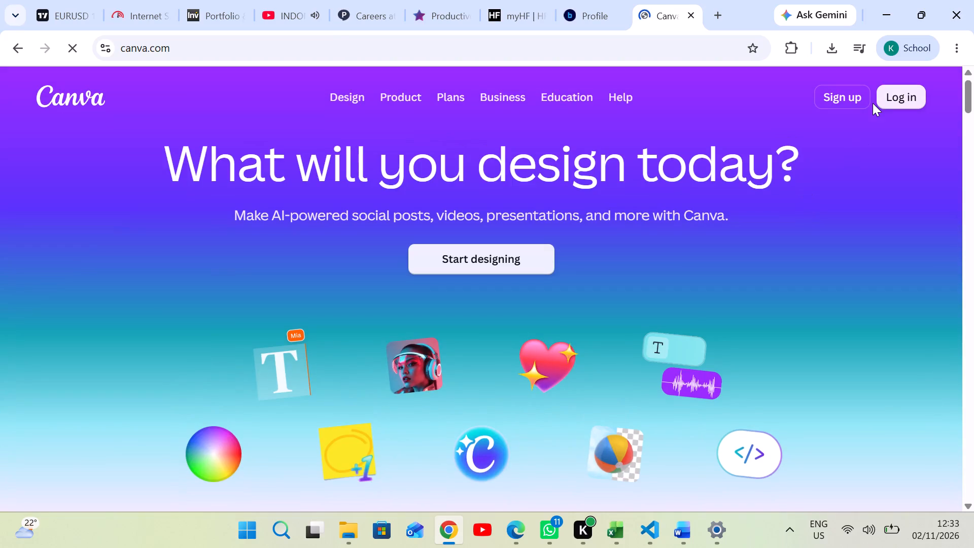
{"action": "left_click", "coordinate": [897, 89]}
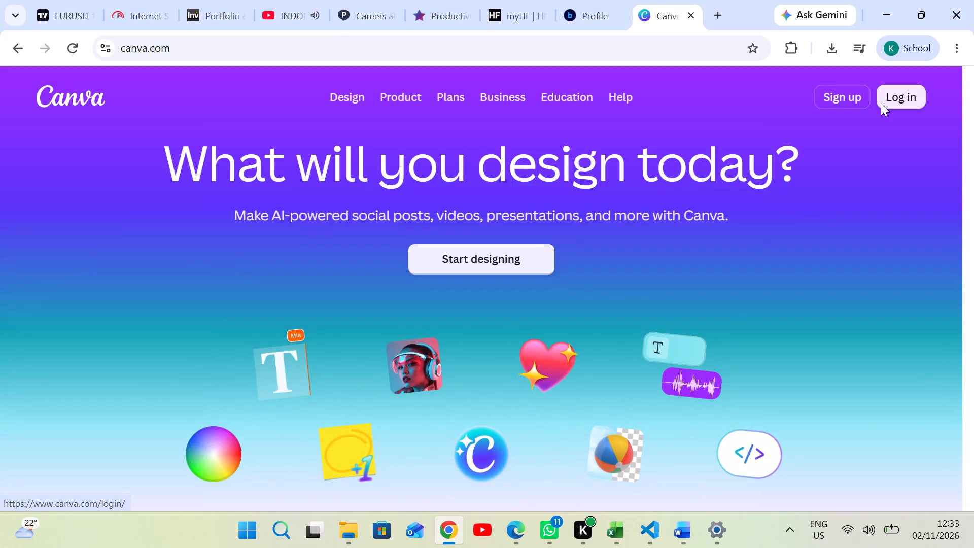
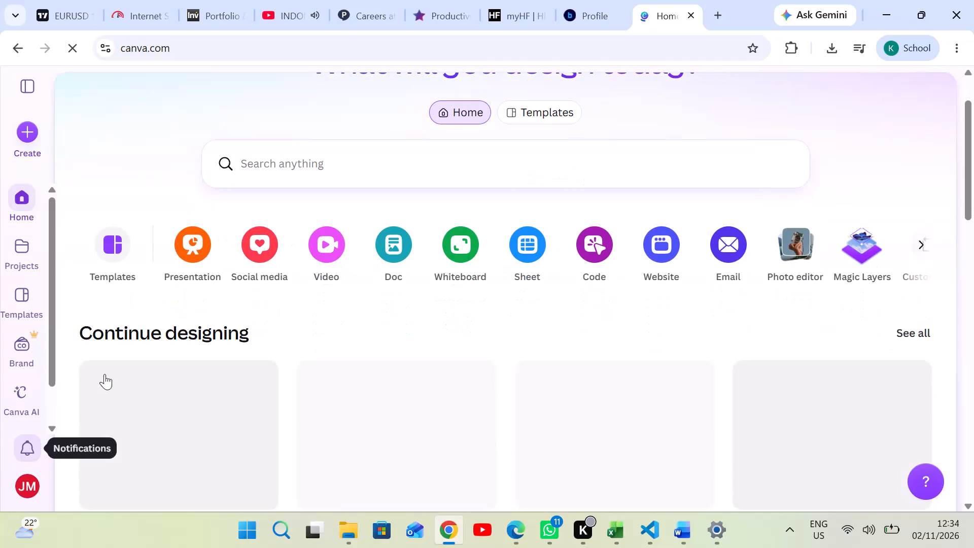
Open the Blue and Yellow Modern Dynamic Live DJ Party Flyer from the recent designs for editing.
{"action": "scroll", "coordinate": [474, 143], "scroll_direction": "down", "scroll_amount": 2}
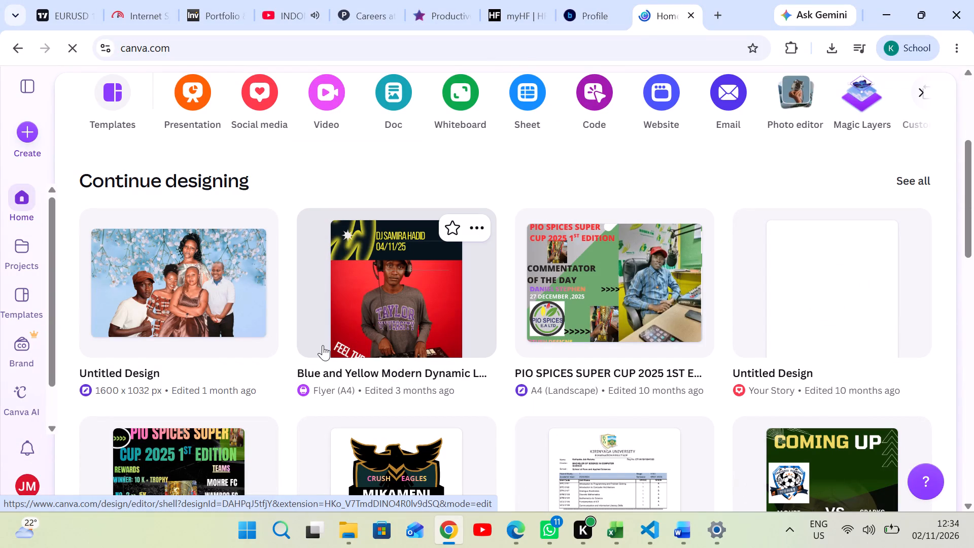
{"action": "scroll", "coordinate": [424, 311], "scroll_direction": "down", "scroll_amount": 1}
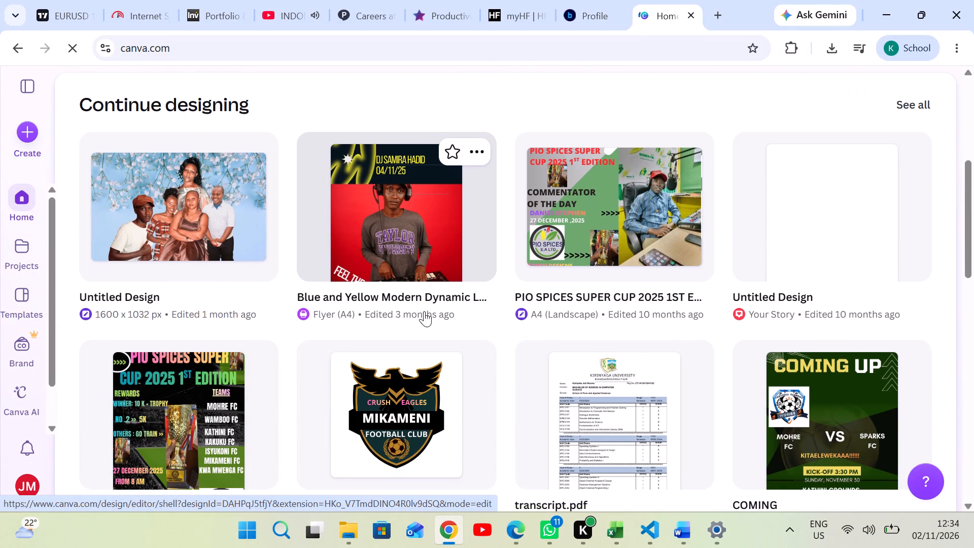
{"action": "scroll", "coordinate": [424, 311], "scroll_direction": "down", "scroll_amount": 1}
{"action": "scroll", "coordinate": [430, 258], "scroll_direction": "up", "scroll_amount": 1}
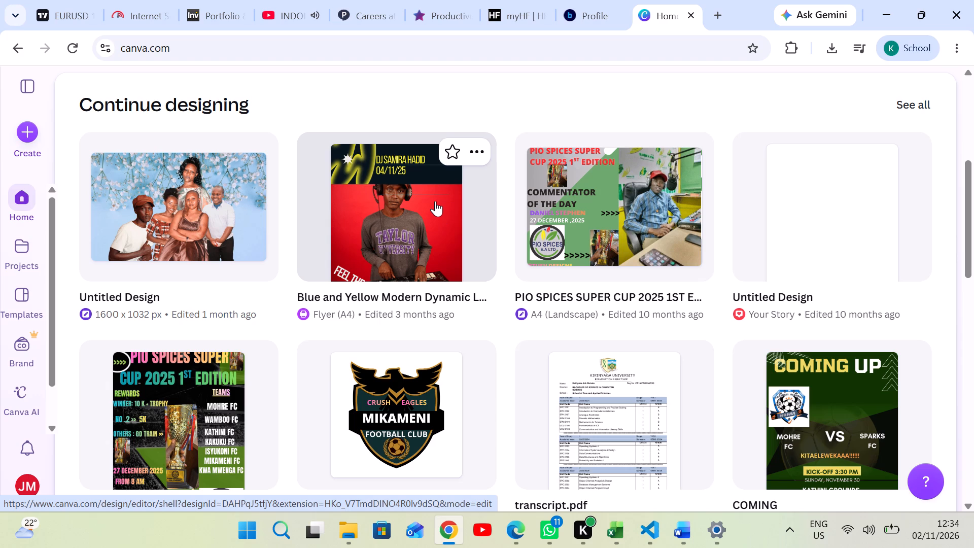
{"action": "left_click", "coordinate": [435, 201]}
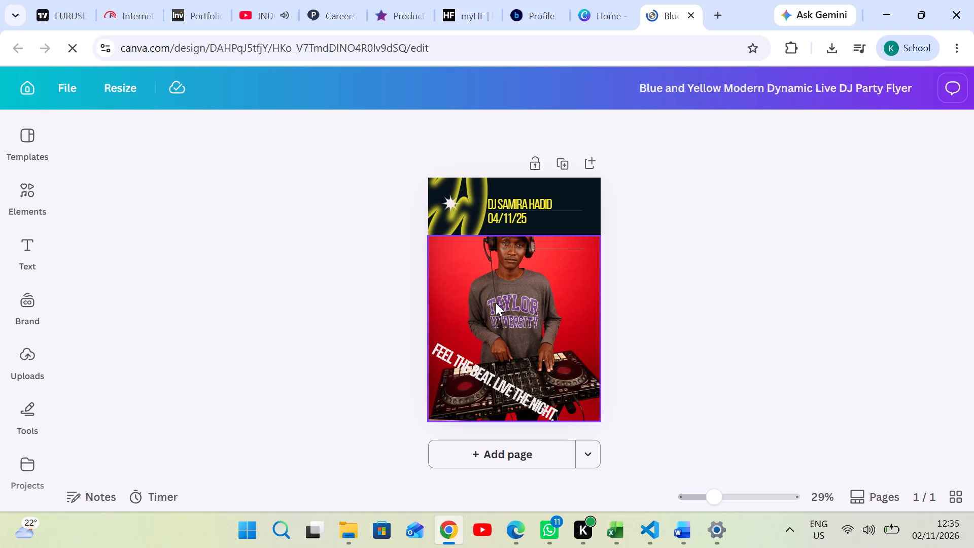
{"action": "scroll", "coordinate": [496, 303], "scroll_direction": "down", "scroll_amount": 2}
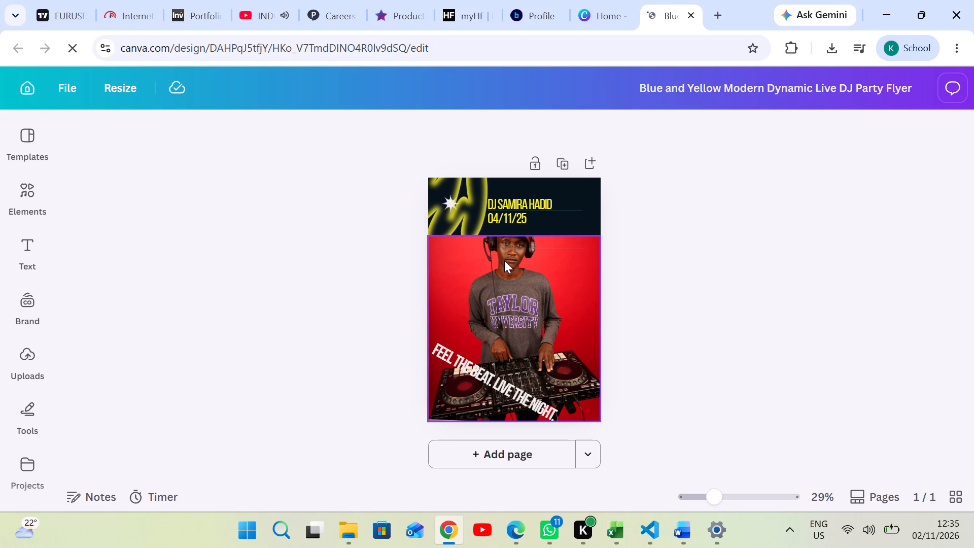
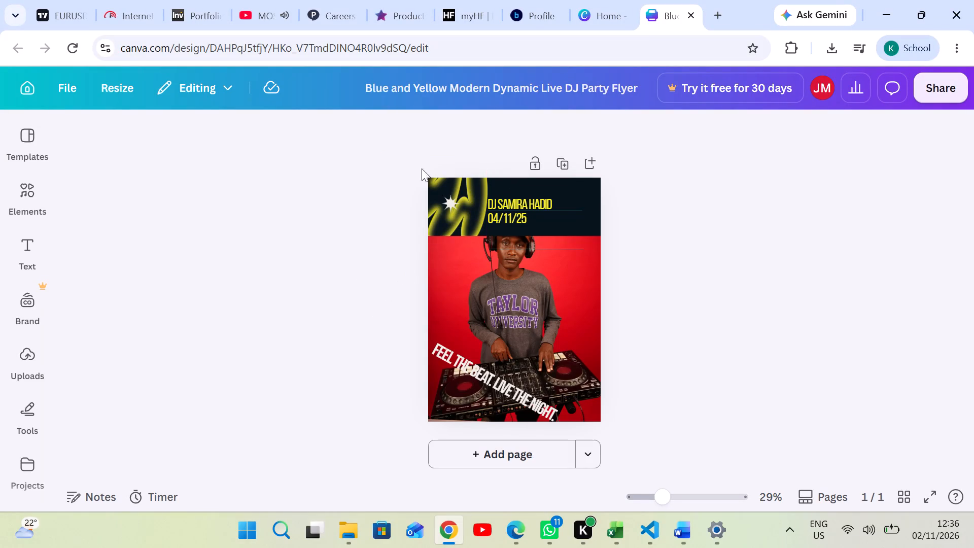
Examine the whole flyer page at 44% zoom, from the header text to the slanted tagline.
{"action": "scroll", "coordinate": [689, 178], "scroll_direction": "down", "scroll_amount": 2}
{"action": "left_click_drag", "start_coordinate": [666, 490], "coordinate": [677, 492]}
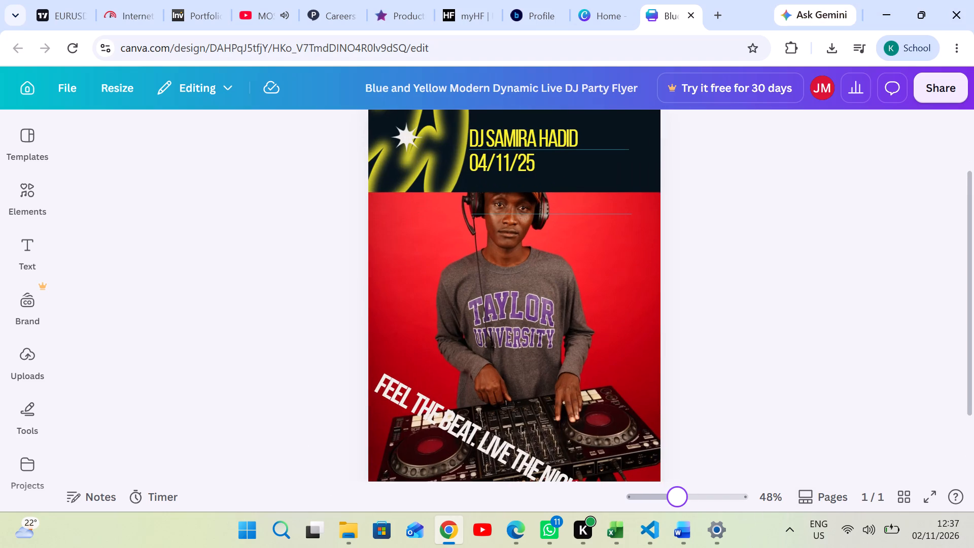
{"action": "left_click_drag", "start_coordinate": [677, 492], "coordinate": [674, 494]}
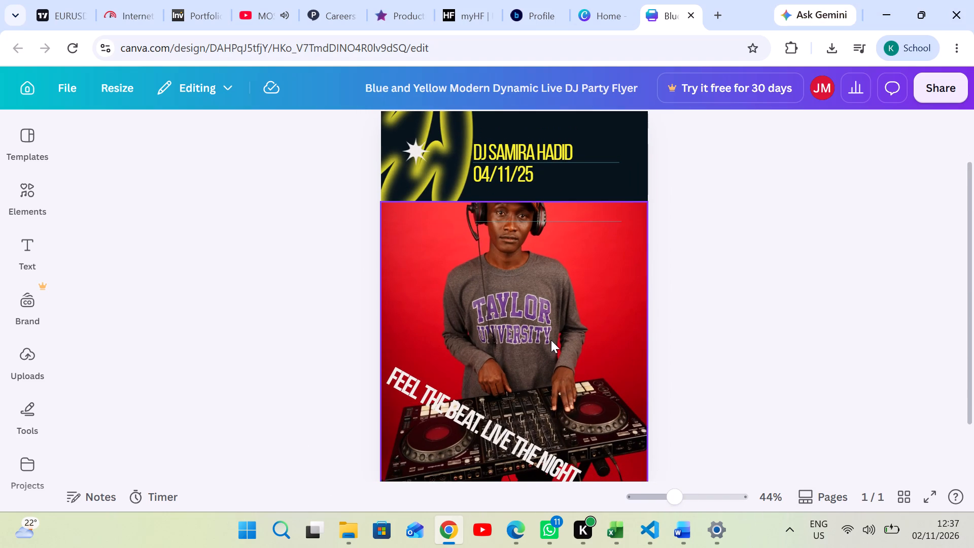
{"action": "scroll", "coordinate": [551, 339], "scroll_direction": "down", "scroll_amount": 3}
{"action": "scroll", "coordinate": [551, 339], "scroll_direction": "up", "scroll_amount": 1}
{"action": "scroll", "coordinate": [551, 339], "scroll_direction": "down", "scroll_amount": 1}
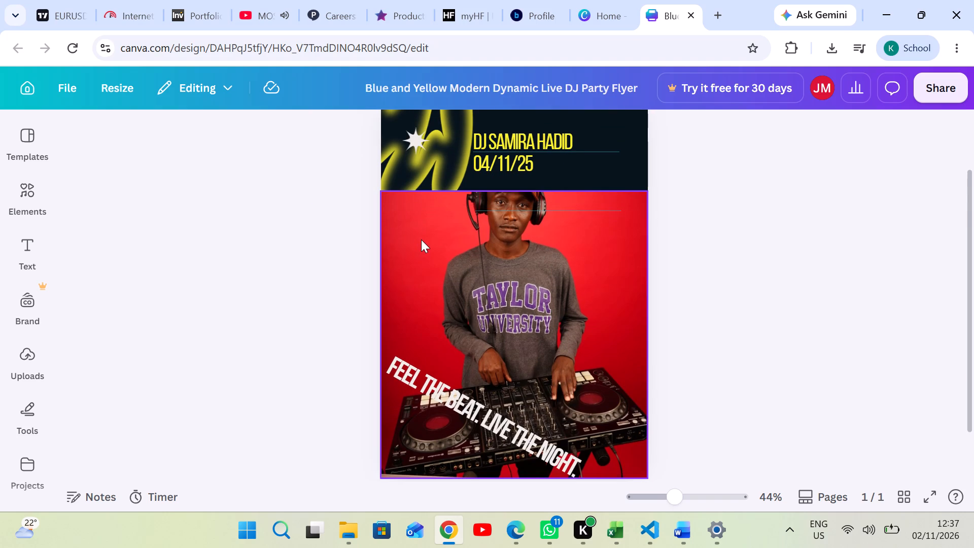
{"action": "scroll", "coordinate": [421, 239], "scroll_direction": "down", "scroll_amount": 1}
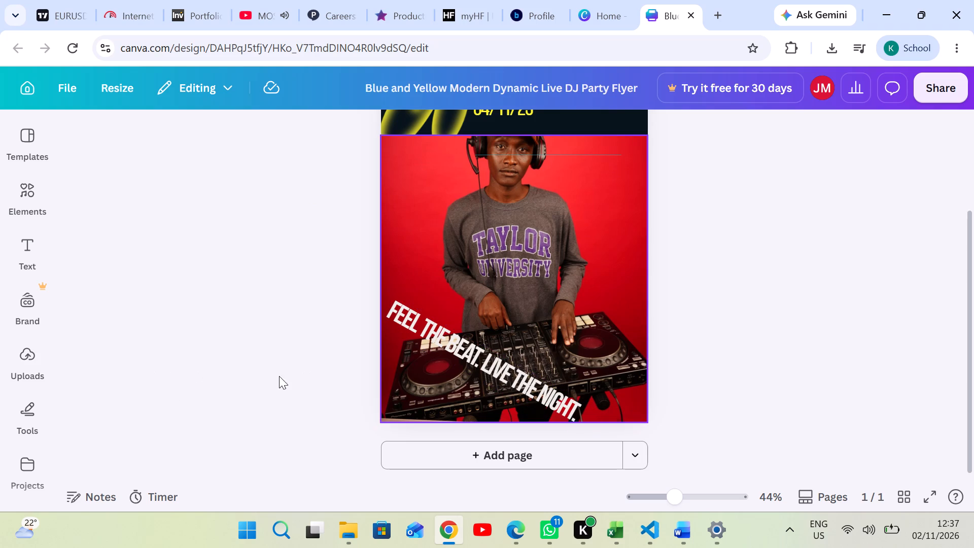
{"action": "scroll", "coordinate": [291, 369], "scroll_direction": "up", "scroll_amount": 5}
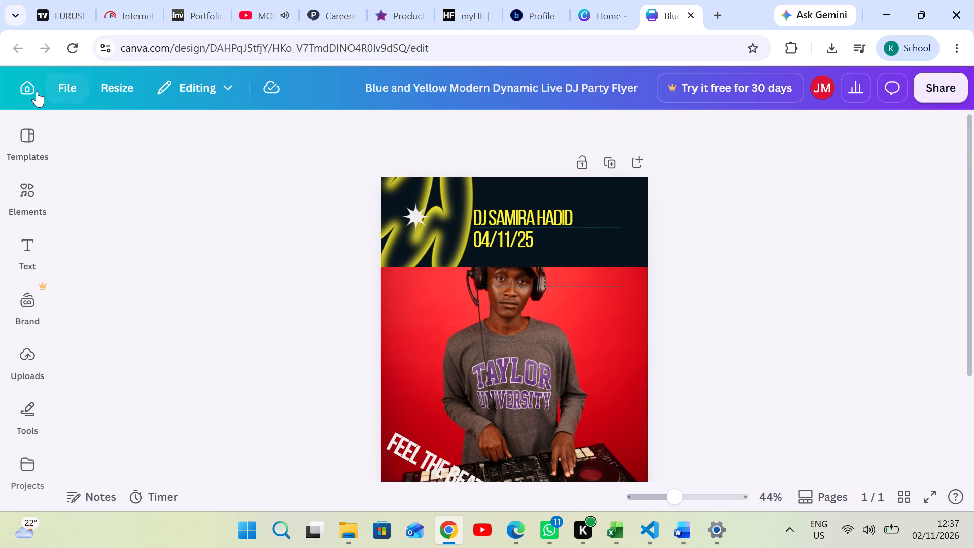
Browse the recently used and suggested flyer templates for design ideas.
{"action": "left_click", "coordinate": [32, 137]}
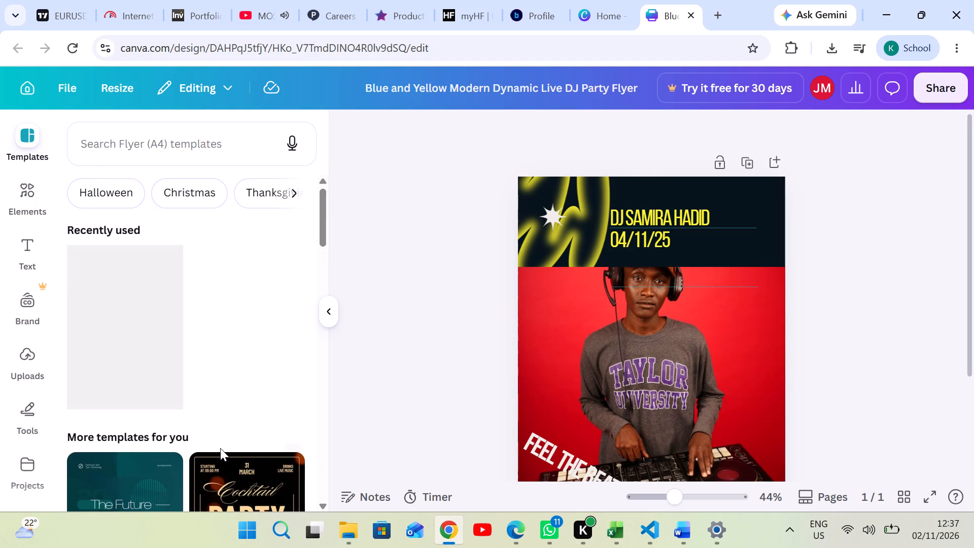
{"action": "scroll", "coordinate": [220, 432], "scroll_direction": "down", "scroll_amount": 2}
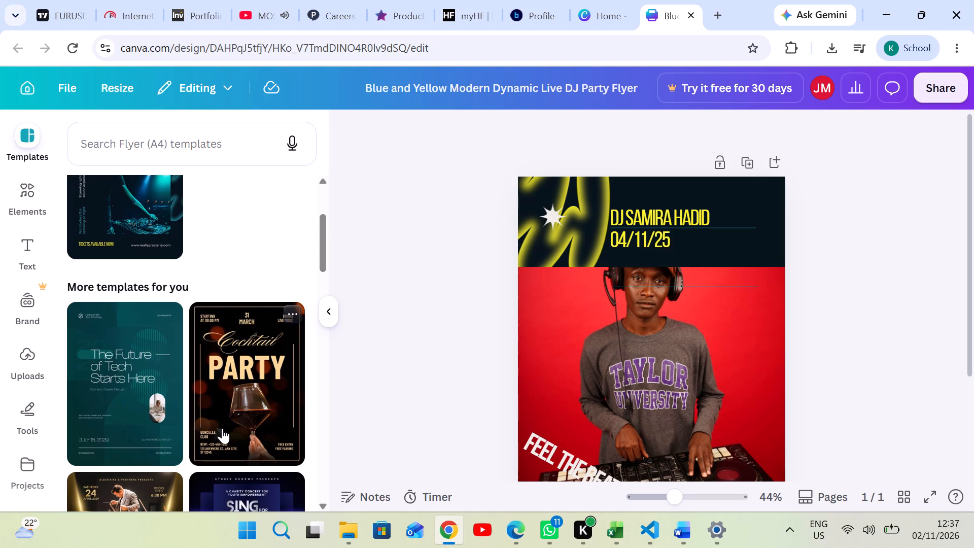
{"action": "scroll", "coordinate": [222, 428], "scroll_direction": "down", "scroll_amount": 1}
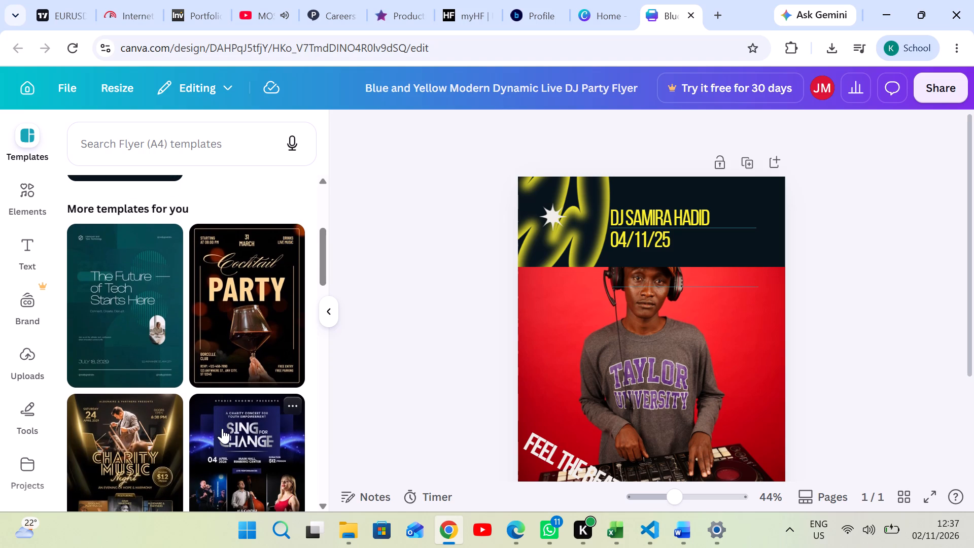
{"action": "scroll", "coordinate": [222, 428], "scroll_direction": "down", "scroll_amount": 1}
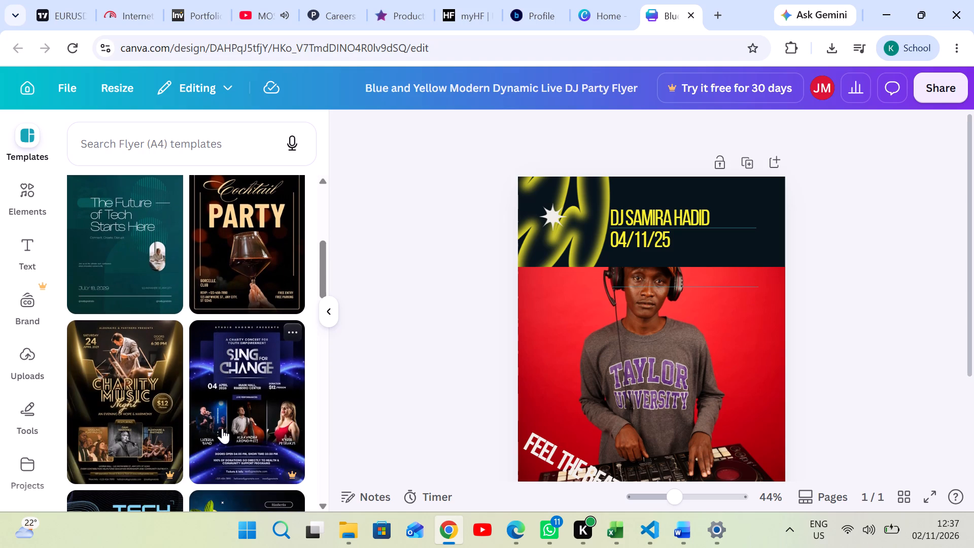
{"action": "scroll", "coordinate": [222, 428], "scroll_direction": "down", "scroll_amount": 2}
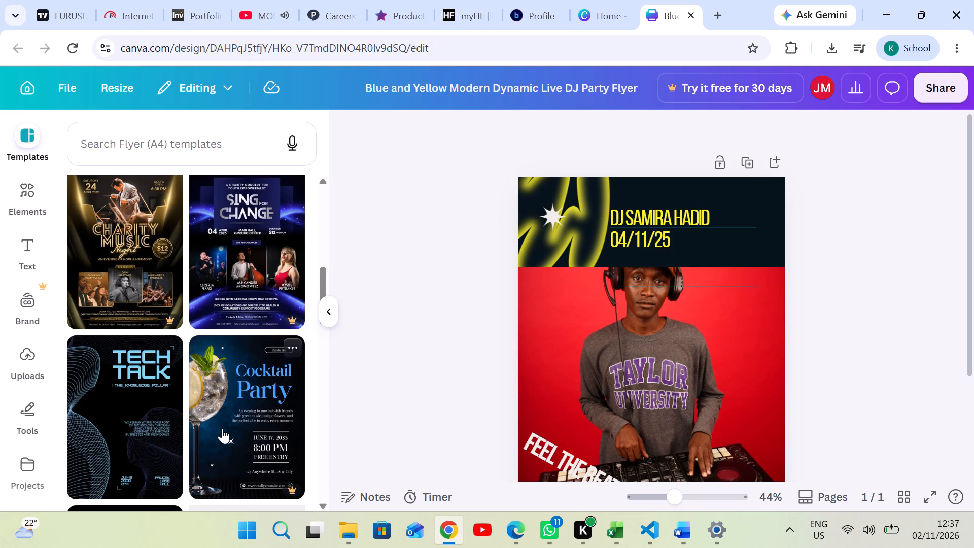
{"action": "scroll", "coordinate": [222, 428], "scroll_direction": "down", "scroll_amount": 3}
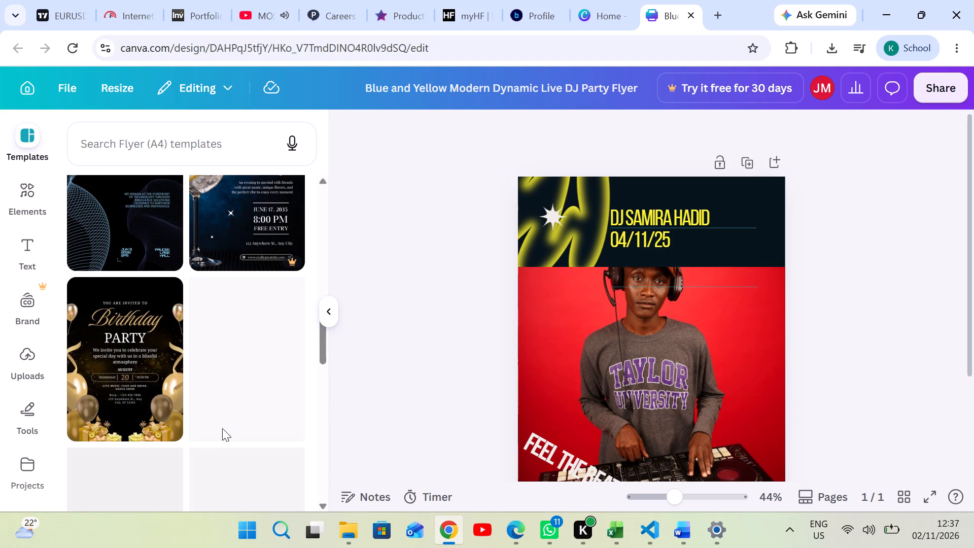
{"action": "scroll", "coordinate": [222, 426], "scroll_direction": "up", "scroll_amount": 7}
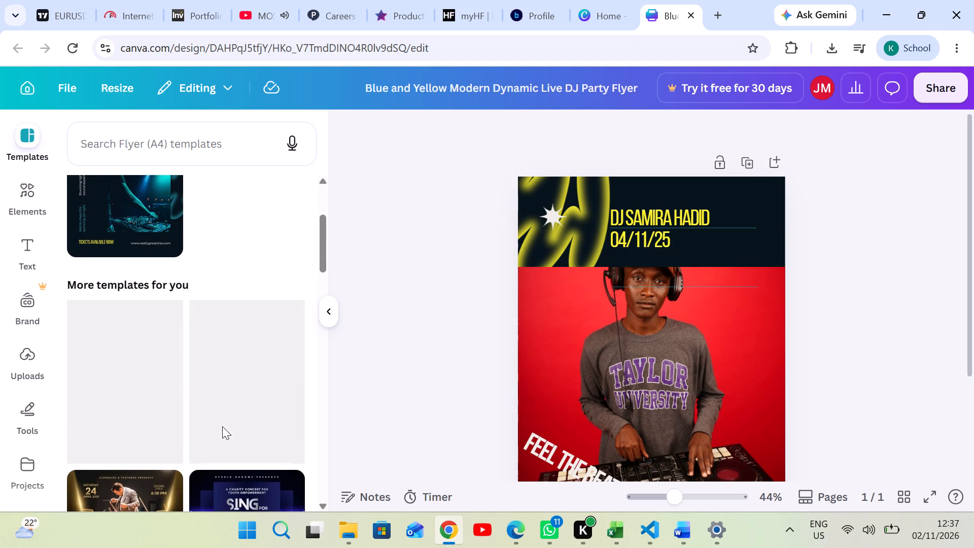
{"action": "scroll", "coordinate": [222, 426], "scroll_direction": "up", "scroll_amount": 3}
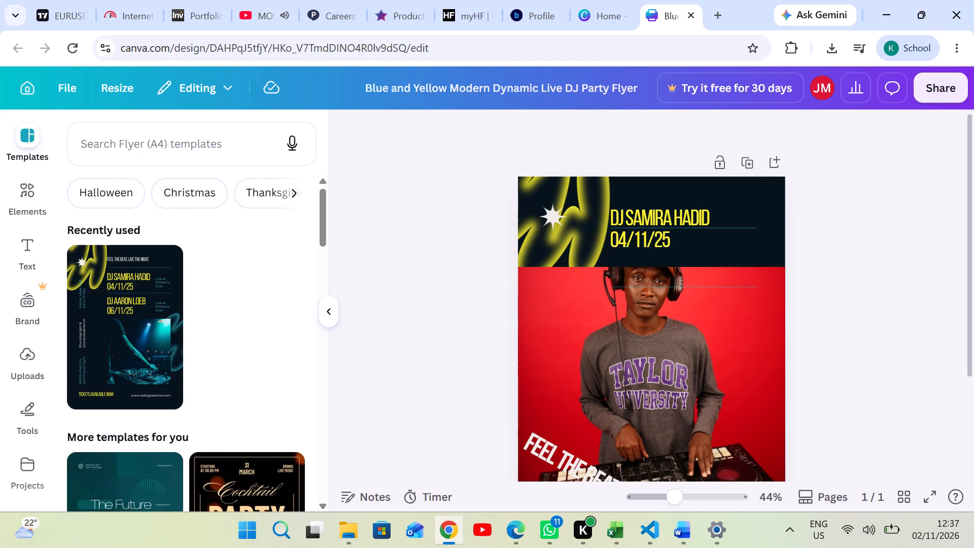
Look through the suggested template categories as far as Halloween party, leaving the template search empty.
{"action": "left_click", "coordinate": [294, 189]}
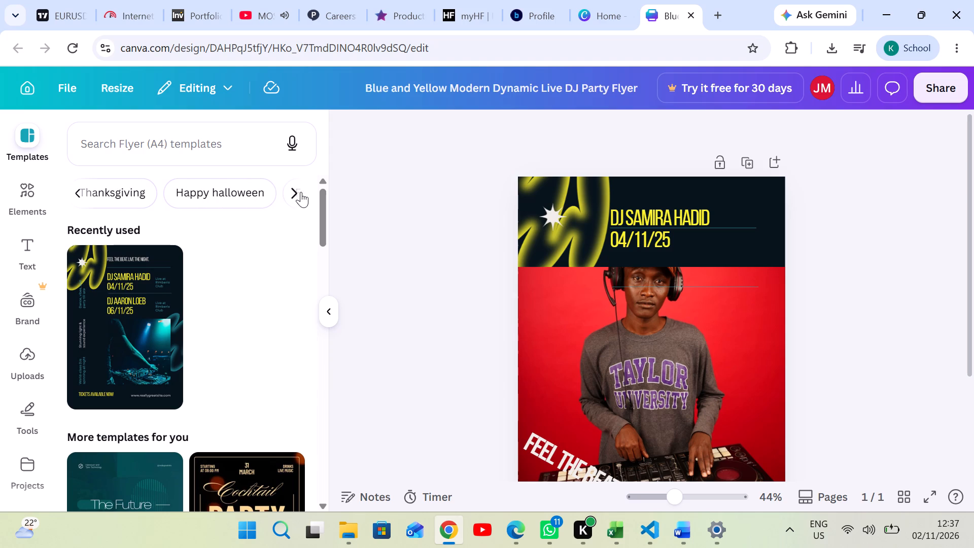
{"action": "left_click", "coordinate": [296, 190]}
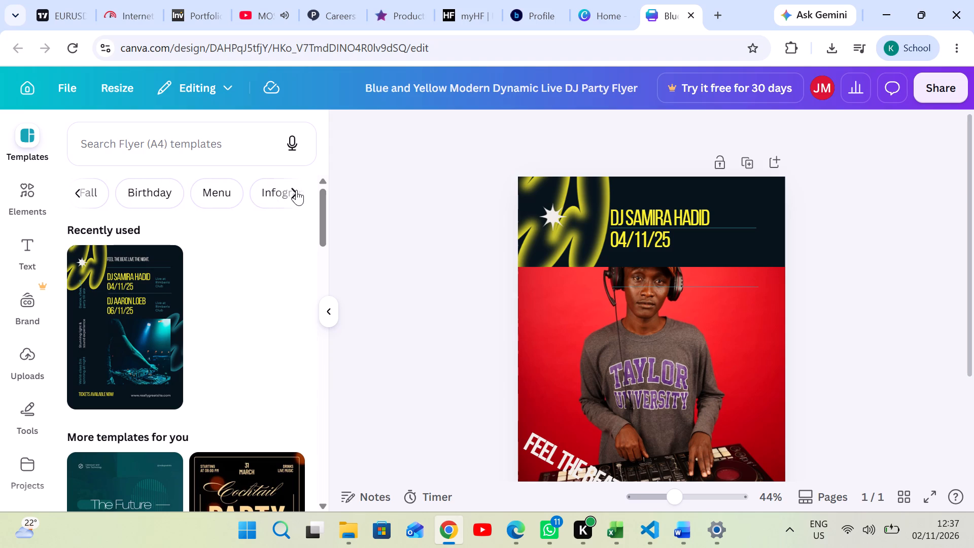
{"action": "left_click", "coordinate": [292, 190]}
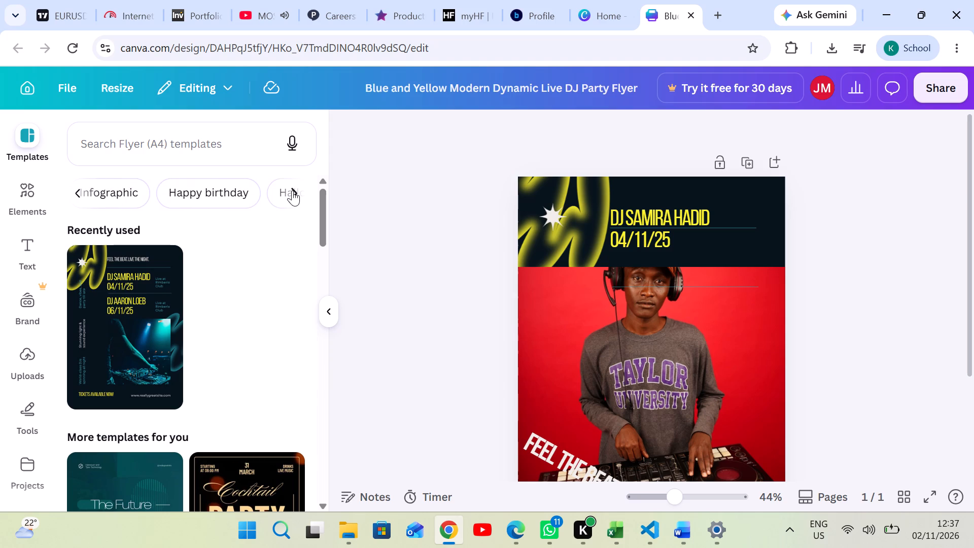
{"action": "left_click", "coordinate": [297, 192]}
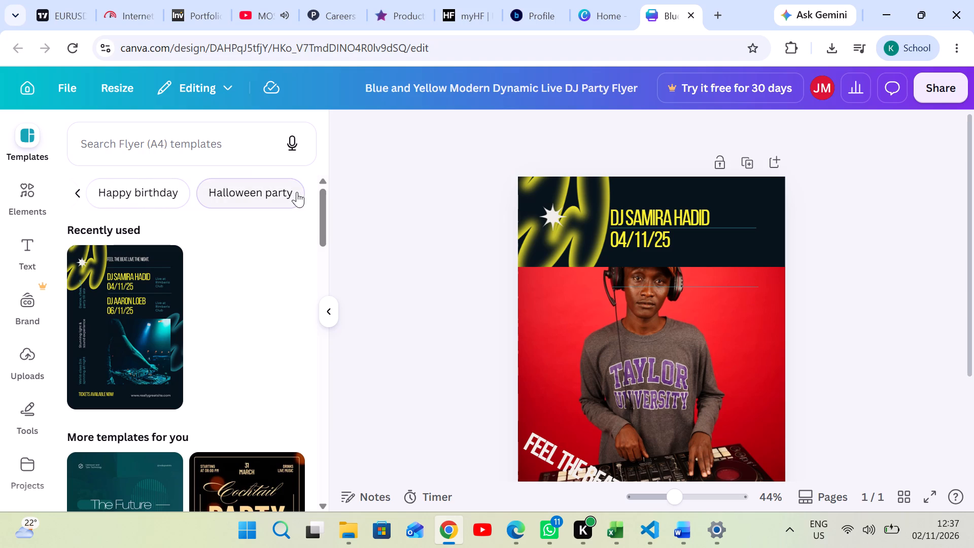
{"action": "left_click", "coordinate": [297, 192]}
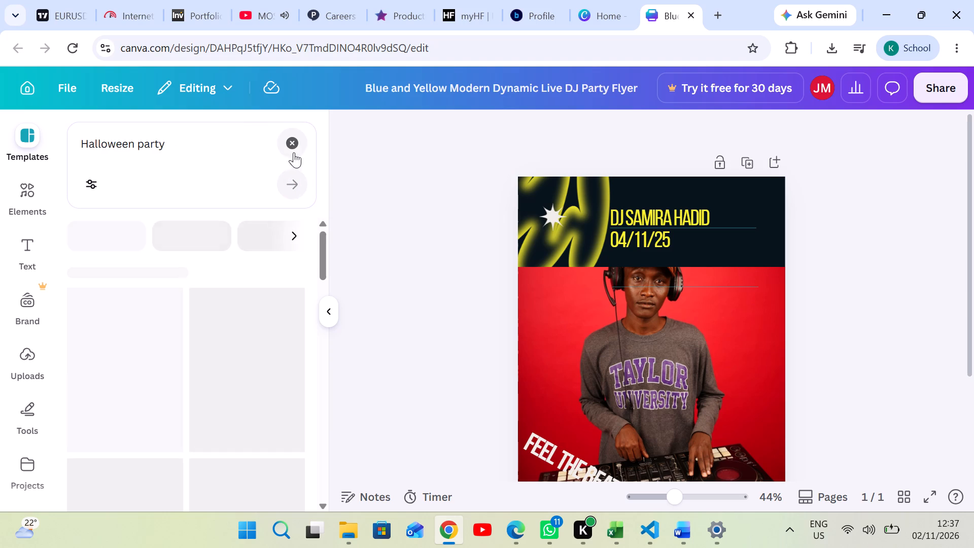
{"action": "left_click", "coordinate": [293, 140]}
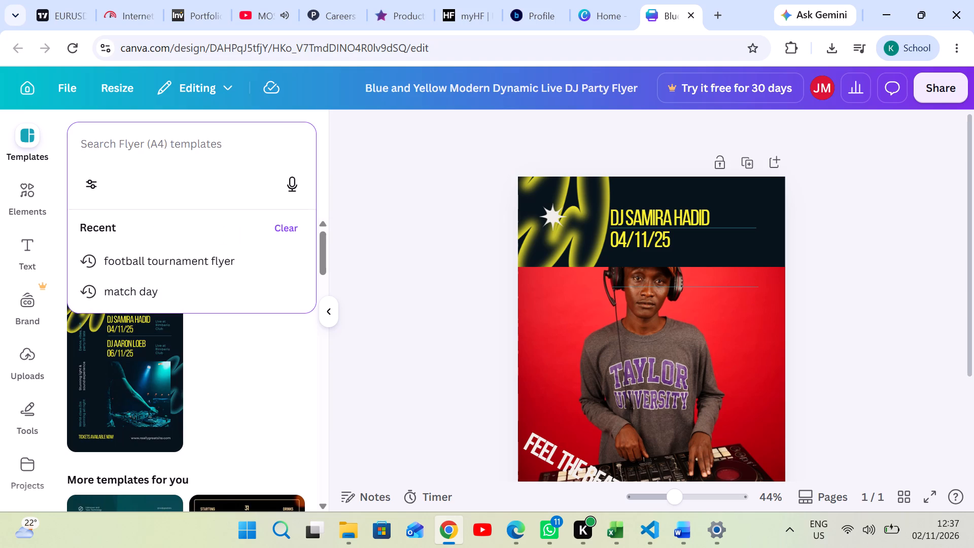
Search the flyer templates for "dj performing in a club".
{"action": "left_click", "coordinate": [111, 146]}
{"action": "key", "text": "f"}
{"action": "key", "text": "BackSpace"}
{"action": "type", "text": "dj"}
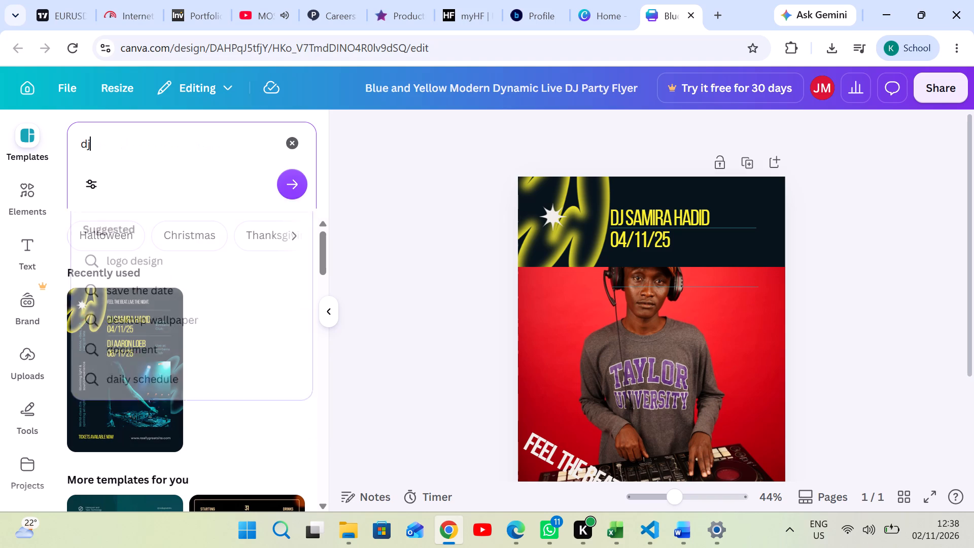
{"action": "key", "text": "space"}
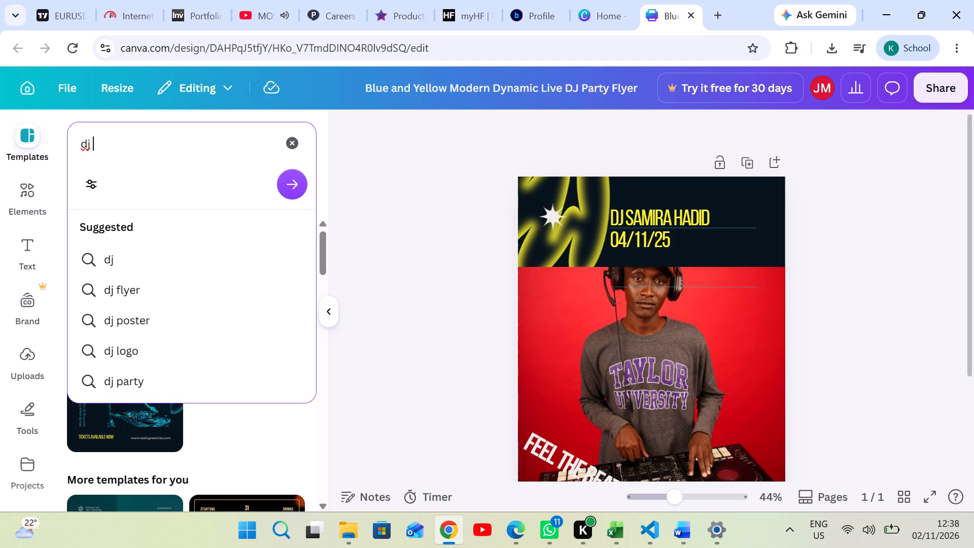
{"action": "type", "text": "perfor"}
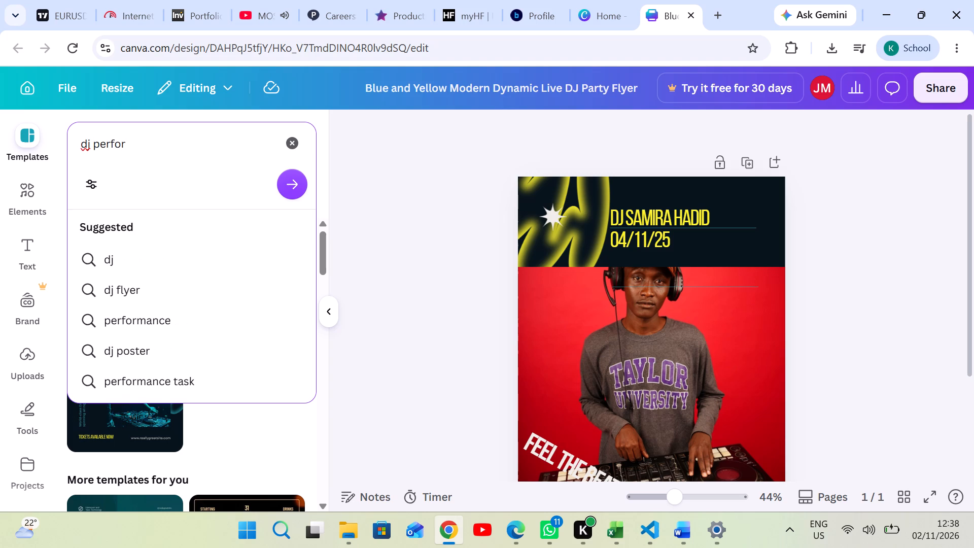
{"action": "type", "text": "ming"}
{"action": "key", "text": "space"}
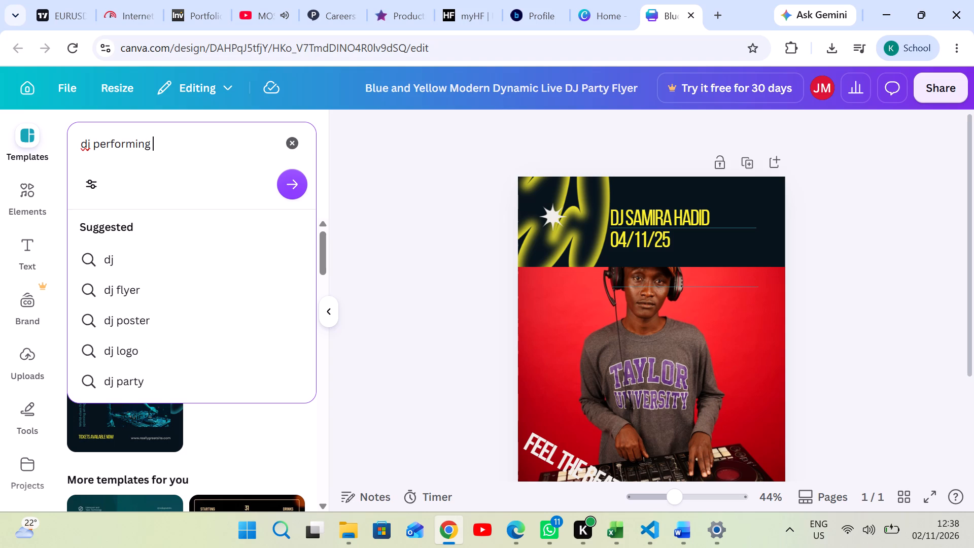
{"action": "type", "text": "in"}
{"action": "key", "text": "space"}
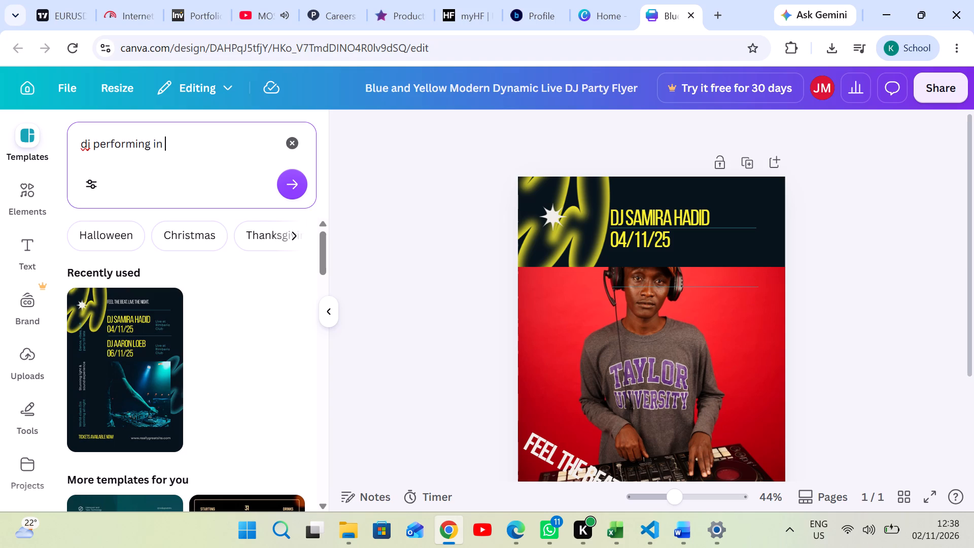
{"action": "type", "text": "a club"}
{"action": "key", "text": "Return"}
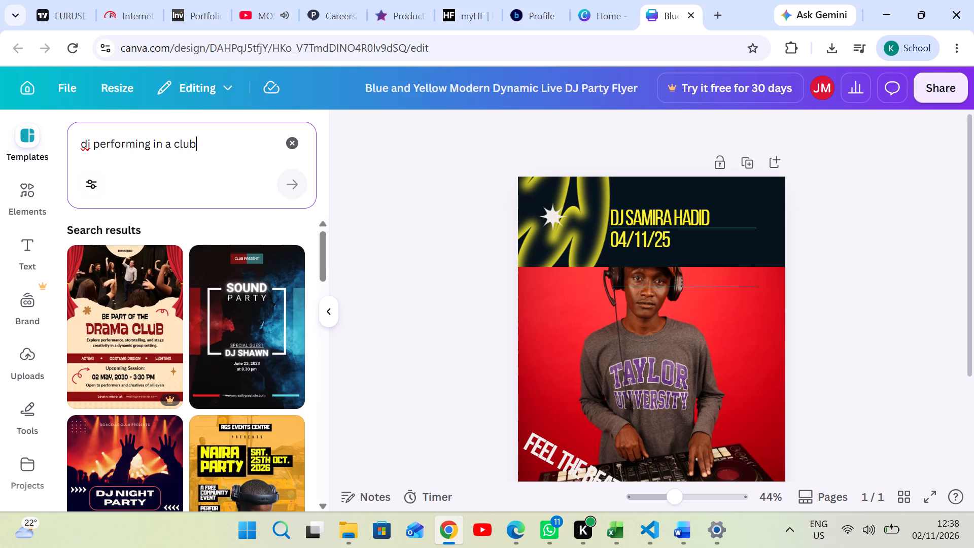
Look through the "dj performing in a club" template results as far as the Remix Party and DJ Lars Takeover flyers.
{"action": "scroll", "coordinate": [140, 291], "scroll_direction": "down", "scroll_amount": 2}
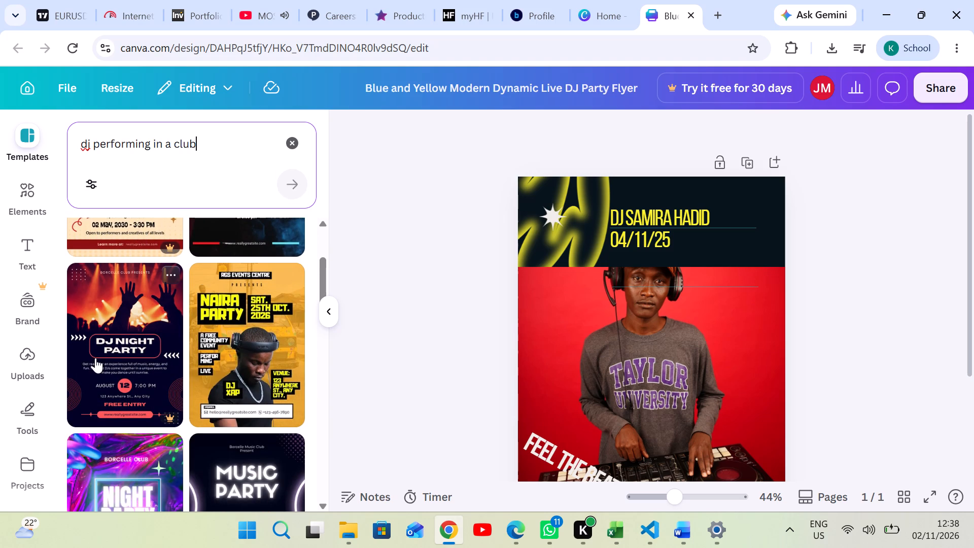
{"action": "scroll", "coordinate": [123, 335], "scroll_direction": "down", "scroll_amount": 2}
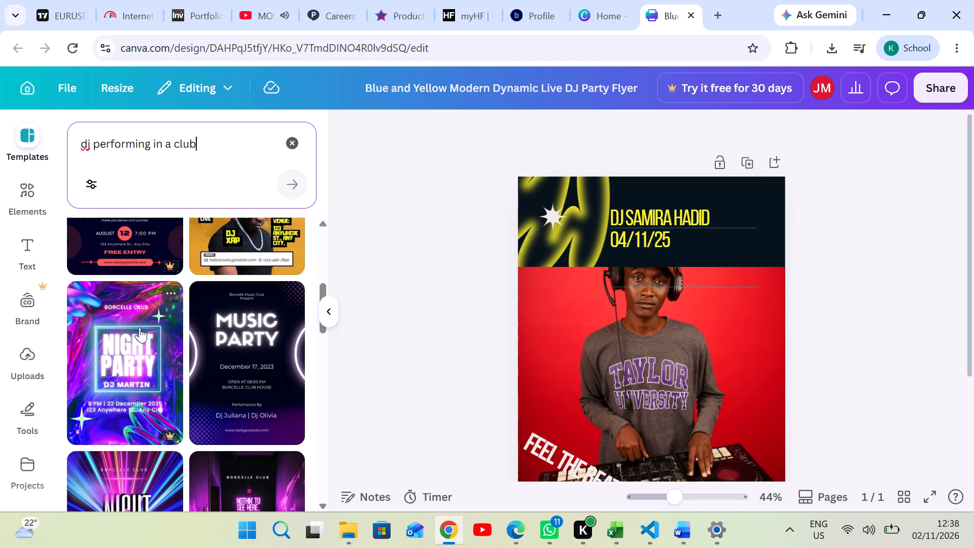
{"action": "scroll", "coordinate": [158, 342], "scroll_direction": "up", "scroll_amount": 2}
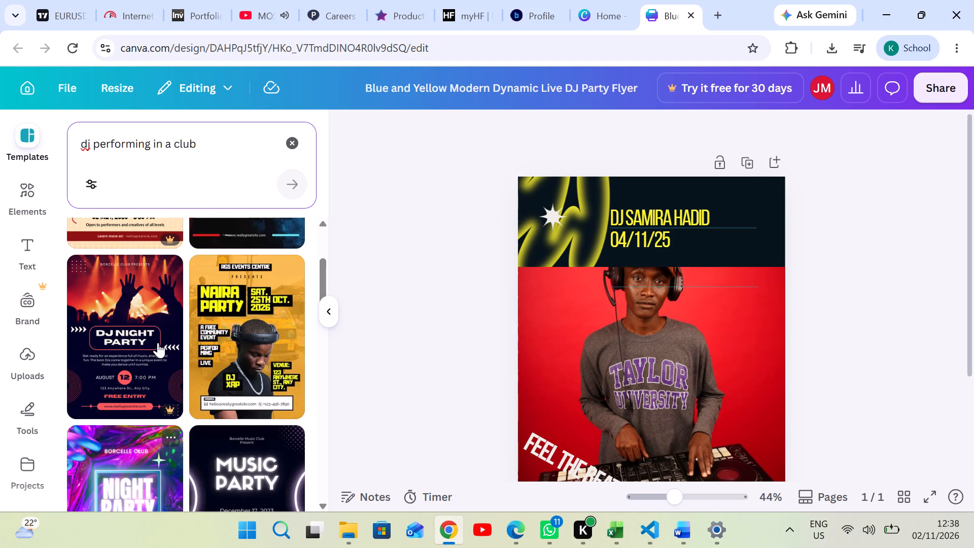
{"action": "scroll", "coordinate": [158, 342], "scroll_direction": "up", "scroll_amount": 2}
{"action": "scroll", "coordinate": [158, 342], "scroll_direction": "down", "scroll_amount": 6}
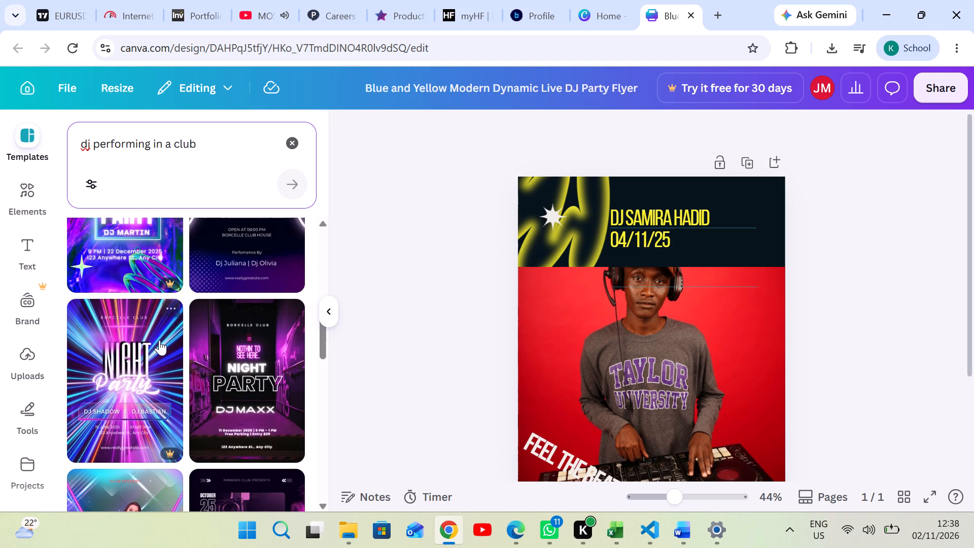
{"action": "scroll", "coordinate": [159, 340], "scroll_direction": "down", "scroll_amount": 1}
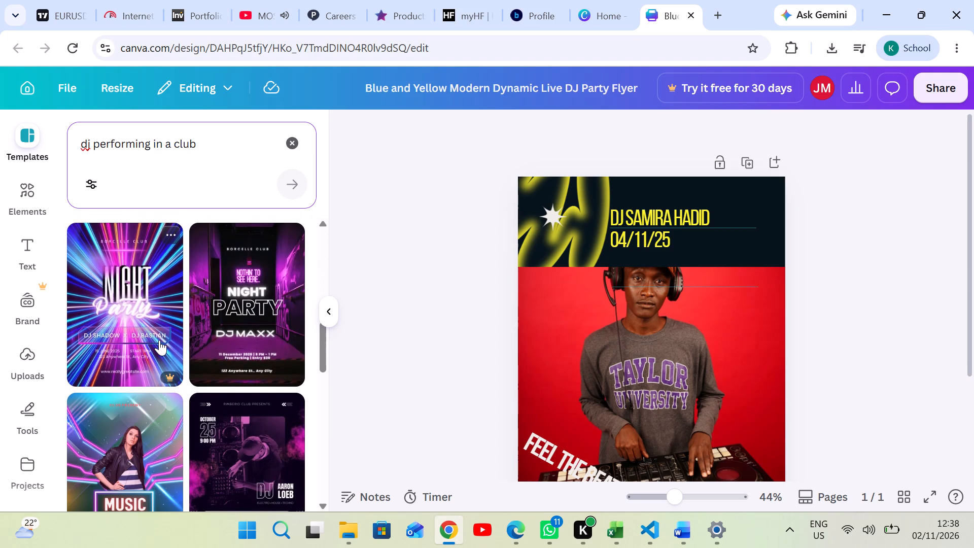
{"action": "scroll", "coordinate": [159, 340], "scroll_direction": "down", "scroll_amount": 1}
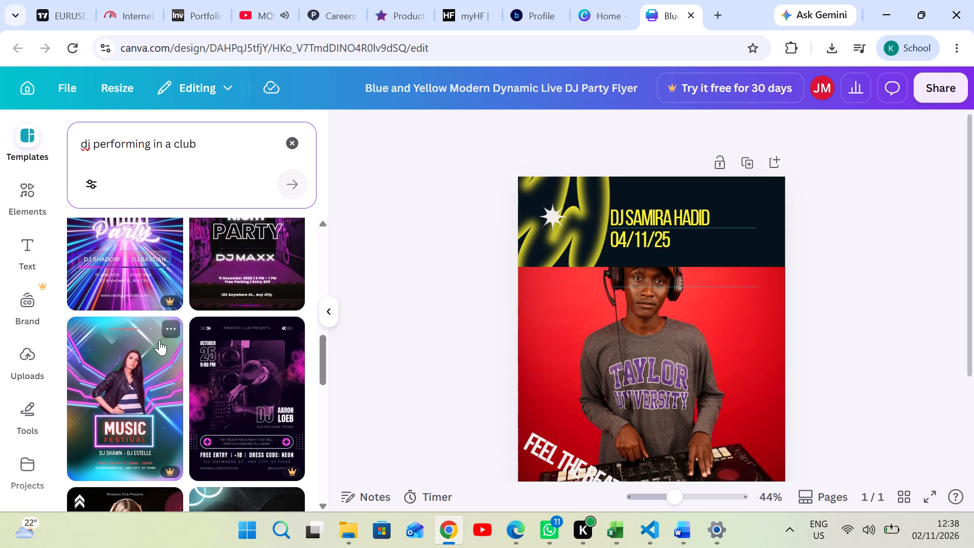
{"action": "scroll", "coordinate": [159, 340], "scroll_direction": "down", "scroll_amount": 2}
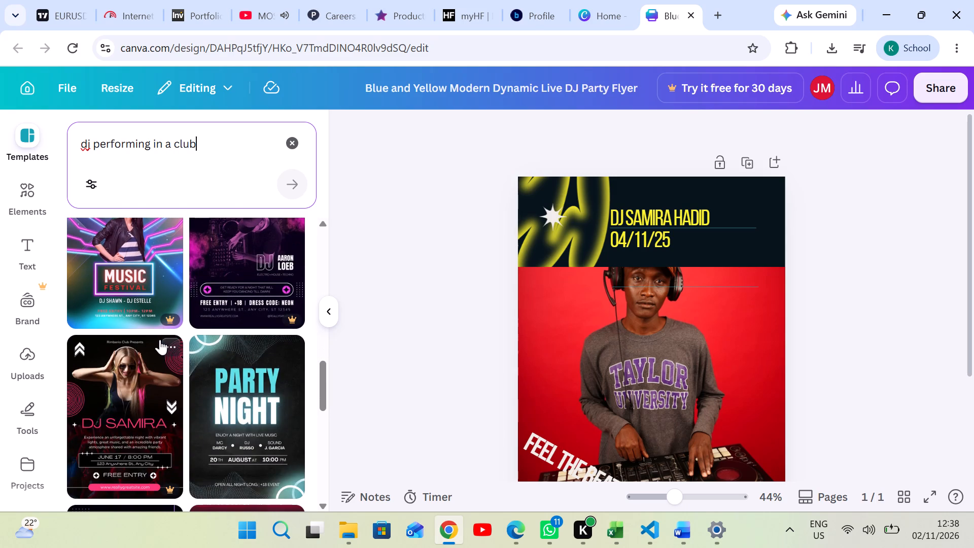
{"action": "scroll", "coordinate": [161, 338], "scroll_direction": "down", "scroll_amount": 1}
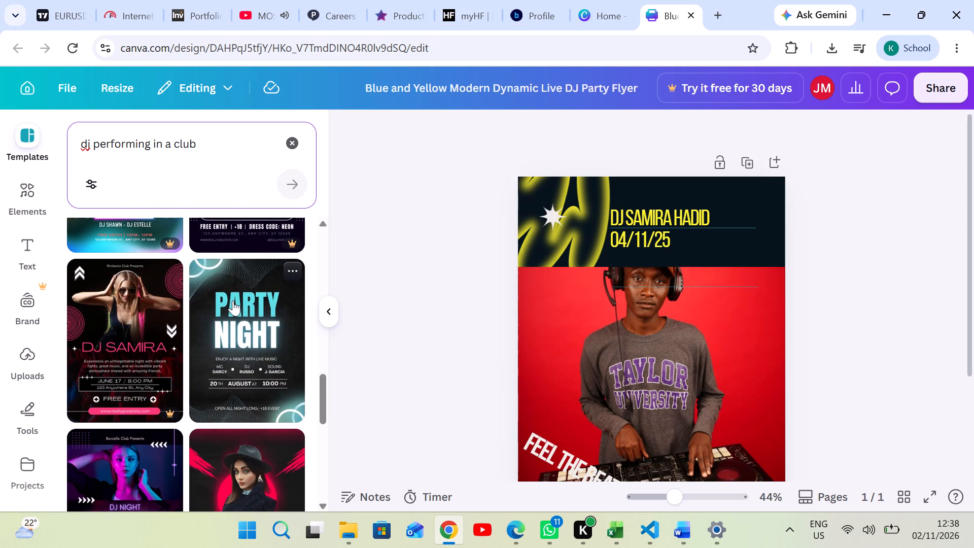
{"action": "scroll", "coordinate": [127, 344], "scroll_direction": "down", "scroll_amount": 2}
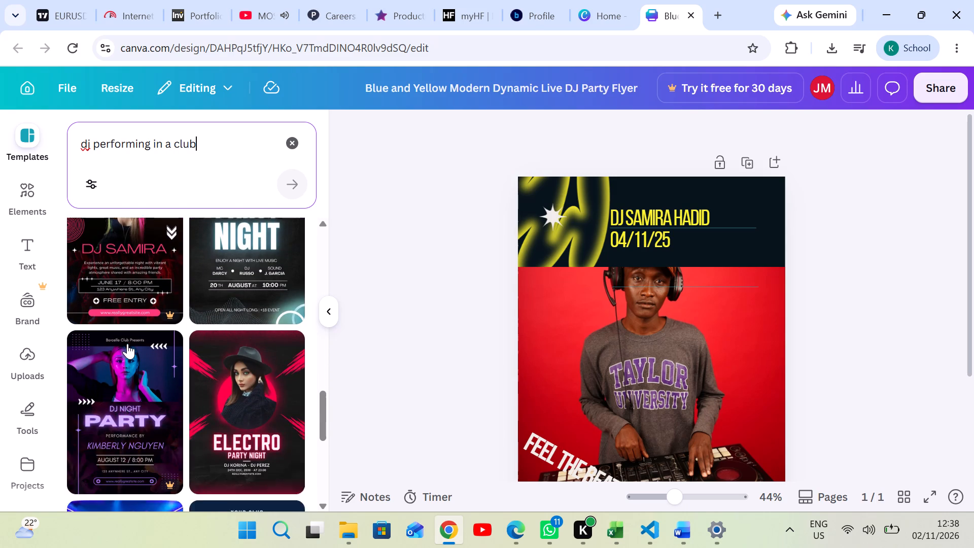
{"action": "scroll", "coordinate": [145, 330], "scroll_direction": "down", "scroll_amount": 1}
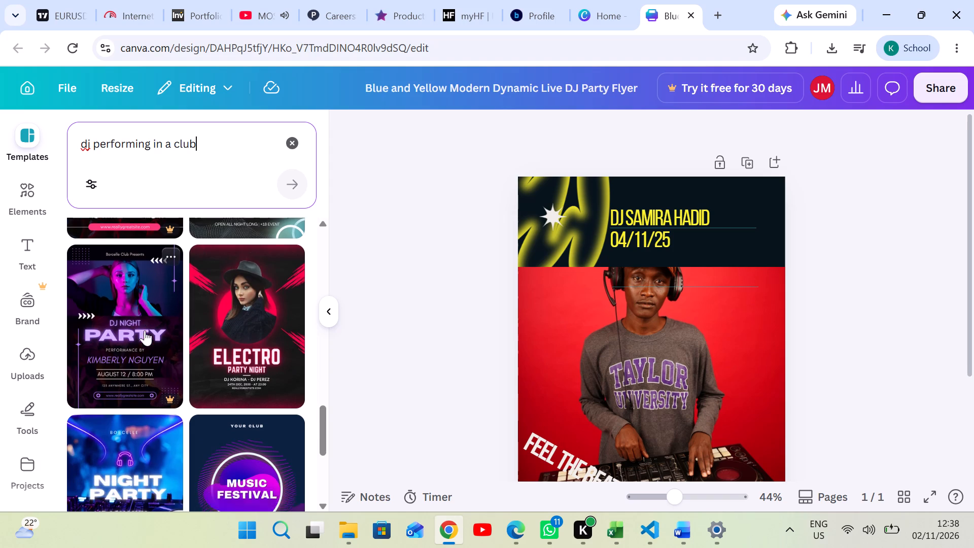
{"action": "scroll", "coordinate": [145, 330], "scroll_direction": "down", "scroll_amount": 3}
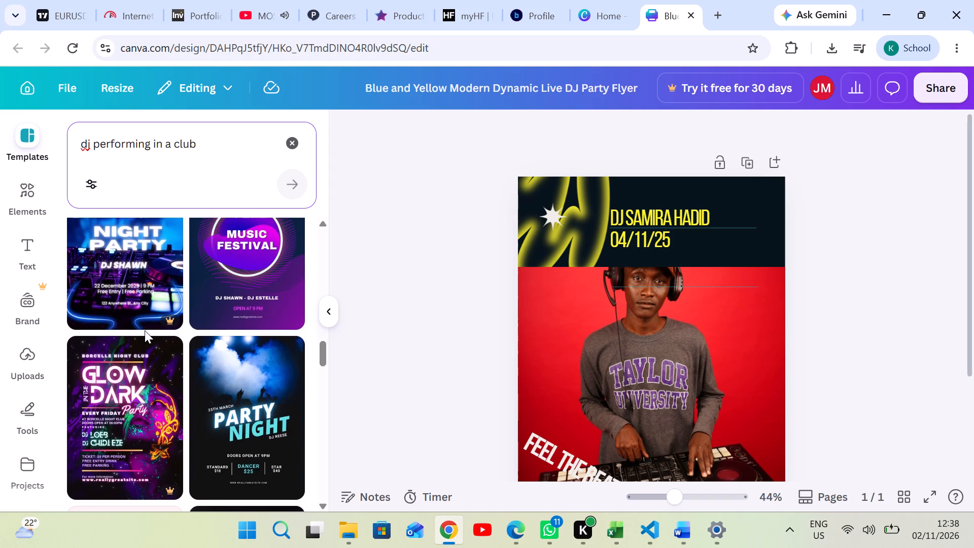
{"action": "scroll", "coordinate": [145, 330], "scroll_direction": "down", "scroll_amount": 2}
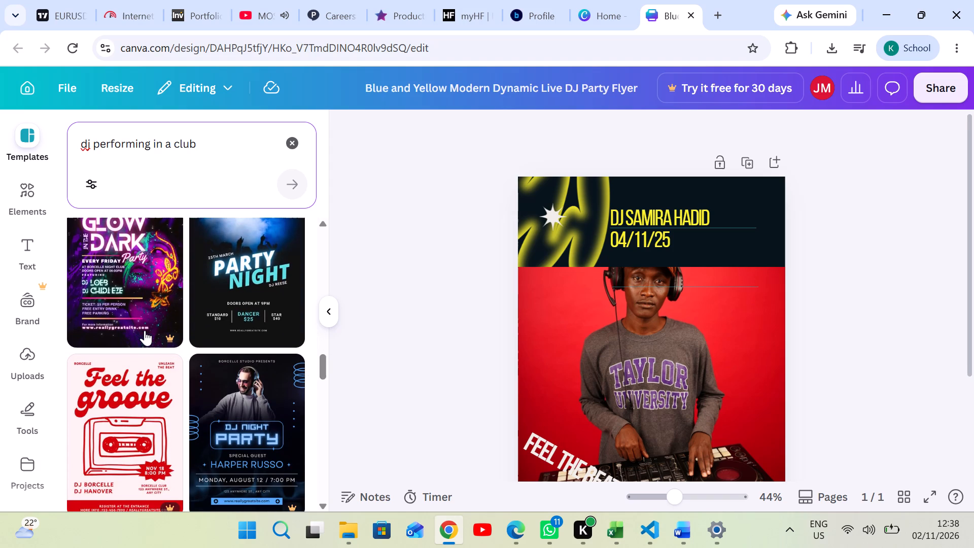
{"action": "scroll", "coordinate": [145, 330], "scroll_direction": "down", "scroll_amount": 1}
{"action": "scroll", "coordinate": [145, 330], "scroll_direction": "up", "scroll_amount": 3}
{"action": "scroll", "coordinate": [145, 330], "scroll_direction": "down", "scroll_amount": 3}
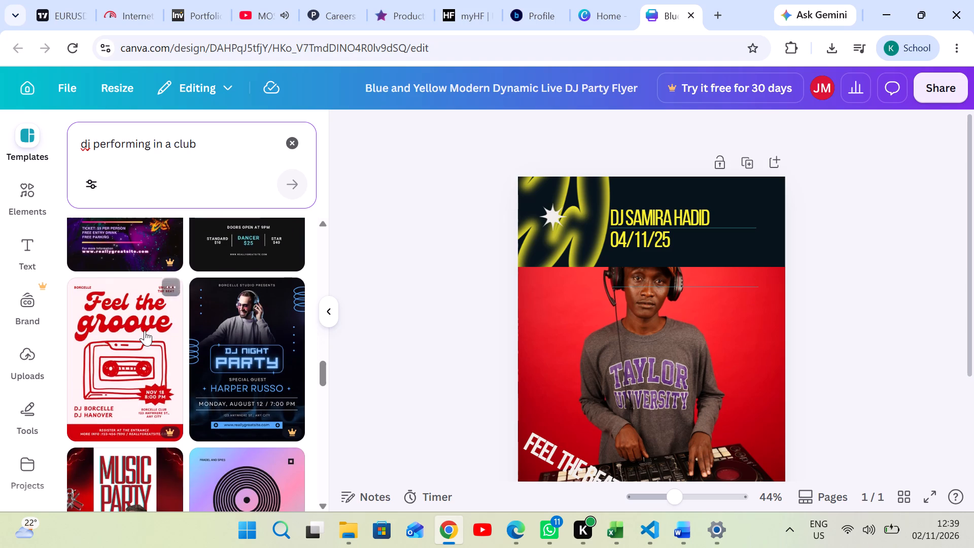
{"action": "scroll", "coordinate": [145, 330], "scroll_direction": "down", "scroll_amount": 2}
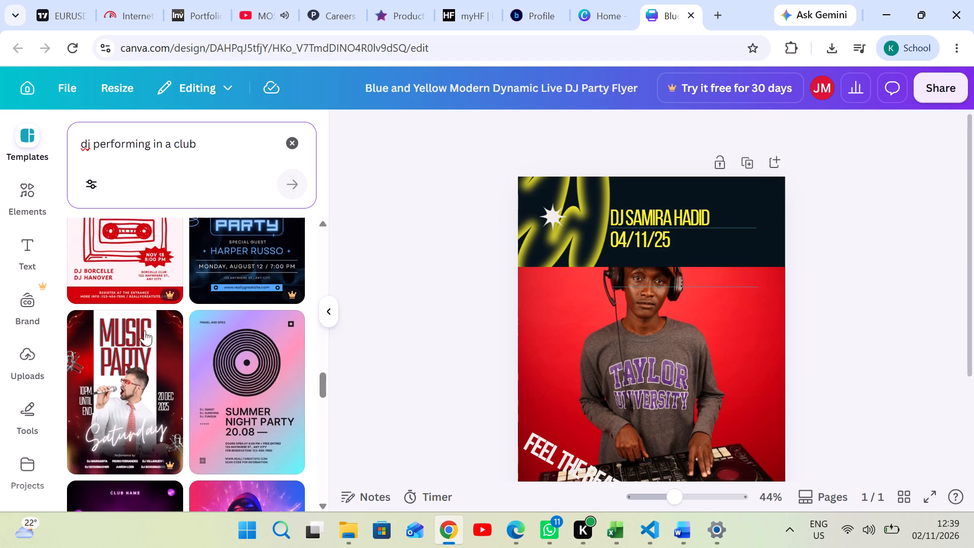
{"action": "scroll", "coordinate": [145, 330], "scroll_direction": "down", "scroll_amount": 2}
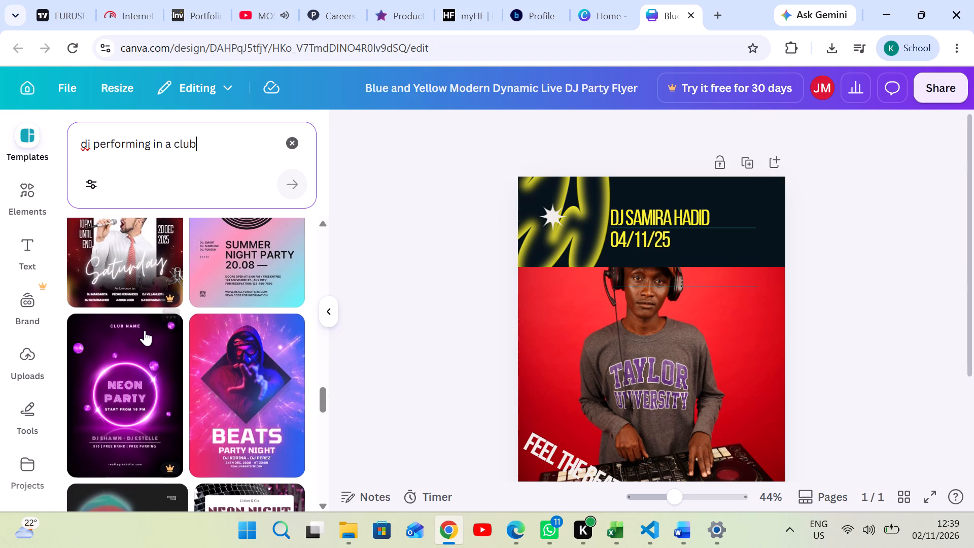
{"action": "scroll", "coordinate": [145, 330], "scroll_direction": "down", "scroll_amount": 2}
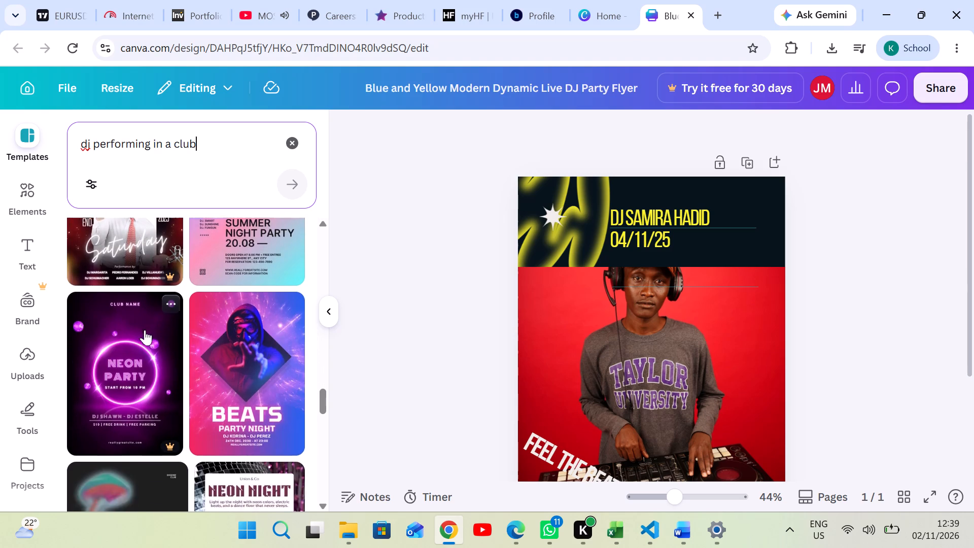
{"action": "scroll", "coordinate": [145, 330], "scroll_direction": "down", "scroll_amount": 2}
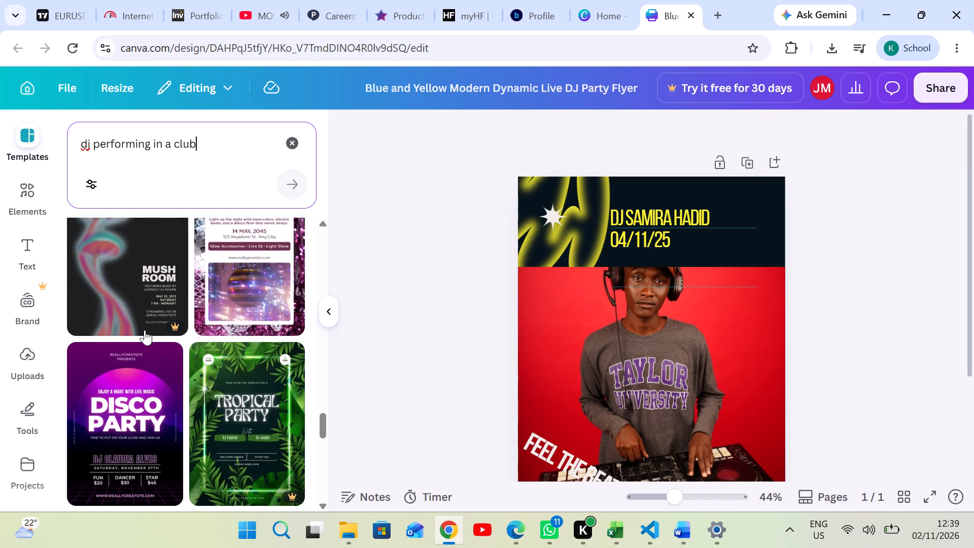
{"action": "scroll", "coordinate": [145, 330], "scroll_direction": "down", "scroll_amount": 3}
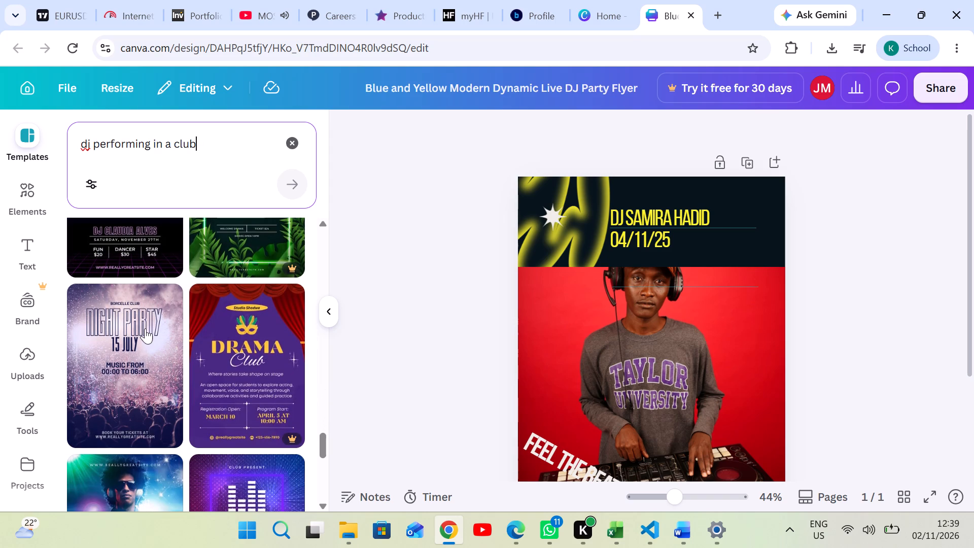
{"action": "scroll", "coordinate": [145, 328], "scroll_direction": "down", "scroll_amount": 1}
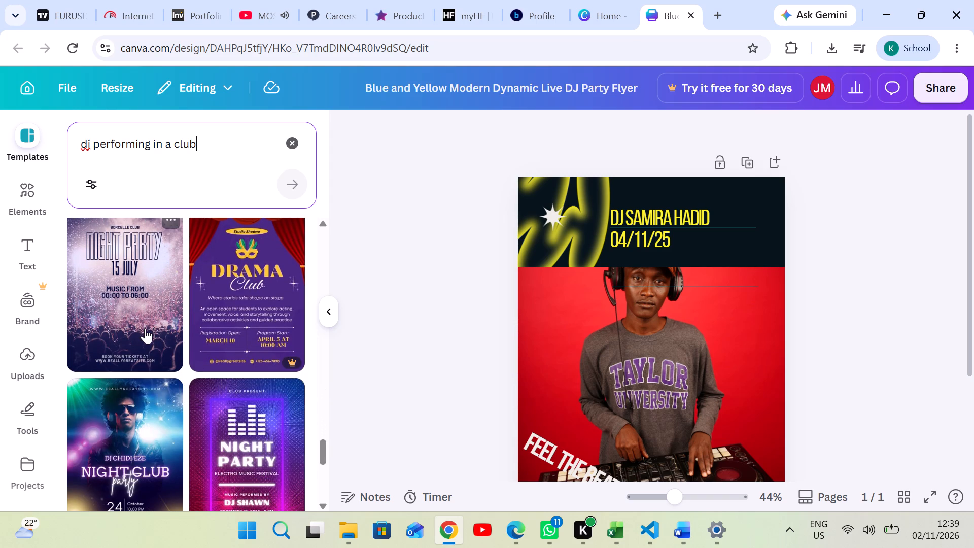
{"action": "scroll", "coordinate": [145, 328], "scroll_direction": "down", "scroll_amount": 3}
{"action": "scroll", "coordinate": [145, 328], "scroll_direction": "up", "scroll_amount": 1}
{"action": "scroll", "coordinate": [145, 328], "scroll_direction": "down", "scroll_amount": 2}
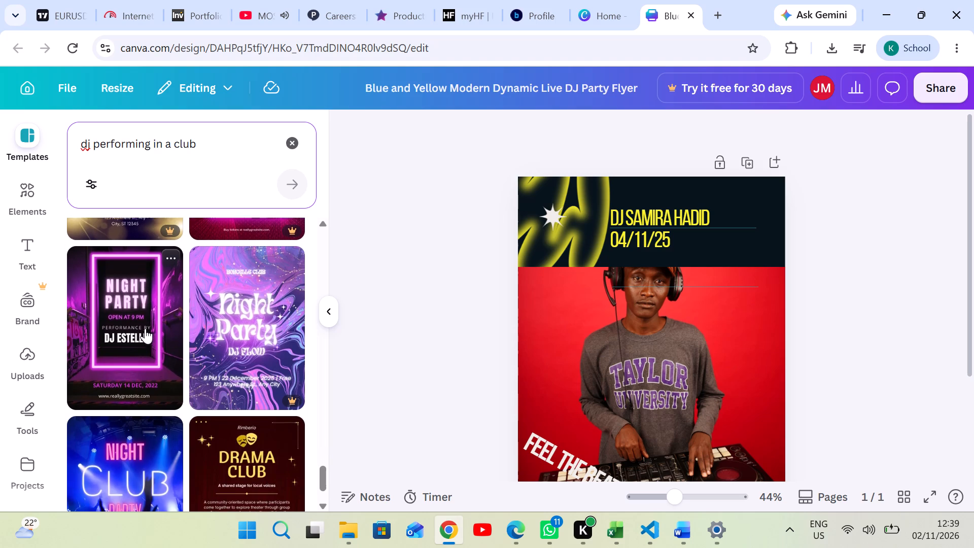
{"action": "scroll", "coordinate": [145, 328], "scroll_direction": "down", "scroll_amount": 2}
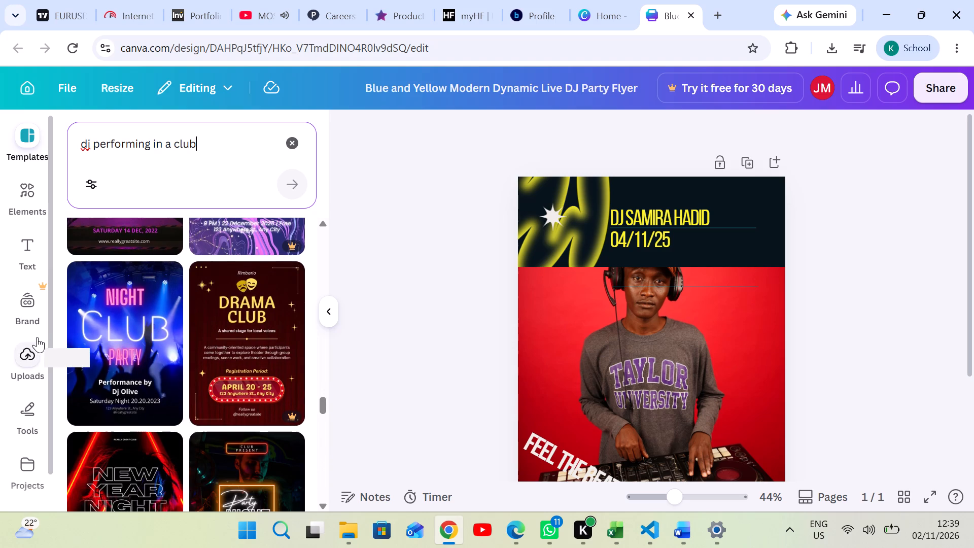
{"action": "scroll", "coordinate": [97, 327], "scroll_direction": "down", "scroll_amount": 1}
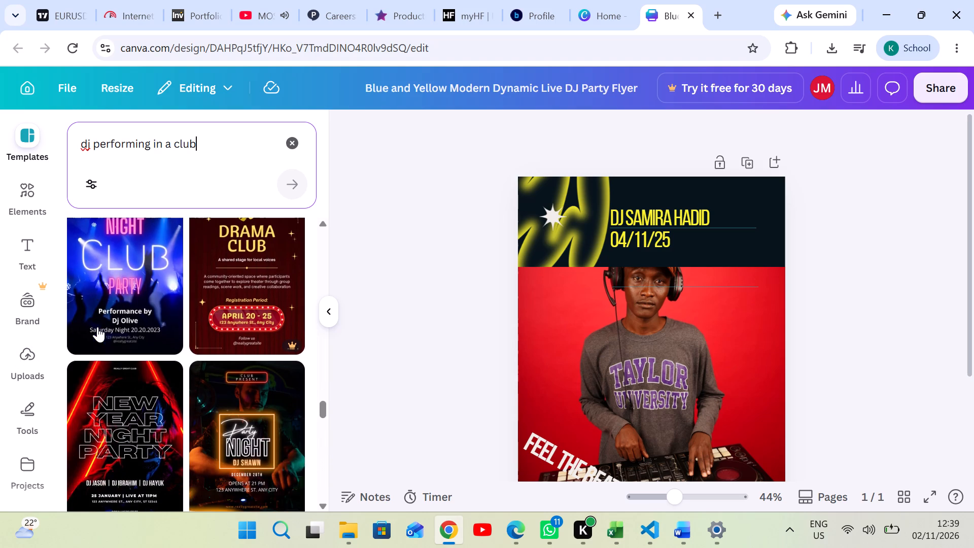
{"action": "scroll", "coordinate": [97, 327], "scroll_direction": "down", "scroll_amount": 1}
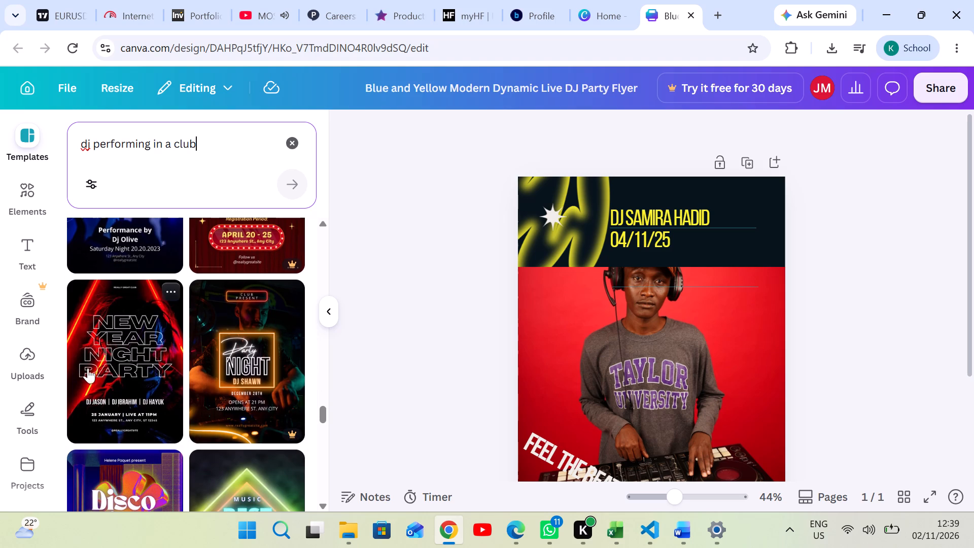
{"action": "scroll", "coordinate": [150, 349], "scroll_direction": "down", "scroll_amount": 3}
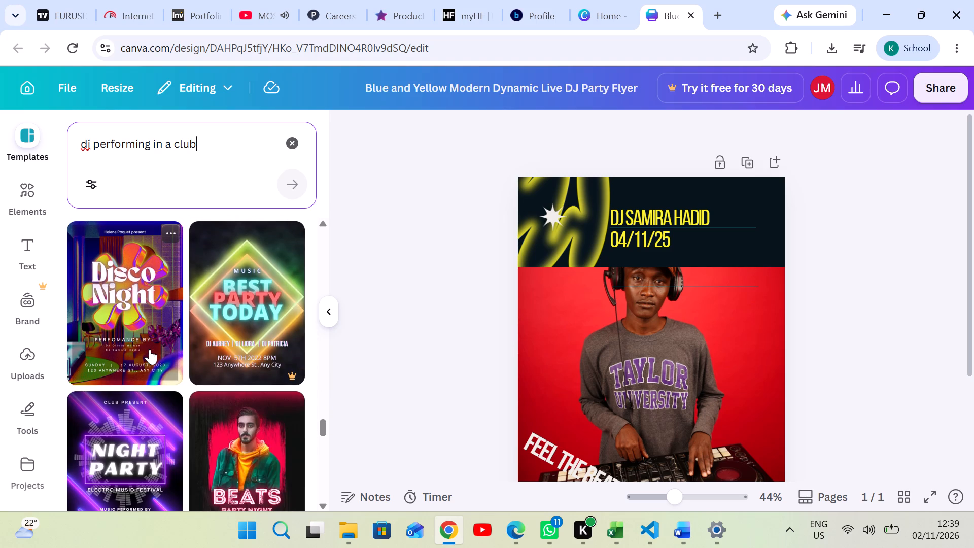
{"action": "scroll", "coordinate": [150, 349], "scroll_direction": "down", "scroll_amount": 4}
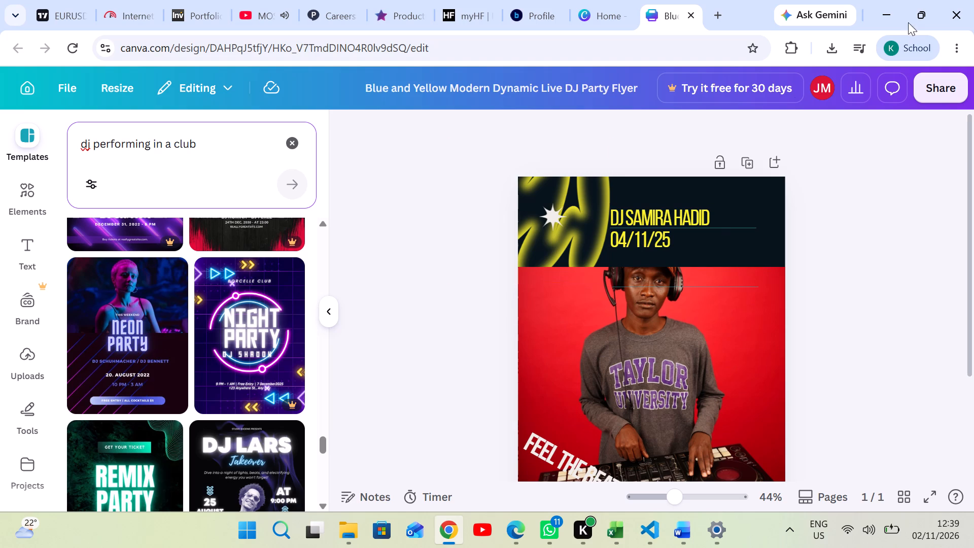
{"action": "scroll", "coordinate": [177, 346], "scroll_direction": "down", "scroll_amount": 2}
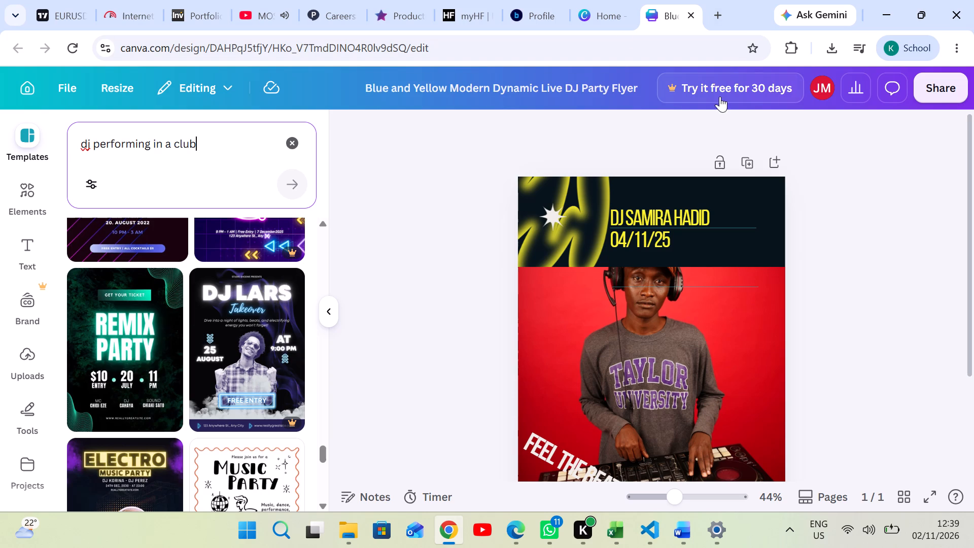
Proceed with the 30-day Canva Business free trial on the monthly plan as far as the payment method choice.
{"action": "left_click", "coordinate": [726, 85]}
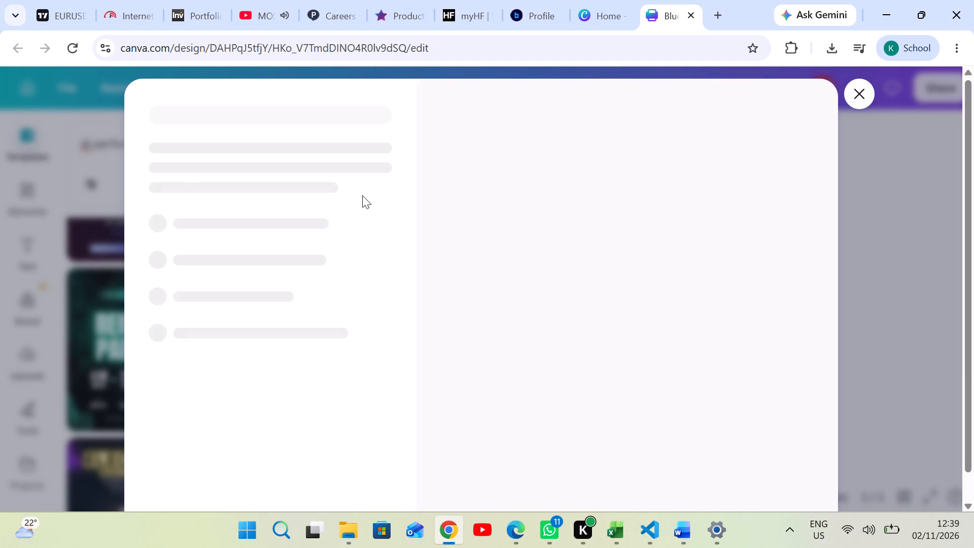
{"action": "scroll", "coordinate": [362, 195], "scroll_direction": "up", "scroll_amount": 2}
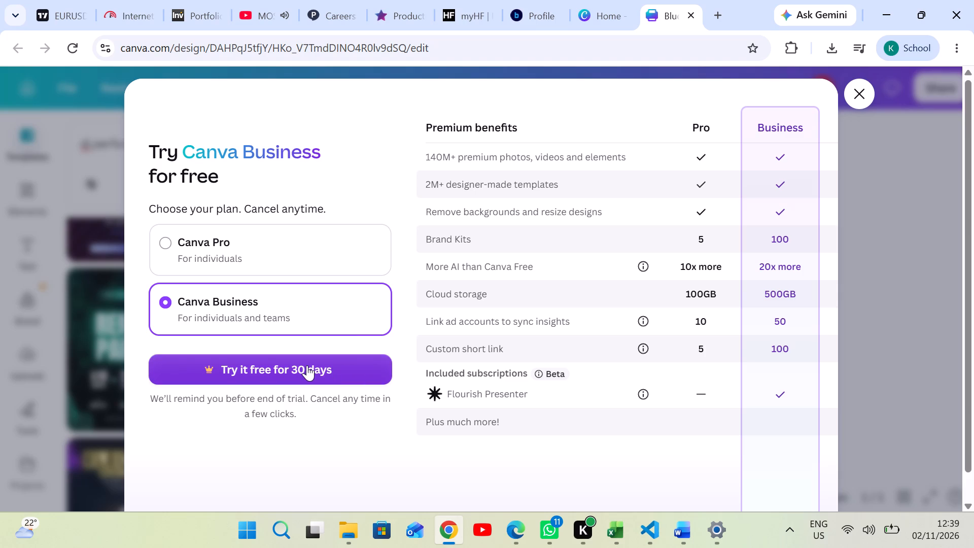
{"action": "left_click", "coordinate": [255, 363]}
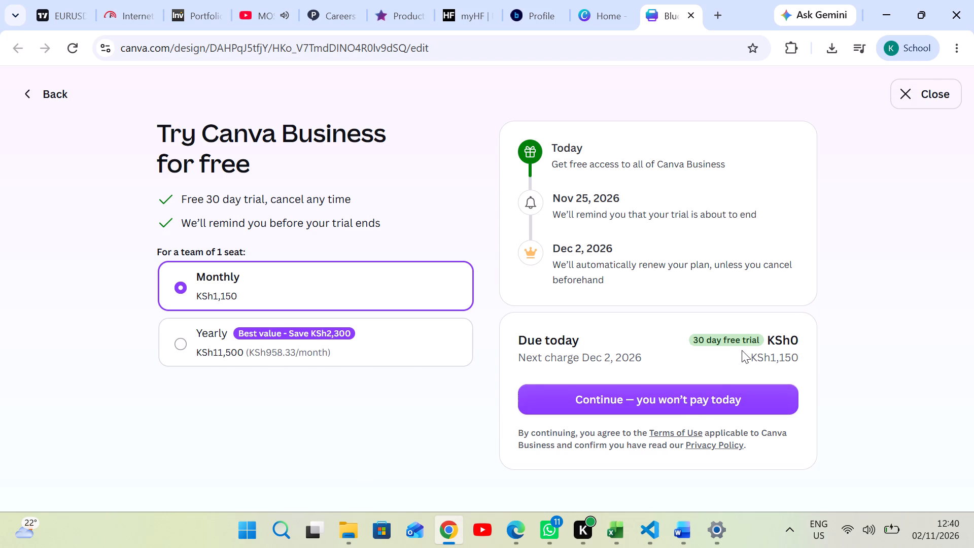
{"action": "scroll", "coordinate": [742, 350], "scroll_direction": "down", "scroll_amount": 1}
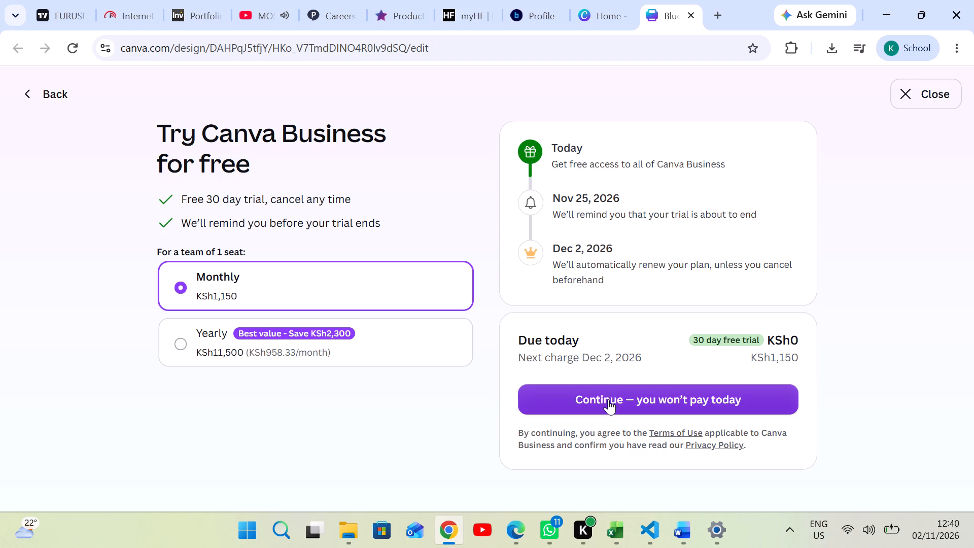
{"action": "left_click", "coordinate": [608, 399]}
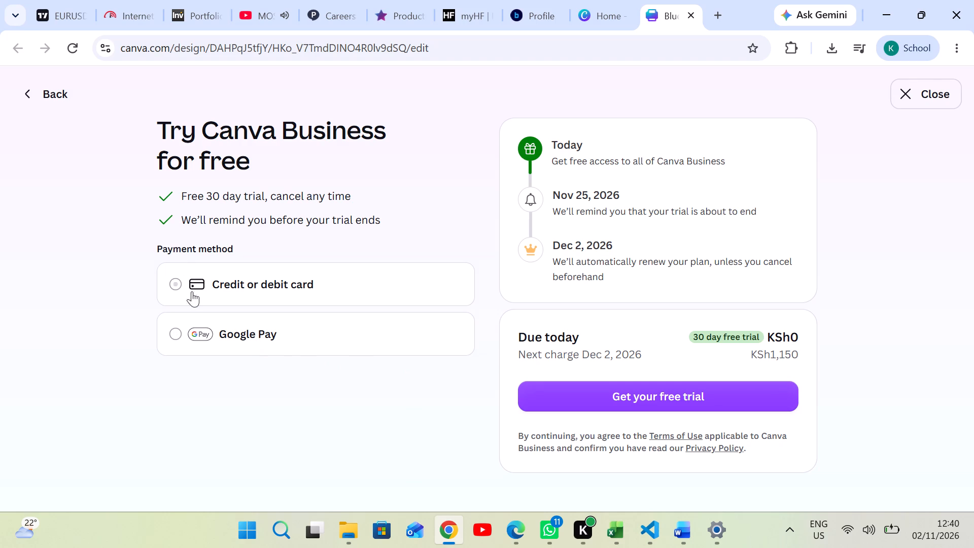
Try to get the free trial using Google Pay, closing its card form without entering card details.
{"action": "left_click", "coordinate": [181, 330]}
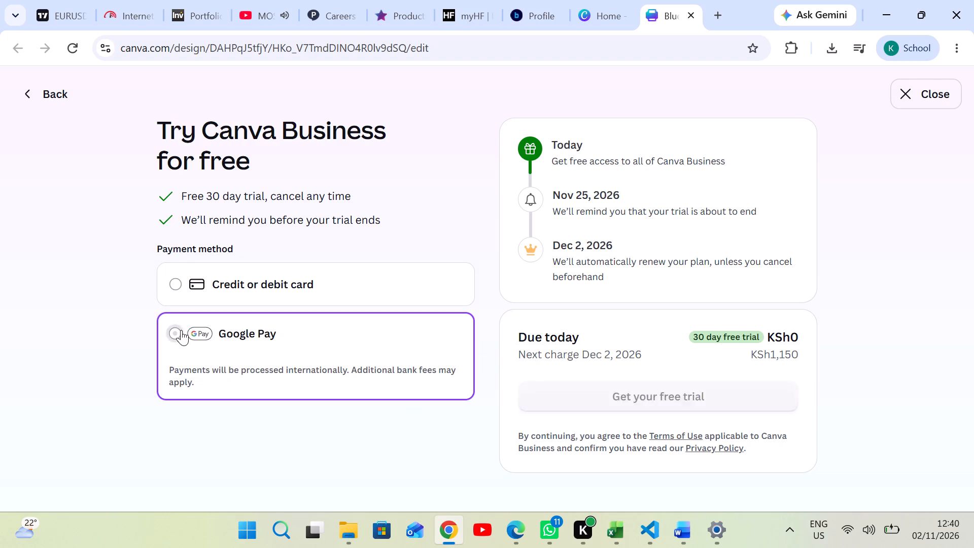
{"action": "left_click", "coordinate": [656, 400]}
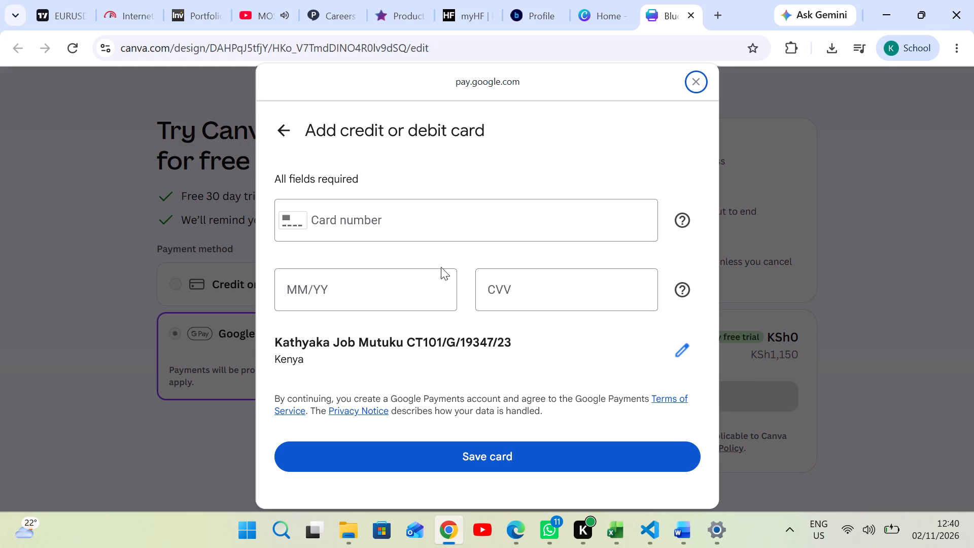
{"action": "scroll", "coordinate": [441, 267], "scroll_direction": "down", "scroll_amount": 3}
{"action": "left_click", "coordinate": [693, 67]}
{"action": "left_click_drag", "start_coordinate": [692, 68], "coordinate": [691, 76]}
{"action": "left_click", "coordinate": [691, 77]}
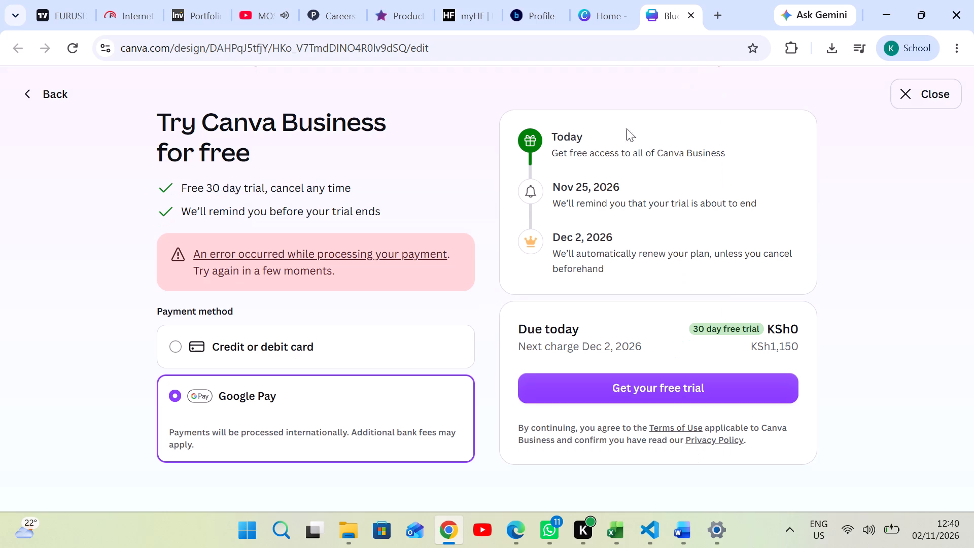
Back out of the free trial checkout and close the Canva Business offer to return to the flyer.
{"action": "left_click", "coordinate": [22, 94]}
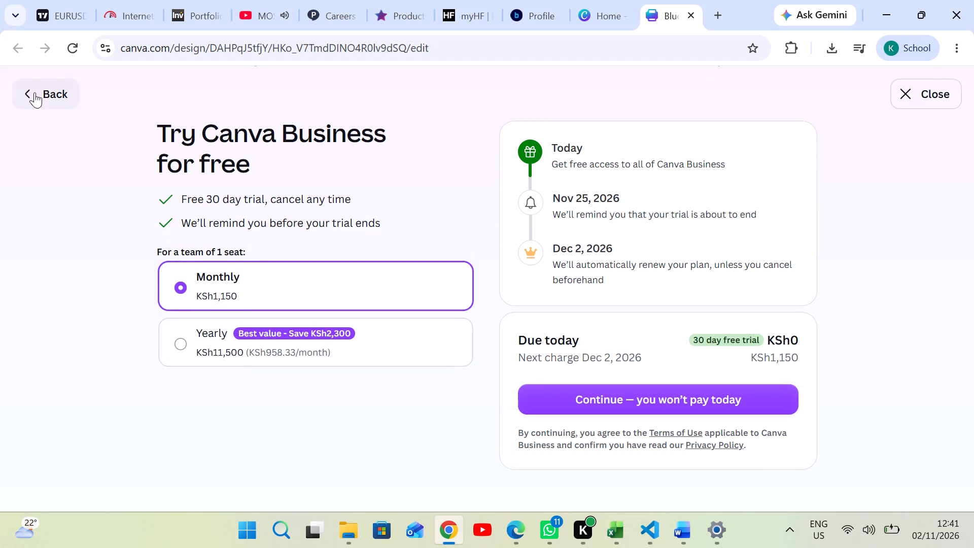
{"action": "left_click", "coordinate": [34, 92]}
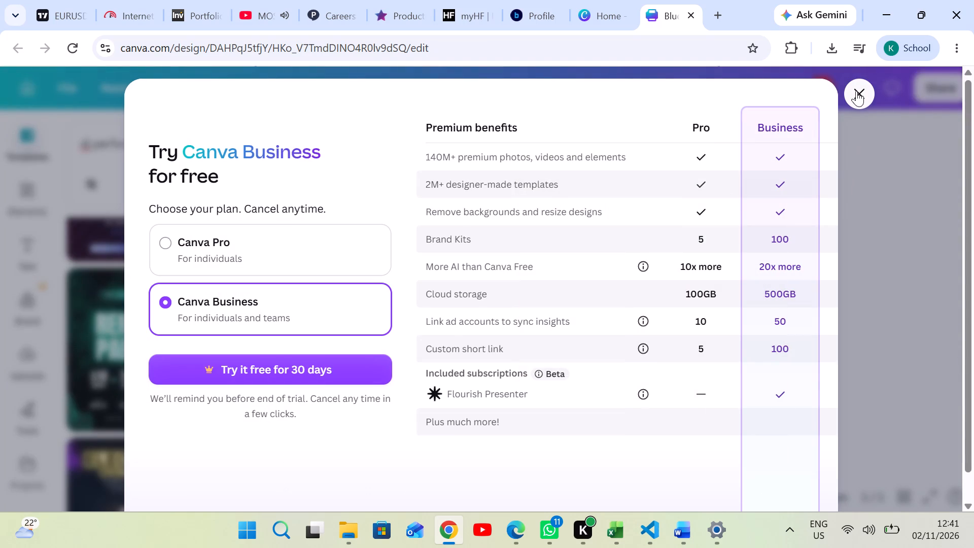
{"action": "left_click", "coordinate": [856, 91]}
Look through further "dj performing in a club" template results as far as the Color Party and Music Night flyers.
{"action": "scroll", "coordinate": [393, 304], "scroll_direction": "down", "scroll_amount": 2}
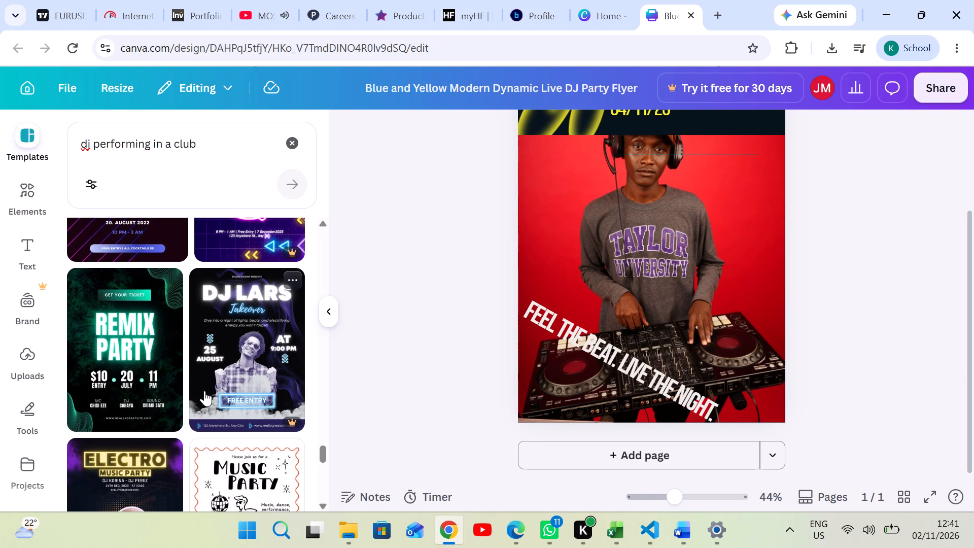
{"action": "scroll", "coordinate": [204, 391], "scroll_direction": "down", "scroll_amount": 3}
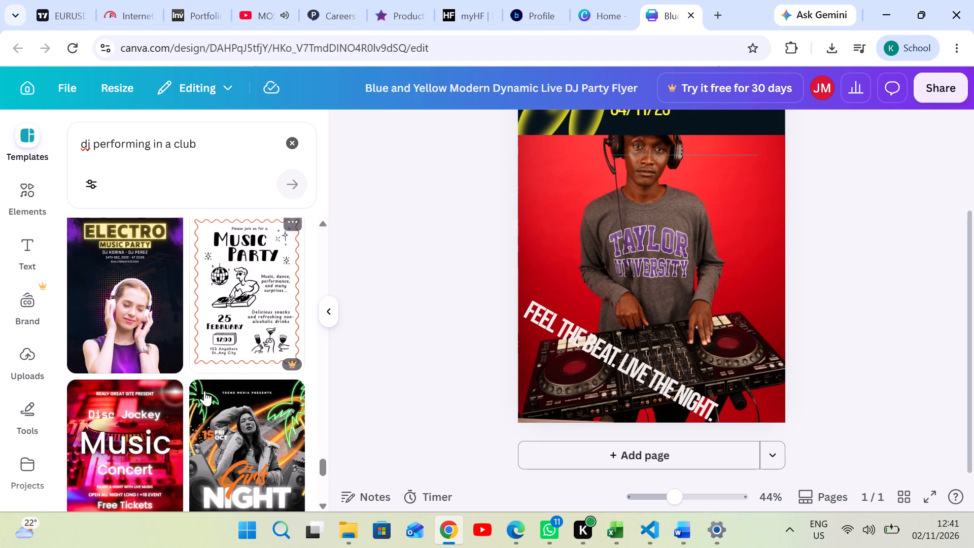
{"action": "scroll", "coordinate": [204, 391], "scroll_direction": "down", "scroll_amount": 1}
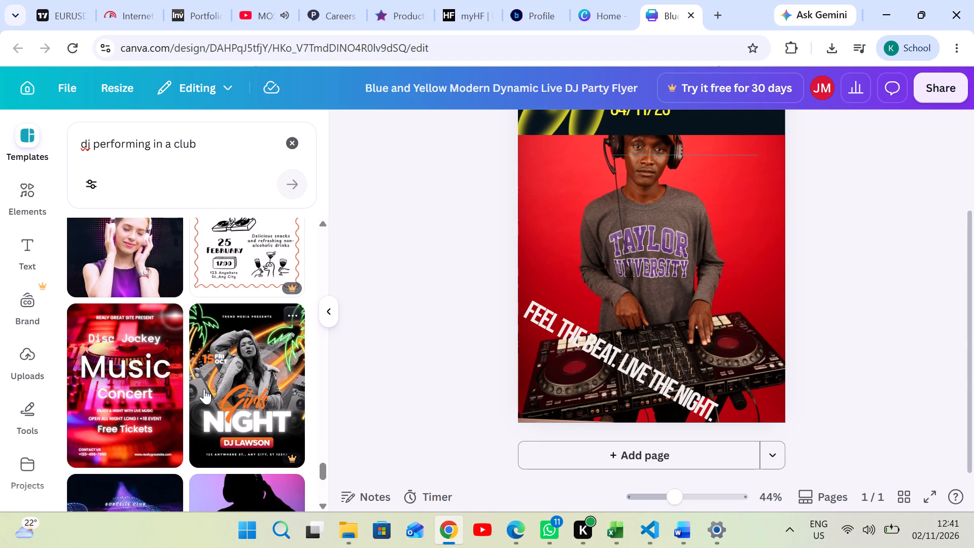
{"action": "scroll", "coordinate": [204, 389], "scroll_direction": "down", "scroll_amount": 2}
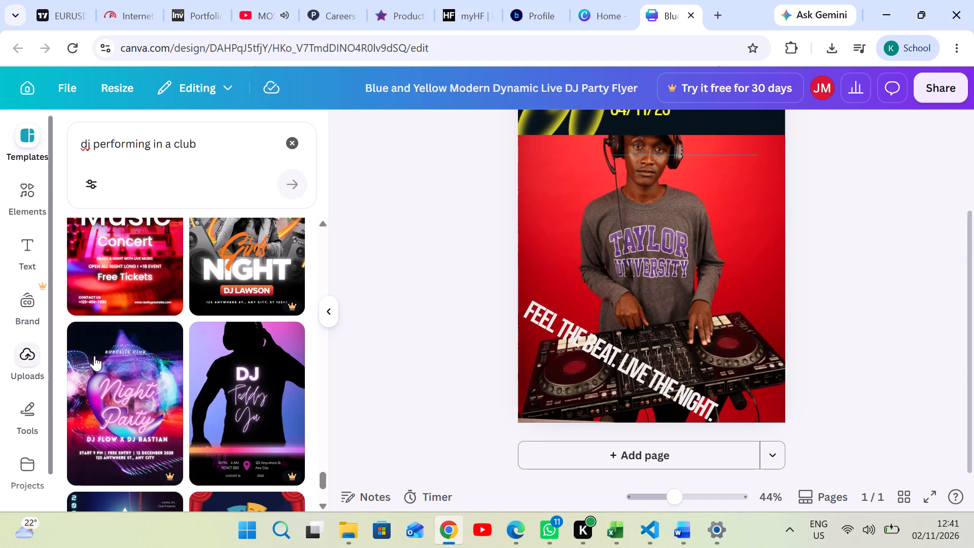
{"action": "scroll", "coordinate": [143, 360], "scroll_direction": "down", "scroll_amount": 3}
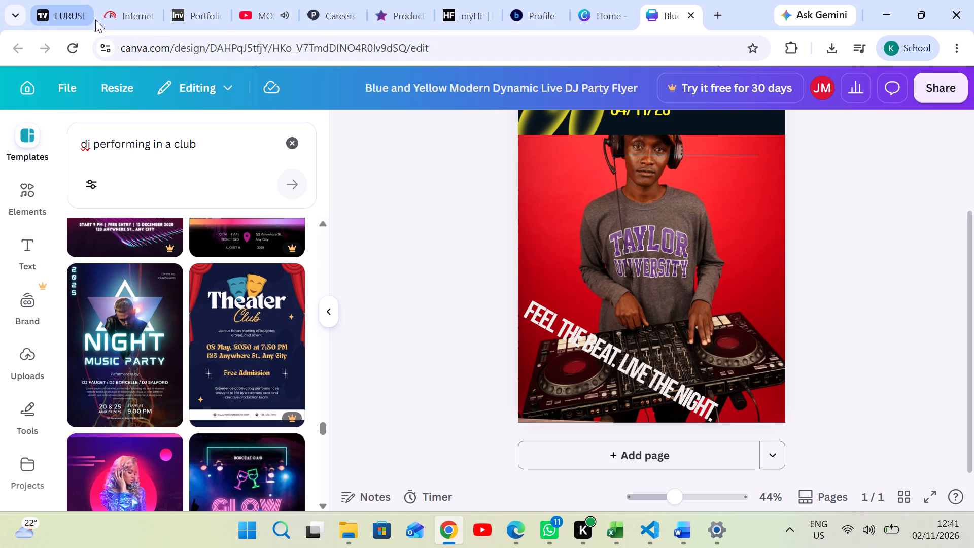
{"action": "scroll", "coordinate": [172, 309], "scroll_direction": "down", "scroll_amount": 1}
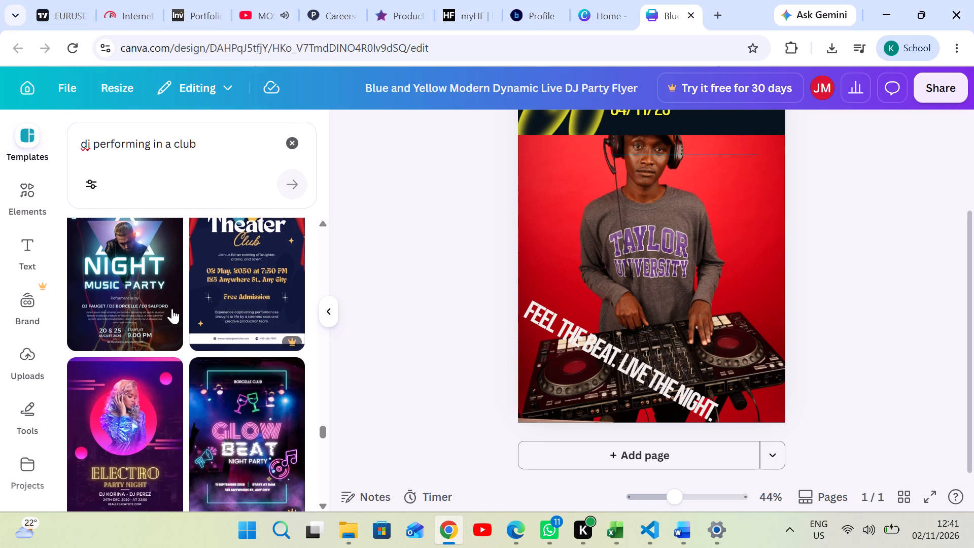
{"action": "scroll", "coordinate": [146, 545], "scroll_direction": "up", "scroll_amount": 1}
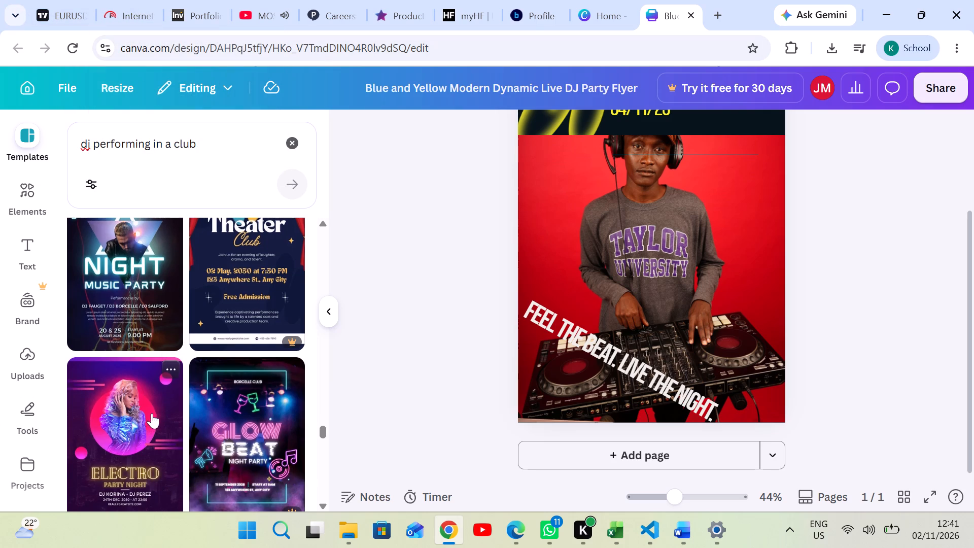
{"action": "scroll", "coordinate": [154, 404], "scroll_direction": "down", "scroll_amount": 1}
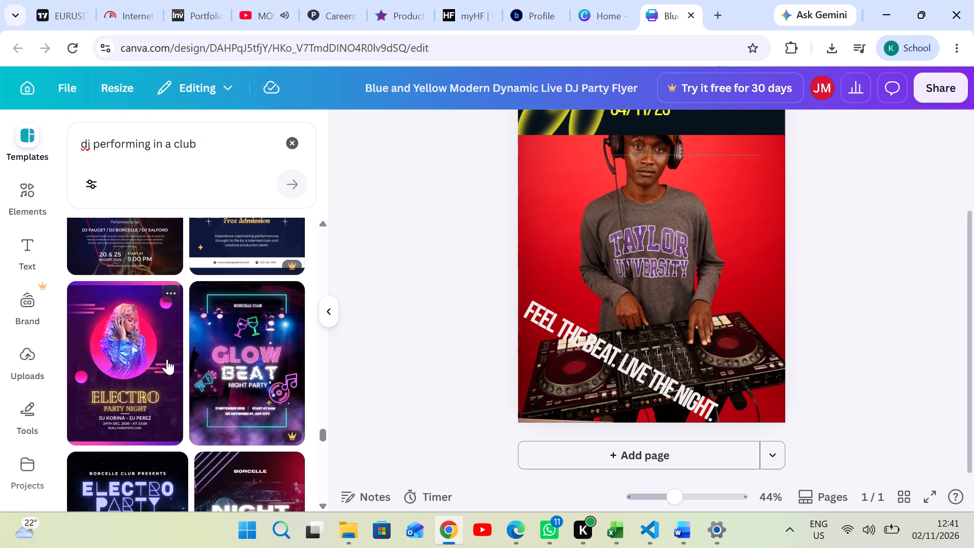
{"action": "scroll", "coordinate": [167, 359], "scroll_direction": "down", "scroll_amount": 3}
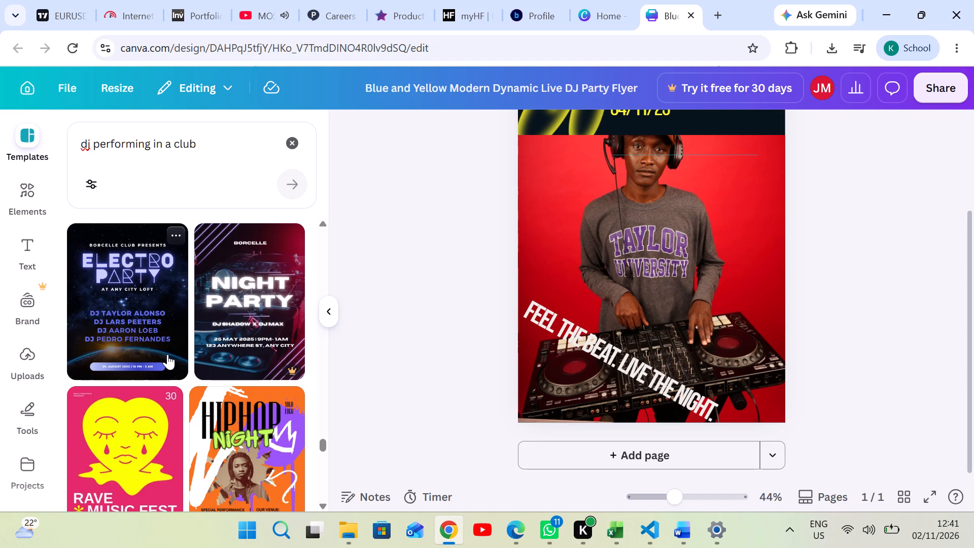
{"action": "scroll", "coordinate": [167, 354], "scroll_direction": "down", "scroll_amount": 3}
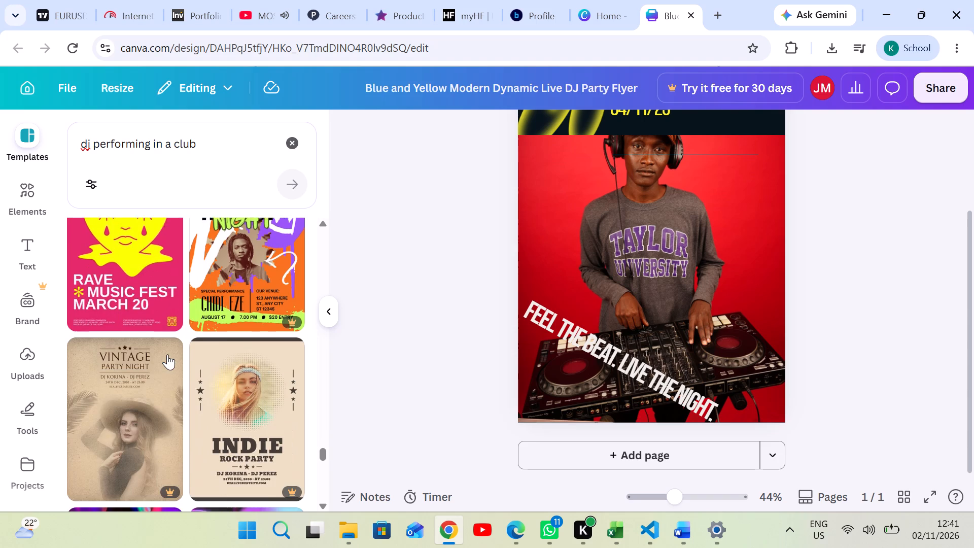
{"action": "scroll", "coordinate": [167, 354], "scroll_direction": "down", "scroll_amount": 3}
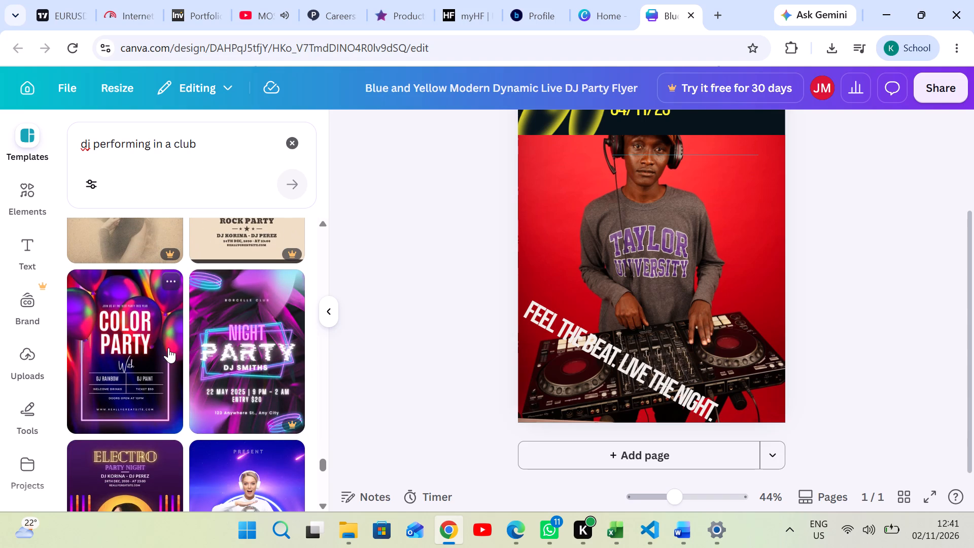
{"action": "scroll", "coordinate": [168, 348], "scroll_direction": "down", "scroll_amount": 1}
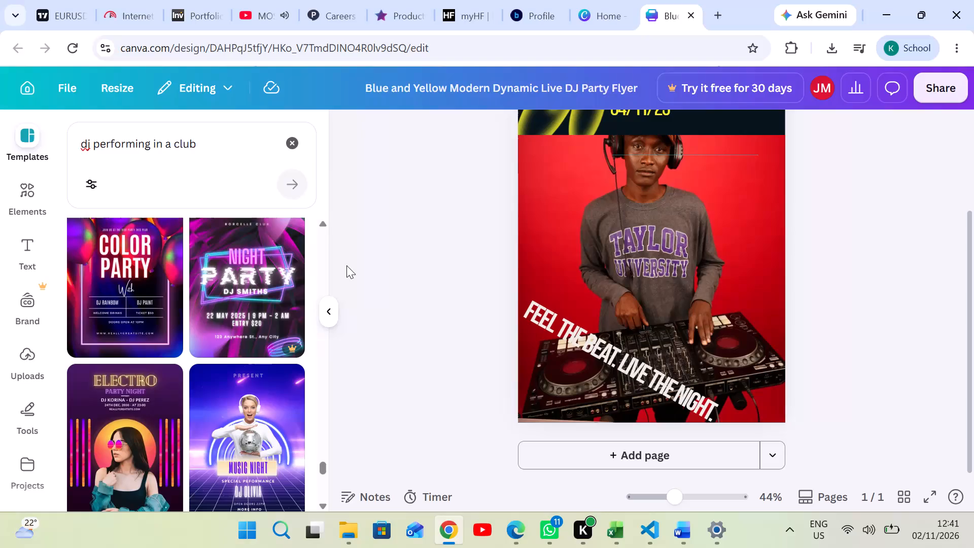
Collapse the template results, leave the flyer for the Canva home page and open the template library.
{"action": "left_click", "coordinate": [327, 306]}
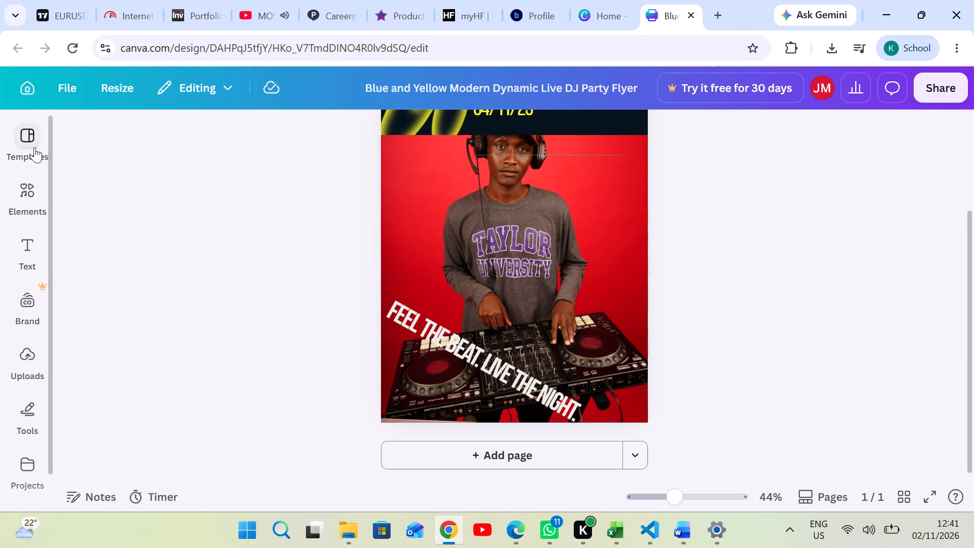
{"action": "scroll", "coordinate": [510, 253], "scroll_direction": "up", "scroll_amount": 7}
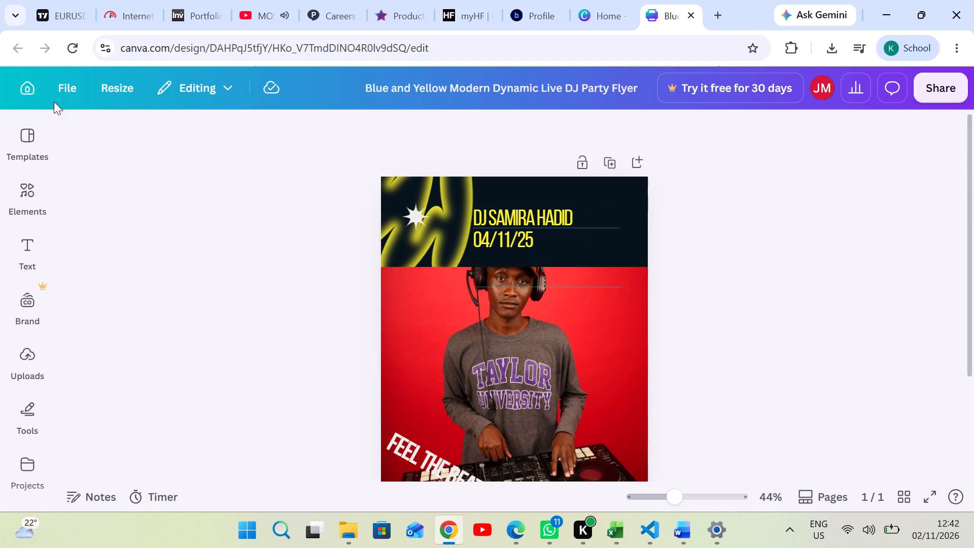
{"action": "left_click", "coordinate": [31, 82]}
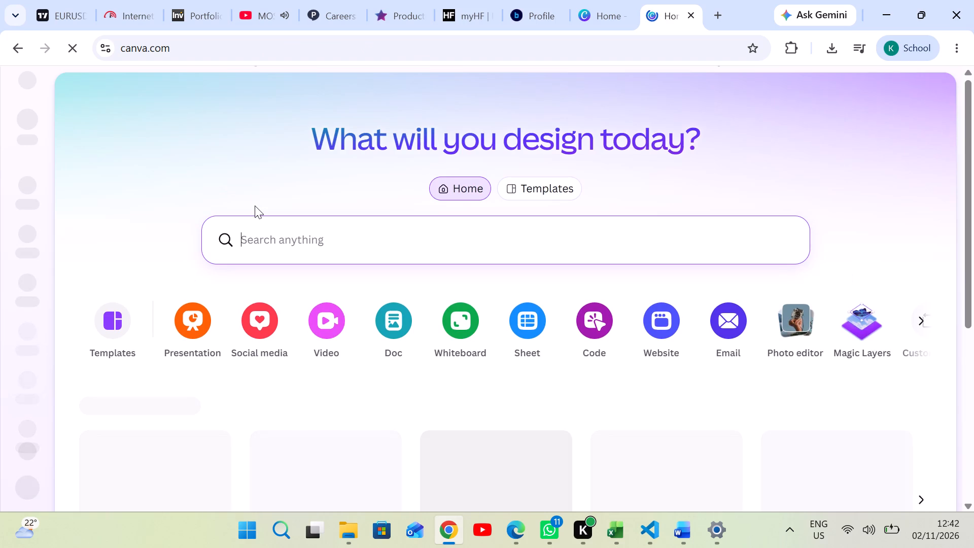
{"action": "left_click", "coordinate": [117, 335]}
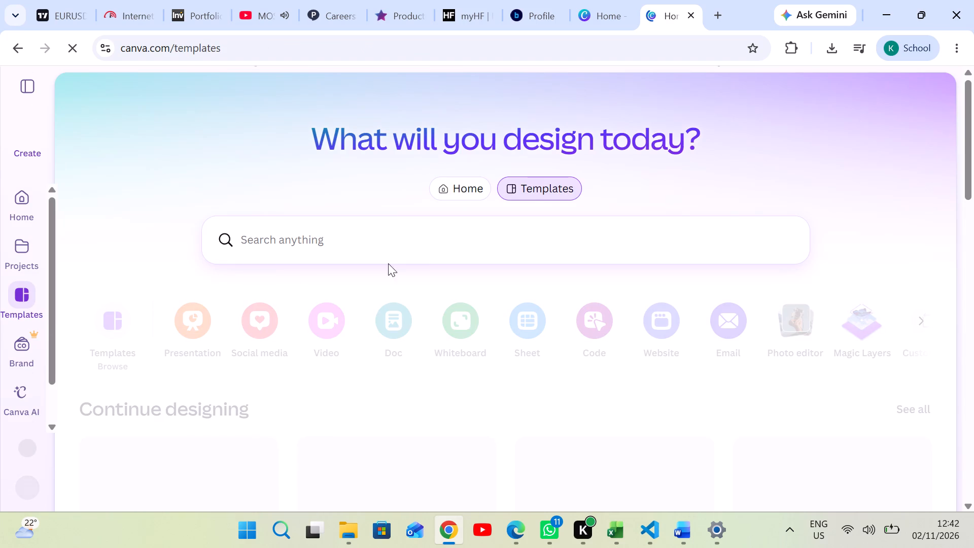
Browse the template library's categories and open the Poster templates.
{"action": "left_click", "coordinate": [376, 243]}
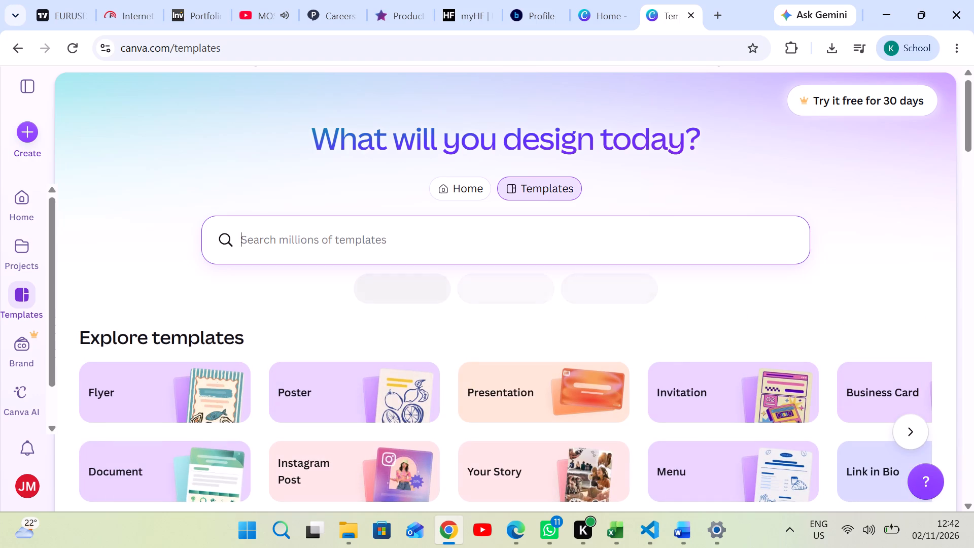
{"action": "scroll", "coordinate": [391, 235], "scroll_direction": "down", "scroll_amount": 1}
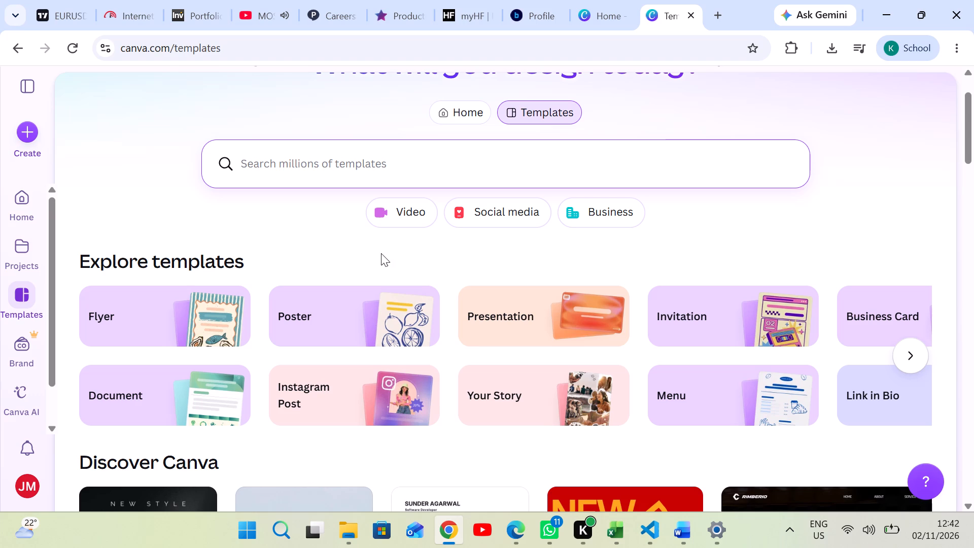
{"action": "scroll", "coordinate": [374, 302], "scroll_direction": "down", "scroll_amount": 1}
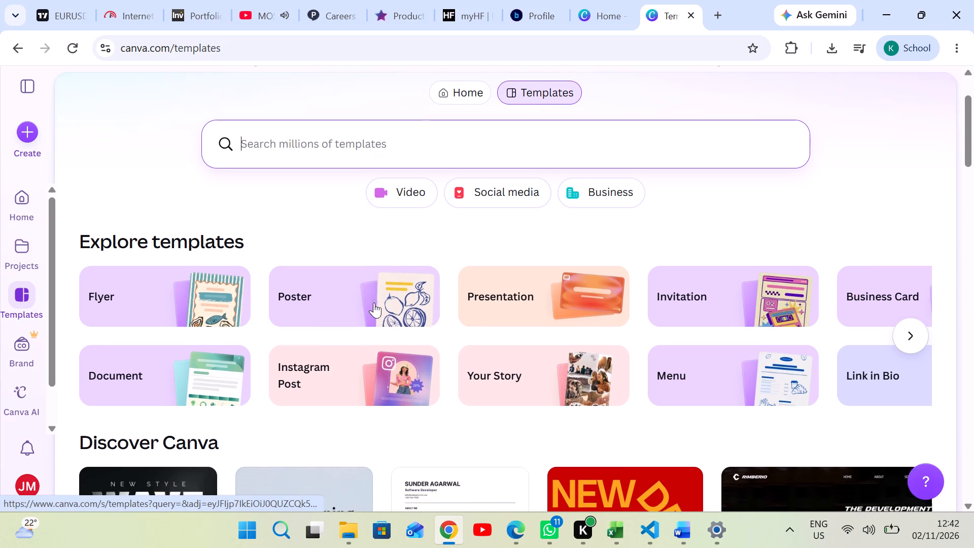
{"action": "scroll", "coordinate": [347, 233], "scroll_direction": "down", "scroll_amount": 1}
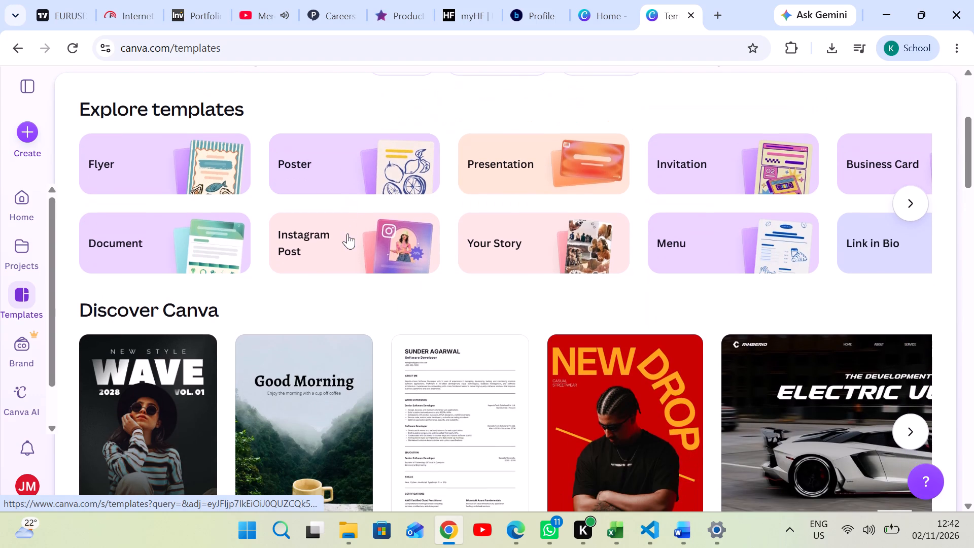
{"action": "scroll", "coordinate": [349, 231], "scroll_direction": "down", "scroll_amount": 1}
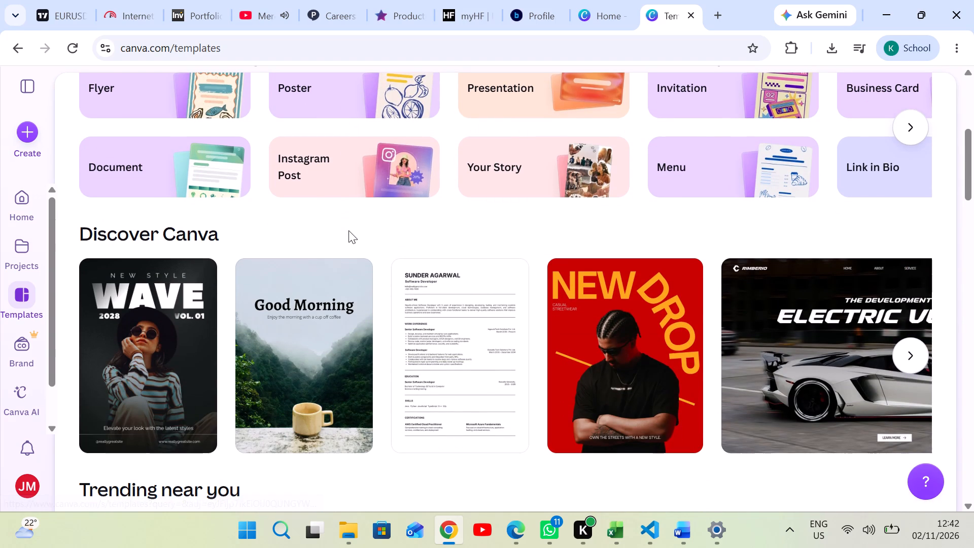
{"action": "scroll", "coordinate": [349, 230], "scroll_direction": "down", "scroll_amount": 1}
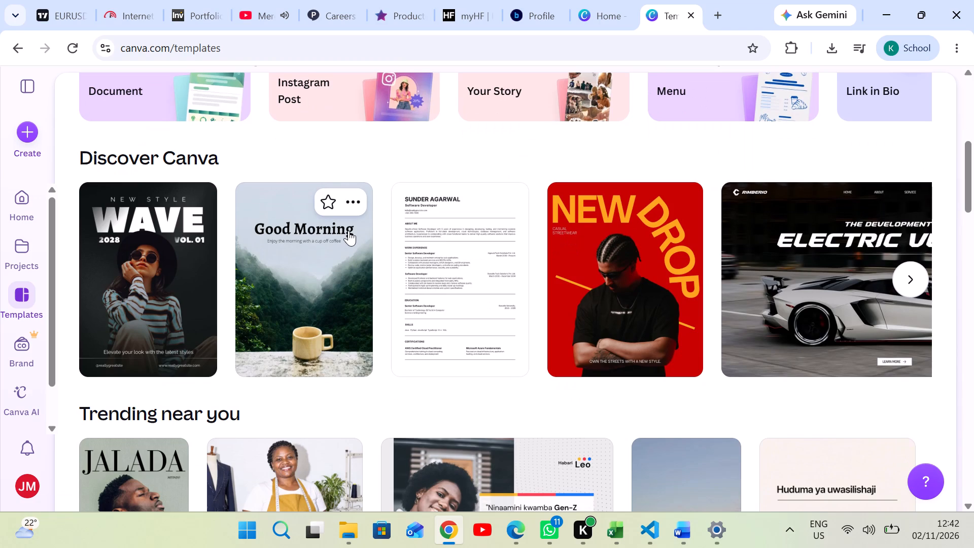
{"action": "scroll", "coordinate": [349, 230], "scroll_direction": "up", "scroll_amount": 3}
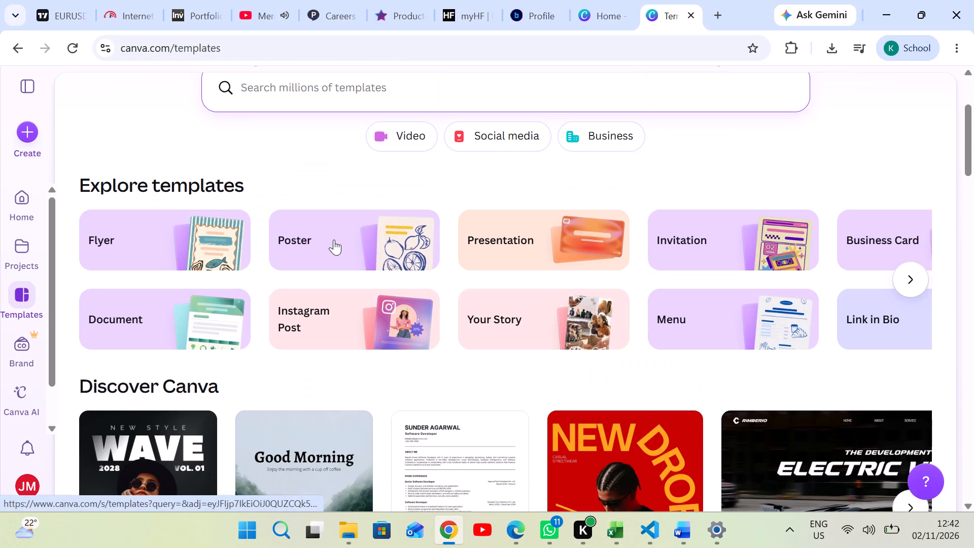
{"action": "left_click", "coordinate": [334, 239]}
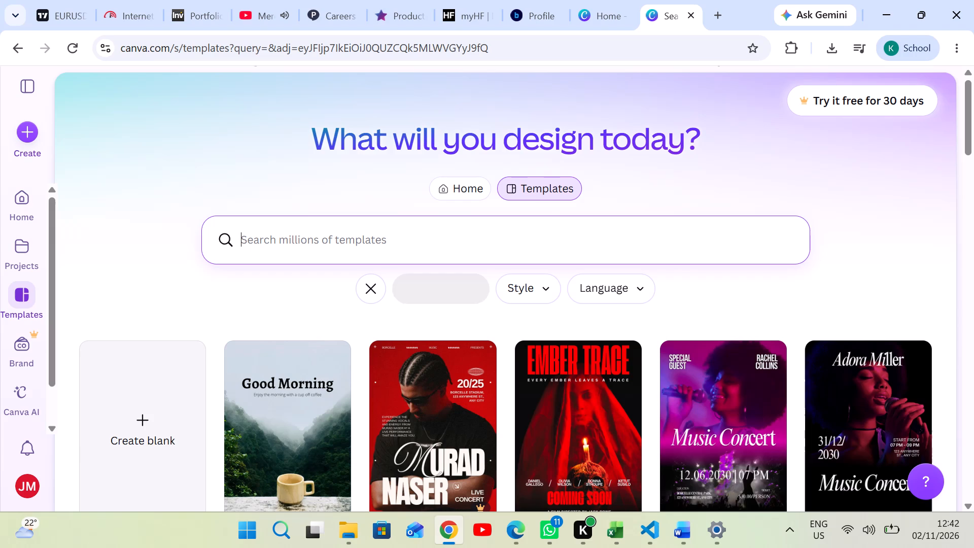
Look through the general Poster templates for DJ and club party designs, as far as the Electro Party and Afrobeats & Chill posters.
{"action": "scroll", "coordinate": [404, 264], "scroll_direction": "down", "scroll_amount": 2}
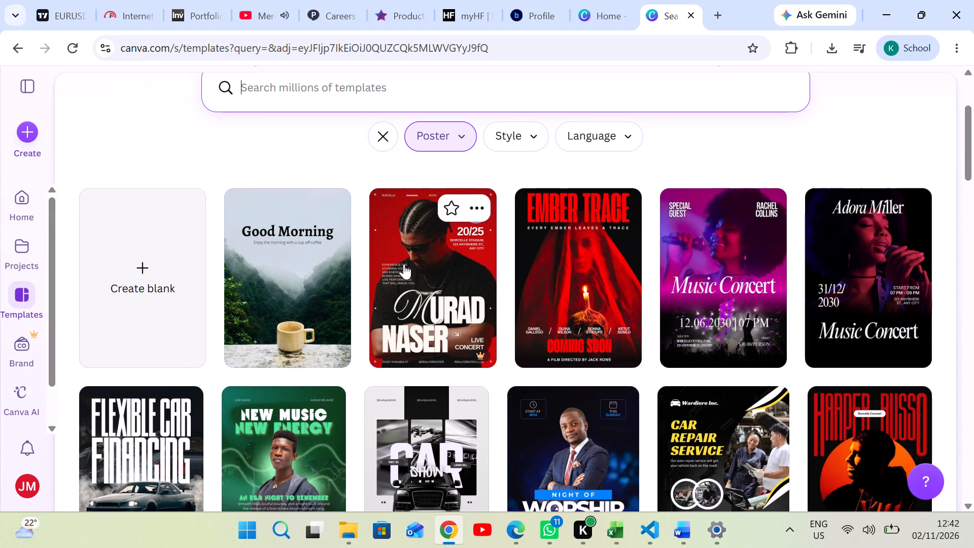
{"action": "scroll", "coordinate": [404, 264], "scroll_direction": "down", "scroll_amount": 1}
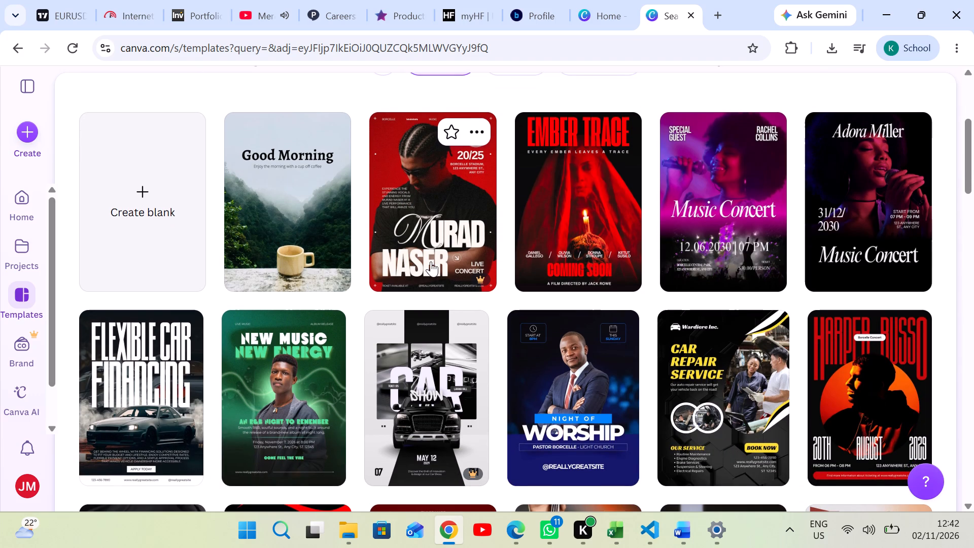
{"action": "scroll", "coordinate": [526, 365], "scroll_direction": "up", "scroll_amount": 1}
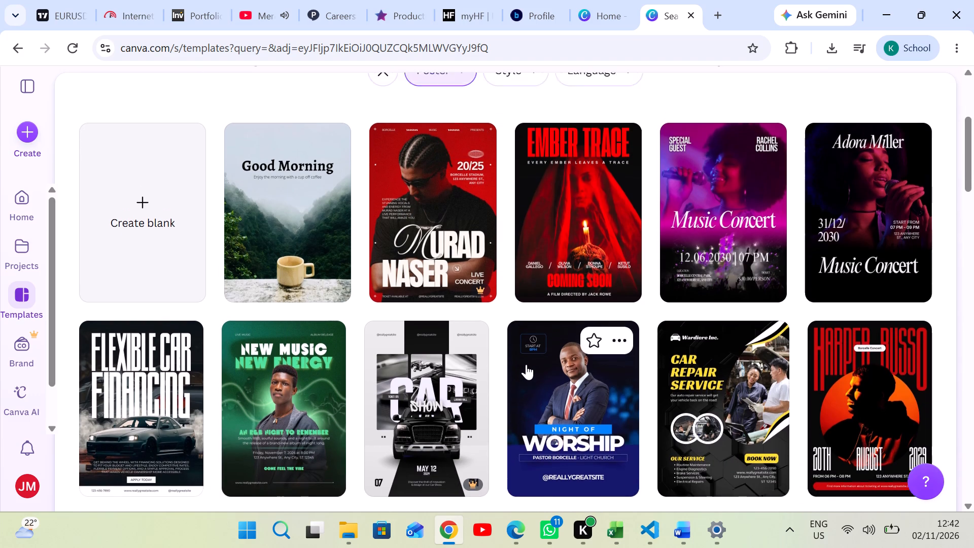
{"action": "scroll", "coordinate": [526, 364], "scroll_direction": "up", "scroll_amount": 1}
{"action": "scroll", "coordinate": [528, 359], "scroll_direction": "down", "scroll_amount": 1}
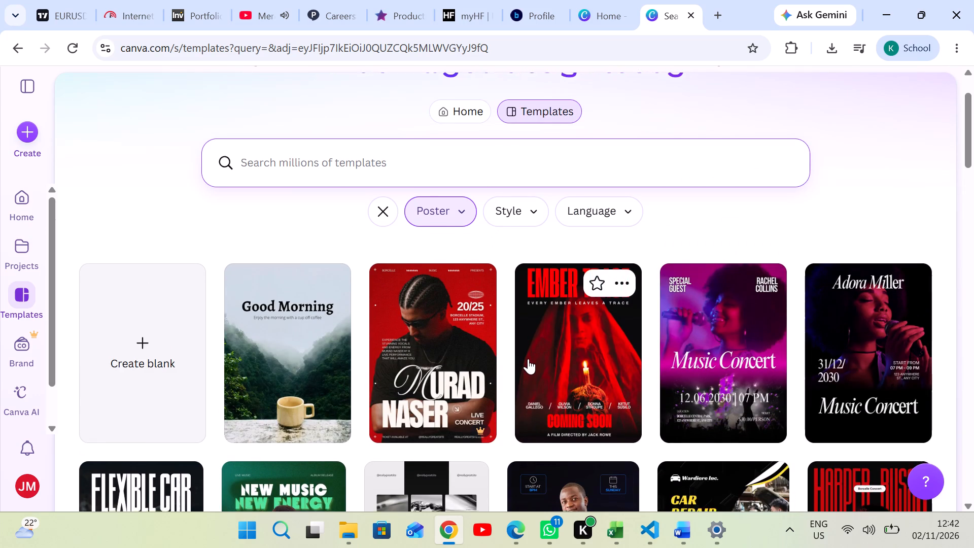
{"action": "scroll", "coordinate": [528, 359], "scroll_direction": "down", "scroll_amount": 7}
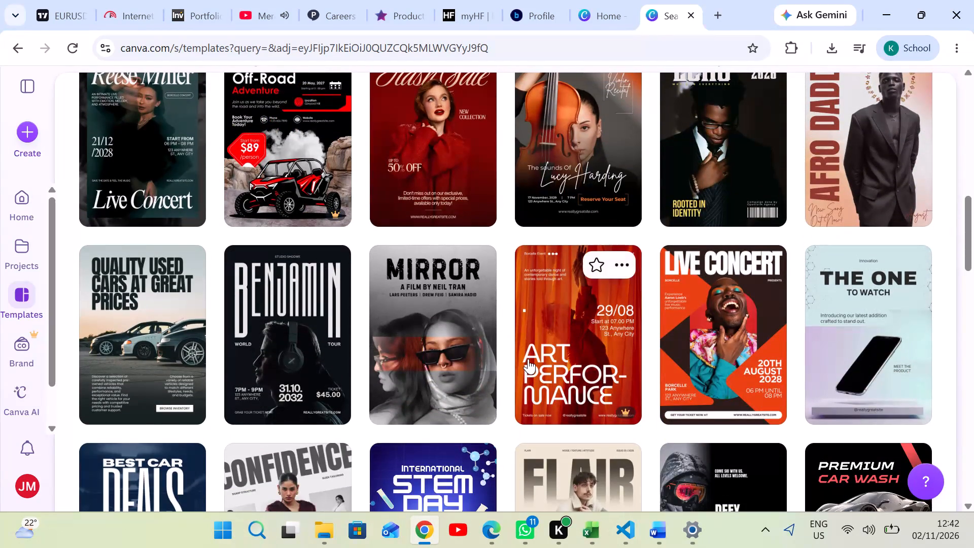
{"action": "scroll", "coordinate": [528, 359], "scroll_direction": "down", "scroll_amount": 3}
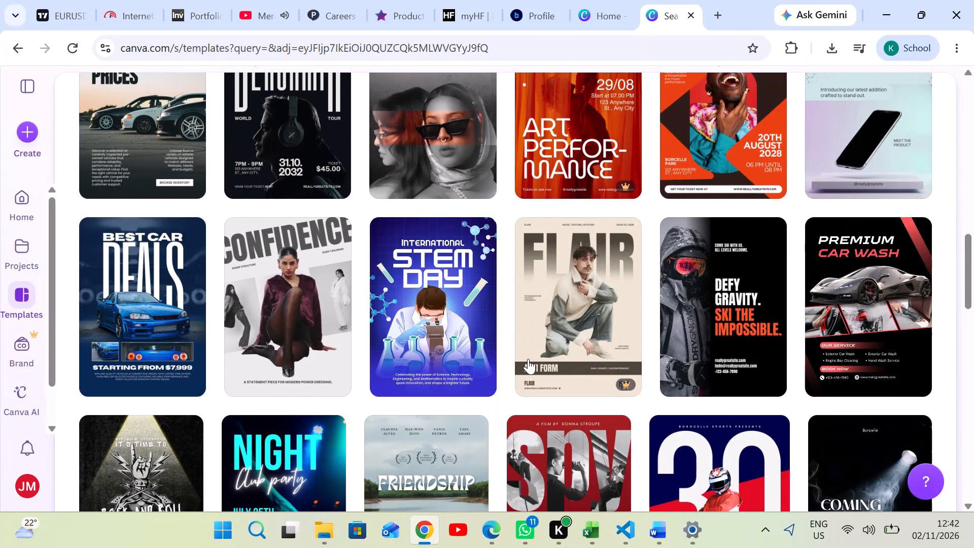
{"action": "scroll", "coordinate": [528, 359], "scroll_direction": "down", "scroll_amount": 1}
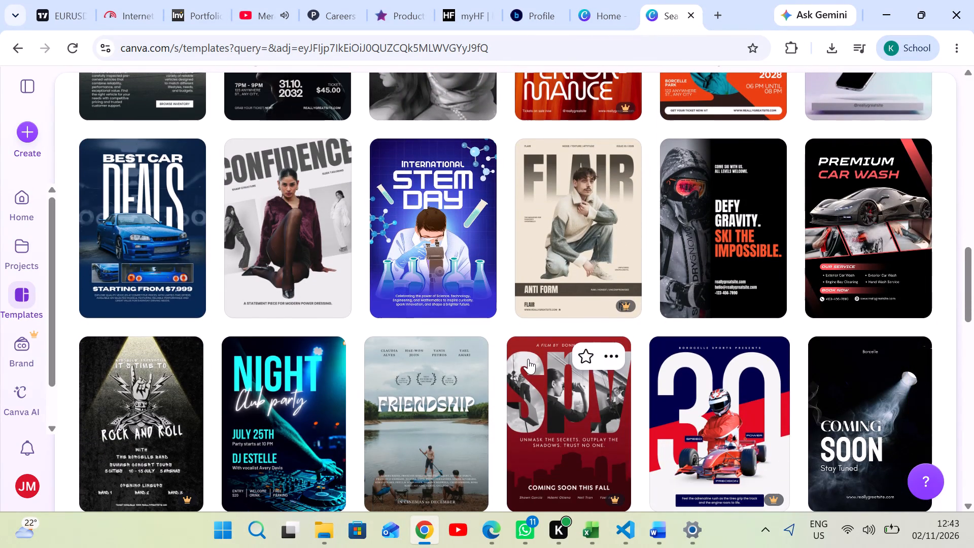
{"action": "scroll", "coordinate": [528, 359], "scroll_direction": "down", "scroll_amount": 1}
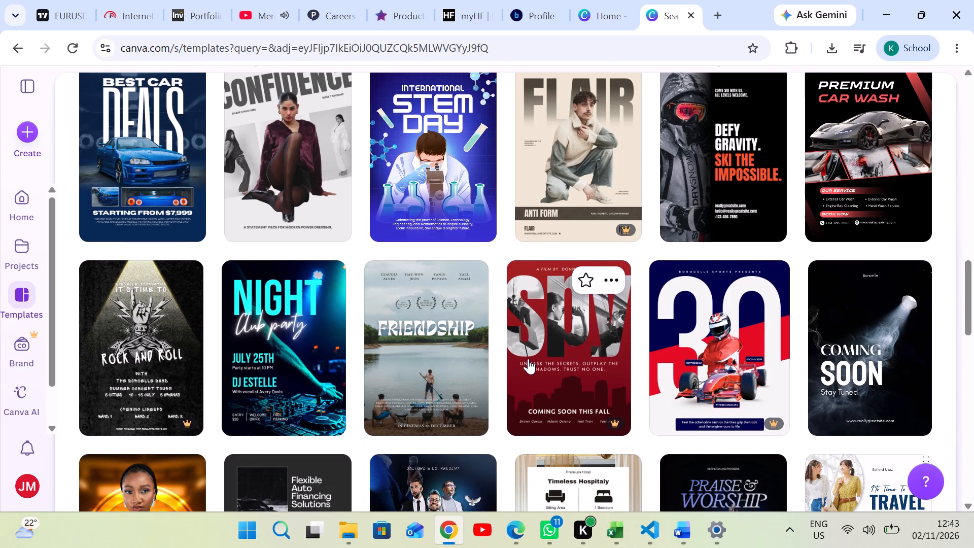
{"action": "scroll", "coordinate": [528, 359], "scroll_direction": "down", "scroll_amount": 3}
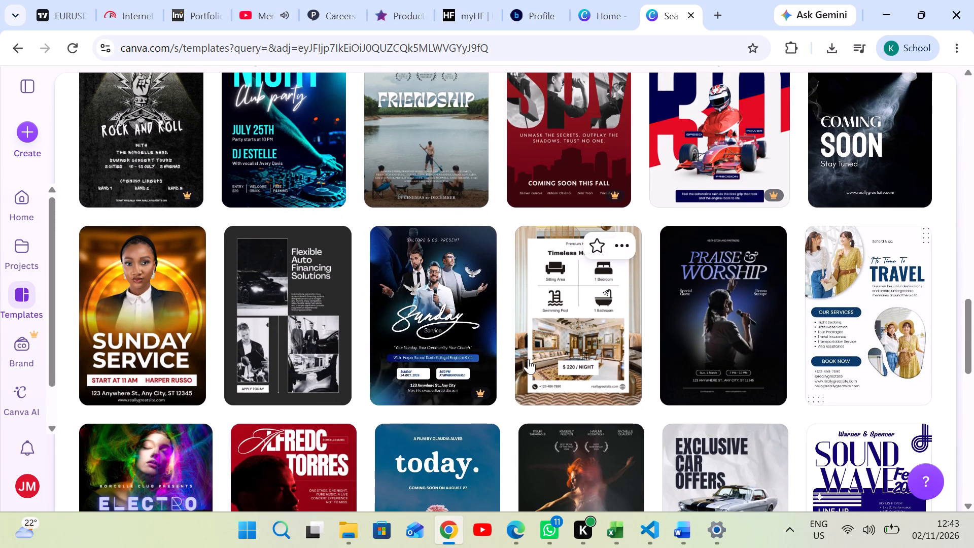
{"action": "scroll", "coordinate": [528, 359], "scroll_direction": "down", "scroll_amount": 2}
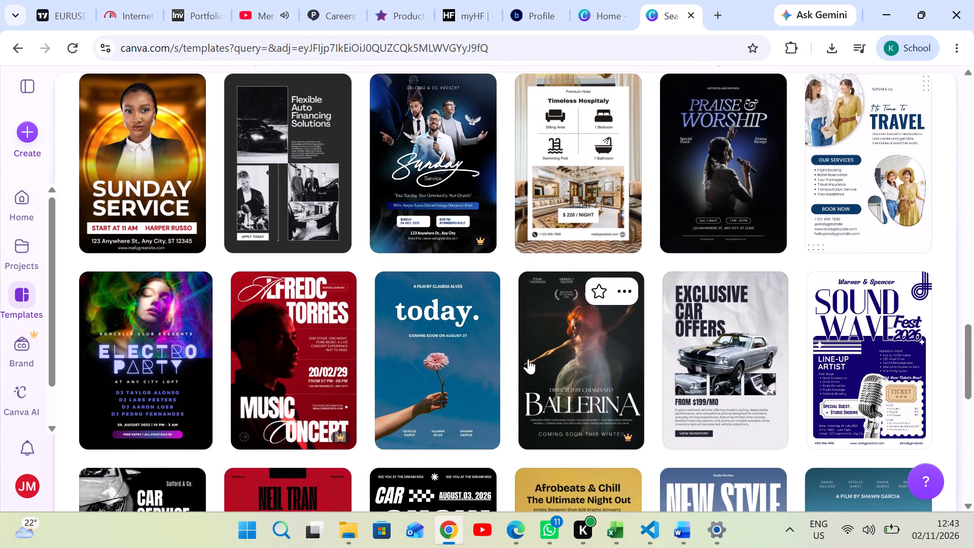
{"action": "scroll", "coordinate": [528, 359], "scroll_direction": "down", "scroll_amount": 2}
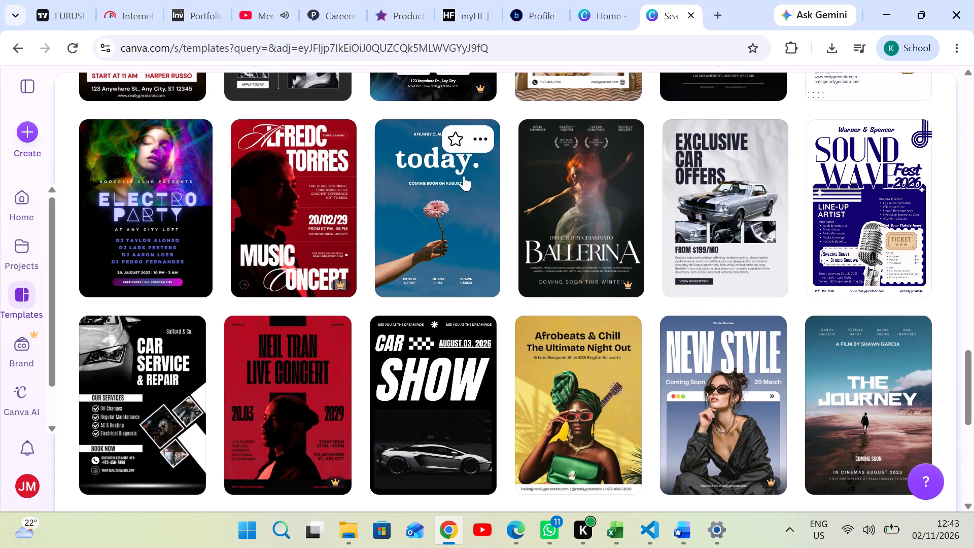
Search the Poster templates for "dj performing in a club".
{"action": "scroll", "coordinate": [380, 216], "scroll_direction": "up", "scroll_amount": 14}
{"action": "scroll", "coordinate": [388, 178], "scroll_direction": "up", "scroll_amount": 8}
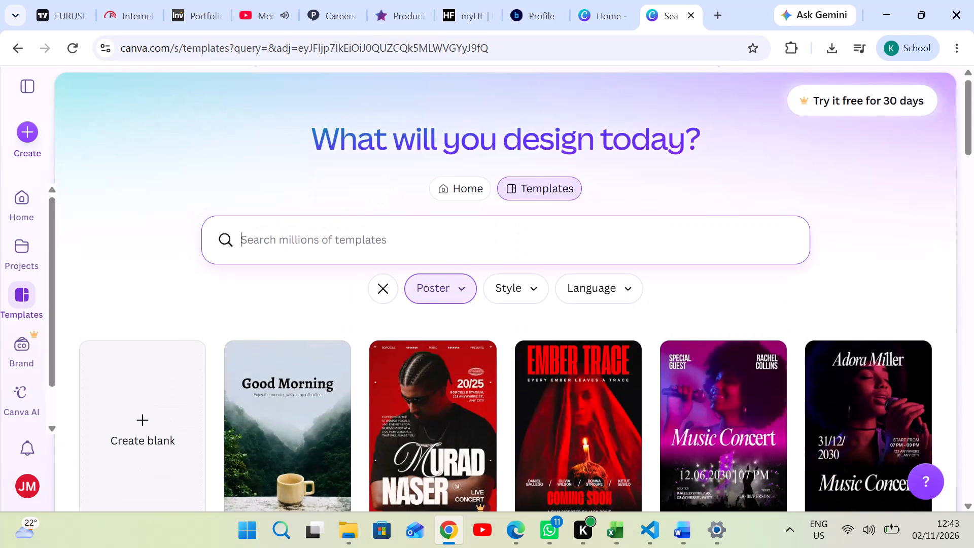
{"action": "left_click", "coordinate": [277, 234]}
{"action": "type", "text": "dj"}
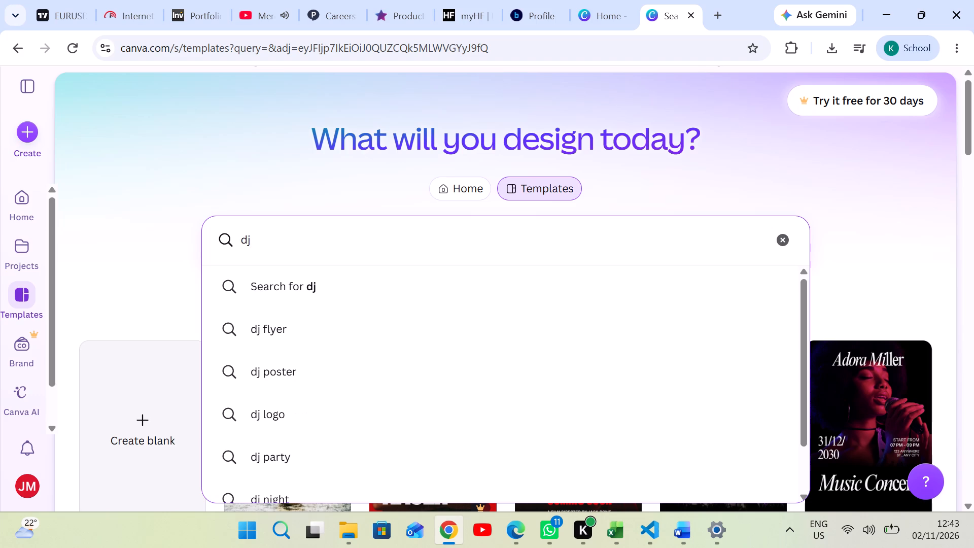
{"action": "key", "text": "space"}
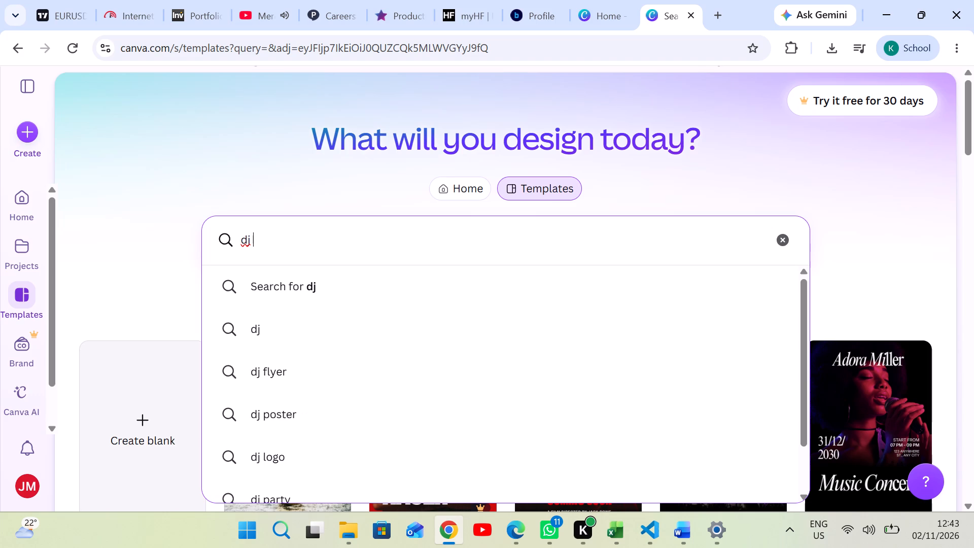
{"action": "key", "text": "p"}
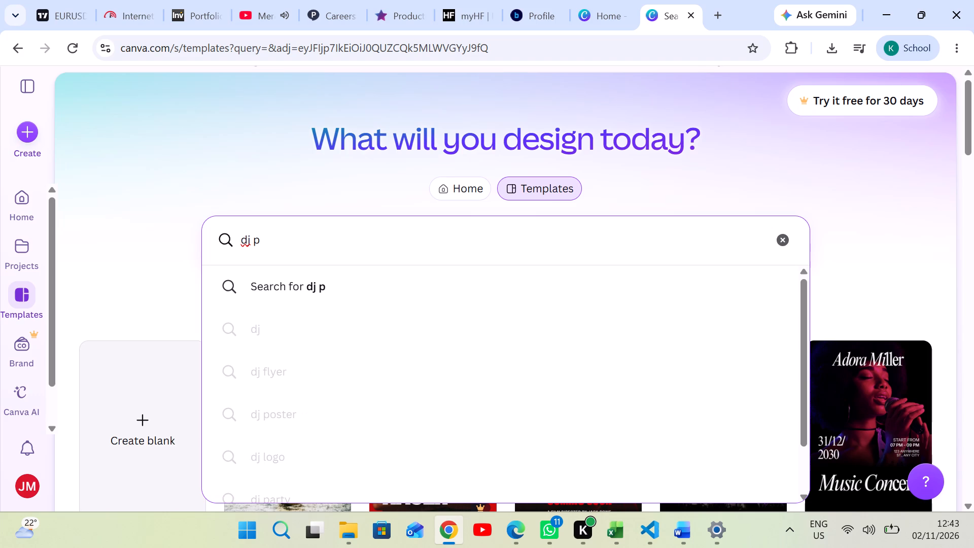
{"action": "type", "text": "er"}
{"action": "type", "text": "forming"}
{"action": "key", "text": "space"}
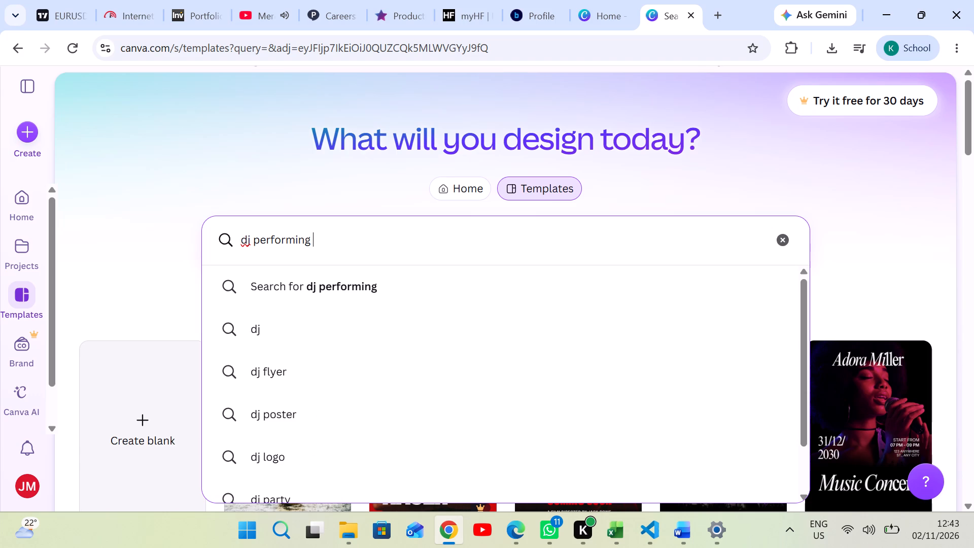
{"action": "type", "text": "in a"}
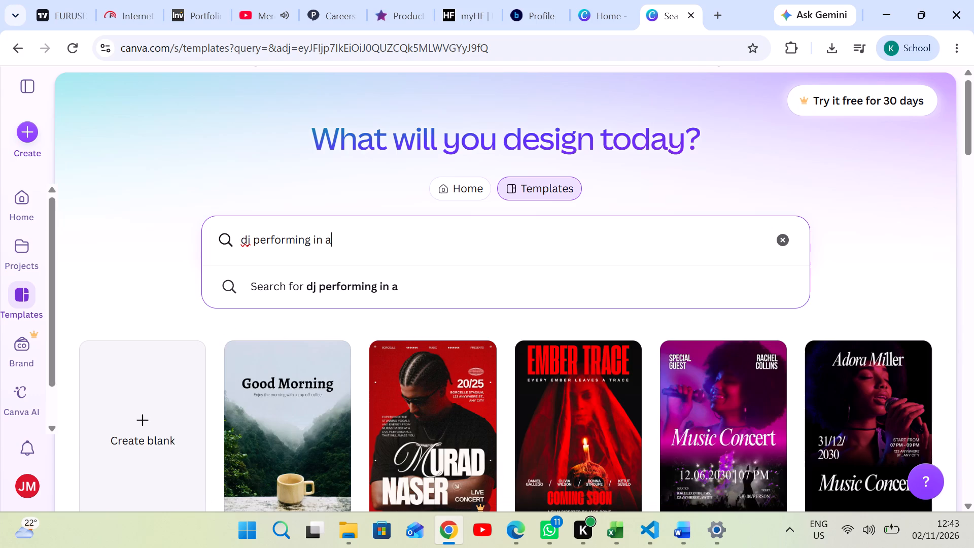
{"action": "key", "text": "space"}
{"action": "type", "text": "club"}
{"action": "key", "text": "Return"}
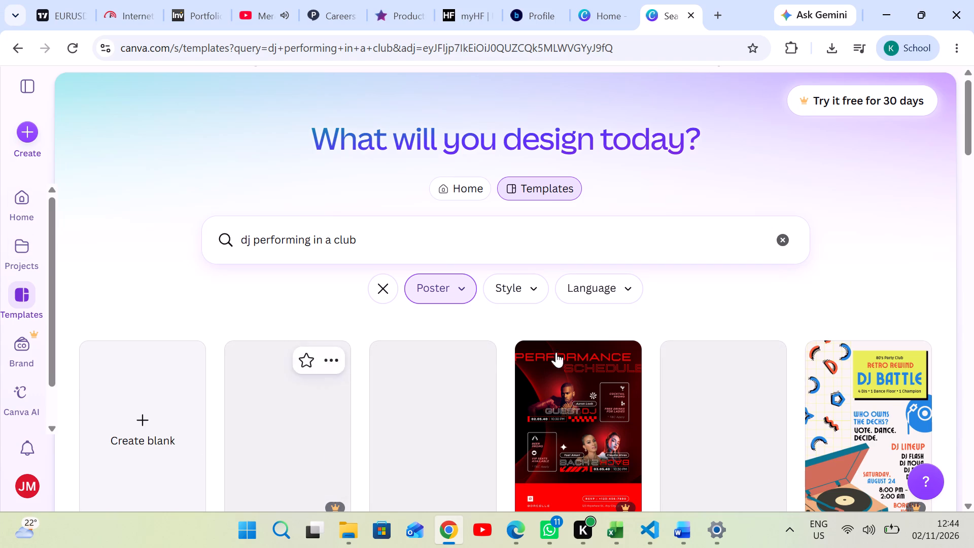
Look through the "dj performing in a club" poster results, past the Night Club Party and Electro Party designs to the last rows.
{"action": "scroll", "coordinate": [811, 322], "scroll_direction": "down", "scroll_amount": 2}
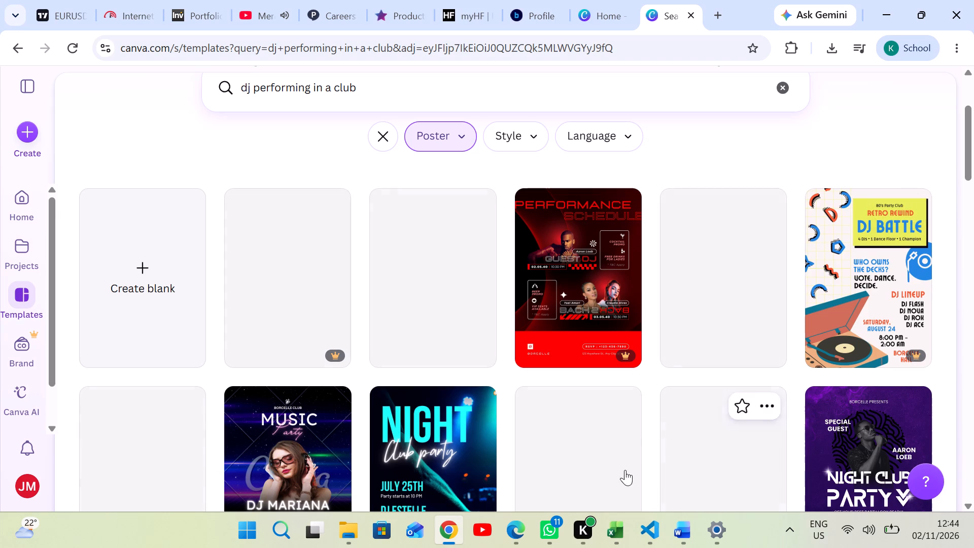
{"action": "scroll", "coordinate": [436, 422], "scroll_direction": "down", "scroll_amount": 1}
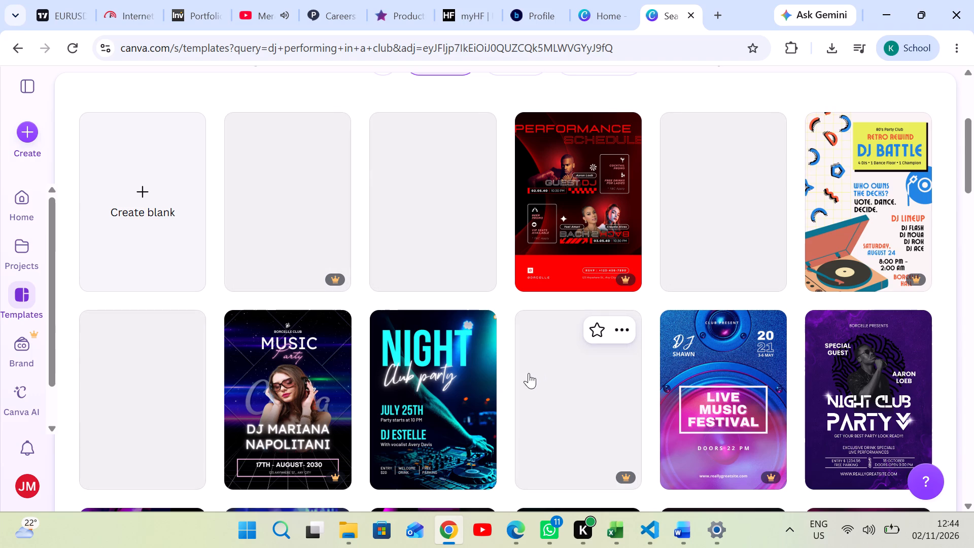
{"action": "scroll", "coordinate": [529, 373], "scroll_direction": "down", "scroll_amount": 3}
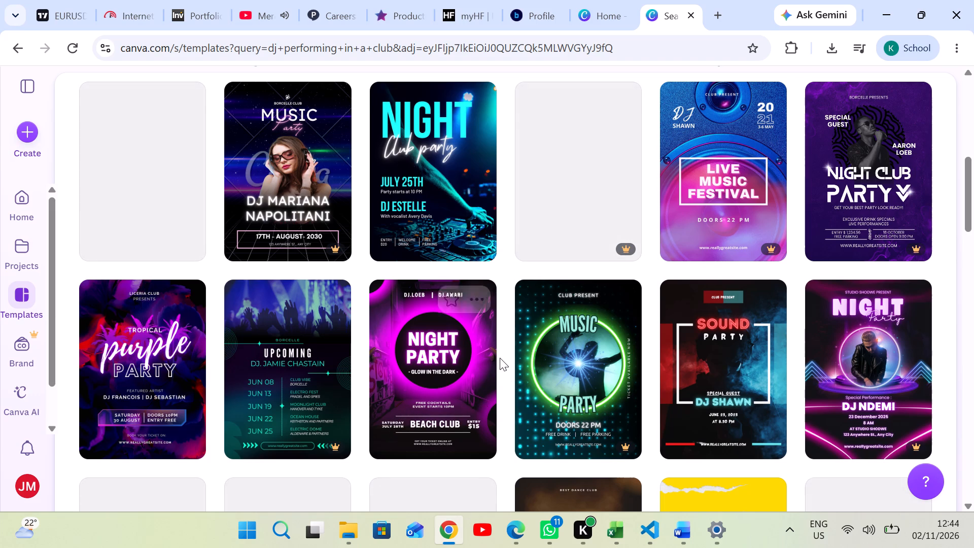
{"action": "scroll", "coordinate": [500, 358], "scroll_direction": "down", "scroll_amount": 3}
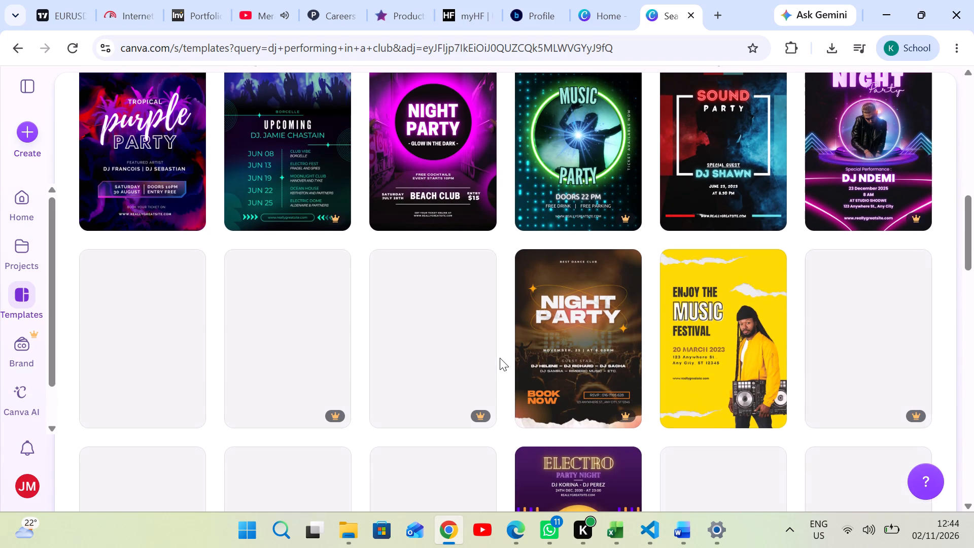
{"action": "scroll", "coordinate": [500, 358], "scroll_direction": "down", "scroll_amount": 3}
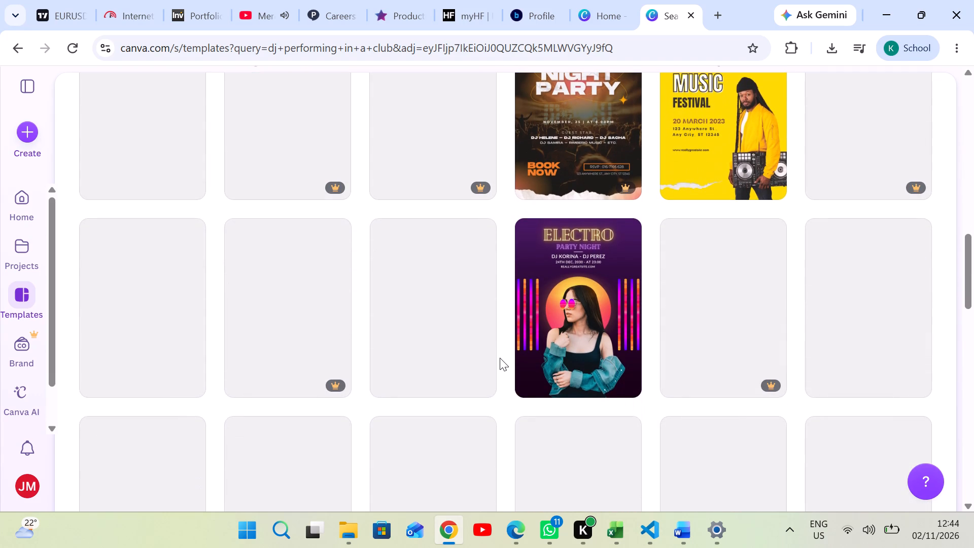
{"action": "scroll", "coordinate": [500, 358], "scroll_direction": "down", "scroll_amount": 4}
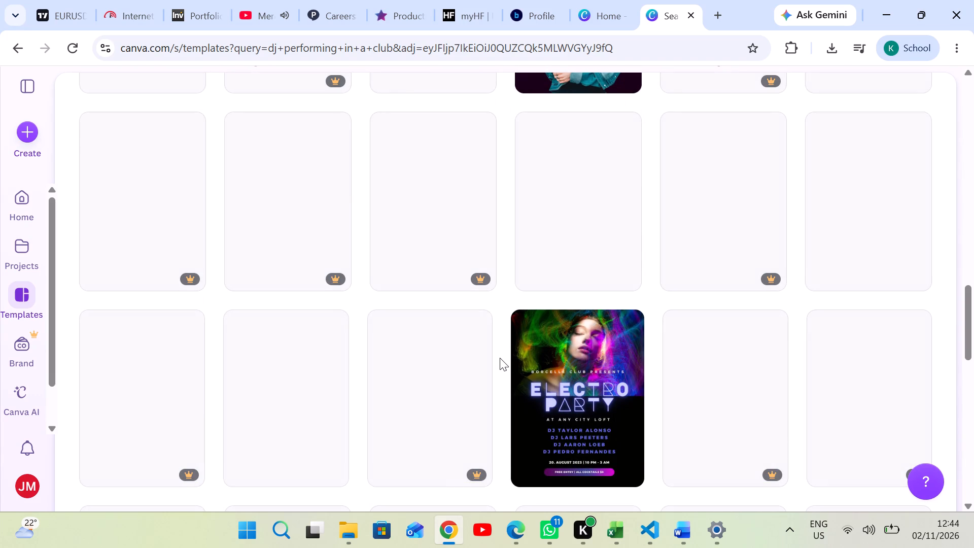
{"action": "scroll", "coordinate": [500, 358], "scroll_direction": "down", "scroll_amount": 2}
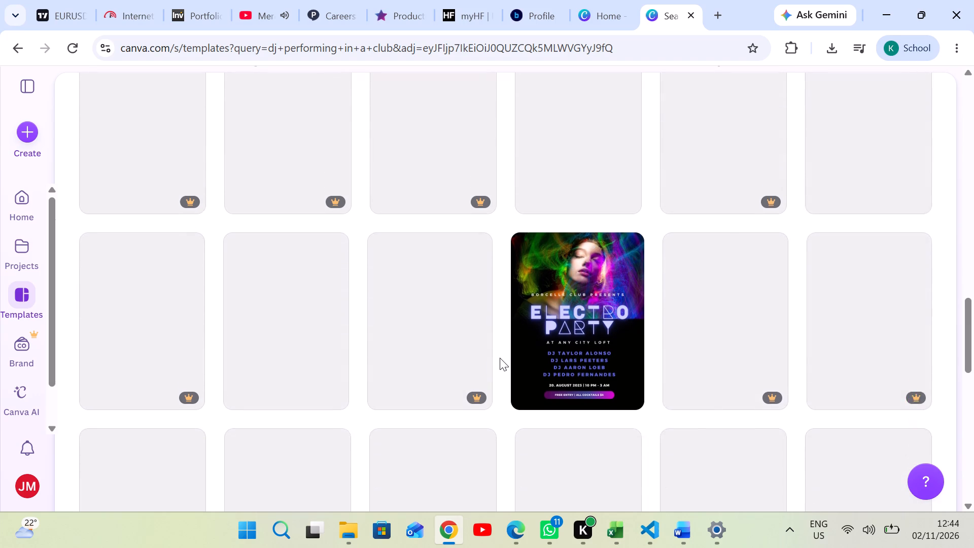
{"action": "scroll", "coordinate": [500, 358], "scroll_direction": "down", "scroll_amount": 4}
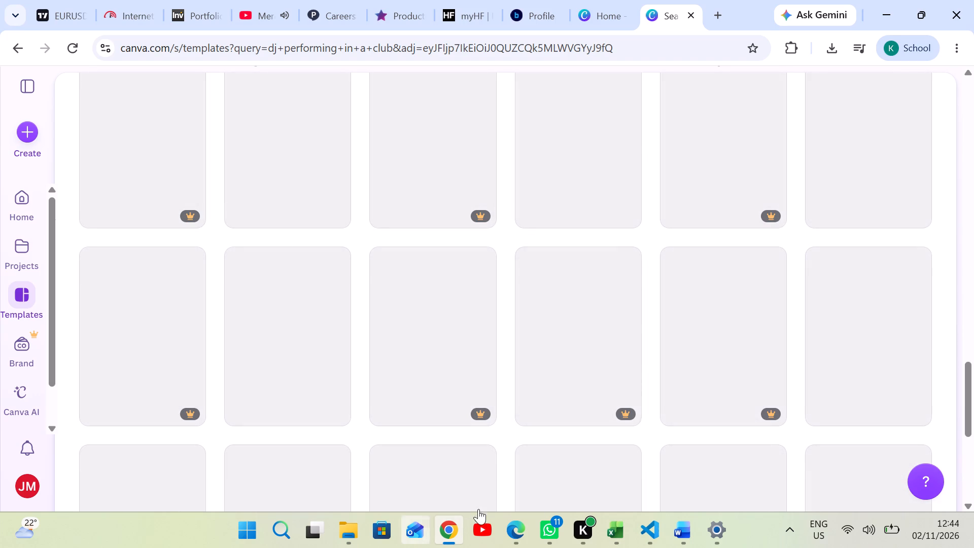
{"action": "scroll", "coordinate": [689, 503], "scroll_direction": "down", "scroll_amount": 2}
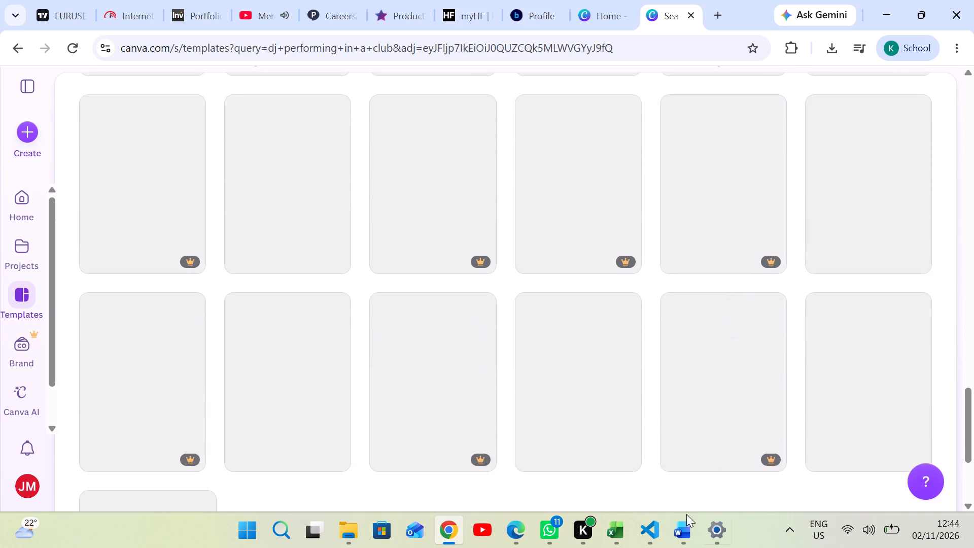
{"action": "scroll", "coordinate": [670, 517], "scroll_direction": "down", "scroll_amount": 3}
{"action": "scroll", "coordinate": [420, 325], "scroll_direction": "down", "scroll_amount": 2}
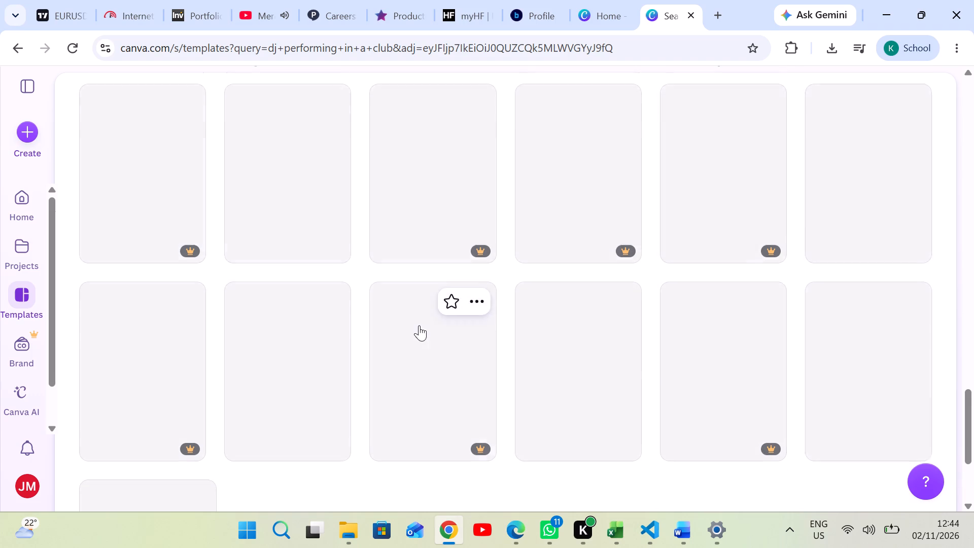
{"action": "scroll", "coordinate": [419, 325], "scroll_direction": "down", "scroll_amount": 4}
Look again through the lower rows of the "dj performing in a club" poster results, around the Electro Party design and down to the end.
{"action": "scroll", "coordinate": [423, 323], "scroll_direction": "up", "scroll_amount": 3}
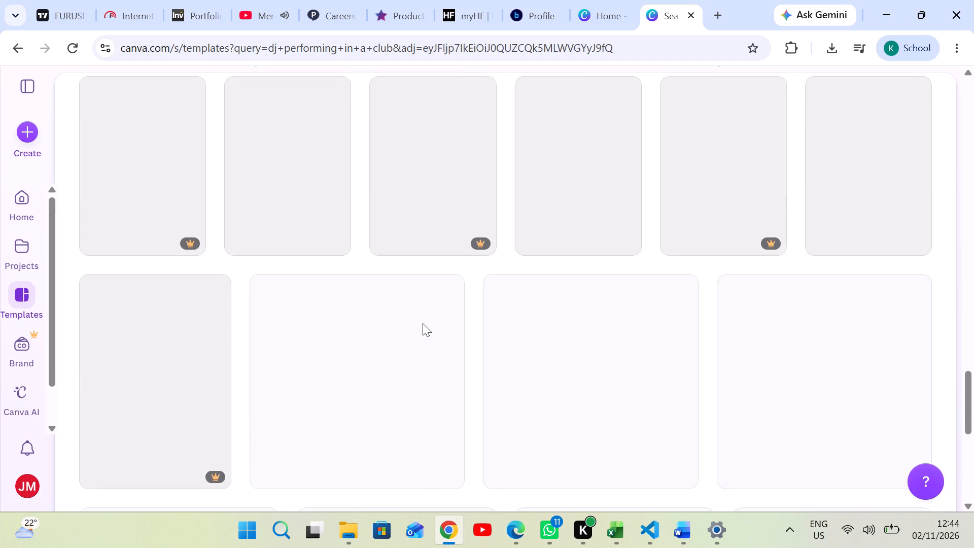
{"action": "scroll", "coordinate": [423, 323], "scroll_direction": "up", "scroll_amount": 3}
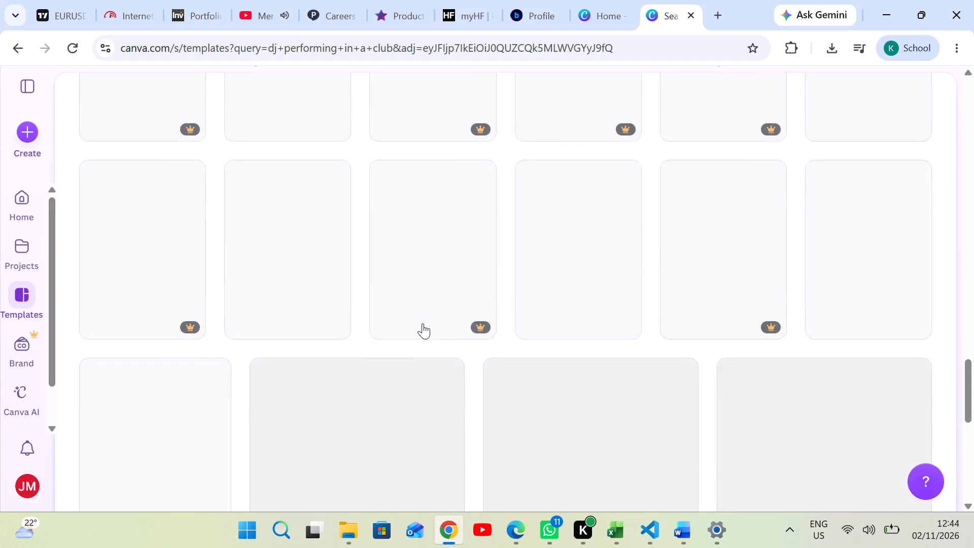
{"action": "scroll", "coordinate": [423, 323], "scroll_direction": "up", "scroll_amount": 7}
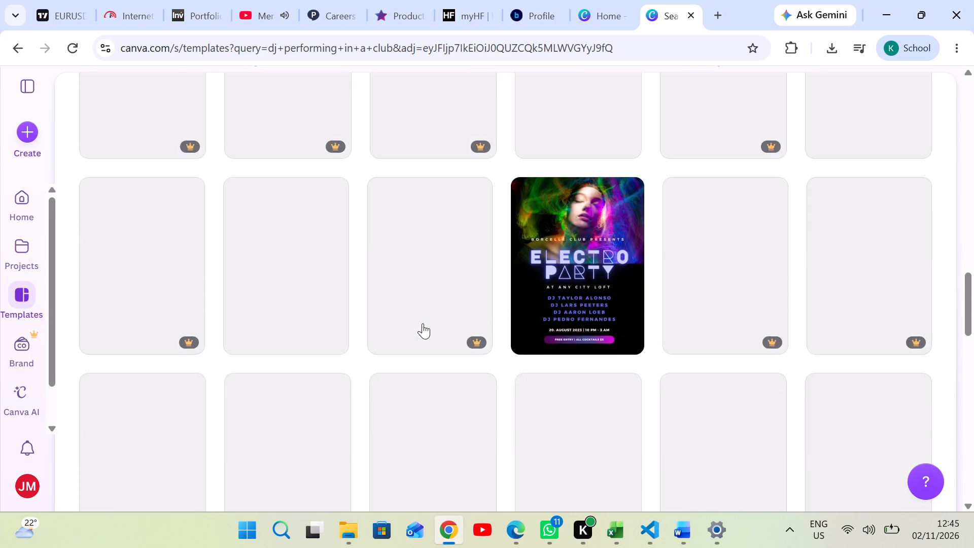
{"action": "scroll", "coordinate": [423, 323], "scroll_direction": "down", "scroll_amount": 7}
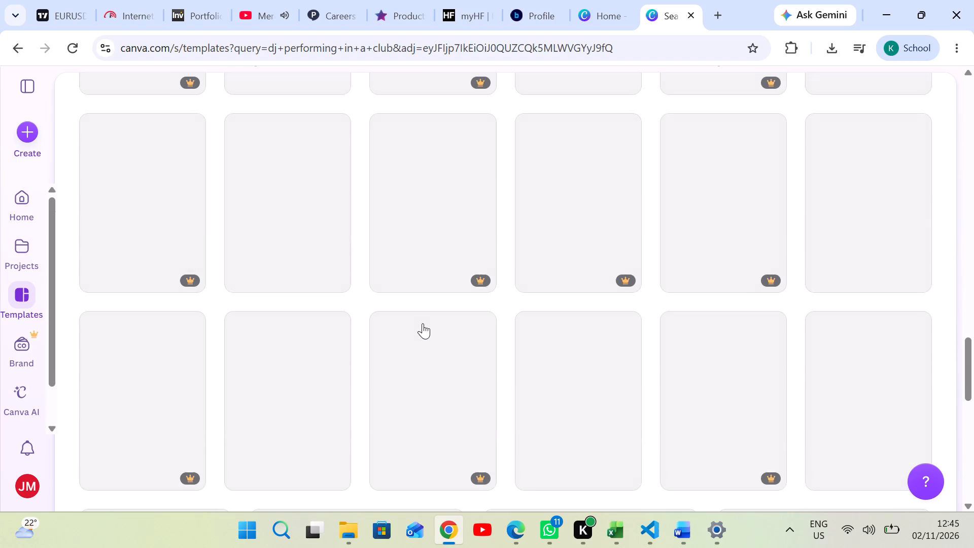
{"action": "scroll", "coordinate": [423, 323], "scroll_direction": "down", "scroll_amount": 5}
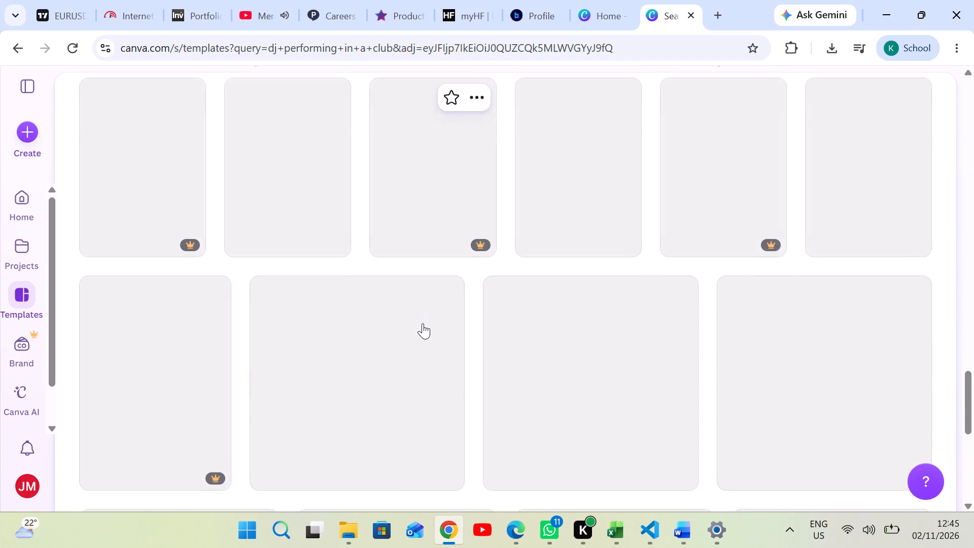
{"action": "scroll", "coordinate": [423, 323], "scroll_direction": "down", "scroll_amount": 9}
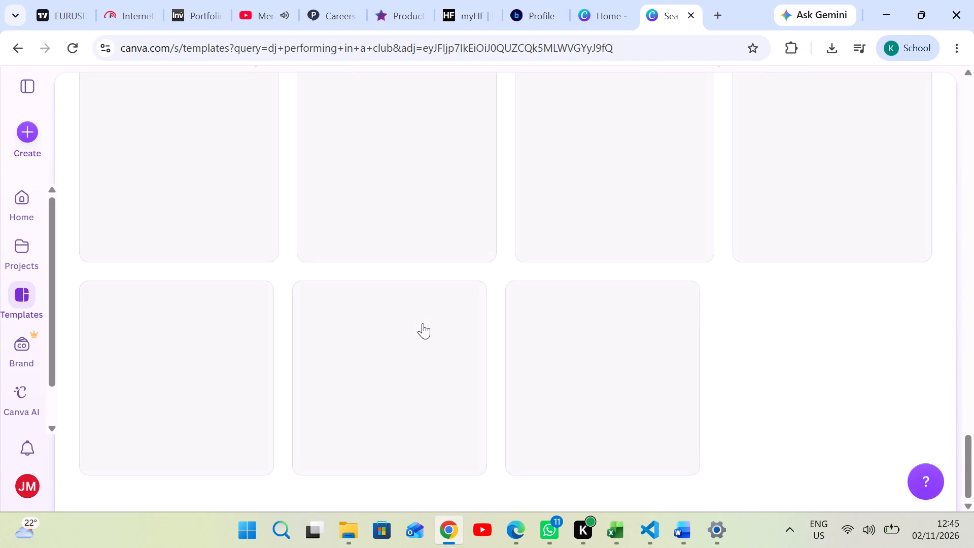
{"action": "scroll", "coordinate": [423, 323], "scroll_direction": "down", "scroll_amount": 1}
{"action": "scroll", "coordinate": [523, 365], "scroll_direction": "down", "scroll_amount": 3}
Review the poster results from the end back to the beginning, comparing the Night Party, Sound Party and Night Club Party designs.
{"action": "scroll", "coordinate": [524, 365], "scroll_direction": "up", "scroll_amount": 2}
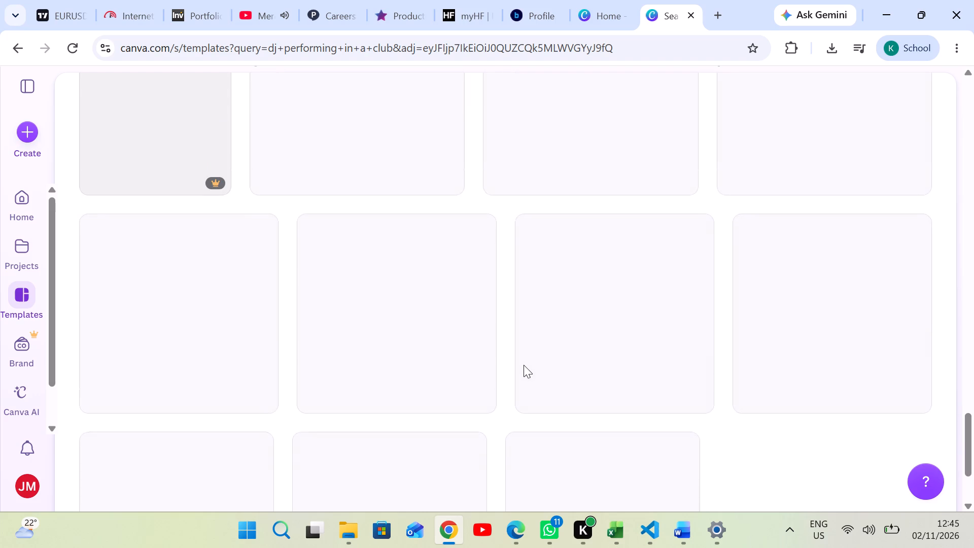
{"action": "scroll", "coordinate": [524, 365], "scroll_direction": "up", "scroll_amount": 13}
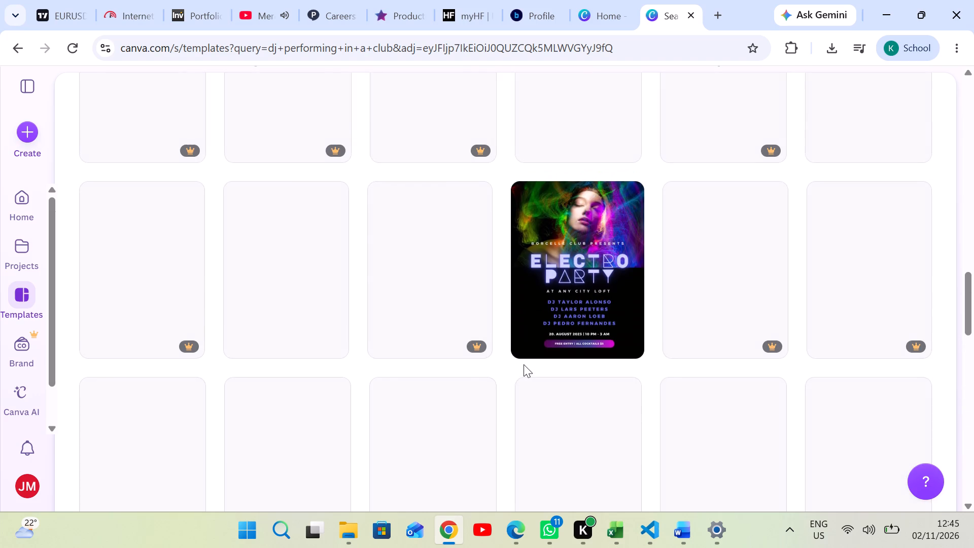
{"action": "scroll", "coordinate": [524, 364], "scroll_direction": "up", "scroll_amount": 8}
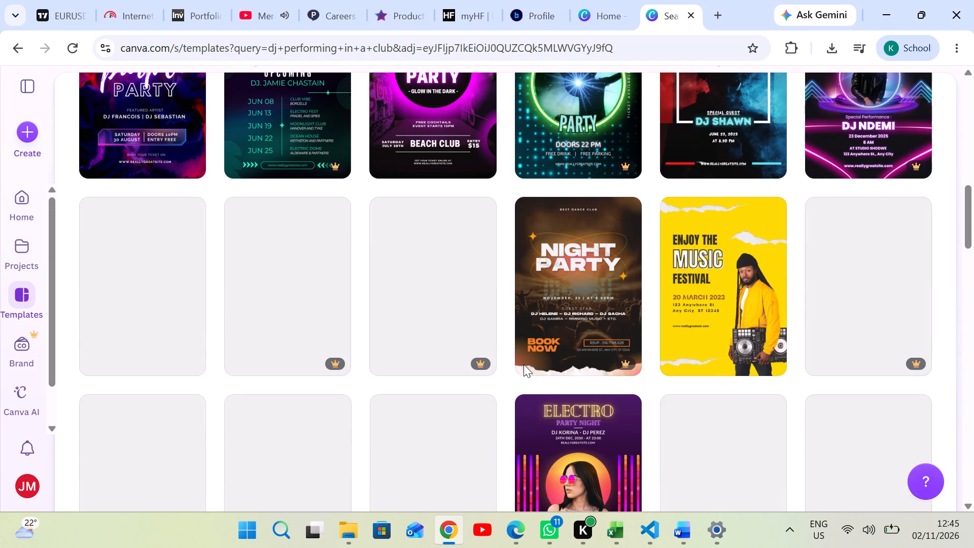
{"action": "scroll", "coordinate": [484, 376], "scroll_direction": "up", "scroll_amount": 3}
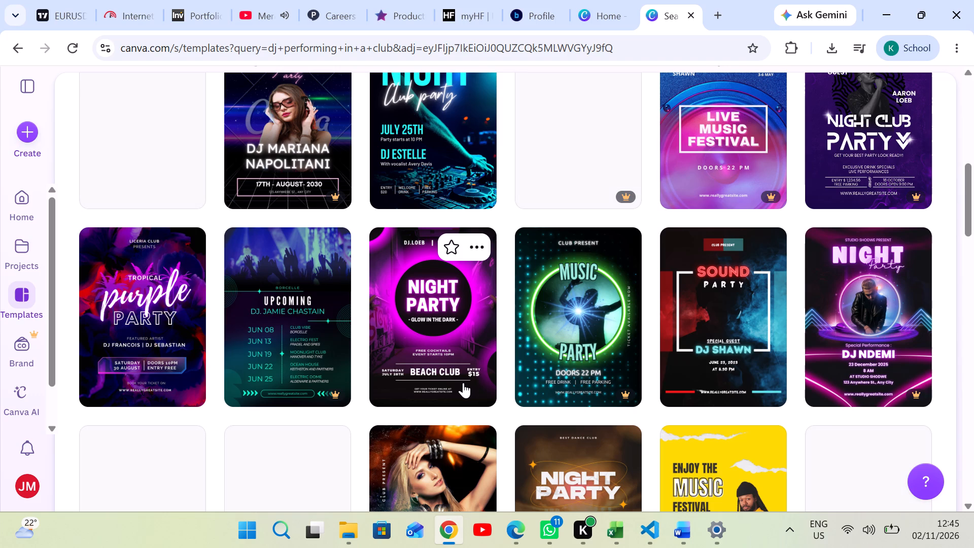
{"action": "scroll", "coordinate": [432, 384], "scroll_direction": "up", "scroll_amount": 1}
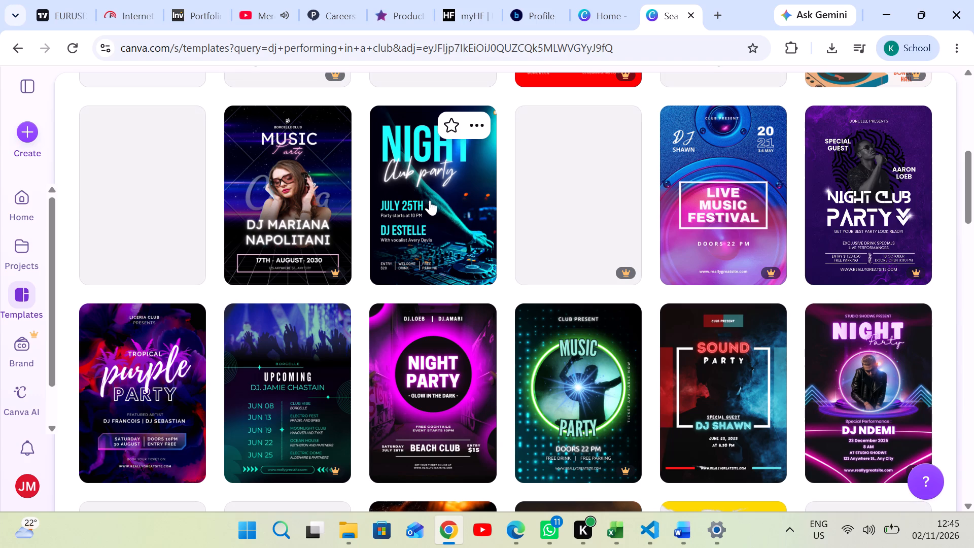
{"action": "scroll", "coordinate": [406, 326], "scroll_direction": "up", "scroll_amount": 4}
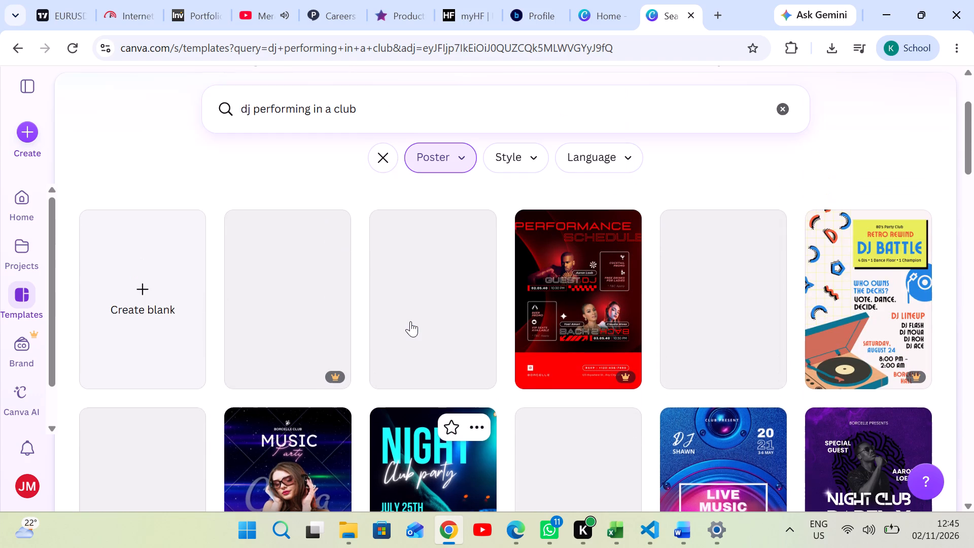
{"action": "scroll", "coordinate": [410, 321], "scroll_direction": "up", "scroll_amount": 3}
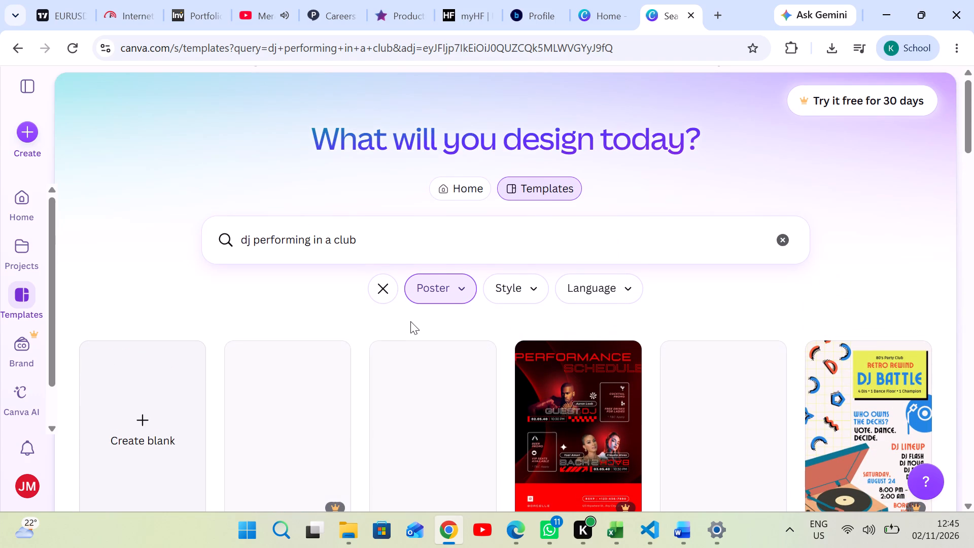
Open the Night Club Party poster featuring DJ Estelle on July 25th and start customizing that template.
{"action": "scroll", "coordinate": [410, 321], "scroll_direction": "down", "scroll_amount": 4}
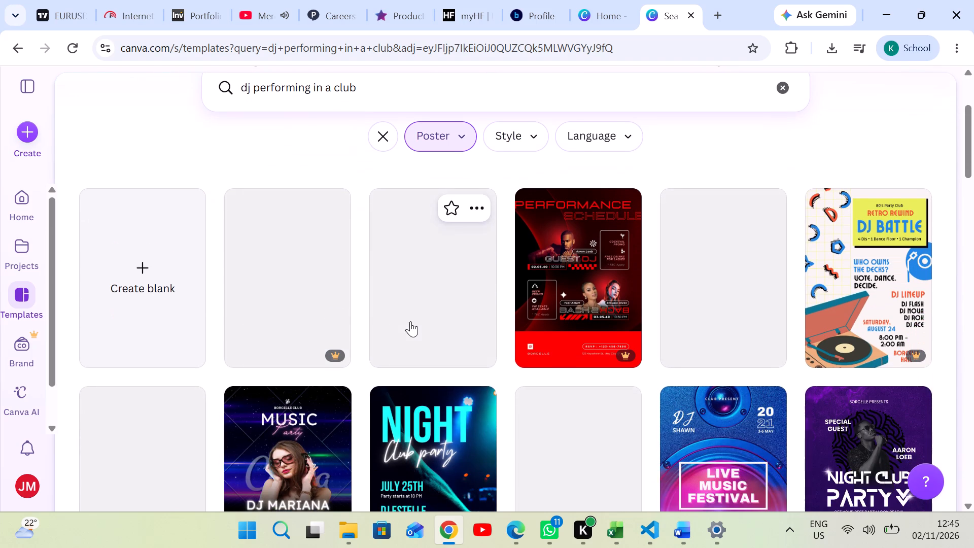
{"action": "scroll", "coordinate": [410, 321], "scroll_direction": "down", "scroll_amount": 1}
{"action": "left_click", "coordinate": [411, 234]}
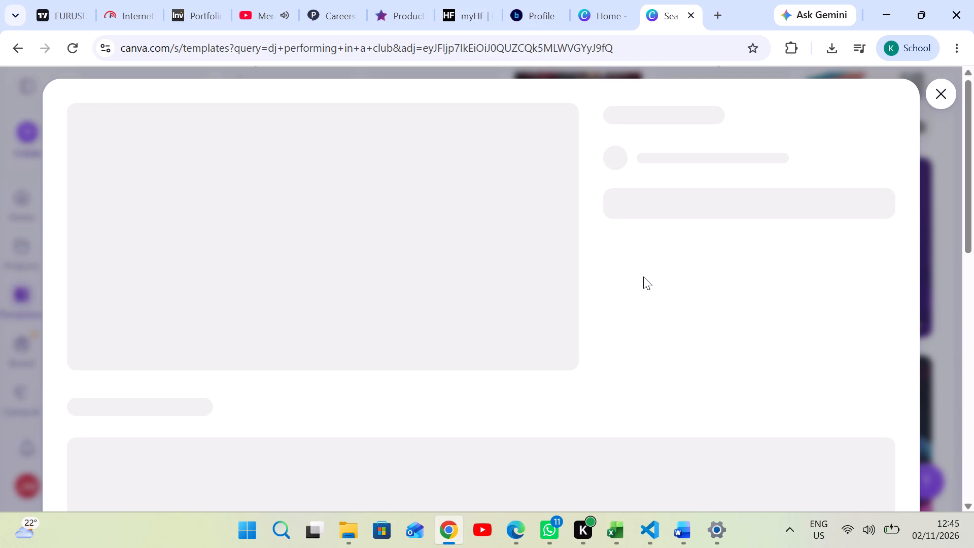
{"action": "scroll", "coordinate": [643, 277], "scroll_direction": "down", "scroll_amount": 2}
{"action": "scroll", "coordinate": [439, 366], "scroll_direction": "down", "scroll_amount": 3}
{"action": "scroll", "coordinate": [465, 351], "scroll_direction": "up", "scroll_amount": 3}
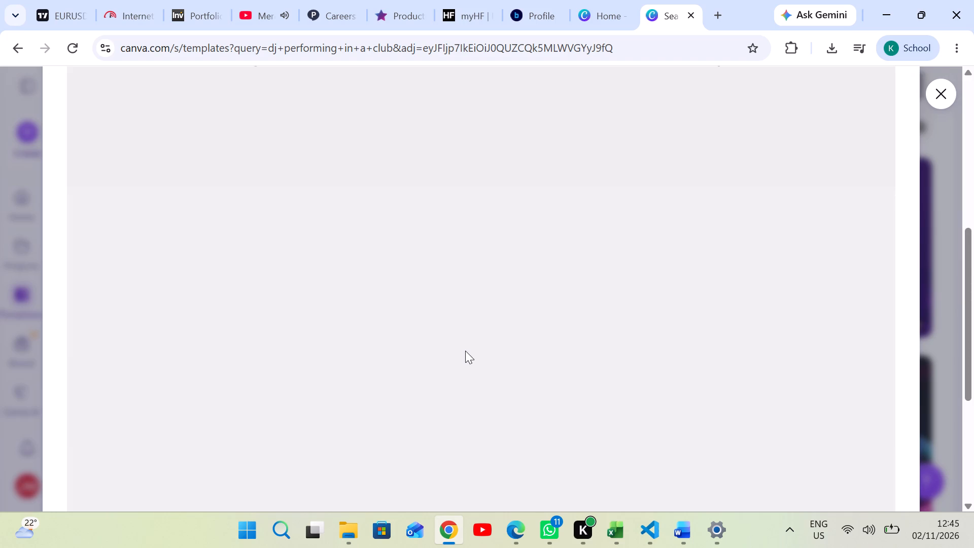
{"action": "scroll", "coordinate": [476, 346], "scroll_direction": "up", "scroll_amount": 5}
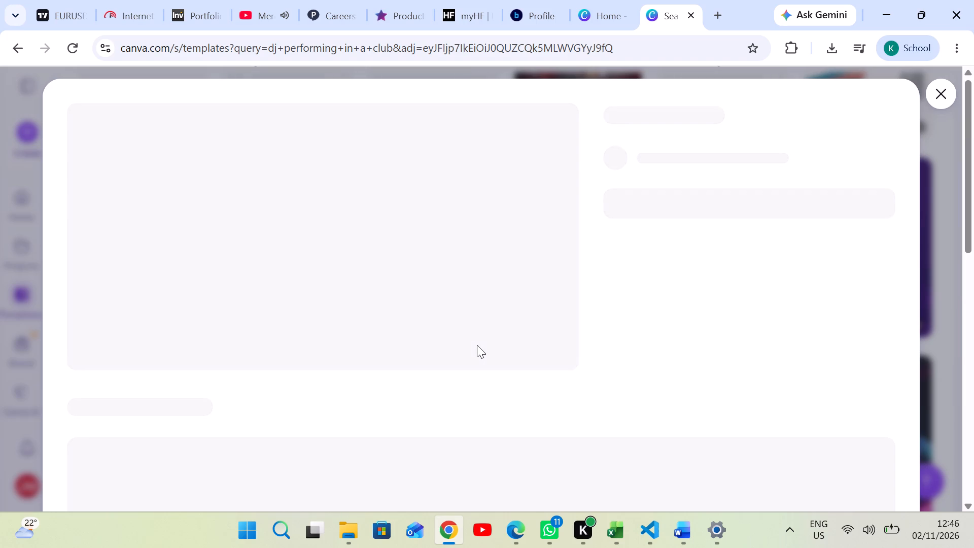
{"action": "scroll", "coordinate": [477, 345], "scroll_direction": "down", "scroll_amount": 4}
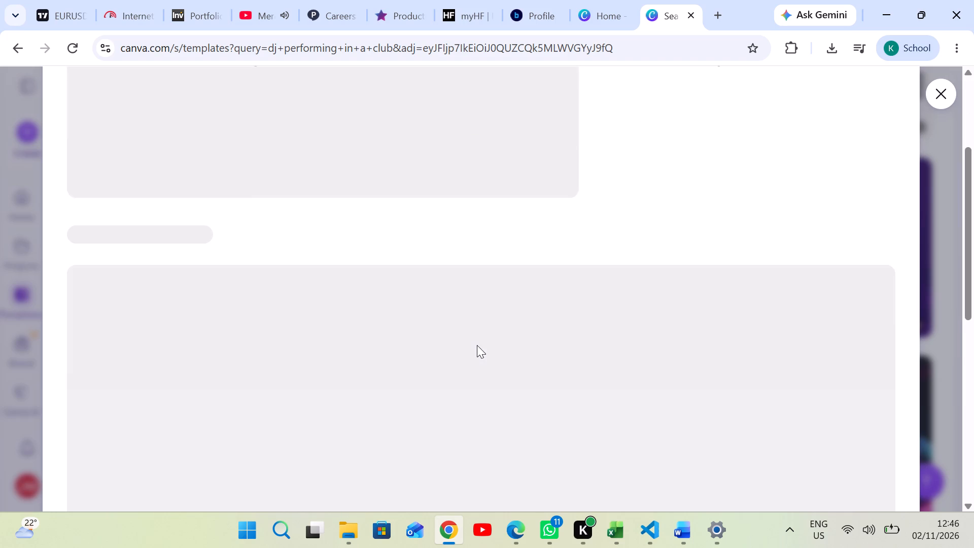
{"action": "scroll", "coordinate": [477, 345], "scroll_direction": "down", "scroll_amount": 4}
{"action": "scroll", "coordinate": [477, 345], "scroll_direction": "up", "scroll_amount": 3}
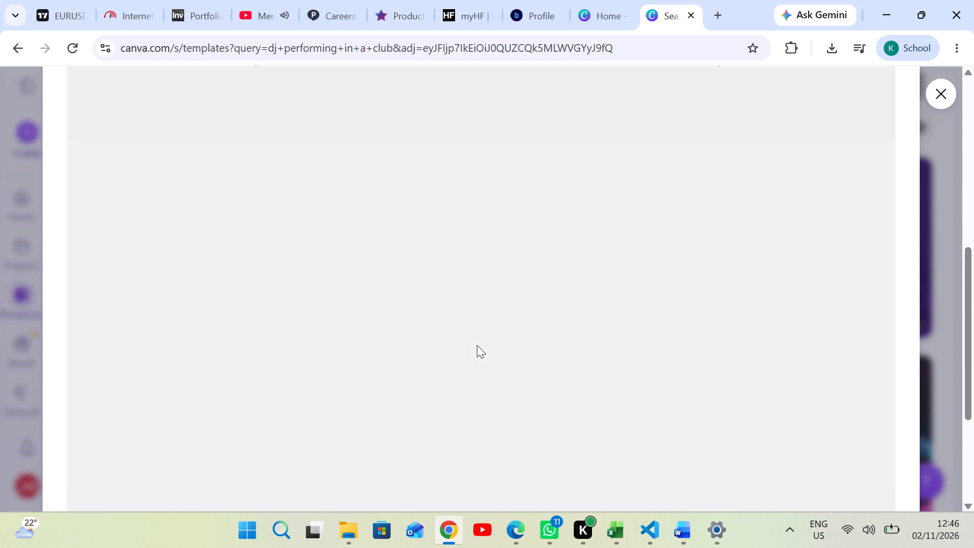
{"action": "scroll", "coordinate": [477, 345], "scroll_direction": "up", "scroll_amount": 5}
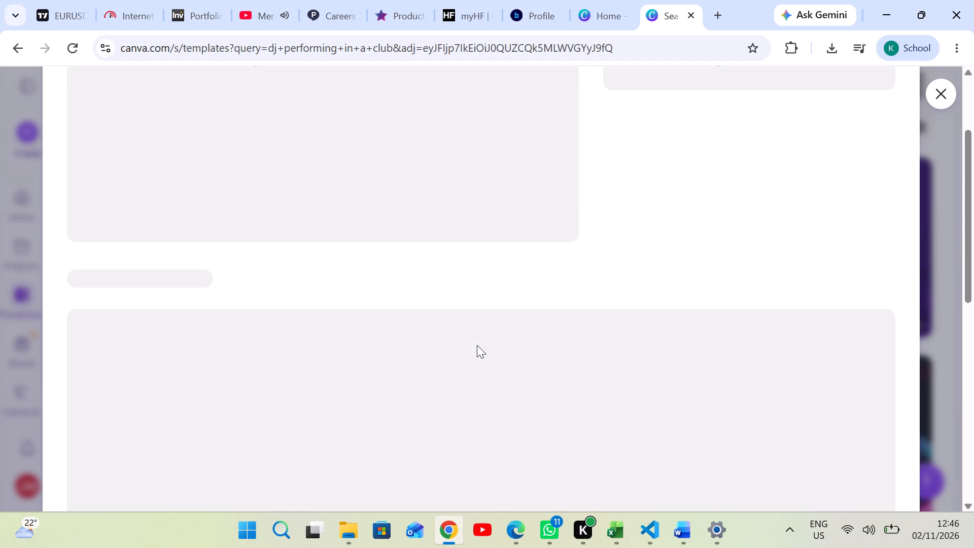
{"action": "scroll", "coordinate": [477, 345], "scroll_direction": "up", "scroll_amount": 1}
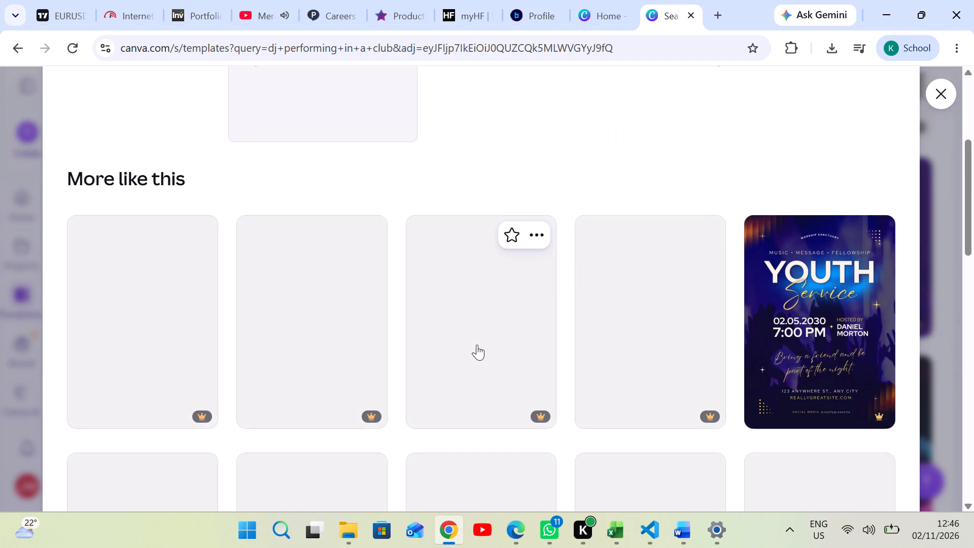
{"action": "scroll", "coordinate": [477, 344], "scroll_direction": "up", "scroll_amount": 3}
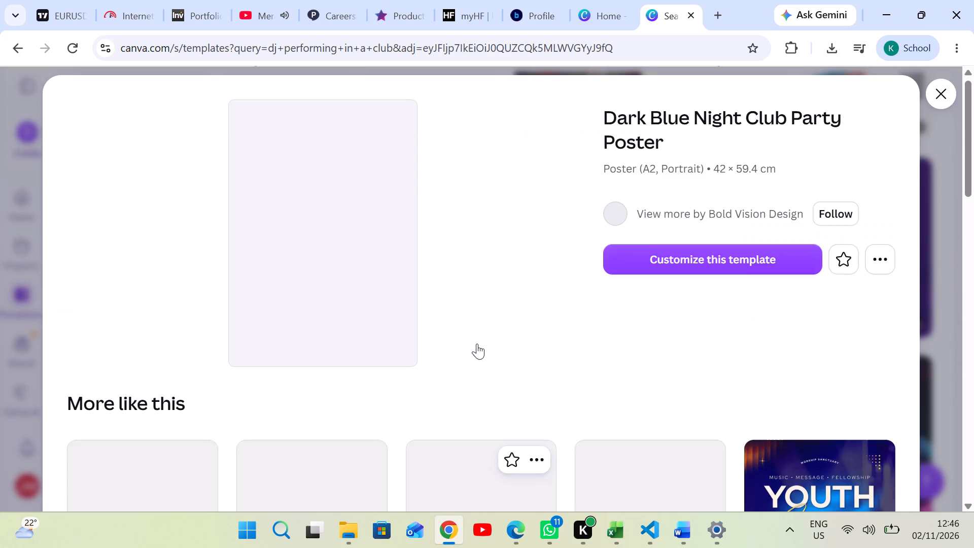
{"action": "scroll", "coordinate": [477, 344], "scroll_direction": "up", "scroll_amount": 2}
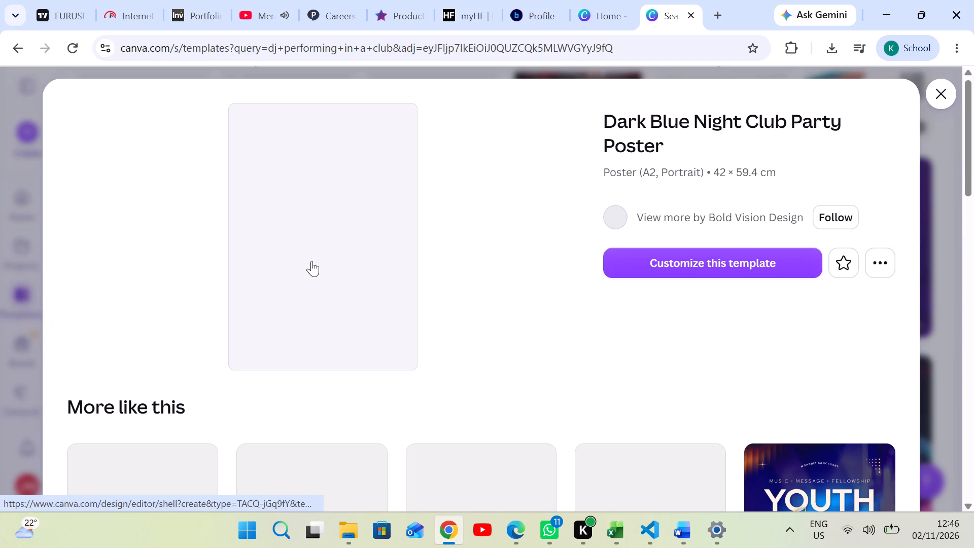
{"action": "scroll", "coordinate": [311, 261], "scroll_direction": "up", "scroll_amount": 2}
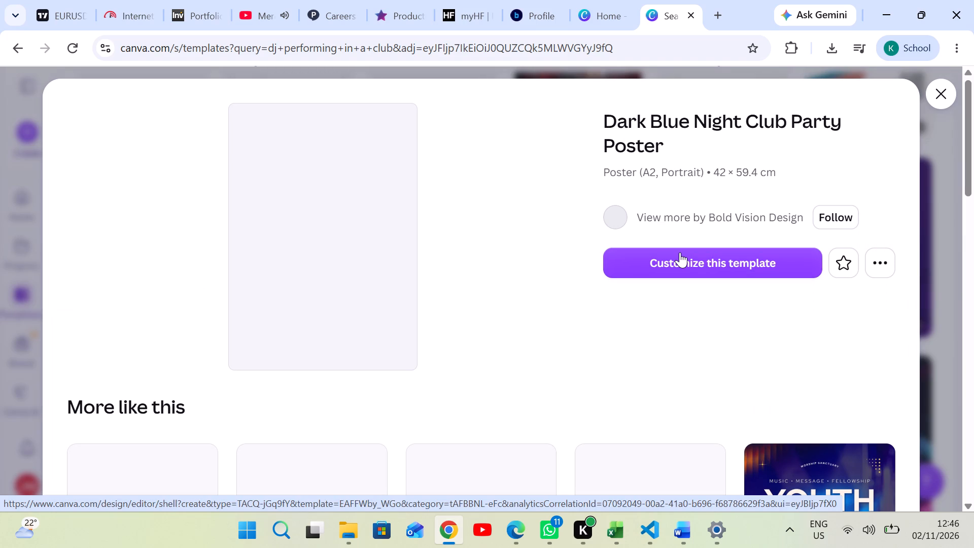
{"action": "left_click", "coordinate": [678, 255]}
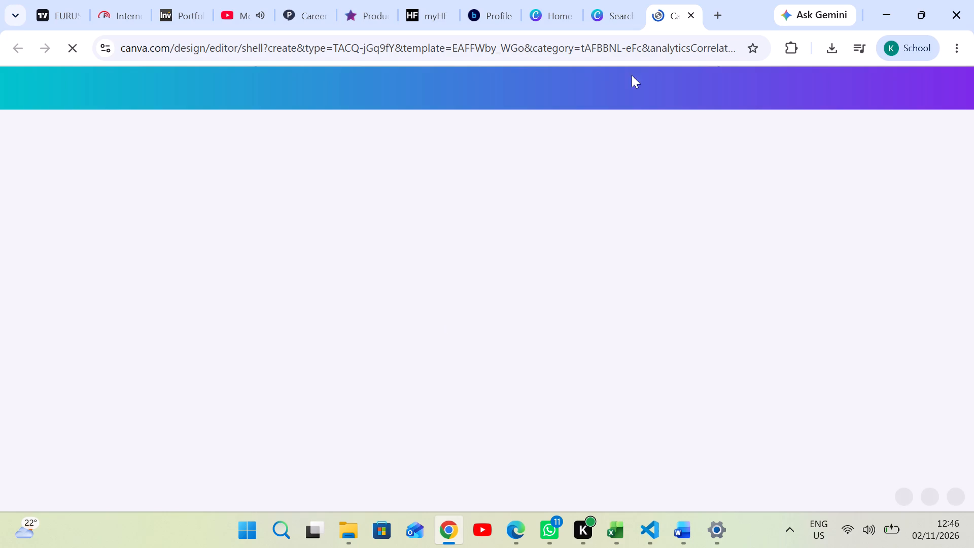
Look at the EURUSD chart on TradingView and the internet speed test on fast.com.
{"action": "left_click", "coordinate": [55, 6]}
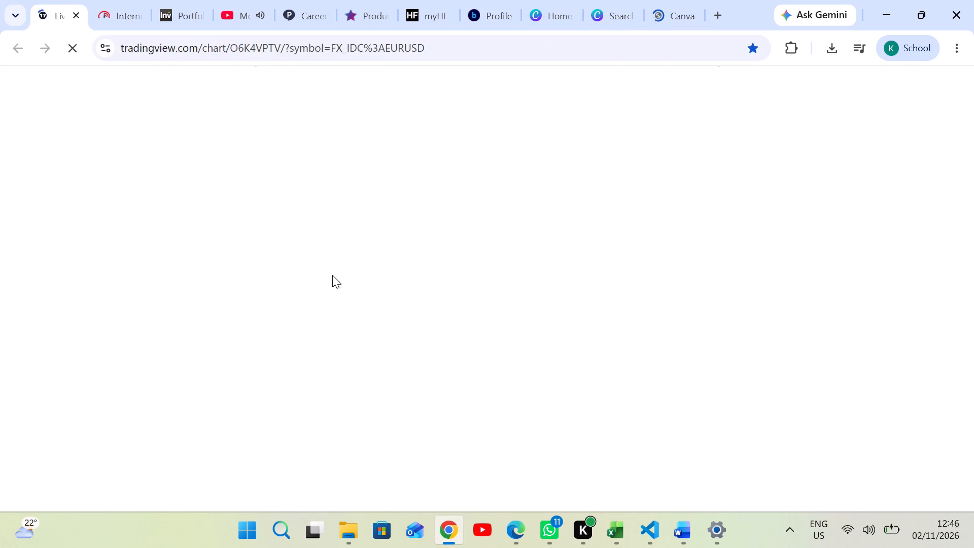
{"action": "left_click", "coordinate": [113, 13]}
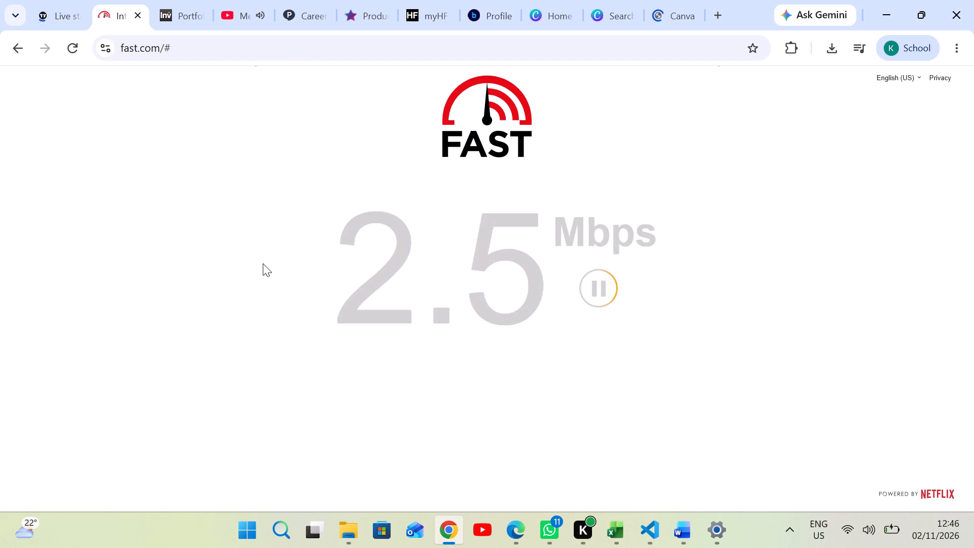
Close the Investing.com Portfolio & Watchlist page.
{"action": "left_click", "coordinate": [170, 11]}
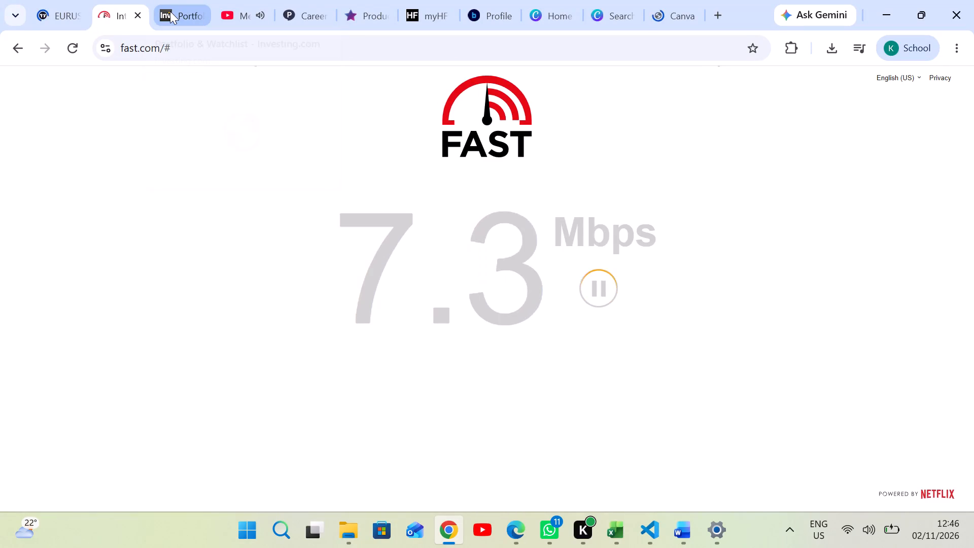
{"action": "left_click", "coordinate": [199, 14]}
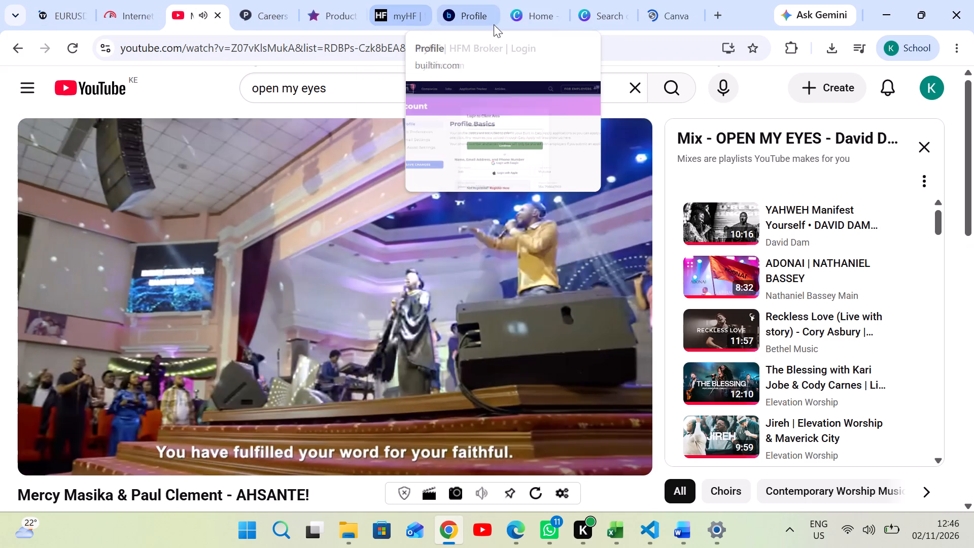
Return to the Dark Blue Night Club Party Poster design in Canva and examine it at 35% zoom down to its lower edge.
{"action": "left_click", "coordinate": [674, 11]}
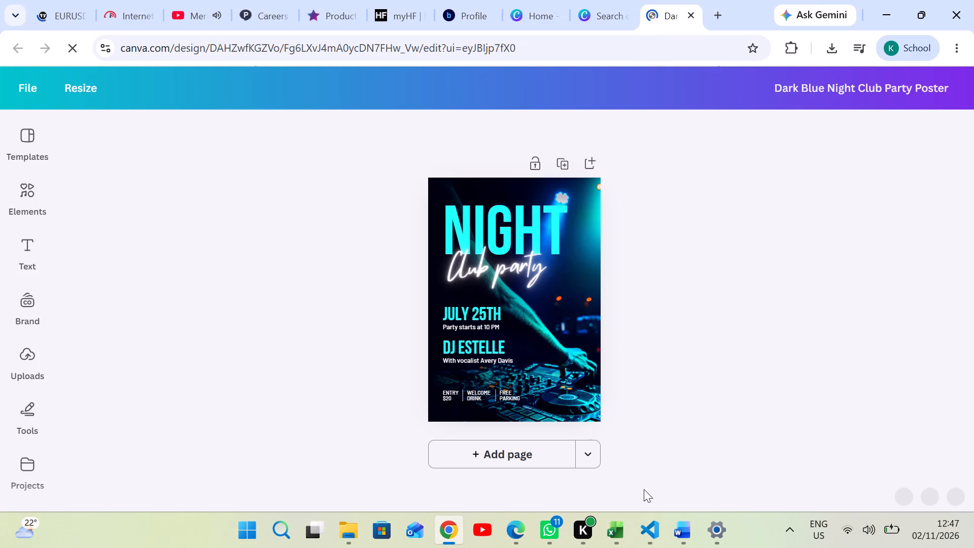
{"action": "scroll", "coordinate": [675, 379], "scroll_direction": "down", "scroll_amount": 2}
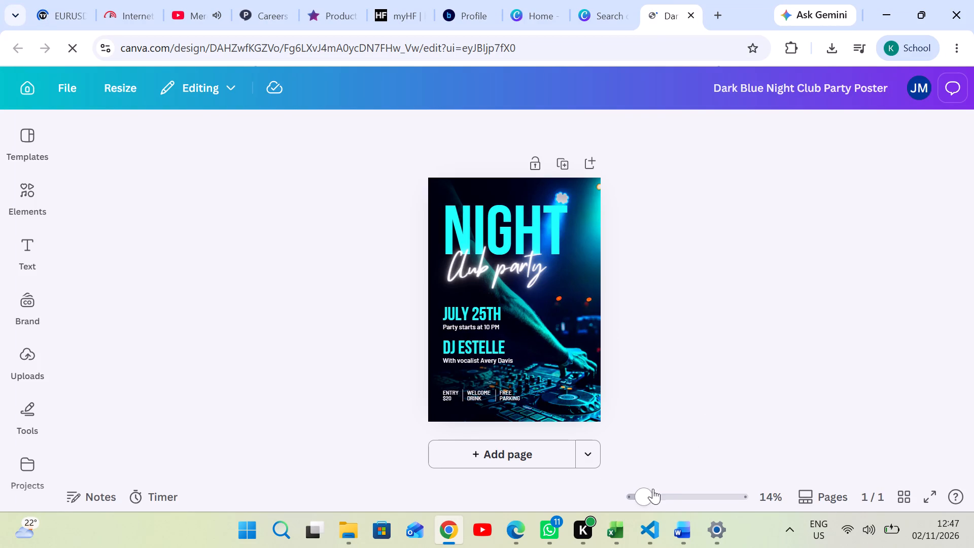
{"action": "left_click_drag", "start_coordinate": [646, 495], "coordinate": [677, 492]}
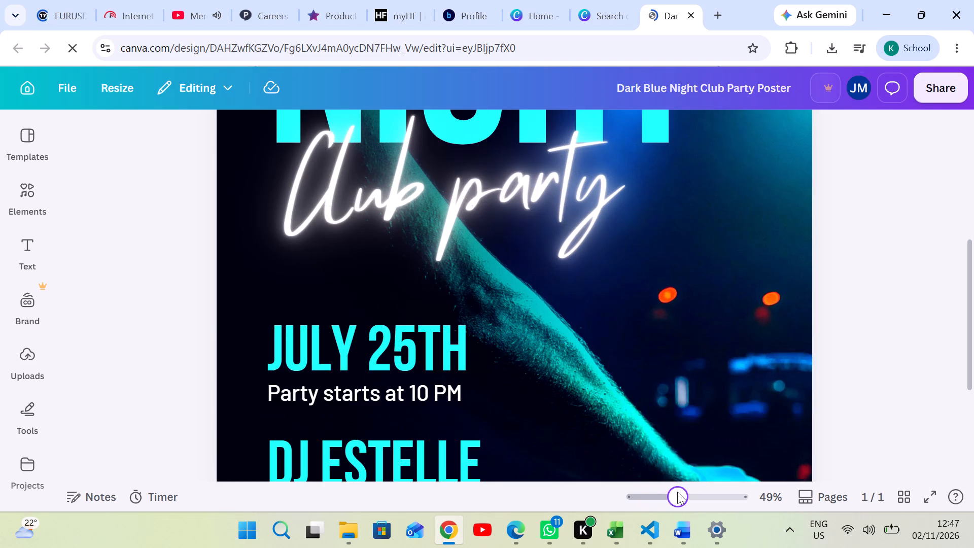
{"action": "left_click_drag", "start_coordinate": [677, 492], "coordinate": [668, 495]}
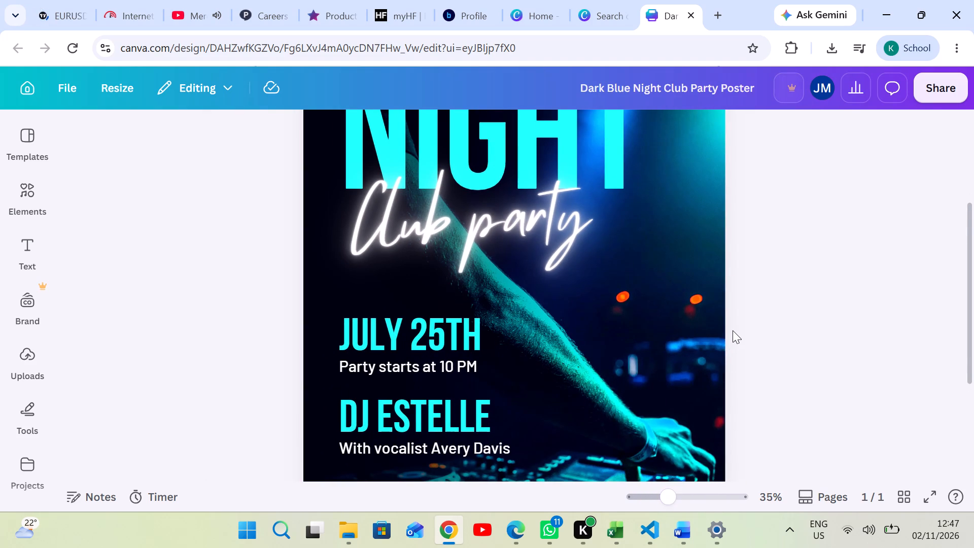
{"action": "scroll", "coordinate": [734, 319], "scroll_direction": "down", "scroll_amount": 3}
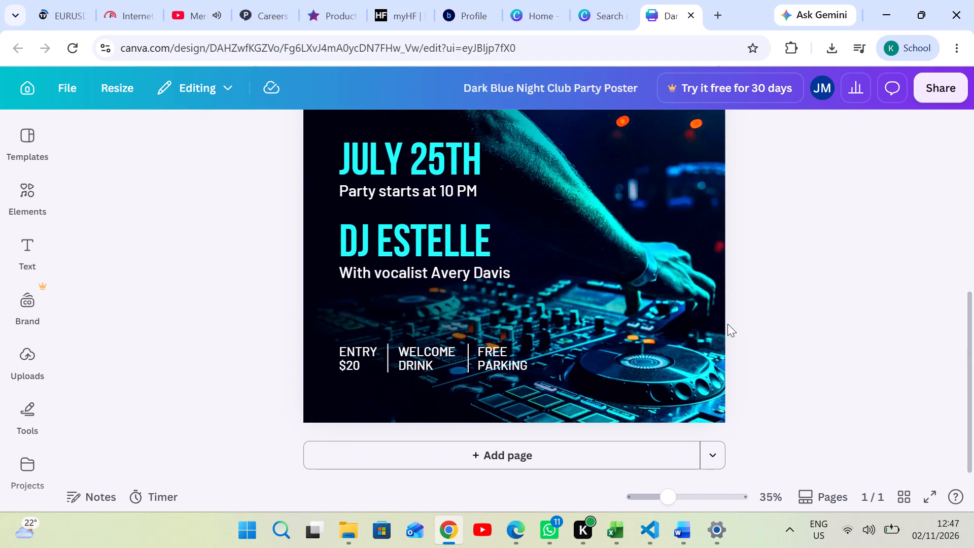
Replace the name ESTELLE with ROCKY in the poster's DJ heading so it reads DJ ROCKY.
{"action": "scroll", "coordinate": [797, 324], "scroll_direction": "up", "scroll_amount": 1}
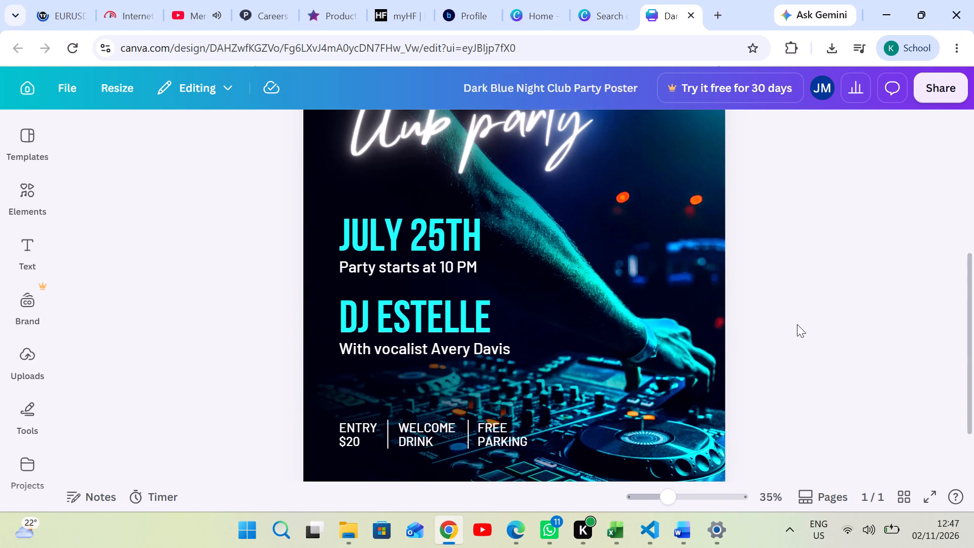
{"action": "scroll", "coordinate": [797, 324], "scroll_direction": "up", "scroll_amount": 3}
{"action": "scroll", "coordinate": [797, 324], "scroll_direction": "down", "scroll_amount": 3}
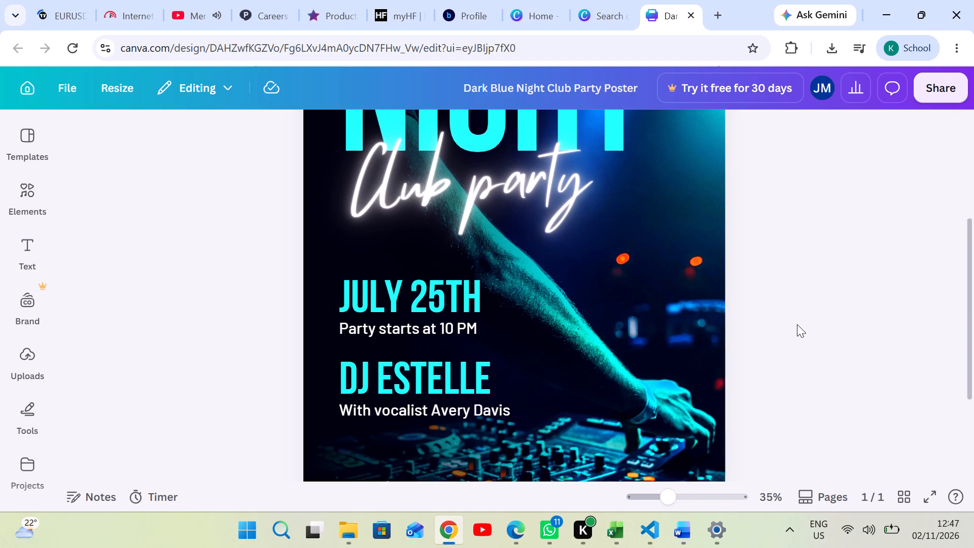
{"action": "scroll", "coordinate": [792, 325], "scroll_direction": "up", "scroll_amount": 1}
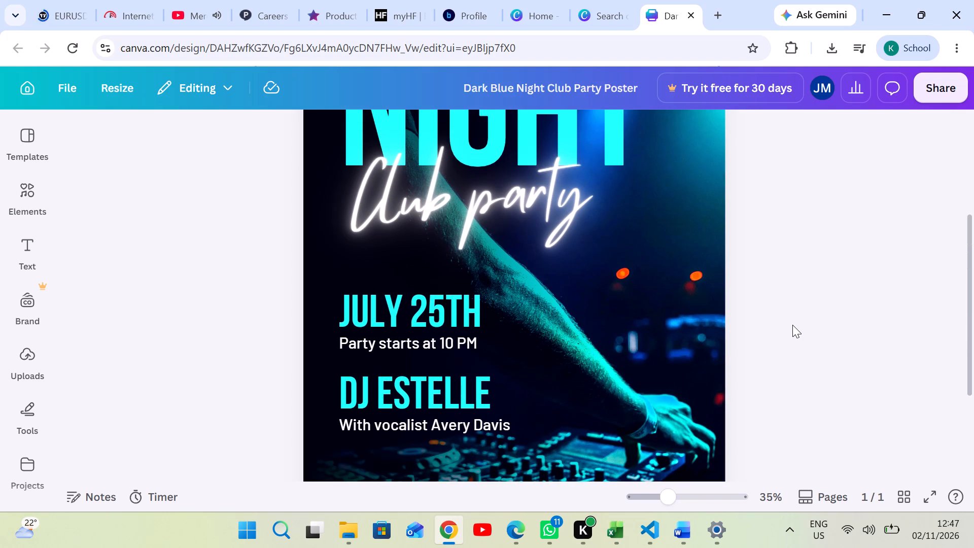
{"action": "scroll", "coordinate": [792, 325], "scroll_direction": "up", "scroll_amount": 2}
{"action": "scroll", "coordinate": [792, 325], "scroll_direction": "down", "scroll_amount": 1}
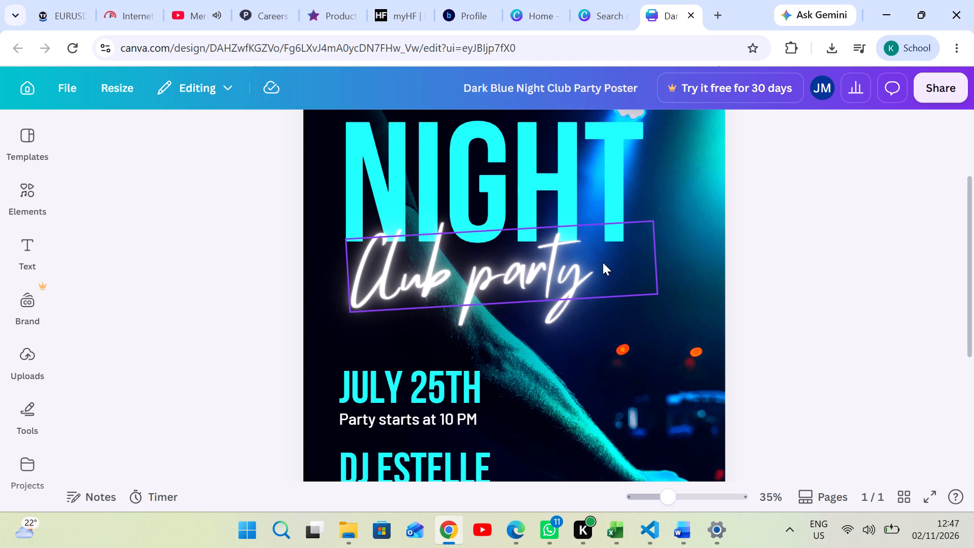
{"action": "scroll", "coordinate": [638, 254], "scroll_direction": "down", "scroll_amount": 1}
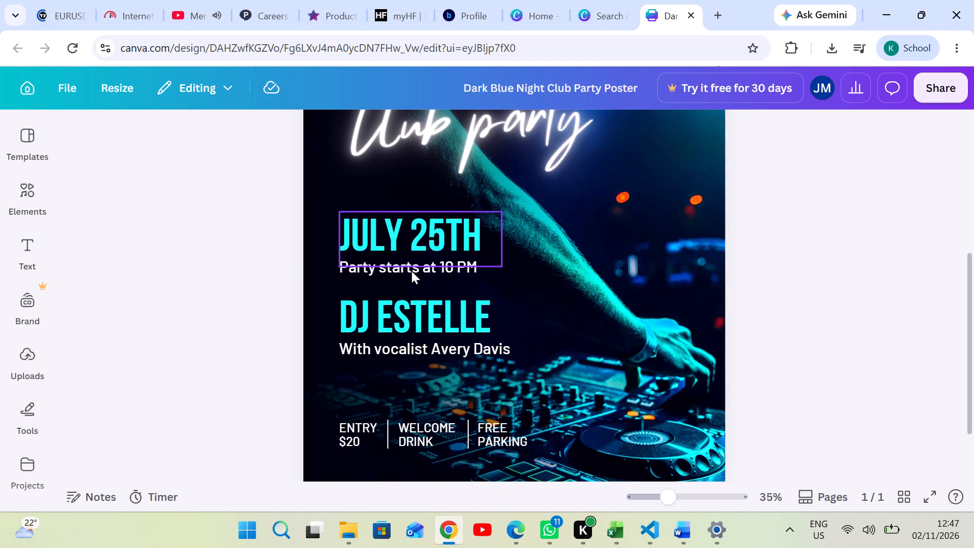
{"action": "left_click", "coordinate": [431, 309]}
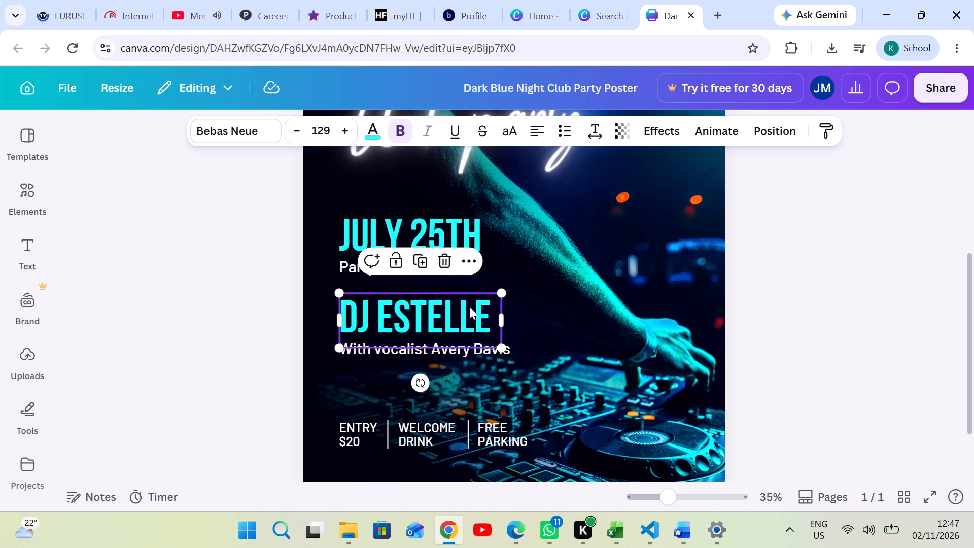
{"action": "left_click", "coordinate": [470, 307]}
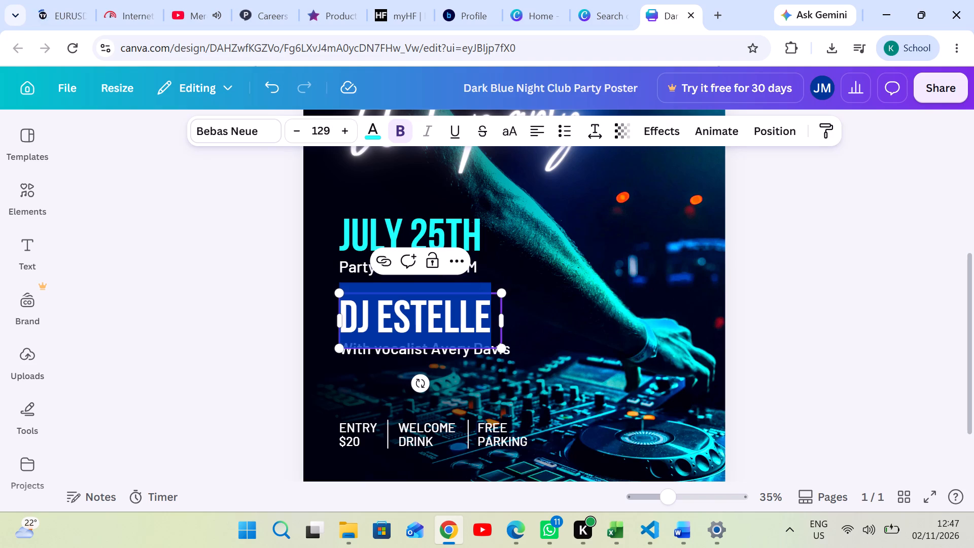
{"action": "left_click", "coordinate": [489, 315]}
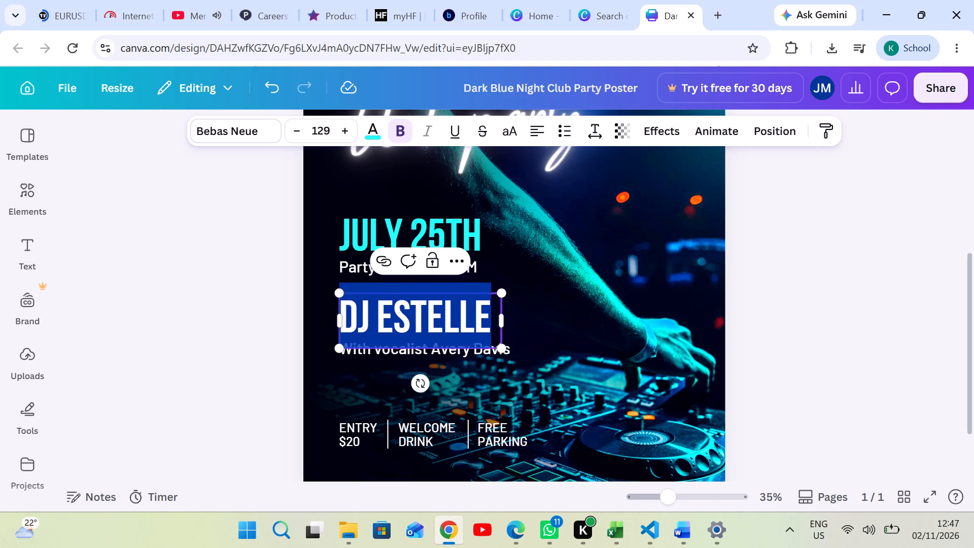
{"action": "left_click", "coordinate": [489, 315]}
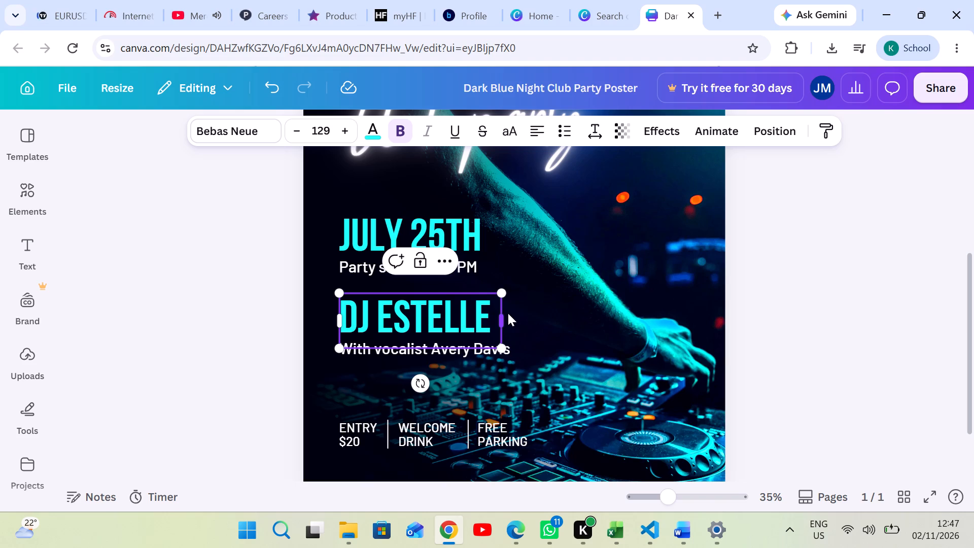
{"action": "left_click", "coordinate": [493, 316]}
{"action": "left_click_drag", "start_coordinate": [493, 316], "coordinate": [489, 314]}
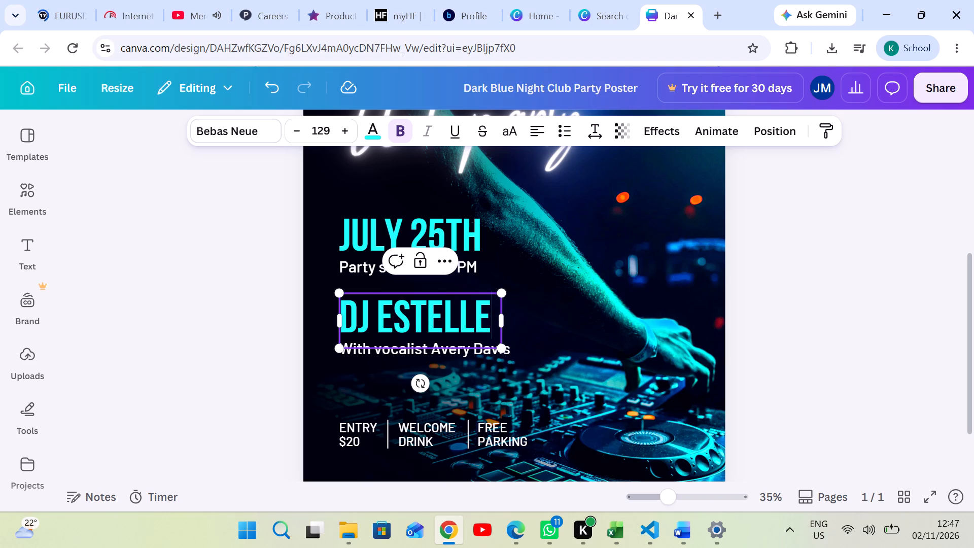
{"action": "left_click_drag", "start_coordinate": [489, 314], "coordinate": [487, 314]}
{"action": "left_click", "coordinate": [487, 314]}
{"action": "double_click", "coordinate": [487, 314]}
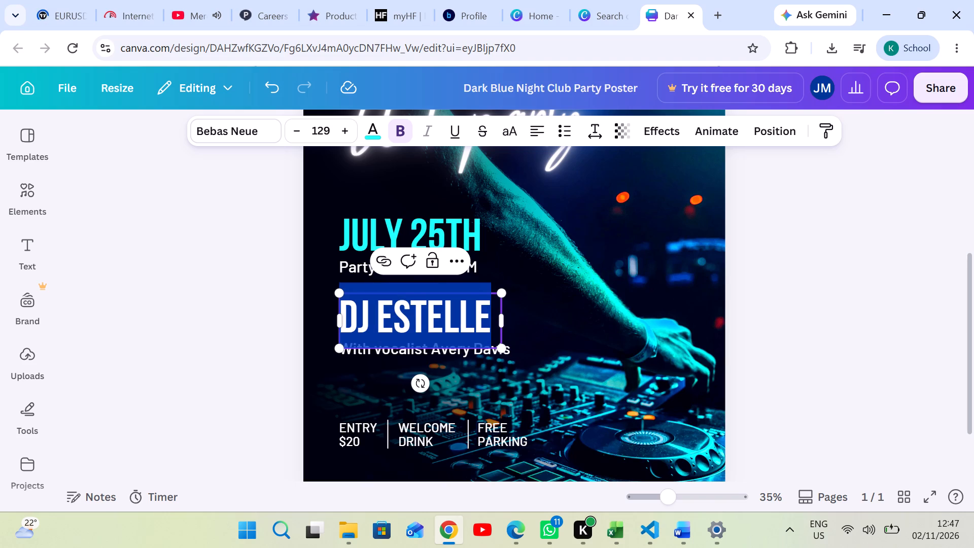
{"action": "left_click", "coordinate": [488, 313]}
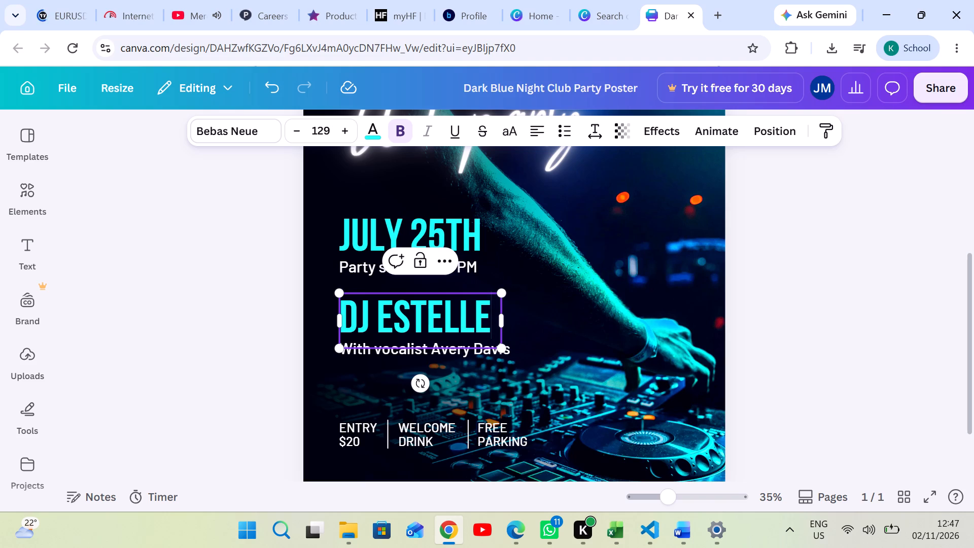
{"action": "double_click", "coordinate": [488, 313]}
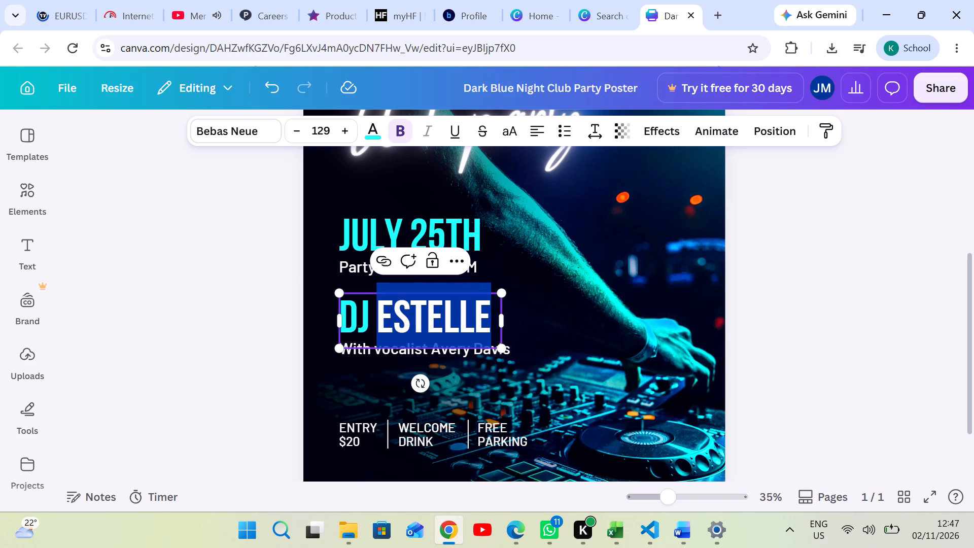
{"action": "key", "text": "r"}
{"action": "type", "text": "OC"}
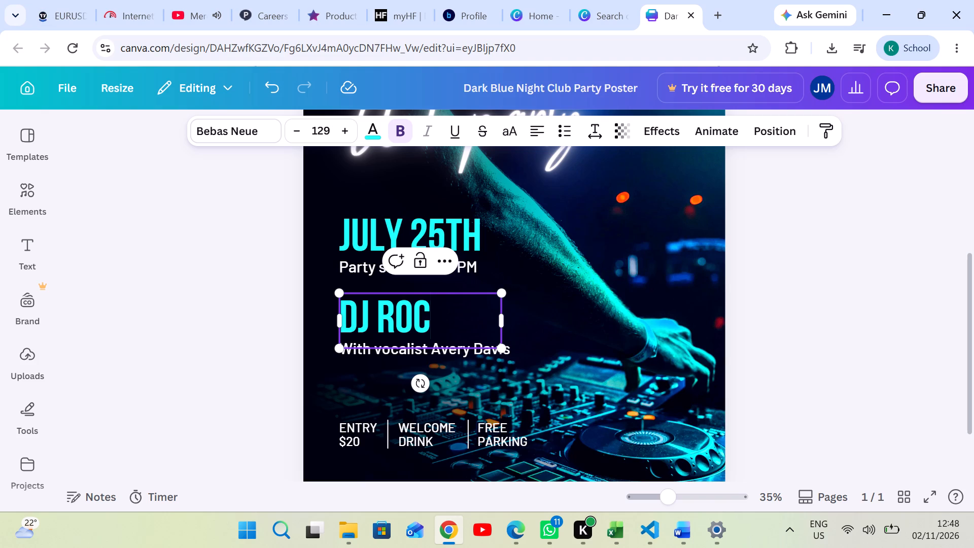
{"action": "type", "text": "KY"}
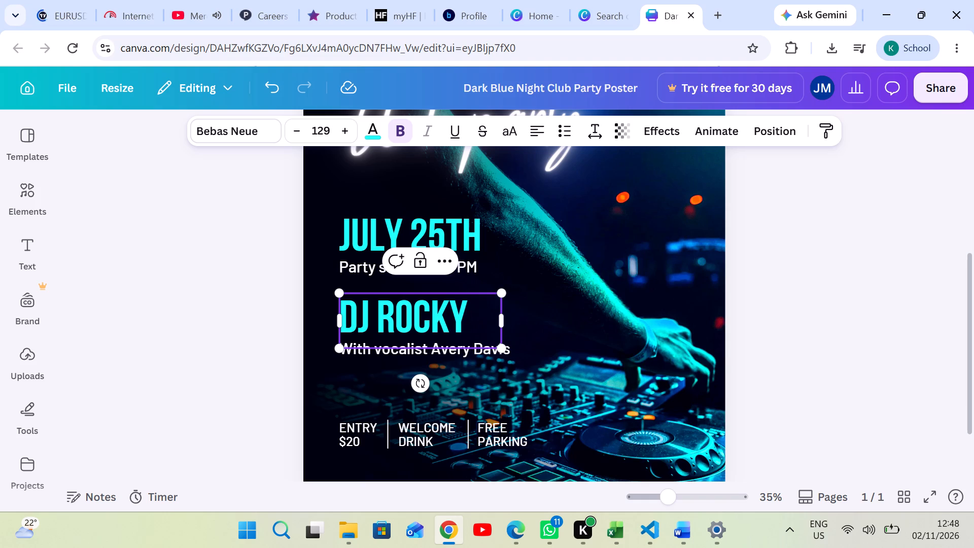
{"action": "left_click", "coordinate": [582, 248]}
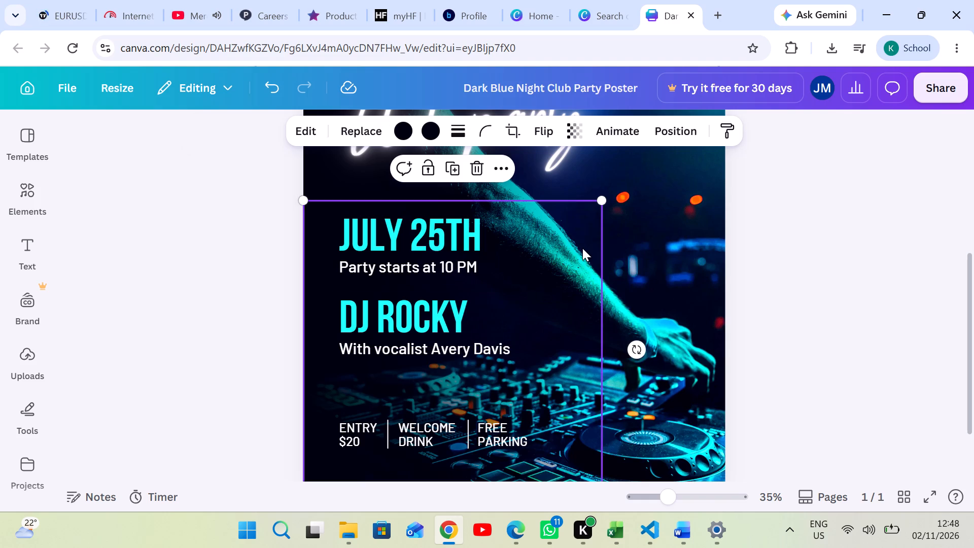
{"action": "left_click", "coordinate": [640, 231]}
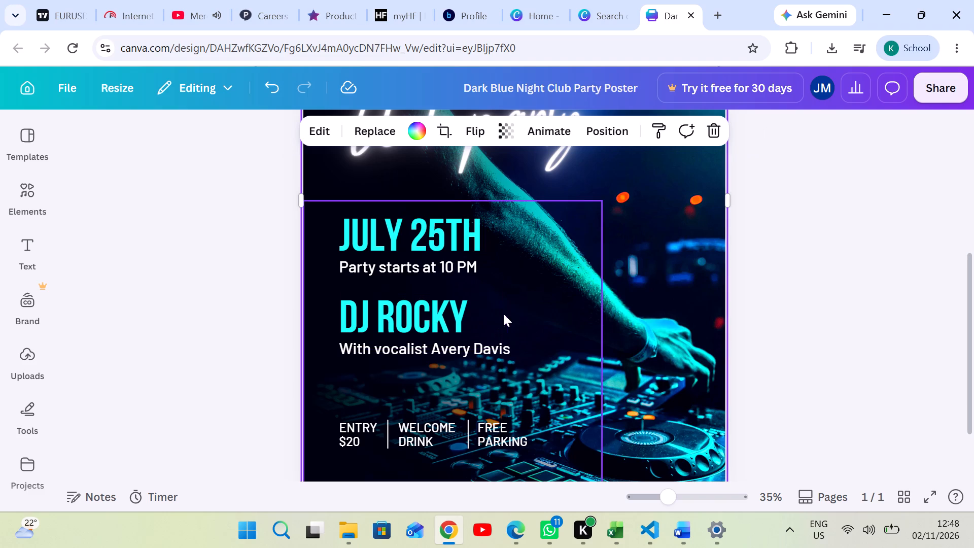
Replace the poster's JULY 25TH date heading with NOVEMBER 7TH.
{"action": "scroll", "coordinate": [547, 266], "scroll_direction": "down", "scroll_amount": 1}
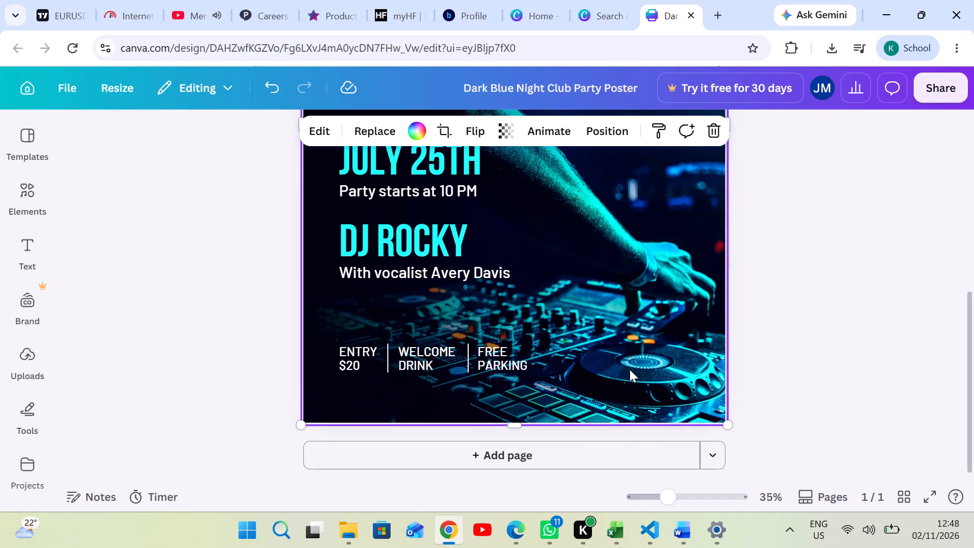
{"action": "scroll", "coordinate": [534, 288], "scroll_direction": "up", "scroll_amount": 1}
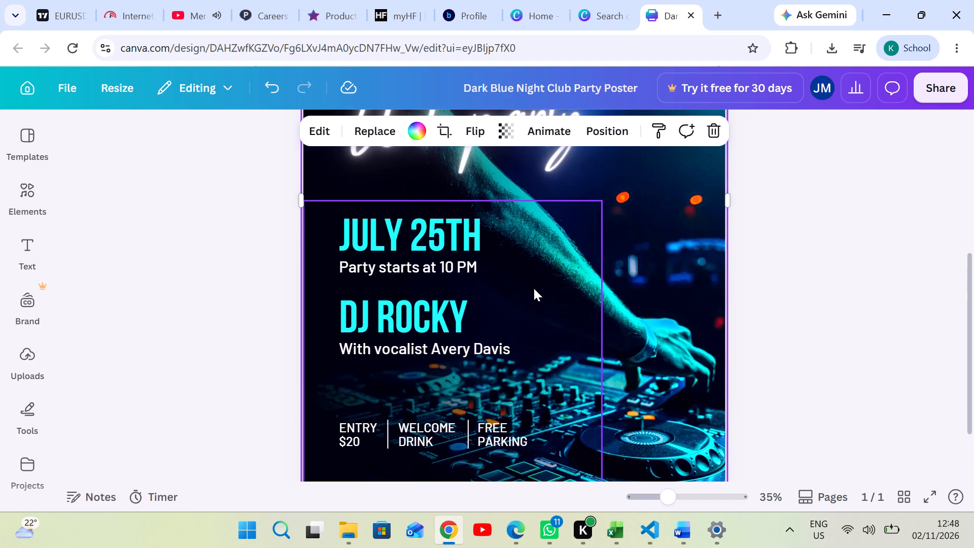
{"action": "scroll", "coordinate": [616, 340], "scroll_direction": "down", "scroll_amount": 1}
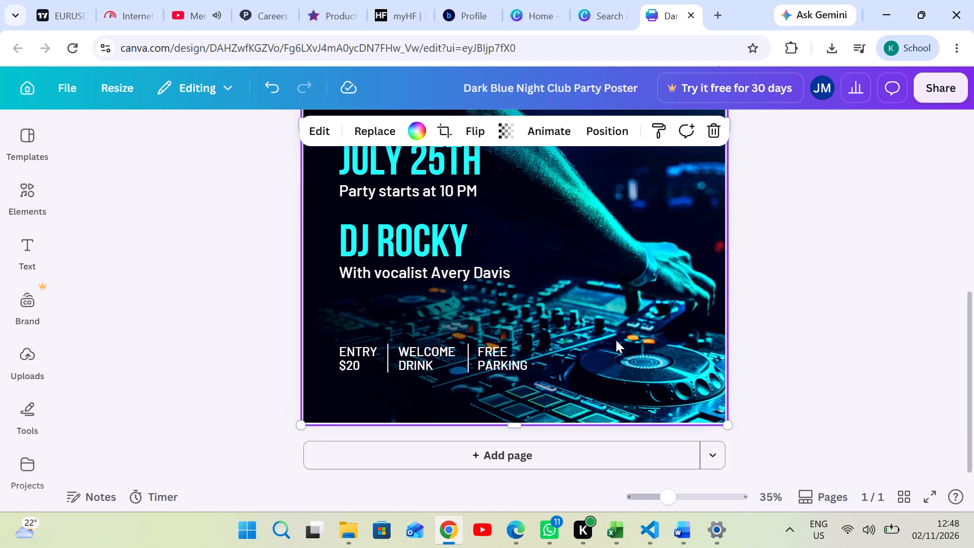
{"action": "scroll", "coordinate": [616, 340], "scroll_direction": "up", "scroll_amount": 2}
{"action": "scroll", "coordinate": [615, 340], "scroll_direction": "down", "scroll_amount": 1}
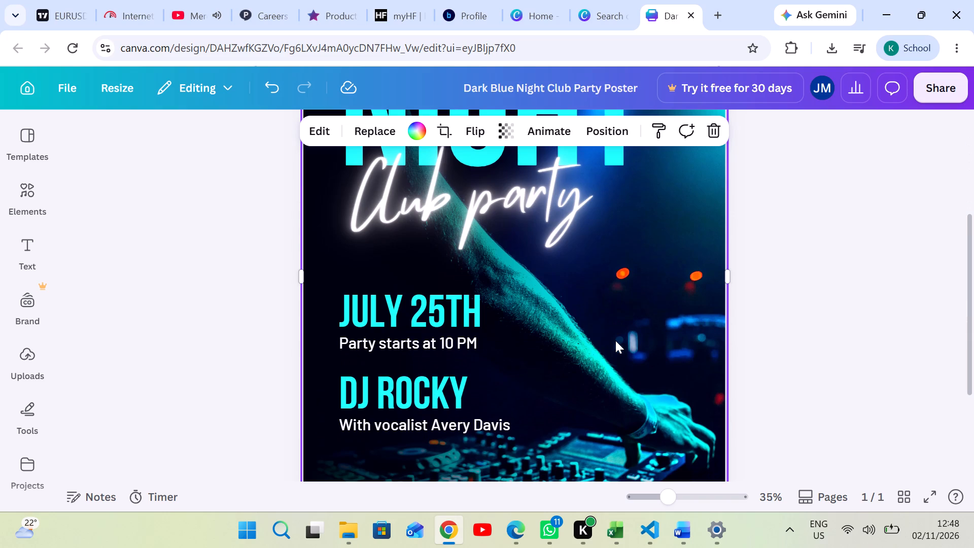
{"action": "scroll", "coordinate": [615, 340], "scroll_direction": "down", "scroll_amount": 1}
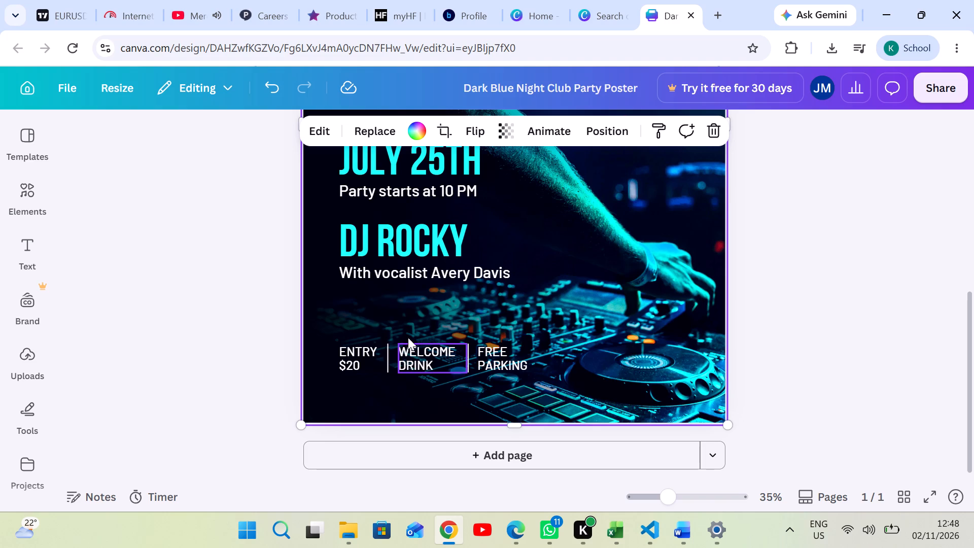
{"action": "scroll", "coordinate": [413, 324], "scroll_direction": "up", "scroll_amount": 1}
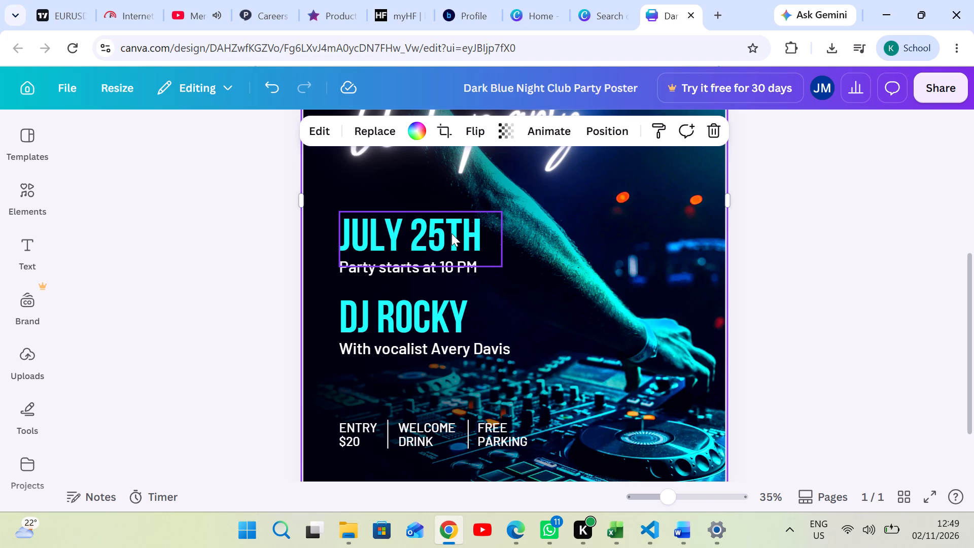
{"action": "left_click", "coordinate": [410, 232]}
{"action": "left_click", "coordinate": [456, 233]}
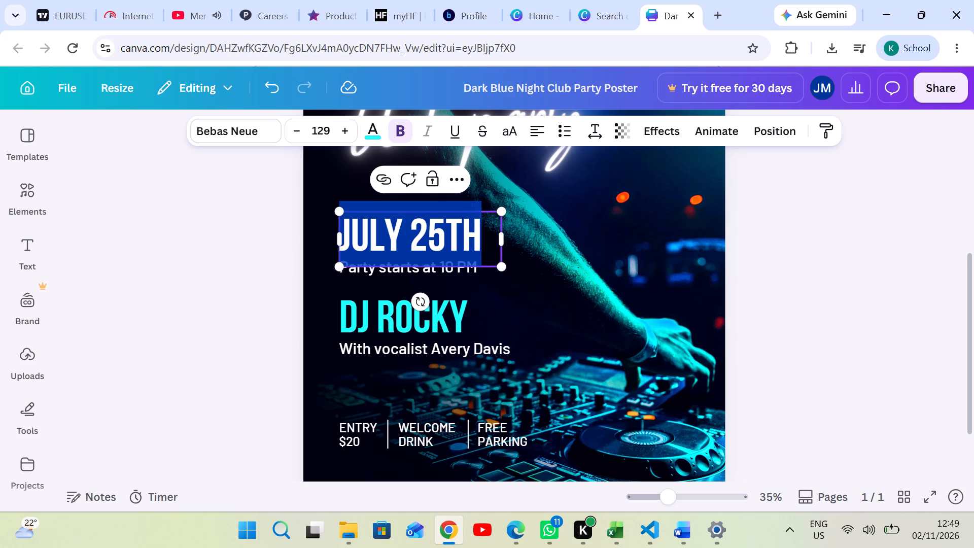
{"action": "type", "text": "NO"}
{"action": "type", "text": "VEMBER"}
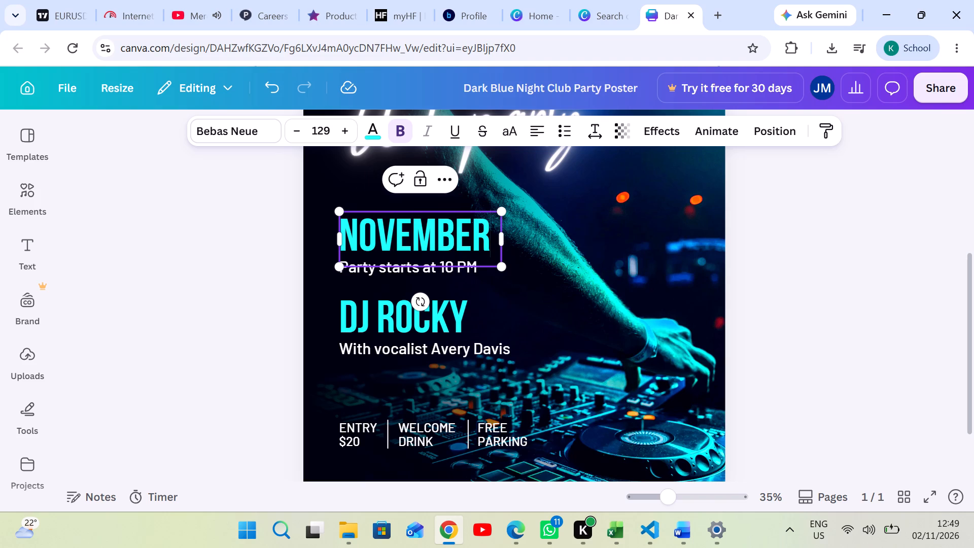
{"action": "key", "text": "space"}
{"action": "type", "text": "7"}
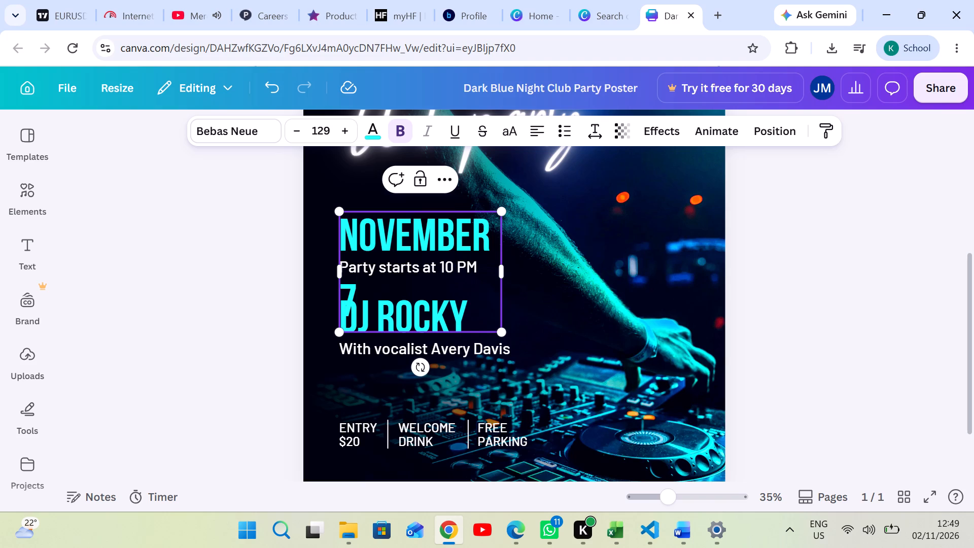
{"action": "type", "text": "TH"}
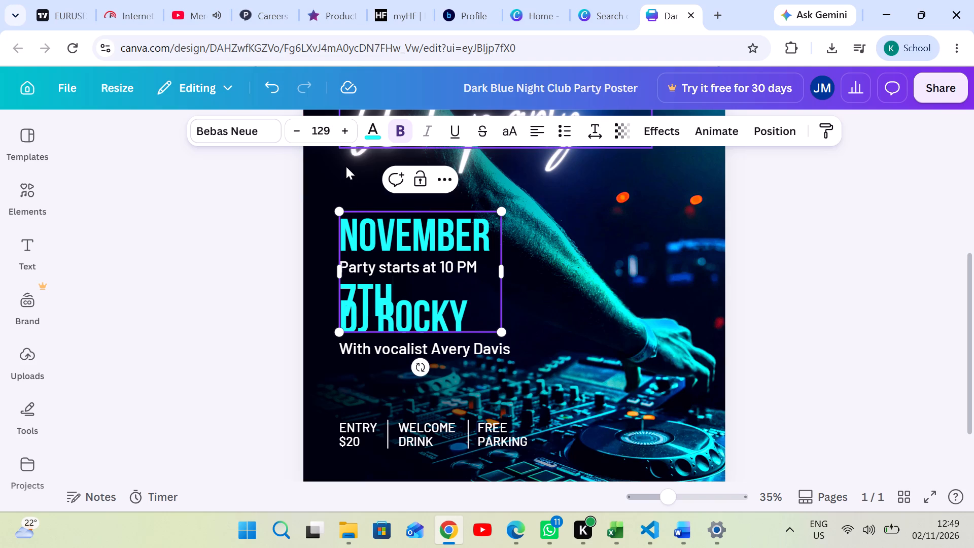
Reduce the NOVEMBER 7TH heading's font size to 89.8 so the date fits on one line.
{"action": "left_click", "coordinate": [300, 127]}
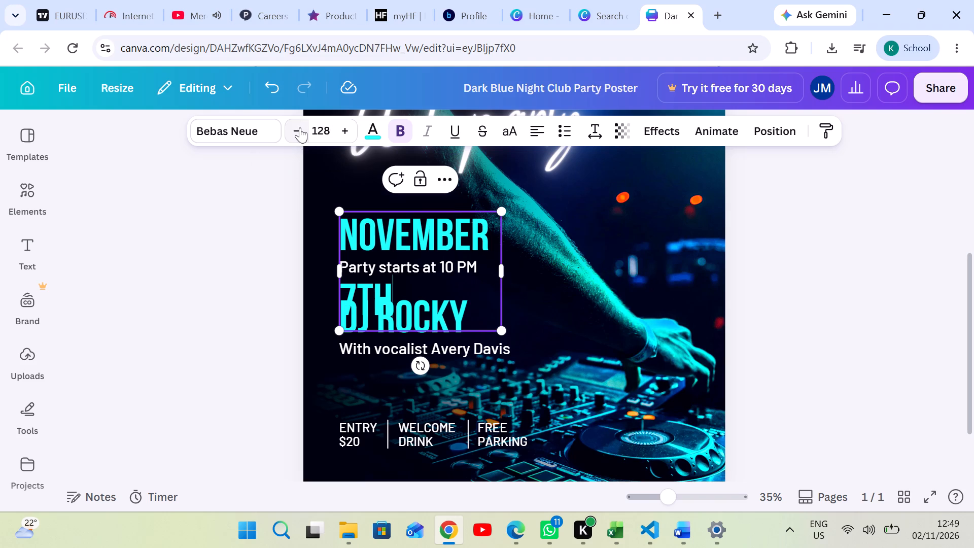
{"action": "left_click", "coordinate": [300, 127]}
{"action": "triple_click", "coordinate": [300, 127]}
{"action": "triple_click", "coordinate": [300, 127]}
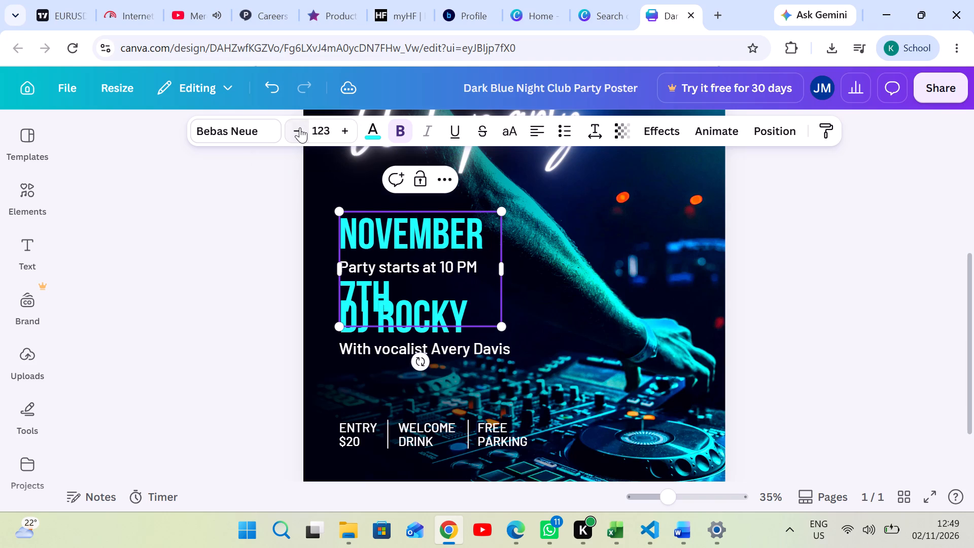
{"action": "triple_click", "coordinate": [300, 127]}
{"action": "left_click", "coordinate": [300, 127]}
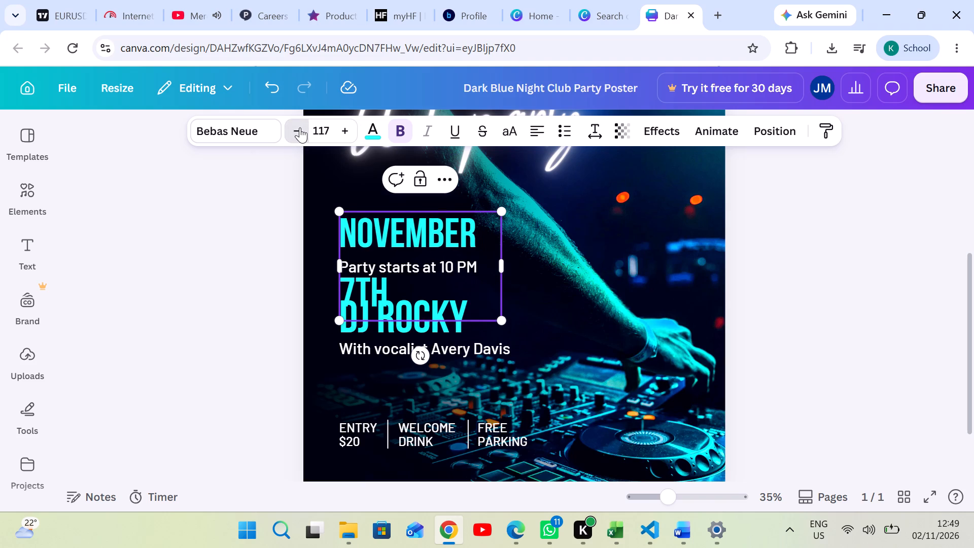
{"action": "left_click", "coordinate": [300, 127]}
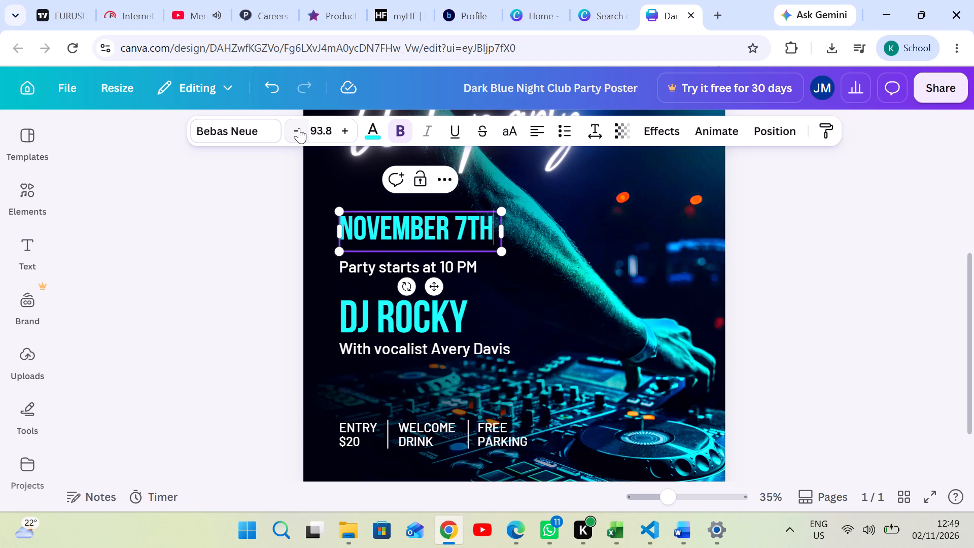
{"action": "left_click", "coordinate": [296, 129]}
{"action": "left_click", "coordinate": [296, 129]}
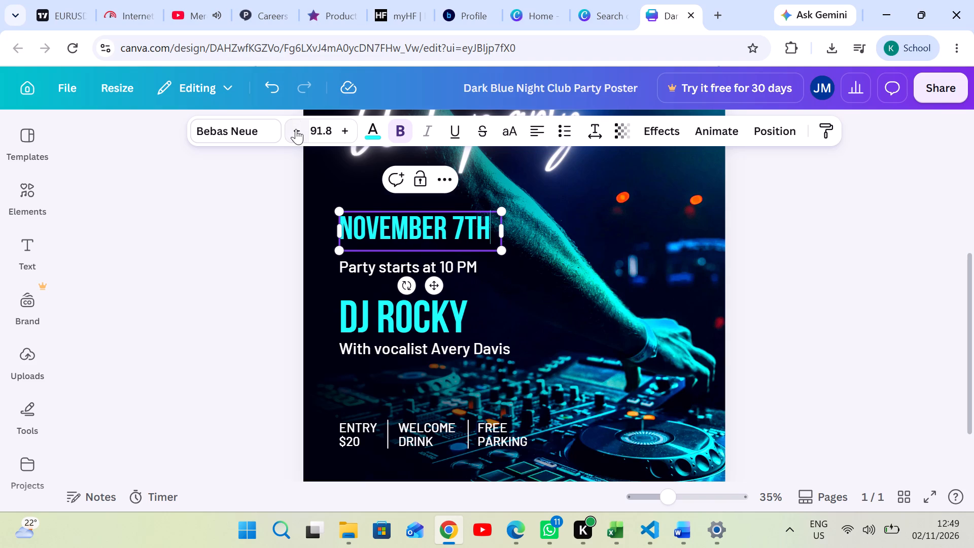
{"action": "left_click", "coordinate": [296, 129]}
{"action": "left_click", "coordinate": [296, 129]}
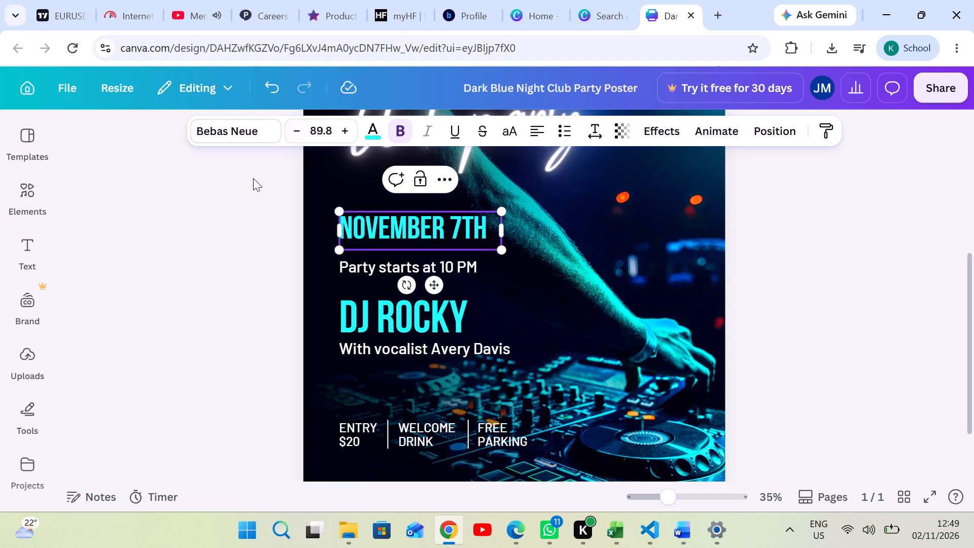
{"action": "left_click", "coordinate": [203, 227]}
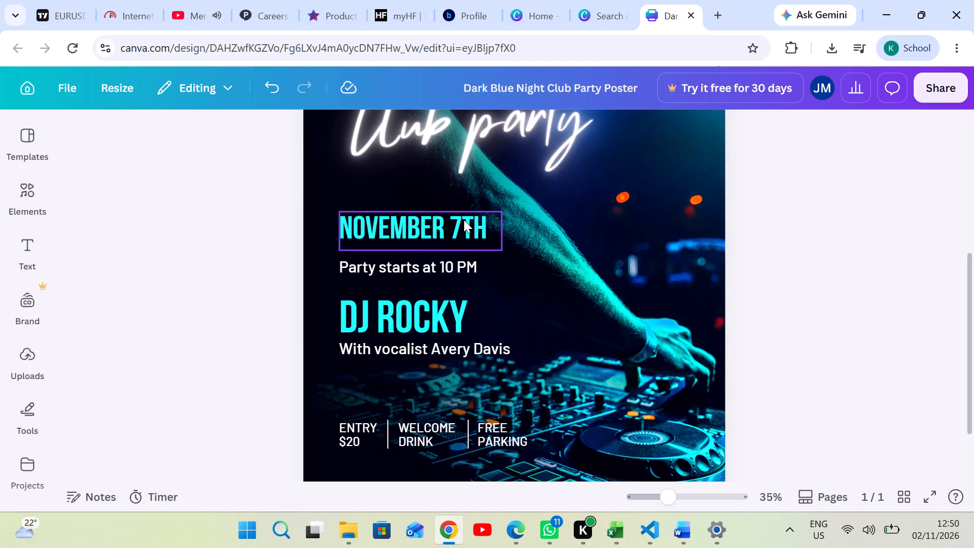
Increase the NOVEMBER 7TH heading's font size to 91.8.
{"action": "left_click", "coordinate": [464, 220]}
{"action": "left_click", "coordinate": [341, 129]}
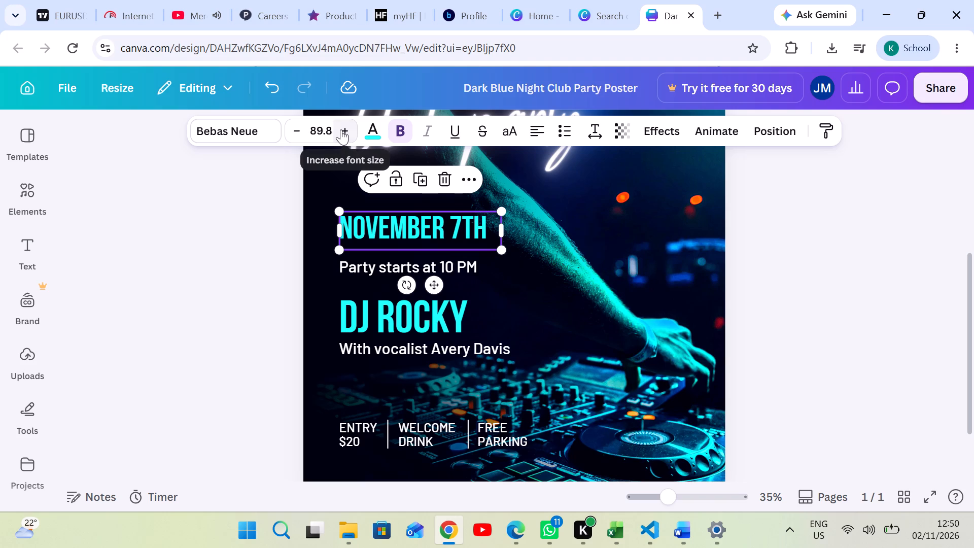
{"action": "left_click", "coordinate": [341, 129]}
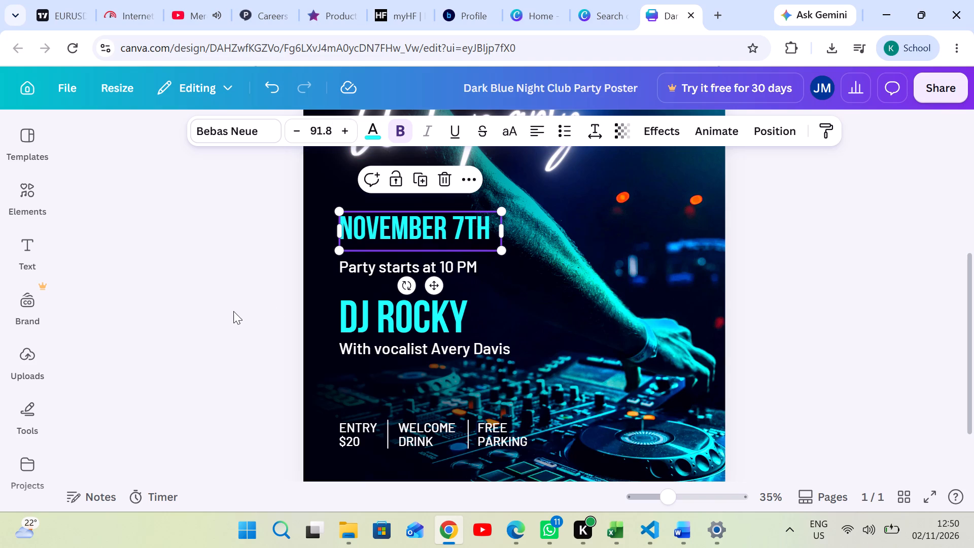
{"action": "left_click", "coordinate": [233, 311]}
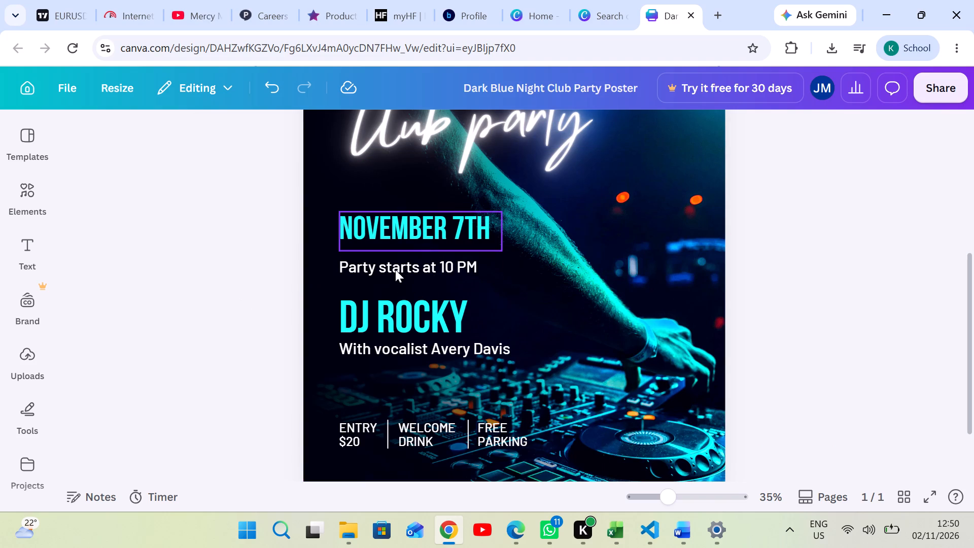
Replace the poster's "Party starts at 10 PM" line with BLACK WOLF CLUB - KILATE.
{"action": "left_click", "coordinate": [395, 269]}
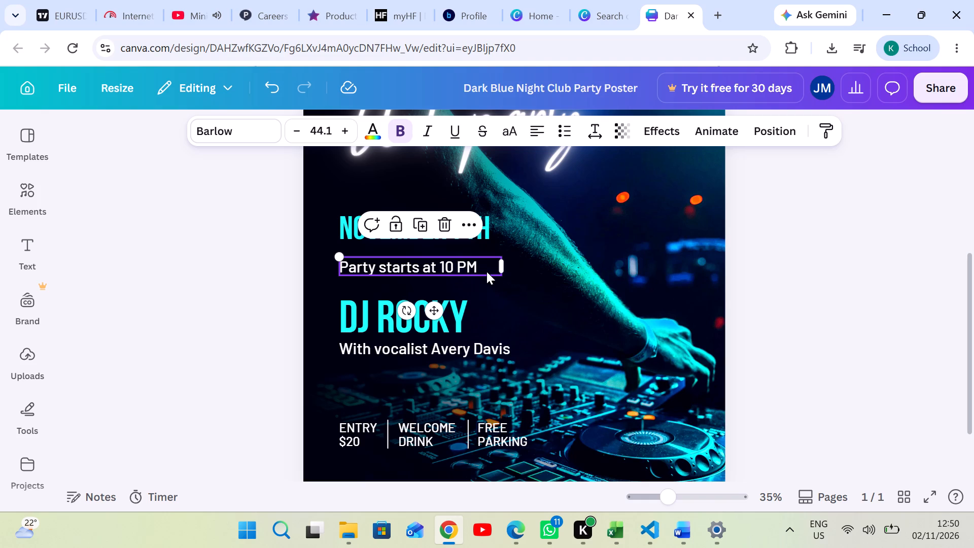
{"action": "left_click", "coordinate": [485, 265]}
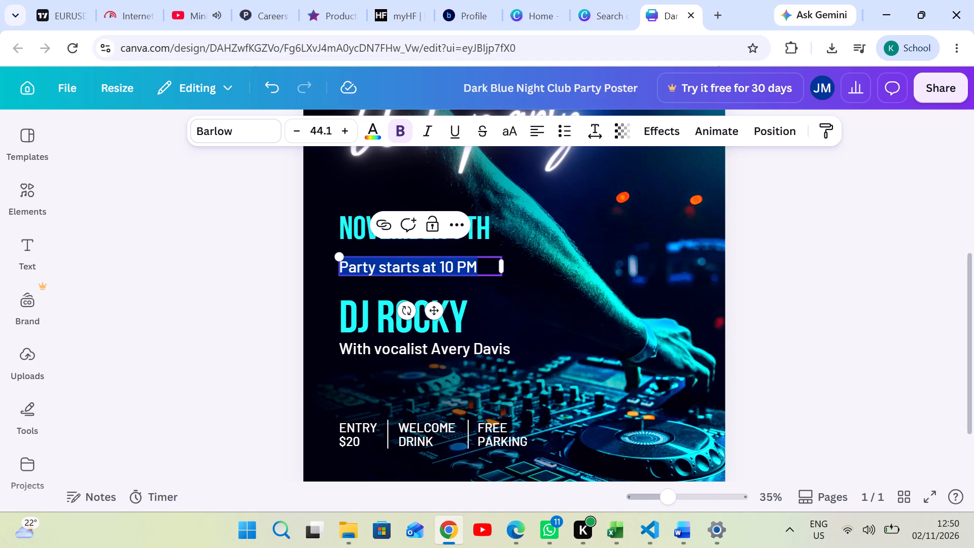
{"action": "key", "text": "b"}
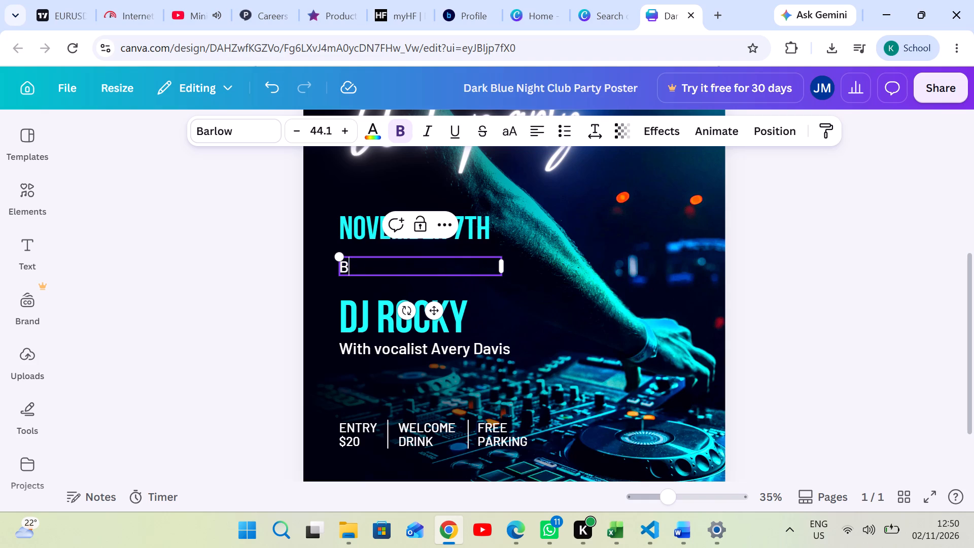
{"action": "type", "text": "LACK"}
{"action": "key", "text": "space"}
{"action": "type", "text": "WO"}
{"action": "type", "text": "LF"}
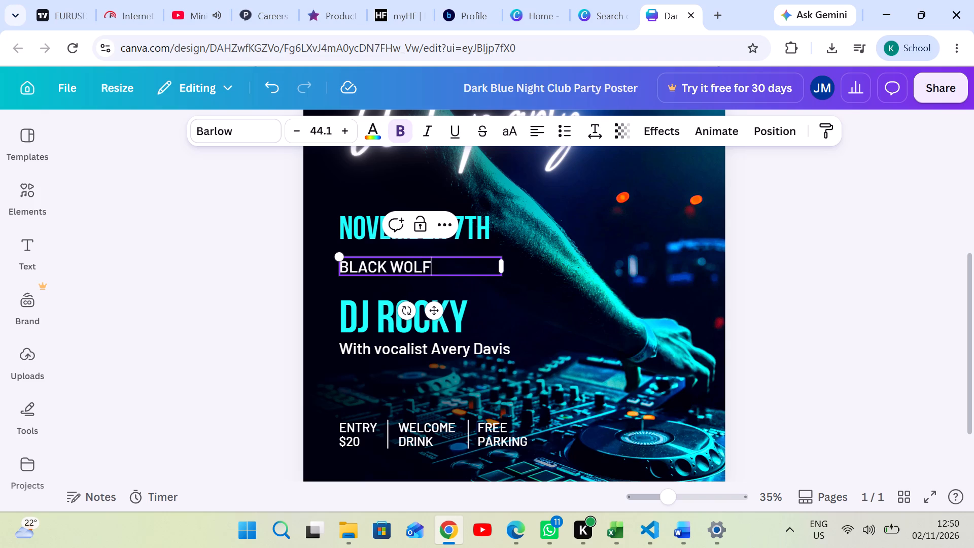
{"action": "key", "text": "space"}
{"action": "type", "text": "CLUB"}
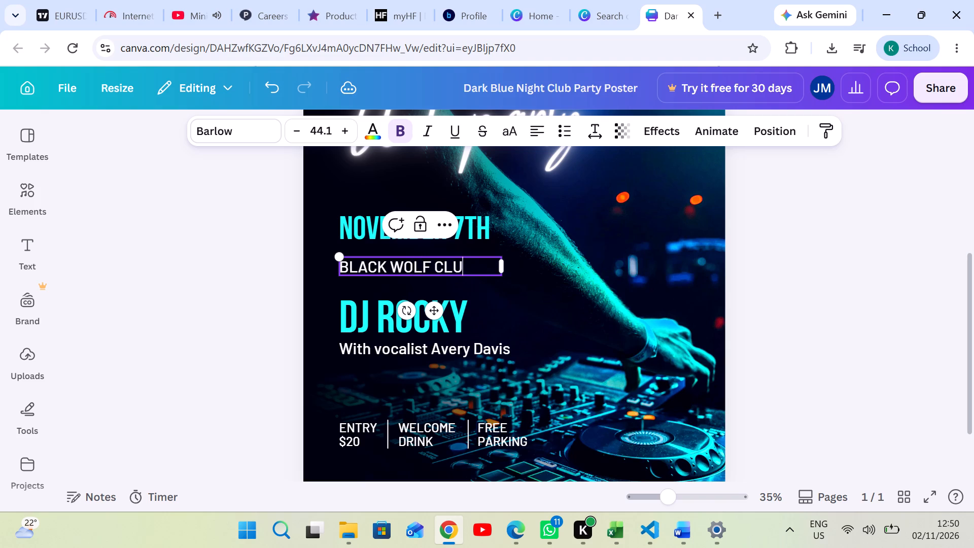
{"action": "key", "text": "space"}
{"action": "key", "text": "shift+underscore"}
{"action": "key", "text": "minus"}
{"action": "key", "text": "BackSpace"}
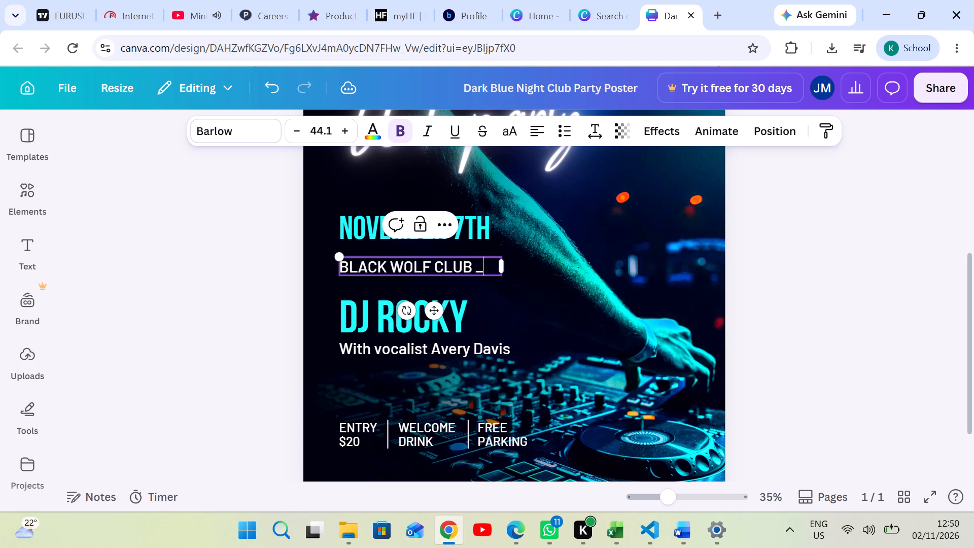
{"action": "key", "text": "BackSpace"}
{"action": "key", "text": "minus"}
{"action": "key", "text": "space"}
{"action": "type", "text": "KILATE"}
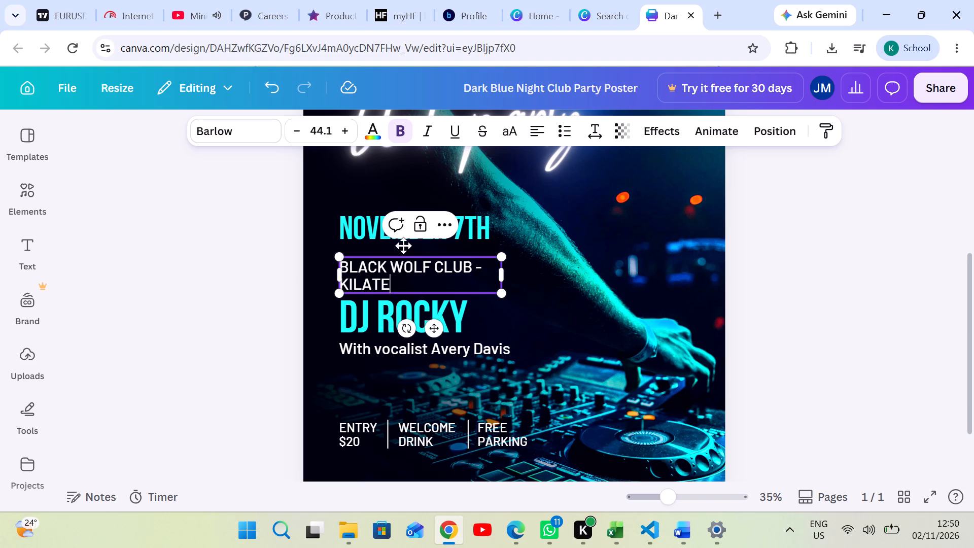
Increase the BLACK WOLF CLUB - KILATE line's font size to 47.1.
{"action": "left_click", "coordinate": [345, 129]}
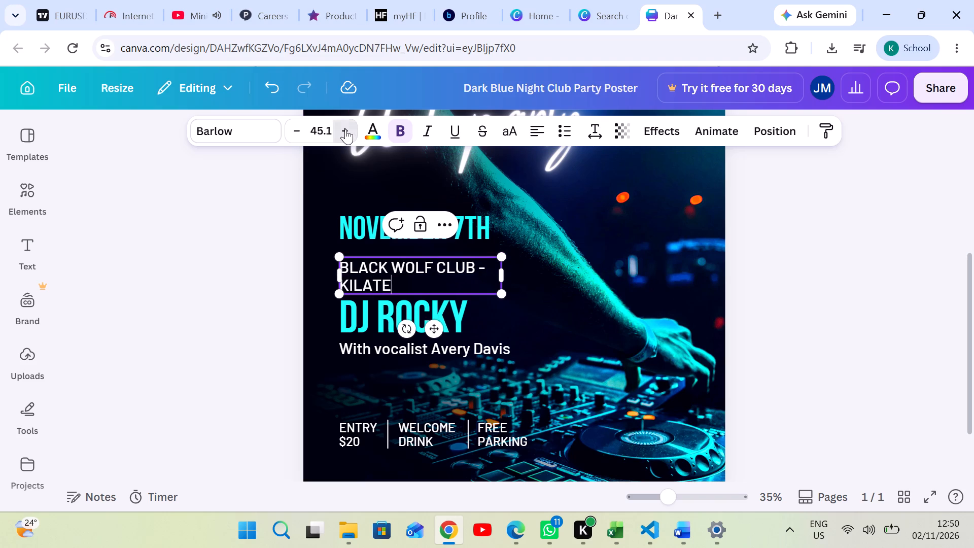
{"action": "left_click", "coordinate": [345, 129]}
{"action": "left_click", "coordinate": [345, 129]}
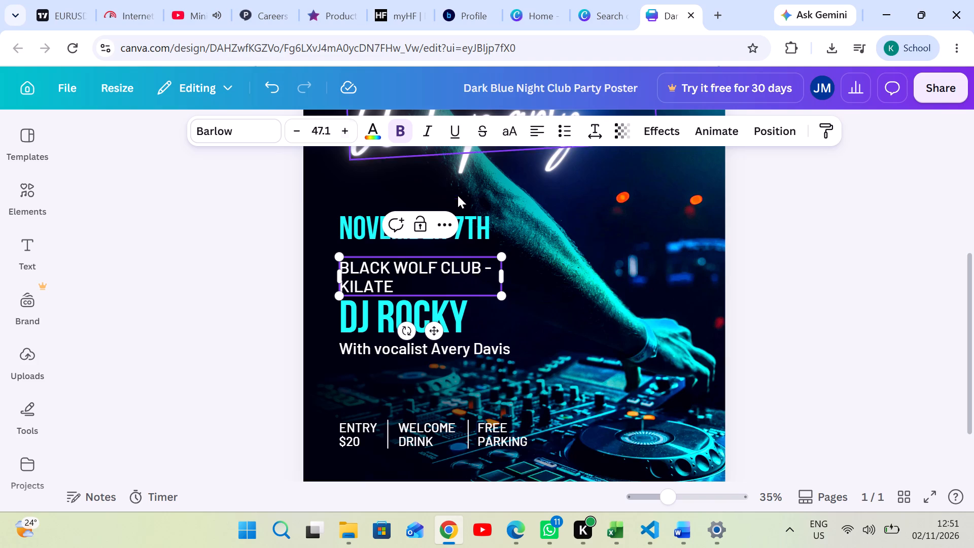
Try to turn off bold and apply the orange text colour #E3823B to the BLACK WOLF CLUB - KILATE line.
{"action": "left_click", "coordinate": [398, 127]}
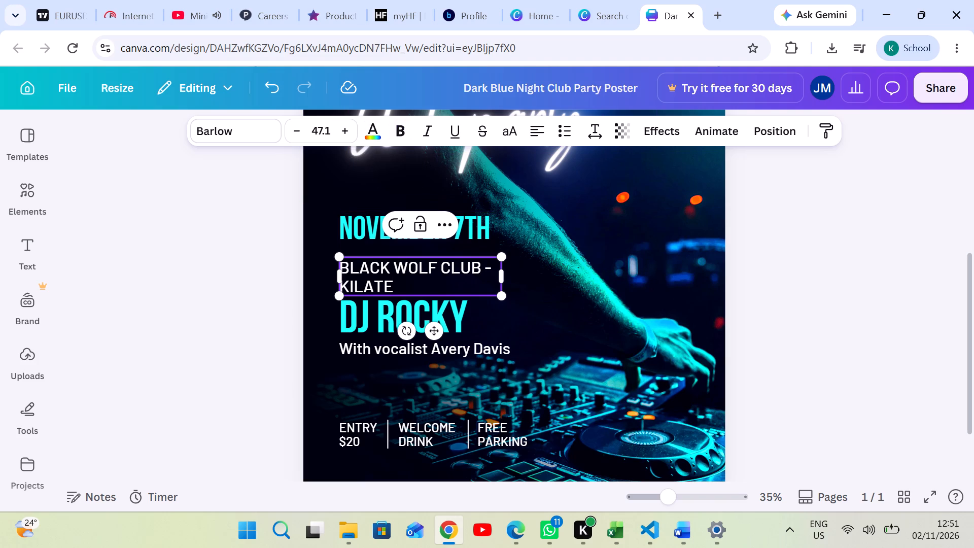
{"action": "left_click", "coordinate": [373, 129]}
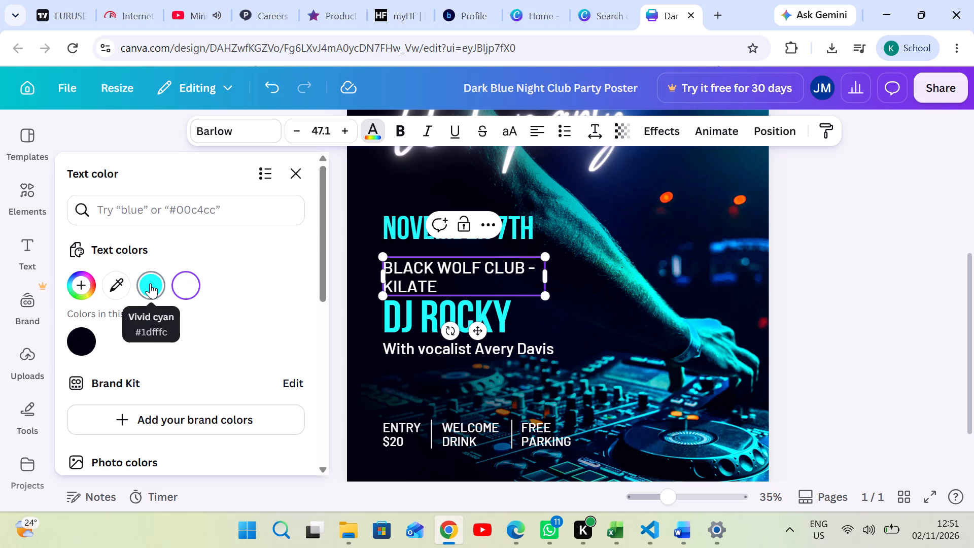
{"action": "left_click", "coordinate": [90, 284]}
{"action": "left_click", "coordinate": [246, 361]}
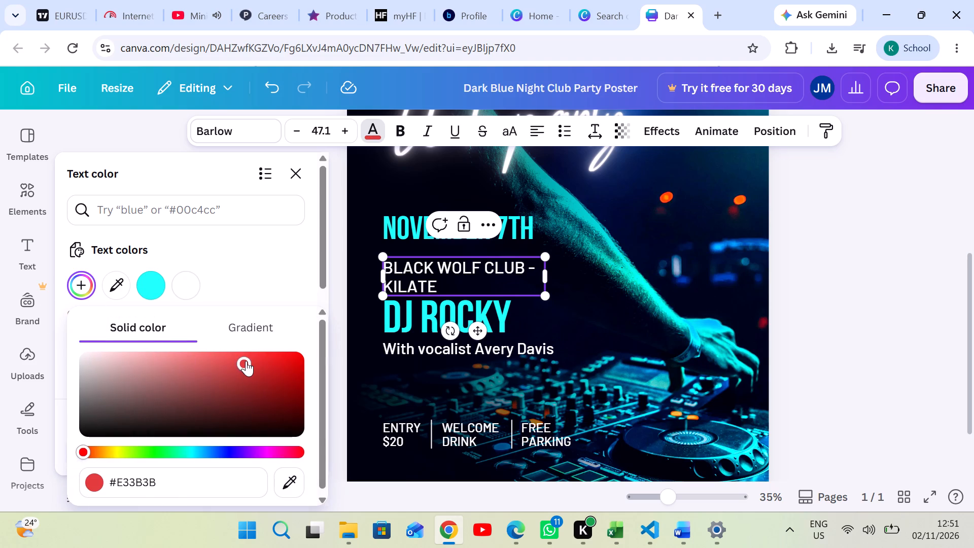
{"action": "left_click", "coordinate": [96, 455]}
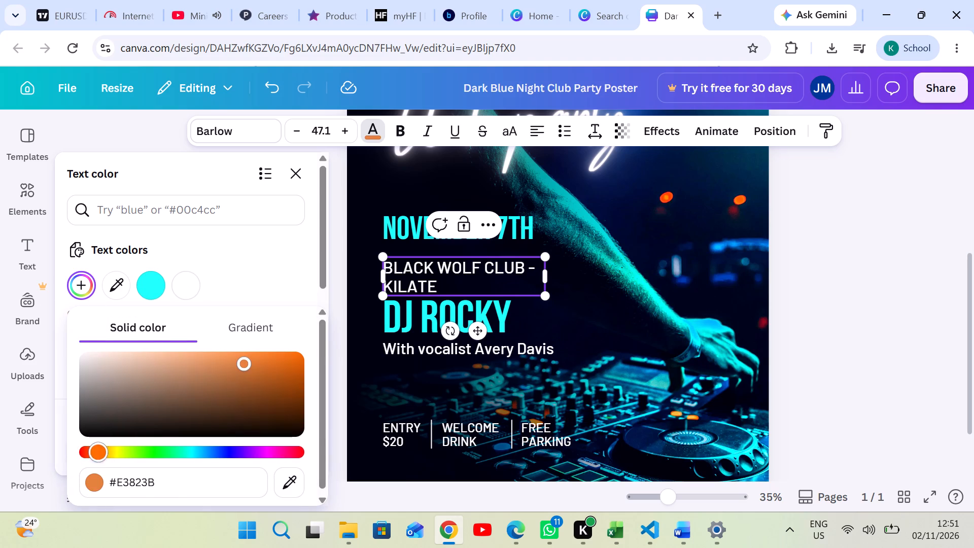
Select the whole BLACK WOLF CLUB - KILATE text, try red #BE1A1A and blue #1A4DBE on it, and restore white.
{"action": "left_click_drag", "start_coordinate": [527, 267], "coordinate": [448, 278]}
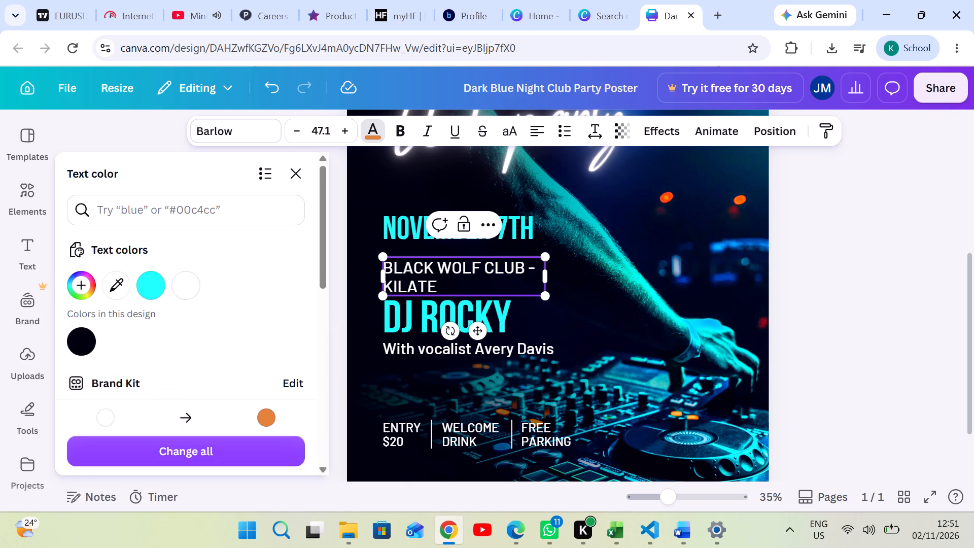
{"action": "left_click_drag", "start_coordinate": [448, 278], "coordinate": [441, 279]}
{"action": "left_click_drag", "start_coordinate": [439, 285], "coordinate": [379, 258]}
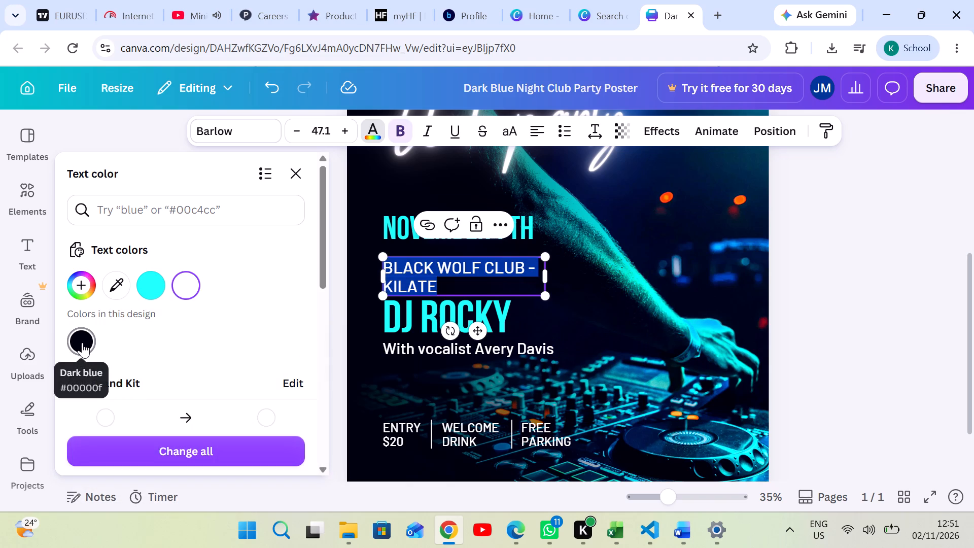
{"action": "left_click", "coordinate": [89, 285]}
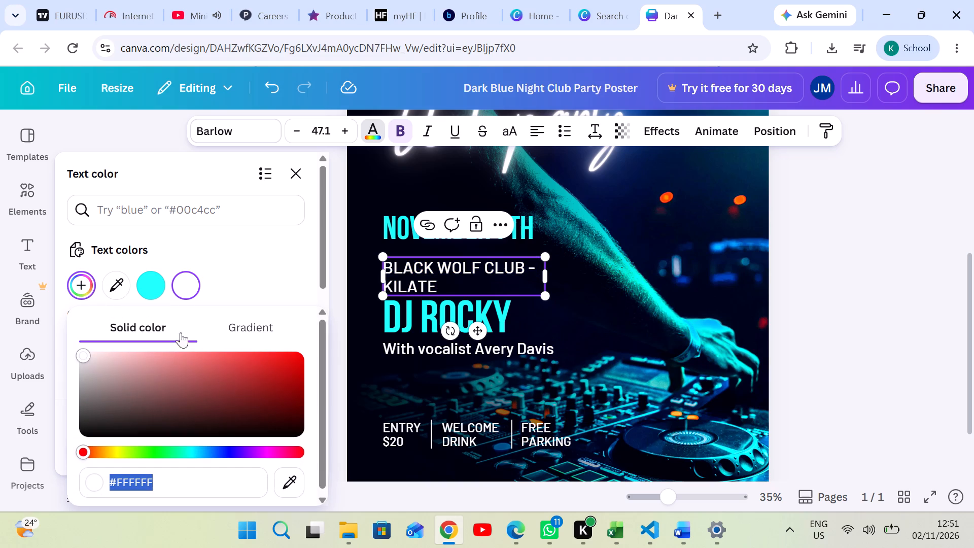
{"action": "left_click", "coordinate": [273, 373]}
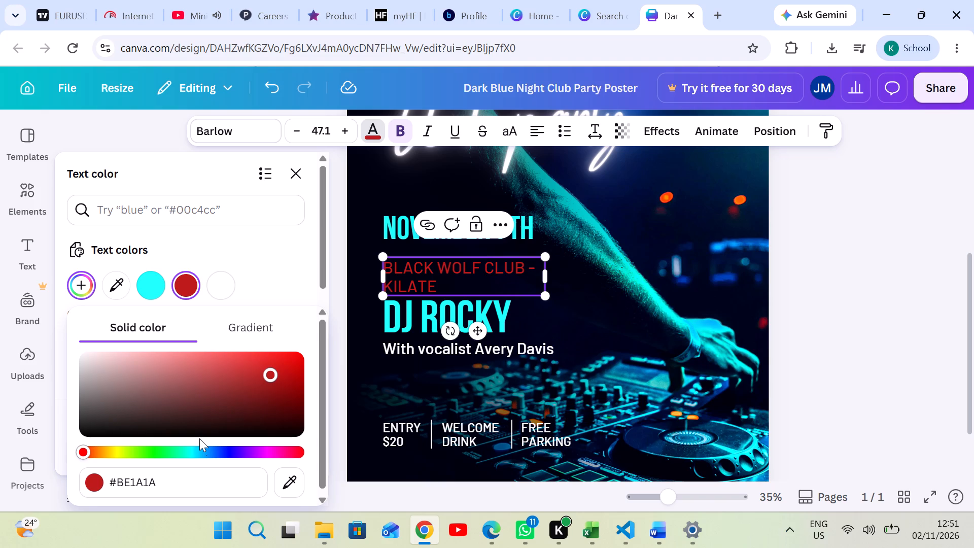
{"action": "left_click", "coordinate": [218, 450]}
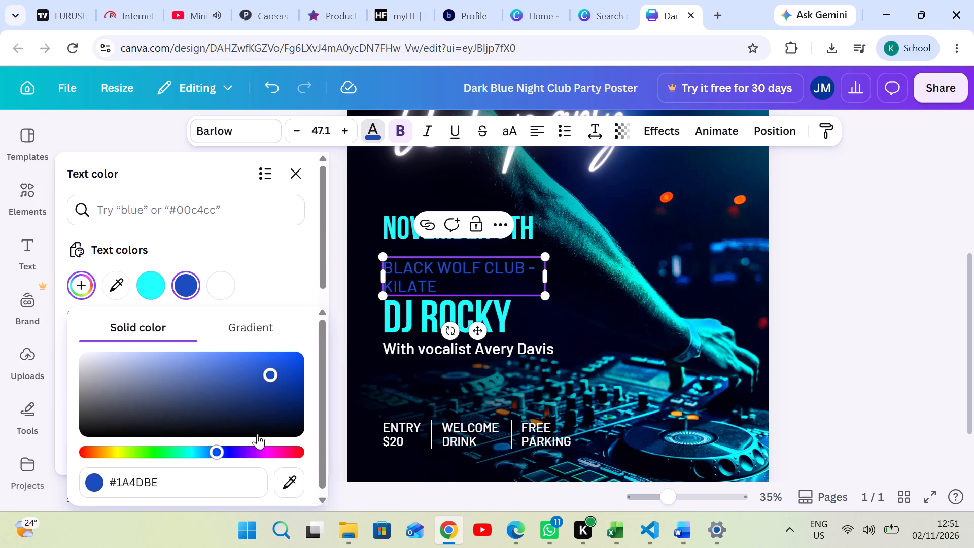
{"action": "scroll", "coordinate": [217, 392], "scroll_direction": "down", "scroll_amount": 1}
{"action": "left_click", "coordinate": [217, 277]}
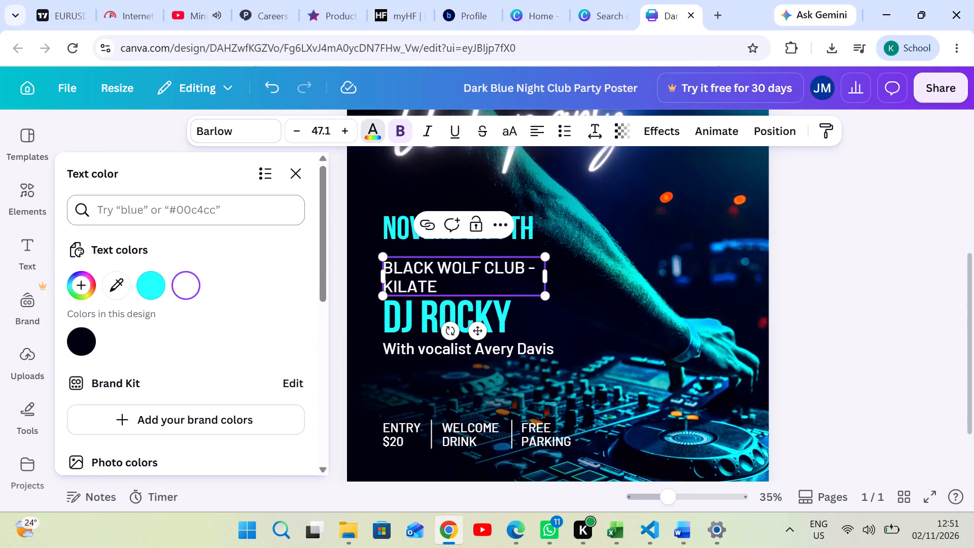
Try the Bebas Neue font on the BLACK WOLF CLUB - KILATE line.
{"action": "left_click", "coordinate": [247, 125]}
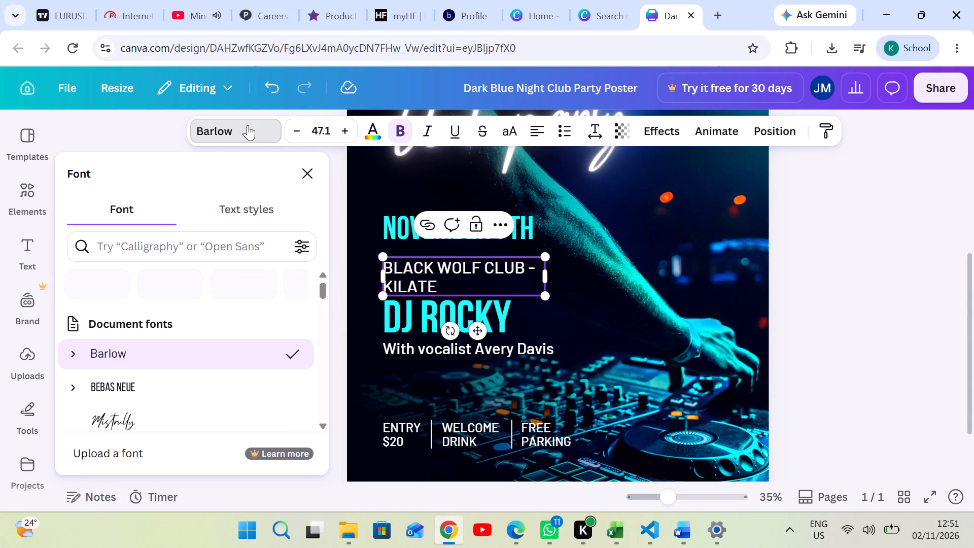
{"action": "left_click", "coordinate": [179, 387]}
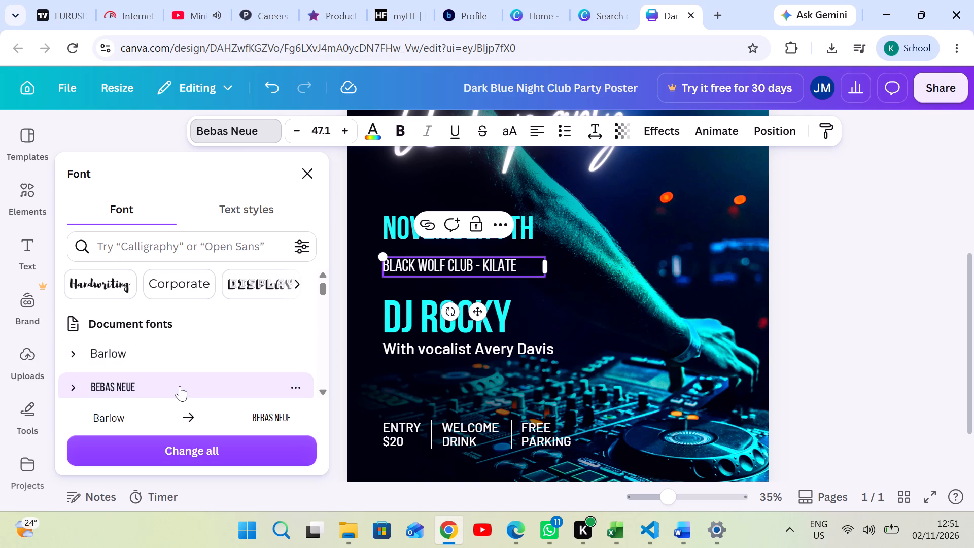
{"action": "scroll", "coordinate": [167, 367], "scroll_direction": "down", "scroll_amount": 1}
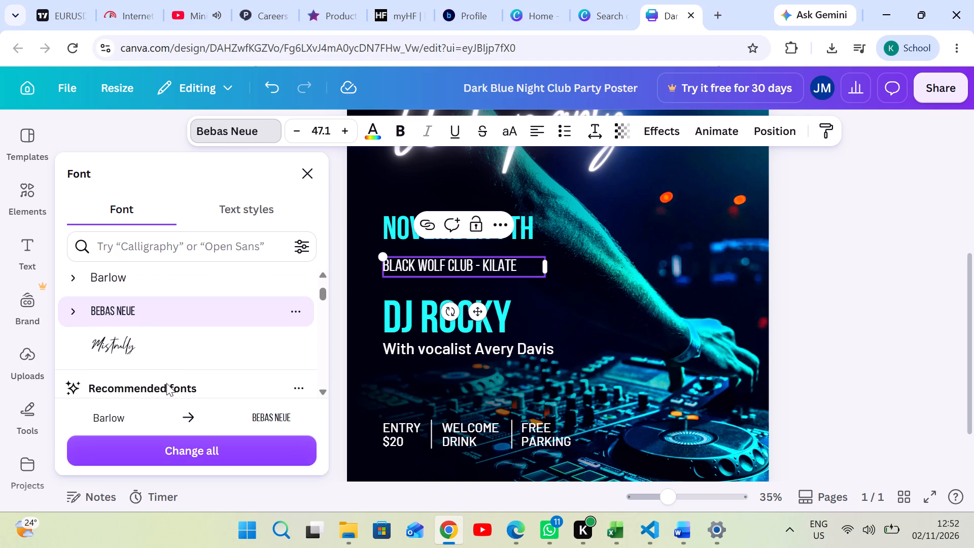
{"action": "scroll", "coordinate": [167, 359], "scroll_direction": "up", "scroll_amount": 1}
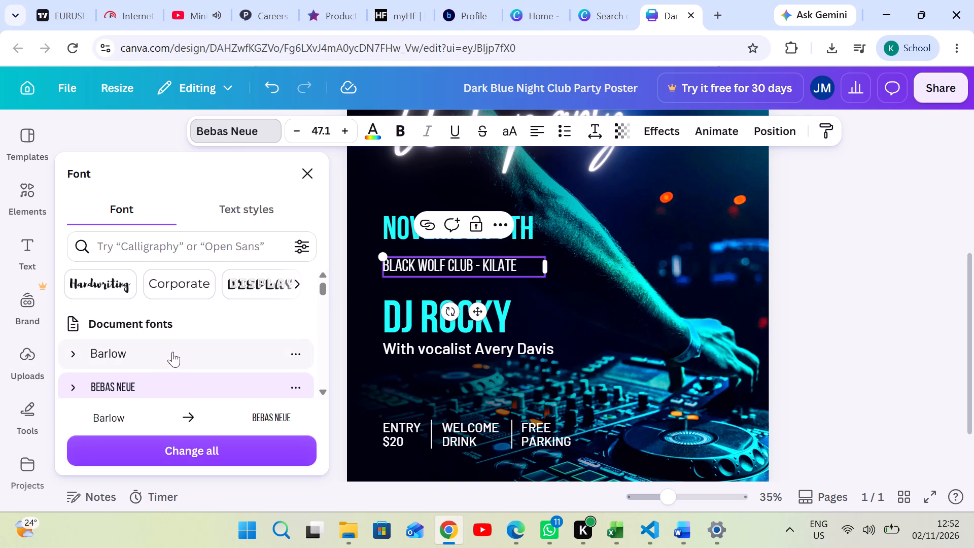
Apply the Gulfs Display font from the Display category to the BLACK WOLF CLUB - KILATE line.
{"action": "left_click", "coordinate": [258, 279]}
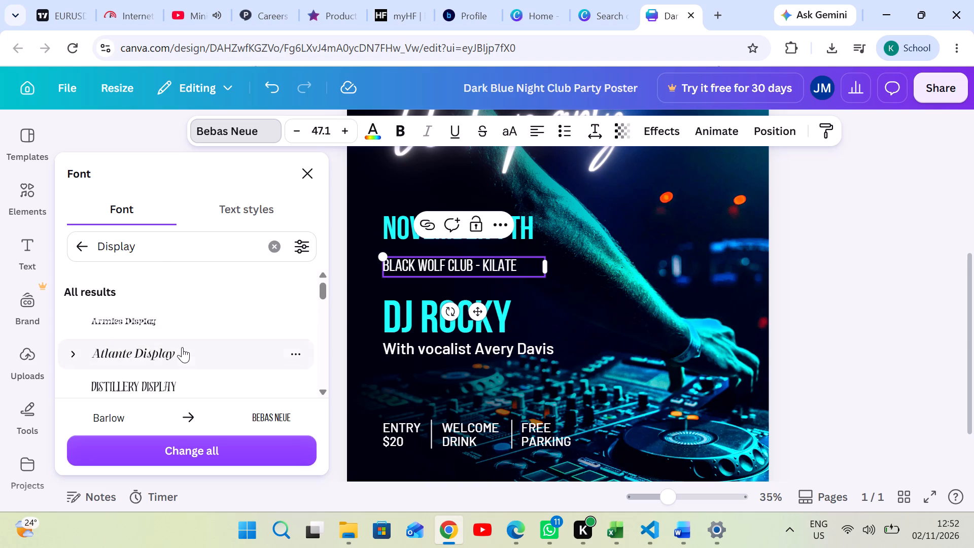
{"action": "scroll", "coordinate": [189, 336], "scroll_direction": "down", "scroll_amount": 3}
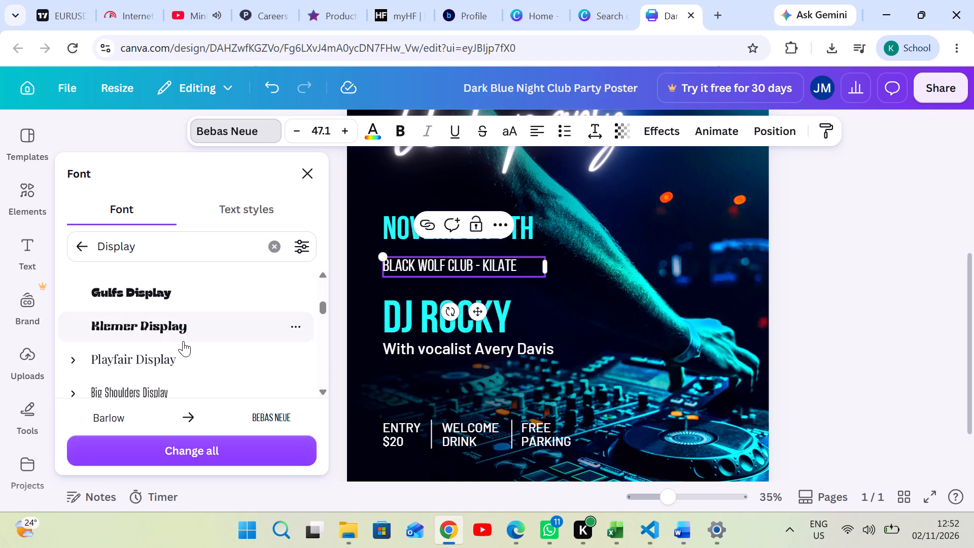
{"action": "left_click", "coordinate": [161, 289]}
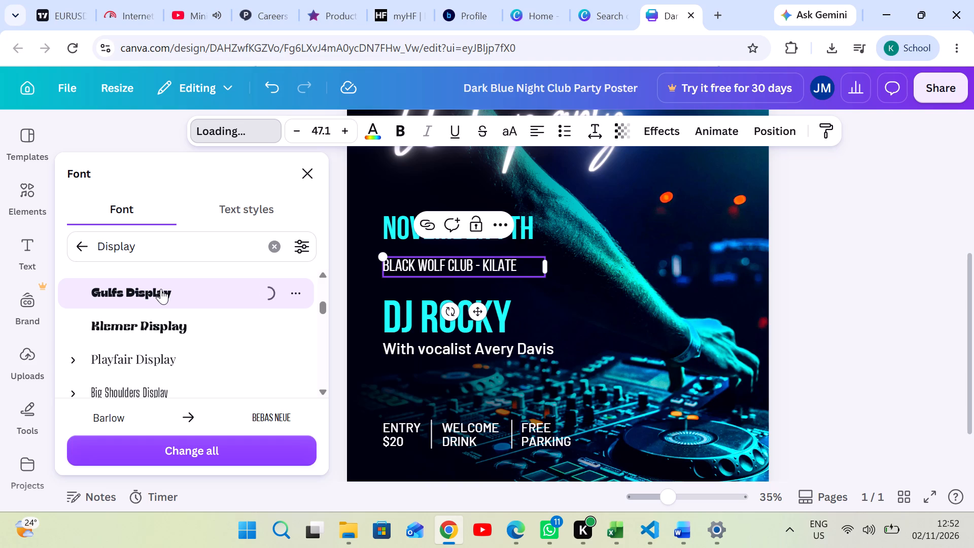
{"action": "scroll", "coordinate": [138, 334], "scroll_direction": "down", "scroll_amount": 3}
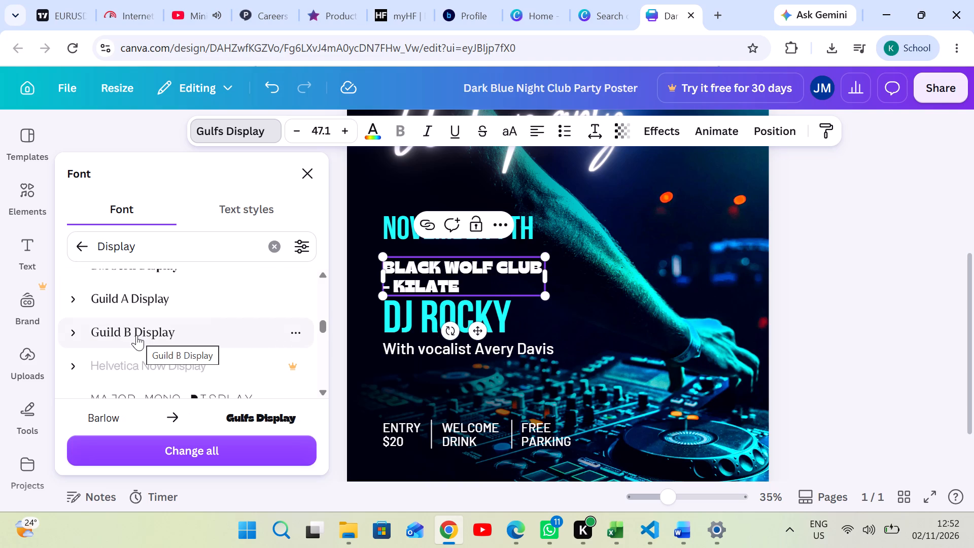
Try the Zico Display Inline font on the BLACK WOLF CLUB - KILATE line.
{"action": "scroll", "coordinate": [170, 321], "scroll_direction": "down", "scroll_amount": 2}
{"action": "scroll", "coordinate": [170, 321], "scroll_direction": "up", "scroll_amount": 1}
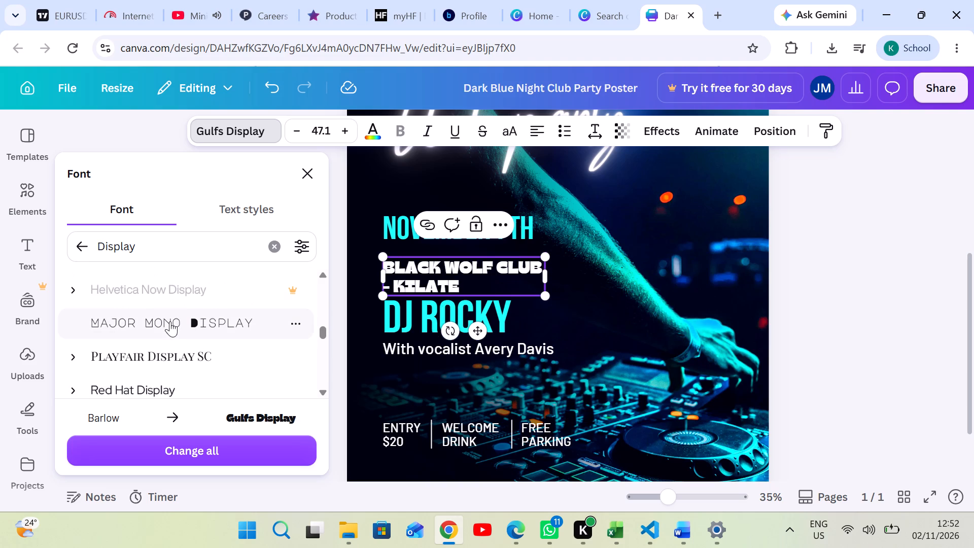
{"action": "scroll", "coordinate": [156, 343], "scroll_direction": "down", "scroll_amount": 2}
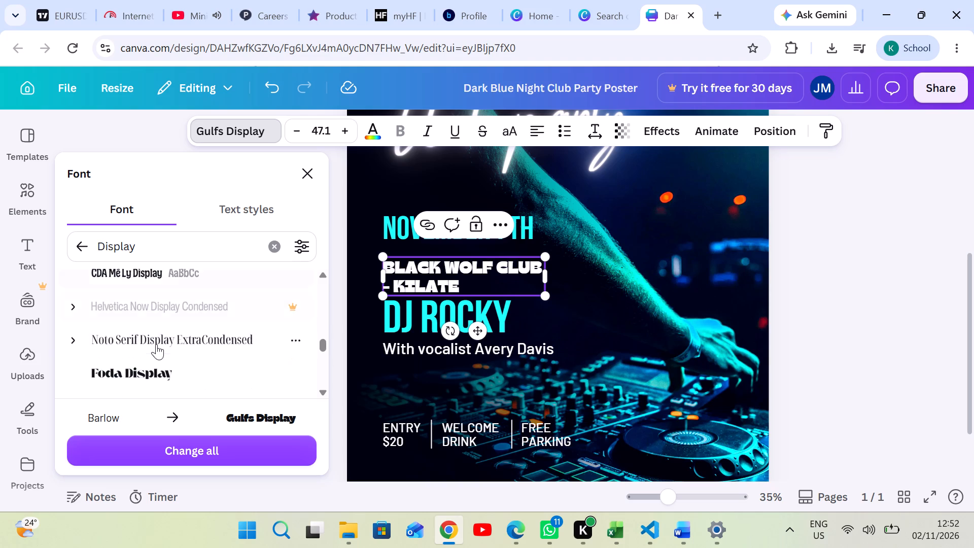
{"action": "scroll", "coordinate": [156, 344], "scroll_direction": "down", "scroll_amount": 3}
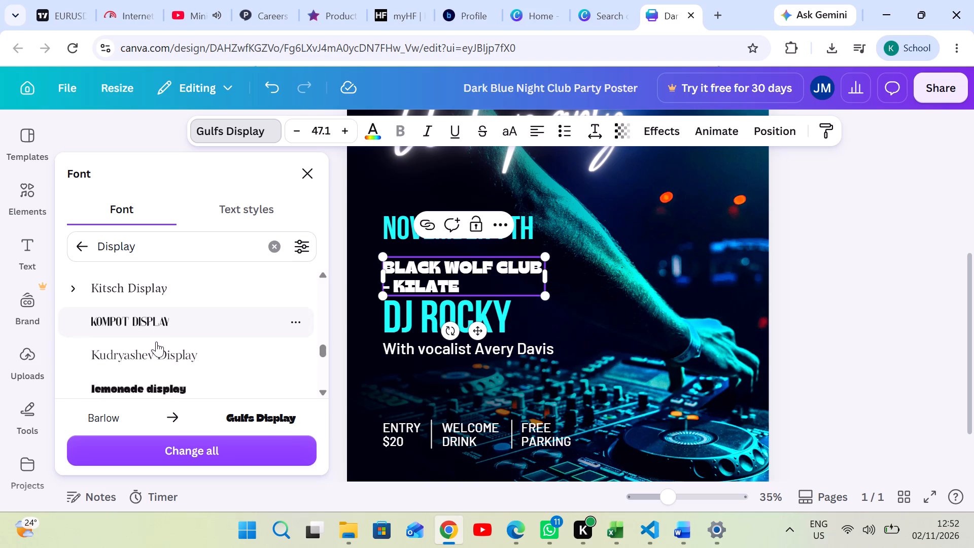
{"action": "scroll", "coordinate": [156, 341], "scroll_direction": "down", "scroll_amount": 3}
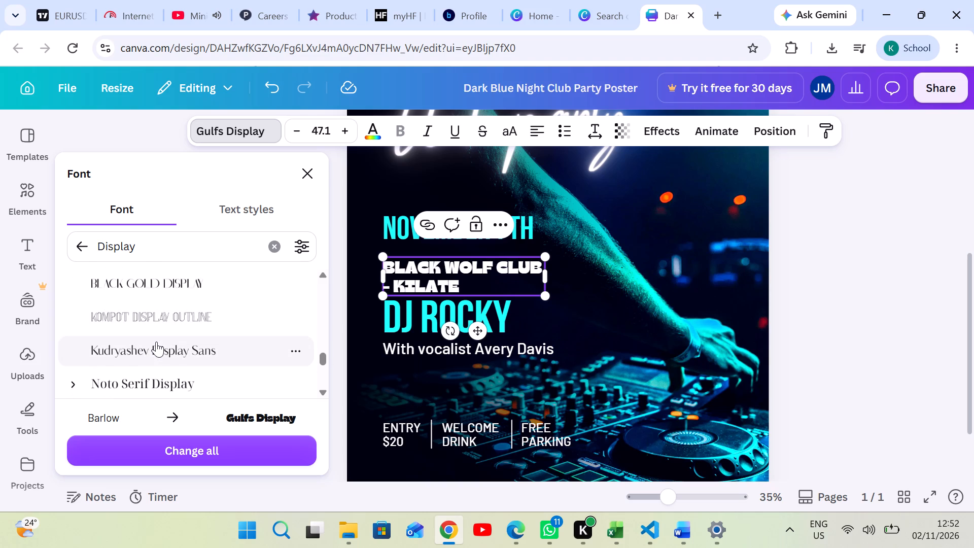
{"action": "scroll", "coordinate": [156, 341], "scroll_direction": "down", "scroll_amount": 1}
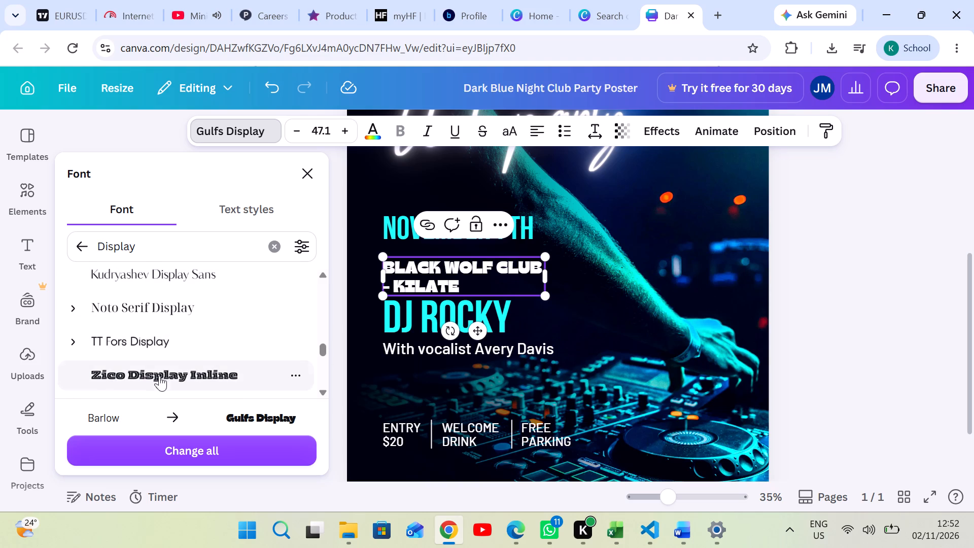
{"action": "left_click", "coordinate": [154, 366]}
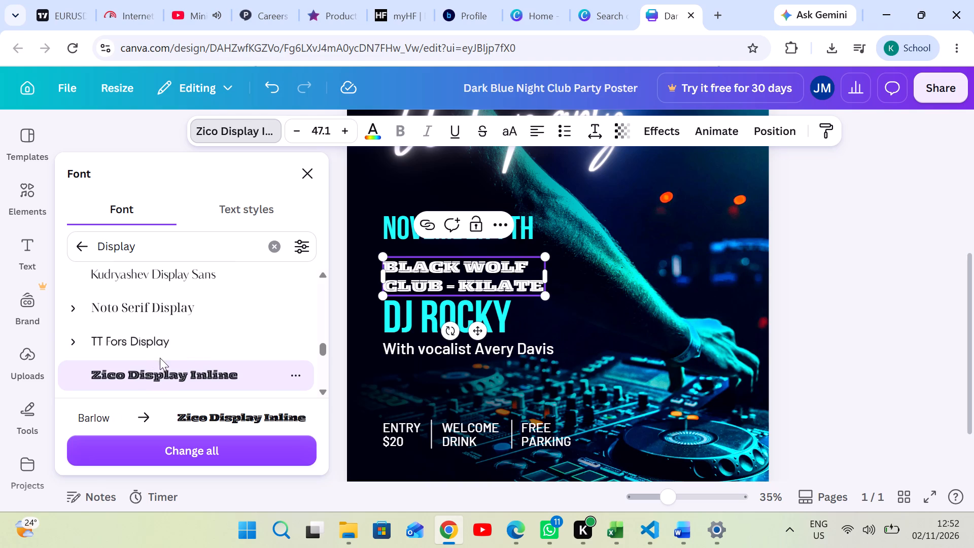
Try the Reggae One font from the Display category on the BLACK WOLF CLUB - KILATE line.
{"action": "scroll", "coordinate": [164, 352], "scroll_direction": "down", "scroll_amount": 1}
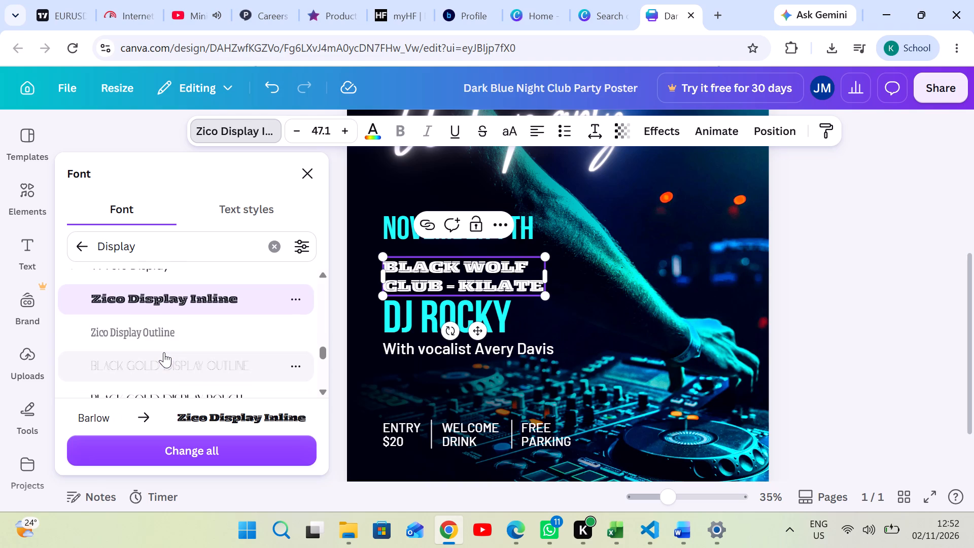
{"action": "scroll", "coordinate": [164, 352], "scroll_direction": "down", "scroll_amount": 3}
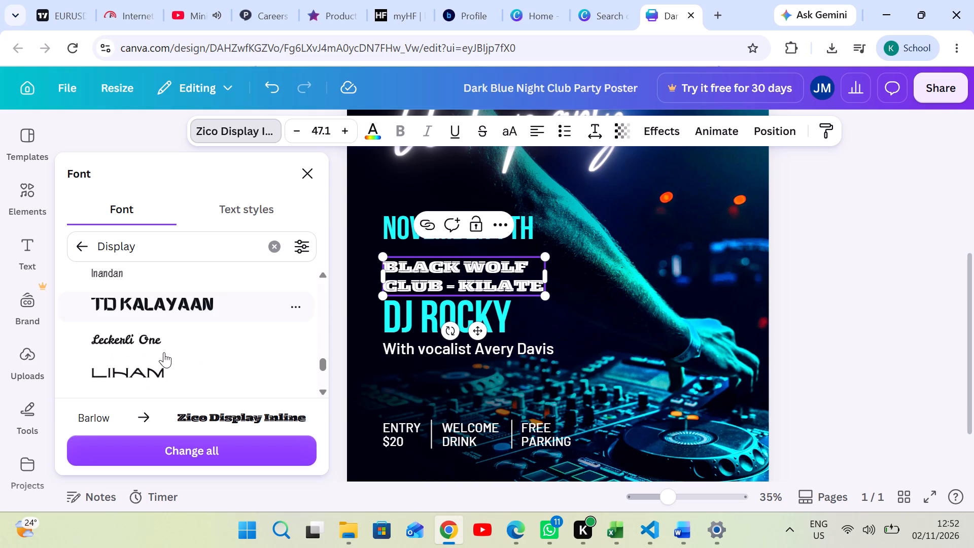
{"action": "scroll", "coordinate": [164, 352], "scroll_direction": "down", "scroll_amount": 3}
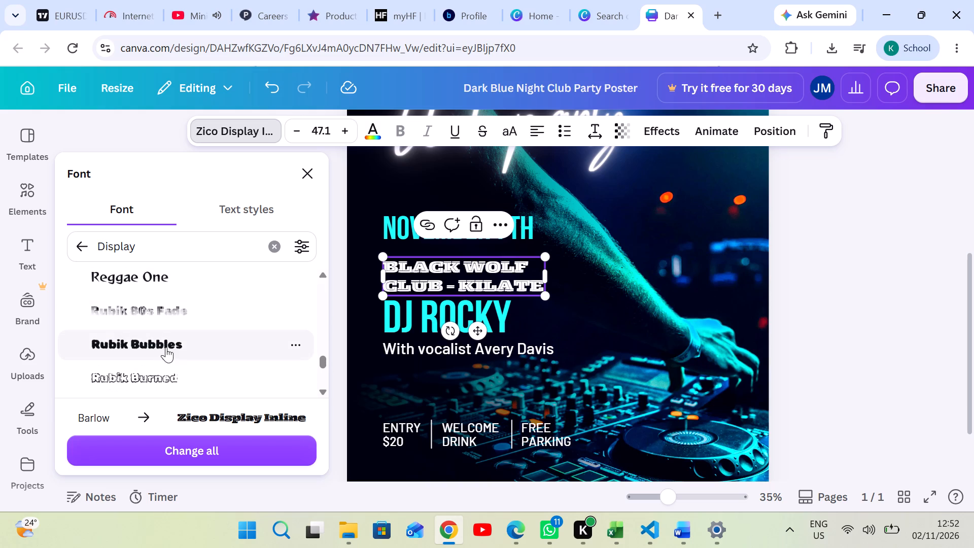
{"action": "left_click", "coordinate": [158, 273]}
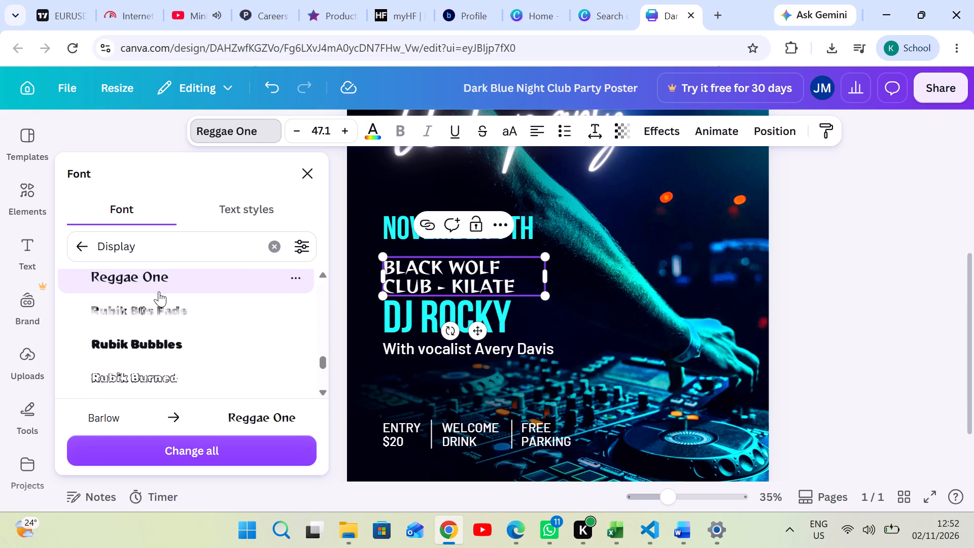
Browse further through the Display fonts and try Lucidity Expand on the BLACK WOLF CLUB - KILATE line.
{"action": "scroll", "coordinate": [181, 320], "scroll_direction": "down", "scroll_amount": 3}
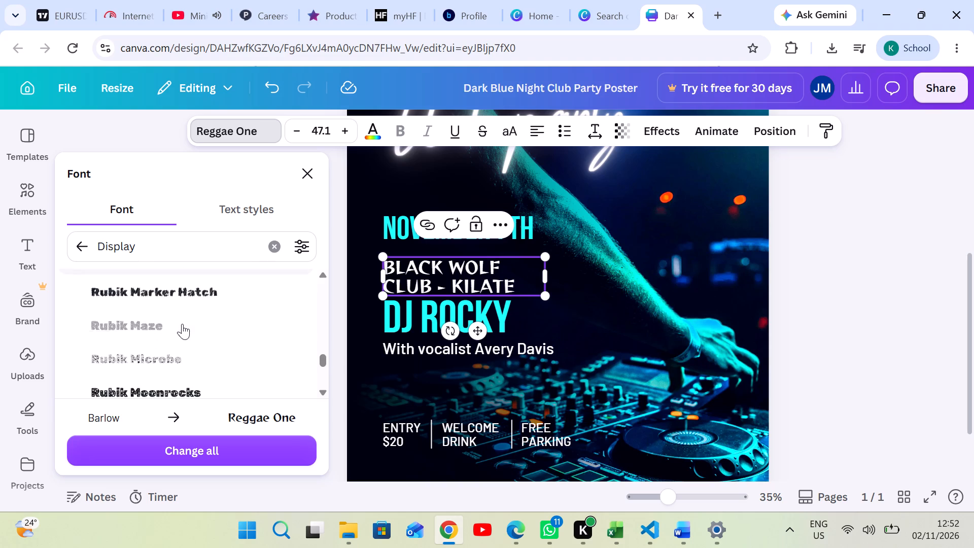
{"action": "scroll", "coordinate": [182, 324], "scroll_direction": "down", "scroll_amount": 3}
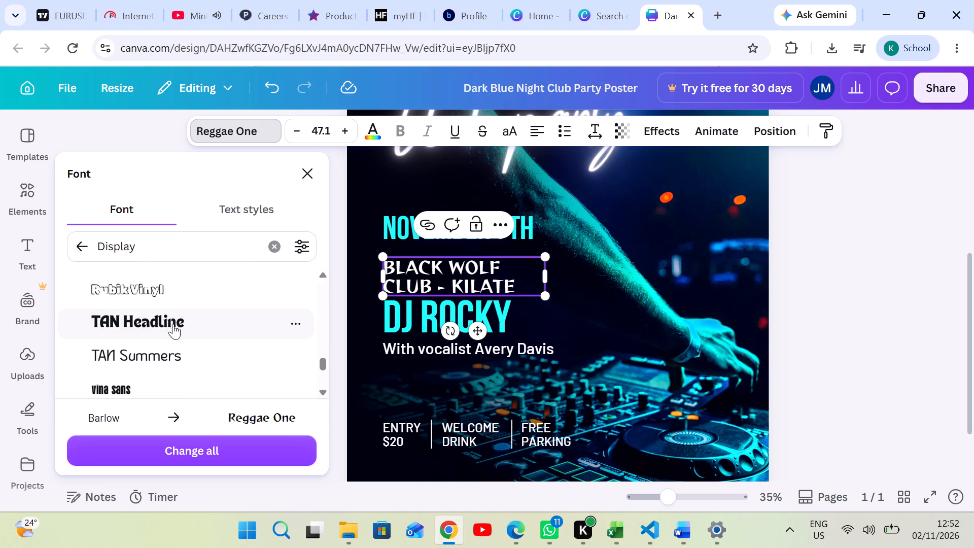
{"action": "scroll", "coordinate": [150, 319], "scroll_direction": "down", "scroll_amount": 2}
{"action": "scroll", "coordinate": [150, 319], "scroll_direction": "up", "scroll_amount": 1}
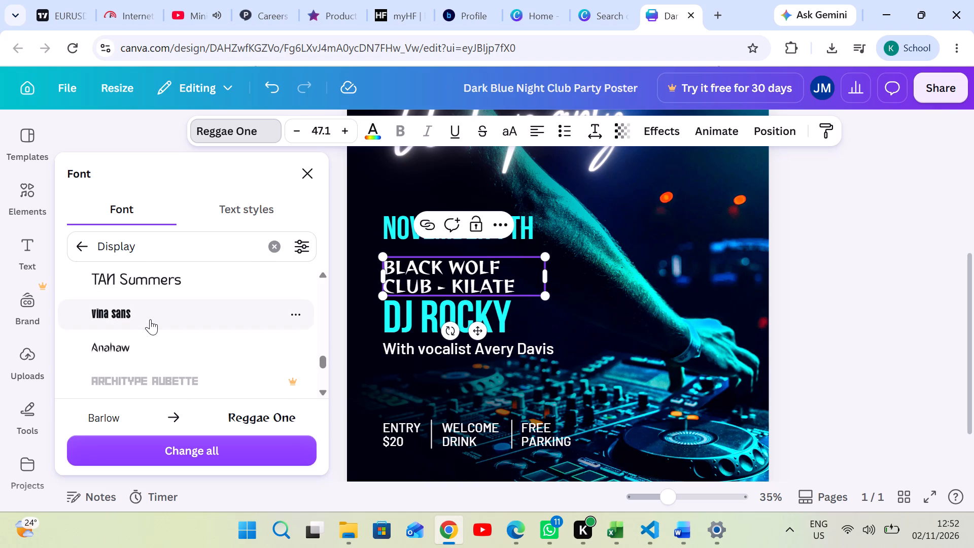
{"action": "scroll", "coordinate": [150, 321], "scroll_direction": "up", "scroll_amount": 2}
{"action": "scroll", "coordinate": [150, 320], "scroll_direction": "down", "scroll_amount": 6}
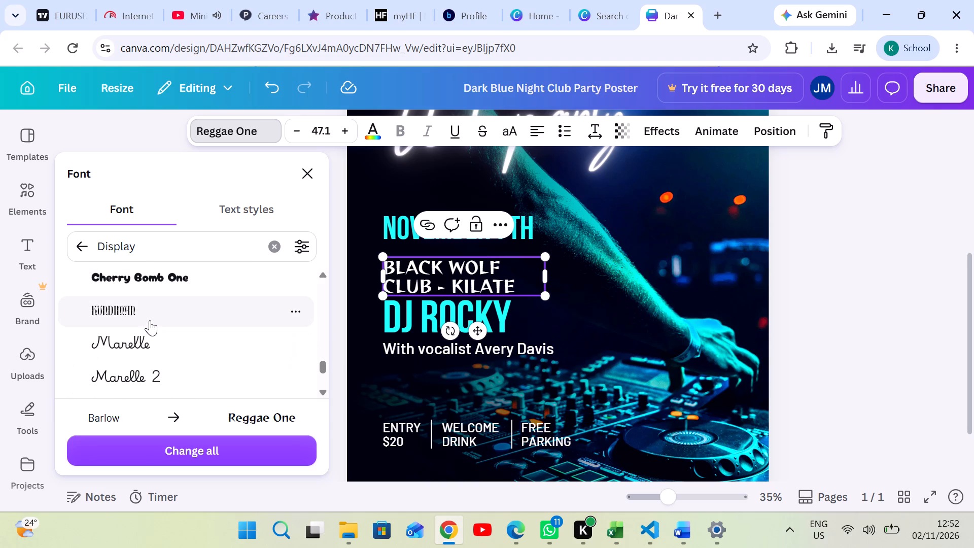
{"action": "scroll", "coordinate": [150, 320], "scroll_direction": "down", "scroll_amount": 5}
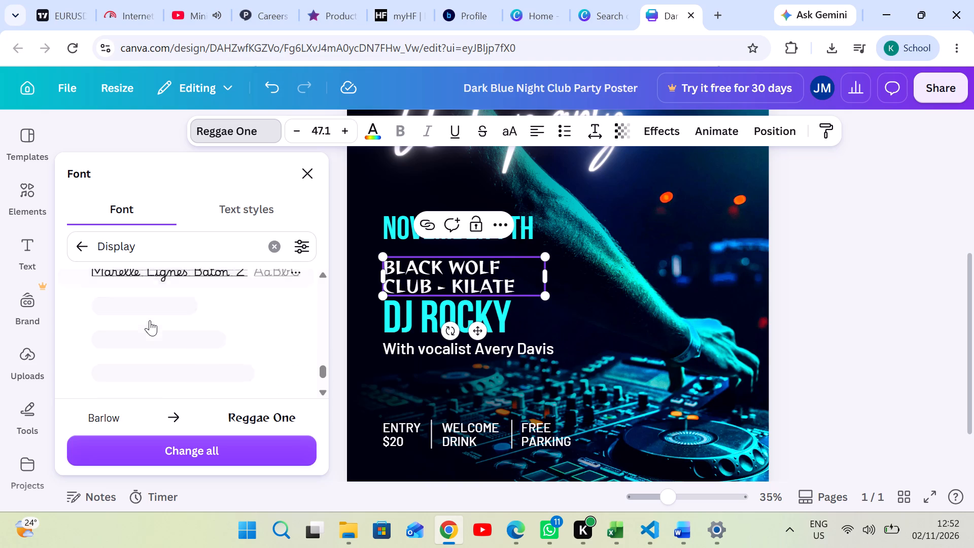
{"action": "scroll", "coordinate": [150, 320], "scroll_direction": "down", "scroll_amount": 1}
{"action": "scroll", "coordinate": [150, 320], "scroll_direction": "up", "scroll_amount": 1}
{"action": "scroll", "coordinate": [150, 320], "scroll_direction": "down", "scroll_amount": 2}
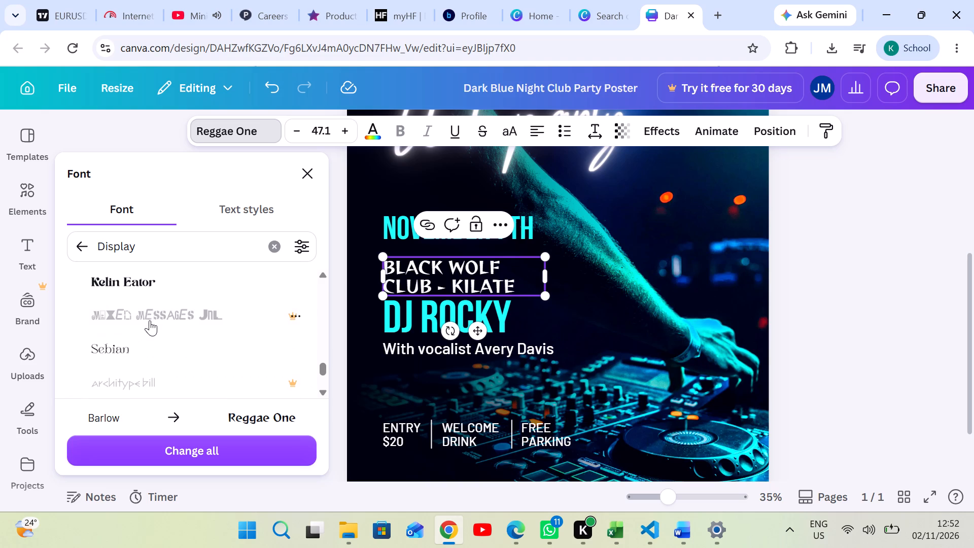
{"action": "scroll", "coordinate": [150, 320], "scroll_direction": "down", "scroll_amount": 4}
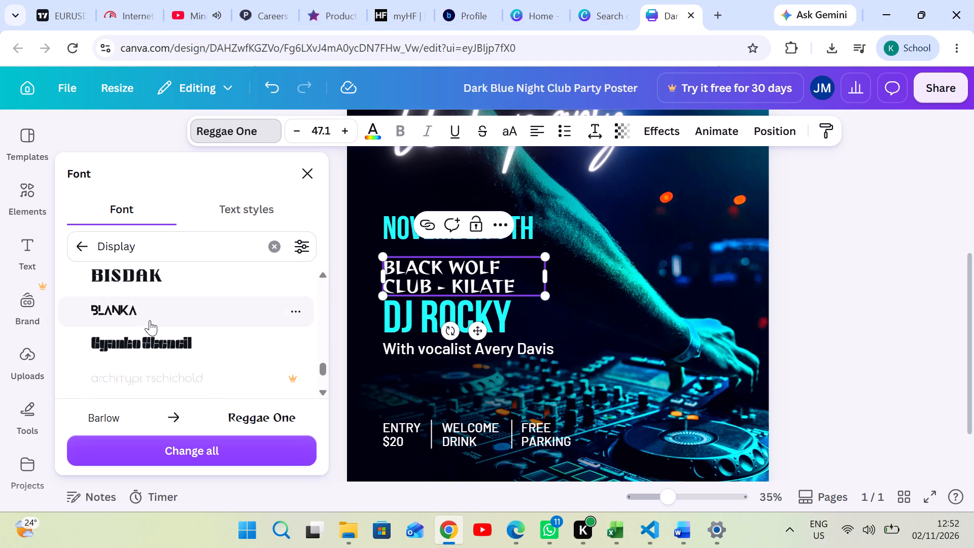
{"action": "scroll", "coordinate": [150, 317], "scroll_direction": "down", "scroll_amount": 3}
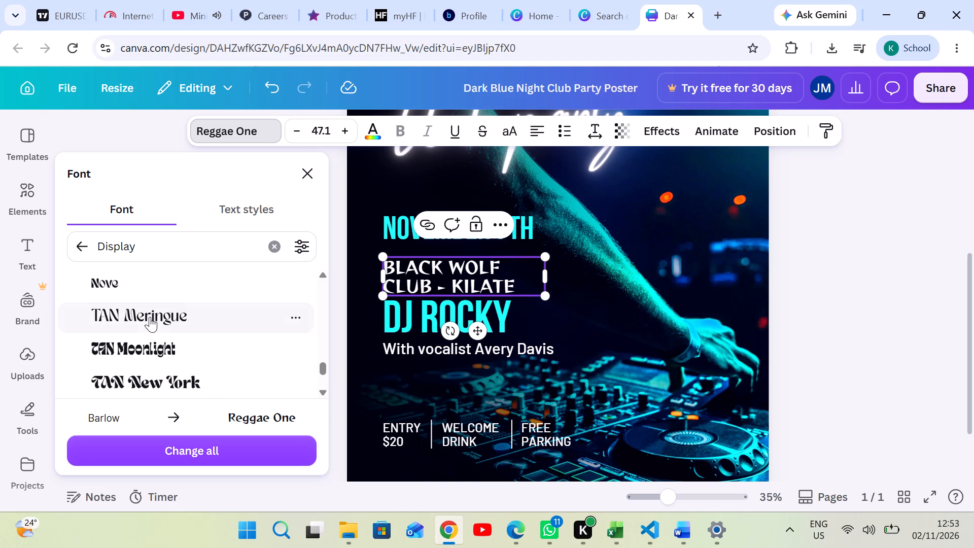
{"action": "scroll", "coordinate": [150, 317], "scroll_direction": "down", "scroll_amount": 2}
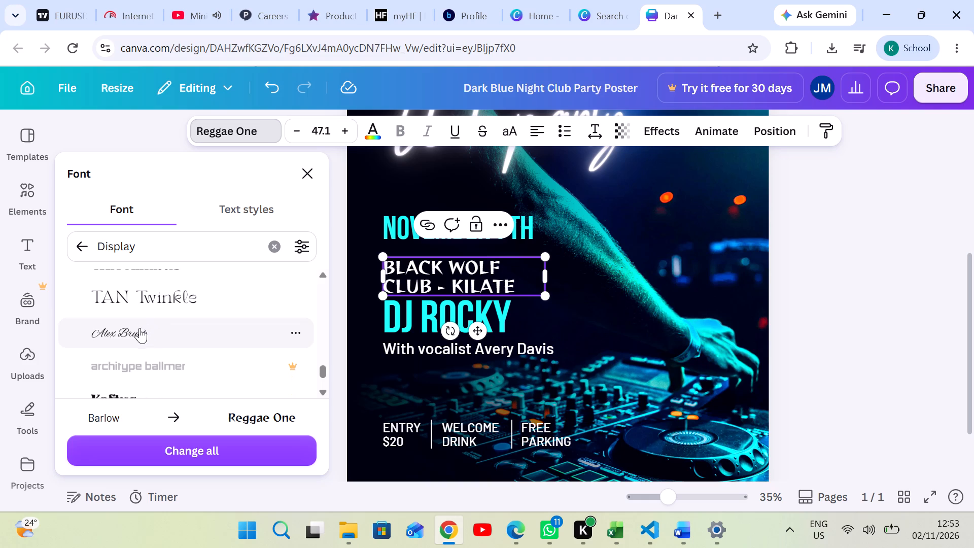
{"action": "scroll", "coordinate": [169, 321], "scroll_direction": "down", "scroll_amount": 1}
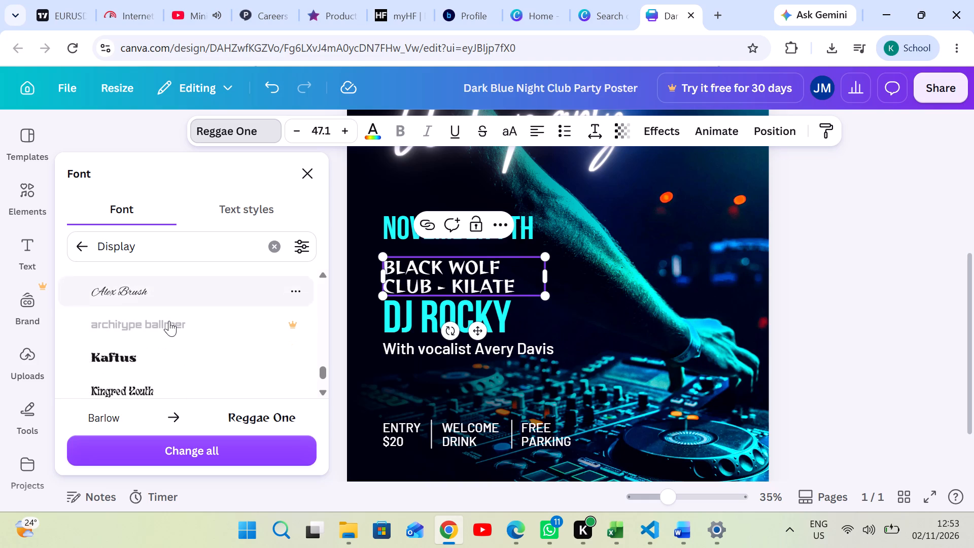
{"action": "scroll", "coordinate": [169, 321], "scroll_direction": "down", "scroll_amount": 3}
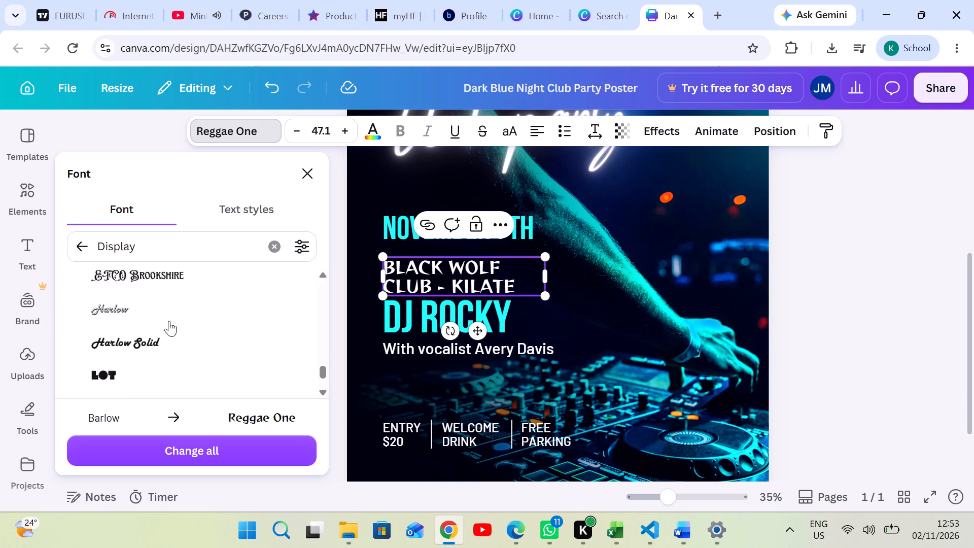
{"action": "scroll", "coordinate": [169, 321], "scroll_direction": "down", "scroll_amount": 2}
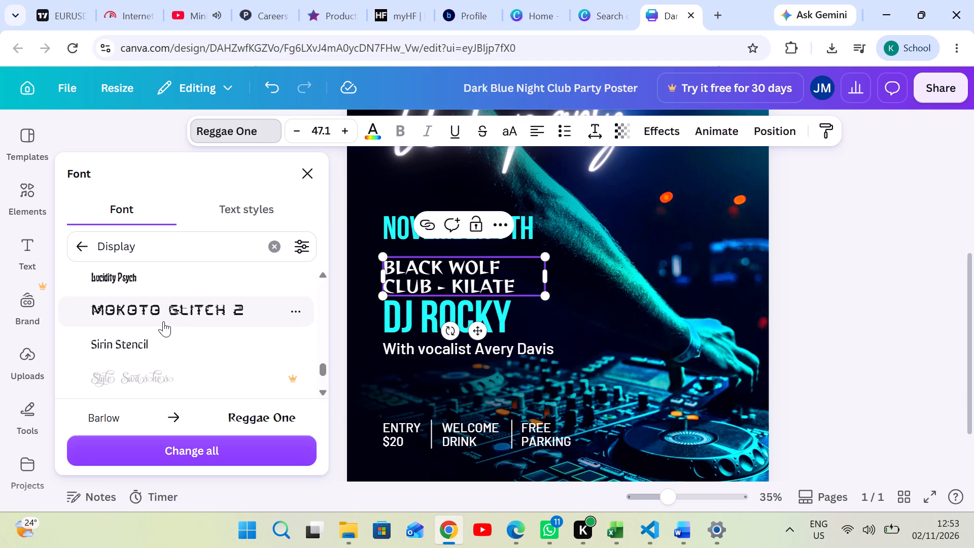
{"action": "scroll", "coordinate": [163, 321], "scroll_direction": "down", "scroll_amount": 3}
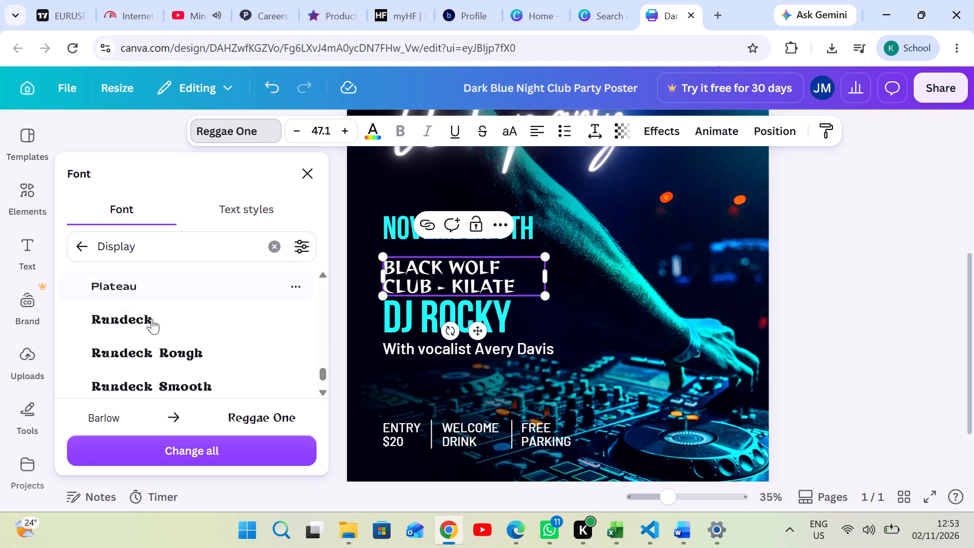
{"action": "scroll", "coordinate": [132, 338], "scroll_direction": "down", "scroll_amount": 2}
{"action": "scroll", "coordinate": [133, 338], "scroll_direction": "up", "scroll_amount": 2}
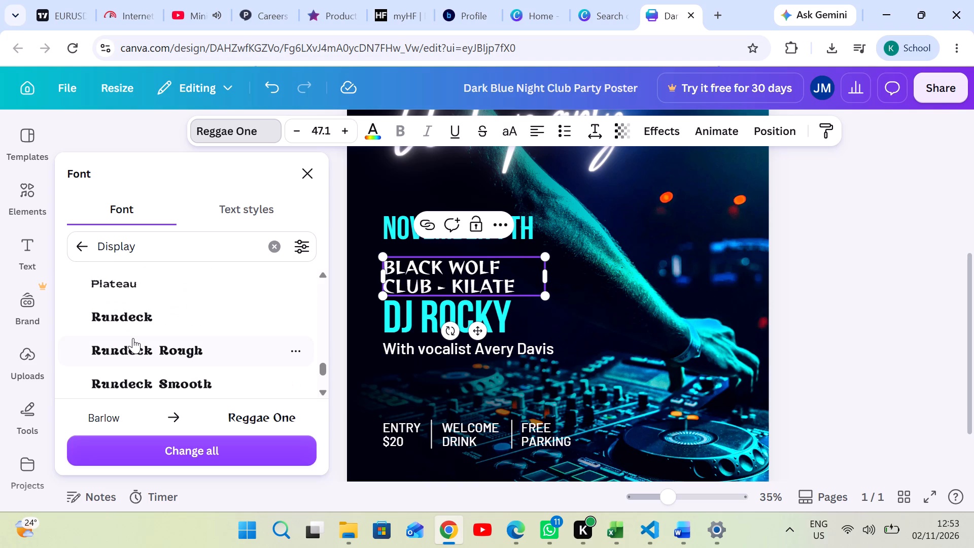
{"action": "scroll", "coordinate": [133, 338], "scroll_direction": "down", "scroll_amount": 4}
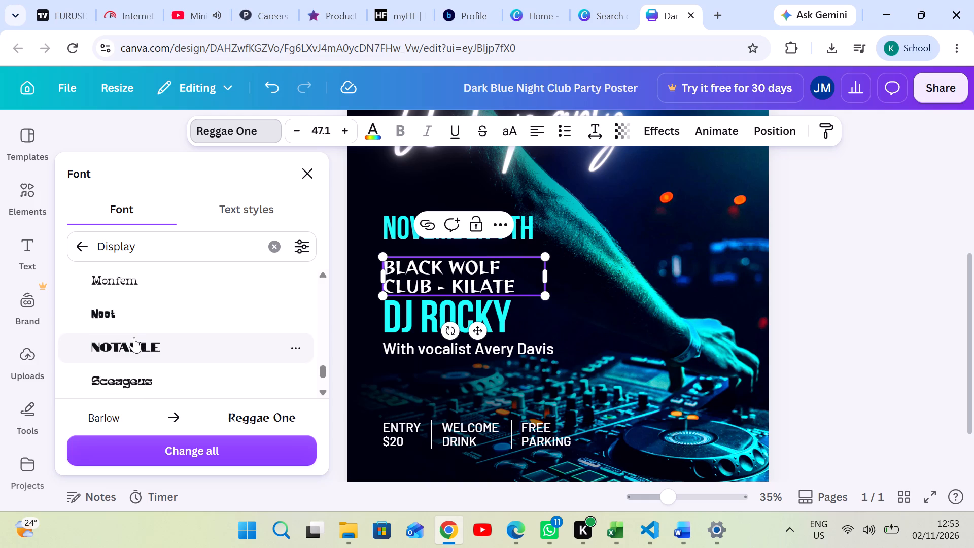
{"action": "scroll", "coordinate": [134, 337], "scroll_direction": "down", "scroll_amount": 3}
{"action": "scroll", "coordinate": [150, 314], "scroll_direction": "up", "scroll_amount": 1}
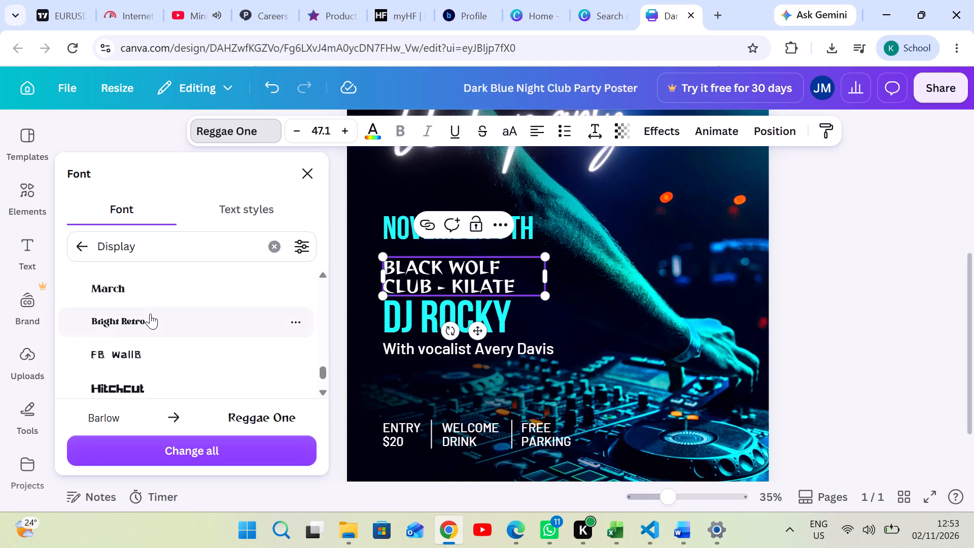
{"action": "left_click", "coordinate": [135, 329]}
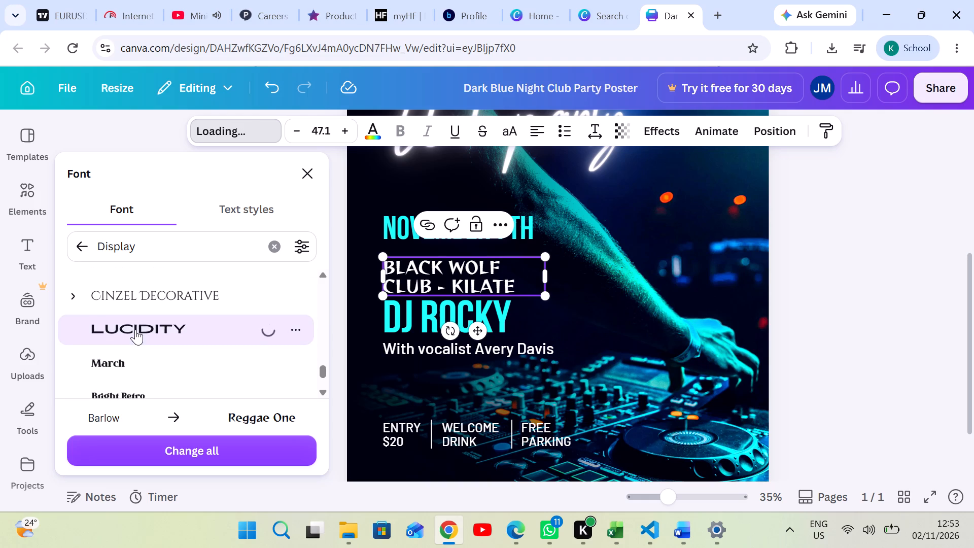
Apply the March font to the BLACK WOLF CLUB - KILATE line.
{"action": "scroll", "coordinate": [138, 343], "scroll_direction": "down", "scroll_amount": 1}
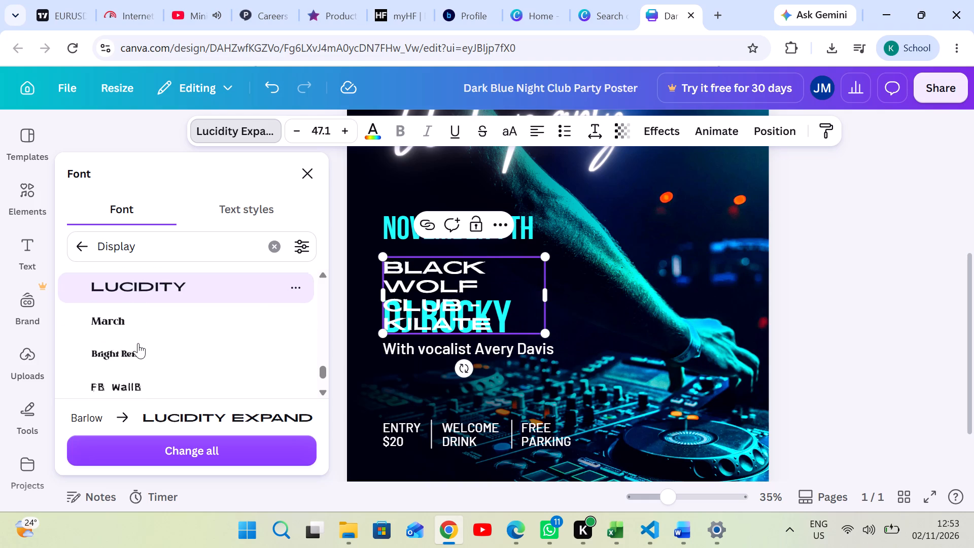
{"action": "left_click", "coordinate": [156, 290]}
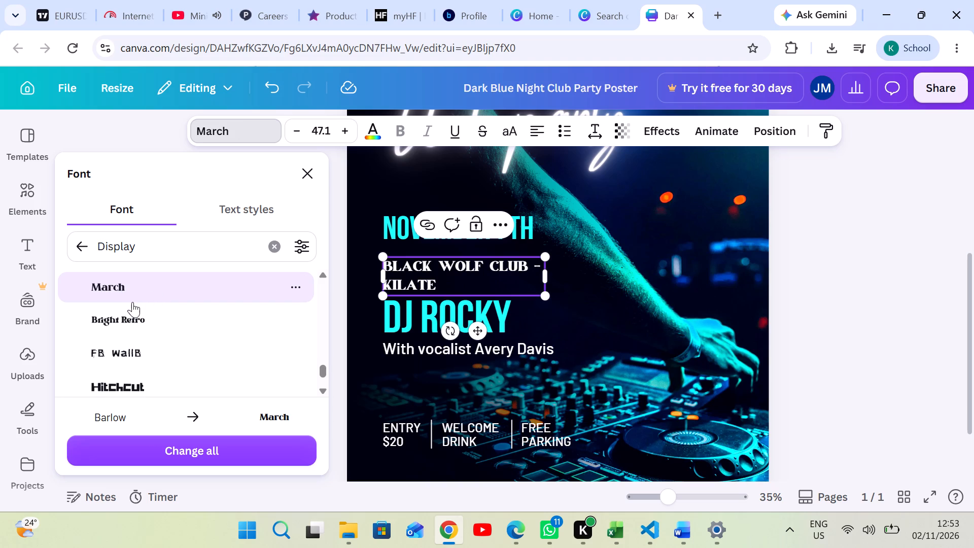
{"action": "scroll", "coordinate": [125, 332], "scroll_direction": "up", "scroll_amount": 5}
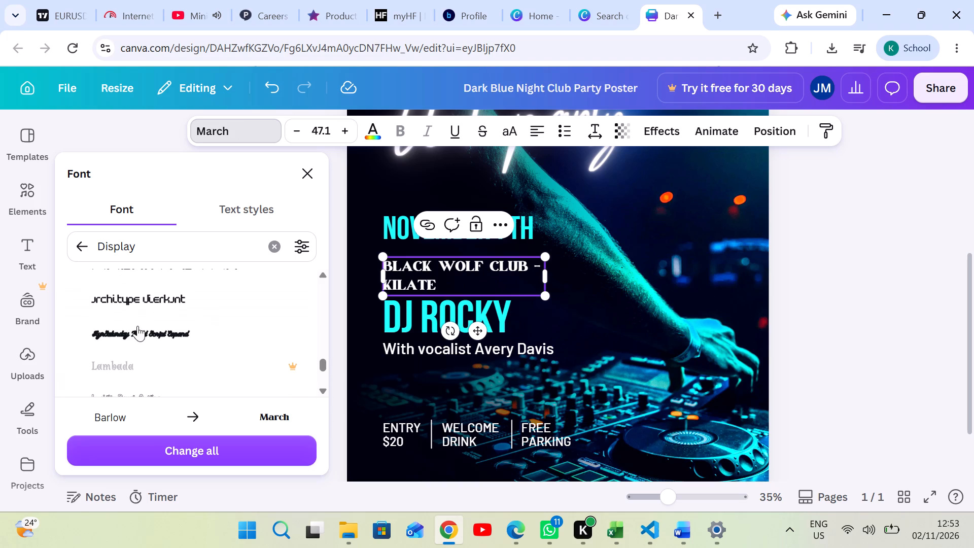
Check the font of the NOVEMBER 7TH date line and apply the matching Bebas Neue font to the BLACK WOLF CLUB - KILATE line.
{"action": "left_click", "coordinate": [393, 225]}
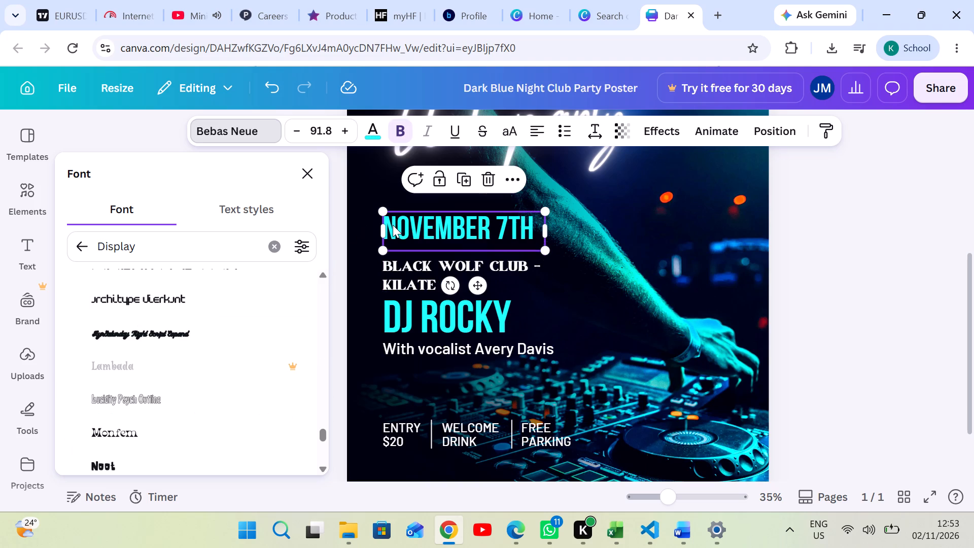
{"action": "scroll", "coordinate": [160, 359], "scroll_direction": "up", "scroll_amount": 10}
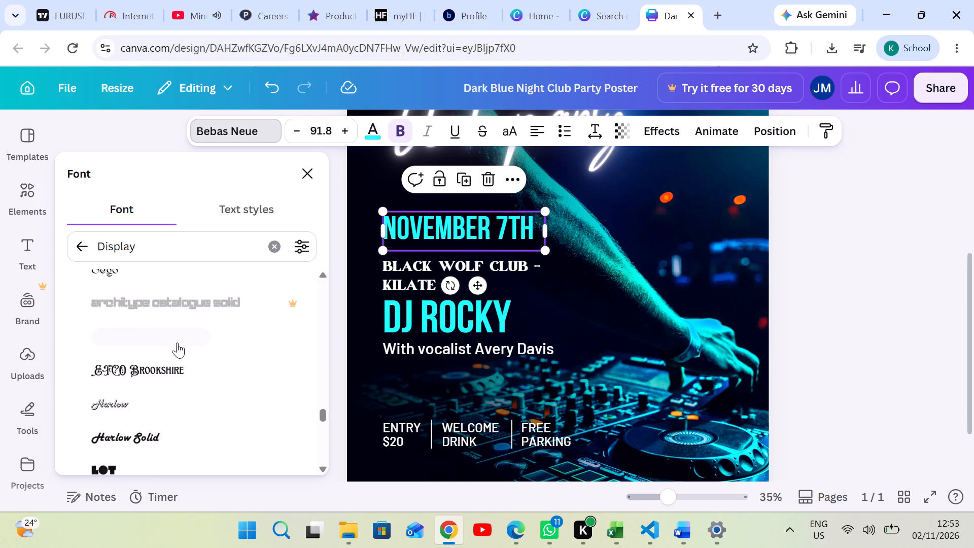
{"action": "scroll", "coordinate": [177, 342], "scroll_direction": "up", "scroll_amount": 9}
{"action": "scroll", "coordinate": [181, 304], "scroll_direction": "up", "scroll_amount": 14}
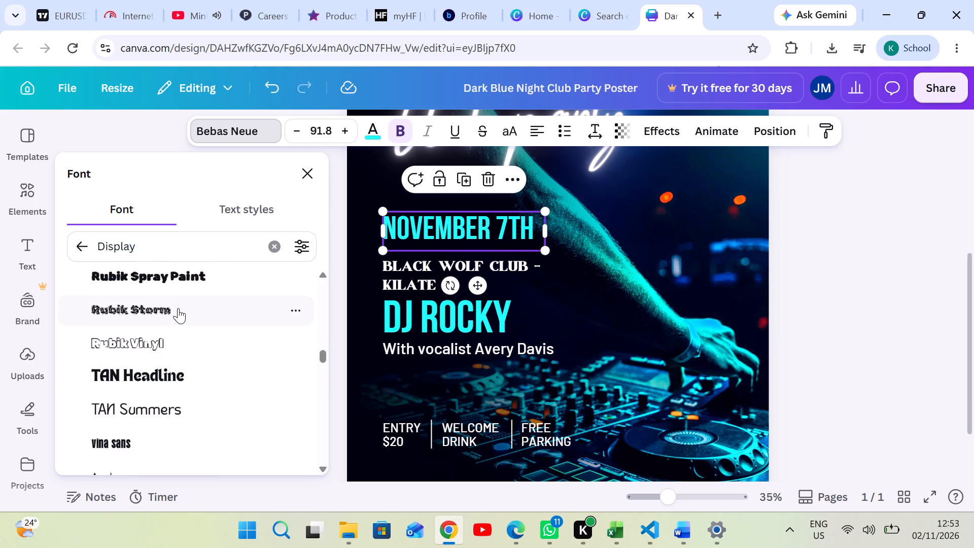
{"action": "scroll", "coordinate": [178, 308], "scroll_direction": "up", "scroll_amount": 20}
{"action": "scroll", "coordinate": [178, 307], "scroll_direction": "up", "scroll_amount": 7}
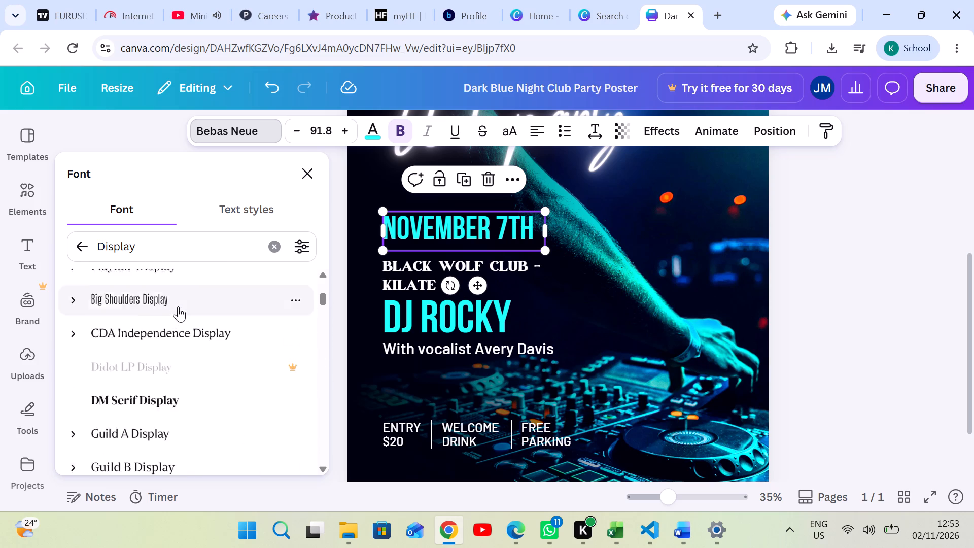
{"action": "scroll", "coordinate": [178, 306], "scroll_direction": "up", "scroll_amount": 12}
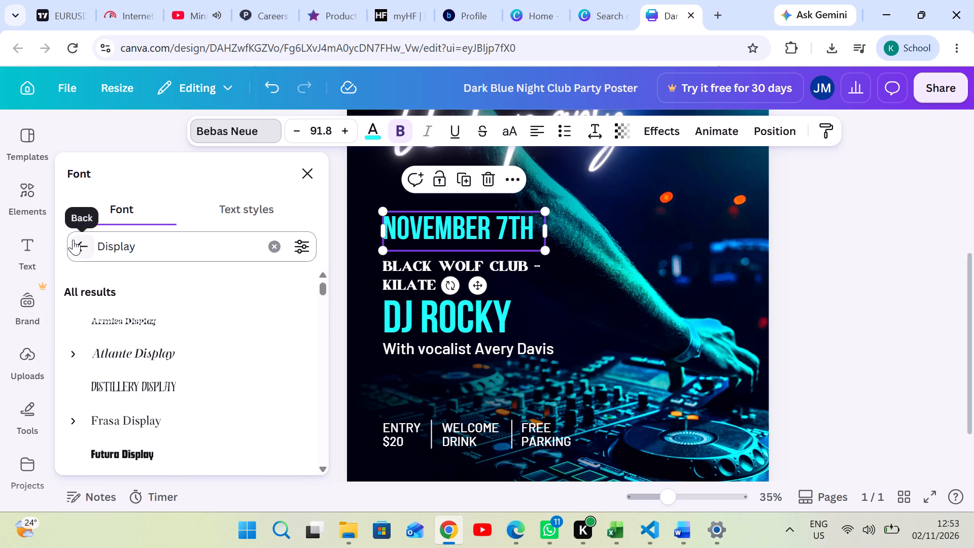
{"action": "left_click", "coordinate": [73, 239]}
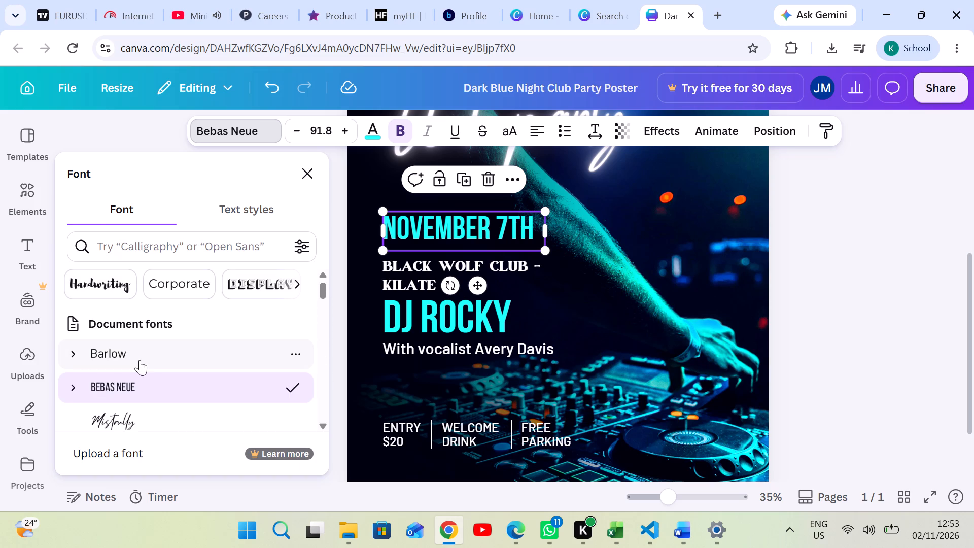
{"action": "left_click", "coordinate": [159, 385]}
{"action": "left_click", "coordinate": [429, 268]}
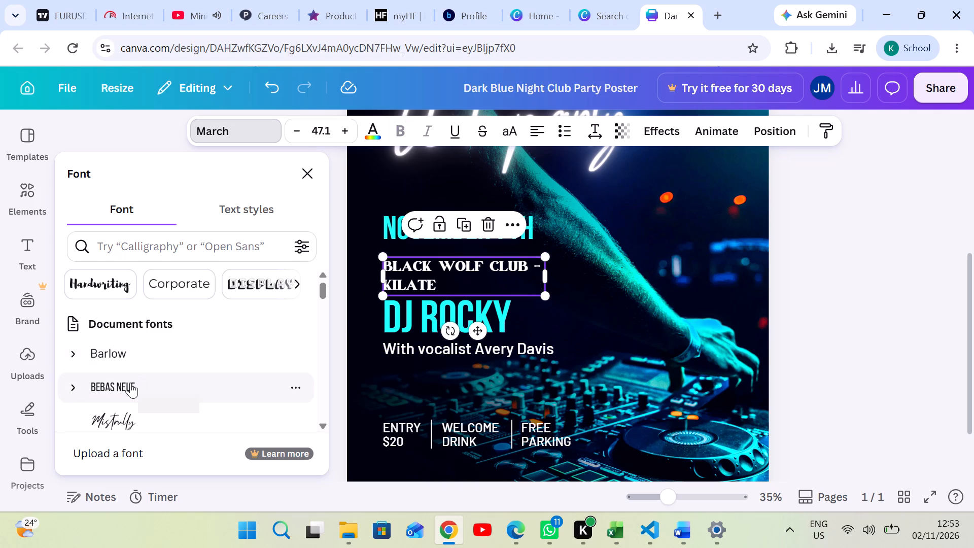
{"action": "left_click", "coordinate": [130, 383]}
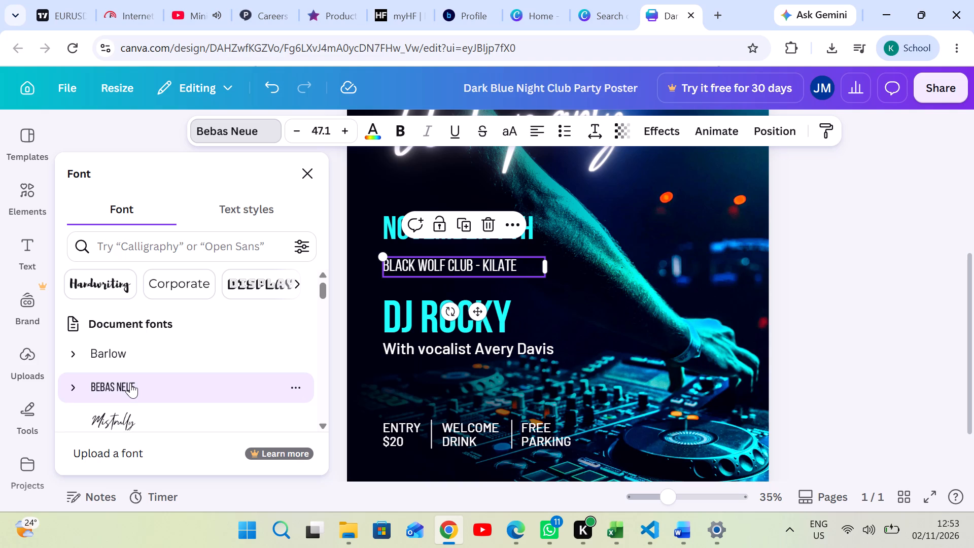
Increase the font size of the BLACK WOLF CLUB - KILATE line to 57.1.
{"action": "triple_click", "coordinate": [347, 132]}
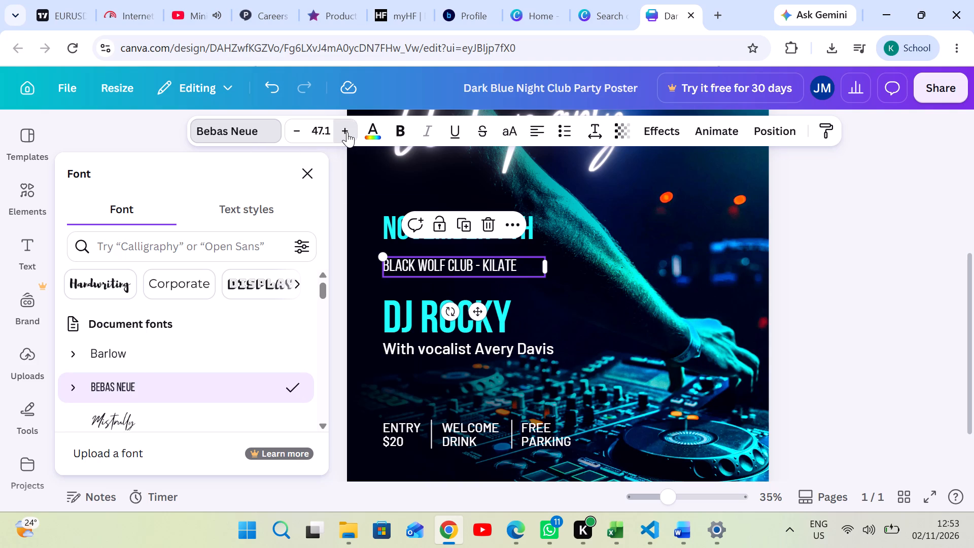
{"action": "triple_click", "coordinate": [347, 132]}
{"action": "triple_click", "coordinate": [347, 132]}
{"action": "double_click", "coordinate": [347, 132]}
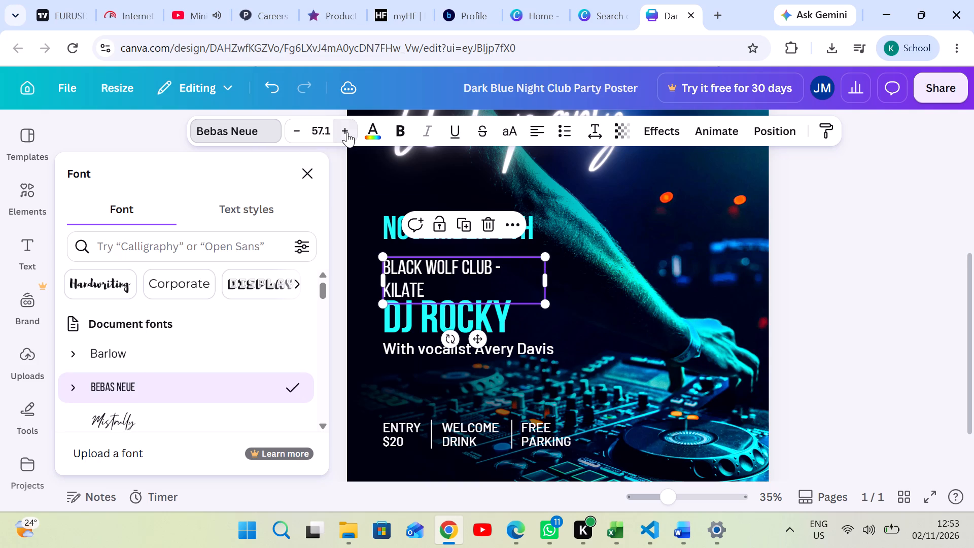
{"action": "left_click", "coordinate": [292, 130]}
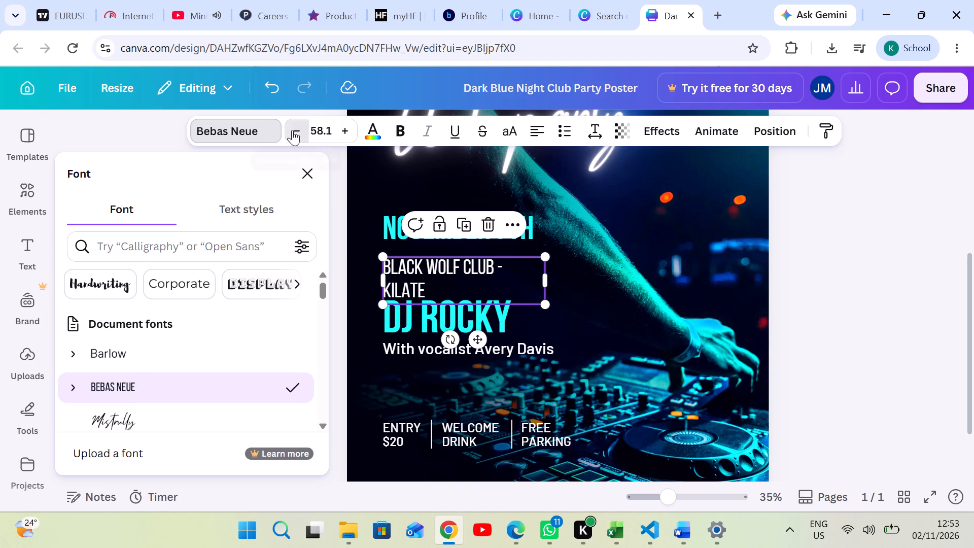
{"action": "left_click", "coordinate": [292, 130]}
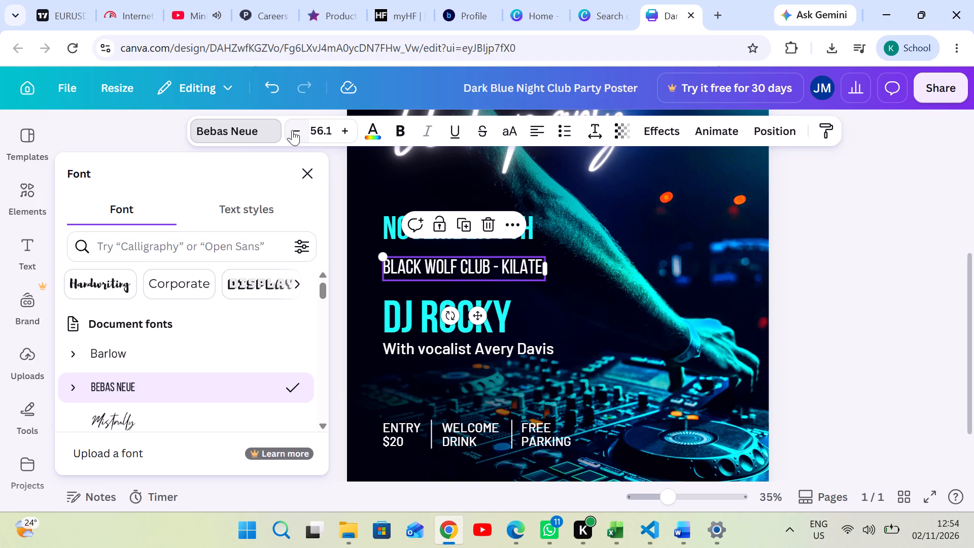
{"action": "left_click", "coordinate": [345, 128]}
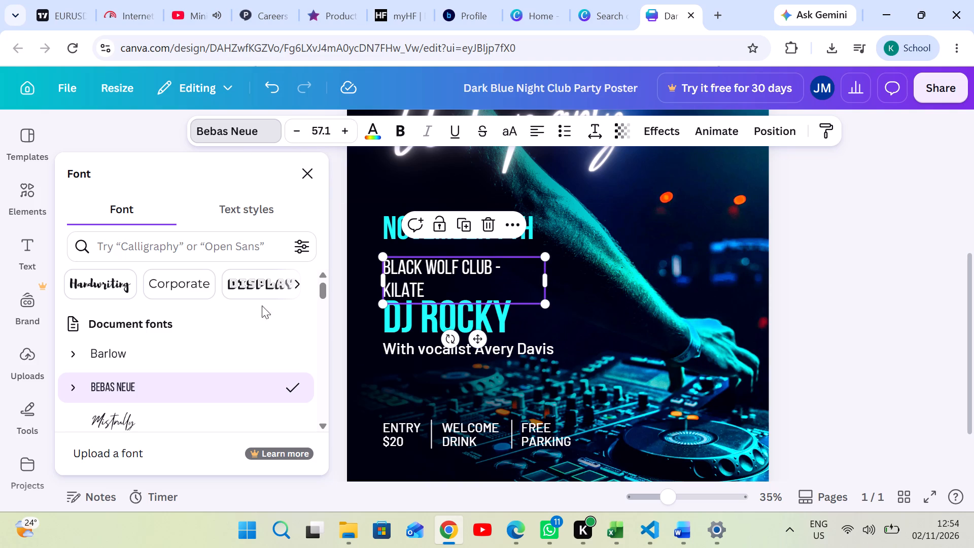
Make the BLACK WOLF CLUB - KILATE line bold.
{"action": "left_click", "coordinate": [402, 126]}
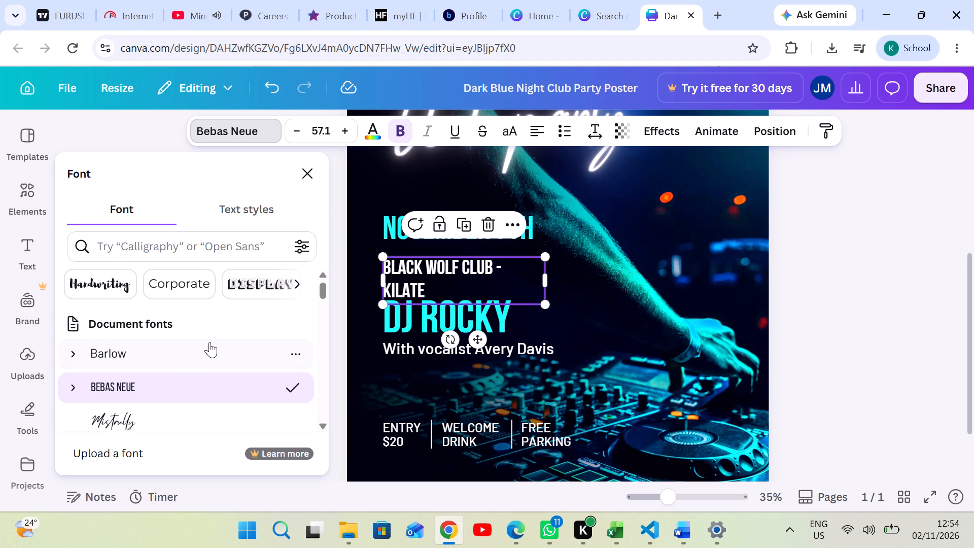
{"action": "scroll", "coordinate": [210, 342], "scroll_direction": "up", "scroll_amount": 1}
{"action": "left_click", "coordinate": [191, 177]}
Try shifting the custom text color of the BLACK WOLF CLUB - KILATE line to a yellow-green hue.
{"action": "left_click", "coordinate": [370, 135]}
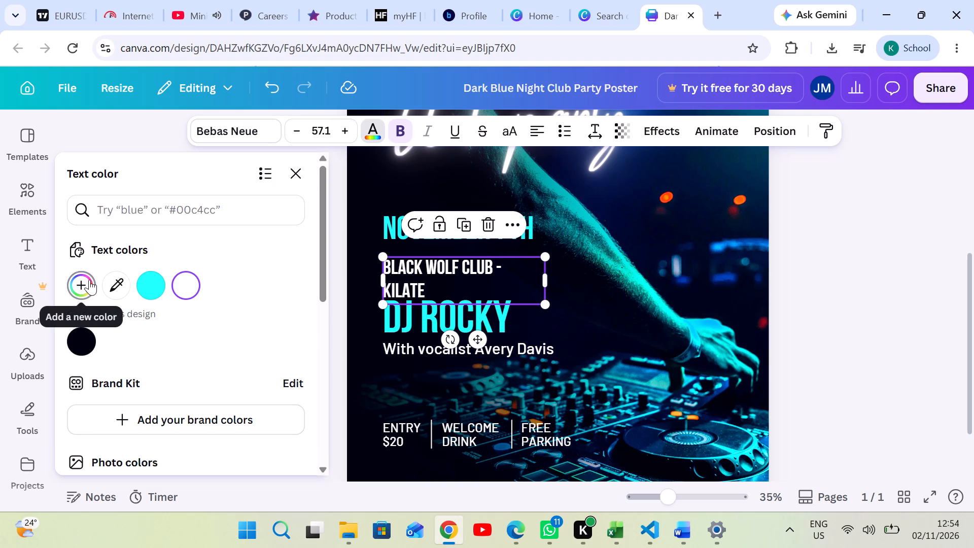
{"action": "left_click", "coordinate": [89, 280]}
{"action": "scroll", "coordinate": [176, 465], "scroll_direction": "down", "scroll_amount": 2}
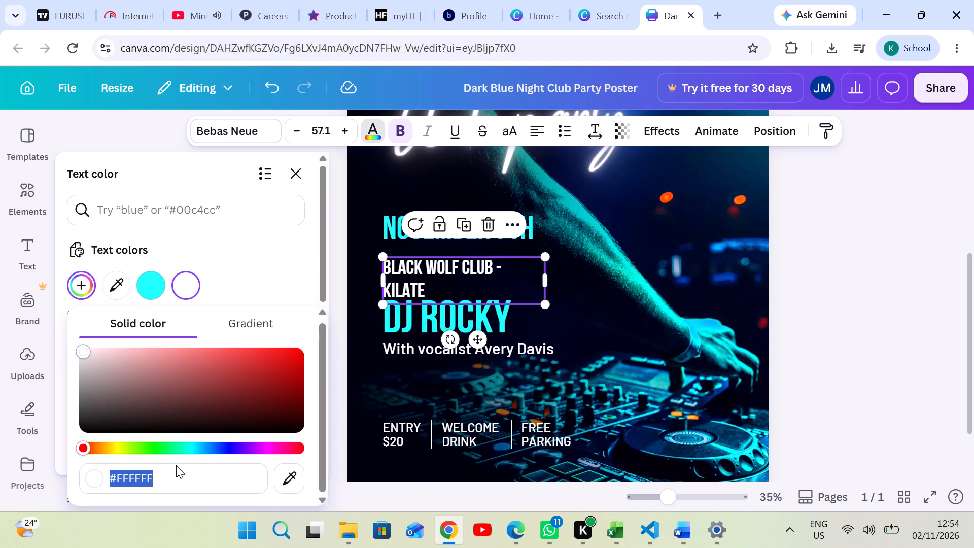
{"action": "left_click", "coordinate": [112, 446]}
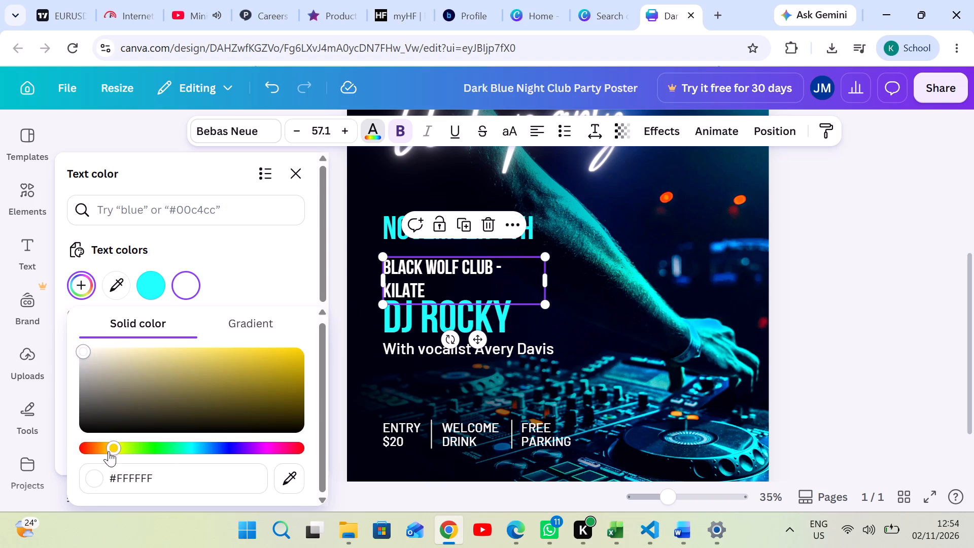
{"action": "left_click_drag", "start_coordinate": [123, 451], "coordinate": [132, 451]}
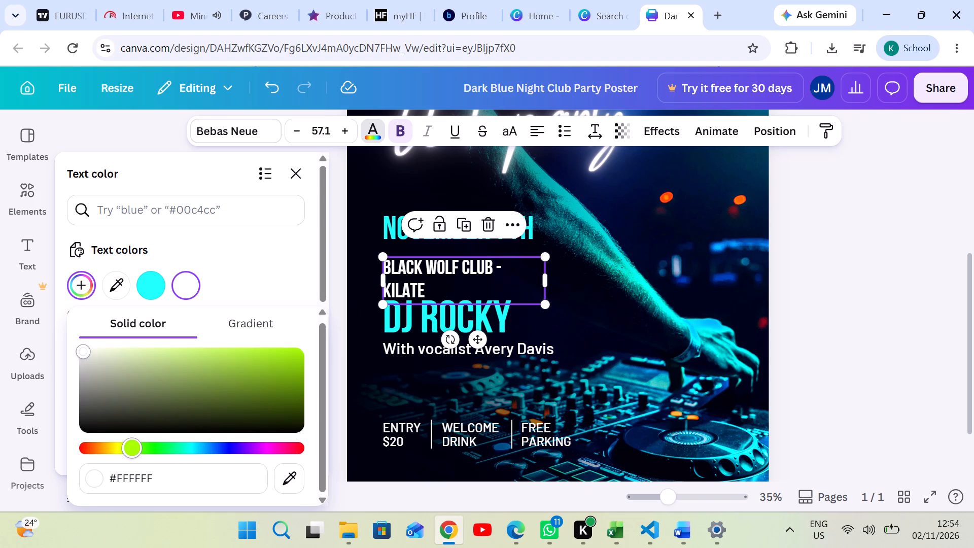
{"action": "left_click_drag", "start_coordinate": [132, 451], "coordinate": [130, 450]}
Color the whole BLACK WOLF CLUB - KILATE text red with the custom color #D52727.
{"action": "left_click", "coordinate": [420, 280]}
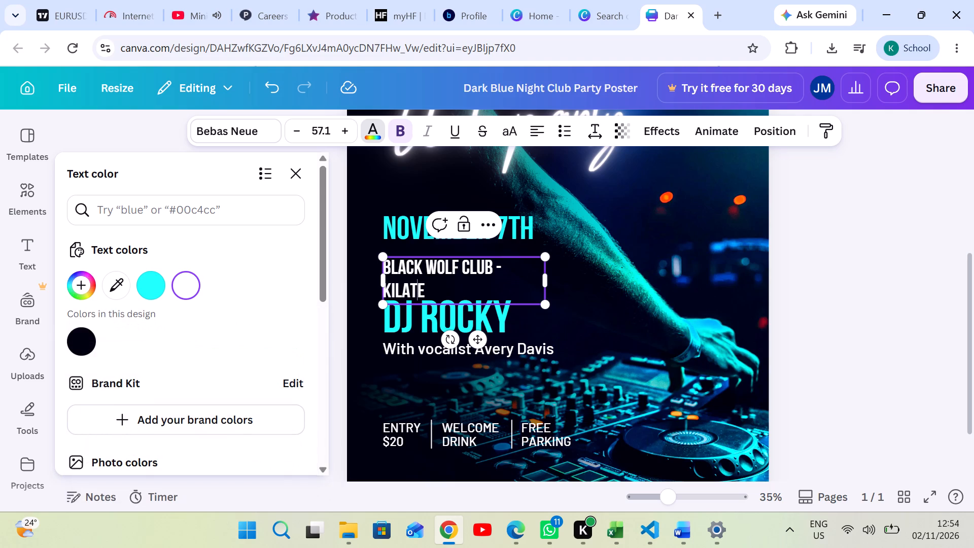
{"action": "left_click", "coordinate": [424, 282]}
{"action": "left_click_drag", "start_coordinate": [429, 284], "coordinate": [372, 280]}
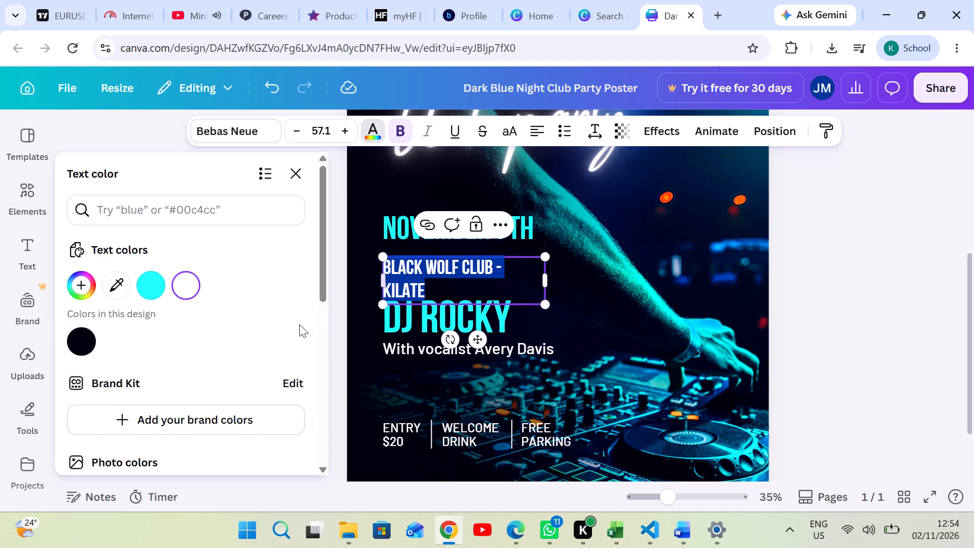
{"action": "left_click", "coordinate": [92, 284]}
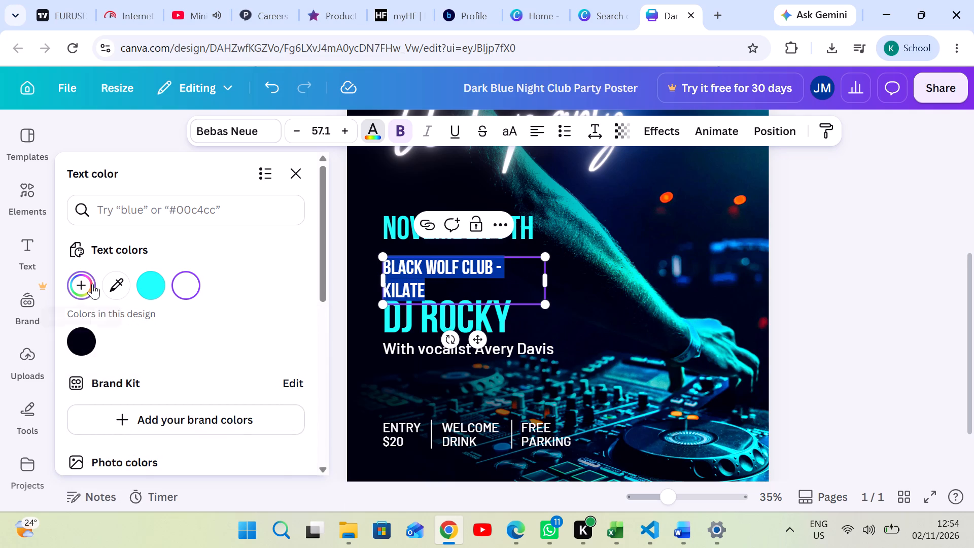
{"action": "left_click", "coordinate": [264, 366]}
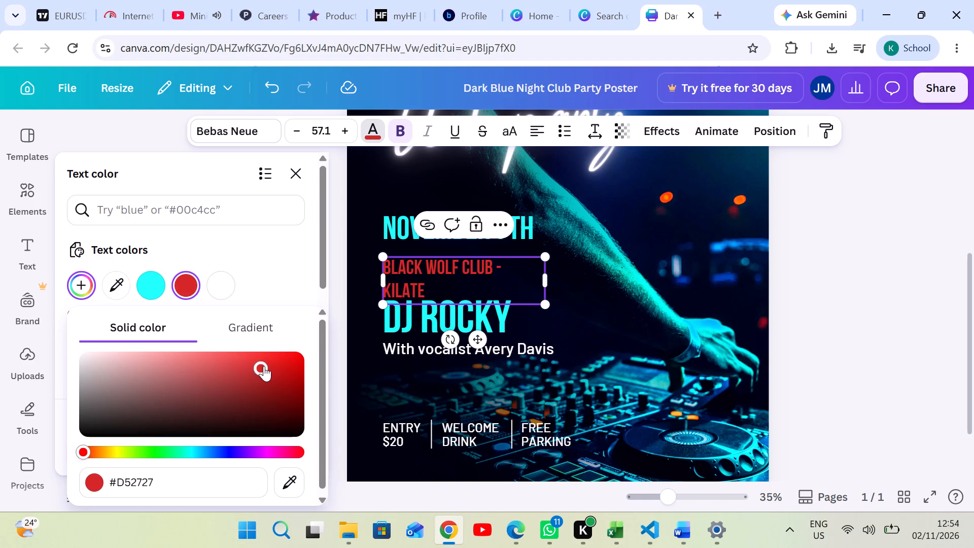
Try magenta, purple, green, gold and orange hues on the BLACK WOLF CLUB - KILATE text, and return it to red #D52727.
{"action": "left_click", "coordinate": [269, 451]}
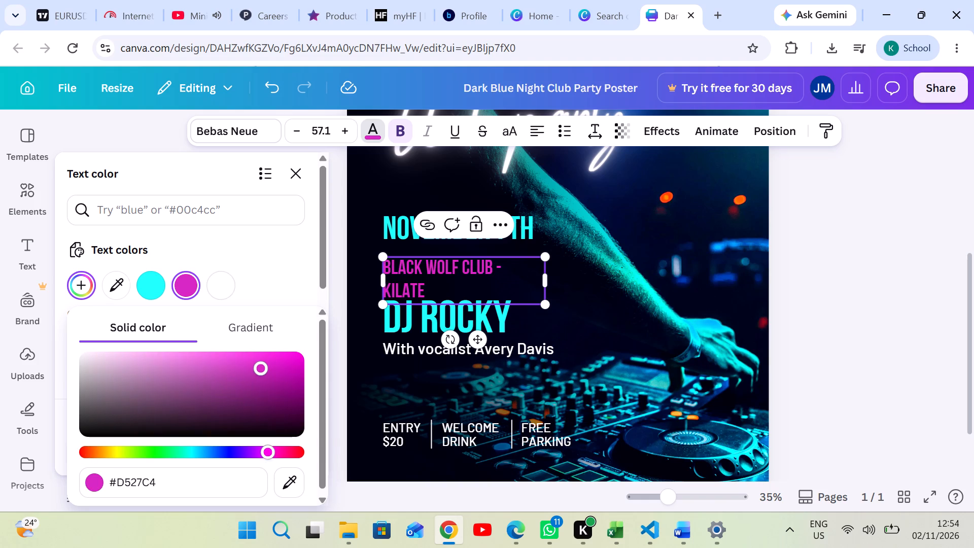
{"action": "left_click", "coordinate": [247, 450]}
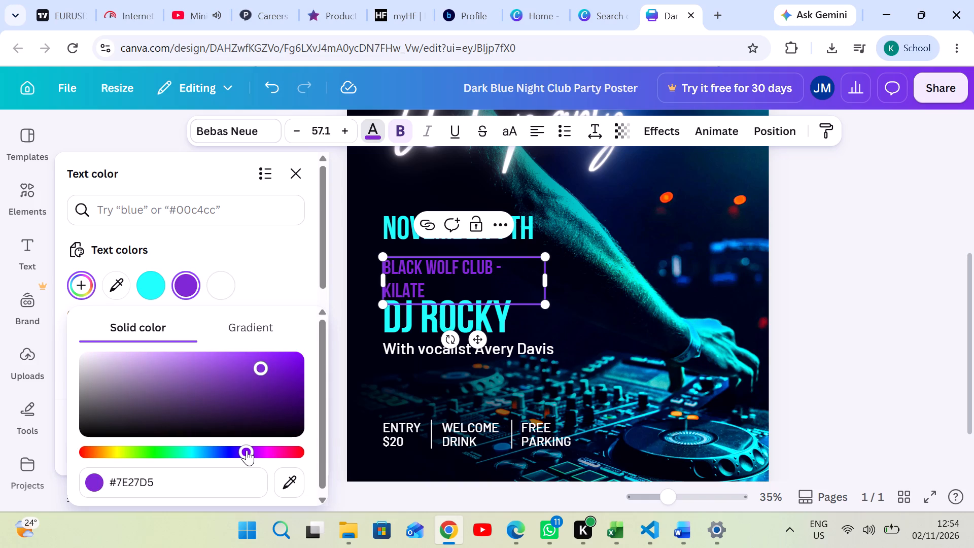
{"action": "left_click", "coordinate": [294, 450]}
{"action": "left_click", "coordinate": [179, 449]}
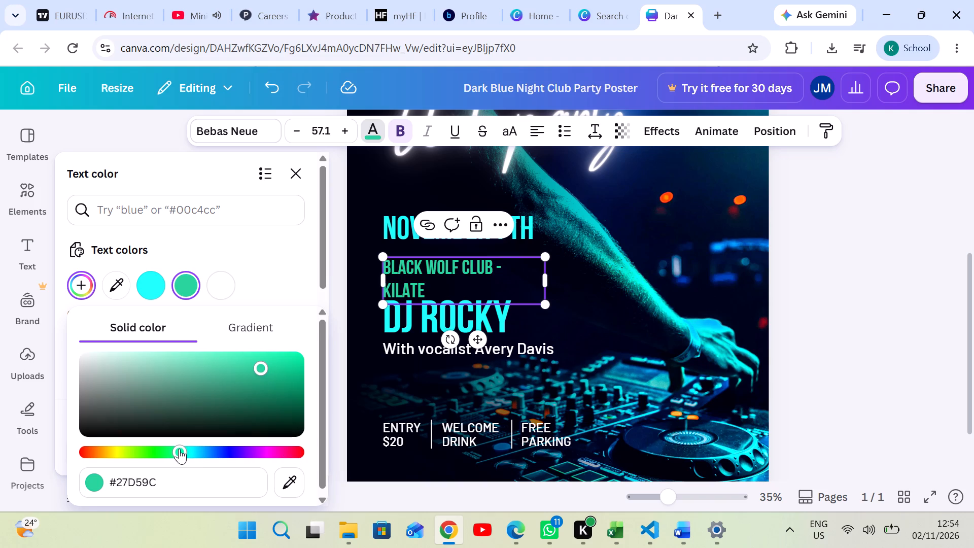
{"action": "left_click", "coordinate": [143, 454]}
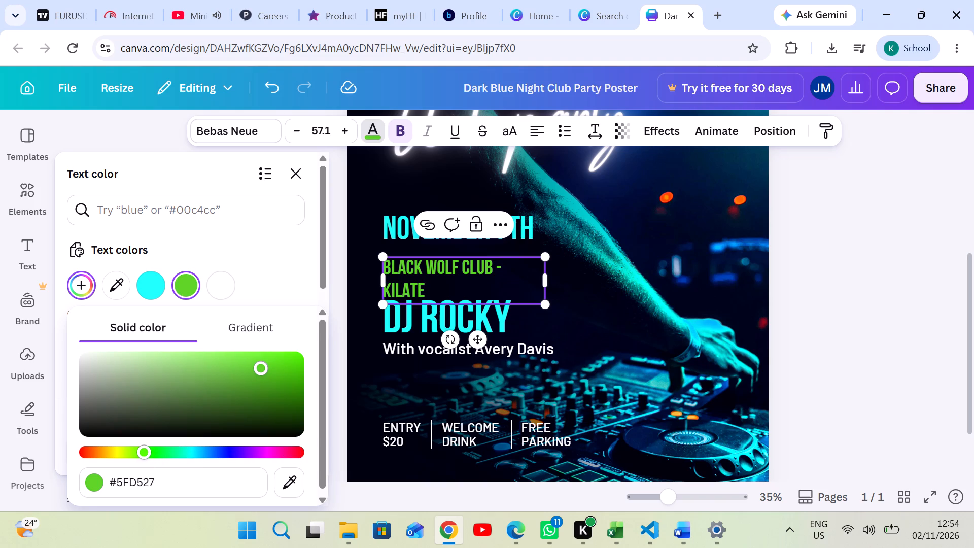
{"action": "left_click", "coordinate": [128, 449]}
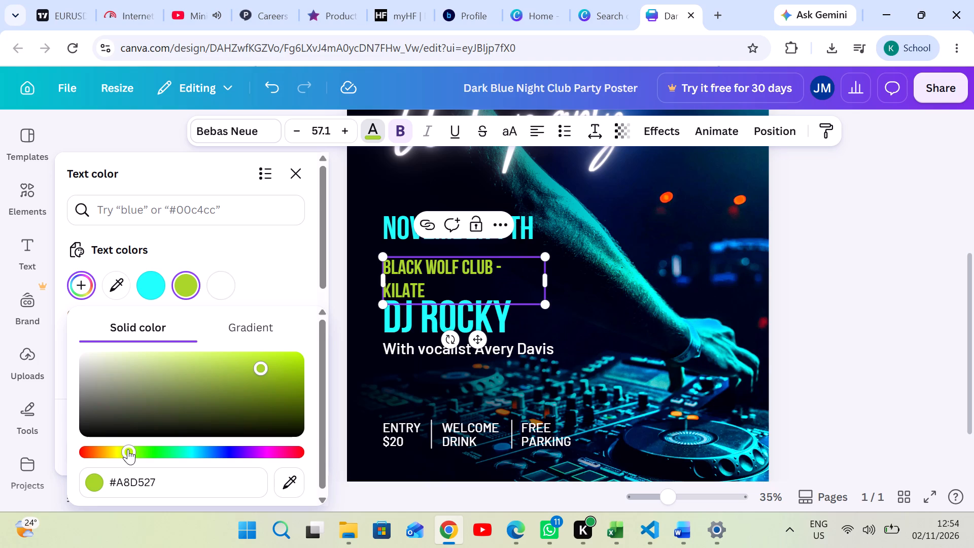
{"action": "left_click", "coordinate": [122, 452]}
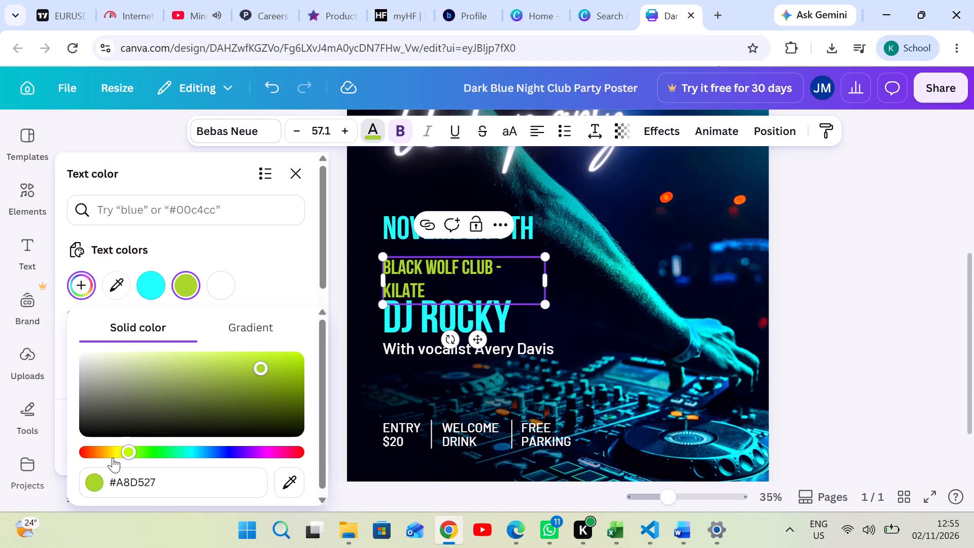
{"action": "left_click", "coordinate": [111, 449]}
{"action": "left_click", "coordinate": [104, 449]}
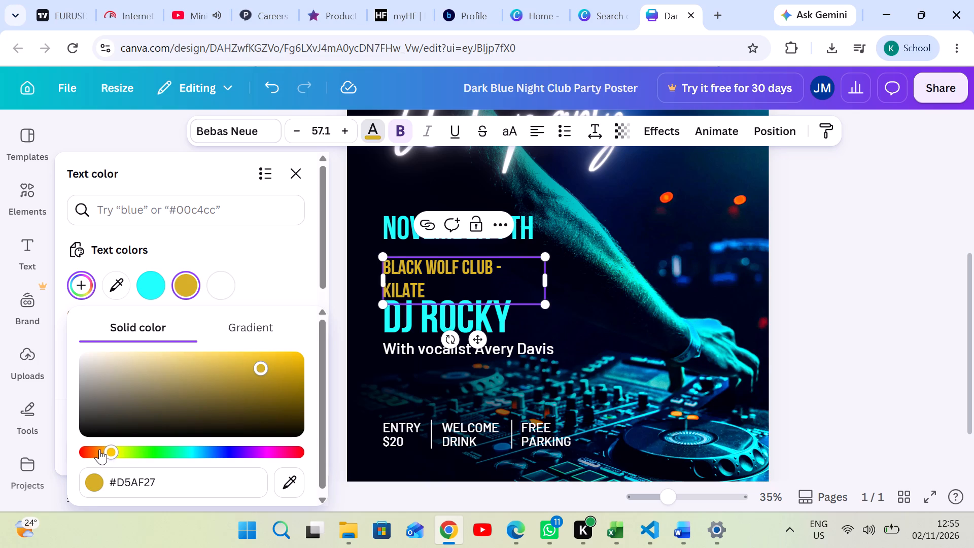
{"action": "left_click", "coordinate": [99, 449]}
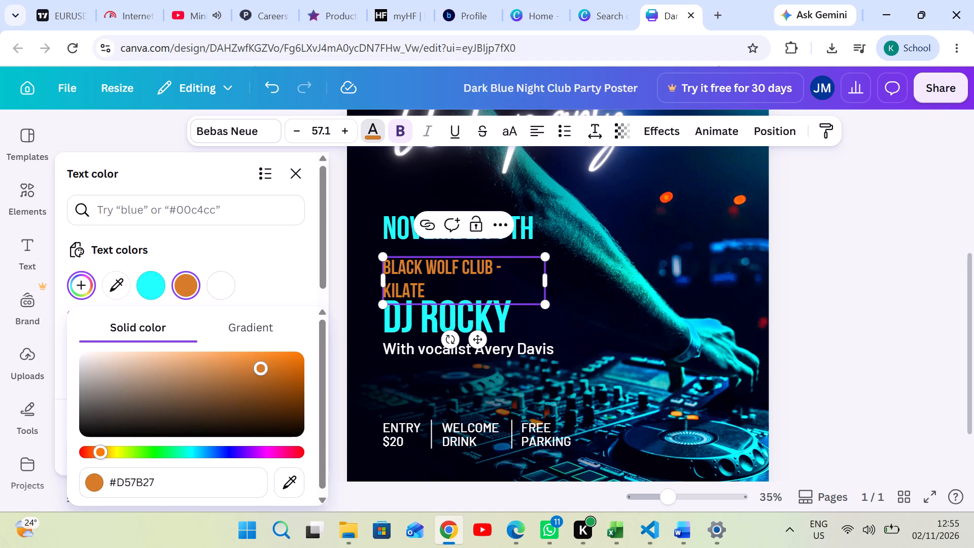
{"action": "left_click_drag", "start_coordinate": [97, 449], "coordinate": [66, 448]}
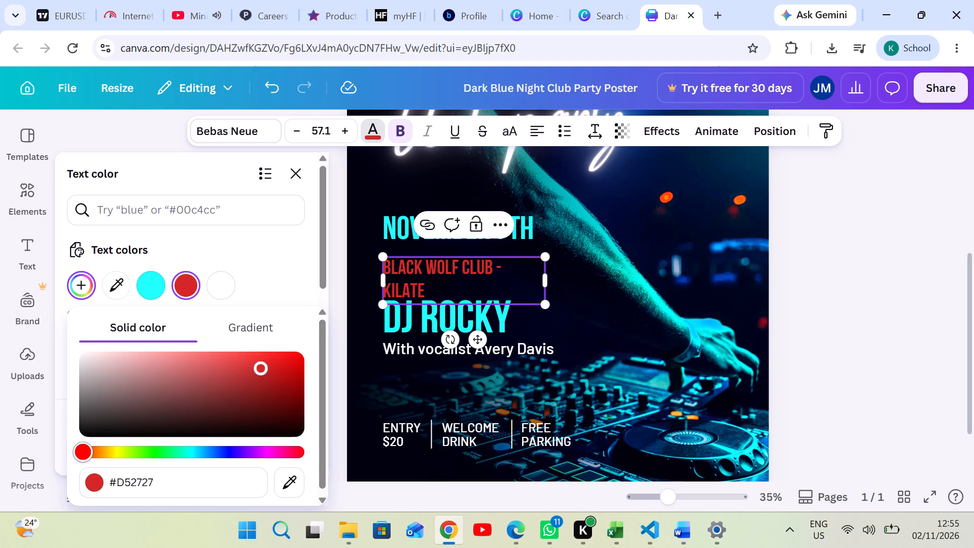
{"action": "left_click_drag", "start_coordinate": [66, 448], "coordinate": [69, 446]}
Try cyan on the BLACK WOLF CLUB - KILATE text, and set its color to white #ffffff.
{"action": "left_click", "coordinate": [140, 280]}
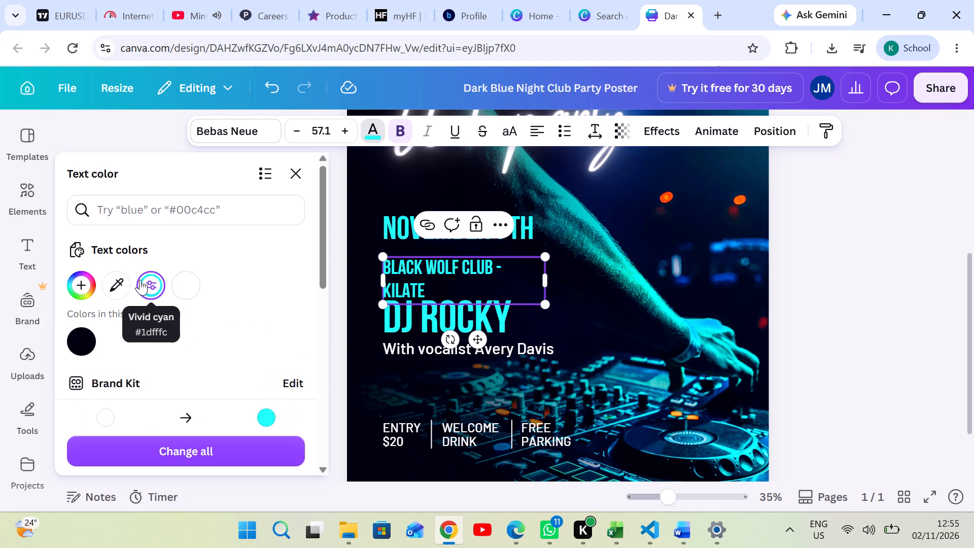
{"action": "left_click", "coordinate": [187, 287]}
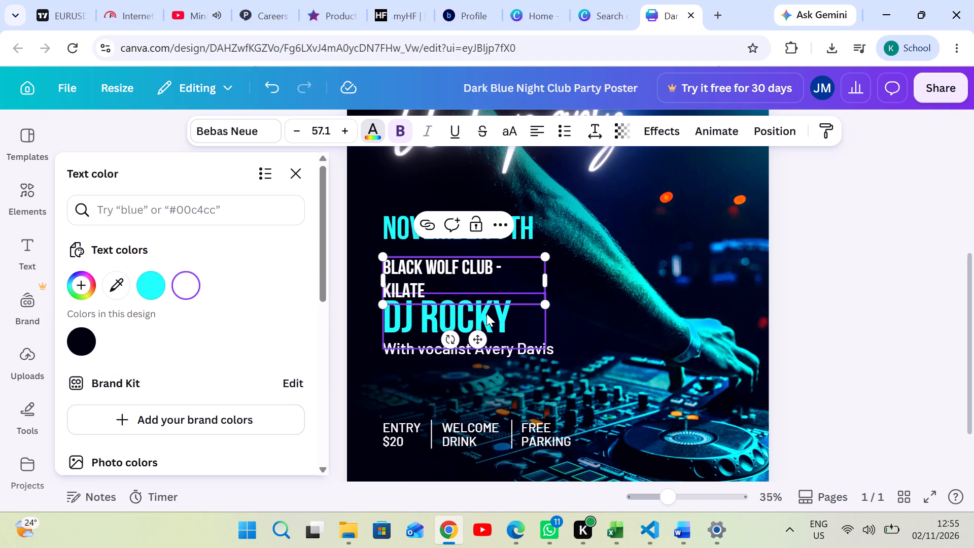
Reduce the font size of the DJ ROCKY text to 103.
{"action": "left_click", "coordinate": [519, 318]}
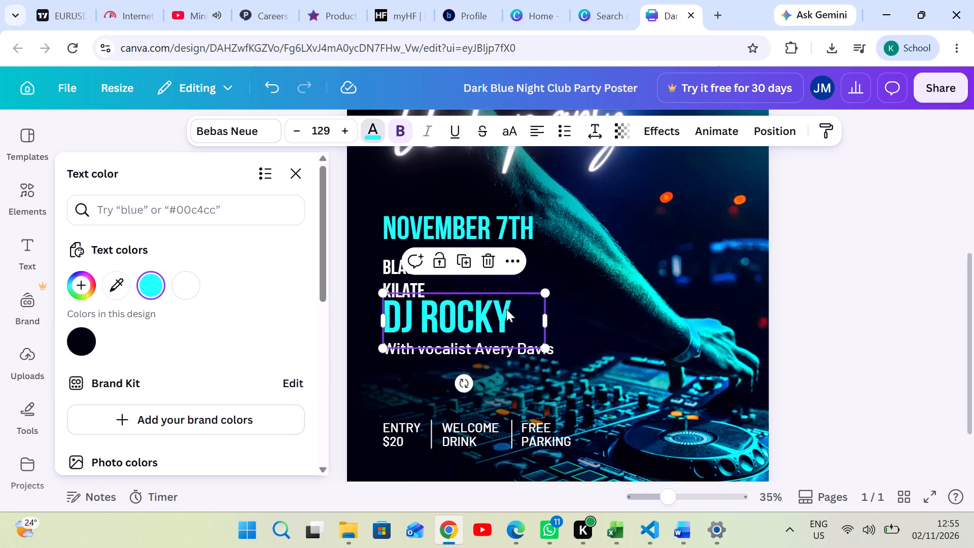
{"action": "left_click", "coordinate": [296, 132]}
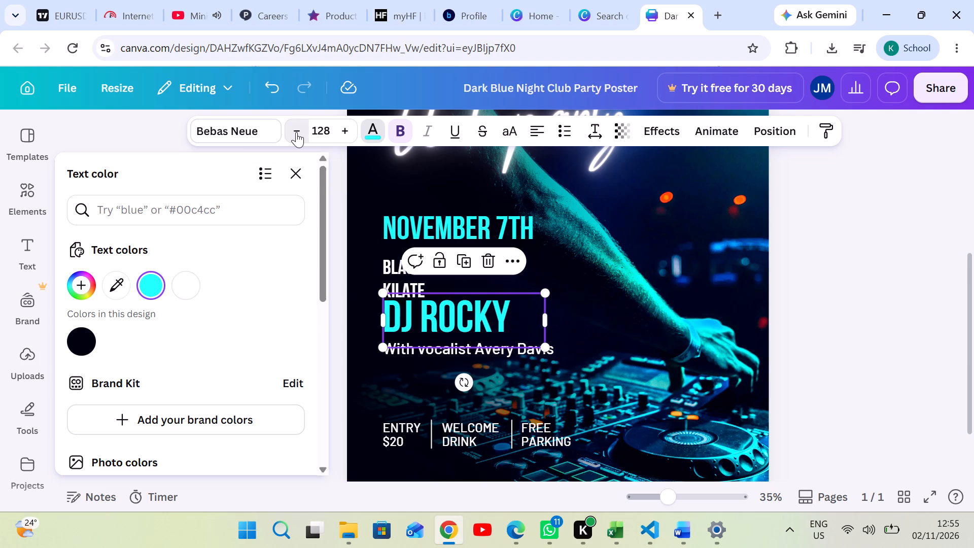
{"action": "triple_click", "coordinate": [296, 132]}
{"action": "triple_click", "coordinate": [296, 132]}
{"action": "triple_click", "coordinate": [296, 132]}
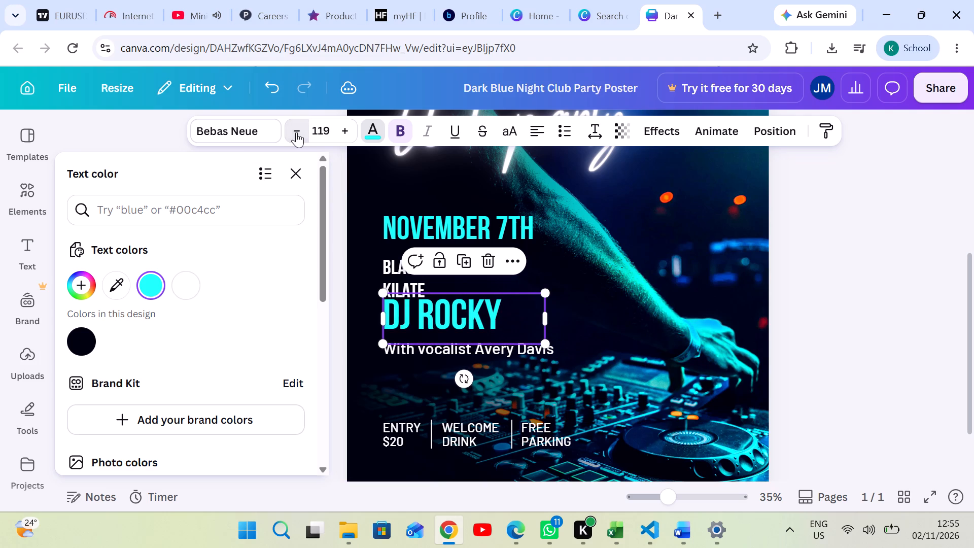
{"action": "triple_click", "coordinate": [296, 132]}
{"action": "triple_click", "coordinate": [296, 132]}
{"action": "triple_click", "coordinate": [296, 132]}
{"action": "double_click", "coordinate": [296, 132]}
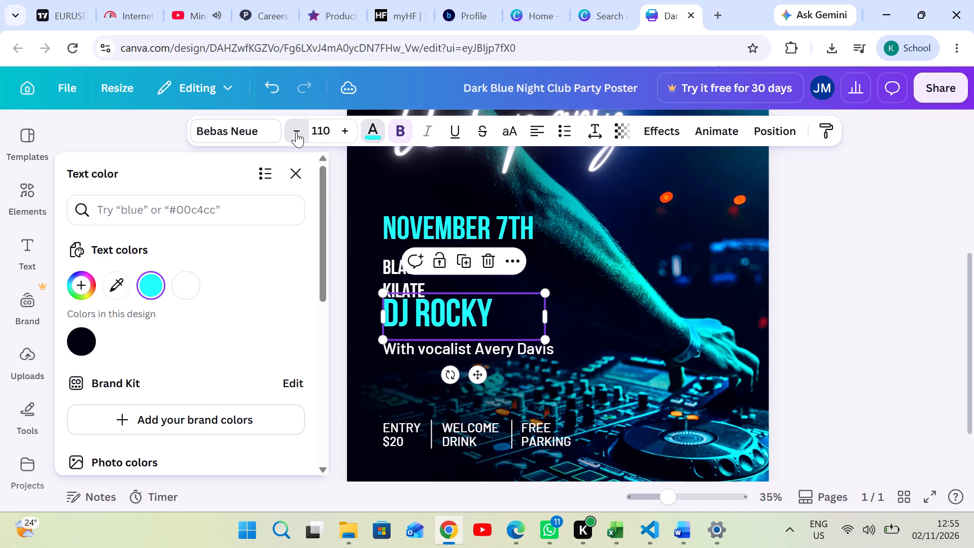
{"action": "double_click", "coordinate": [296, 132]}
{"action": "left_click", "coordinate": [296, 132]}
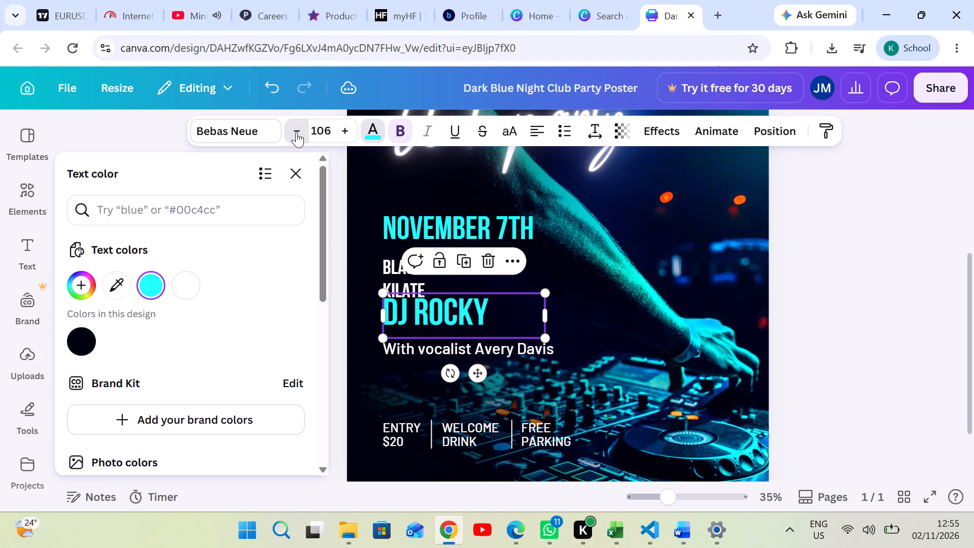
{"action": "left_click", "coordinate": [296, 132]}
{"action": "left_click", "coordinate": [296, 132]}
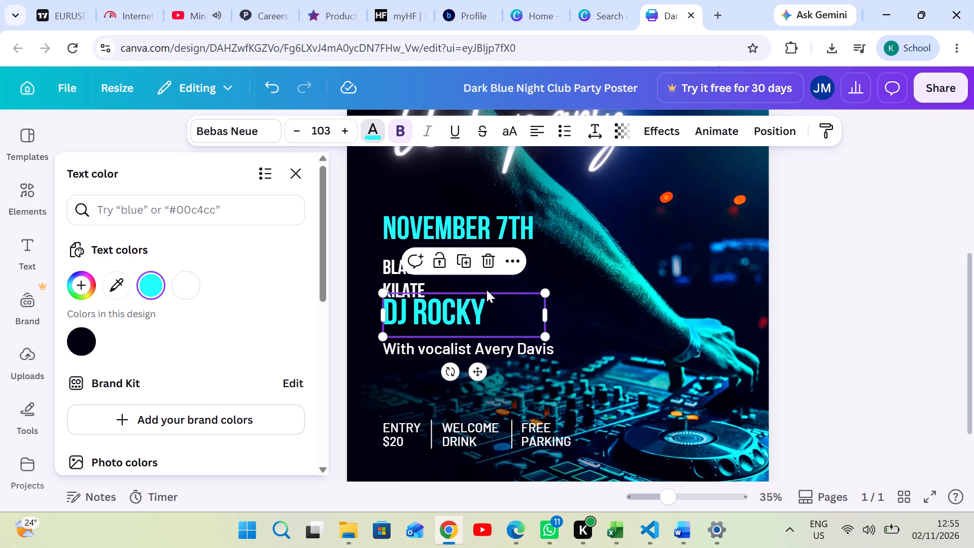
Move the DJ ROCKY text slightly down and toward the poster's left edge, between the venue line and the vocalist line.
{"action": "left_click_drag", "start_coordinate": [452, 314], "coordinate": [450, 324]}
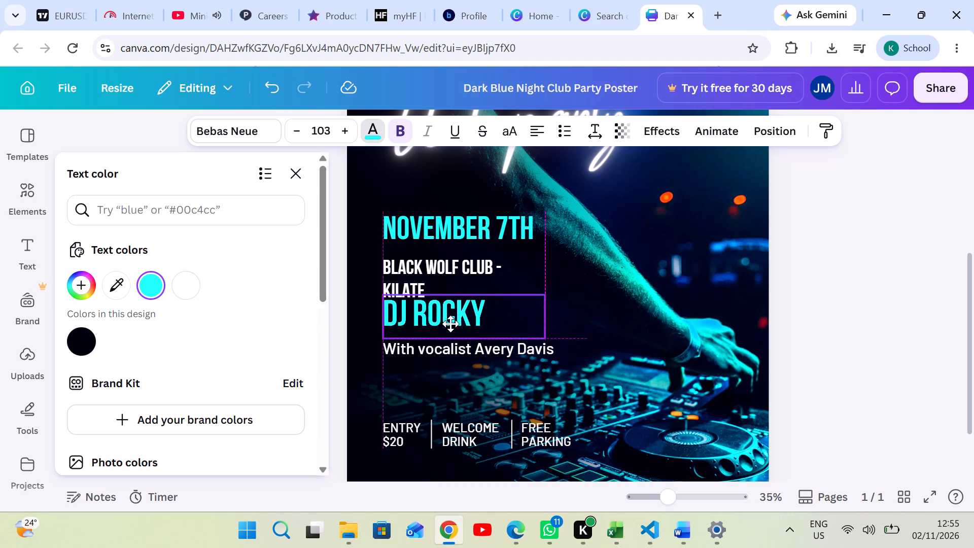
{"action": "left_click_drag", "start_coordinate": [450, 324], "coordinate": [433, 320]}
Replace $20 with BEER in the ENTRY text at the bottom of the poster.
{"action": "scroll", "coordinate": [605, 244], "scroll_direction": "up", "scroll_amount": 4}
{"action": "scroll", "coordinate": [606, 248], "scroll_direction": "down", "scroll_amount": 1}
{"action": "scroll", "coordinate": [606, 248], "scroll_direction": "up", "scroll_amount": 1}
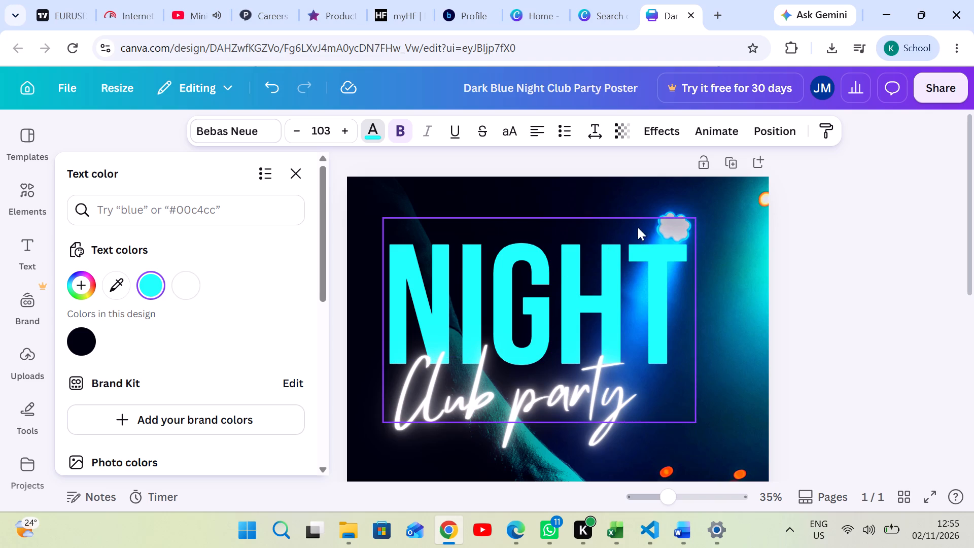
{"action": "scroll", "coordinate": [656, 194], "scroll_direction": "down", "scroll_amount": 2}
{"action": "scroll", "coordinate": [663, 235], "scroll_direction": "down", "scroll_amount": 1}
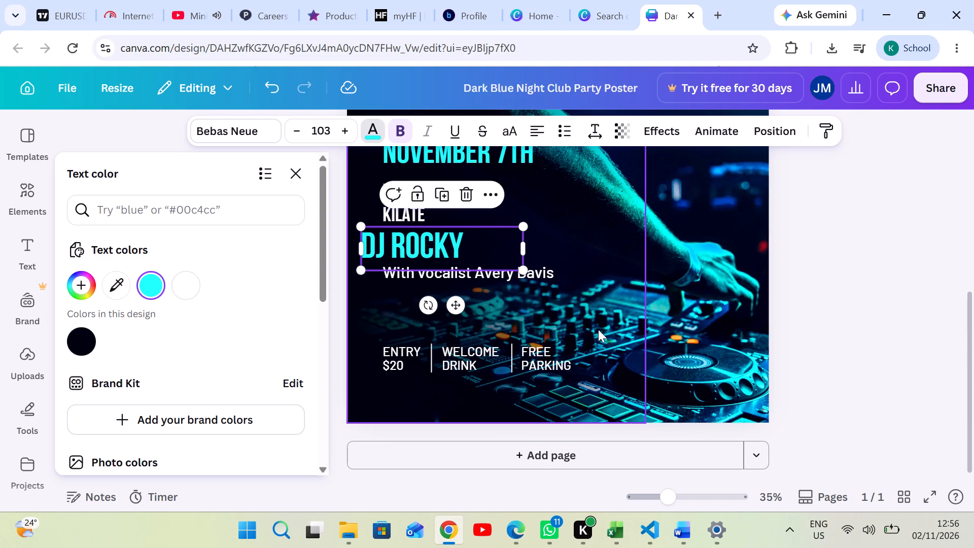
{"action": "left_click", "coordinate": [398, 361]}
{"action": "left_click", "coordinate": [399, 361]}
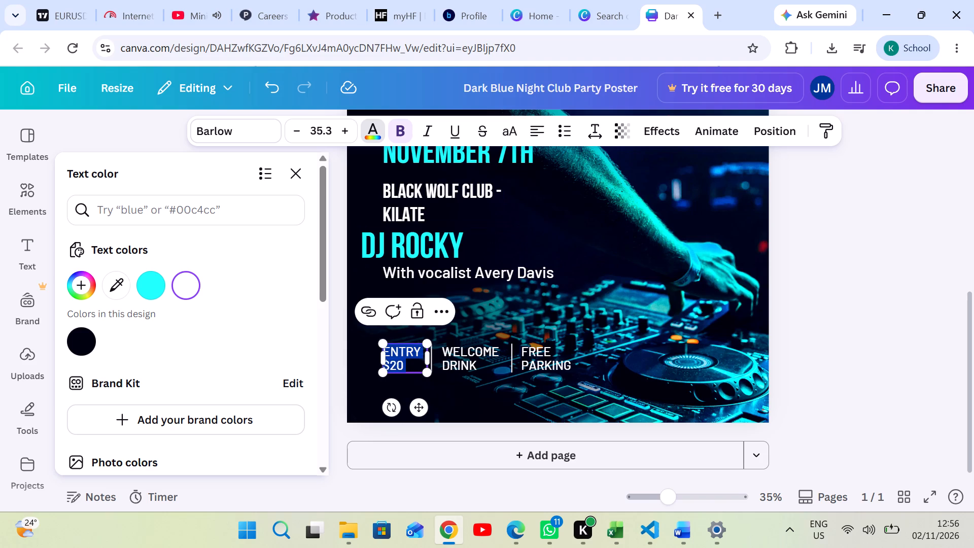
{"action": "left_click", "coordinate": [412, 364]}
{"action": "key", "text": "BackSpace"}
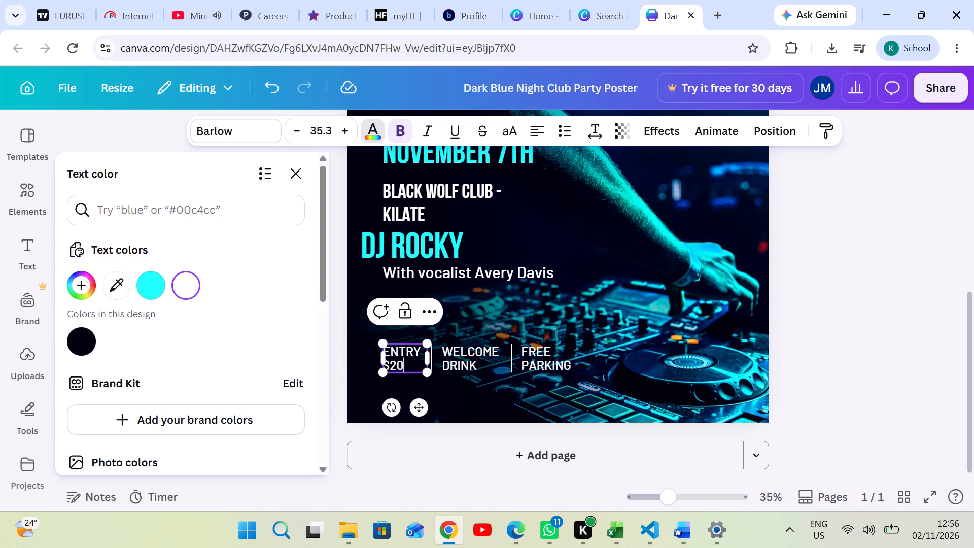
{"action": "key", "text": "BackSpace"}
{"action": "key", "text": "BackSpace"}
{"action": "key", "text": "BackSpace"}
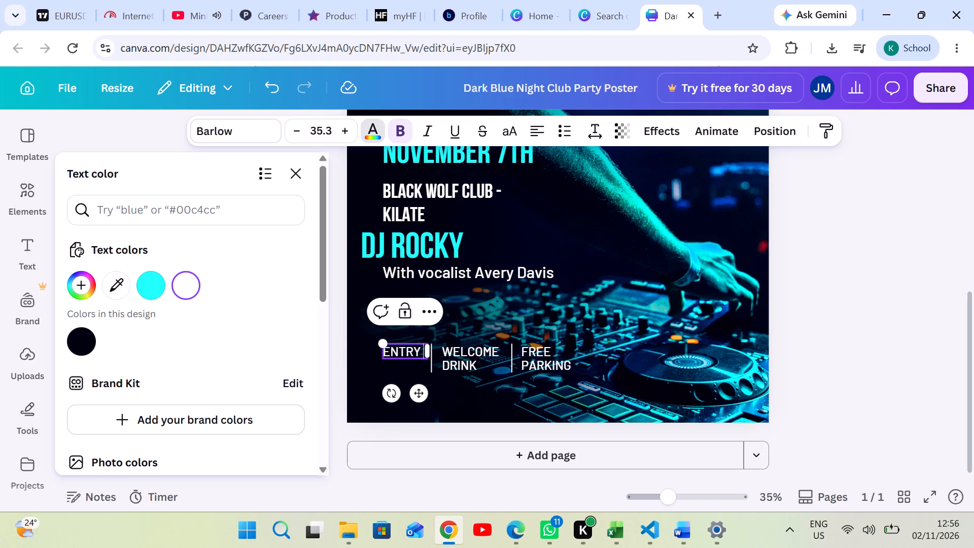
{"action": "type", "text": "BEER"}
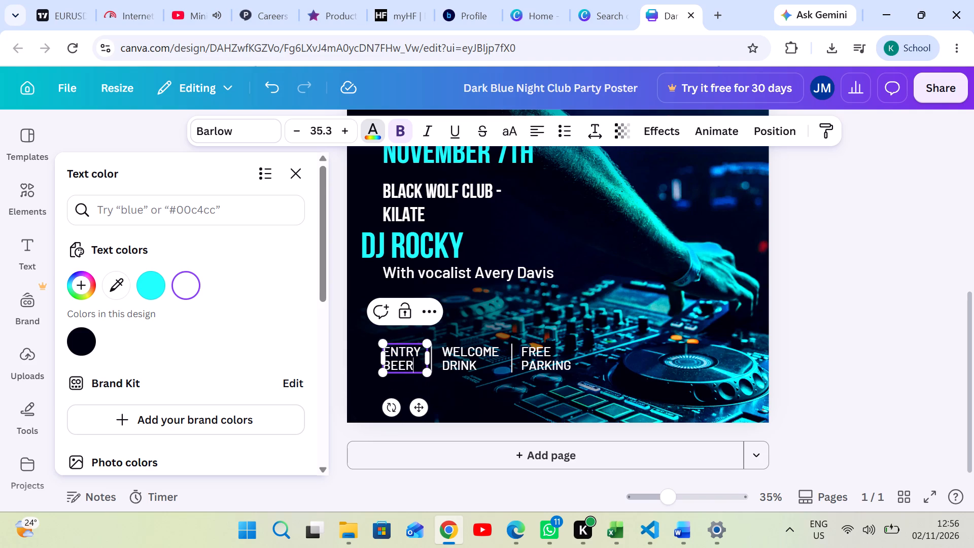
Replace the WELCOME DRINK text with SHISHA AVAILABLE and try to make it bold.
{"action": "left_click", "coordinate": [479, 360]}
{"action": "left_click", "coordinate": [480, 359]}
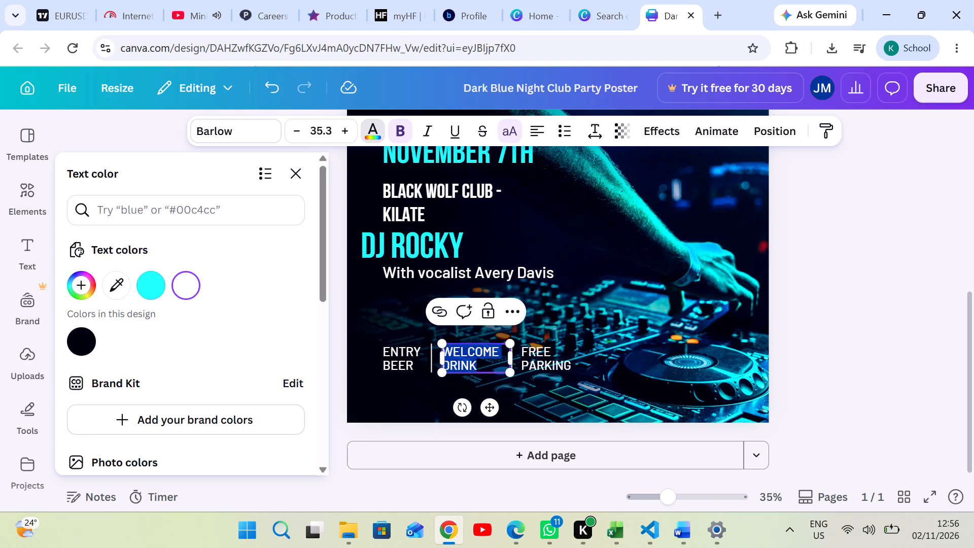
{"action": "type", "text": "SH"}
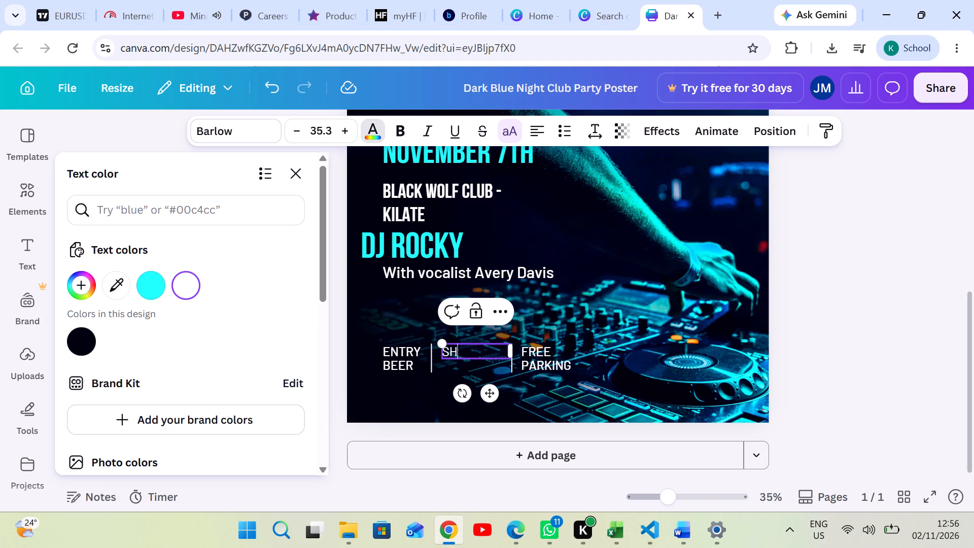
{"action": "key", "text": "i"}
{"action": "type", "text": "SHA"}
{"action": "key", "text": "space"}
{"action": "type", "text": "AV"}
{"action": "type", "text": "AILAB"}
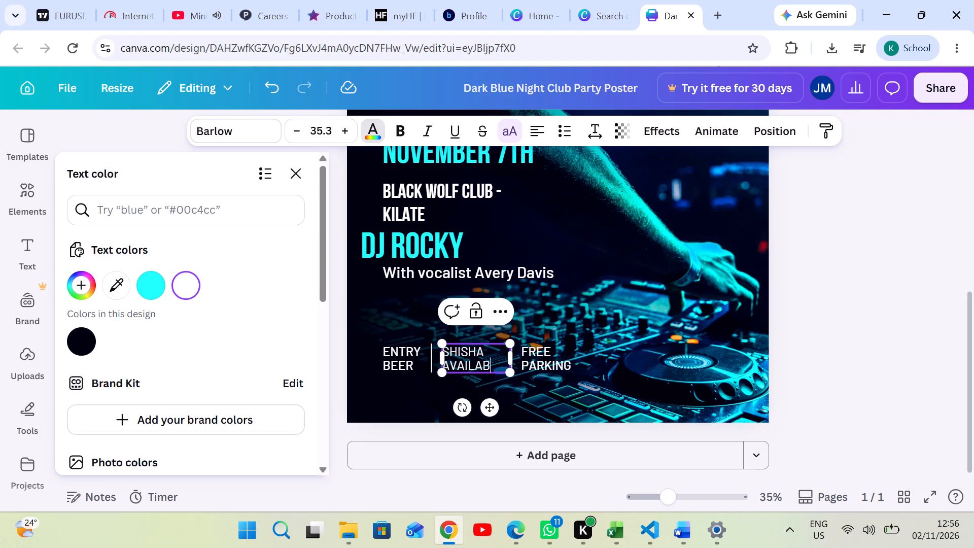
{"action": "type", "text": "LE"}
{"action": "left_click", "coordinate": [398, 127]}
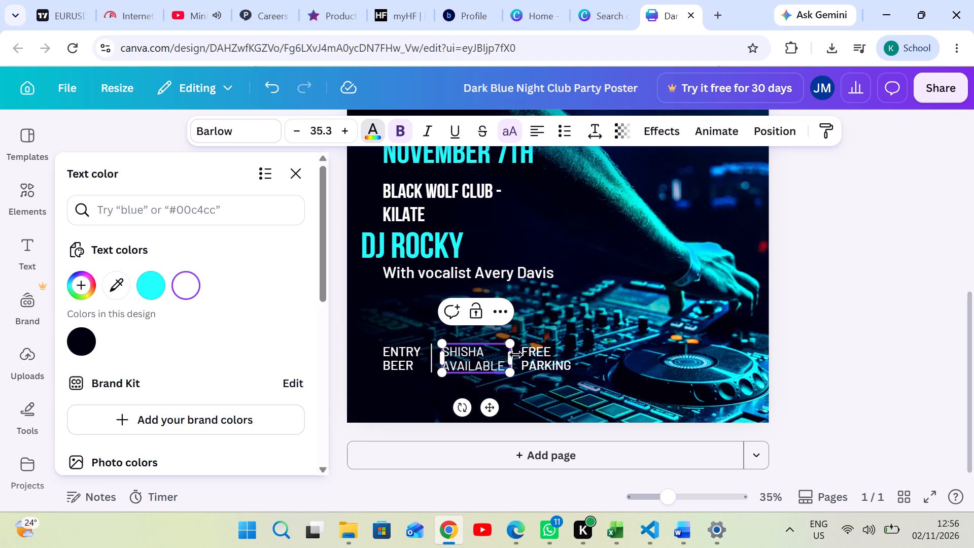
{"action": "left_click", "coordinate": [572, 320]}
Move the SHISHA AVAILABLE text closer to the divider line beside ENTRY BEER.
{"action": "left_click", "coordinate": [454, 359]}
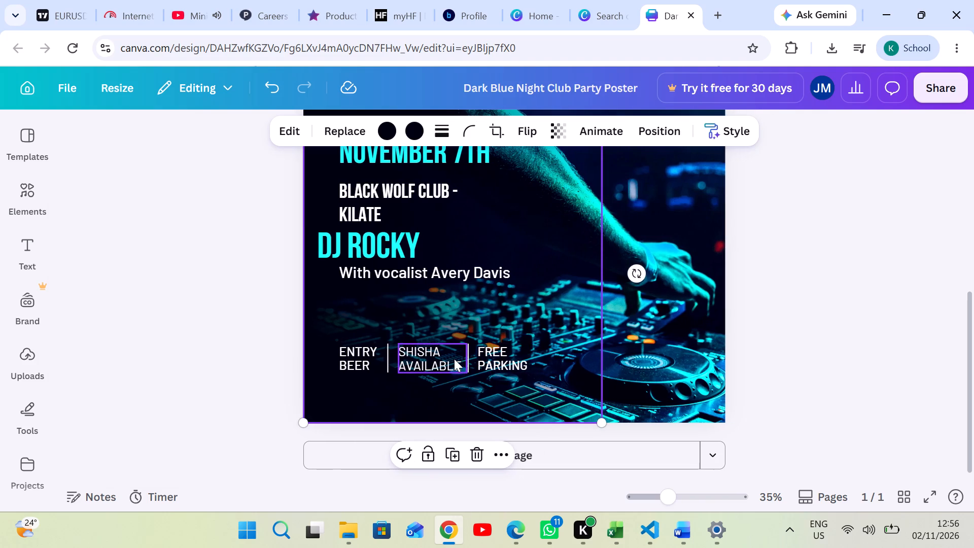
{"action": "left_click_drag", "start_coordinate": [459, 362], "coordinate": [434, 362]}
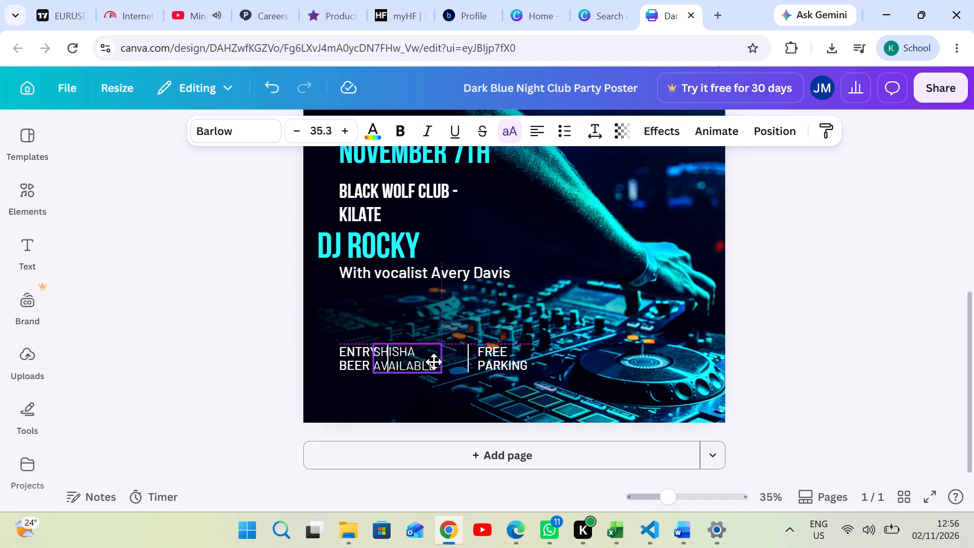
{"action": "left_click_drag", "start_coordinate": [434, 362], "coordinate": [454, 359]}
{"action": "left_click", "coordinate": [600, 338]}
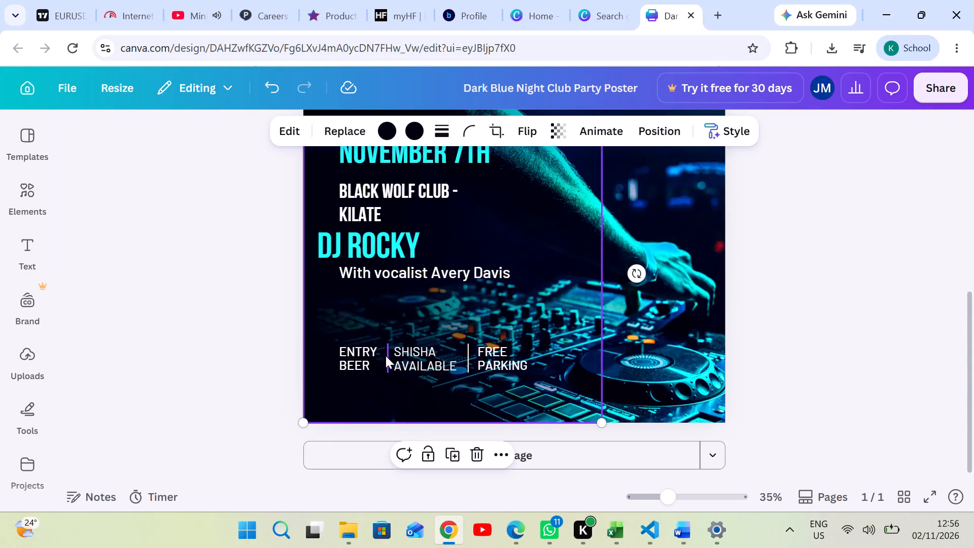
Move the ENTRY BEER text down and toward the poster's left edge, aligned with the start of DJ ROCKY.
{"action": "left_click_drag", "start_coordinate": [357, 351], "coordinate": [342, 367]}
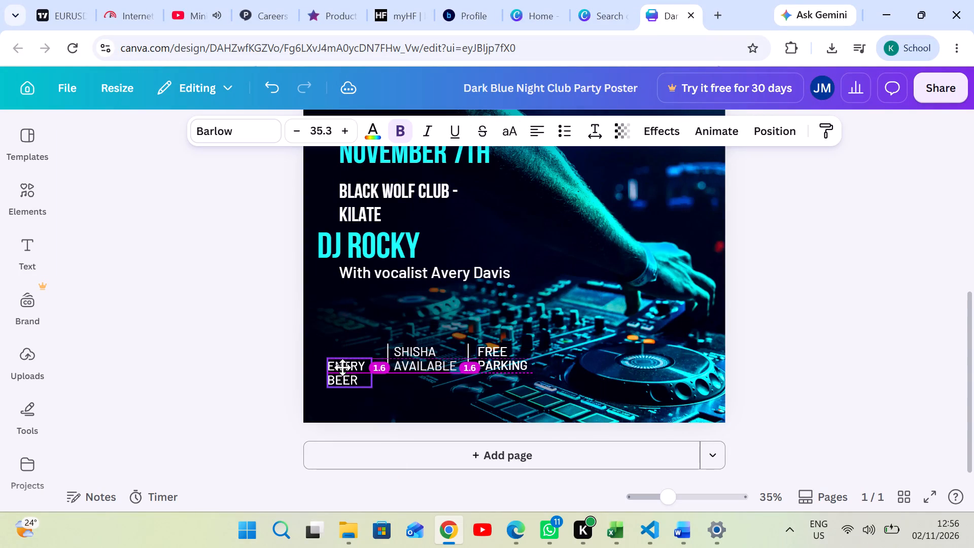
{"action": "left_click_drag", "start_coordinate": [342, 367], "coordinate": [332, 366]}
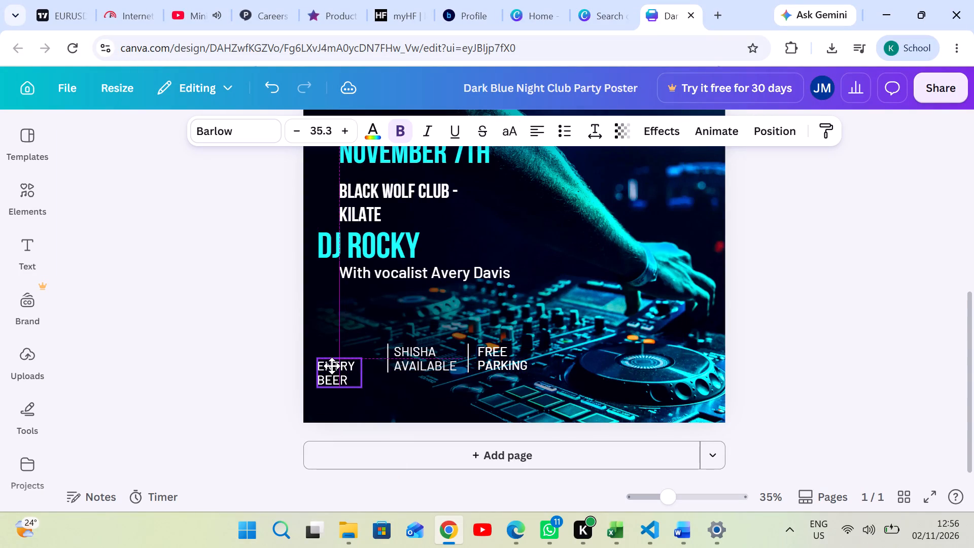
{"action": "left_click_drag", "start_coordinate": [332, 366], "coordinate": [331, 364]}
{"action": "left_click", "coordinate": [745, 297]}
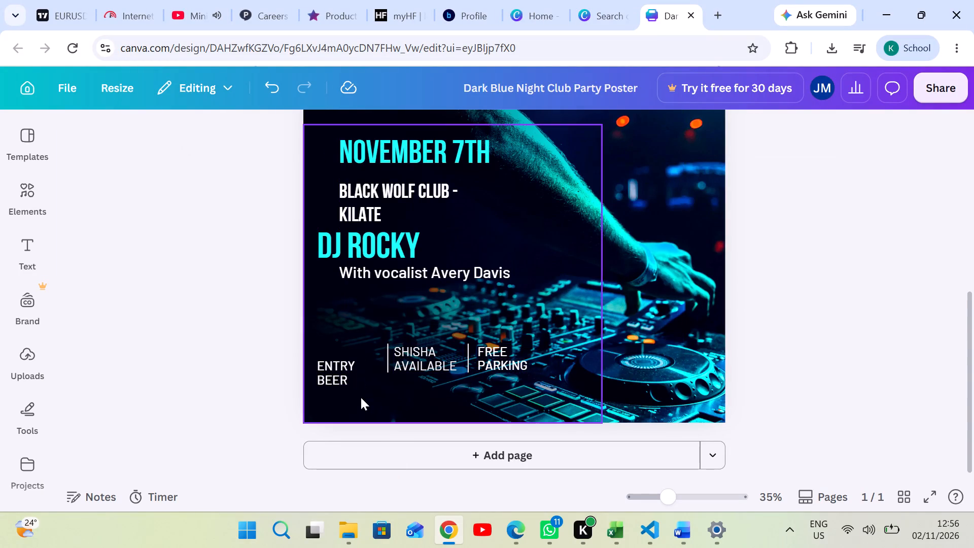
Enlarge the SHISHA AVAILABLE text to size 38.5 and position it between the two divider lines.
{"action": "left_click_drag", "start_coordinate": [405, 355], "coordinate": [405, 370]}
{"action": "left_click_drag", "start_coordinate": [389, 354], "coordinate": [382, 359]}
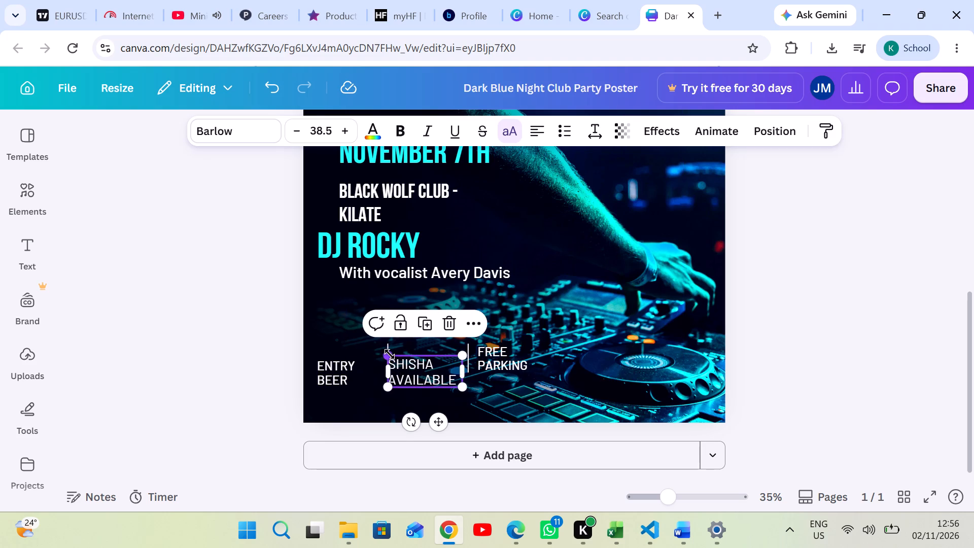
{"action": "left_click_drag", "start_coordinate": [419, 368], "coordinate": [423, 359]}
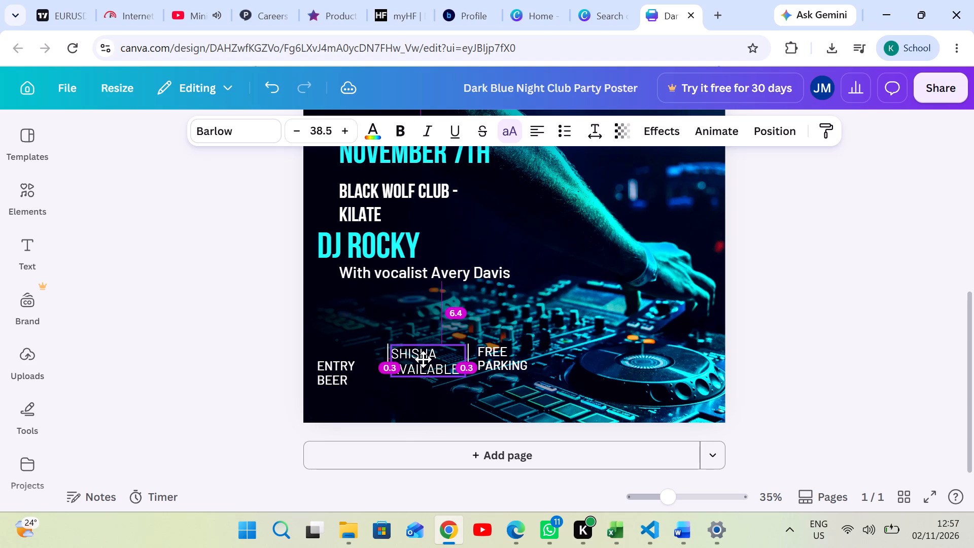
{"action": "left_click_drag", "start_coordinate": [423, 359], "coordinate": [433, 360]}
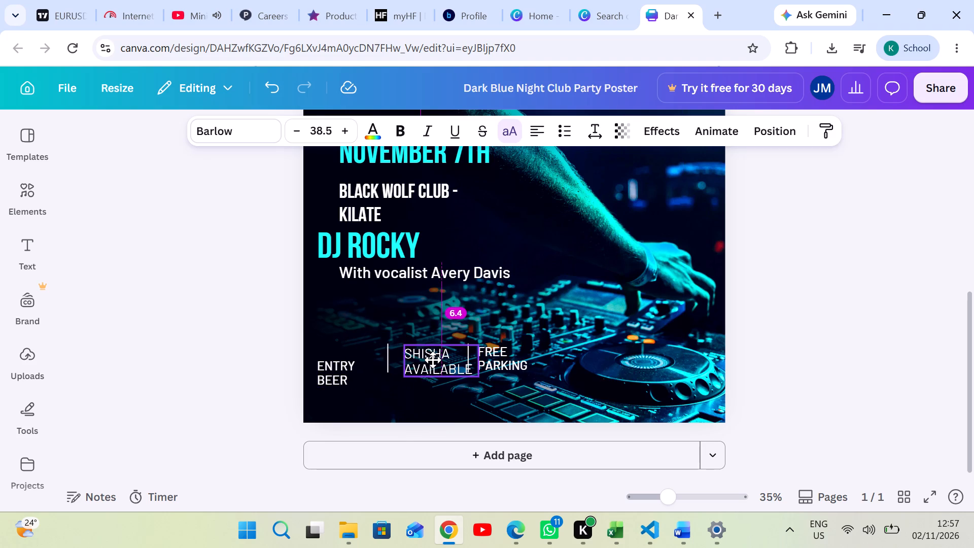
{"action": "left_click_drag", "start_coordinate": [433, 360], "coordinate": [430, 360]}
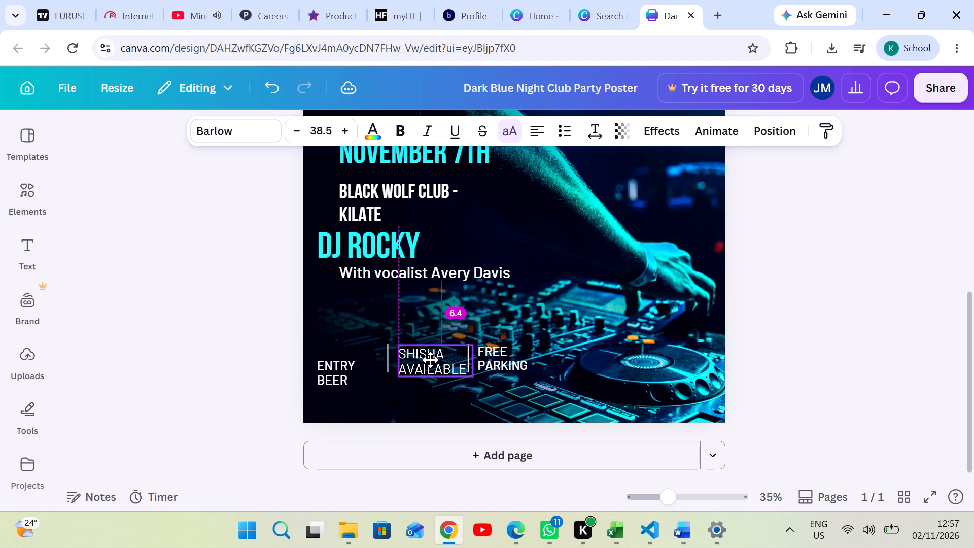
{"action": "left_click_drag", "start_coordinate": [430, 360], "coordinate": [424, 359]}
Move the ENTRY BEER text back up beside the first divider line, nearly level with SHISHA AVAILABLE.
{"action": "left_click_drag", "start_coordinate": [318, 366], "coordinate": [326, 356]}
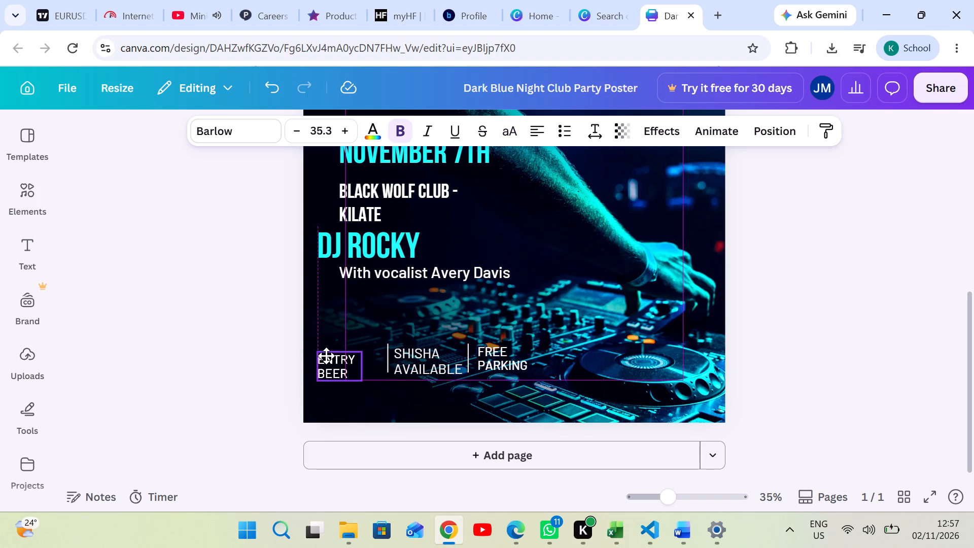
{"action": "left_click_drag", "start_coordinate": [326, 356], "coordinate": [330, 354]}
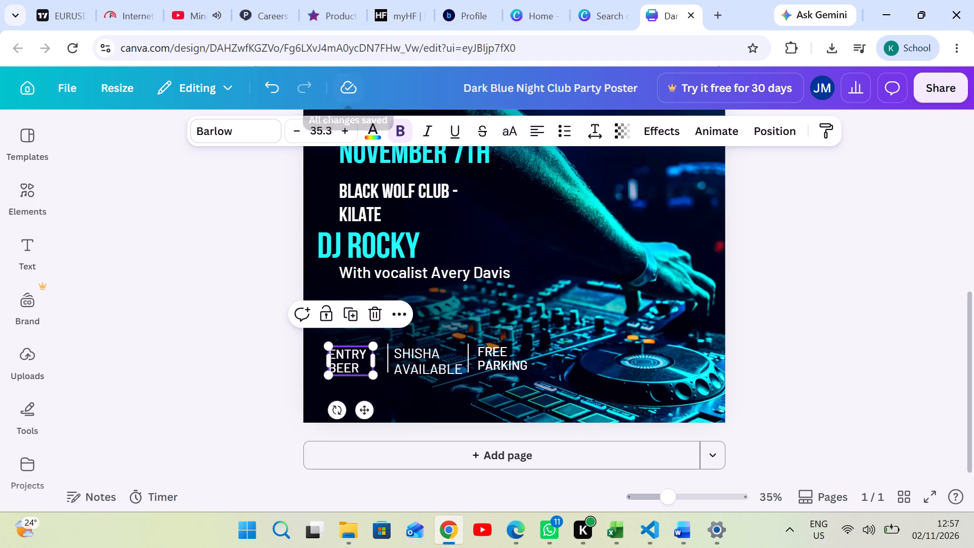
Increase the ENTRY BEER text size to 38.3.
{"action": "left_click", "coordinate": [339, 129]}
{"action": "left_click", "coordinate": [340, 129]}
{"action": "left_click", "coordinate": [340, 129]}
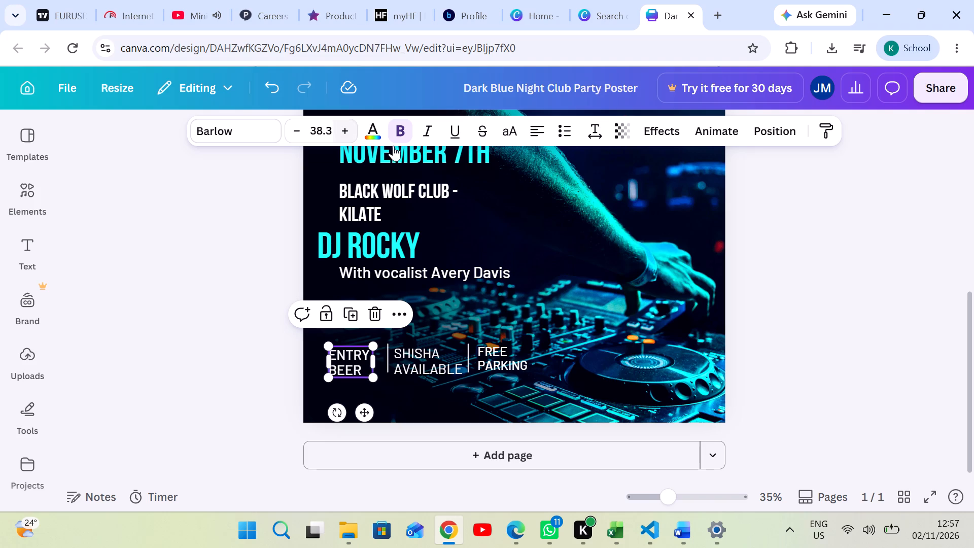
{"action": "left_click", "coordinate": [864, 290]}
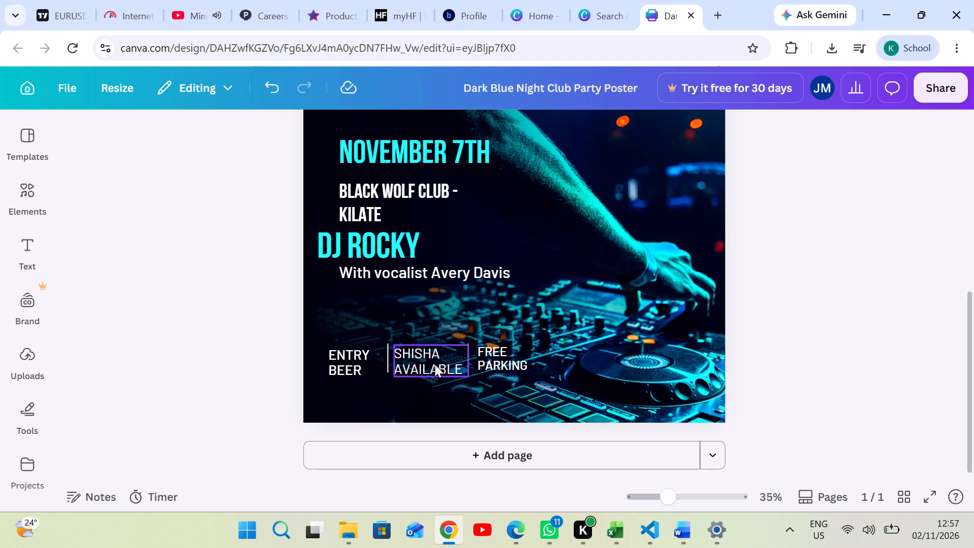
Make the SHISHA AVAILABLE text bold and reapply bold to the ENTRY BEER text so their weights match.
{"action": "left_click", "coordinate": [434, 358]}
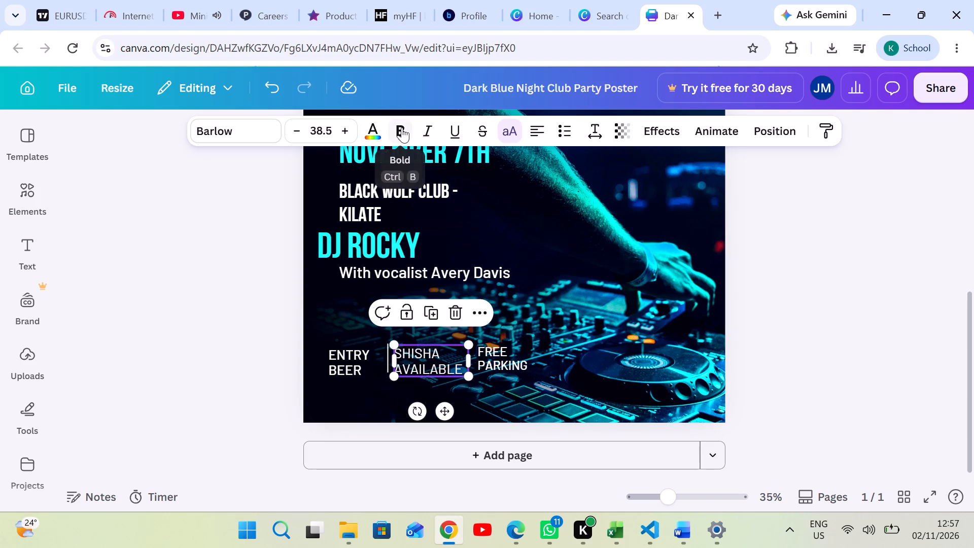
{"action": "left_click", "coordinate": [402, 126]}
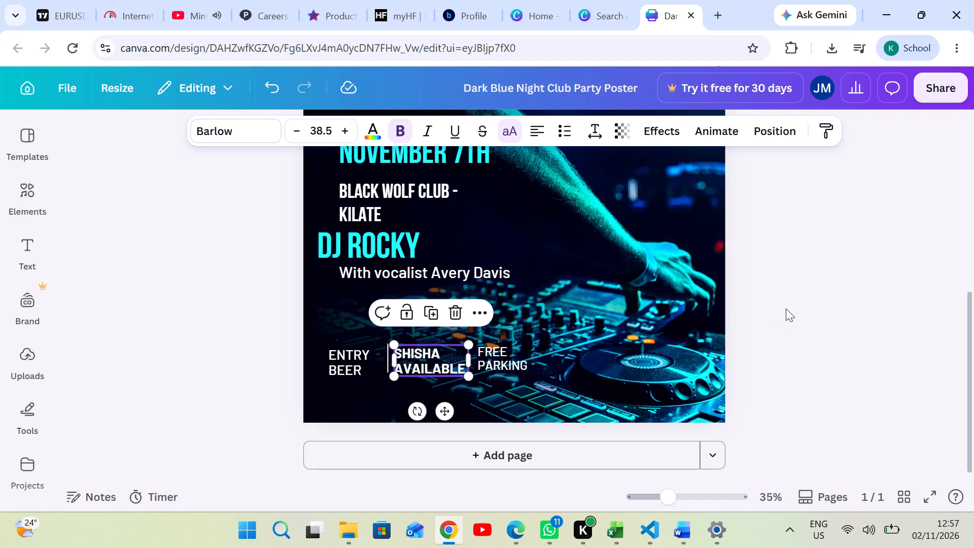
{"action": "left_click", "coordinate": [786, 304]}
{"action": "left_click", "coordinate": [336, 366]}
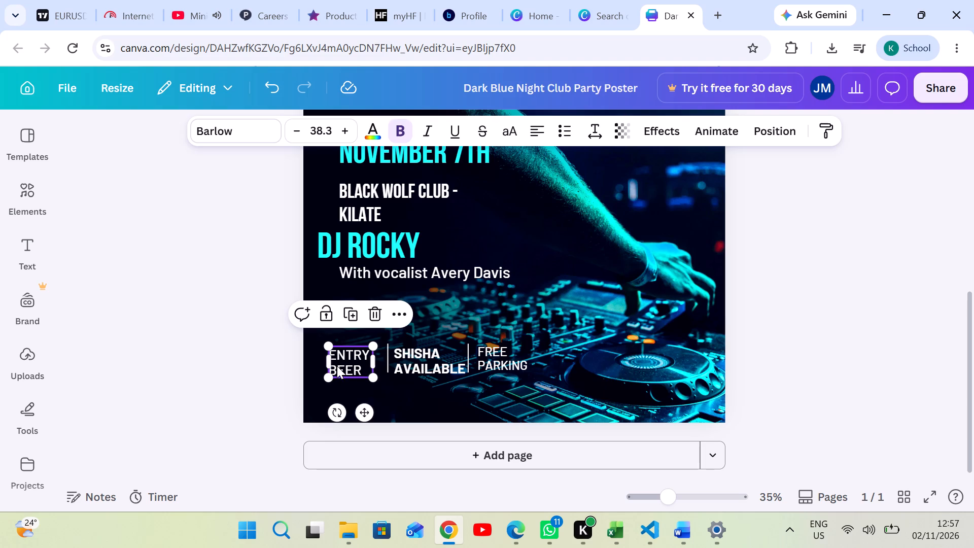
{"action": "left_click", "coordinate": [395, 128]}
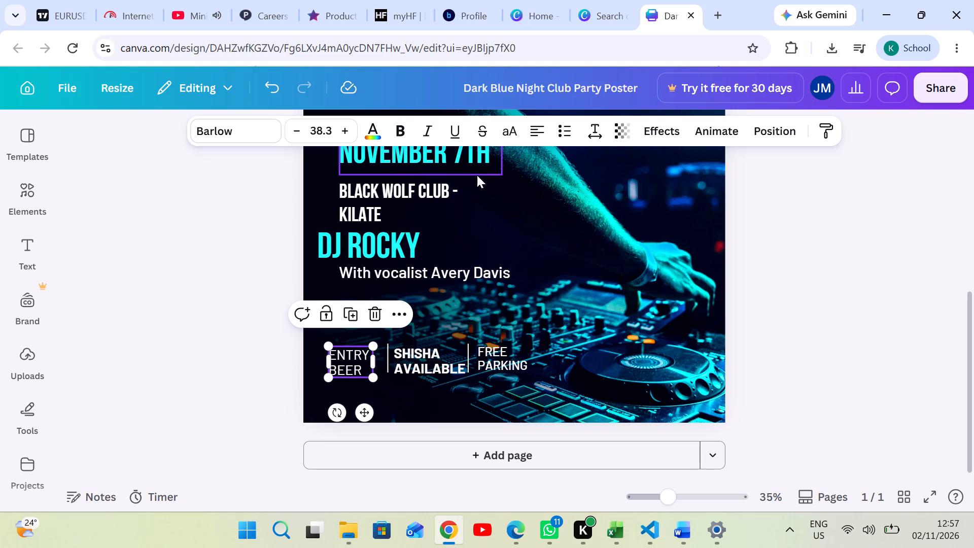
{"action": "left_click", "coordinate": [397, 126]}
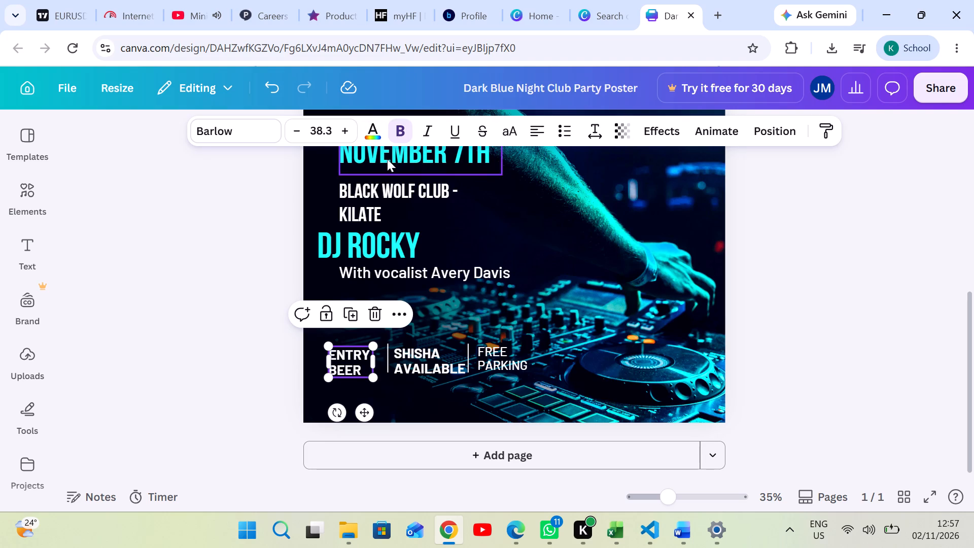
{"action": "left_click", "coordinate": [786, 286]}
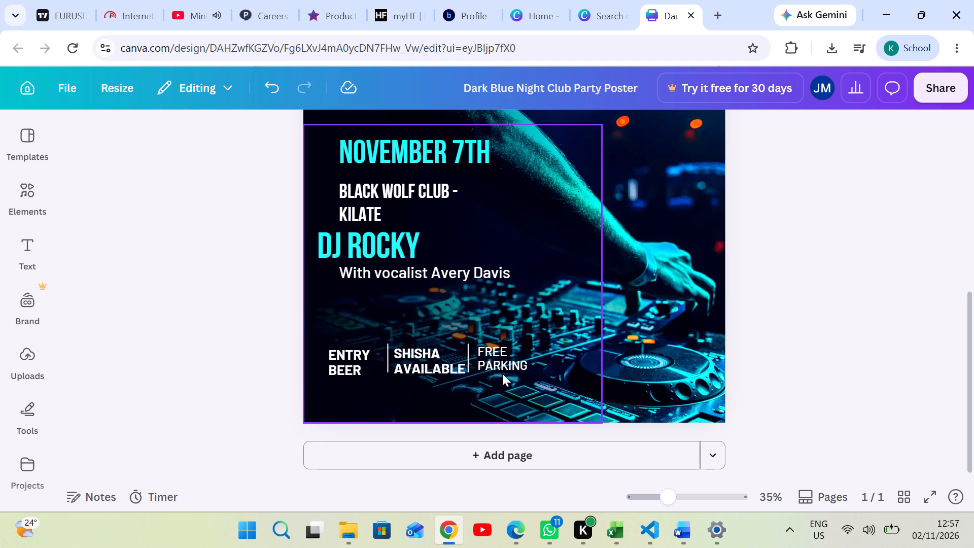
Move the NOVEMBER 7TH text up beneath the Club party script and close to the poster's left edge.
{"action": "scroll", "coordinate": [619, 292], "scroll_direction": "up", "scroll_amount": 2}
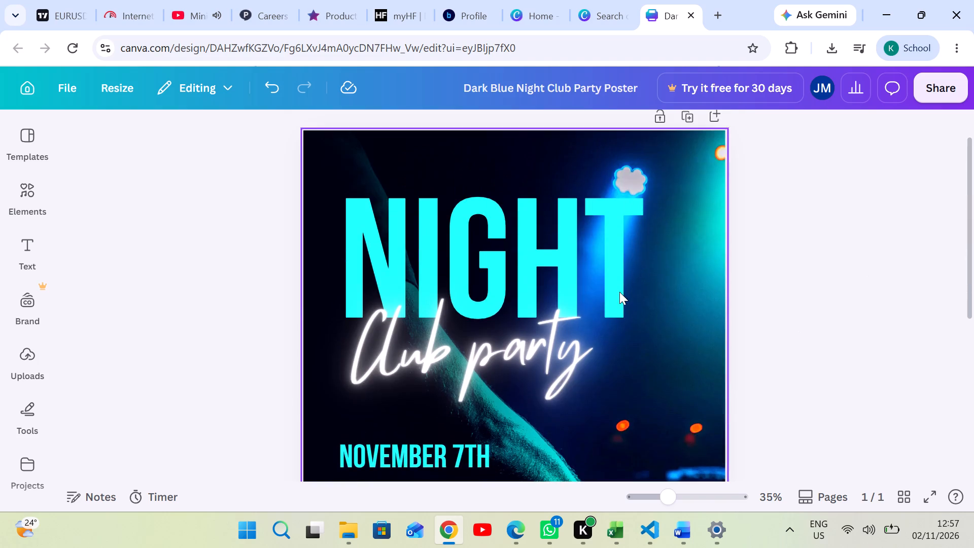
{"action": "scroll", "coordinate": [644, 277], "scroll_direction": "down", "scroll_amount": 3}
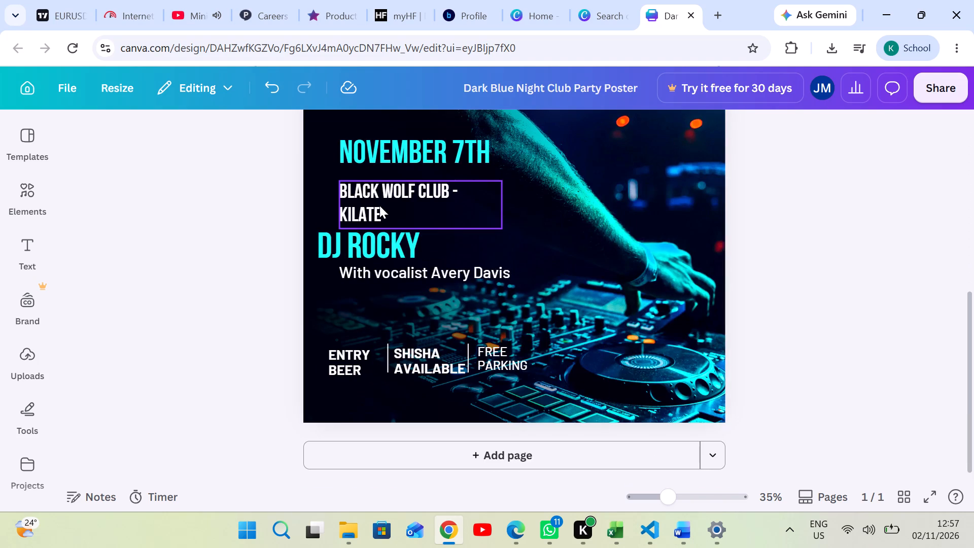
{"action": "scroll", "coordinate": [770, 176], "scroll_direction": "up", "scroll_amount": 2}
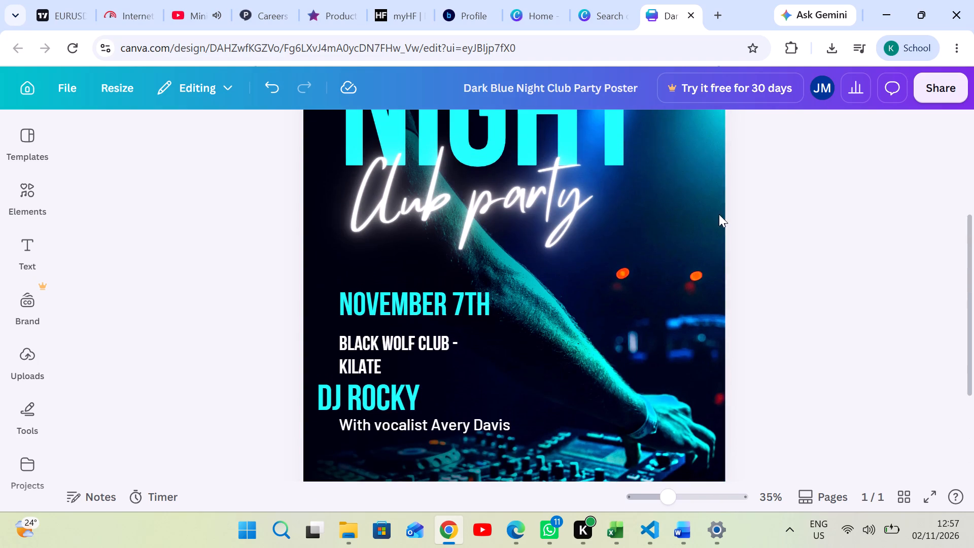
{"action": "left_click_drag", "start_coordinate": [407, 303], "coordinate": [386, 288]}
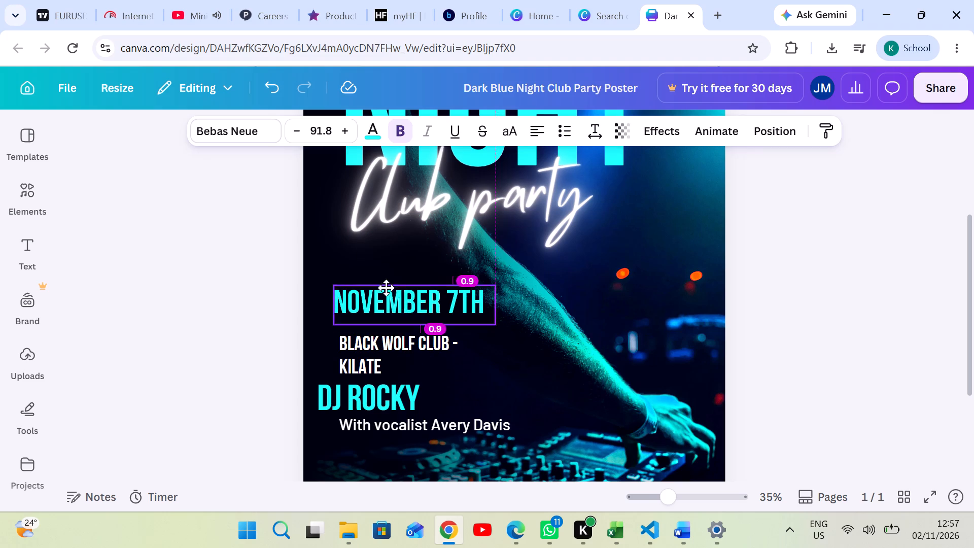
{"action": "left_click_drag", "start_coordinate": [386, 288], "coordinate": [381, 272]}
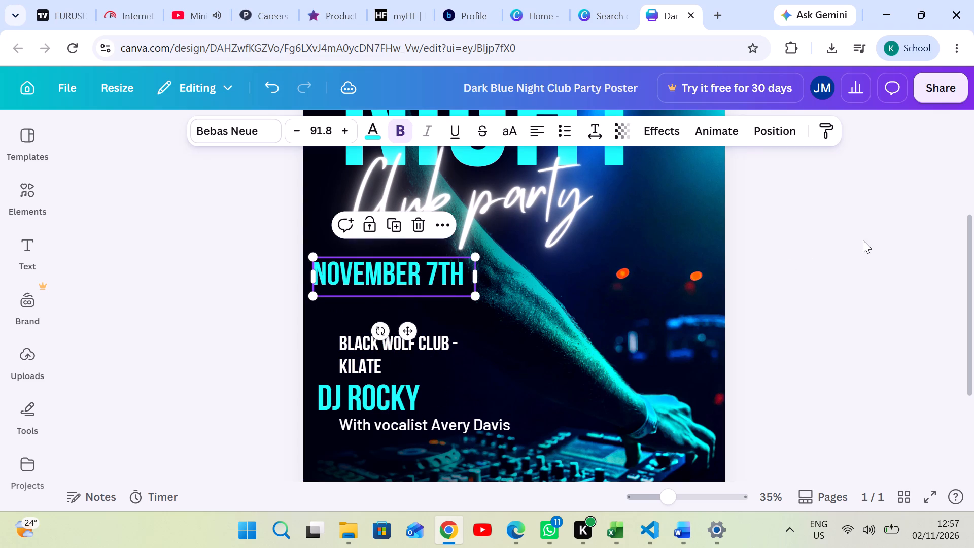
{"action": "left_click", "coordinate": [863, 240]}
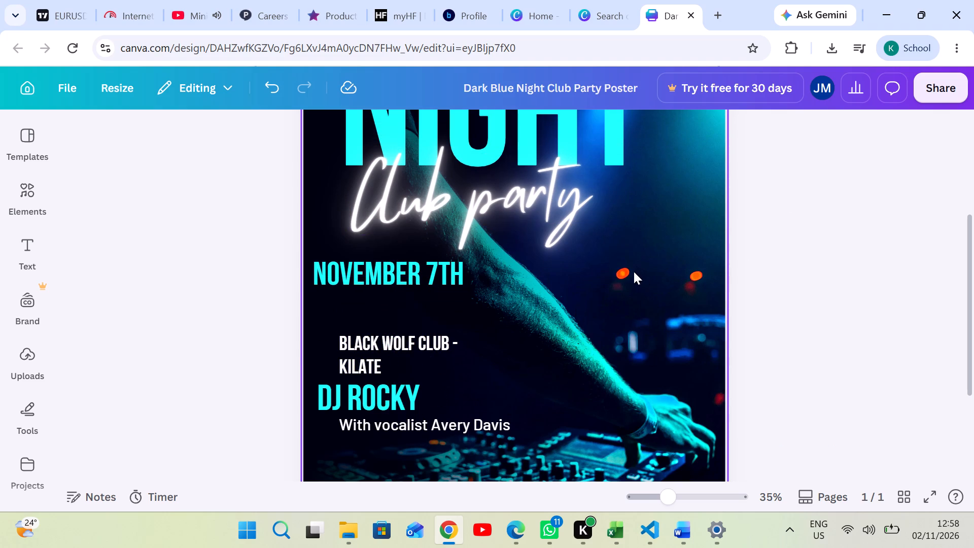
Duplicate the poster page.
{"action": "scroll", "coordinate": [636, 273], "scroll_direction": "up", "scroll_amount": 2}
{"action": "scroll", "coordinate": [636, 273], "scroll_direction": "down", "scroll_amount": 3}
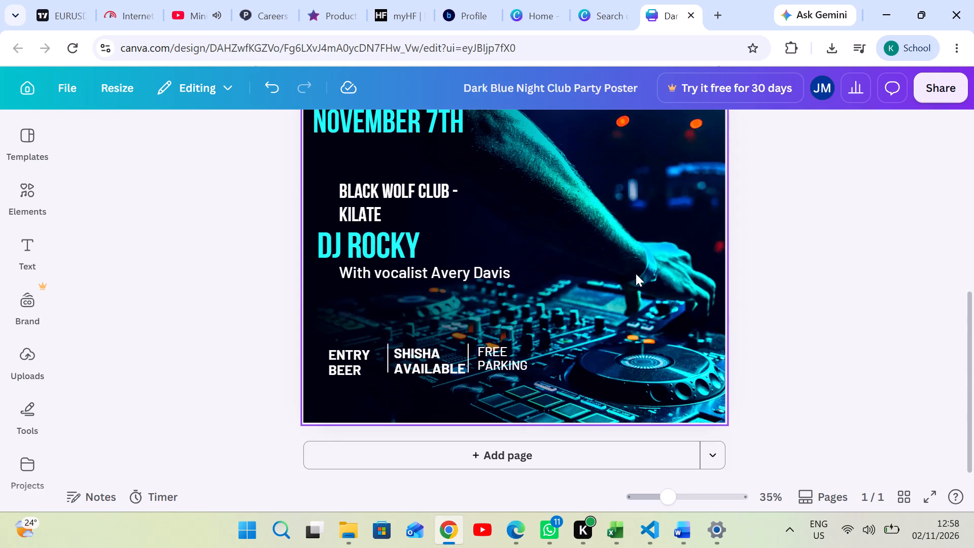
{"action": "left_click", "coordinate": [647, 372]}
{"action": "right_click", "coordinate": [622, 317]}
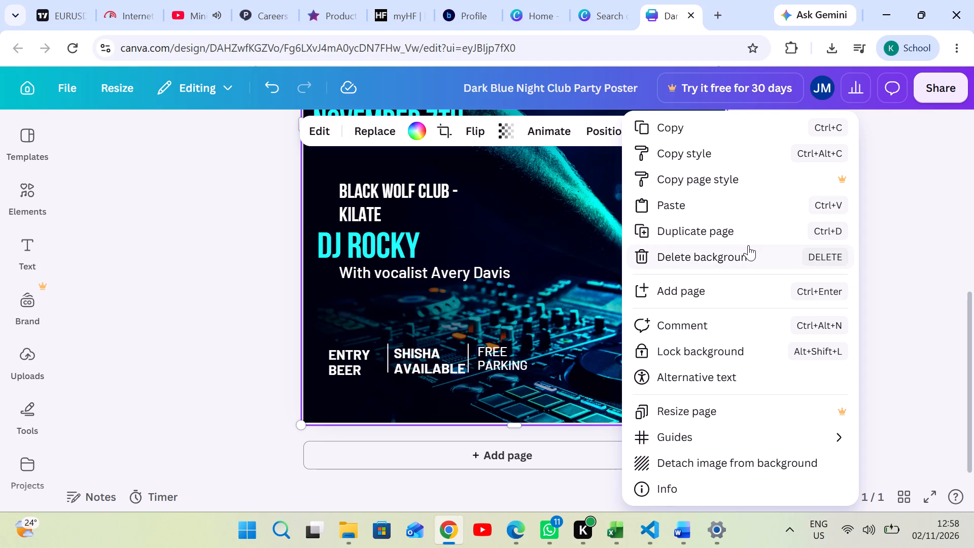
{"action": "left_click", "coordinate": [736, 227]}
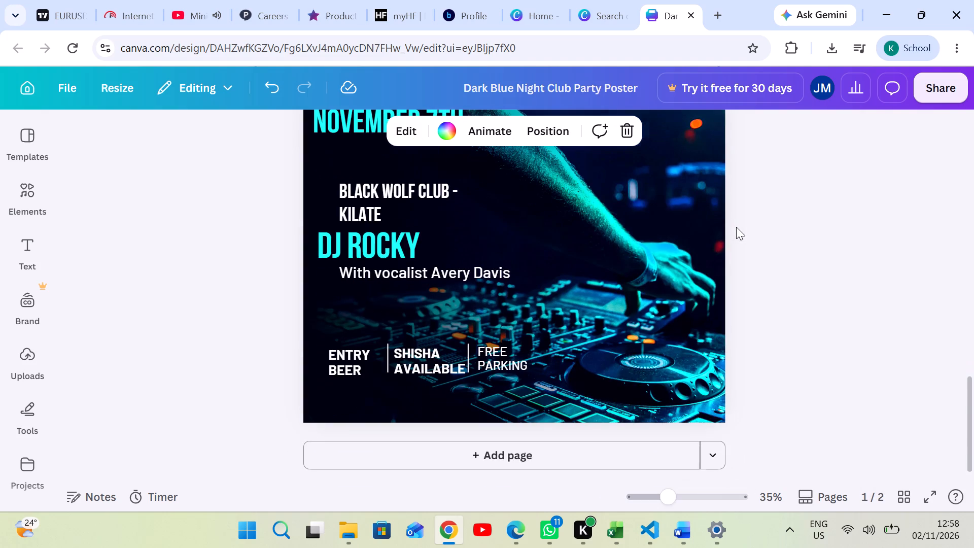
On page 2, move the "With vocalist" line toward the poster's left edge and lower, aligned with the start of NOVEMBER 7TH.
{"action": "scroll", "coordinate": [805, 330], "scroll_direction": "up", "scroll_amount": 3}
{"action": "scroll", "coordinate": [690, 357], "scroll_direction": "up", "scroll_amount": 3}
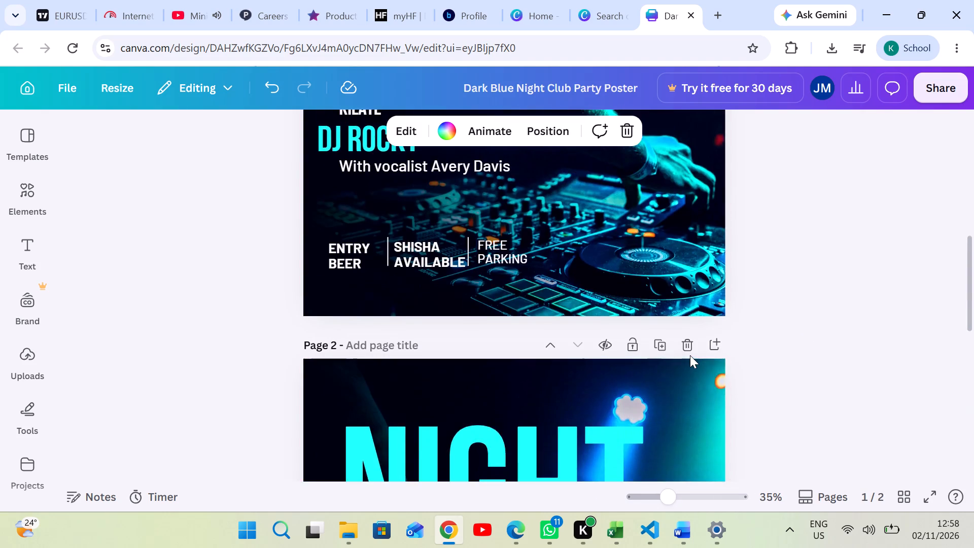
{"action": "scroll", "coordinate": [690, 355], "scroll_direction": "up", "scroll_amount": 2}
{"action": "scroll", "coordinate": [605, 332], "scroll_direction": "down", "scroll_amount": 4}
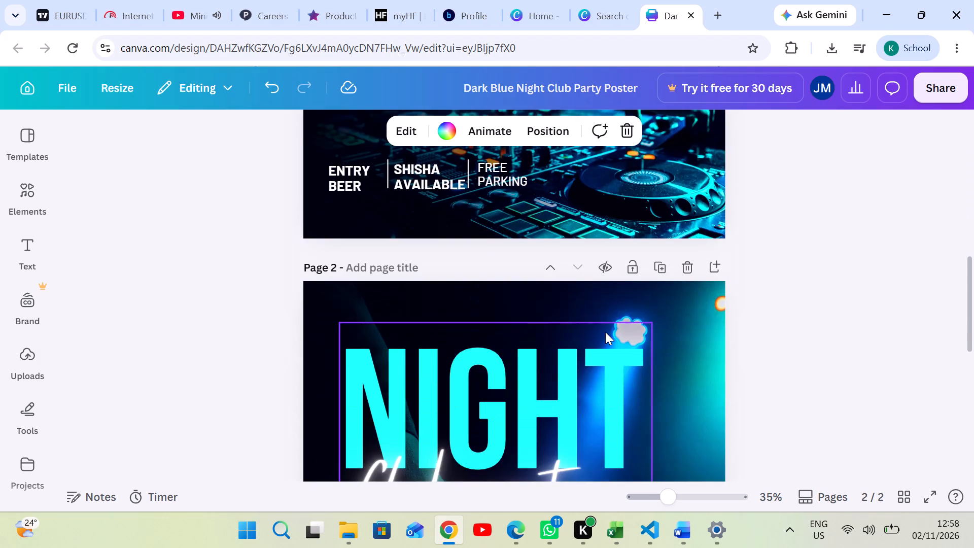
{"action": "scroll", "coordinate": [605, 332], "scroll_direction": "down", "scroll_amount": 5}
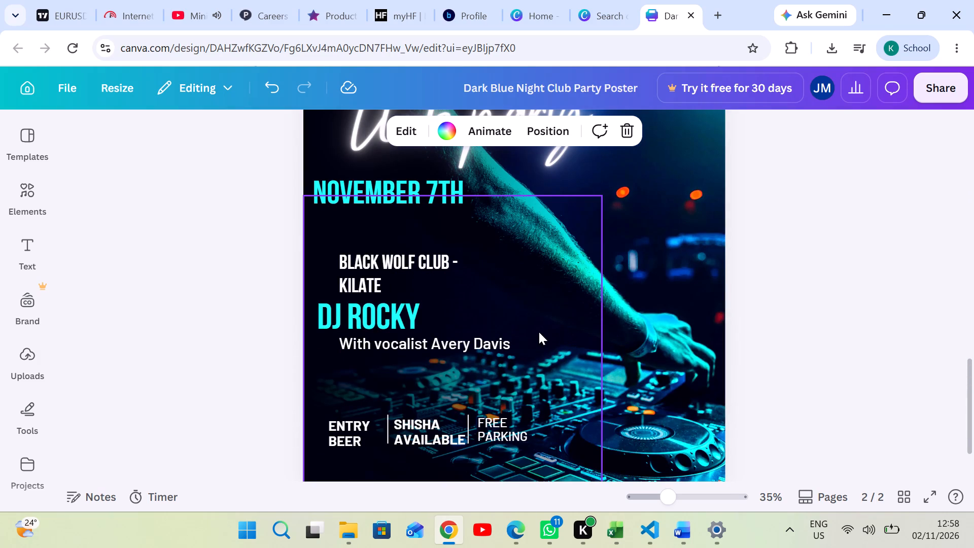
{"action": "left_click", "coordinate": [501, 341]}
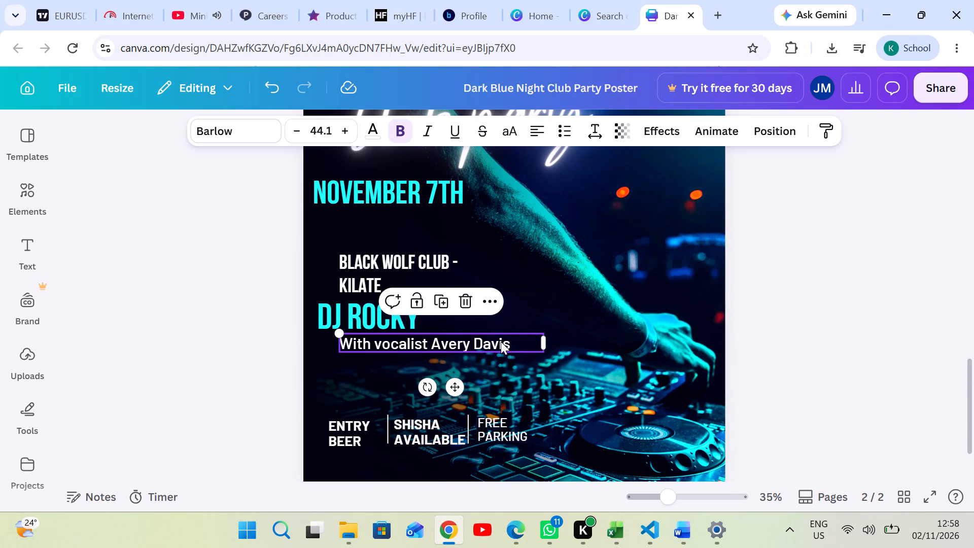
{"action": "left_click_drag", "start_coordinate": [492, 342], "coordinate": [488, 346]}
{"action": "left_click_drag", "start_coordinate": [488, 346], "coordinate": [460, 346]}
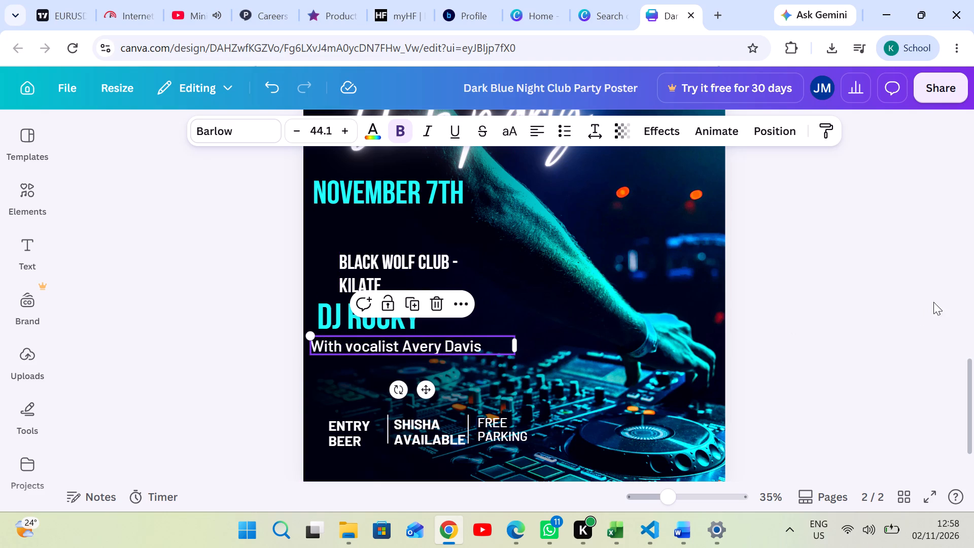
{"action": "left_click", "coordinate": [899, 304]}
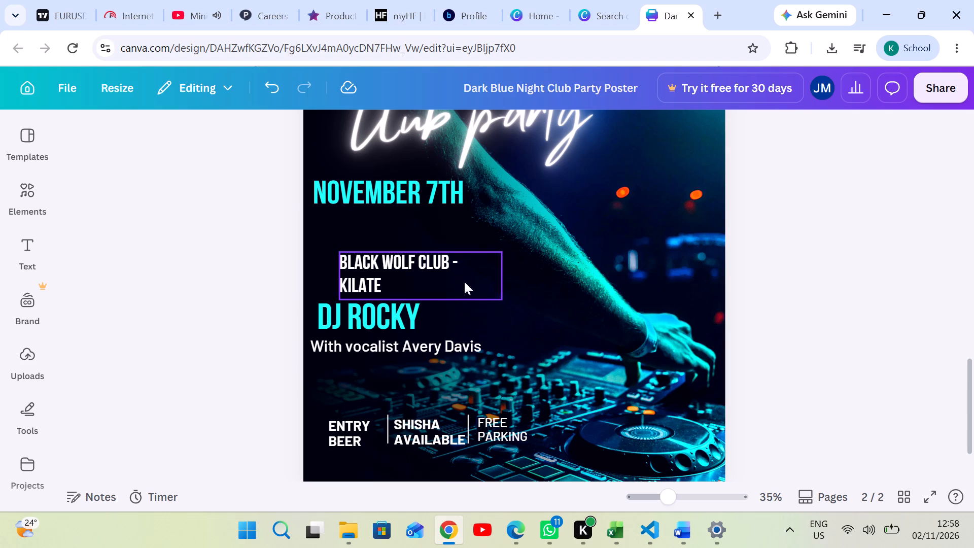
{"action": "left_click_drag", "start_coordinate": [375, 346], "coordinate": [377, 370]}
Move the DJ ROCKY text down to just above the vocalist line, aligned with the start of ENTRY BEER.
{"action": "left_click_drag", "start_coordinate": [339, 309], "coordinate": [342, 323]}
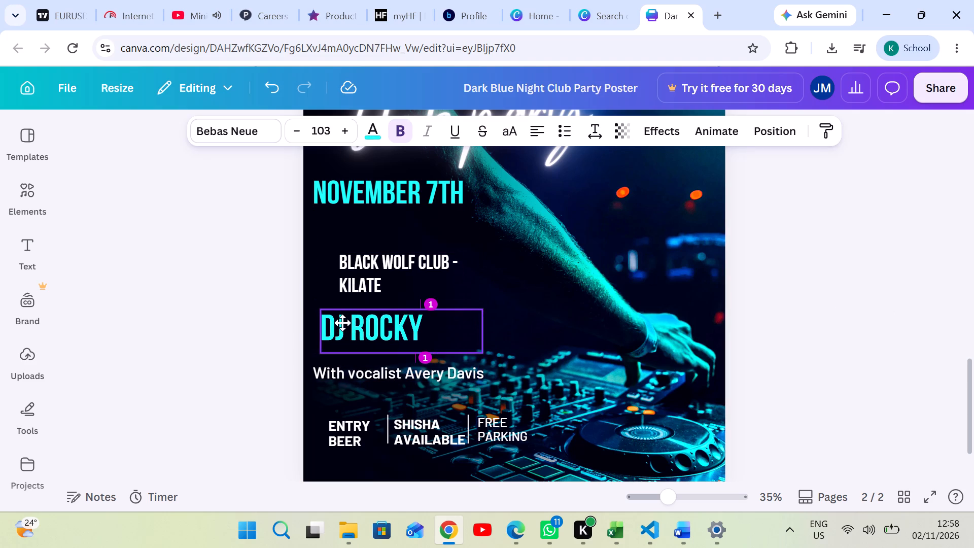
{"action": "left_click_drag", "start_coordinate": [342, 323], "coordinate": [347, 326]}
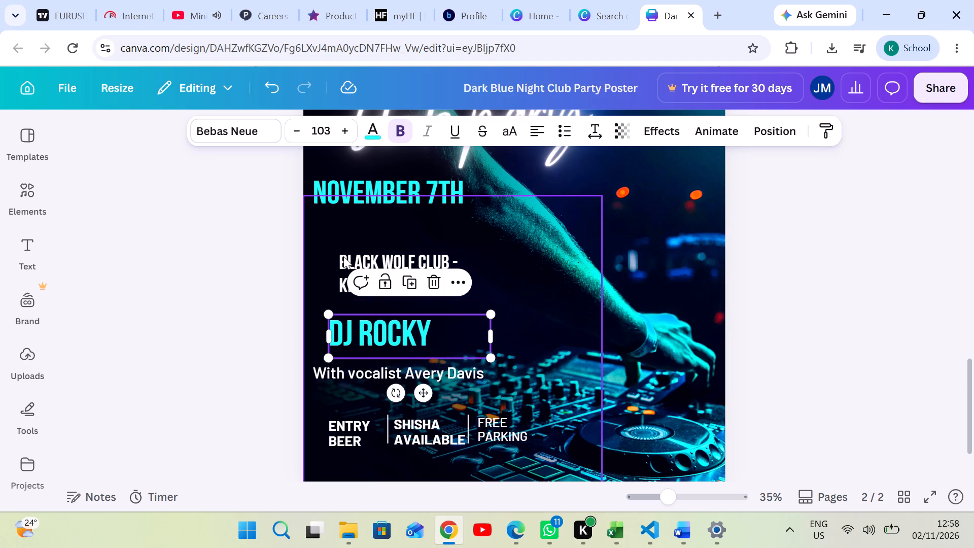
Enlarge the BLACK WOLF CLUB - KILATE text to size 70.1 and move it beneath NOVEMBER 7TH, aligned with the start of the date.
{"action": "left_click", "coordinate": [342, 257]}
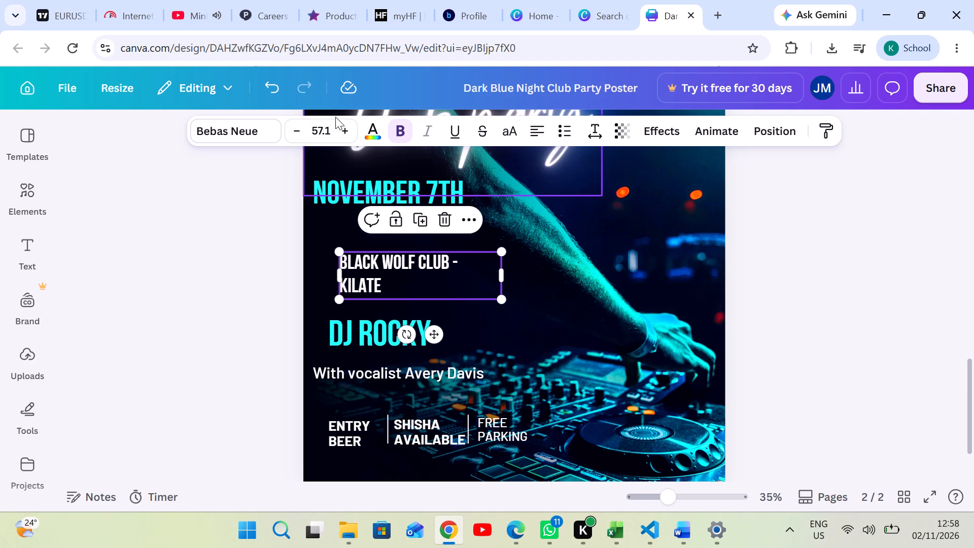
{"action": "triple_click", "coordinate": [340, 127]}
{"action": "triple_click", "coordinate": [341, 127]}
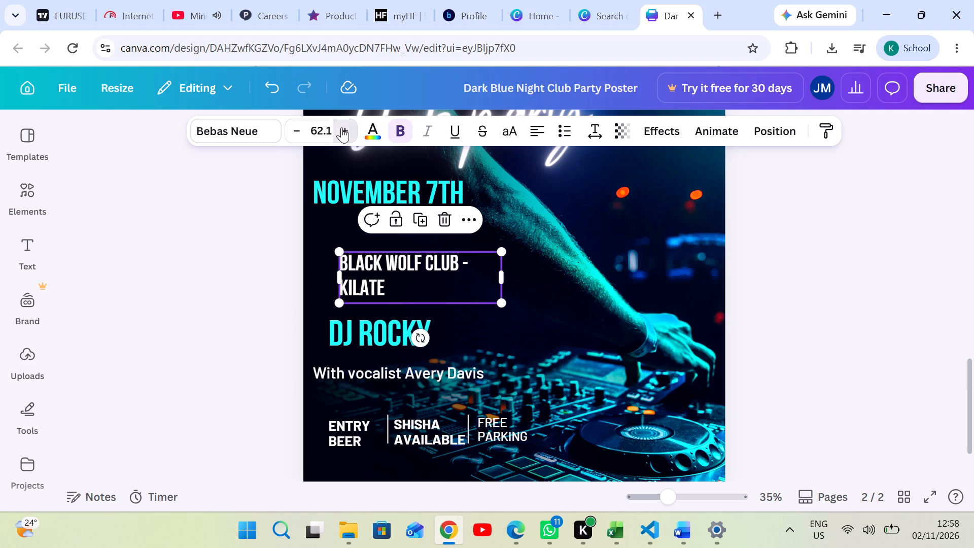
{"action": "triple_click", "coordinate": [341, 127]}
{"action": "double_click", "coordinate": [341, 127]}
{"action": "left_click", "coordinate": [341, 127]}
{"action": "left_click", "coordinate": [341, 127]}
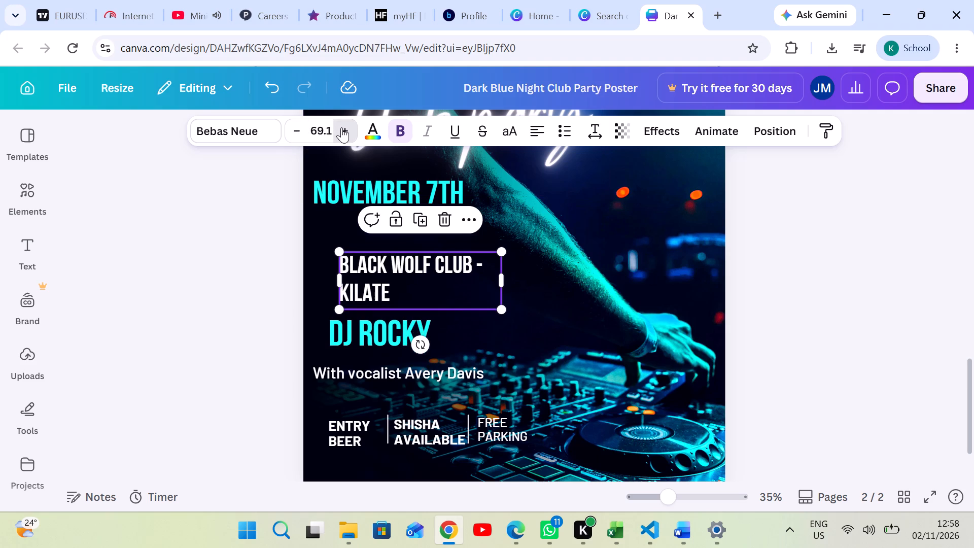
{"action": "left_click_drag", "start_coordinate": [844, 196], "coordinate": [836, 199]}
{"action": "left_click_drag", "start_coordinate": [409, 262], "coordinate": [403, 259]}
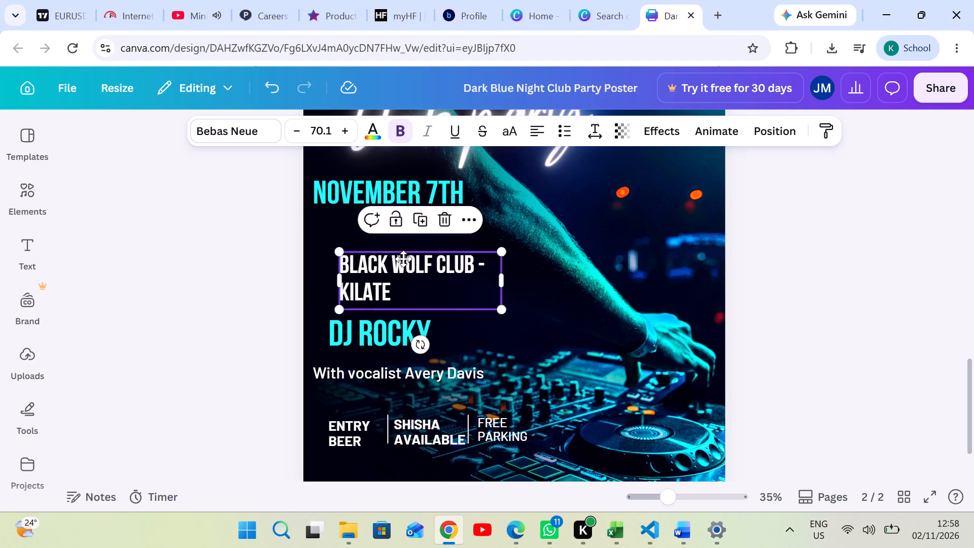
{"action": "left_click_drag", "start_coordinate": [403, 259], "coordinate": [389, 241]}
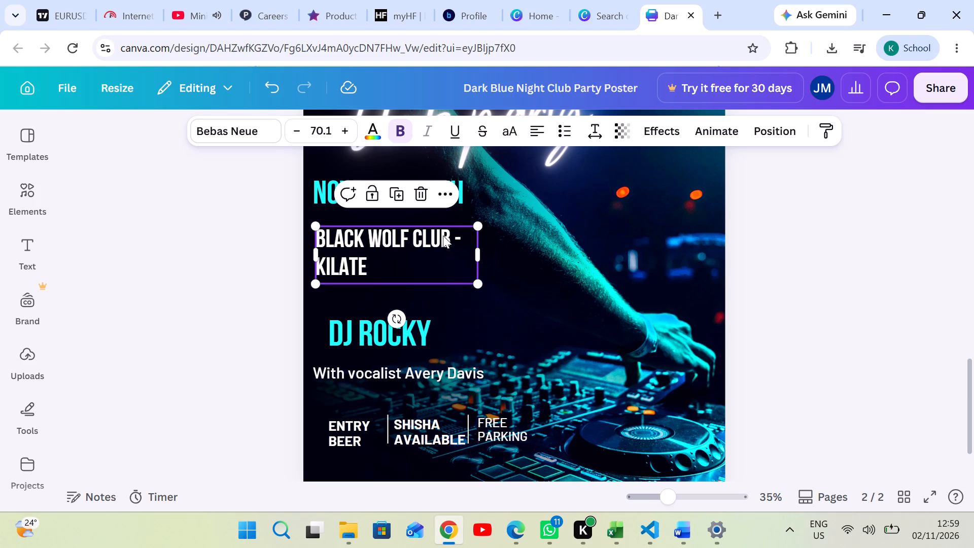
{"action": "left_click", "coordinate": [866, 227]}
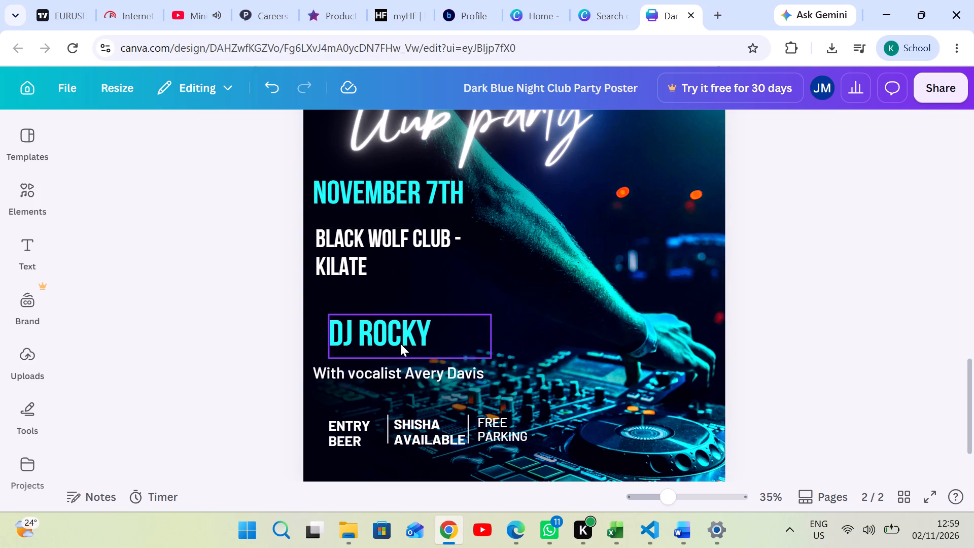
Shift the DJ ROCKY text slightly up and toward the poster's left edge, between the venue text and the vocalist line.
{"action": "left_click_drag", "start_coordinate": [384, 325], "coordinate": [376, 321]}
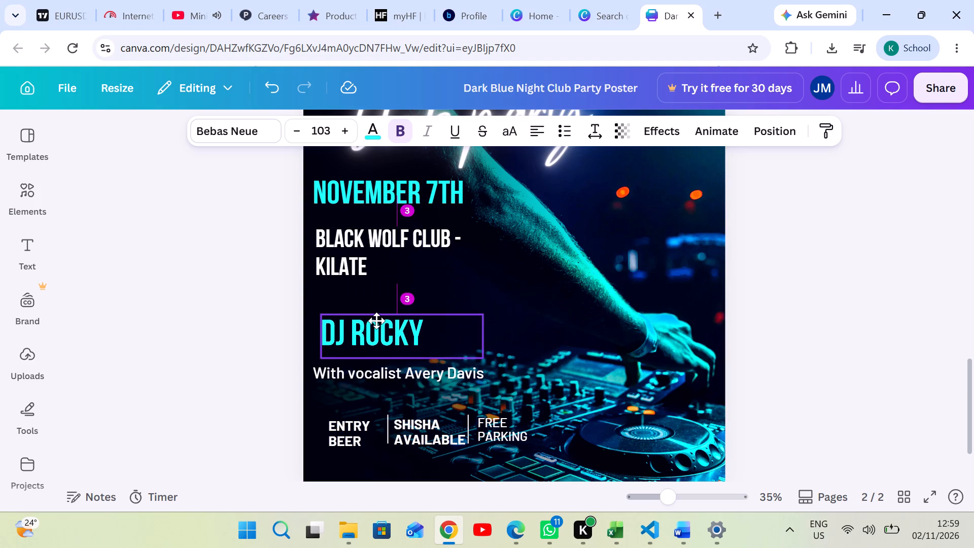
{"action": "left_click_drag", "start_coordinate": [376, 321], "coordinate": [376, 316]}
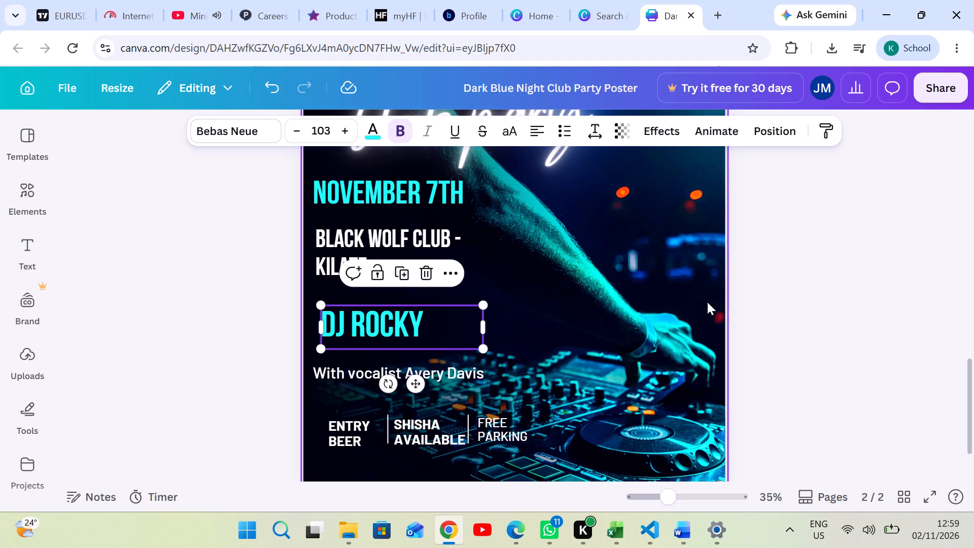
Delete the FREE PARKING text from the bottom row of the page 2 poster.
{"action": "left_click", "coordinate": [777, 279]}
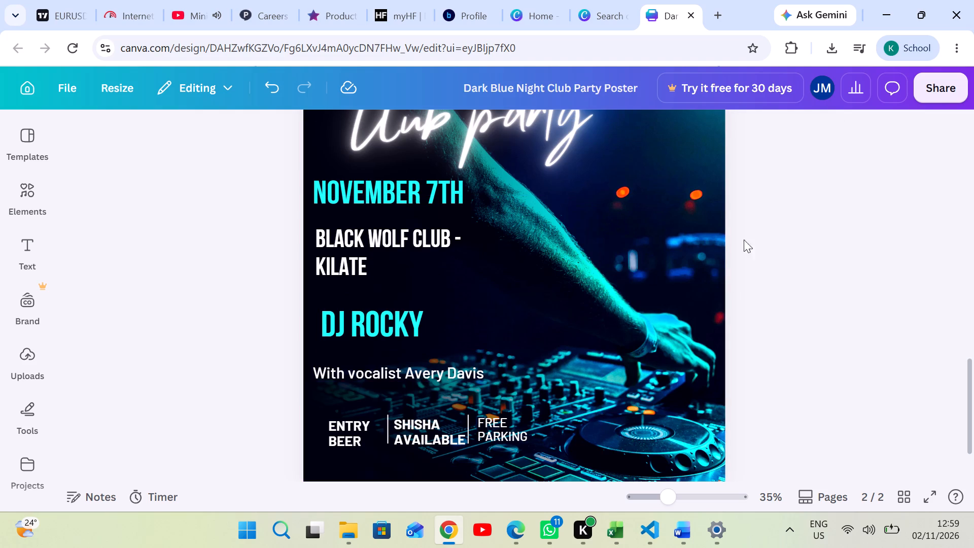
{"action": "left_click", "coordinate": [399, 374]}
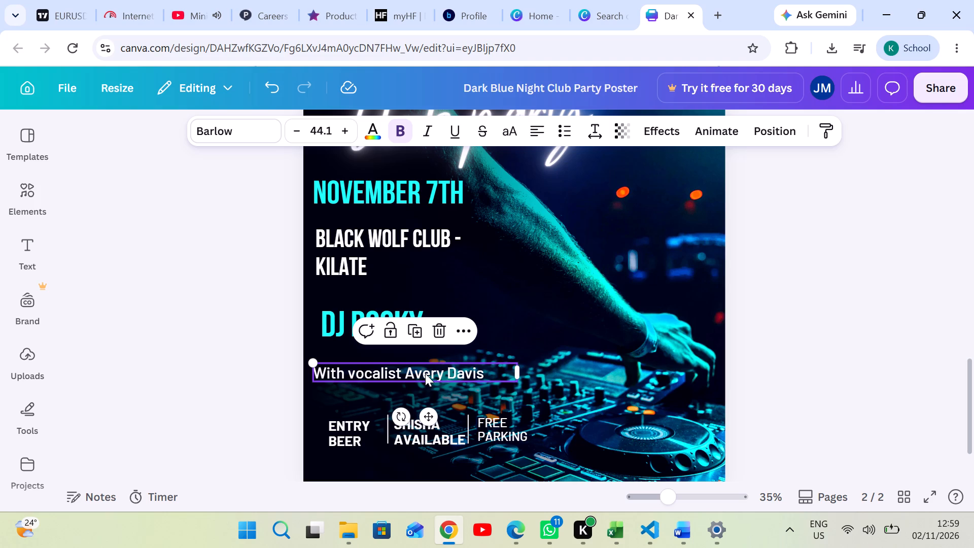
{"action": "left_click", "coordinate": [498, 437]}
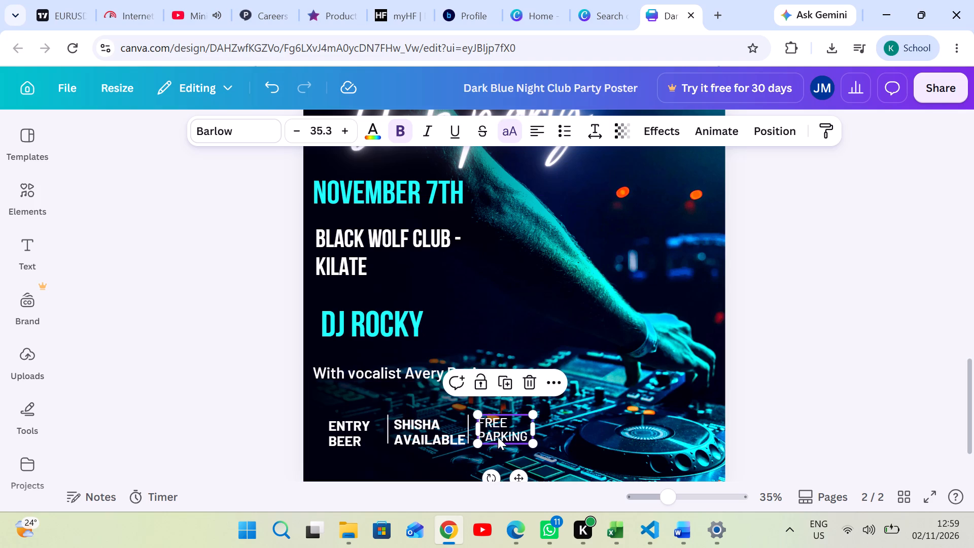
{"action": "left_click", "coordinate": [533, 376]}
Enlarge the BLACK WOLF CLUB - KILATE text on page 2 slightly, to about size 74.
{"action": "scroll", "coordinate": [908, 349], "scroll_direction": "up", "scroll_amount": 2}
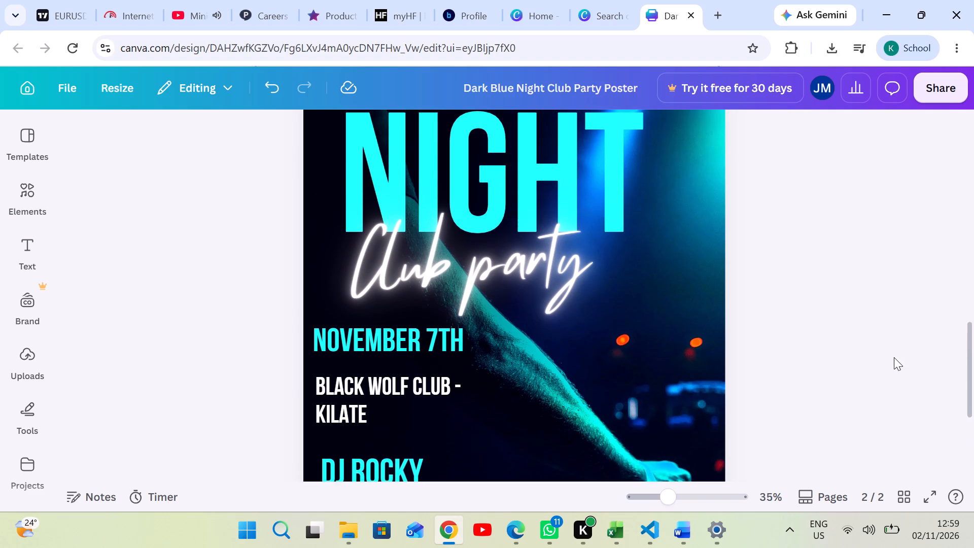
{"action": "scroll", "coordinate": [854, 367], "scroll_direction": "up", "scroll_amount": 2}
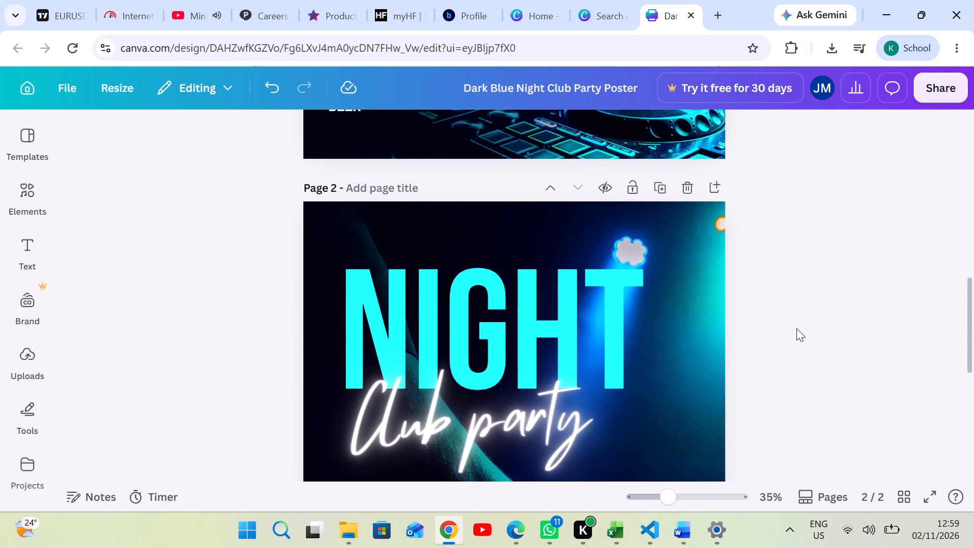
{"action": "scroll", "coordinate": [796, 328], "scroll_direction": "down", "scroll_amount": 2}
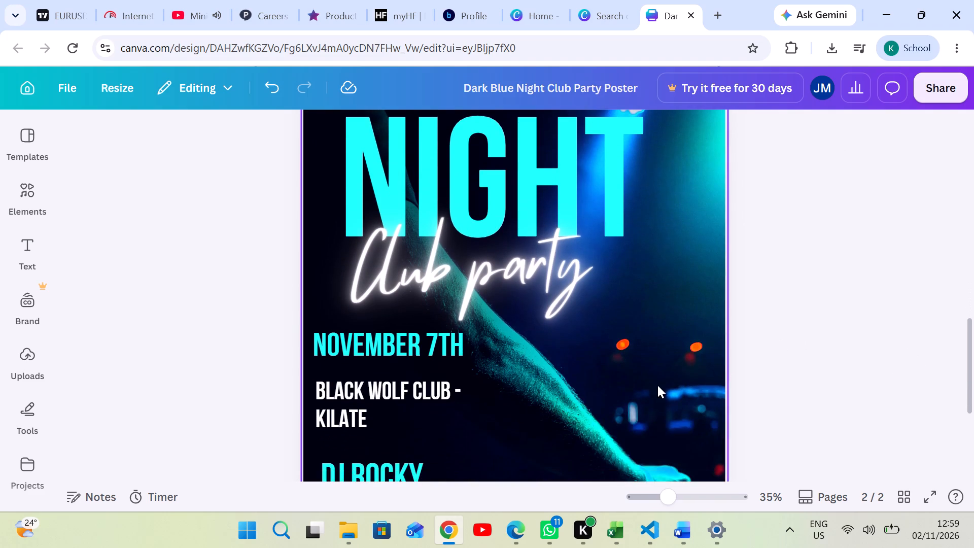
{"action": "scroll", "coordinate": [654, 386], "scroll_direction": "down", "scroll_amount": 1}
{"action": "left_click", "coordinate": [359, 250]}
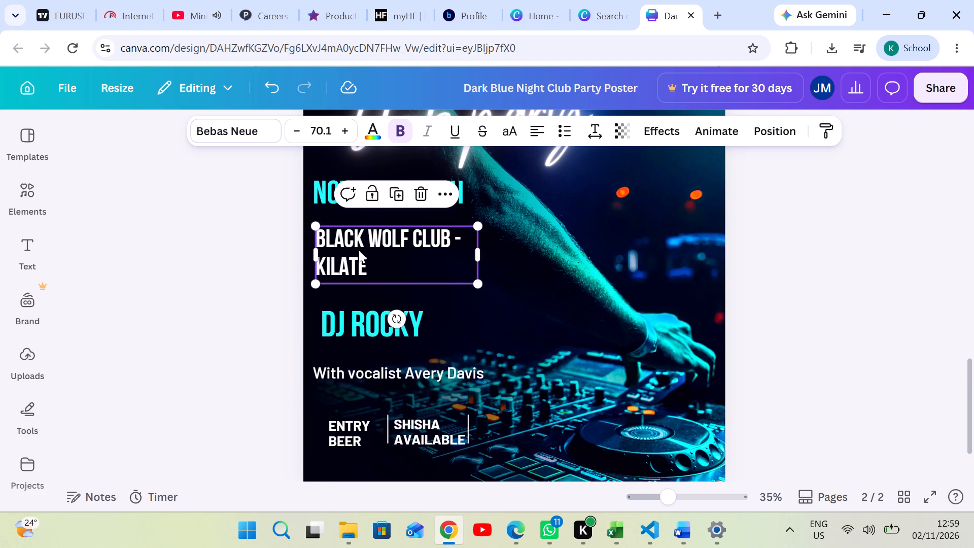
{"action": "left_click", "coordinate": [344, 128]}
{"action": "left_click", "coordinate": [344, 128]}
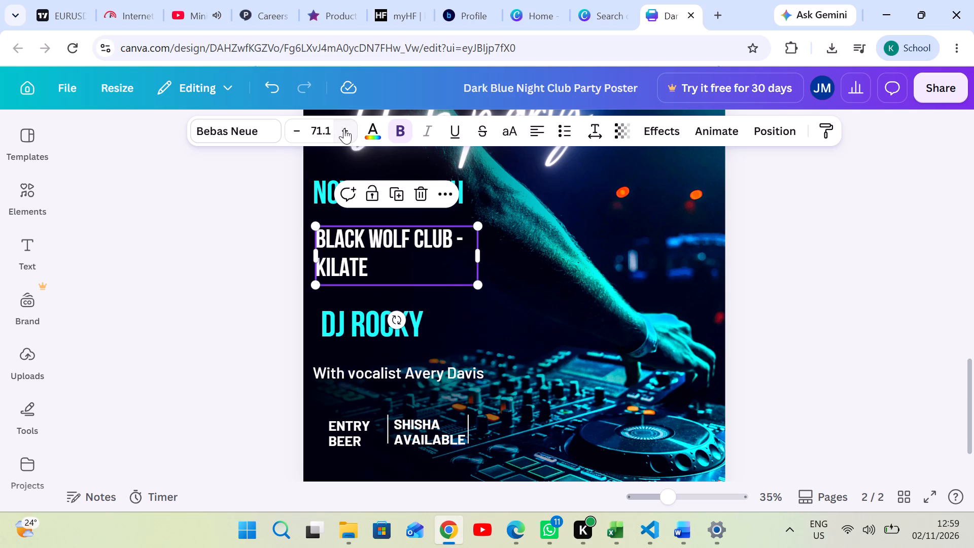
{"action": "left_click", "coordinate": [344, 128]}
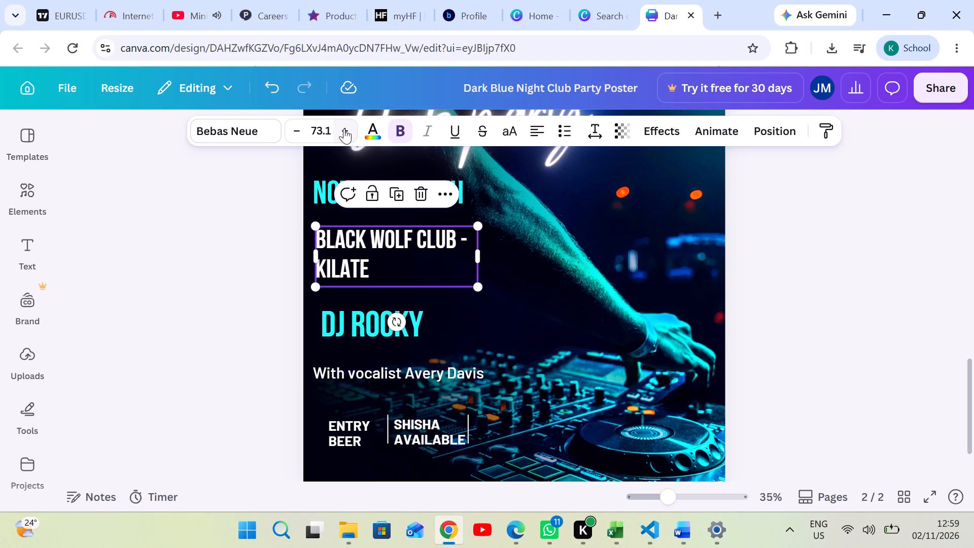
{"action": "left_click", "coordinate": [344, 128]}
{"action": "left_click", "coordinate": [797, 249]}
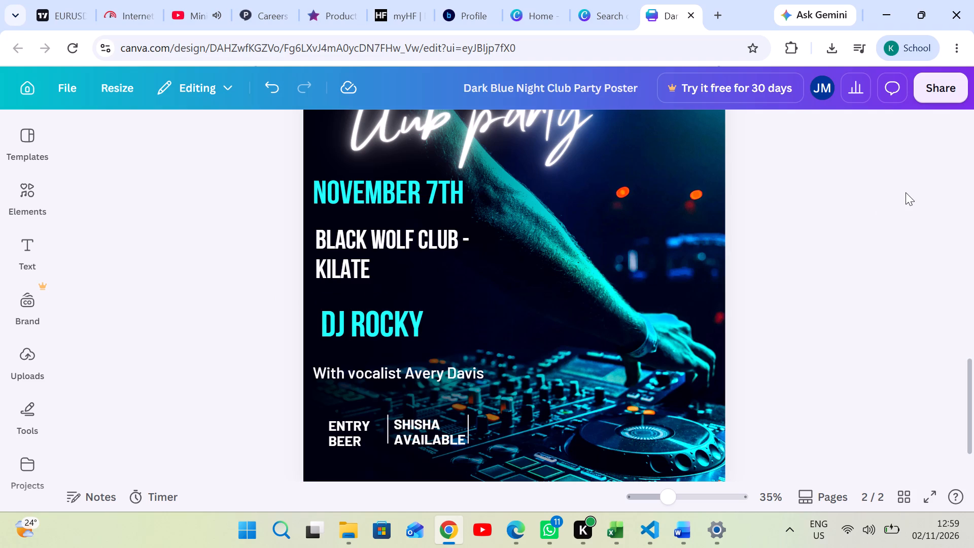
Delete the DJ photo background from the original poster on page 1.
{"action": "scroll", "coordinate": [872, 300], "scroll_direction": "up", "scroll_amount": 4}
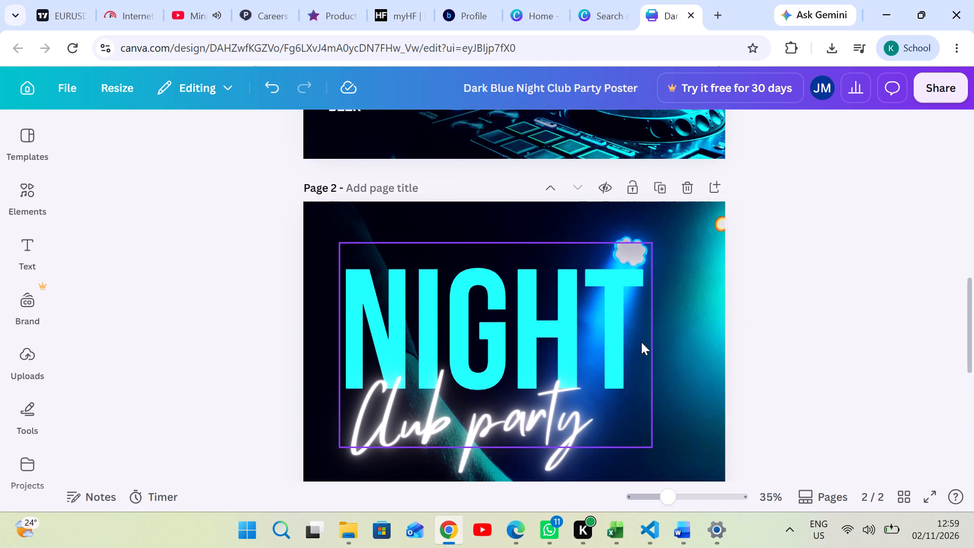
{"action": "scroll", "coordinate": [641, 342], "scroll_direction": "down", "scroll_amount": 2}
{"action": "scroll", "coordinate": [580, 335], "scroll_direction": "up", "scroll_amount": 7}
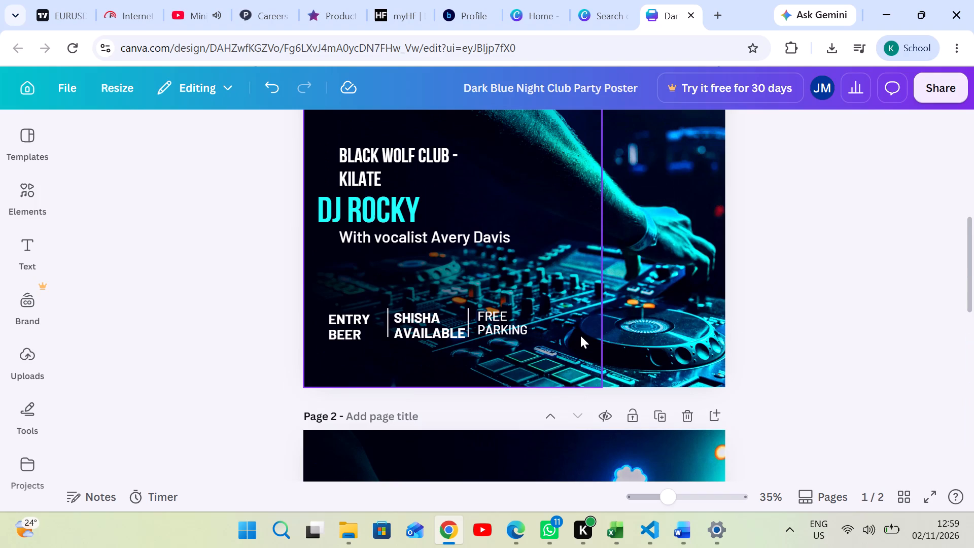
{"action": "scroll", "coordinate": [580, 335], "scroll_direction": "up", "scroll_amount": 2}
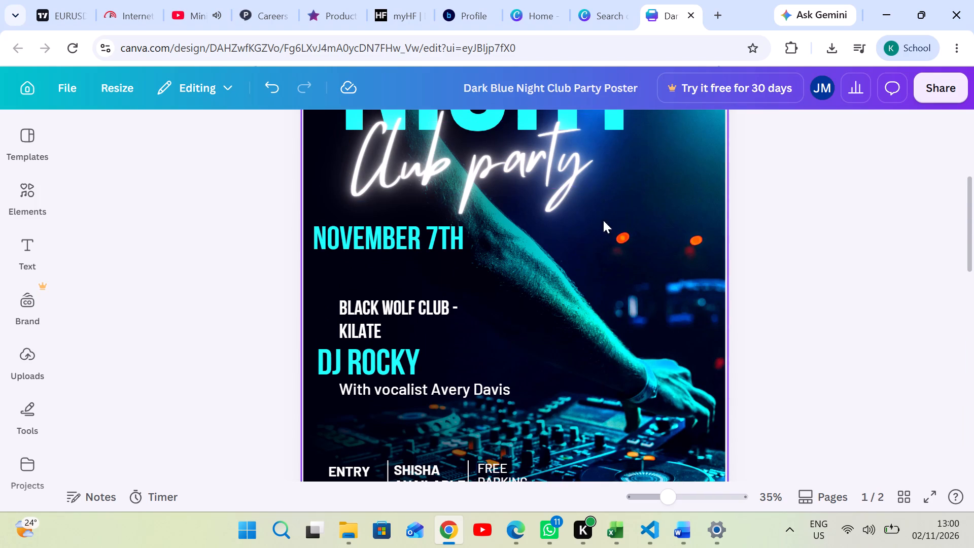
{"action": "right_click", "coordinate": [633, 232]}
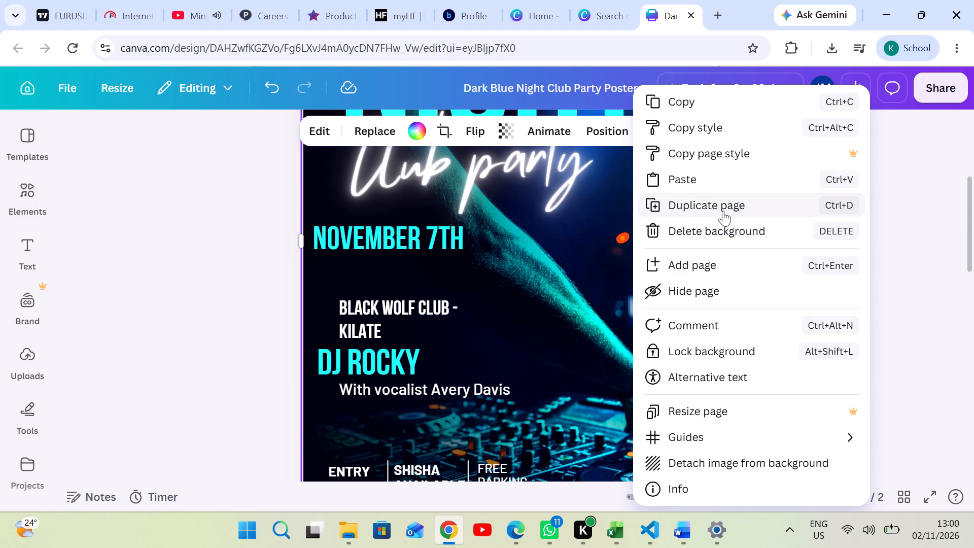
{"action": "left_click", "coordinate": [693, 227]}
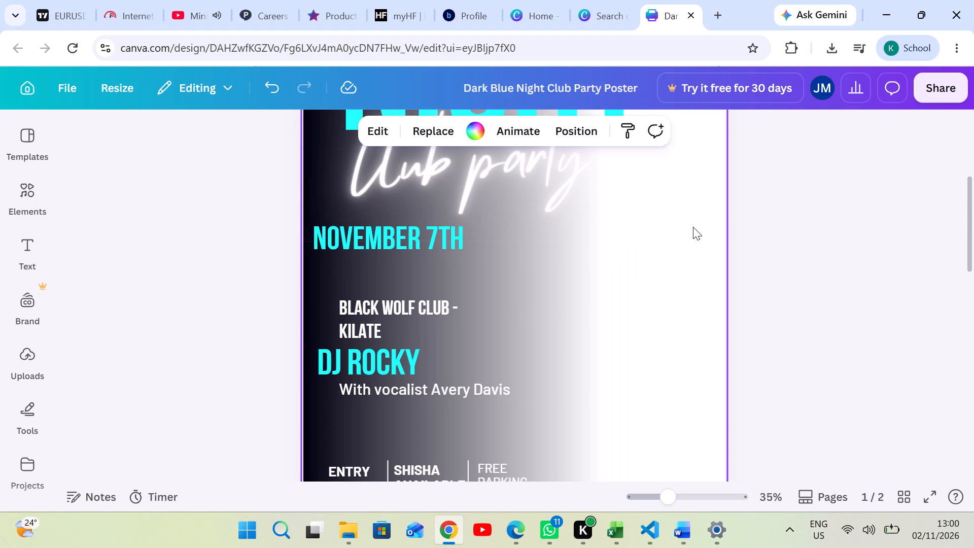
Add a new blank page directly after page 1.
{"action": "scroll", "coordinate": [776, 291], "scroll_direction": "up", "scroll_amount": 2}
{"action": "scroll", "coordinate": [685, 342], "scroll_direction": "up", "scroll_amount": 3}
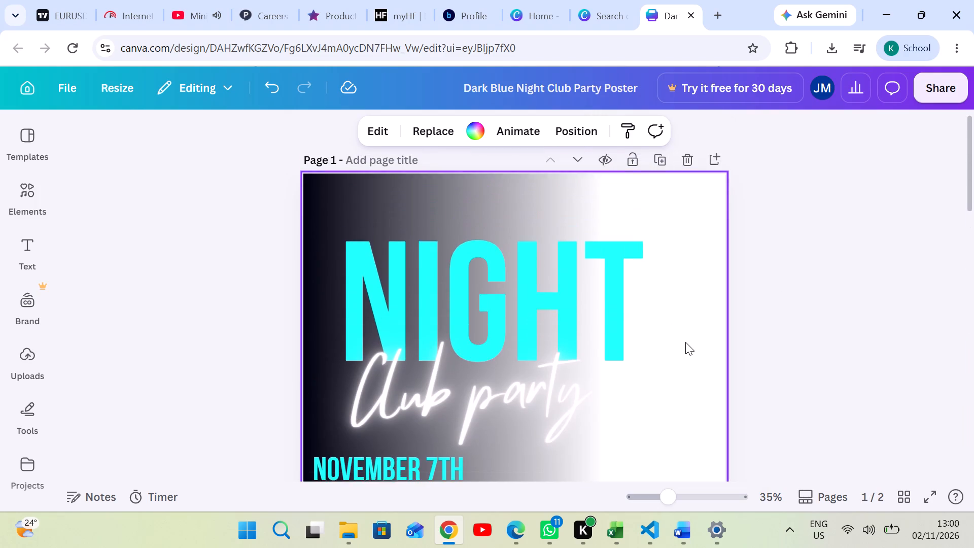
{"action": "scroll", "coordinate": [612, 342], "scroll_direction": "down", "scroll_amount": 5}
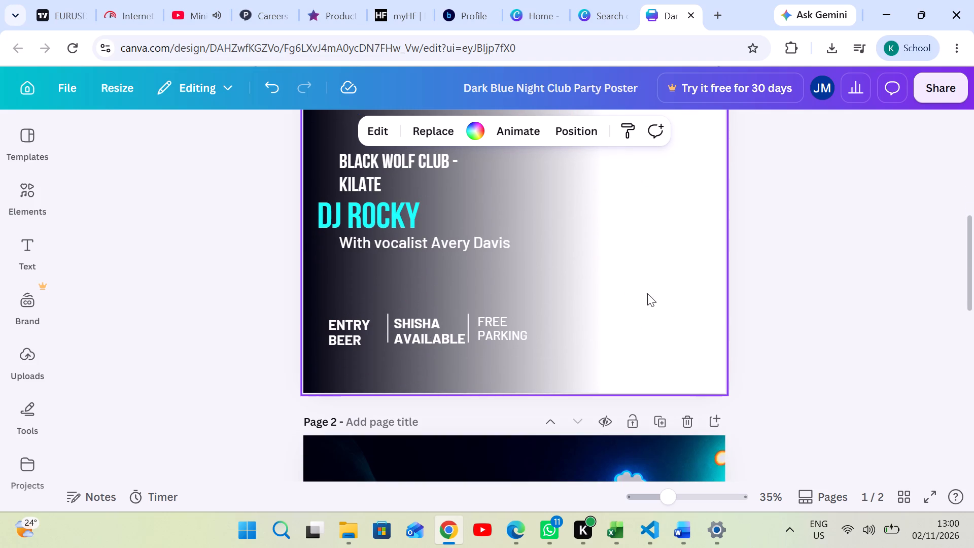
{"action": "right_click", "coordinate": [632, 213]}
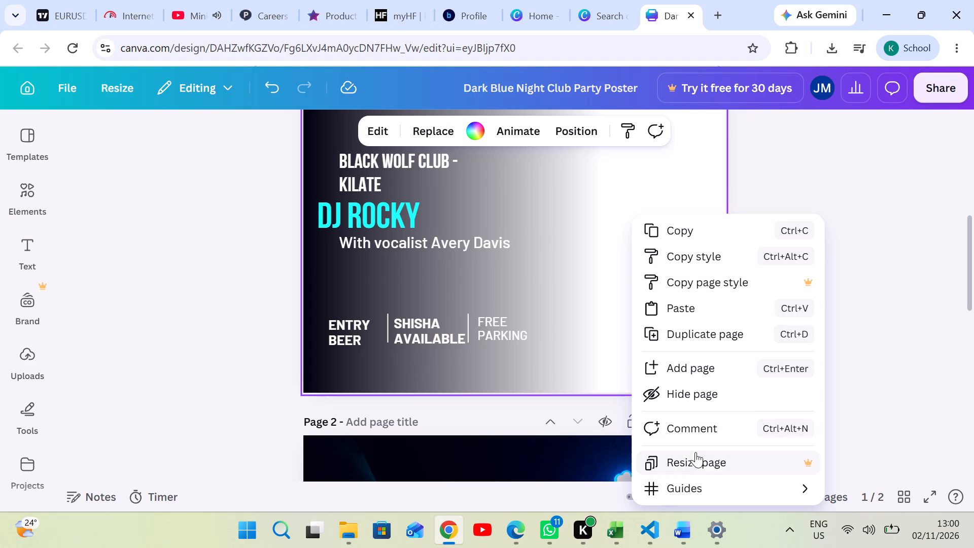
{"action": "scroll", "coordinate": [457, 268], "scroll_direction": "up", "scroll_amount": 1}
{"action": "scroll", "coordinate": [459, 278], "scroll_direction": "down", "scroll_amount": 2}
{"action": "left_click", "coordinate": [688, 366]}
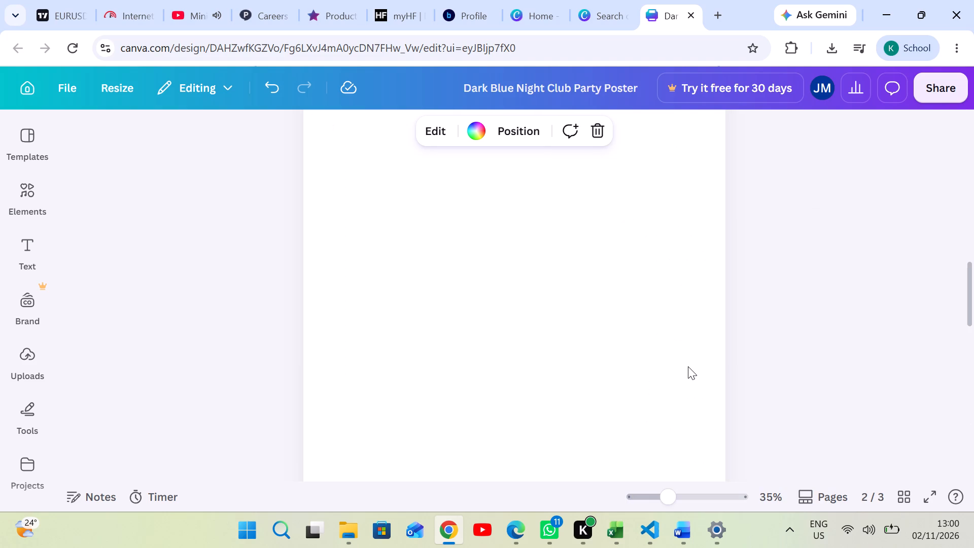
Return to the original poster on page 1 and select its empty background.
{"action": "scroll", "coordinate": [594, 321], "scroll_direction": "up", "scroll_amount": 5}
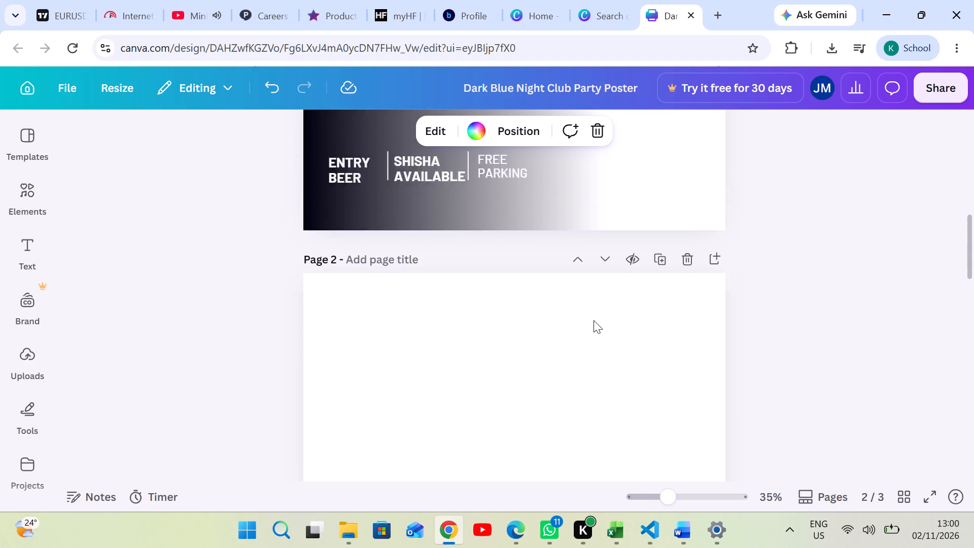
{"action": "scroll", "coordinate": [594, 320], "scroll_direction": "up", "scroll_amount": 4}
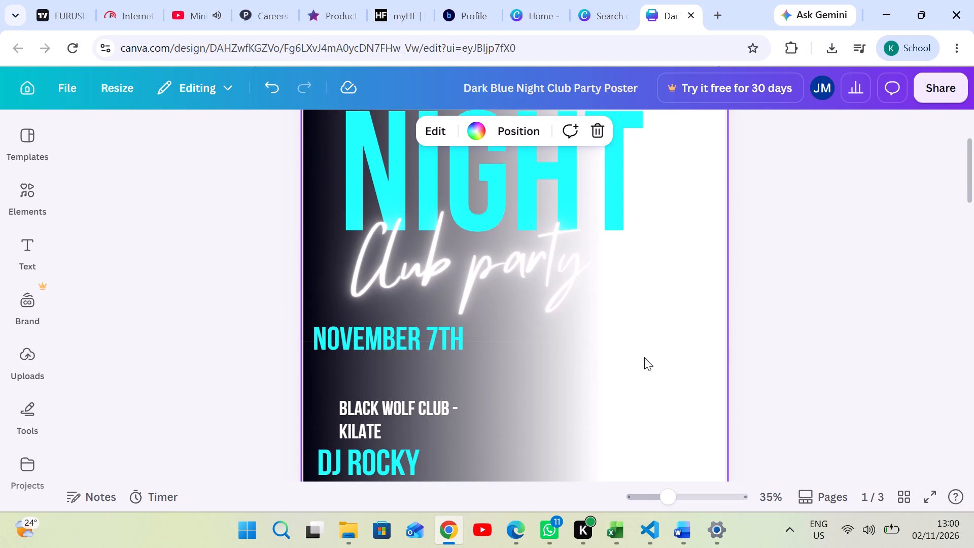
{"action": "left_click", "coordinate": [607, 351]}
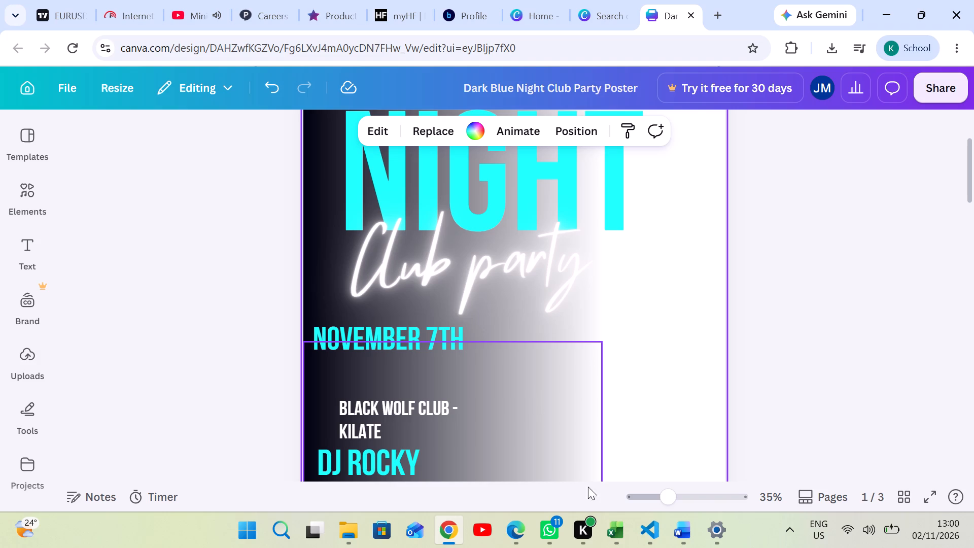
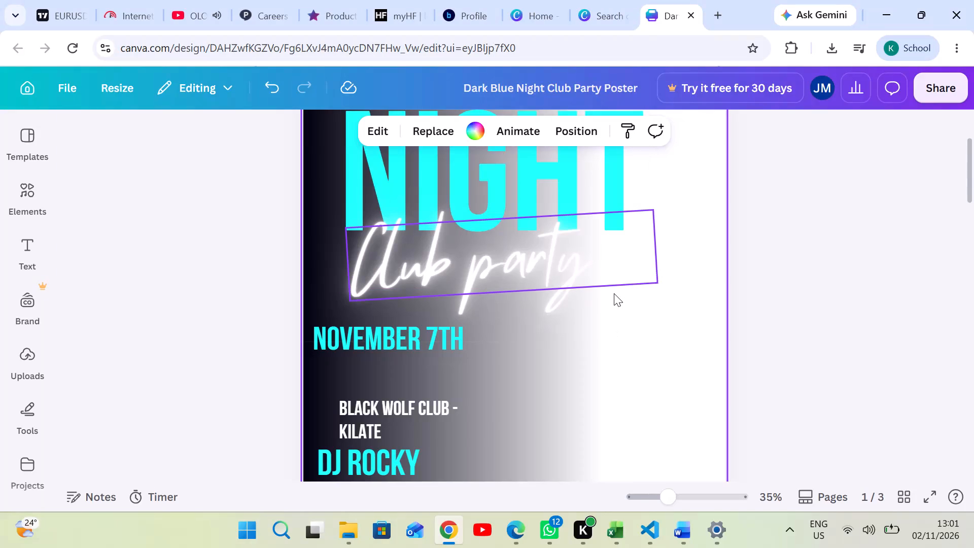
Paste the copied DJ photo onto the original poster on page 1, allowing the site access to the clipboard.
{"action": "left_click", "coordinate": [563, 367]}
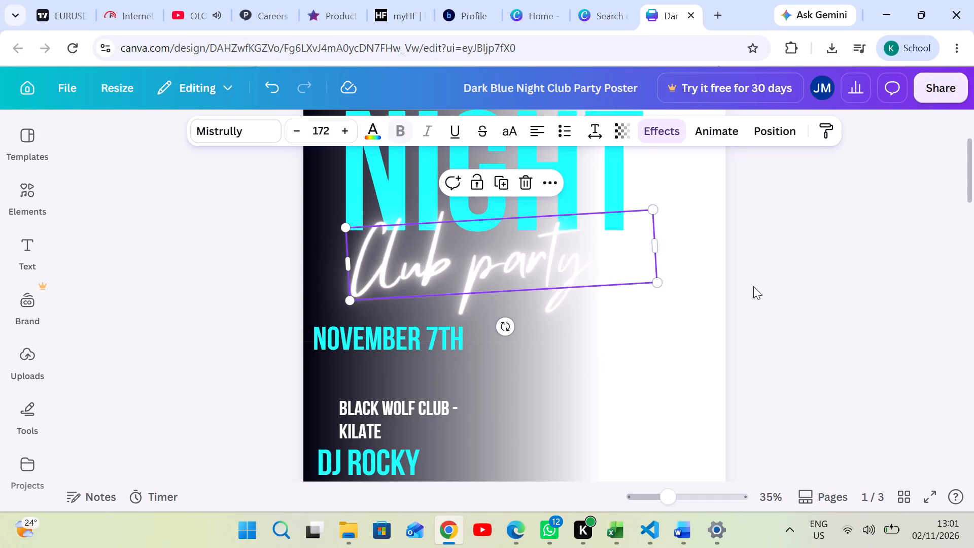
{"action": "left_click", "coordinate": [756, 284]}
{"action": "right_click", "coordinate": [615, 335]}
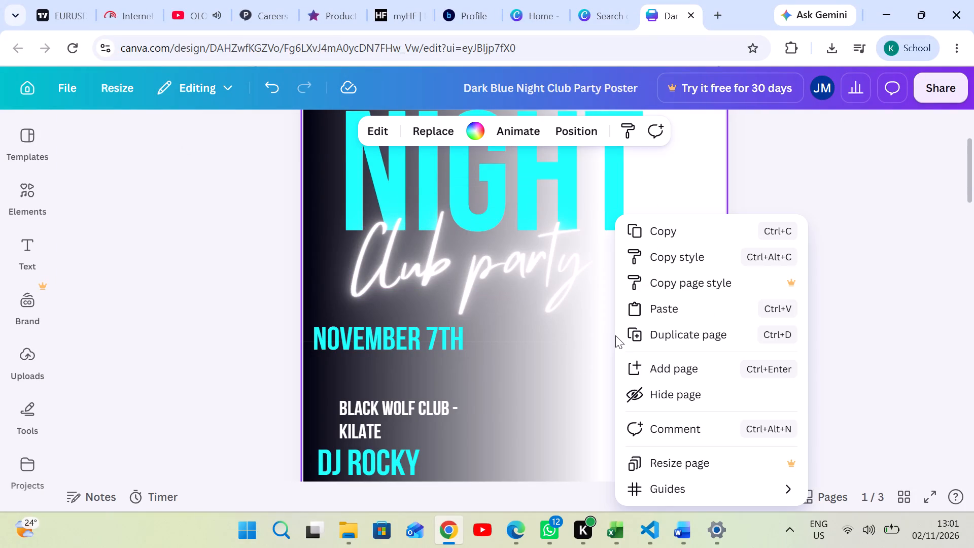
{"action": "left_click", "coordinate": [673, 303]}
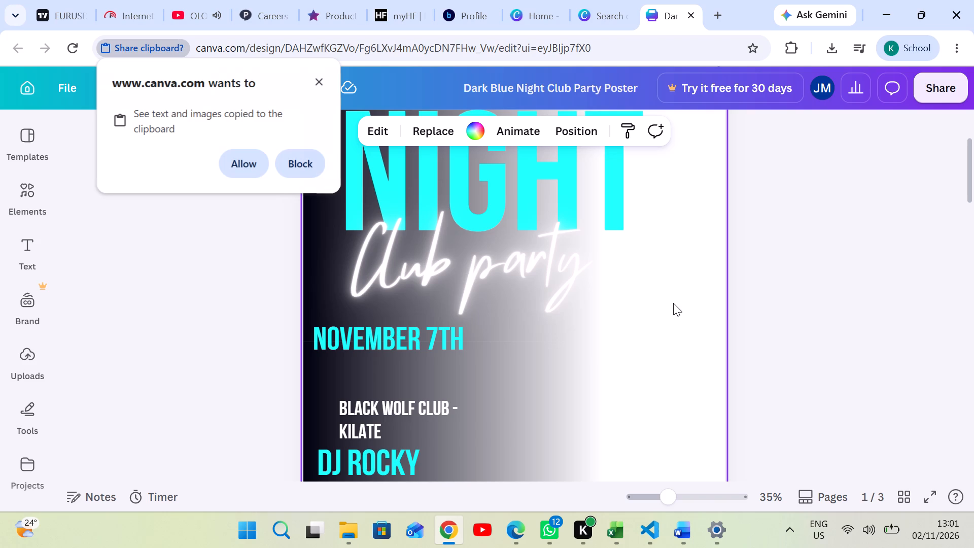
{"action": "left_click", "coordinate": [246, 158]}
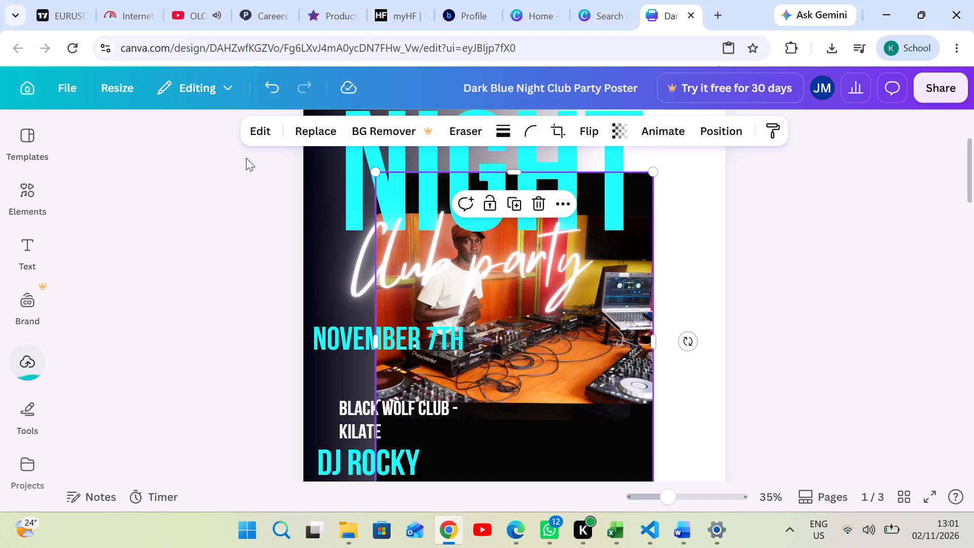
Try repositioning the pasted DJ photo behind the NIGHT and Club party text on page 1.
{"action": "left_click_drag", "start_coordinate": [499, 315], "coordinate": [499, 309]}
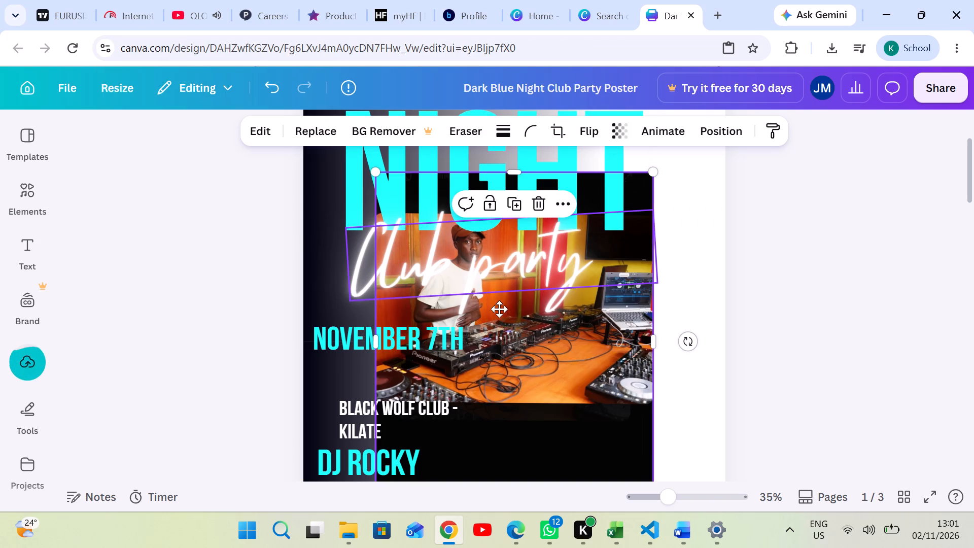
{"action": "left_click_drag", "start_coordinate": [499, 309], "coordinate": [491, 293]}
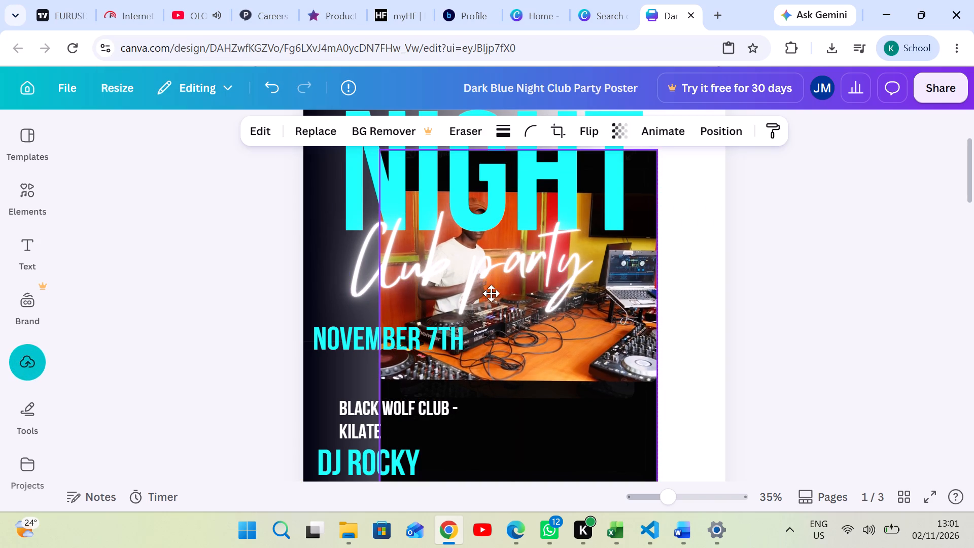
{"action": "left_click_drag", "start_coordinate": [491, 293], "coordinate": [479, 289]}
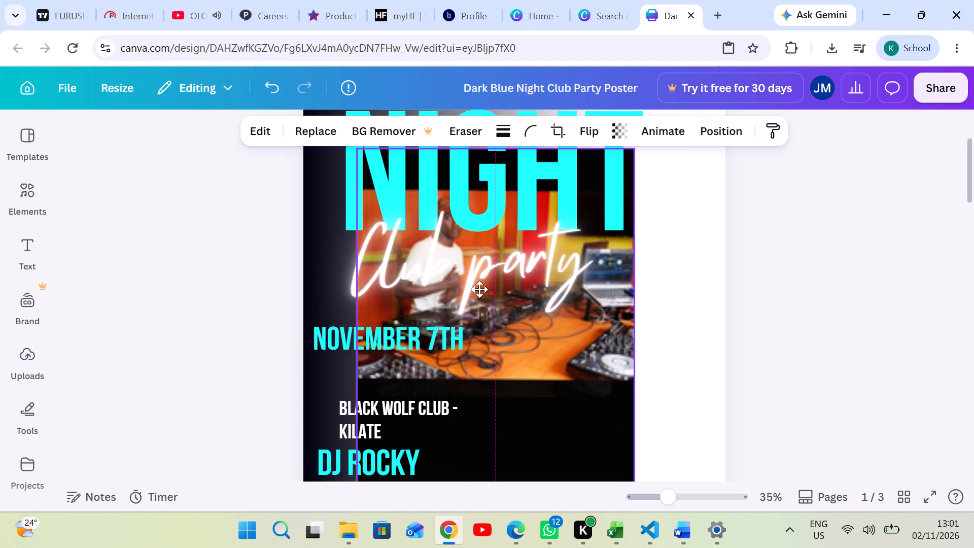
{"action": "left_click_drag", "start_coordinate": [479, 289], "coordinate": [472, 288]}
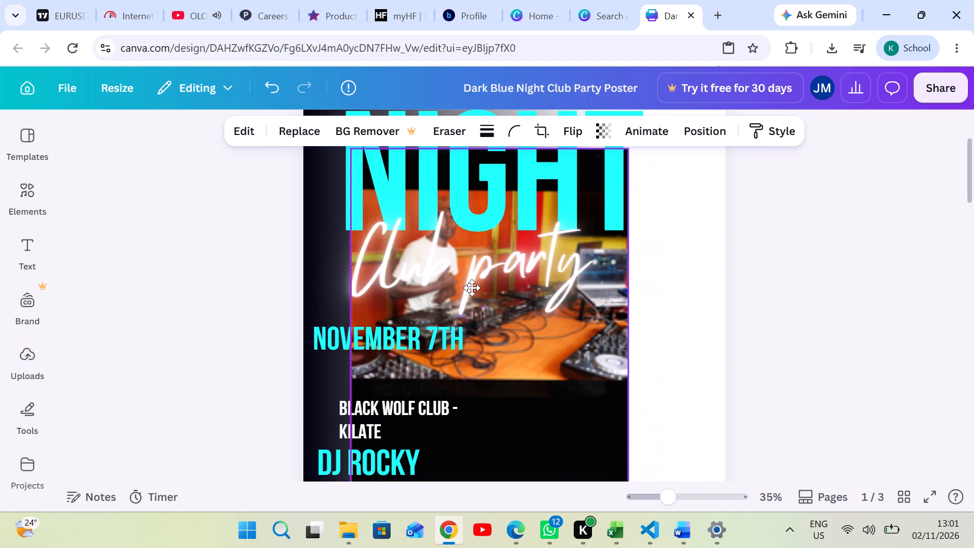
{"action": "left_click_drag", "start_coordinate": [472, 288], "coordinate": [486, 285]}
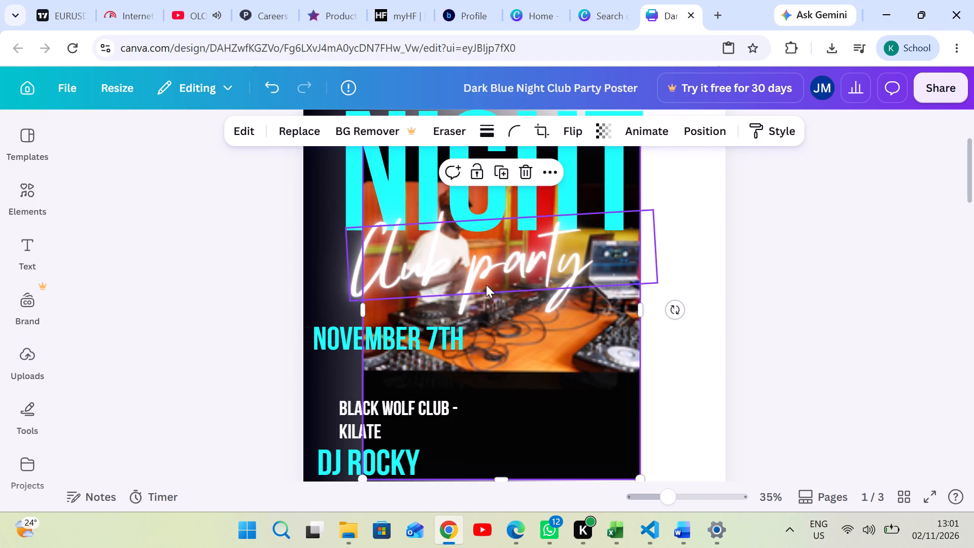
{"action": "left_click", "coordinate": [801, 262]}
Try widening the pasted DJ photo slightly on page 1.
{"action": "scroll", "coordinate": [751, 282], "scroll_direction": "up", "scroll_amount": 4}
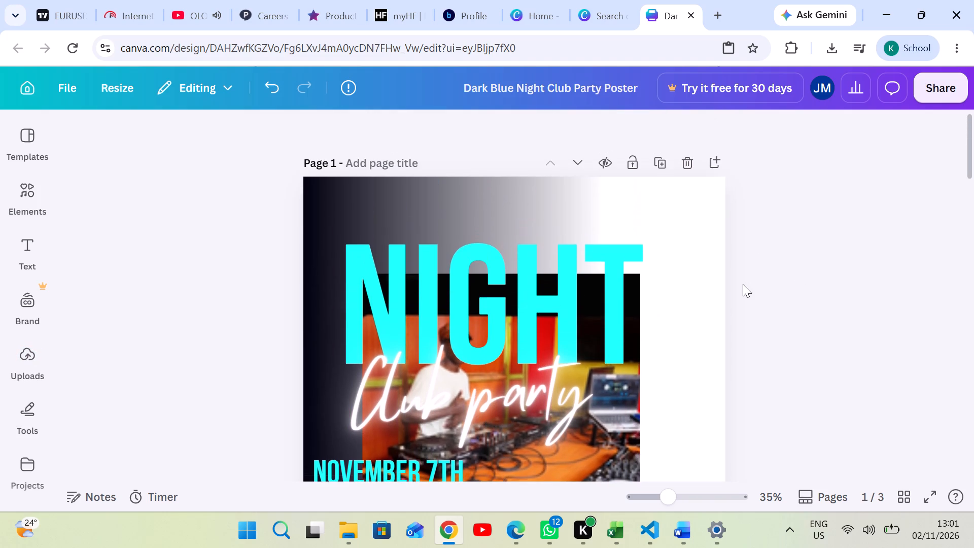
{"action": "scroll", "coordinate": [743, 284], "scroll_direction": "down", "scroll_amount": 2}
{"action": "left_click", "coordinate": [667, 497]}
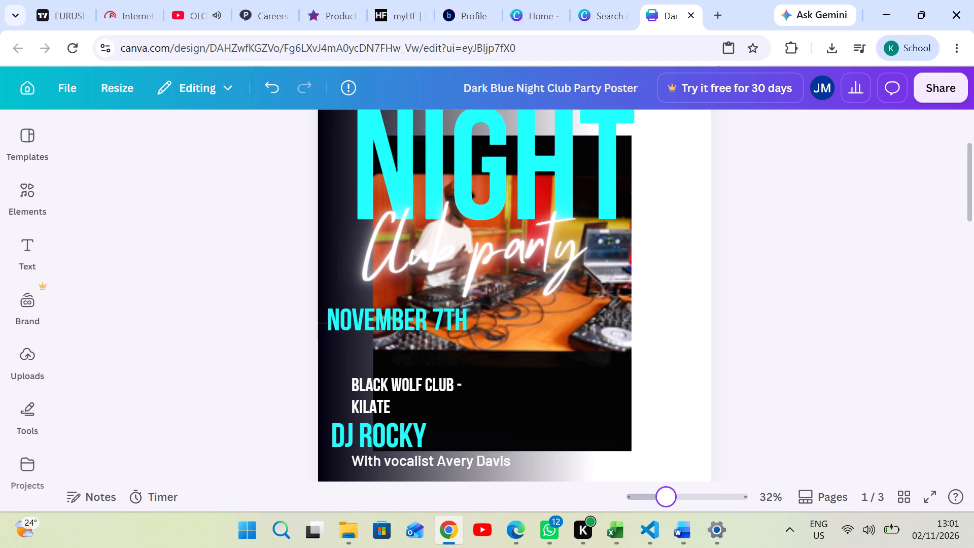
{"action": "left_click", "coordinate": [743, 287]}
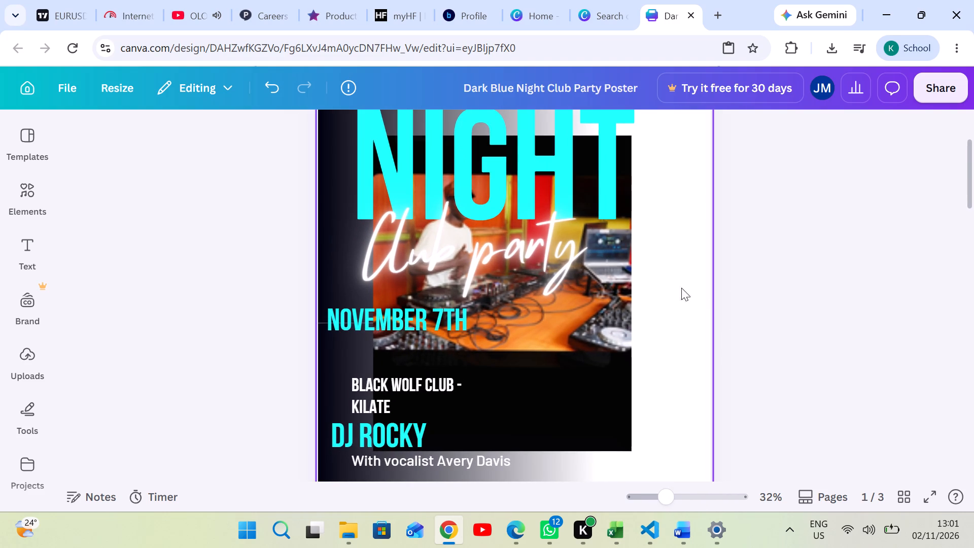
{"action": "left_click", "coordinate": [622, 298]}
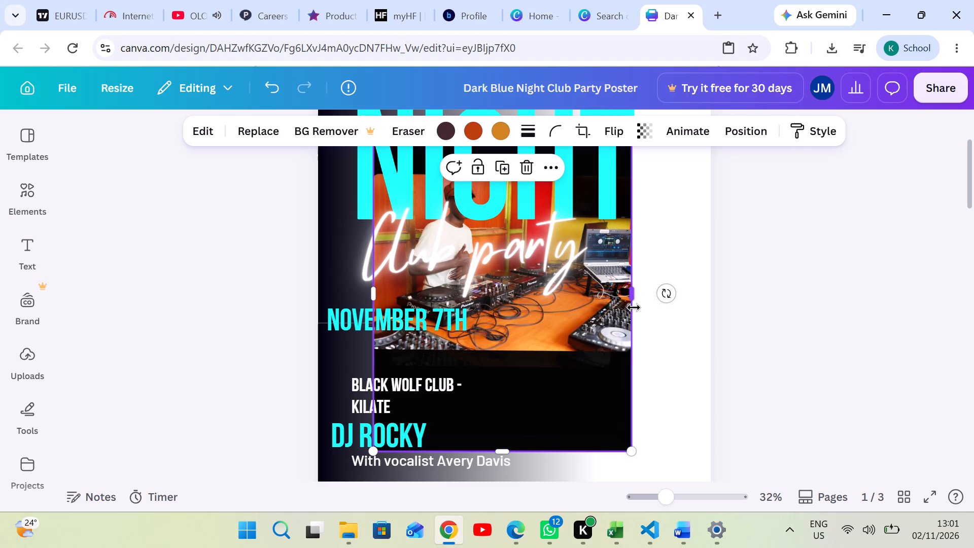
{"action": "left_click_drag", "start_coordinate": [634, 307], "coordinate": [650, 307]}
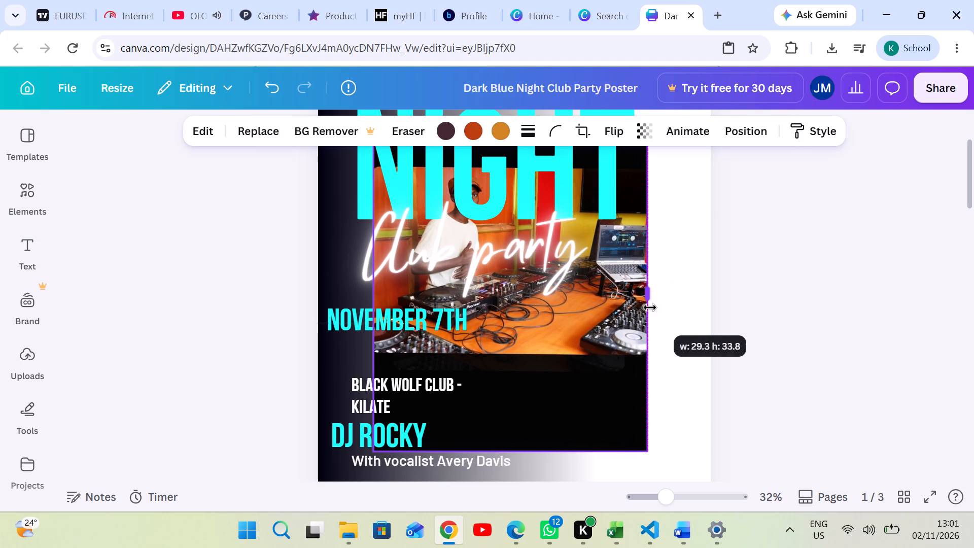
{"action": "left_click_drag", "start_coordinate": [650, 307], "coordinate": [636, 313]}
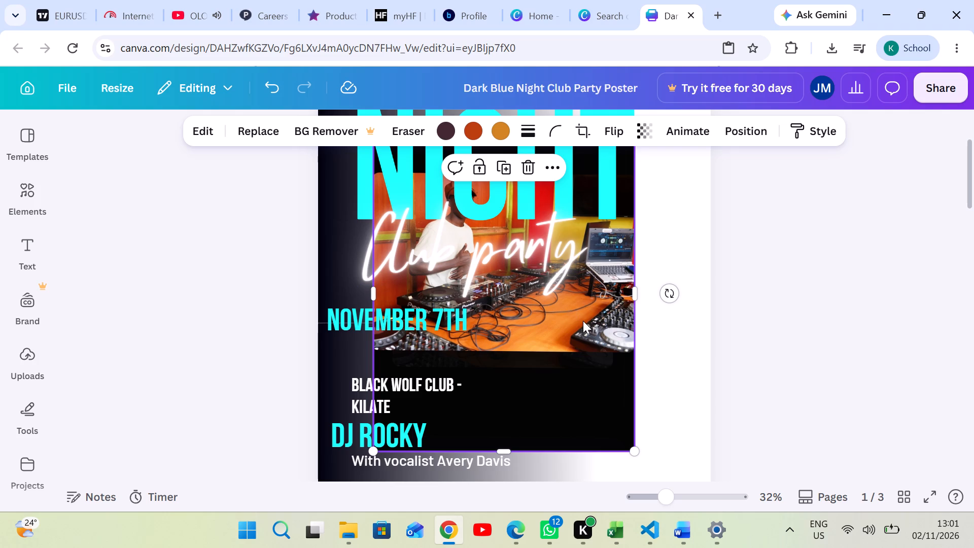
Set the pasted DJ photo as the page 1 background.
{"action": "right_click", "coordinate": [582, 321]}
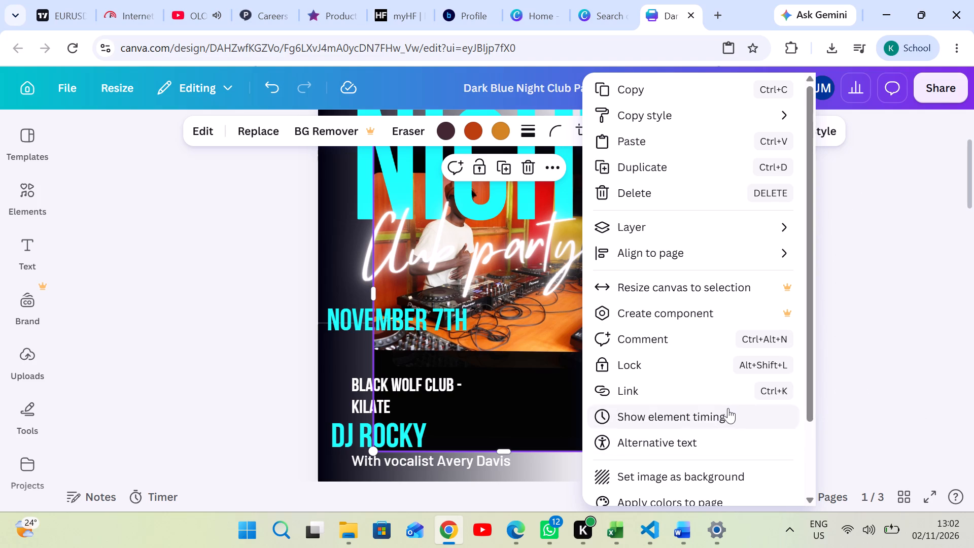
{"action": "scroll", "coordinate": [696, 404], "scroll_direction": "down", "scroll_amount": 1}
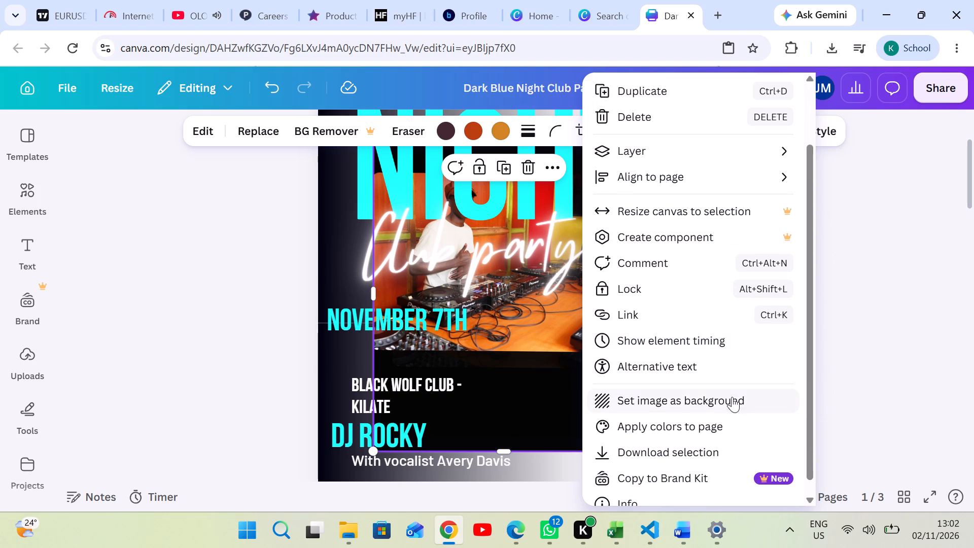
{"action": "left_click", "coordinate": [684, 396]}
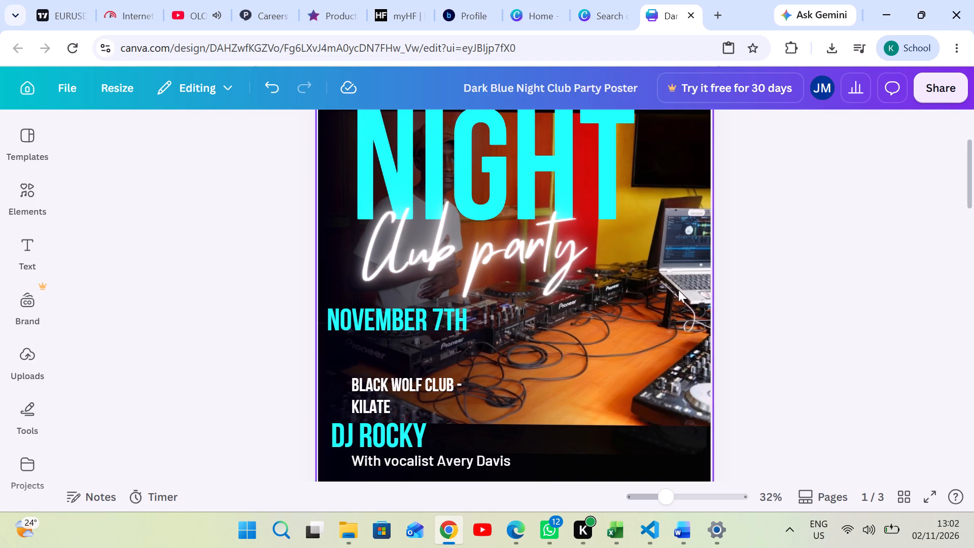
Move the NIGHT title to the top edge of page 1 and shift the Club party text up beneath it.
{"action": "scroll", "coordinate": [469, 329], "scroll_direction": "up", "scroll_amount": 1}
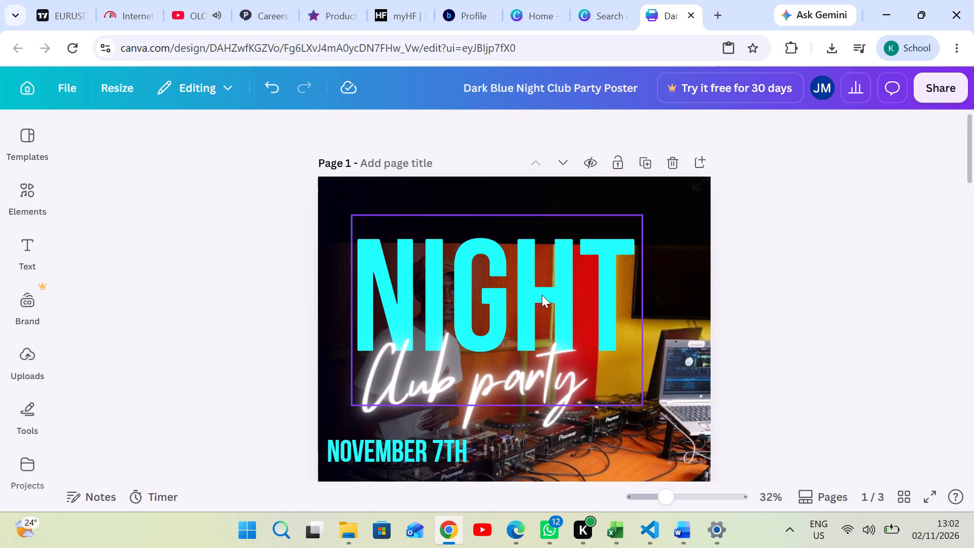
{"action": "left_click_drag", "start_coordinate": [491, 297], "coordinate": [479, 274]}
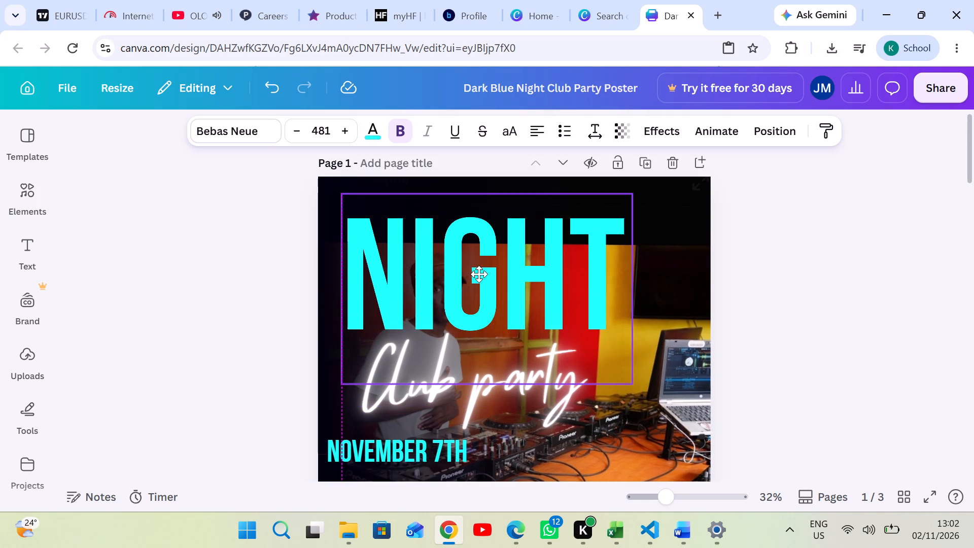
{"action": "left_click_drag", "start_coordinate": [479, 274], "coordinate": [475, 258]}
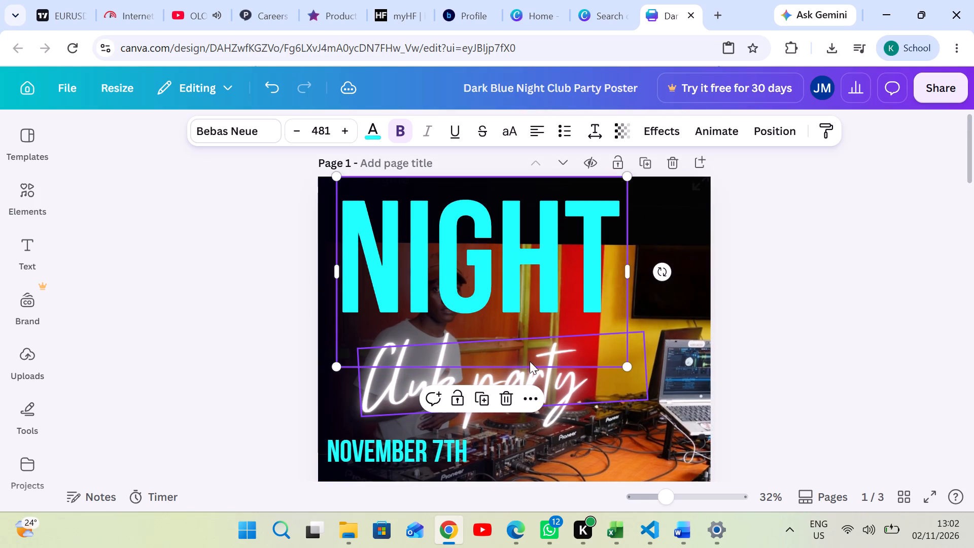
{"action": "left_click_drag", "start_coordinate": [533, 376], "coordinate": [529, 365]}
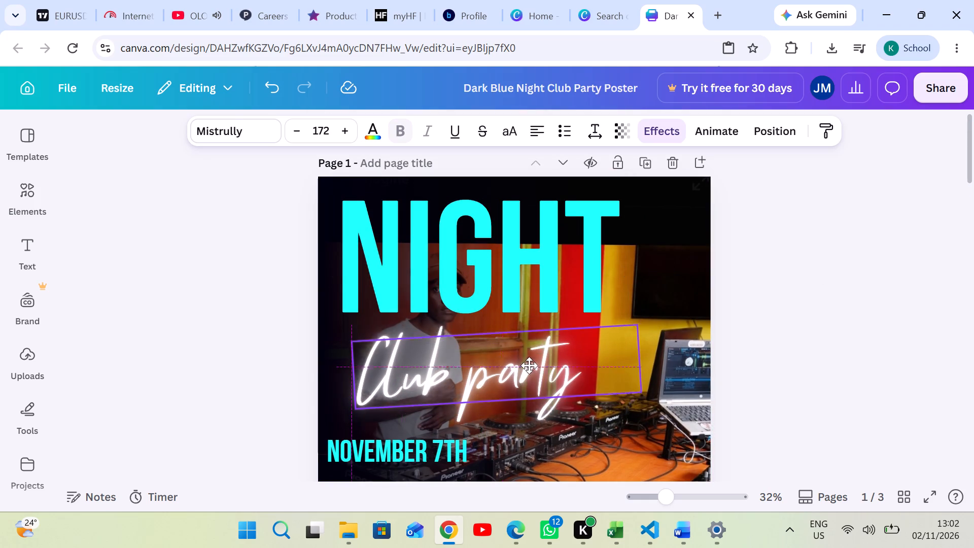
{"action": "left_click_drag", "start_coordinate": [529, 365], "coordinate": [528, 358]}
Reduce the font size of the NIGHT title on page 1 to about 280.
{"action": "left_click", "coordinate": [609, 269]}
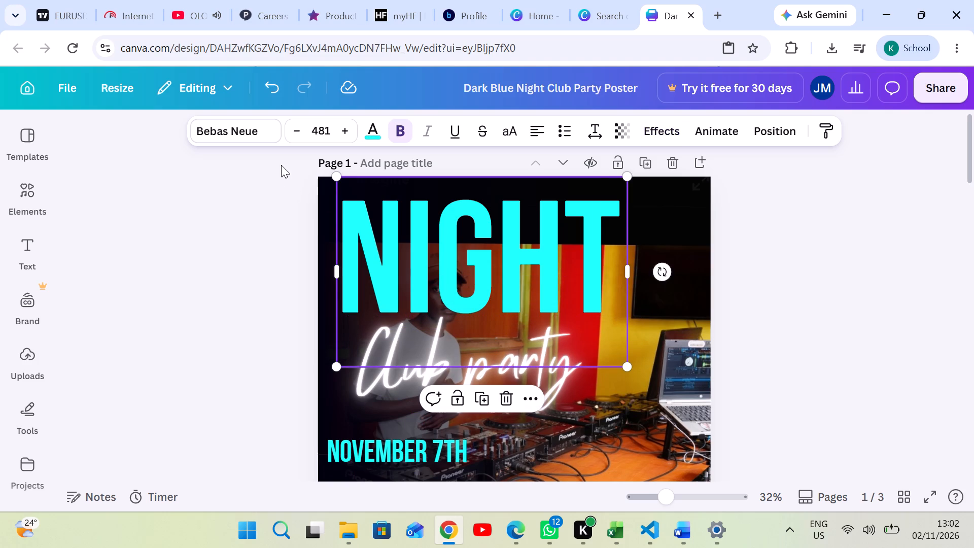
{"action": "left_click", "coordinate": [299, 131]}
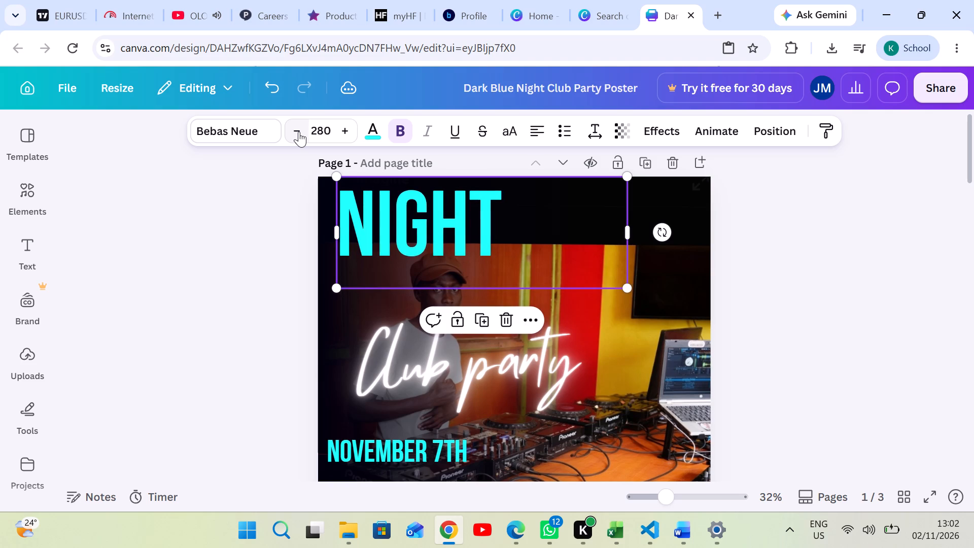
{"action": "left_click", "coordinate": [805, 214]}
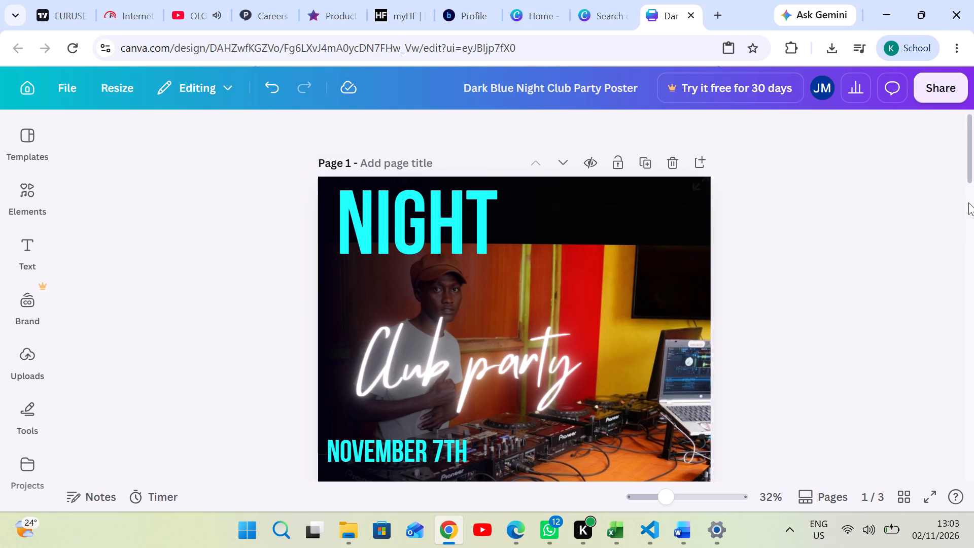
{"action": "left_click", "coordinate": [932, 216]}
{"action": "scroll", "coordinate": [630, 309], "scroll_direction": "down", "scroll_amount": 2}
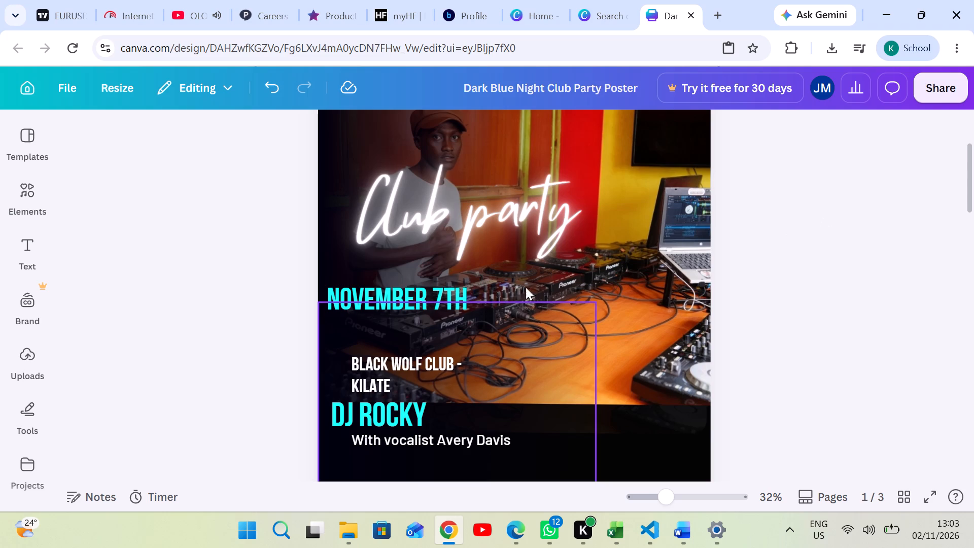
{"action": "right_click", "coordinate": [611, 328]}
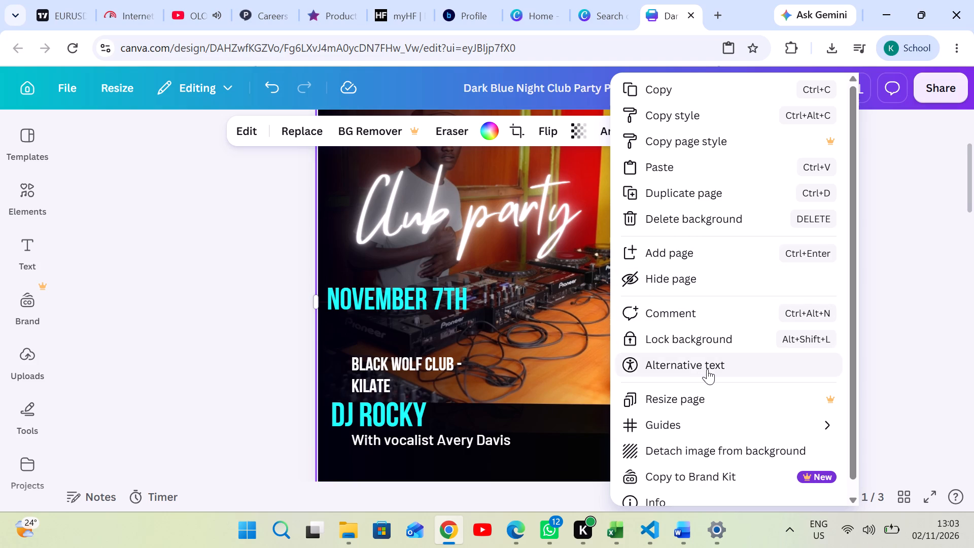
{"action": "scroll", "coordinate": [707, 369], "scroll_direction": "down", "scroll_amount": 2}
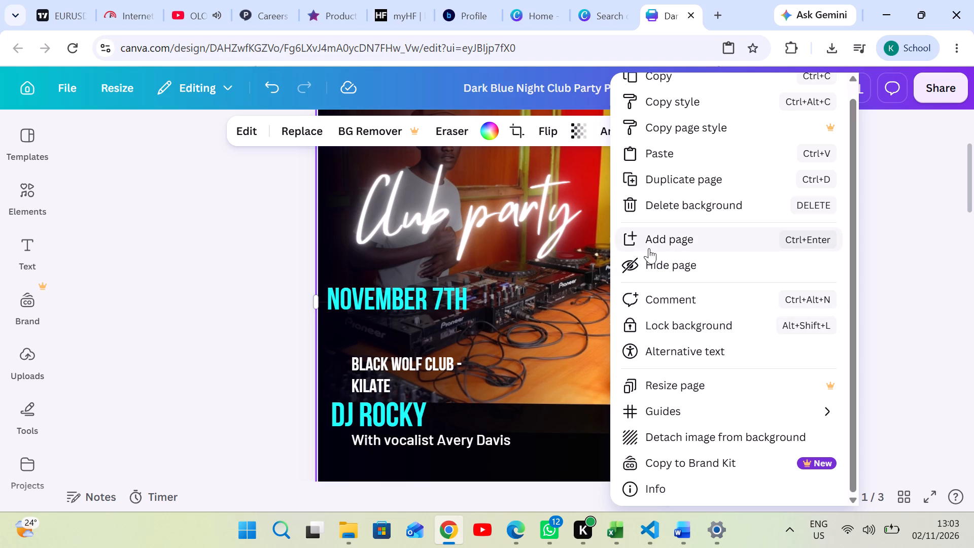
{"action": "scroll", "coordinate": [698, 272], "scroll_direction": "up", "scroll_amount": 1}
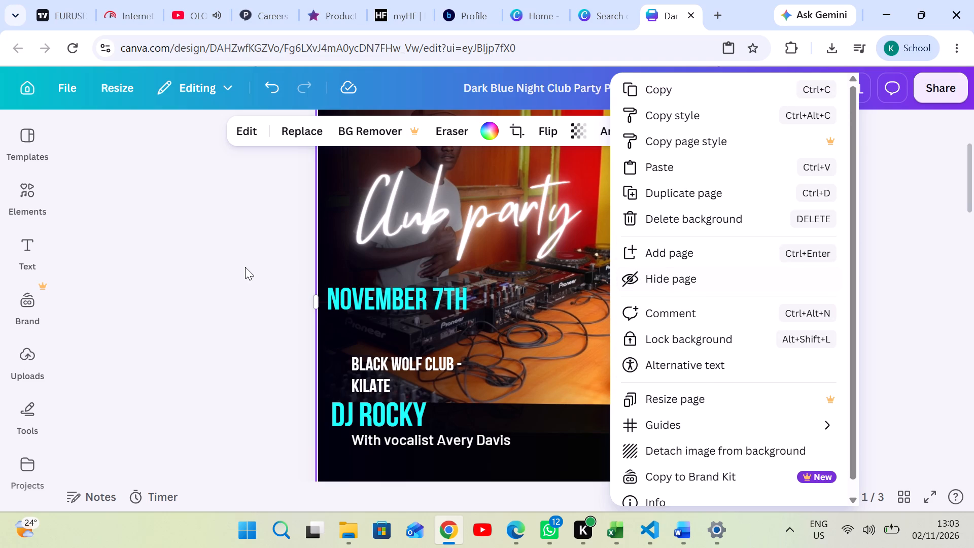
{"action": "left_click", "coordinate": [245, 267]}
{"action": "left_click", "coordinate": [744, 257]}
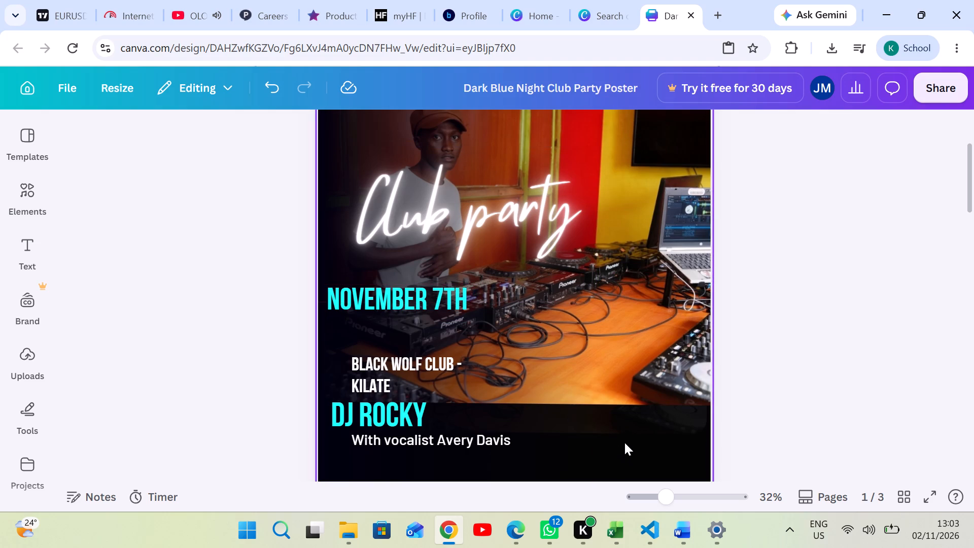
Move the Club party text on page 1 up beside the lower end of the NIGHT title, clear of the DJ's face.
{"action": "scroll", "coordinate": [573, 320], "scroll_direction": "up", "scroll_amount": 1}
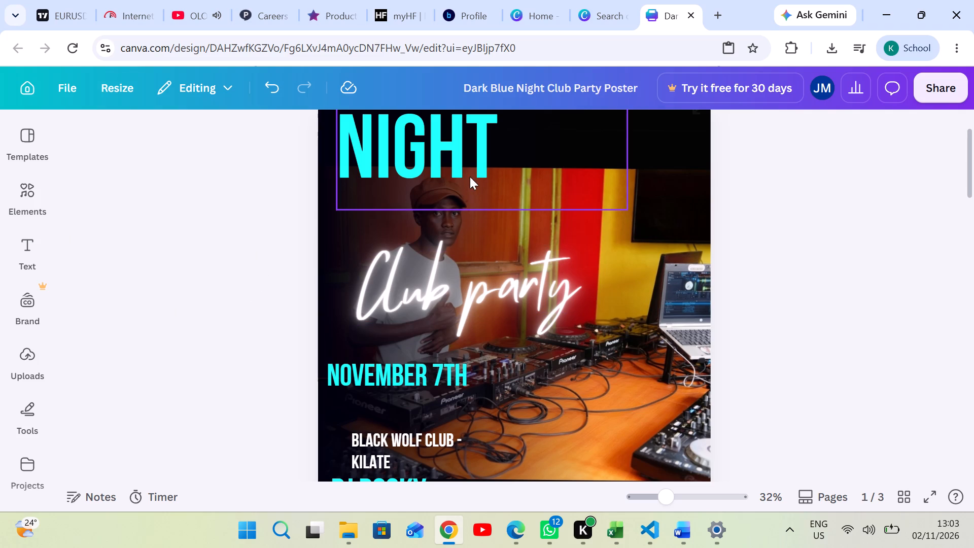
{"action": "left_click_drag", "start_coordinate": [460, 297], "coordinate": [496, 271]}
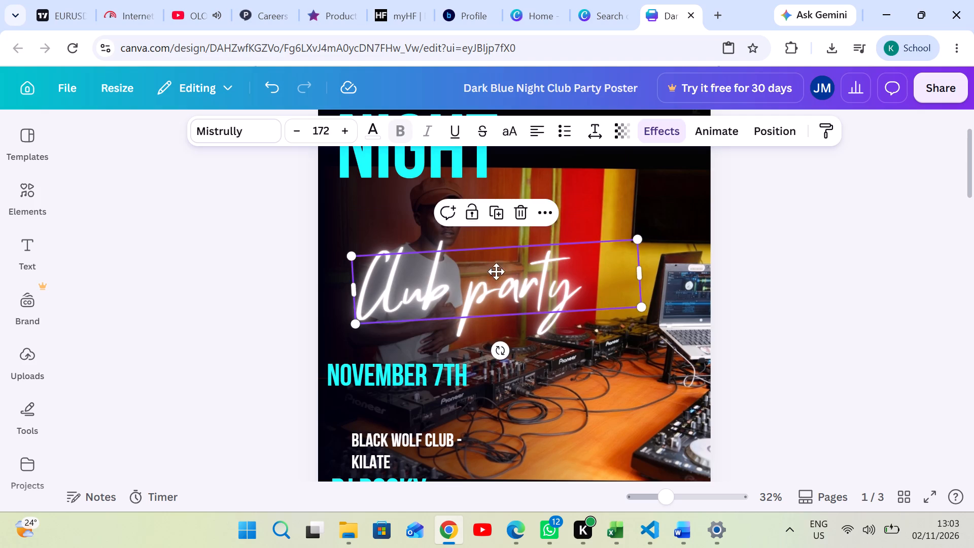
{"action": "left_click_drag", "start_coordinate": [496, 271], "coordinate": [544, 215]}
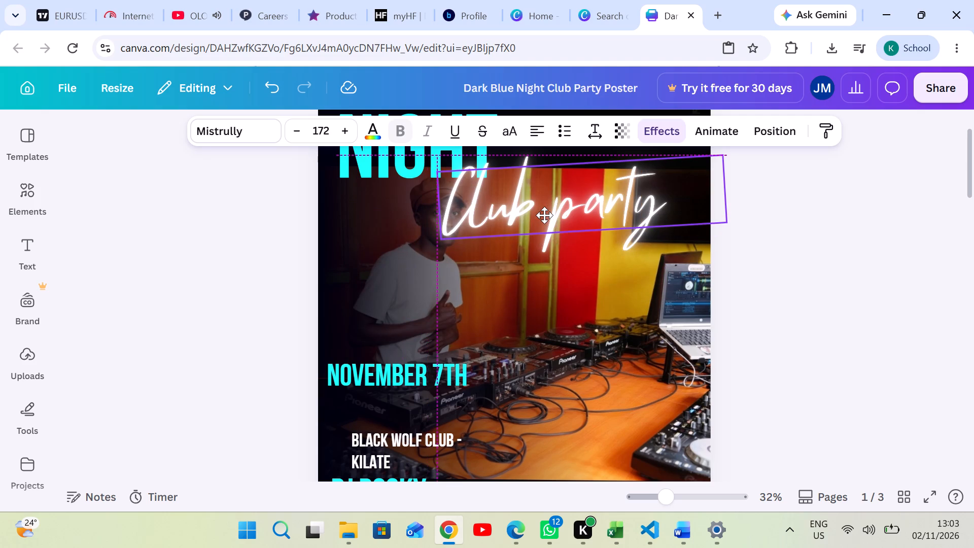
{"action": "left_click_drag", "start_coordinate": [544, 215], "coordinate": [572, 209]}
{"action": "left_click", "coordinate": [597, 207]}
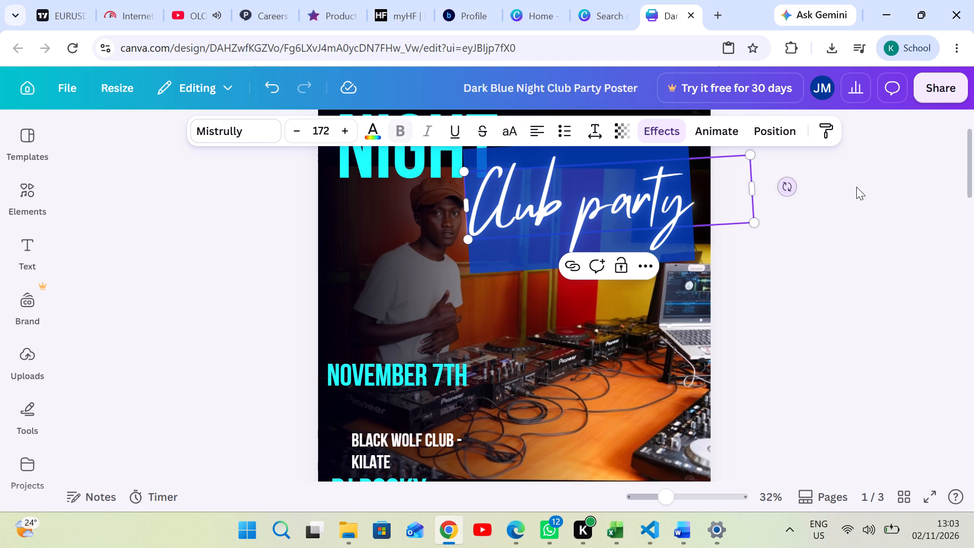
{"action": "left_click", "coordinate": [853, 250]}
Restyle the Club party text on page 1 with the design's cyan colour and the bold Bebas Neue font.
{"action": "left_click", "coordinate": [630, 212]}
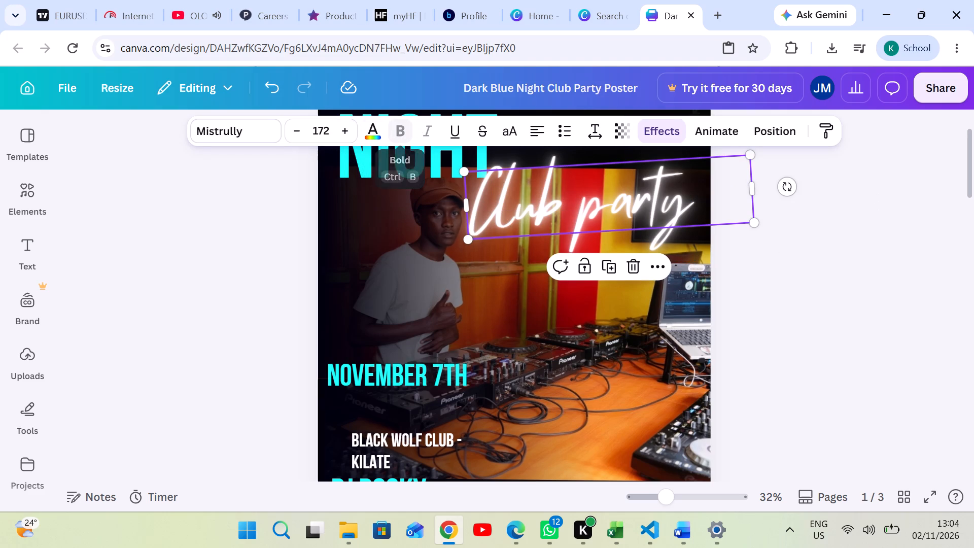
{"action": "left_click", "coordinate": [379, 131]}
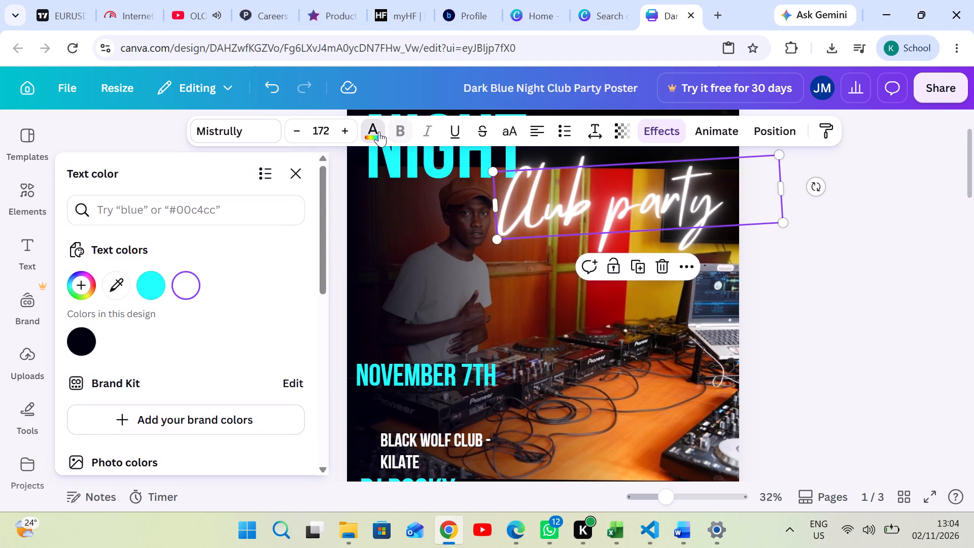
{"action": "left_click", "coordinate": [148, 282]}
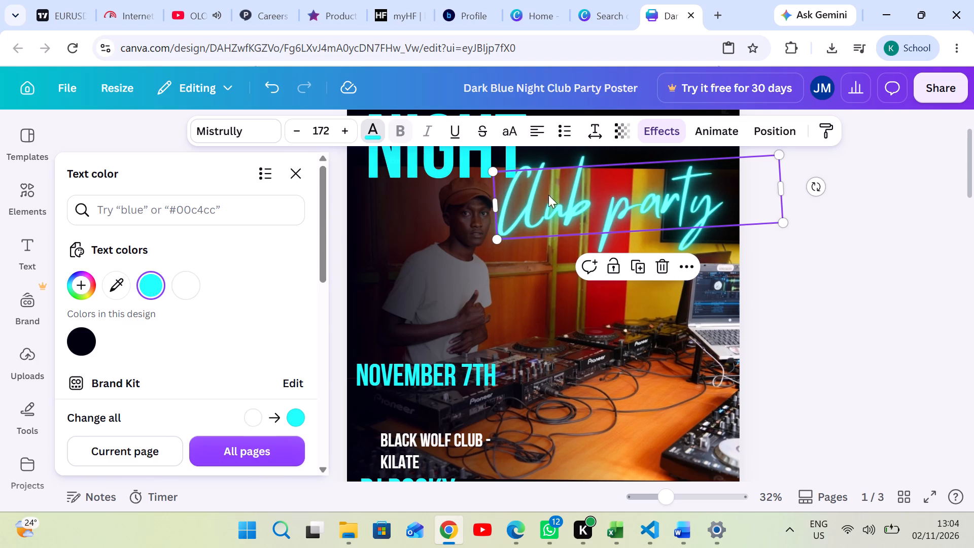
{"action": "left_click", "coordinate": [257, 128]}
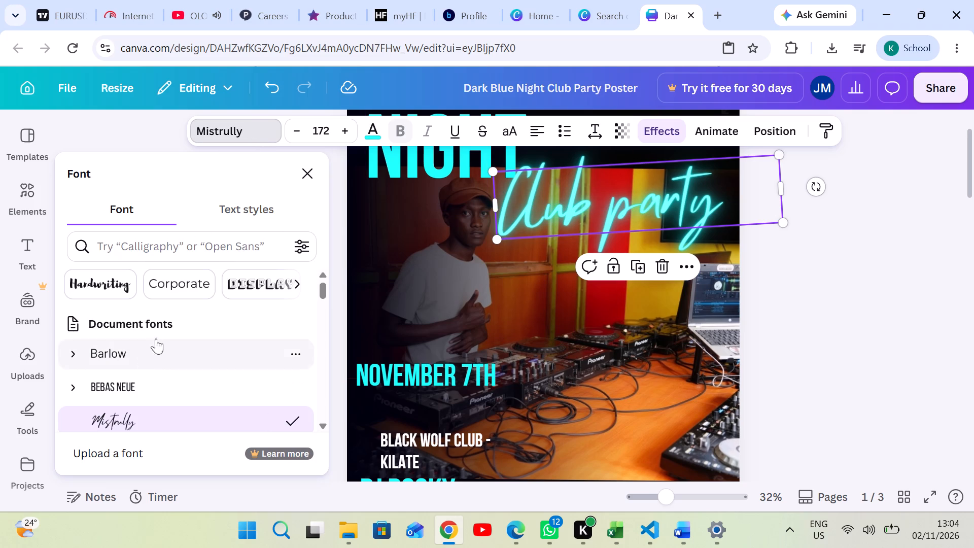
{"action": "left_click", "coordinate": [143, 384]}
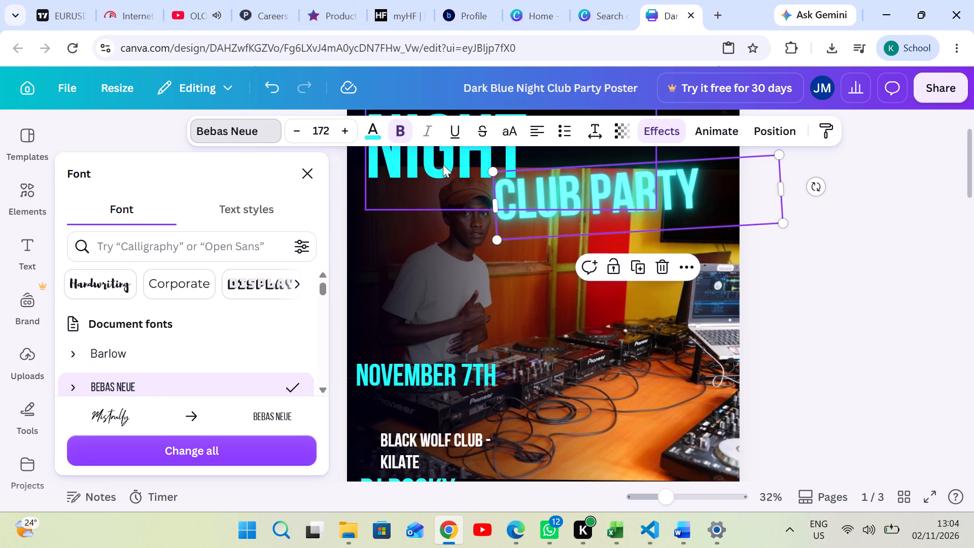
{"action": "left_click", "coordinate": [403, 135]}
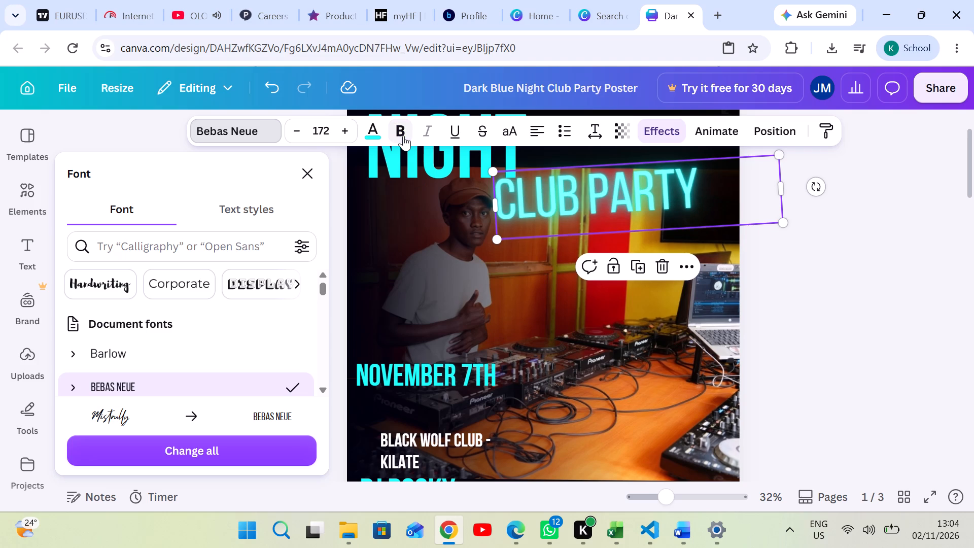
{"action": "left_click", "coordinate": [403, 135]}
{"action": "left_click", "coordinate": [837, 290]}
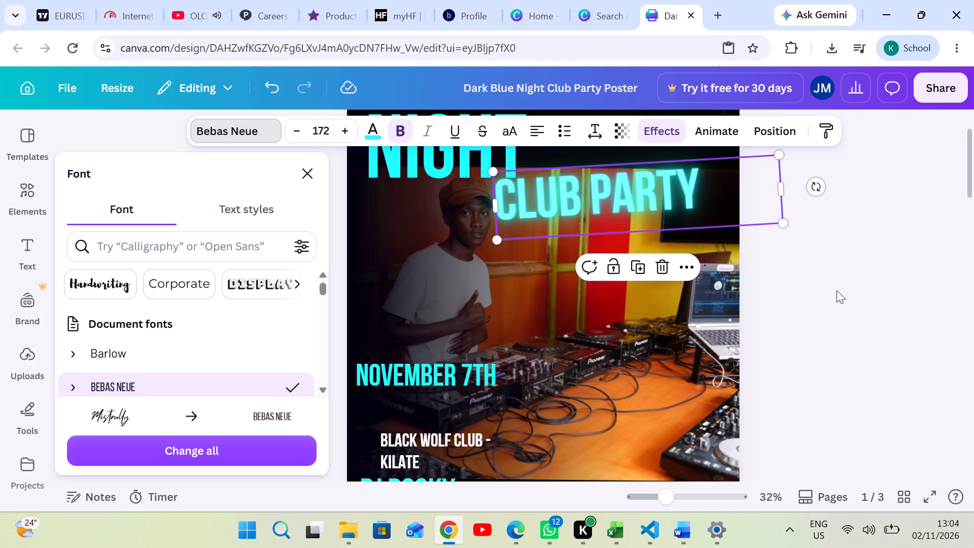
{"action": "left_click", "coordinate": [767, 269]}
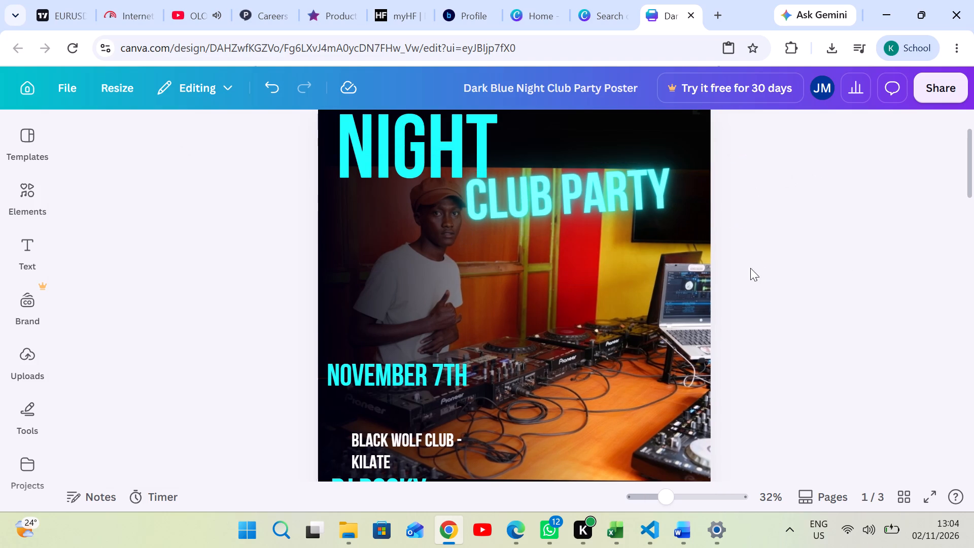
Move the Club party text on page 1 slightly up and right, clear of the NIGHT title.
{"action": "left_click_drag", "start_coordinate": [580, 194], "coordinate": [610, 181]}
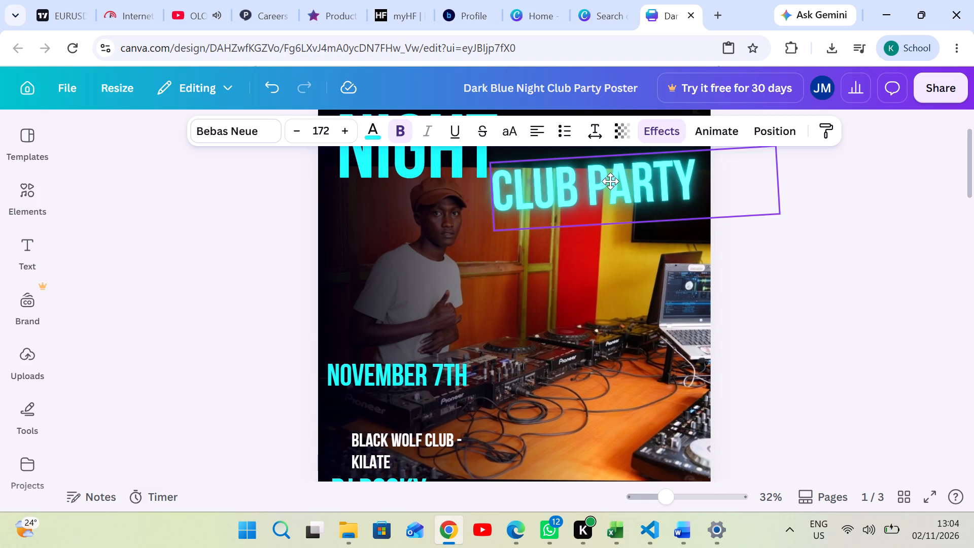
{"action": "left_click_drag", "start_coordinate": [610, 181], "coordinate": [611, 181]}
{"action": "left_click", "coordinate": [910, 354]}
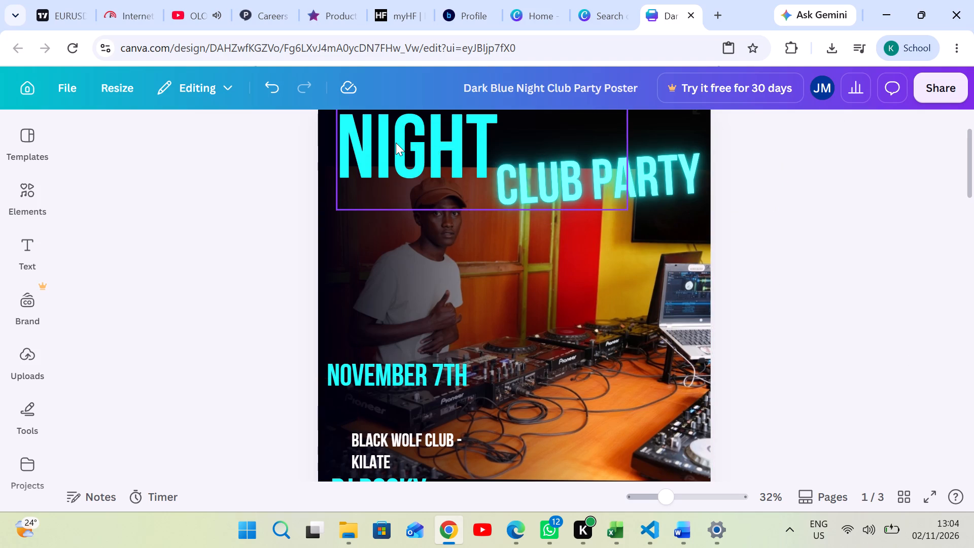
Rotate the NIGHT title on page 1 to about -18° so it slants upward.
{"action": "left_click", "coordinate": [374, 154]}
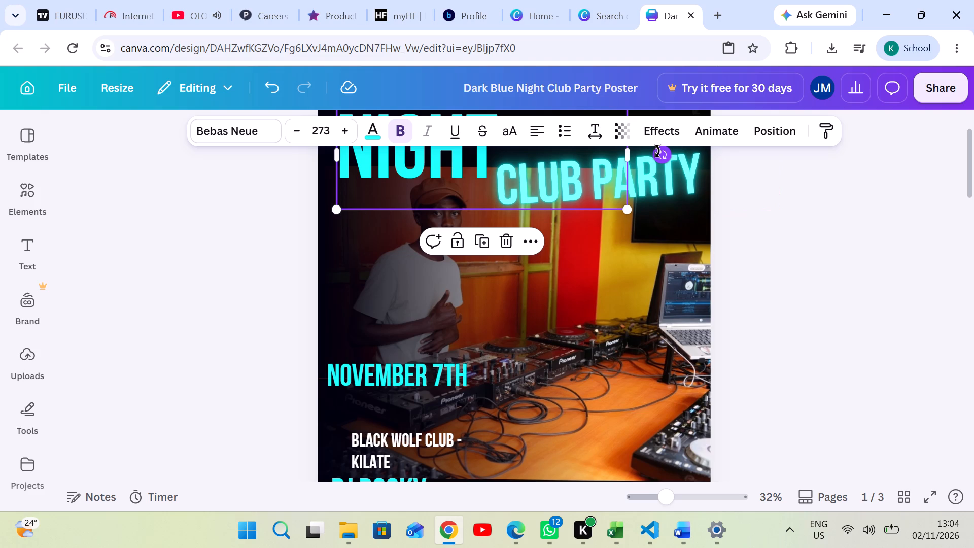
{"action": "left_click_drag", "start_coordinate": [657, 151], "coordinate": [649, 108]}
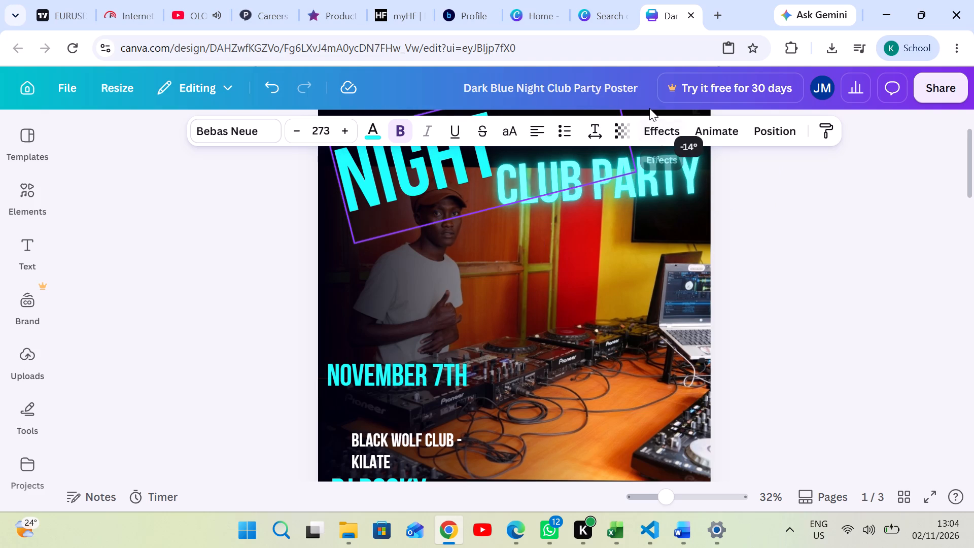
{"action": "left_click_drag", "start_coordinate": [649, 108], "coordinate": [644, 98]}
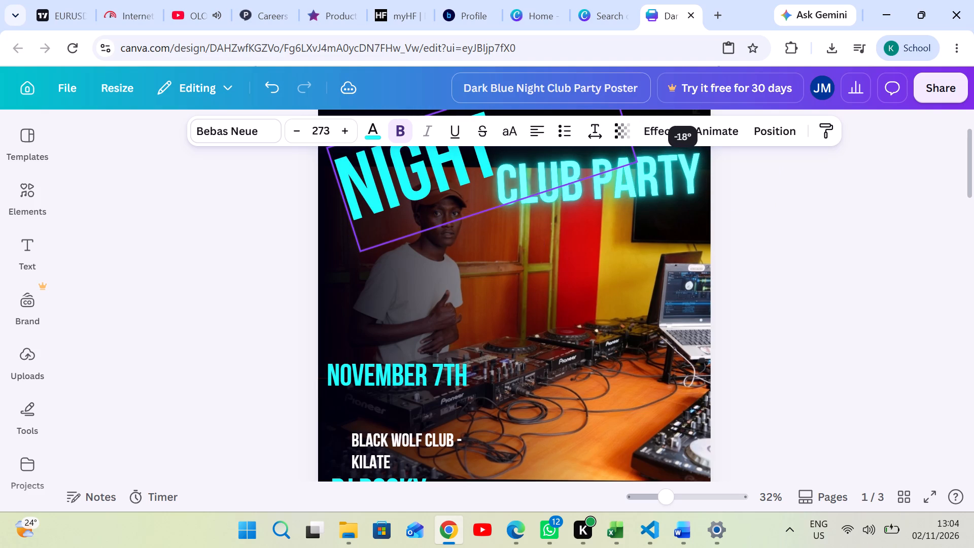
{"action": "left_click_drag", "start_coordinate": [644, 98], "coordinate": [643, 96]}
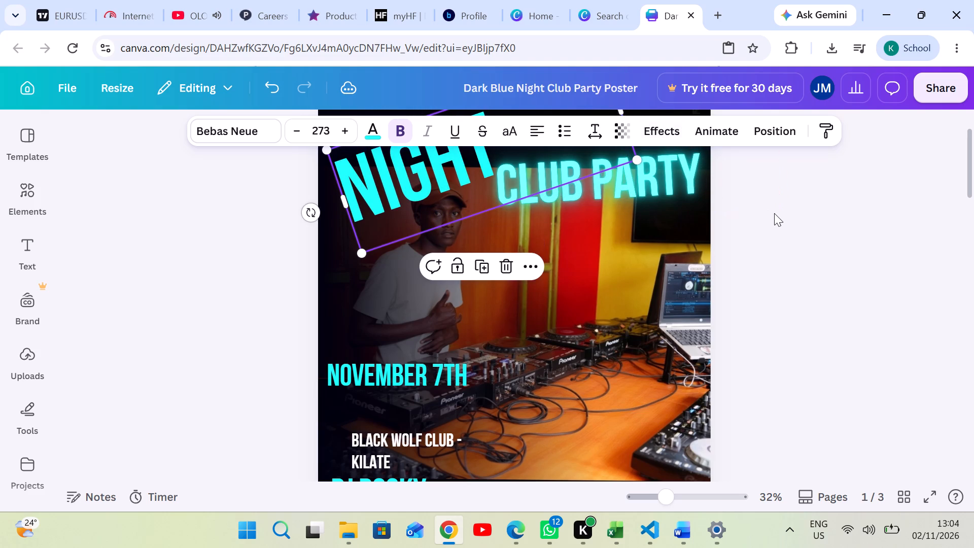
{"action": "left_click", "coordinate": [775, 212]}
Shift the tilted NIGHT title slightly up and toward page 1's left edge, away from the Club party text.
{"action": "left_click_drag", "start_coordinate": [436, 170], "coordinate": [427, 169]}
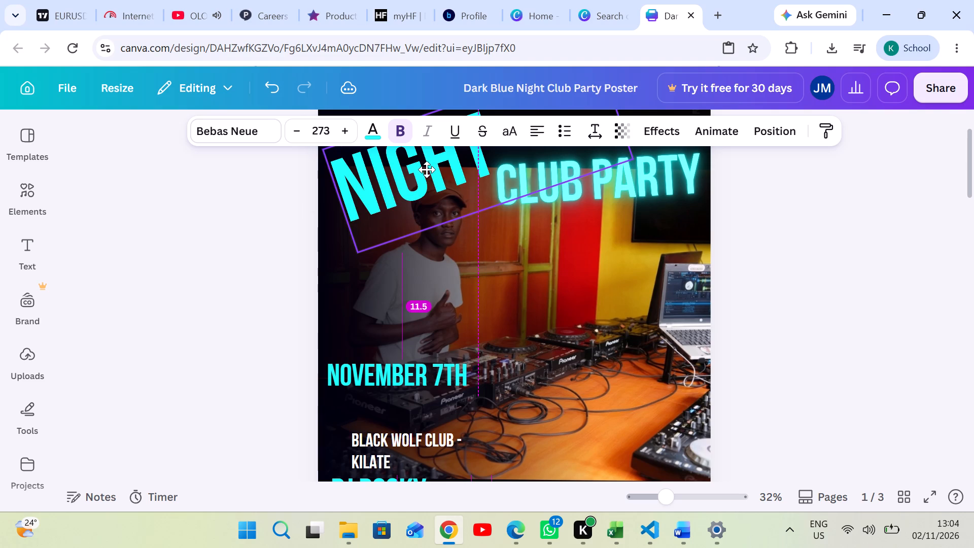
{"action": "left_click_drag", "start_coordinate": [427, 169], "coordinate": [422, 163]}
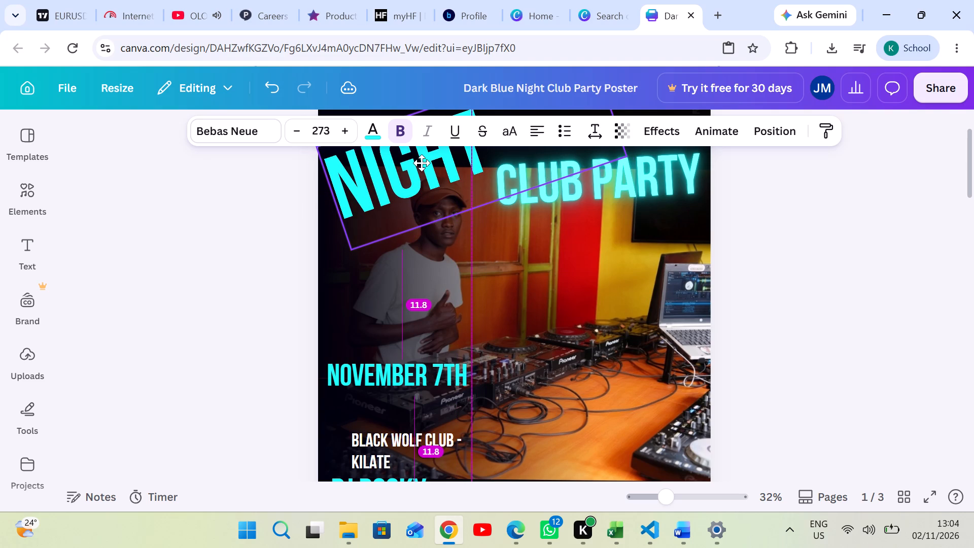
{"action": "left_click_drag", "start_coordinate": [422, 163], "coordinate": [424, 160]}
{"action": "left_click", "coordinate": [819, 217]}
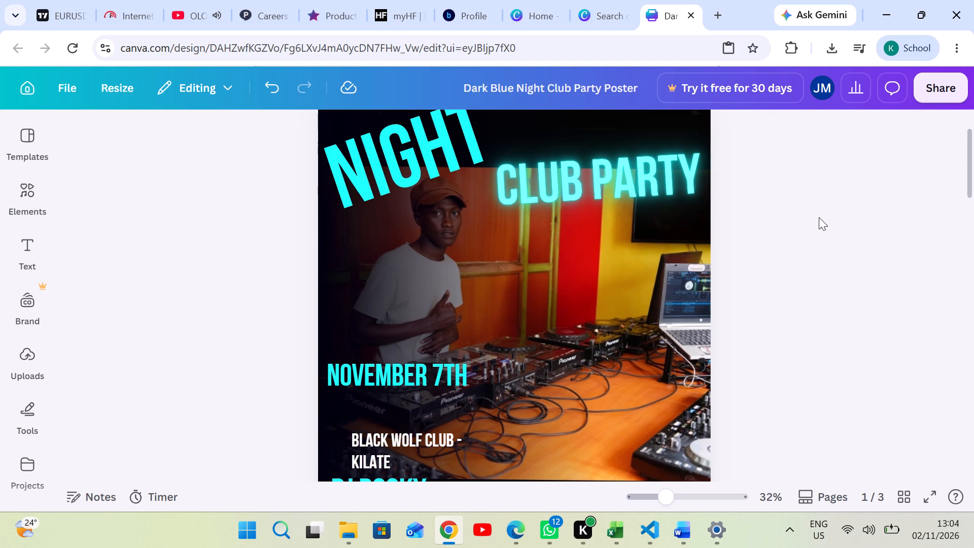
Rotate the Club party text on page 1 to about 25° so it slants downward, opposite to the NIGHT title.
{"action": "scroll", "coordinate": [599, 308], "scroll_direction": "up", "scroll_amount": 1}
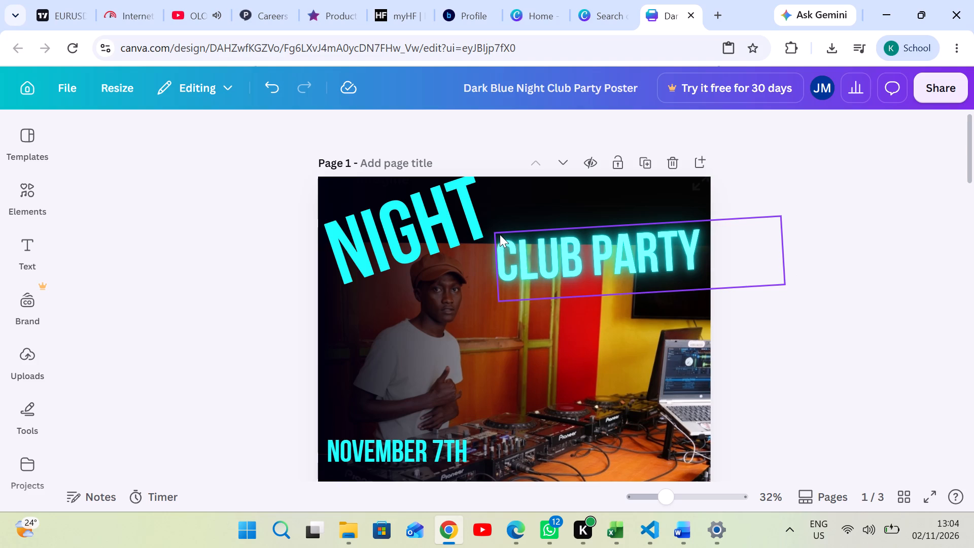
{"action": "left_click_drag", "start_coordinate": [498, 231], "coordinate": [497, 227]}
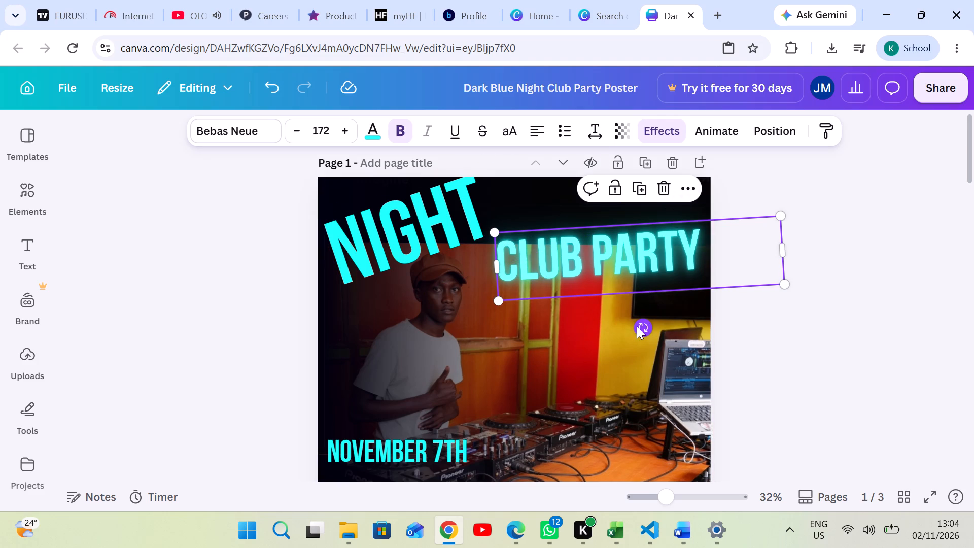
{"action": "left_click_drag", "start_coordinate": [637, 326], "coordinate": [625, 281]}
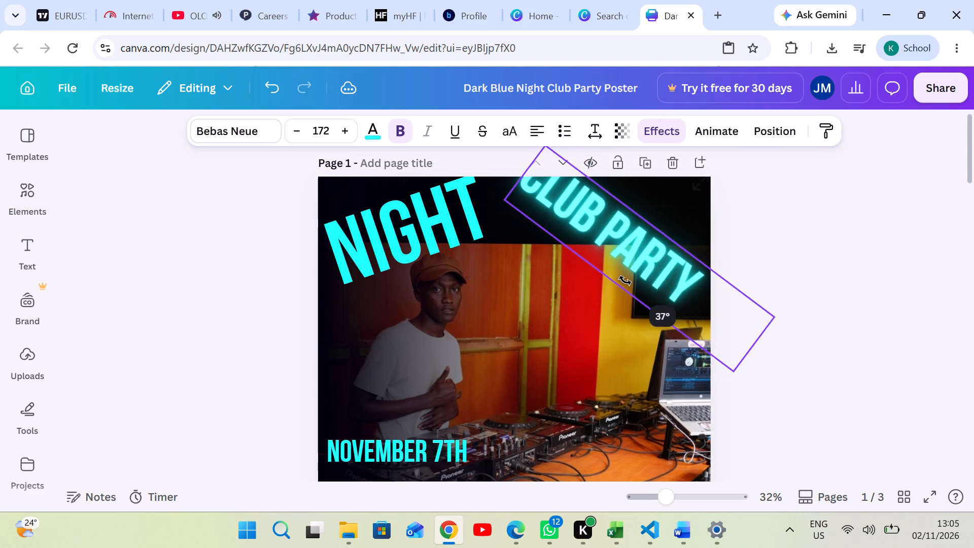
{"action": "left_click_drag", "start_coordinate": [625, 281], "coordinate": [627, 285]}
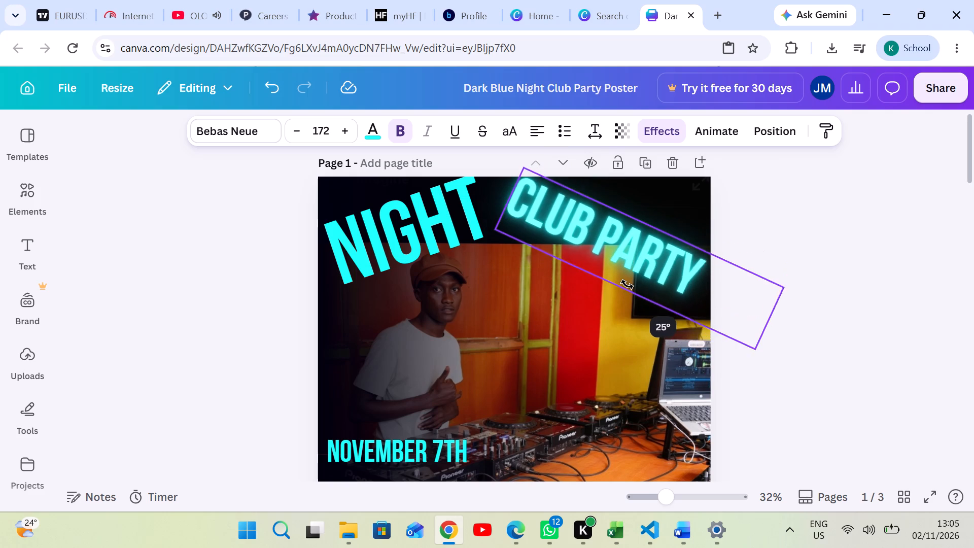
{"action": "left_click_drag", "start_coordinate": [627, 285], "coordinate": [628, 284]}
{"action": "left_click", "coordinate": [843, 254]}
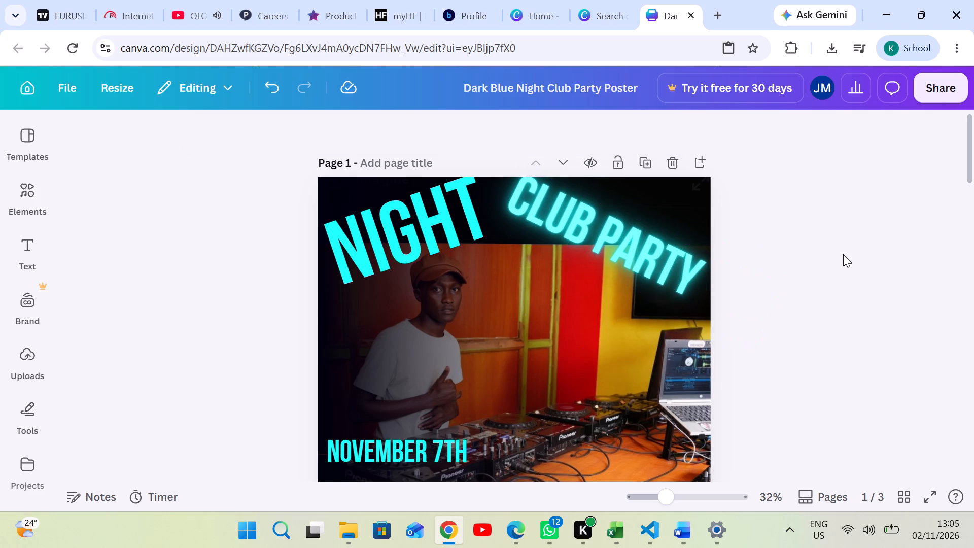
{"action": "left_click", "coordinate": [633, 312]}
{"action": "left_click", "coordinate": [639, 265]}
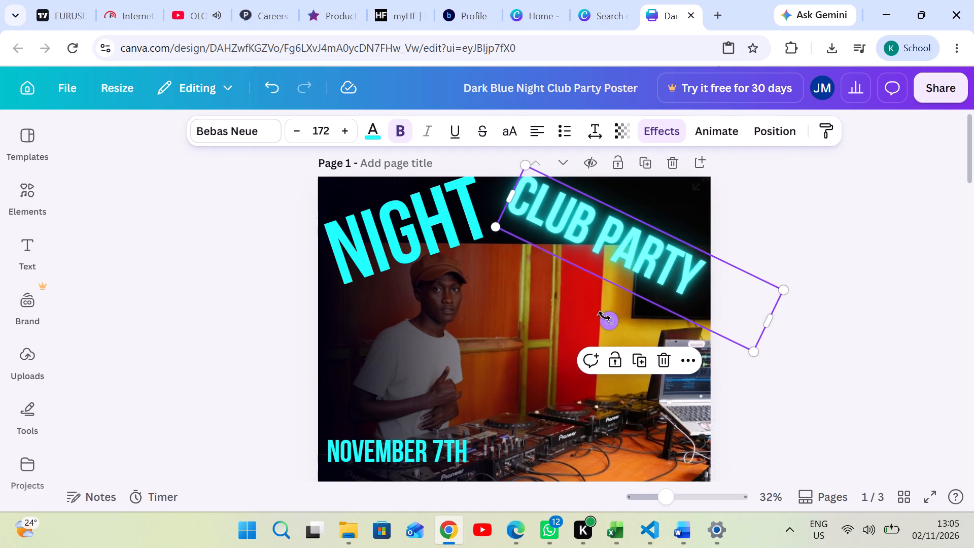
{"action": "left_click_drag", "start_coordinate": [604, 316], "coordinate": [605, 321]}
{"action": "left_click", "coordinate": [772, 229]}
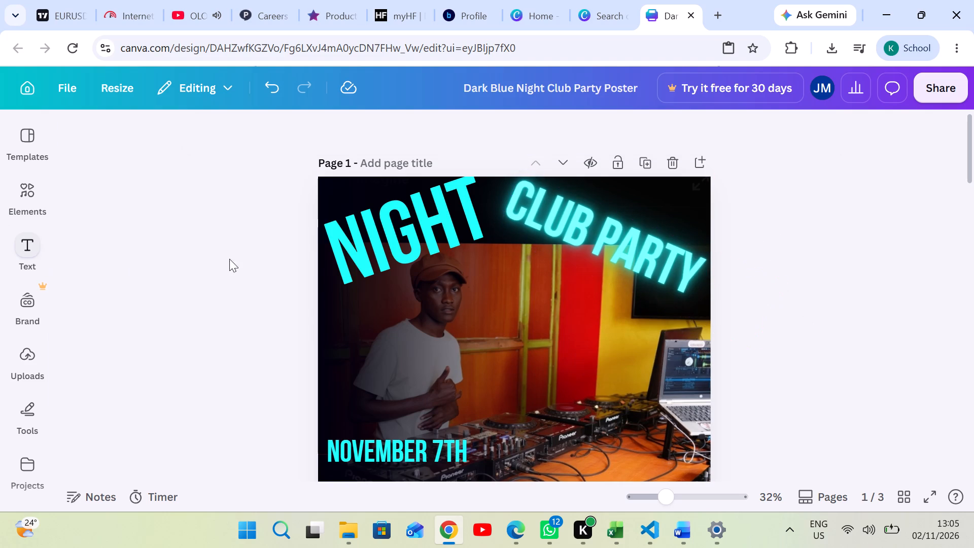
Reduce the font size of the NIGHT title on page 1 to 215.
{"action": "left_click", "coordinate": [360, 250]}
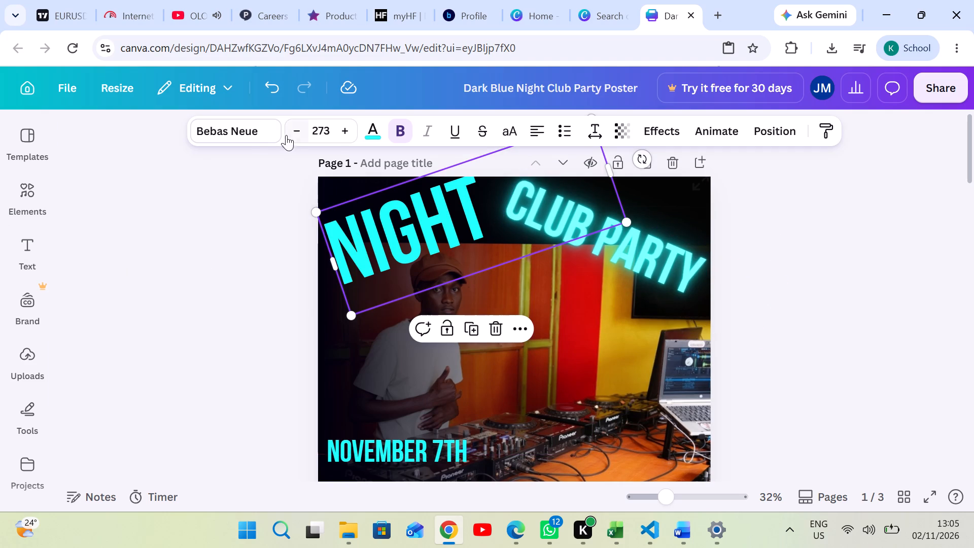
{"action": "left_click", "coordinate": [293, 132]}
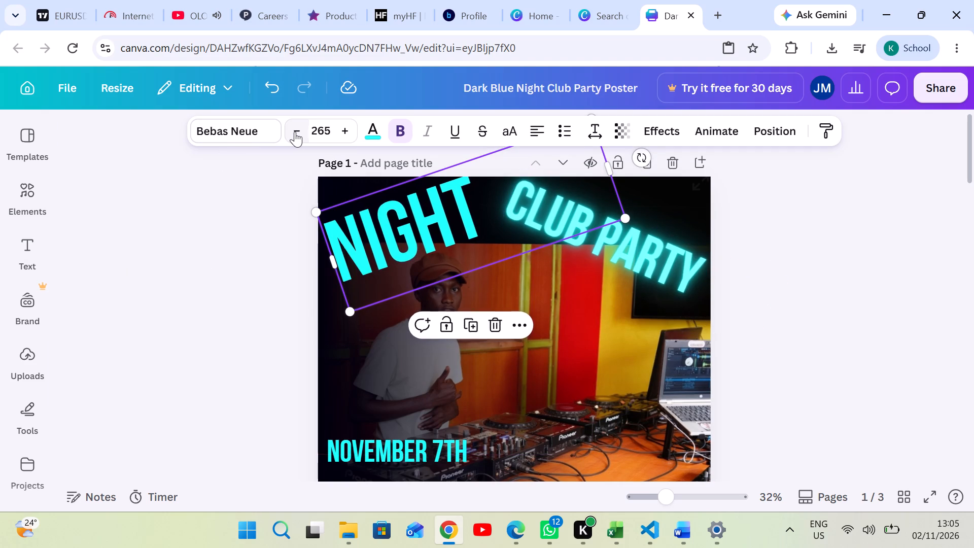
{"action": "left_click", "coordinate": [295, 131]}
{"action": "triple_click", "coordinate": [295, 131]}
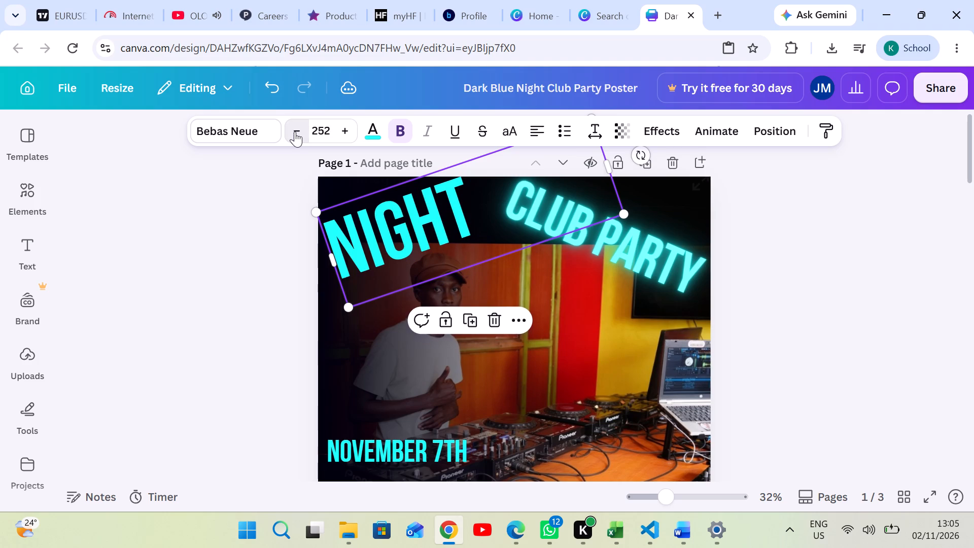
{"action": "triple_click", "coordinate": [295, 131]}
{"action": "triple_click", "coordinate": [295, 131]}
{"action": "left_click", "coordinate": [295, 131]}
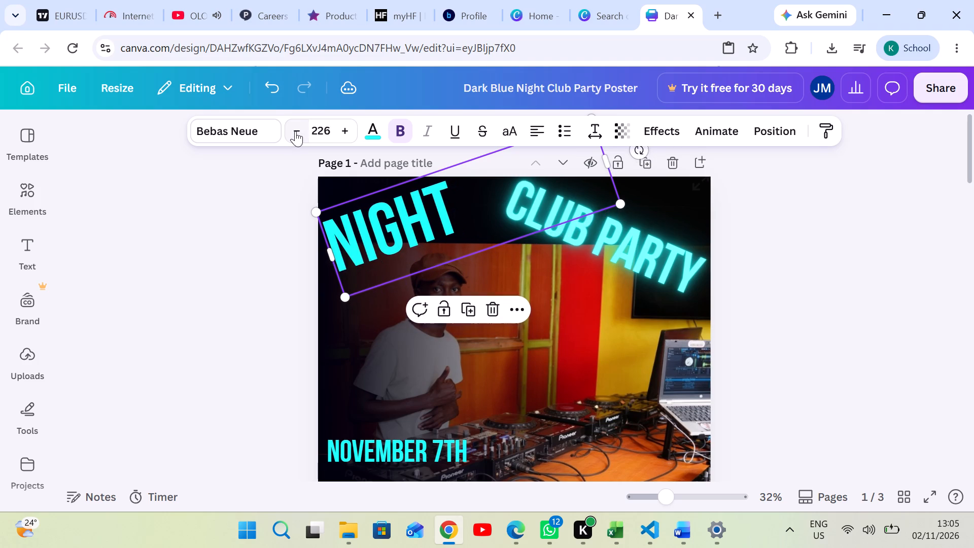
{"action": "left_click", "coordinate": [478, 198]}
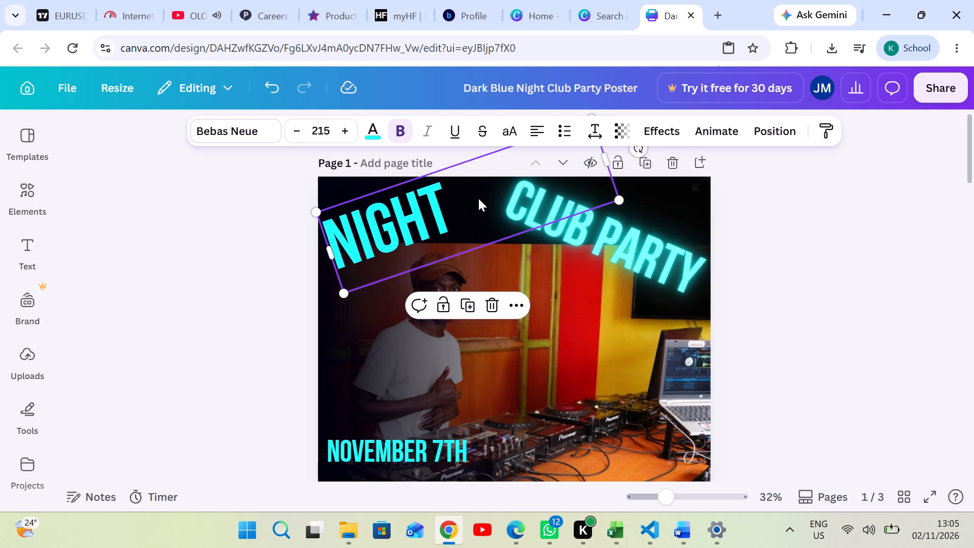
{"action": "left_click", "coordinate": [929, 228]}
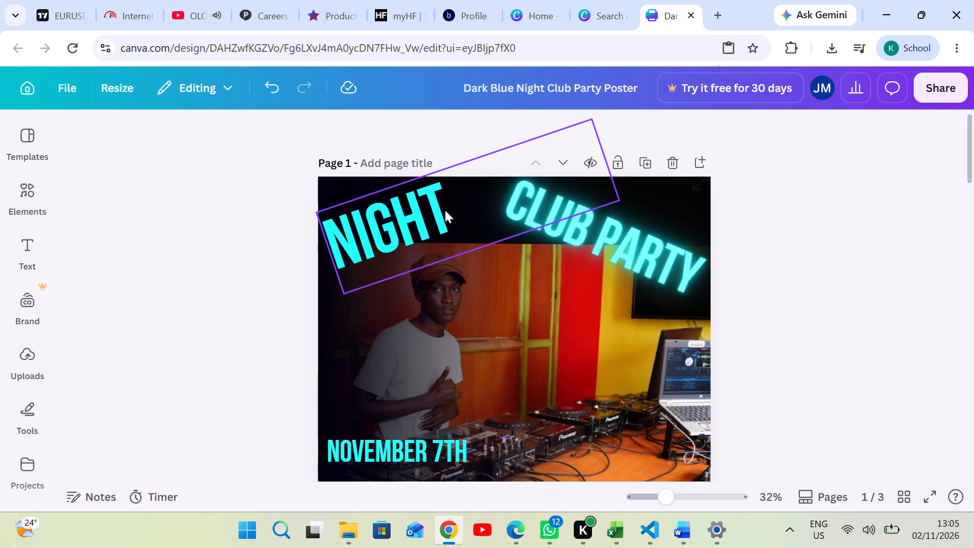
Centre-align the NIGHT title and move it back into page 1's upper-left corner, clear of the Club party text and the DJ's face.
{"action": "left_click", "coordinate": [409, 213]}
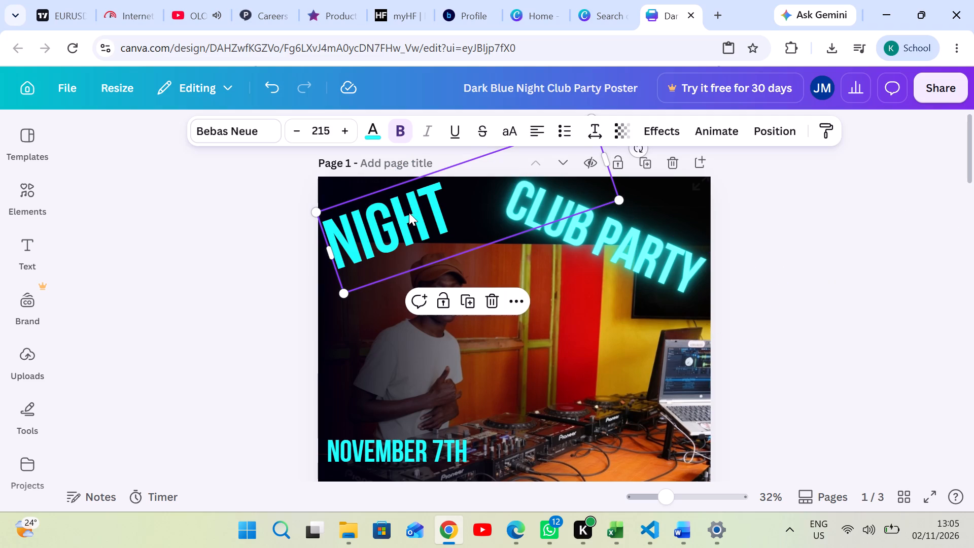
{"action": "left_click", "coordinate": [537, 128]}
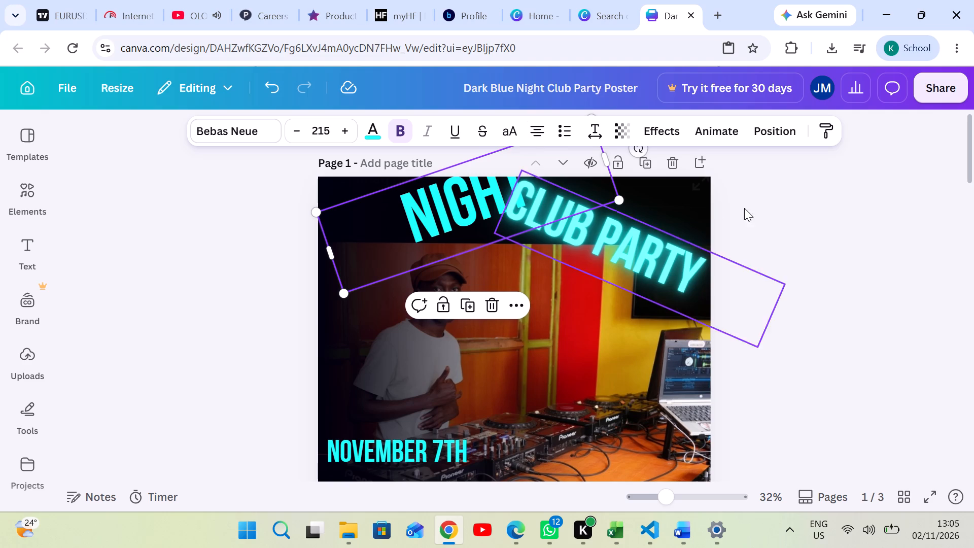
{"action": "left_click_drag", "start_coordinate": [379, 224], "coordinate": [323, 239]}
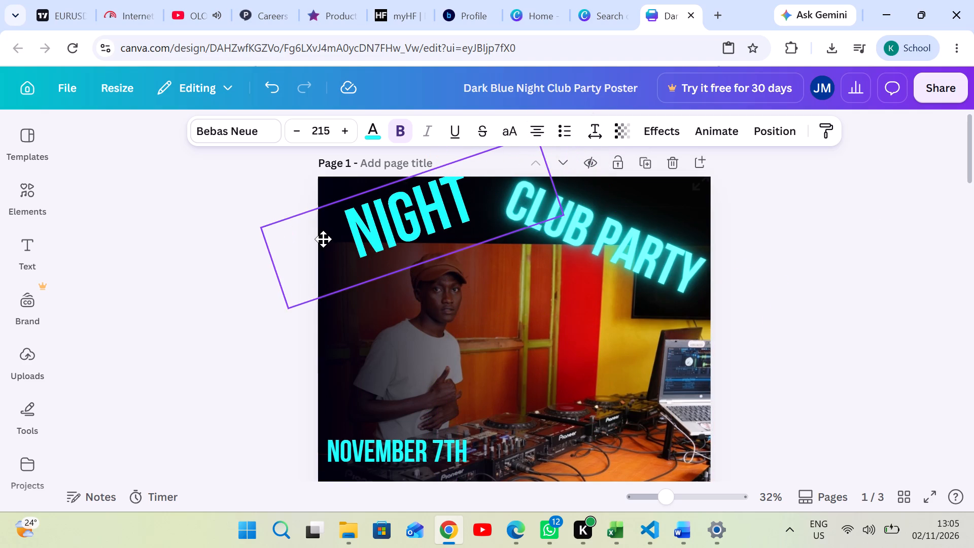
{"action": "left_click_drag", "start_coordinate": [323, 239], "coordinate": [318, 245]}
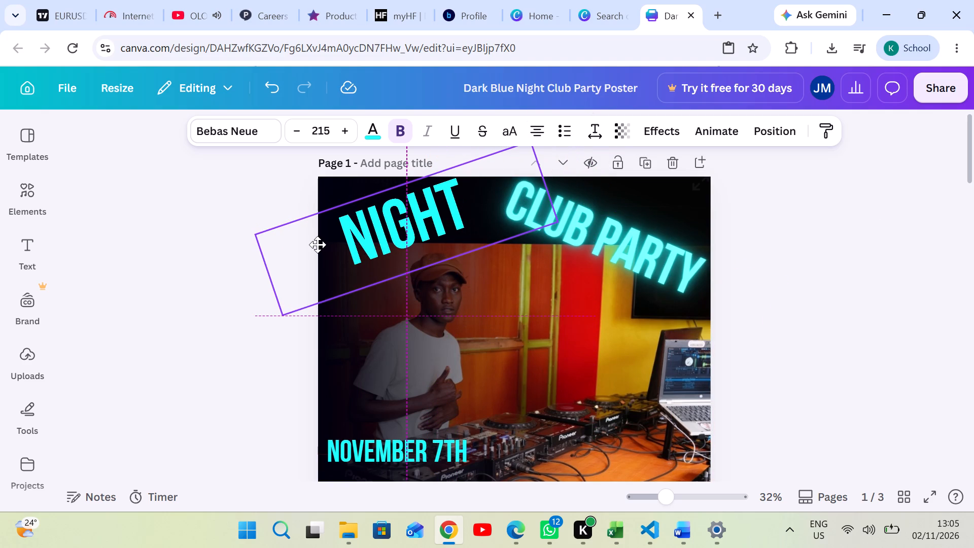
{"action": "left_click_drag", "start_coordinate": [318, 245], "coordinate": [309, 244]}
{"action": "left_click", "coordinate": [828, 230]}
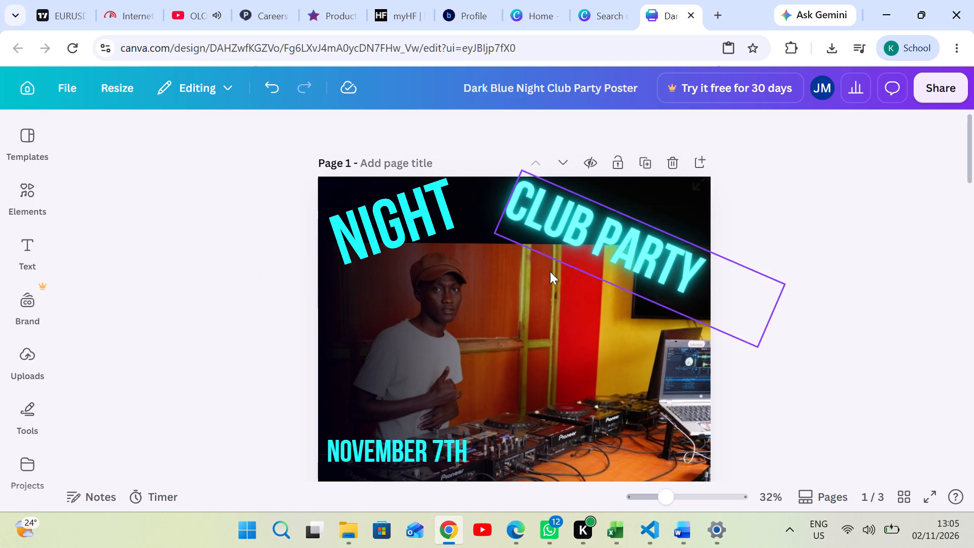
Replace the Neon effect on page 1's Club Party text with the Glitch effect.
{"action": "left_click", "coordinate": [581, 216]}
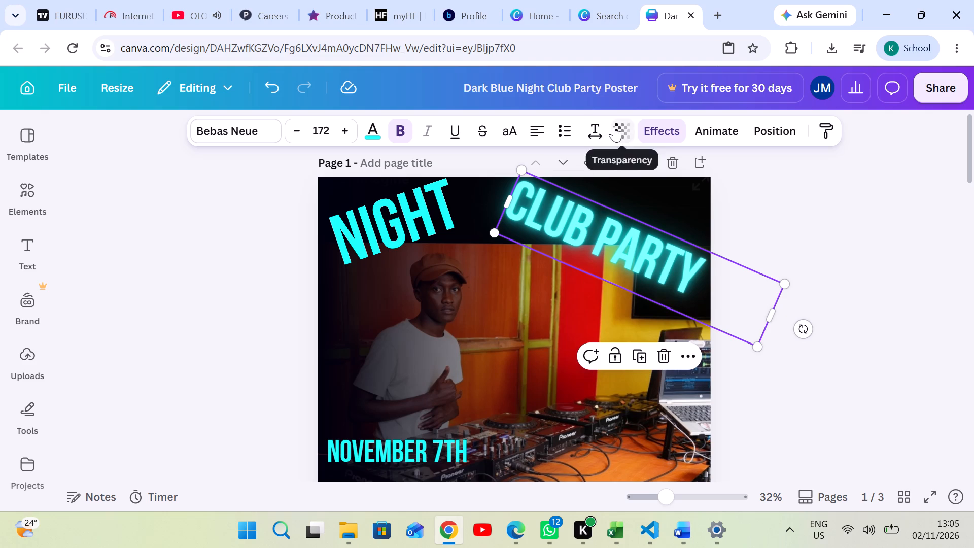
{"action": "left_click", "coordinate": [657, 129]}
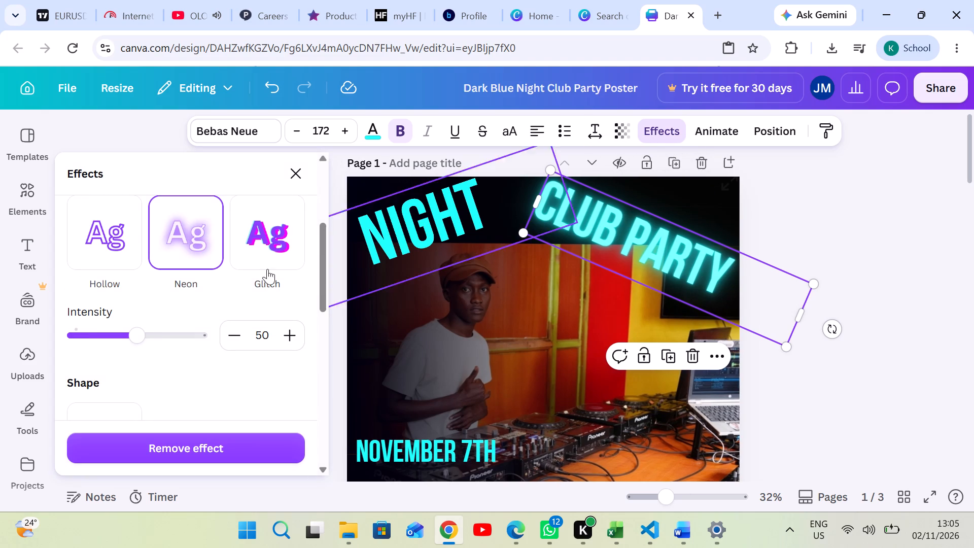
{"action": "left_click", "coordinate": [283, 241]}
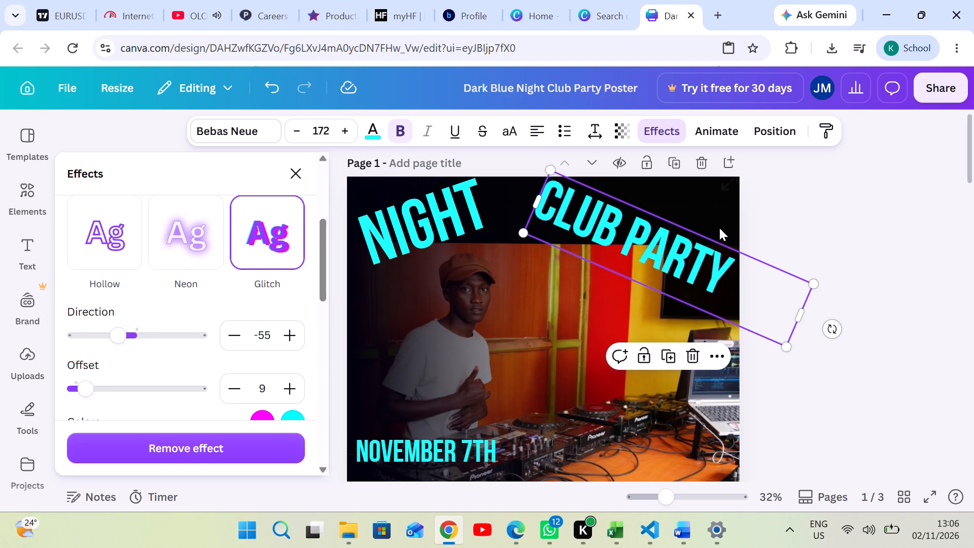
{"action": "left_click", "coordinate": [807, 189]}
{"action": "left_click", "coordinate": [815, 227]}
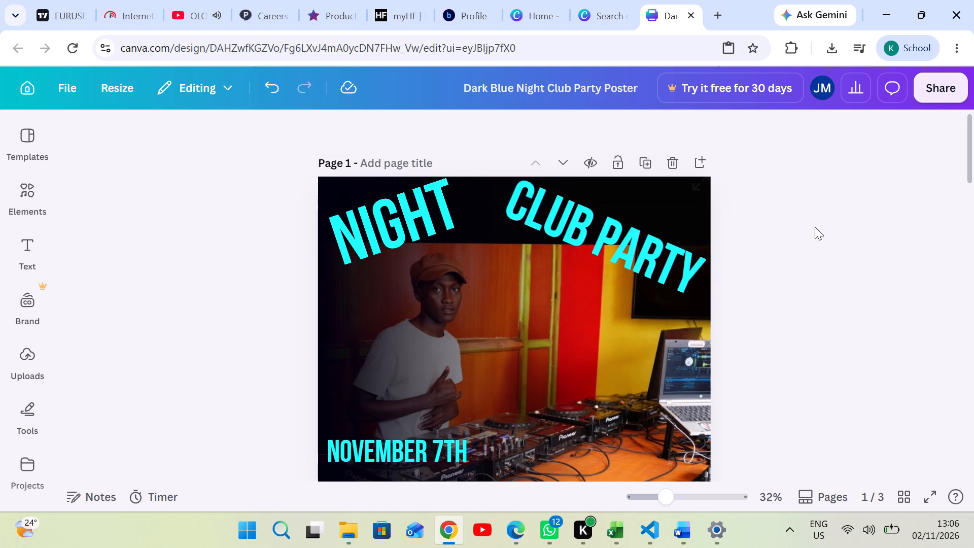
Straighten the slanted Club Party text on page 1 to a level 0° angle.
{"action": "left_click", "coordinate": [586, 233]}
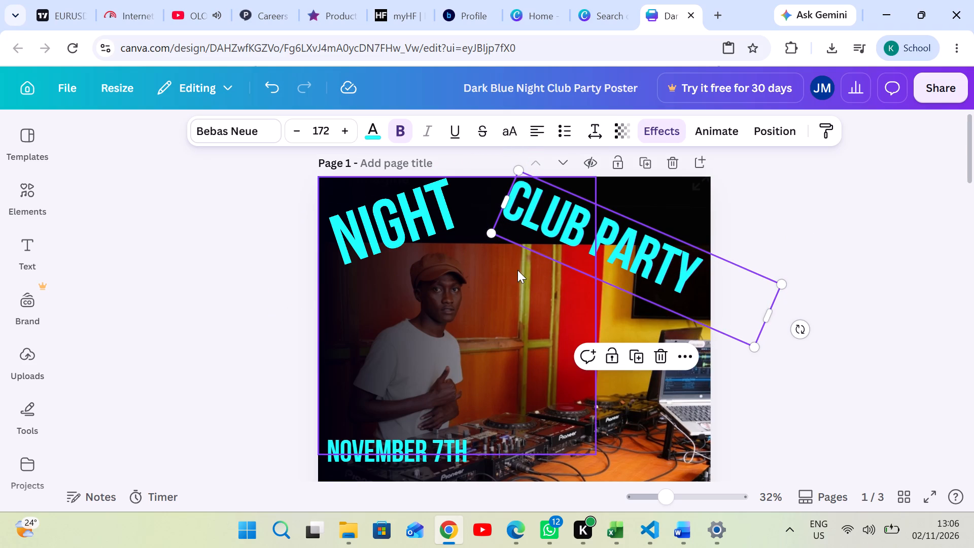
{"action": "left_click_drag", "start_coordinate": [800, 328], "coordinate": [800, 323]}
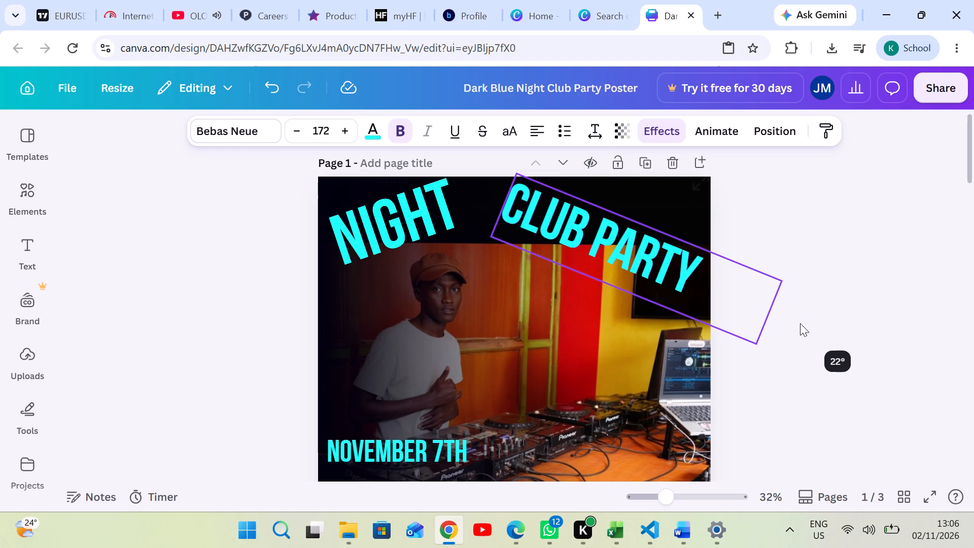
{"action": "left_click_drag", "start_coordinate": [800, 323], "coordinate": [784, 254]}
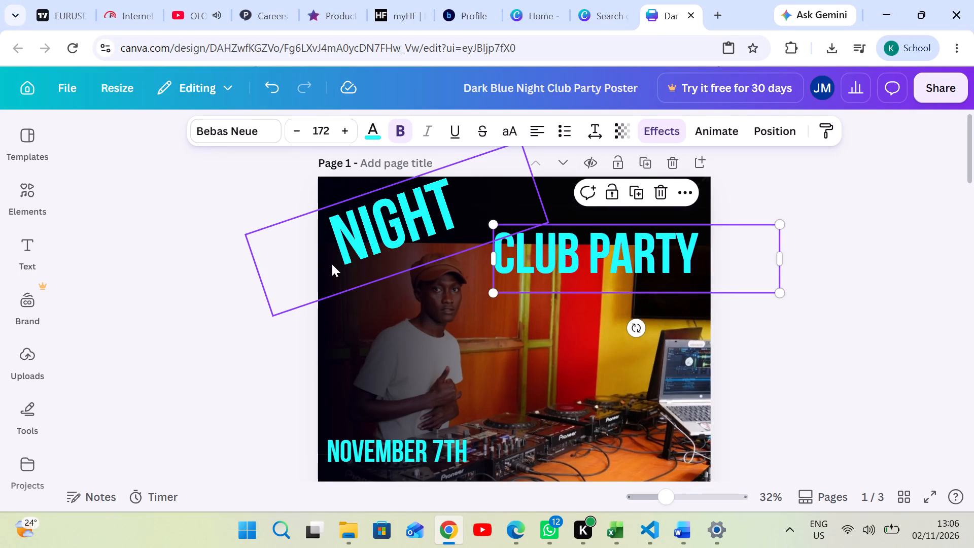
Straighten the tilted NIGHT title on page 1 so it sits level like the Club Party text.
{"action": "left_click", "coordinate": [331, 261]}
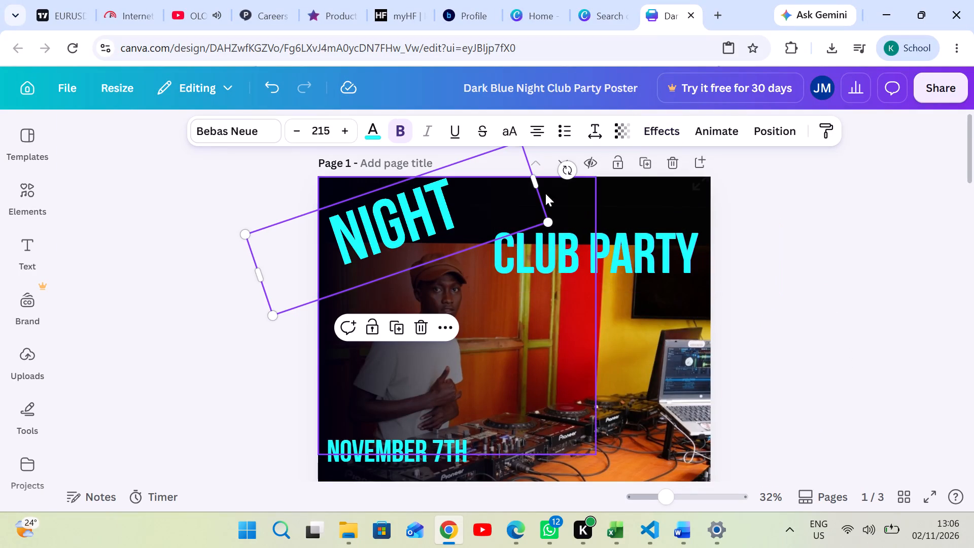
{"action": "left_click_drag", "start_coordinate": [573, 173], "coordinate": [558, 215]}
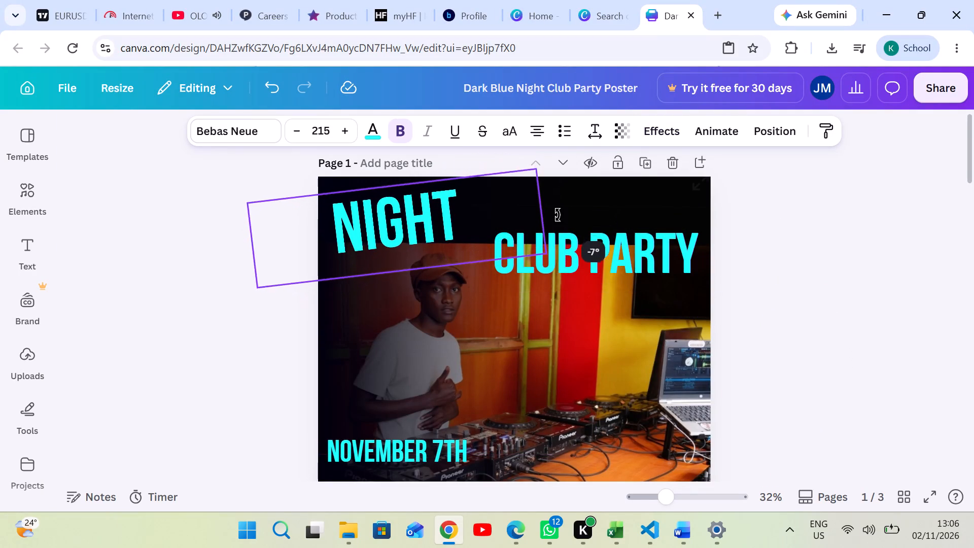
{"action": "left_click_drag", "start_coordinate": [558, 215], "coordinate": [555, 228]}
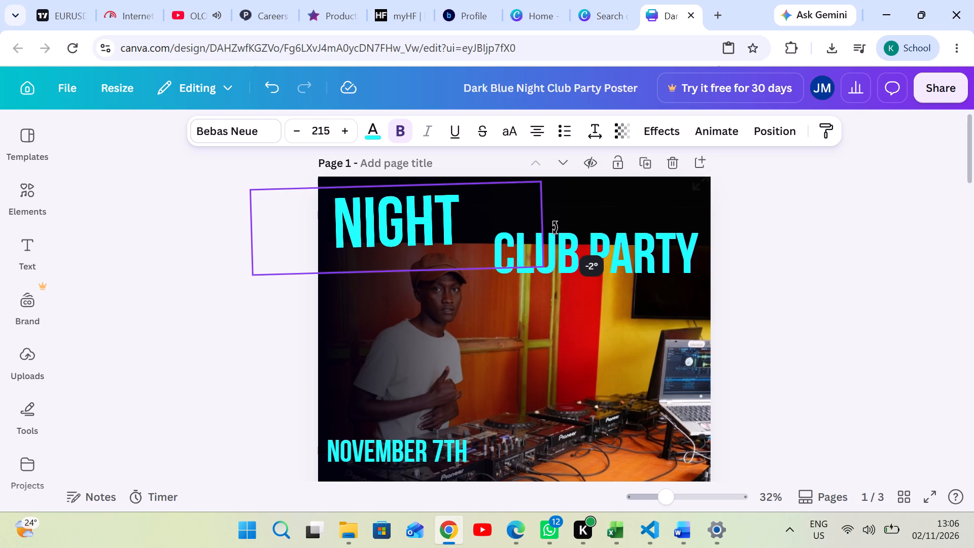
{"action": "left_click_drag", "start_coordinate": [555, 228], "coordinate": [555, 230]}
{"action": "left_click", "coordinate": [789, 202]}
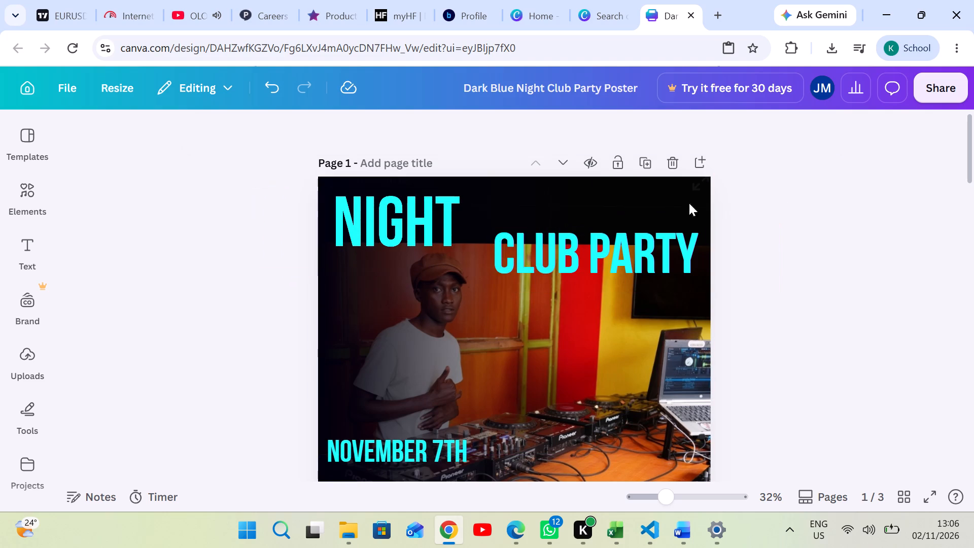
Move the NIGHT title up and place the Club Party text beside it, forming one line across the top of page 1.
{"action": "left_click_drag", "start_coordinate": [401, 220], "coordinate": [397, 208]}
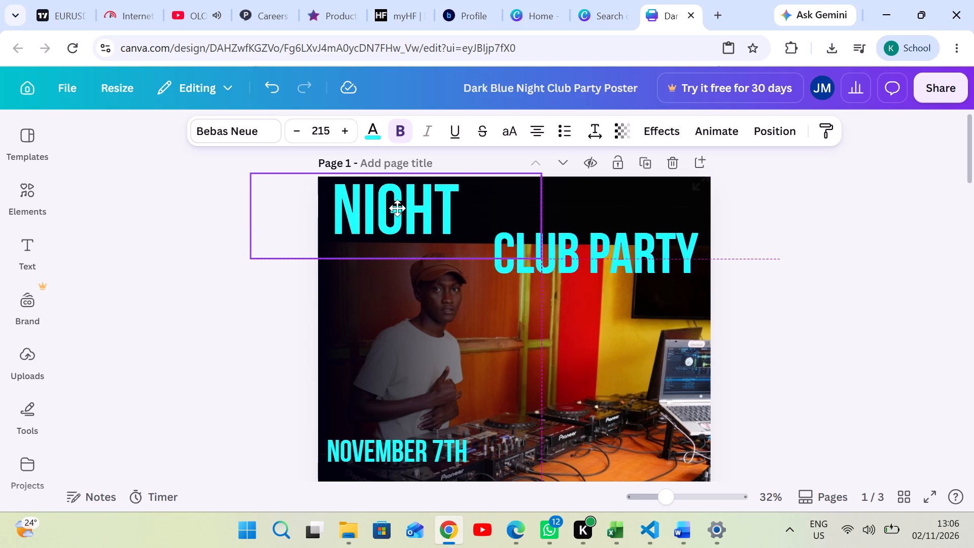
{"action": "left_click_drag", "start_coordinate": [397, 208], "coordinate": [396, 208]}
{"action": "left_click", "coordinate": [725, 205]}
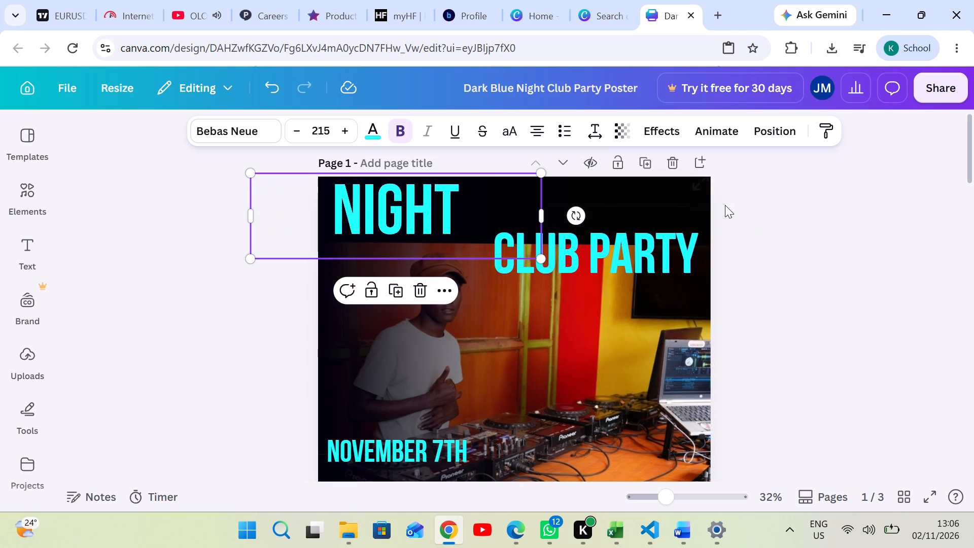
{"action": "left_click_drag", "start_coordinate": [581, 252], "coordinate": [568, 213]}
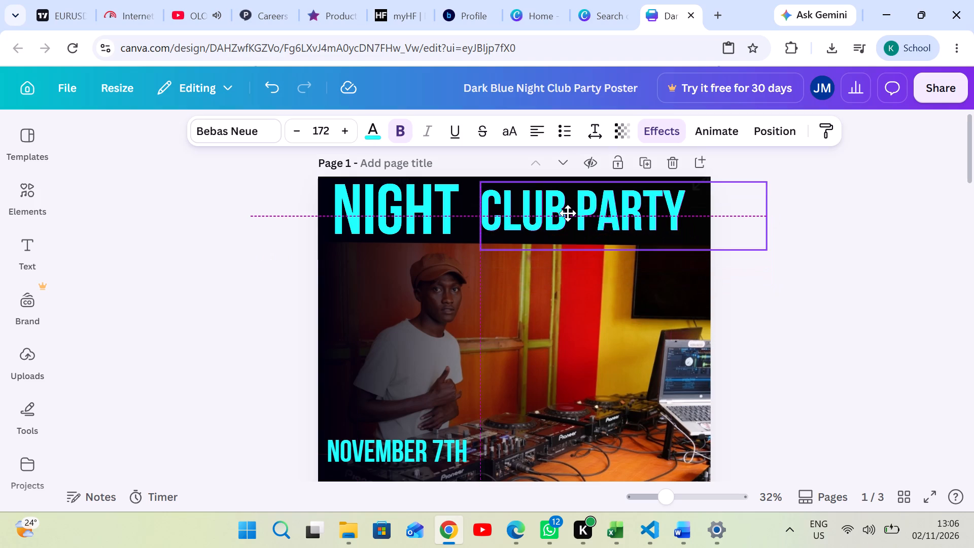
{"action": "left_click_drag", "start_coordinate": [568, 213], "coordinate": [568, 212]}
{"action": "left_click", "coordinate": [874, 287]}
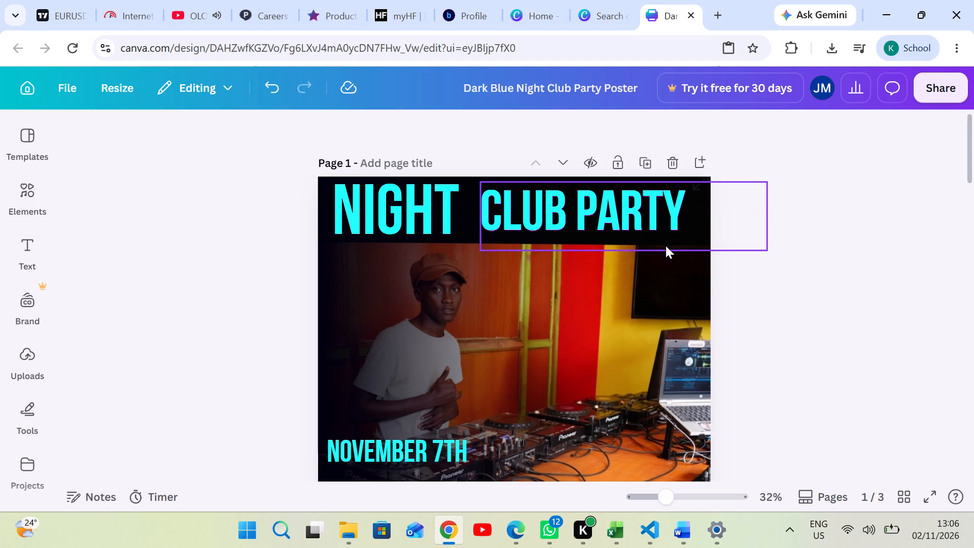
Rotate the Club Party text to 5° and nudge it slightly down so it stays inside page 1's top edge.
{"action": "left_click", "coordinate": [663, 226]}
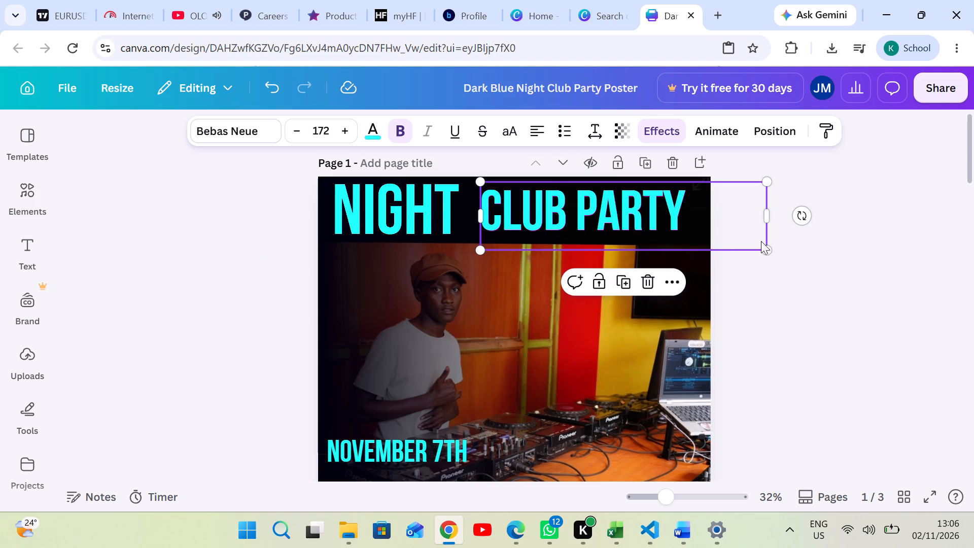
{"action": "left_click_drag", "start_coordinate": [800, 219], "coordinate": [803, 236]}
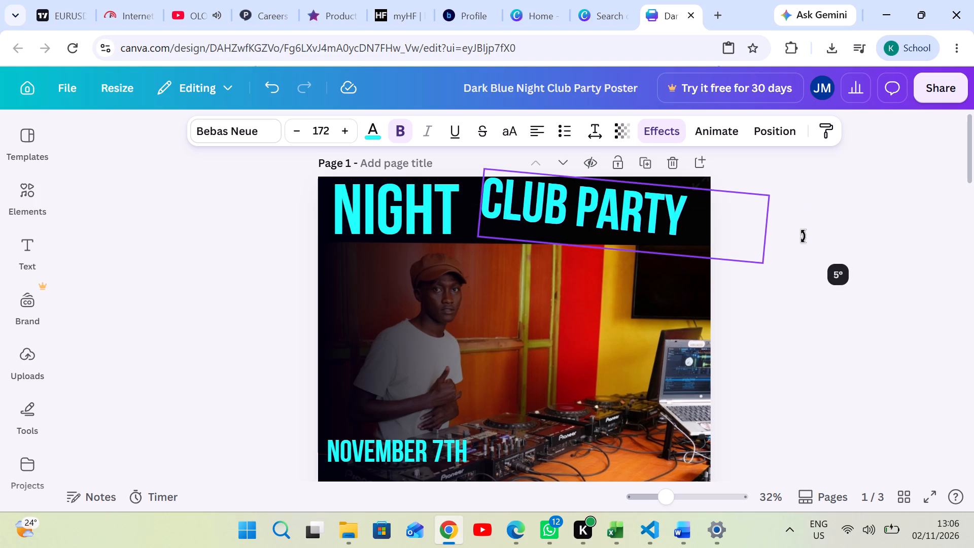
{"action": "left_click", "coordinate": [813, 300]}
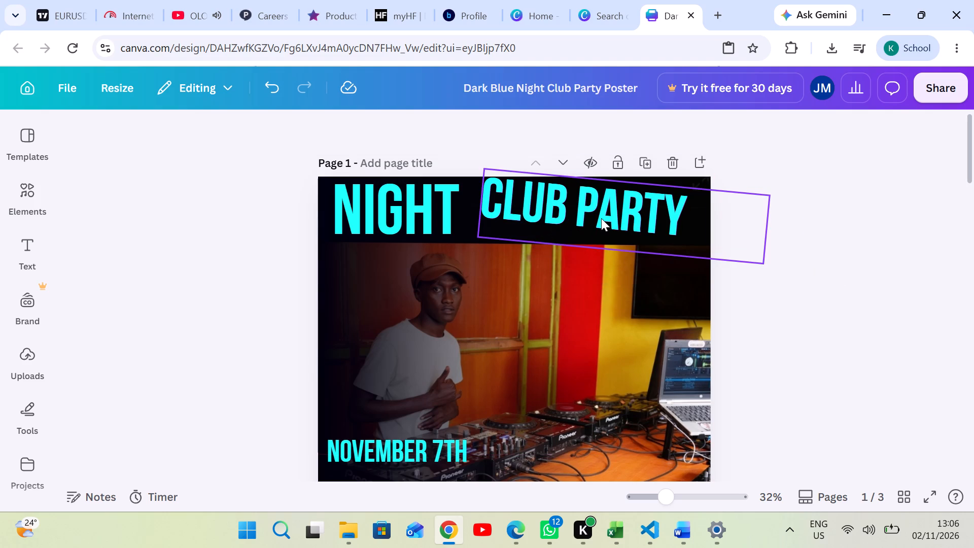
{"action": "left_click_drag", "start_coordinate": [601, 218], "coordinate": [601, 225]}
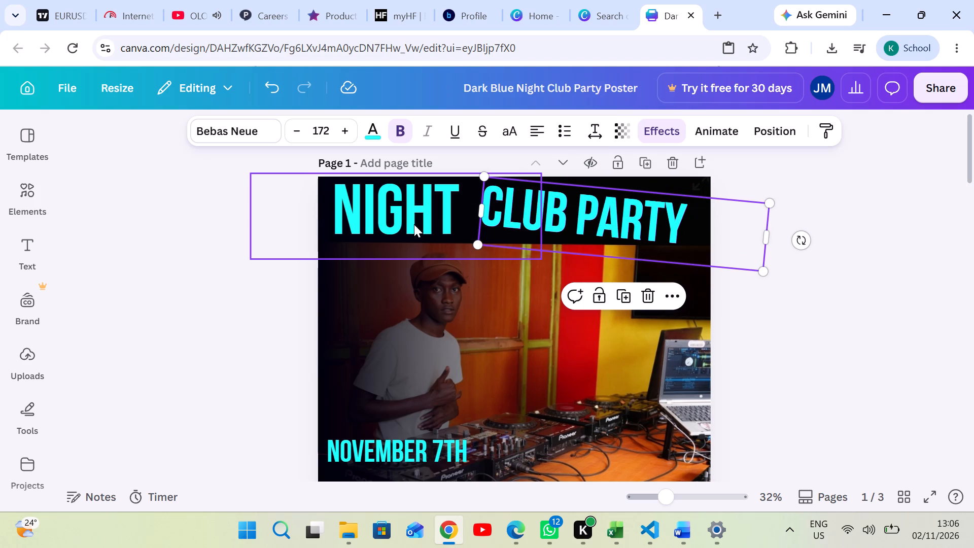
Rotate the NIGHT title slightly counterclockwise so it slants opposite to the Club Party text.
{"action": "left_click", "coordinate": [354, 207]}
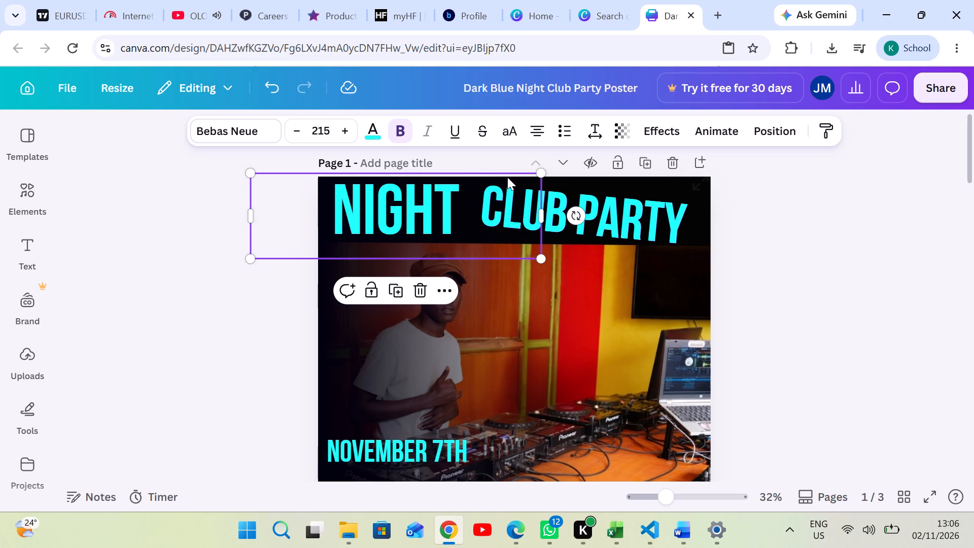
{"action": "left_click_drag", "start_coordinate": [571, 213], "coordinate": [572, 211]}
{"action": "left_click_drag", "start_coordinate": [572, 211], "coordinate": [572, 202]}
{"action": "left_click", "coordinate": [654, 214]}
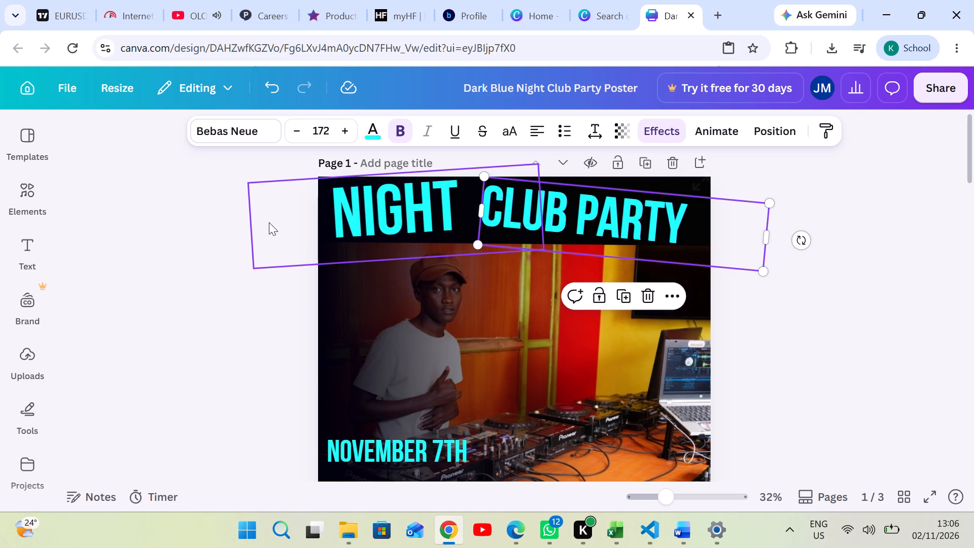
{"action": "left_click", "coordinate": [380, 204]}
Increase the font size of the Club Party text on page 1 to 200.
{"action": "left_click", "coordinate": [626, 215]}
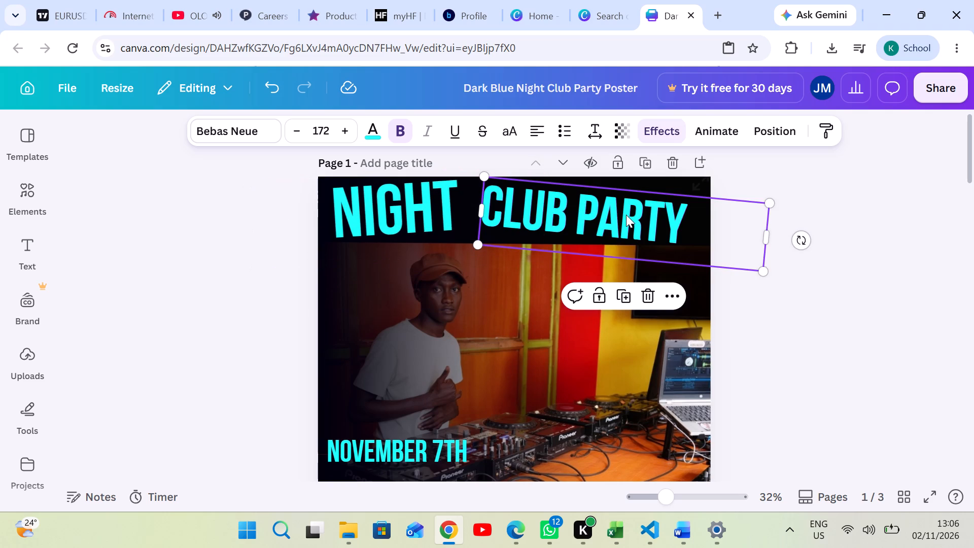
{"action": "triple_click", "coordinate": [345, 128]}
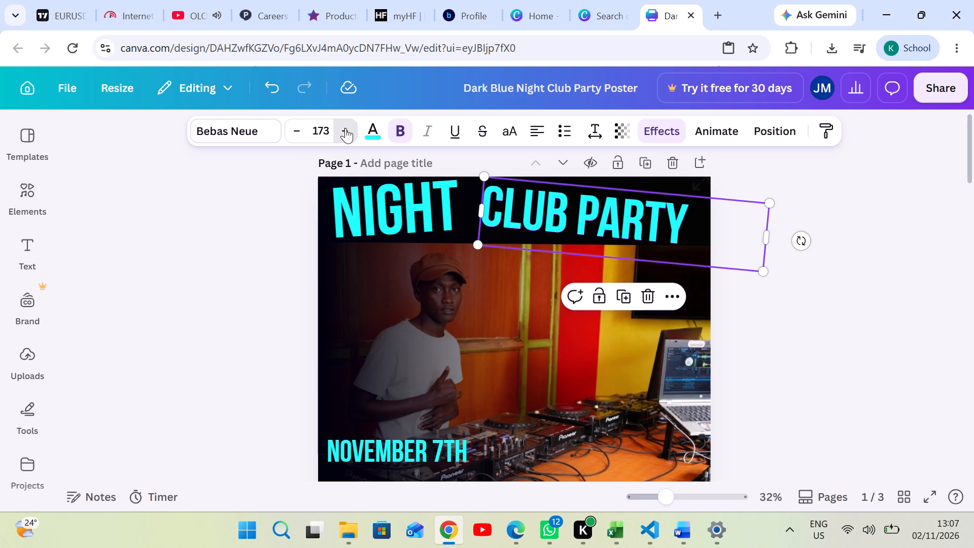
{"action": "left_click", "coordinate": [345, 128]}
{"action": "triple_click", "coordinate": [345, 128]}
{"action": "triple_click", "coordinate": [345, 128]}
{"action": "triple_click", "coordinate": [345, 128]}
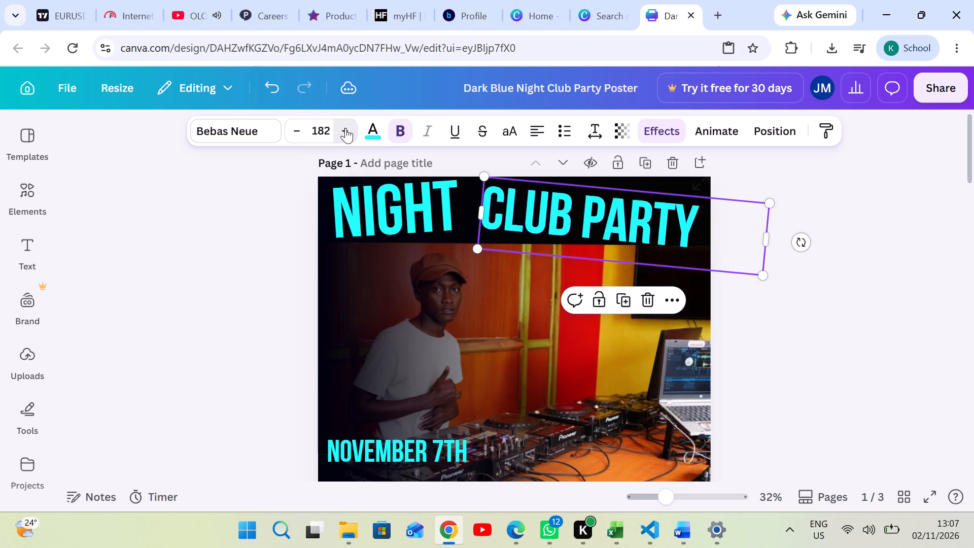
{"action": "triple_click", "coordinate": [345, 128]}
{"action": "triple_click", "coordinate": [345, 128]}
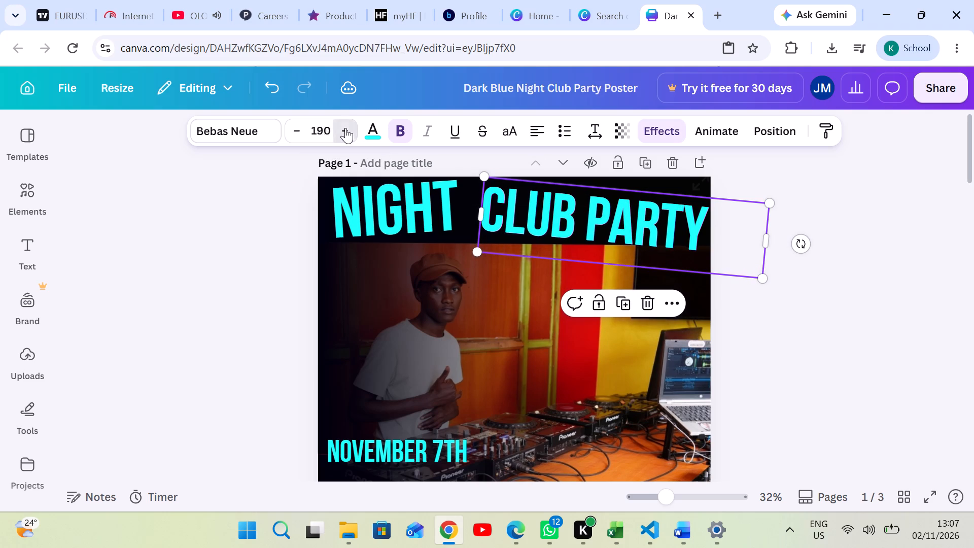
{"action": "double_click", "coordinate": [345, 128]}
{"action": "left_click", "coordinate": [345, 128]}
{"action": "left_click", "coordinate": [345, 128]}
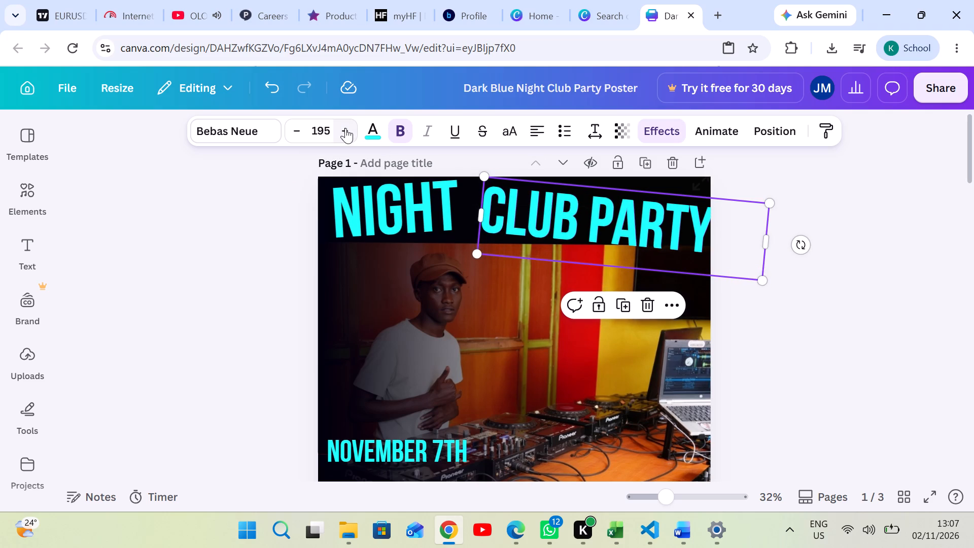
{"action": "triple_click", "coordinate": [345, 128]}
{"action": "left_click", "coordinate": [345, 128]}
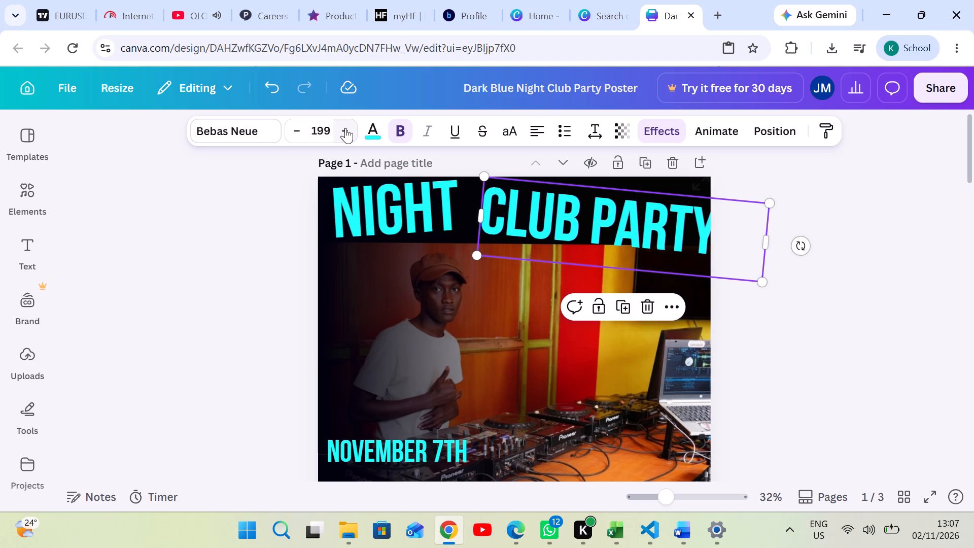
{"action": "left_click", "coordinate": [345, 128]}
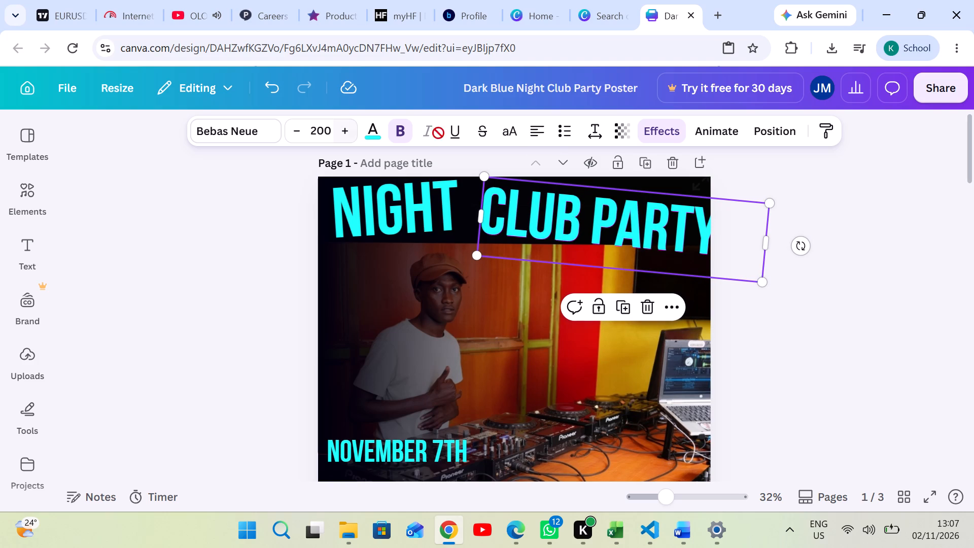
{"action": "left_click", "coordinate": [838, 176]}
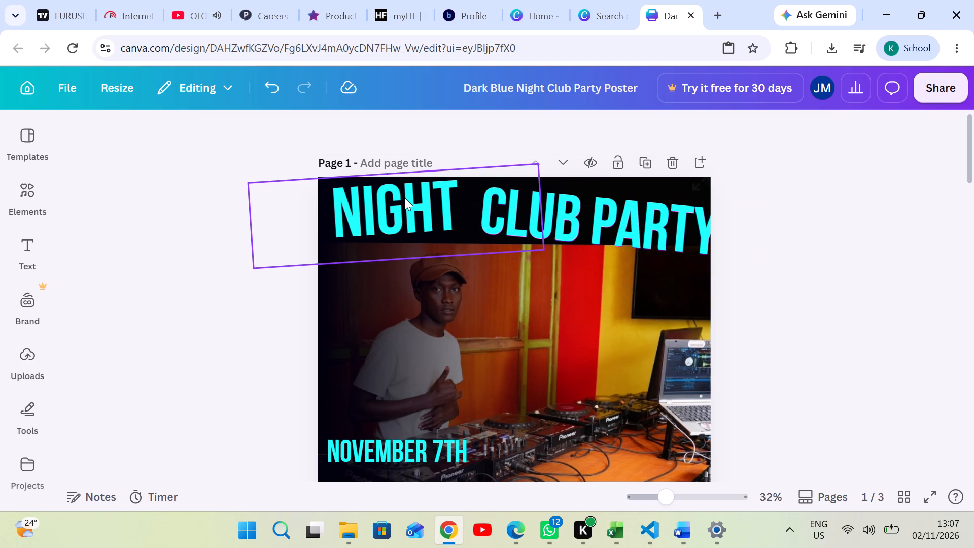
Reduce the font size of the NIGHT title on page 1 to 200, matching the Club Party text.
{"action": "left_click", "coordinate": [404, 197]}
{"action": "triple_click", "coordinate": [294, 130]}
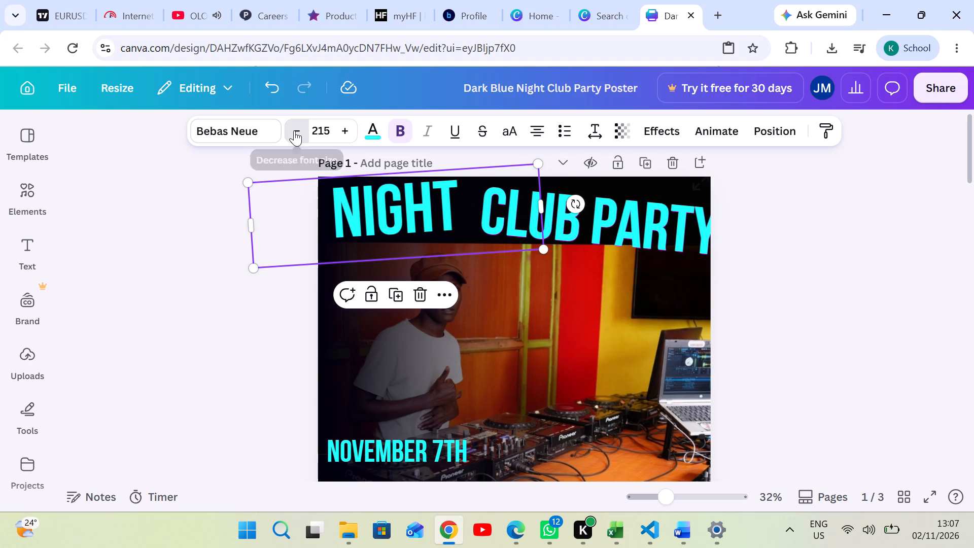
{"action": "triple_click", "coordinate": [294, 130]}
{"action": "double_click", "coordinate": [294, 130]}
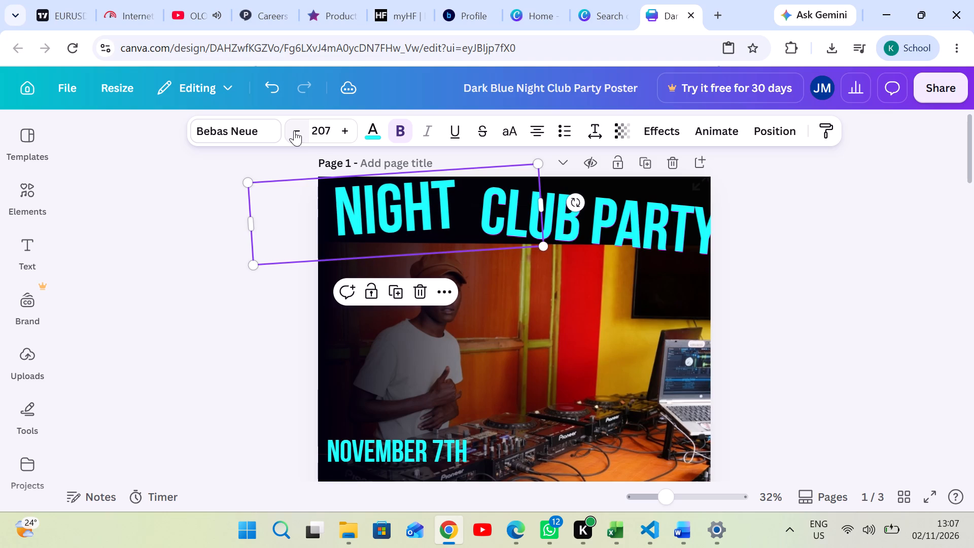
{"action": "double_click", "coordinate": [294, 130]}
{"action": "left_click", "coordinate": [294, 130]}
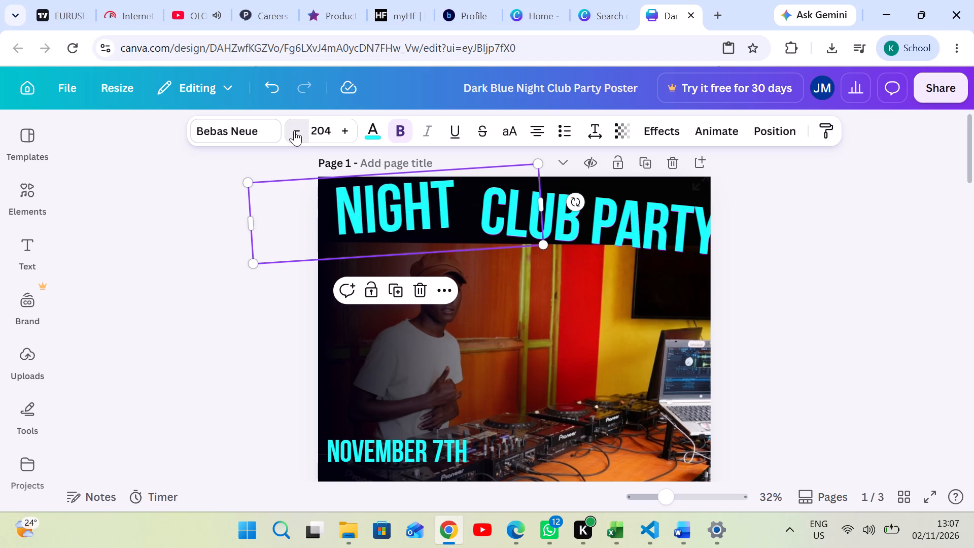
{"action": "left_click", "coordinate": [294, 130]}
{"action": "left_click", "coordinate": [294, 130]}
{"action": "left_click", "coordinate": [294, 130]}
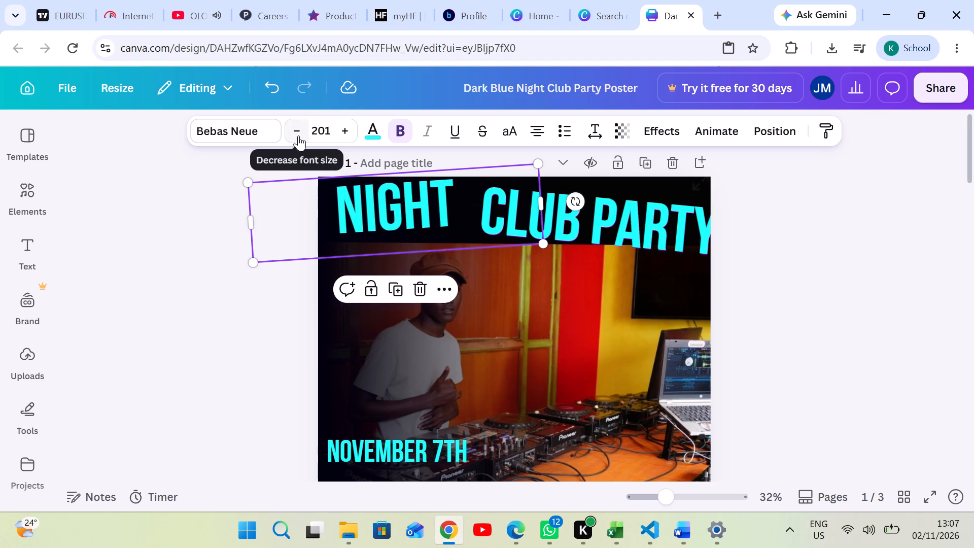
{"action": "left_click", "coordinate": [298, 135]}
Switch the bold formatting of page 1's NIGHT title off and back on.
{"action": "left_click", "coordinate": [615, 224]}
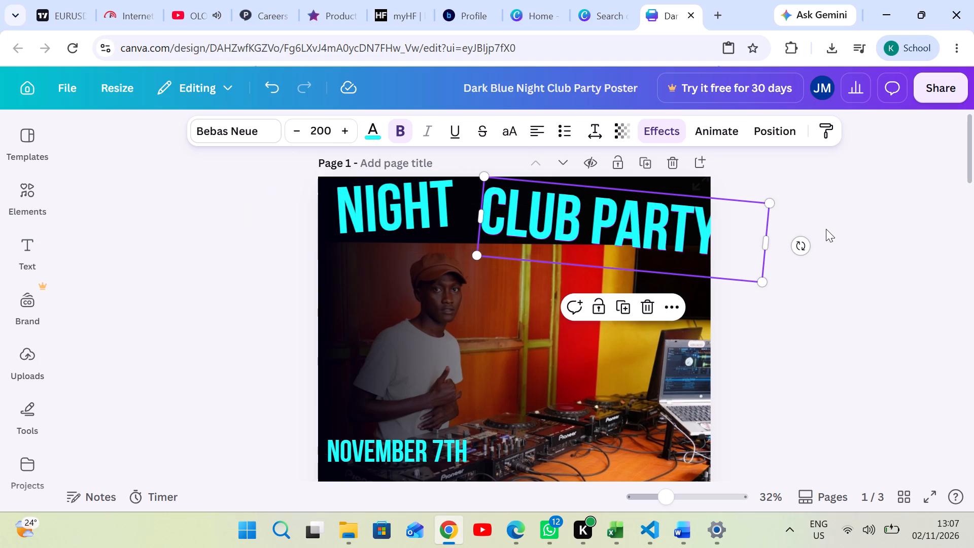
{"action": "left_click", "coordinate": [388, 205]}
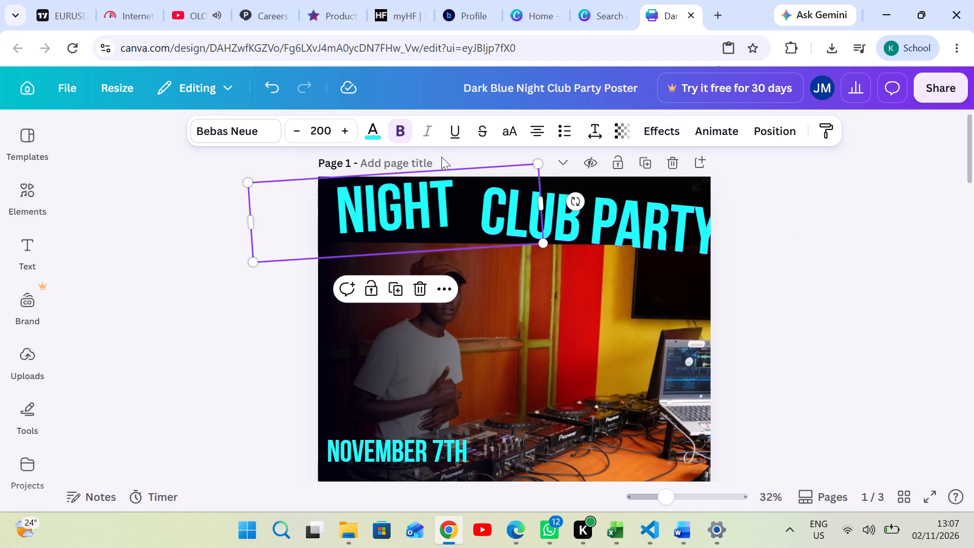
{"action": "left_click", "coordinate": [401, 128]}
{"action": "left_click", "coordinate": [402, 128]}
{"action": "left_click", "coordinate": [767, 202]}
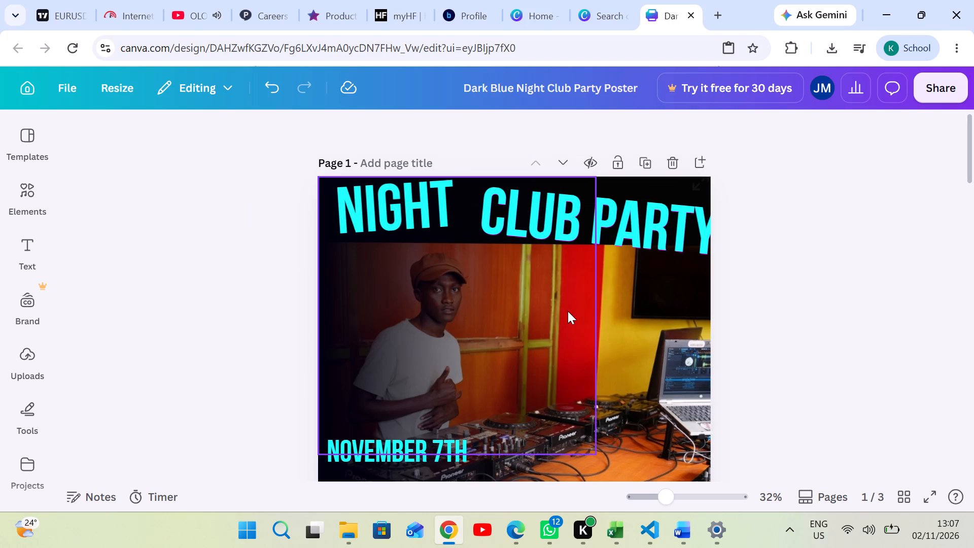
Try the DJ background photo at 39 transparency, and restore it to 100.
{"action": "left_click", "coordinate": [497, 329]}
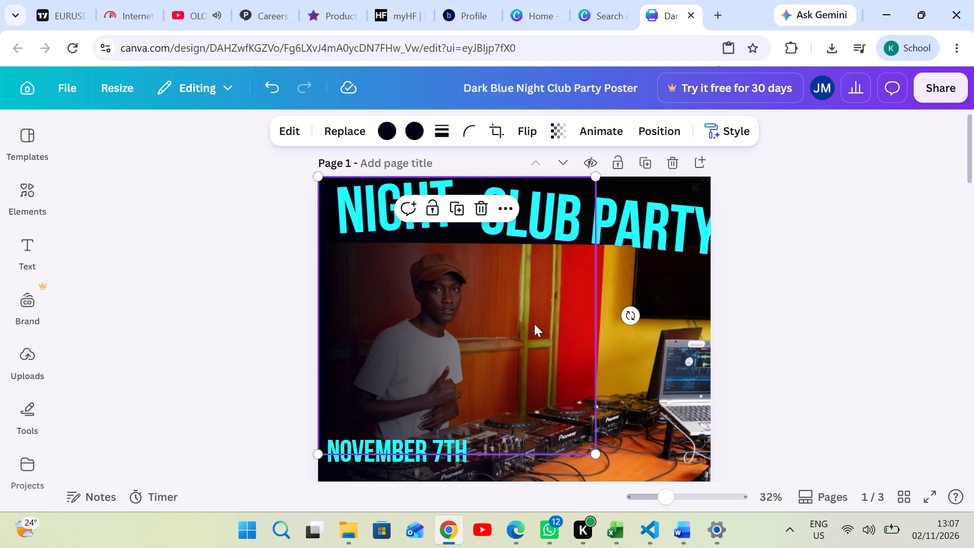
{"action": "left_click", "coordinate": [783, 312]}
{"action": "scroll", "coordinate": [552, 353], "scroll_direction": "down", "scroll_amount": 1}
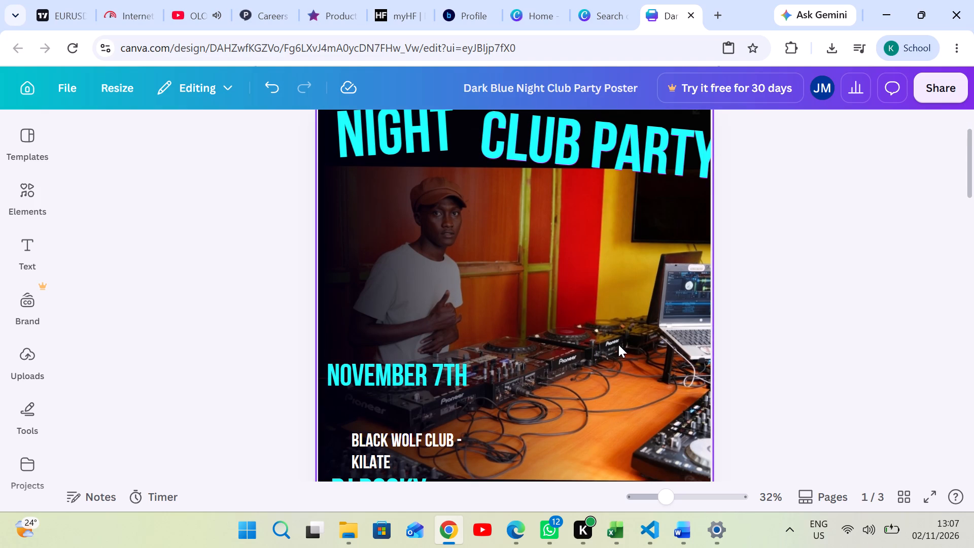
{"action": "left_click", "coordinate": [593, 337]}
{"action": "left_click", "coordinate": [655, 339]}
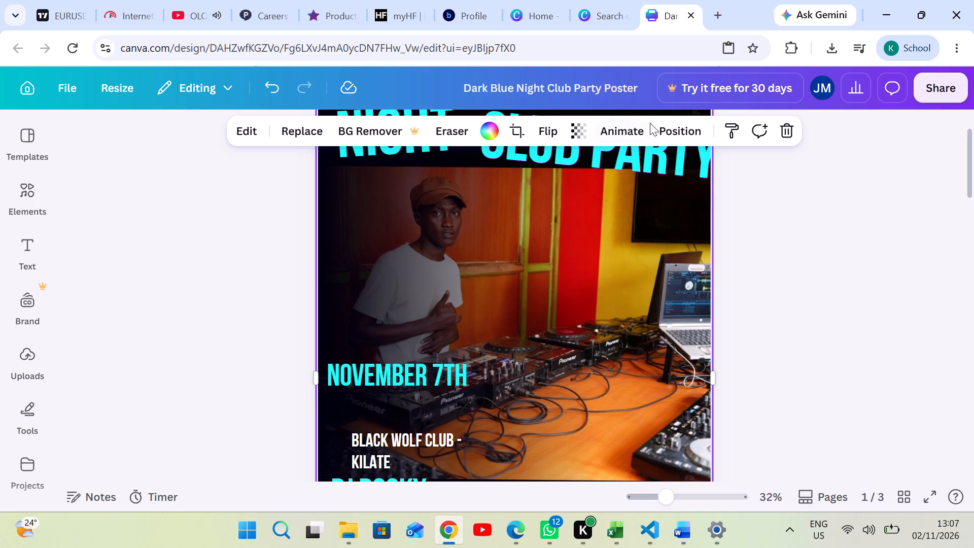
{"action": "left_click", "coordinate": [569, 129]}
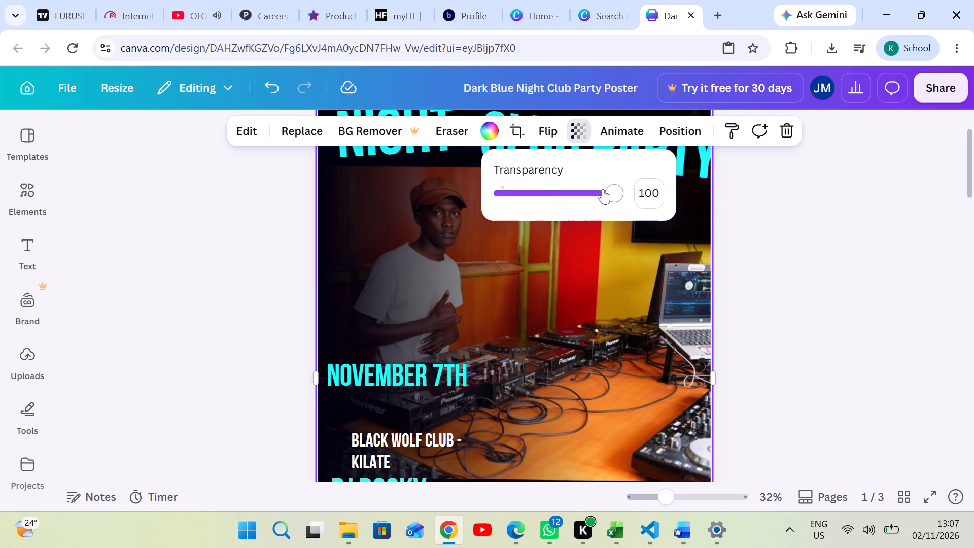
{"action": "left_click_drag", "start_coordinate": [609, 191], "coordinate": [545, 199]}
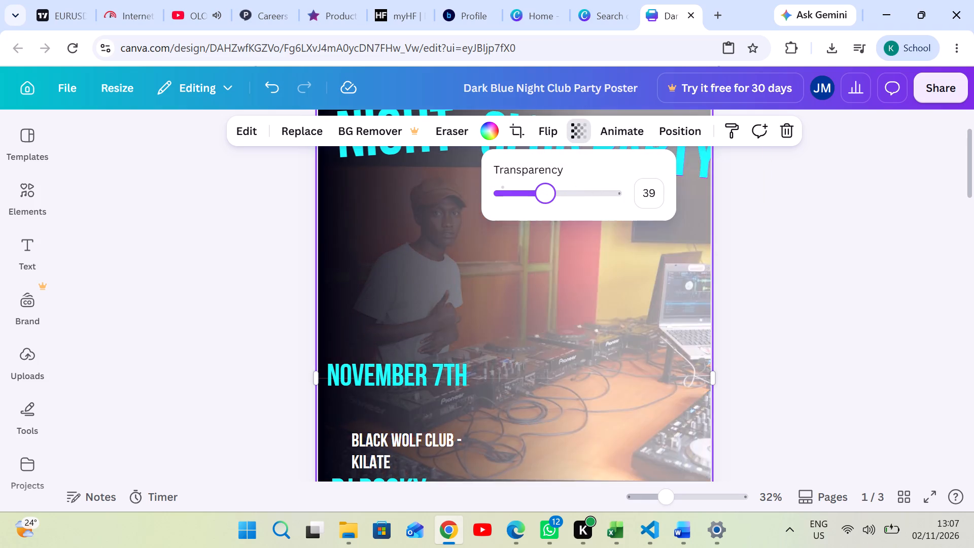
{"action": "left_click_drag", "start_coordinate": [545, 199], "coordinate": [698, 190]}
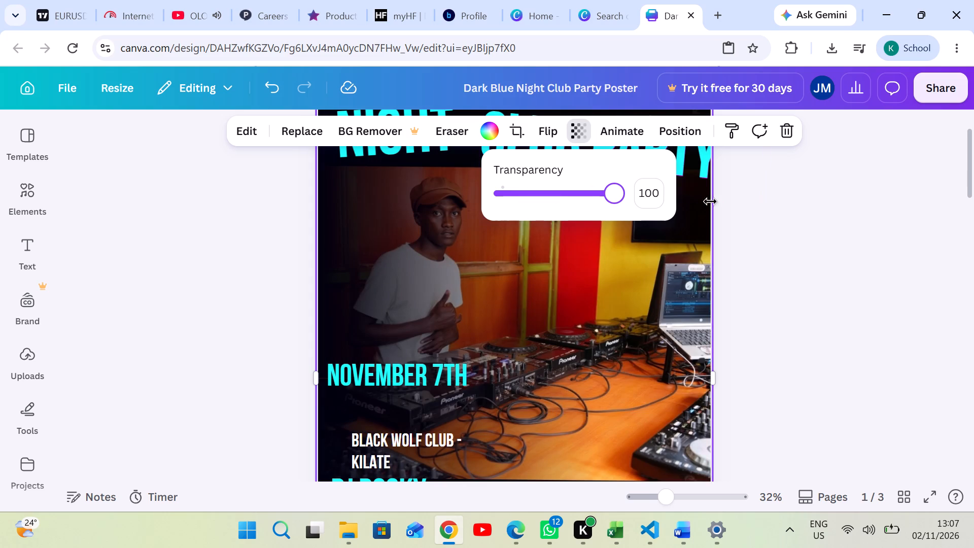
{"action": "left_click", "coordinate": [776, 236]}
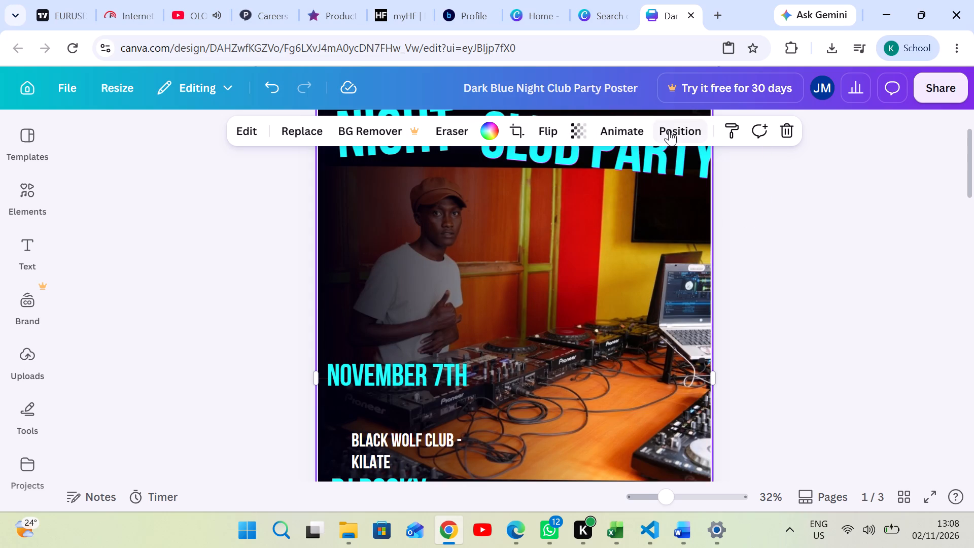
Examine page 1's layer order in the full and overlapping lists, selecting the lower dark gradient overlay.
{"action": "left_click", "coordinate": [676, 123]}
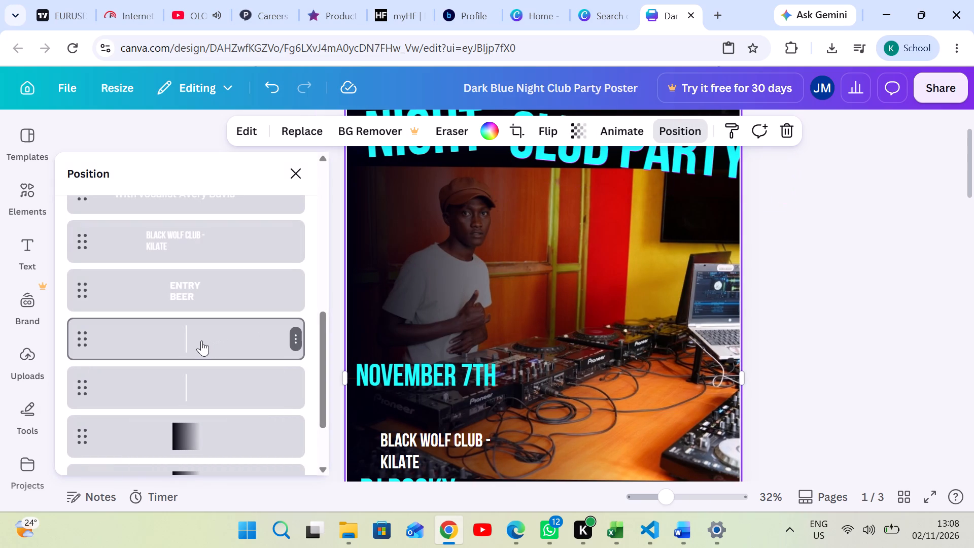
{"action": "scroll", "coordinate": [207, 331], "scroll_direction": "up", "scroll_amount": 3}
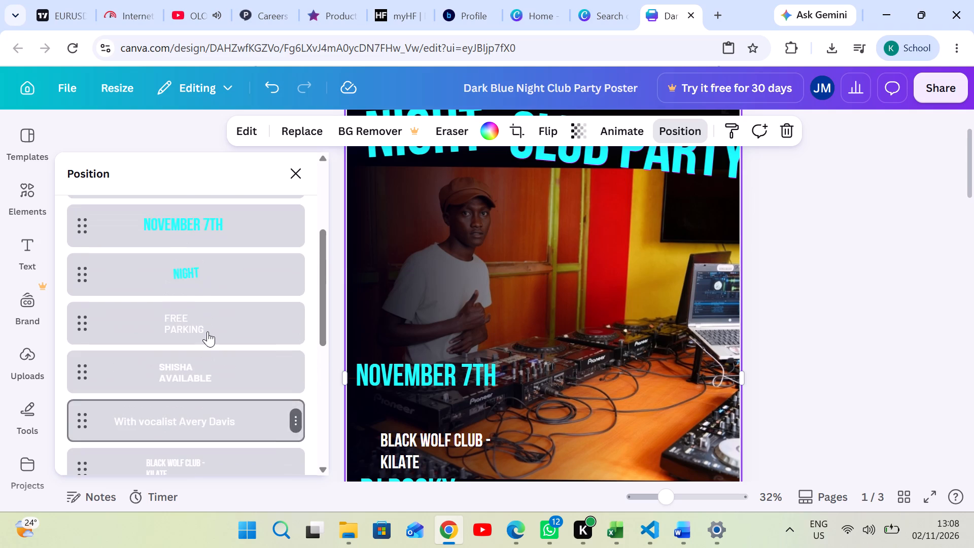
{"action": "scroll", "coordinate": [207, 331], "scroll_direction": "down", "scroll_amount": 5}
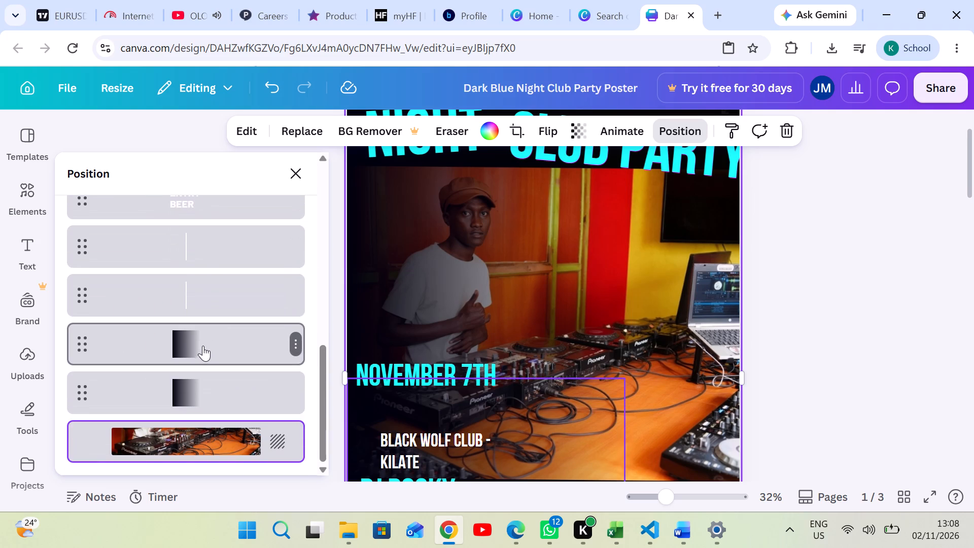
{"action": "left_click", "coordinate": [194, 345]}
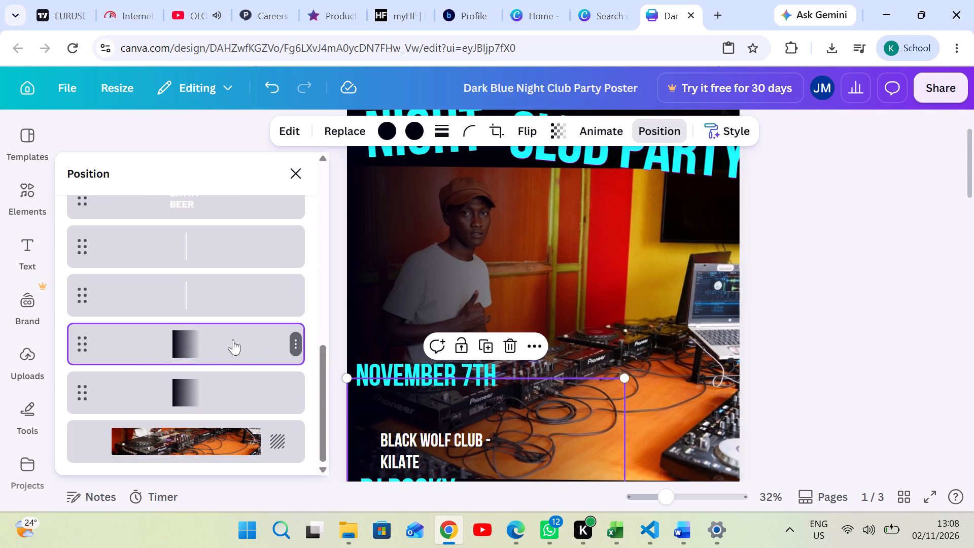
{"action": "scroll", "coordinate": [189, 345], "scroll_direction": "down", "scroll_amount": 2}
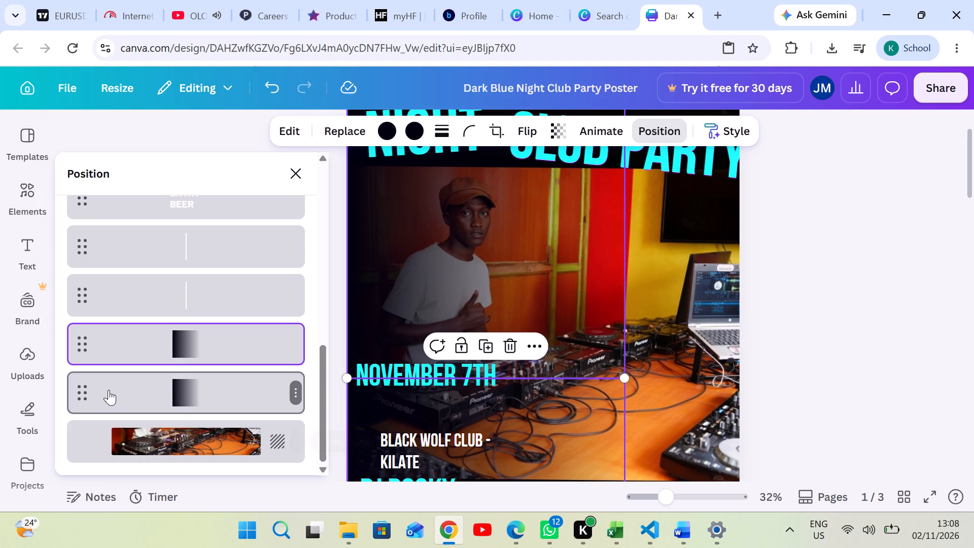
{"action": "scroll", "coordinate": [204, 319], "scroll_direction": "up", "scroll_amount": 6}
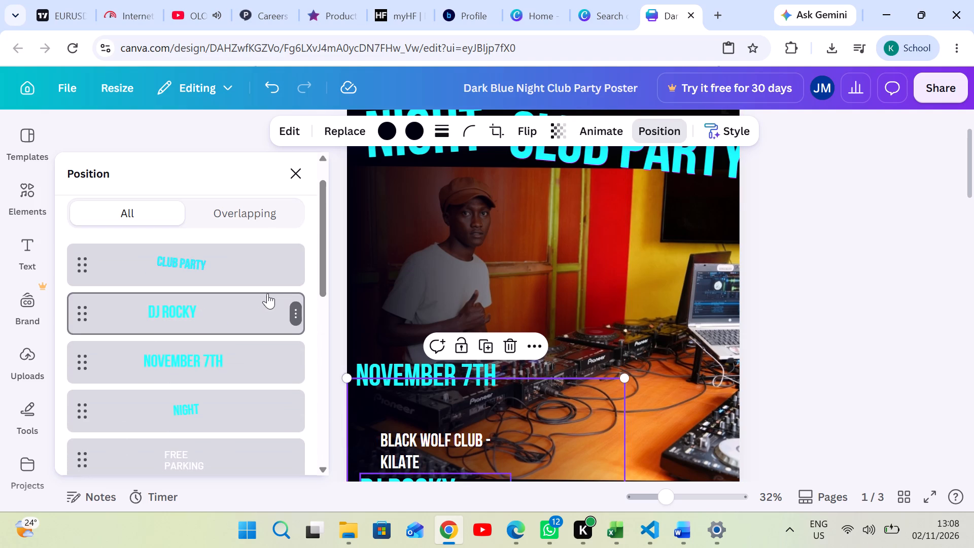
{"action": "left_click", "coordinate": [232, 208]}
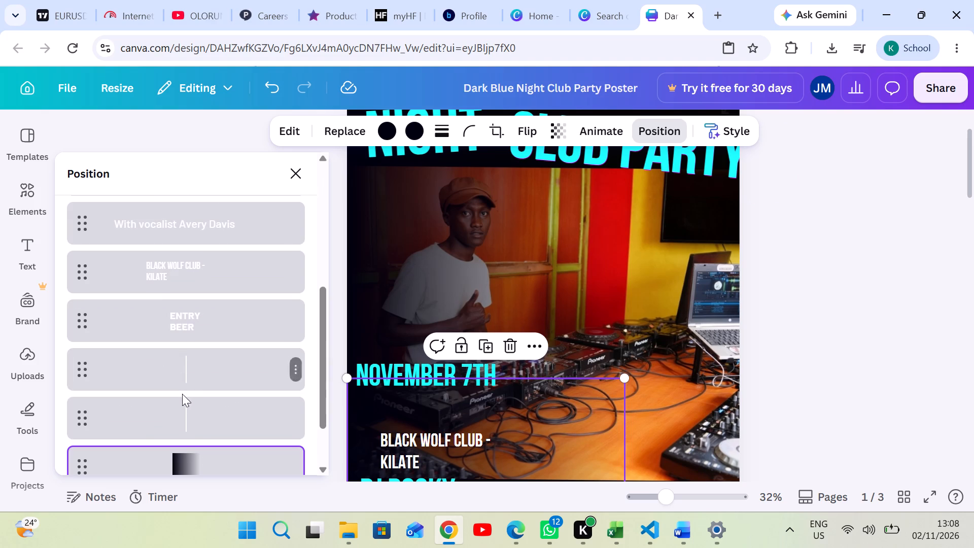
{"action": "scroll", "coordinate": [194, 383], "scroll_direction": "down", "scroll_amount": 5}
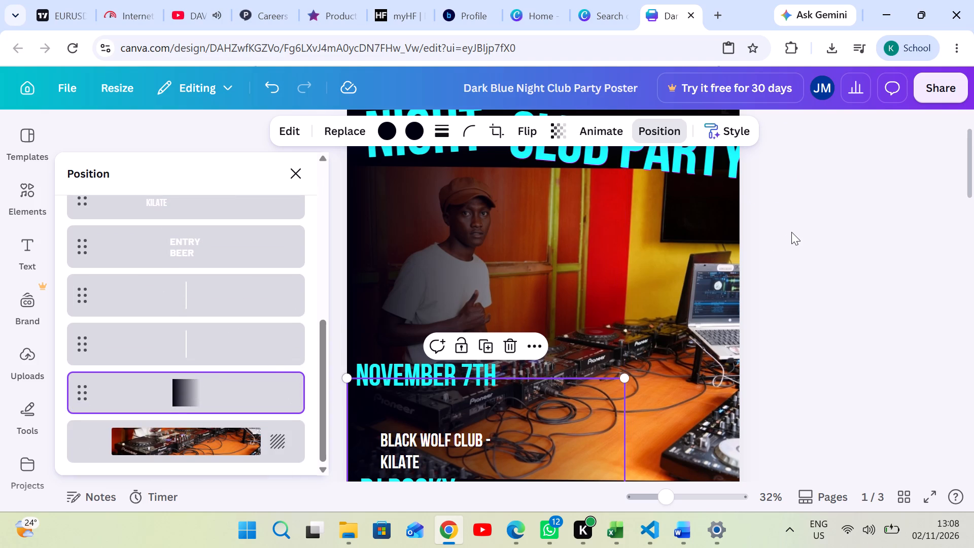
{"action": "left_click", "coordinate": [792, 232]}
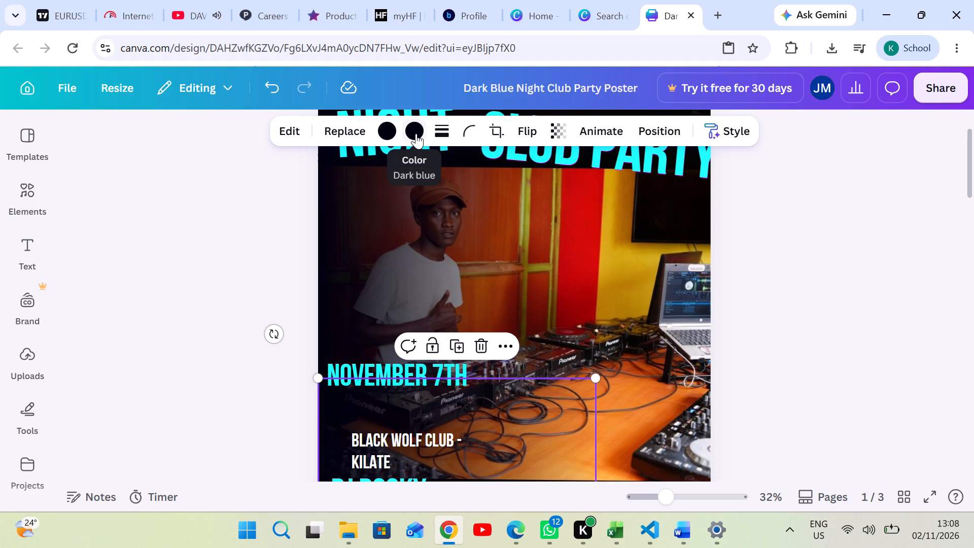
Inspect the two colour settings of the lower dark gradient overlay on page 1.
{"action": "left_click", "coordinate": [388, 133]}
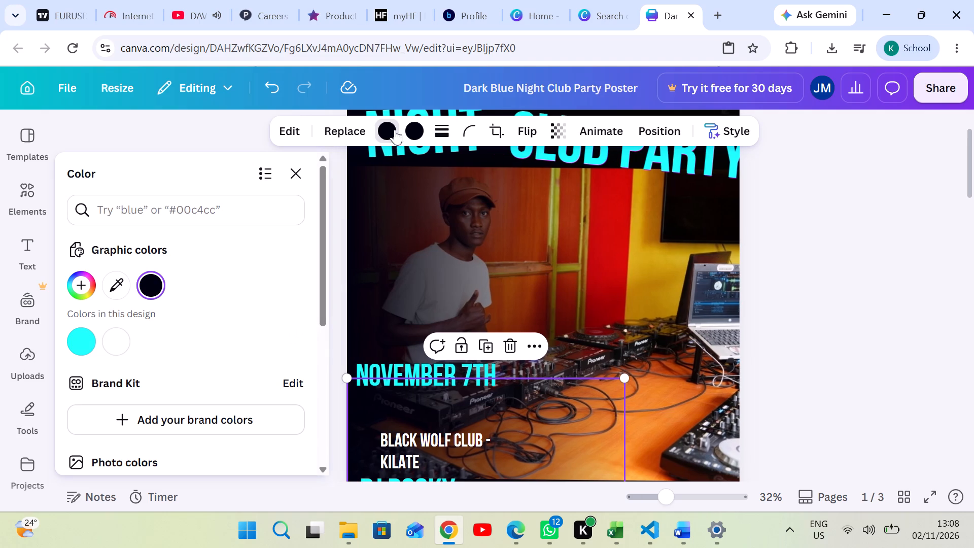
{"action": "left_click", "coordinate": [417, 127]}
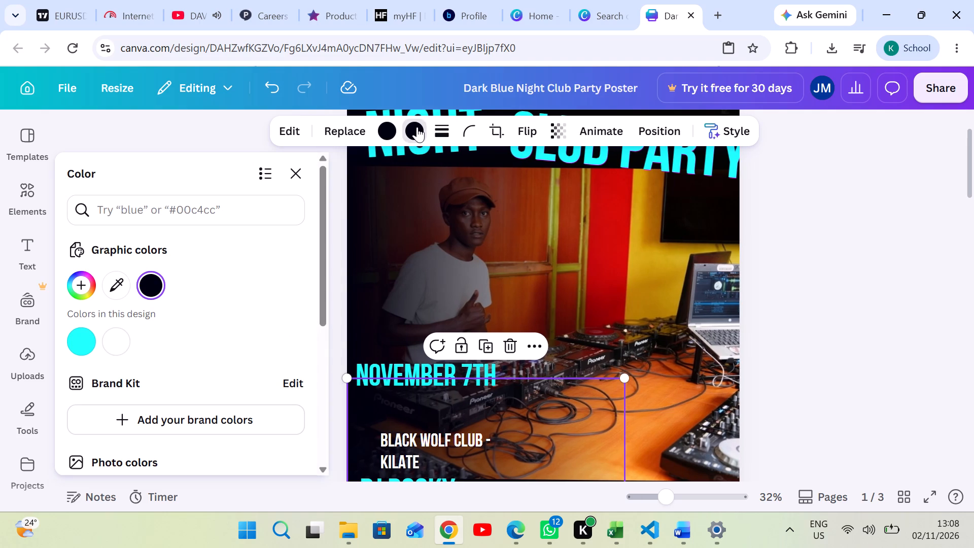
{"action": "left_click", "coordinate": [815, 170]}
{"action": "left_click", "coordinate": [775, 215]}
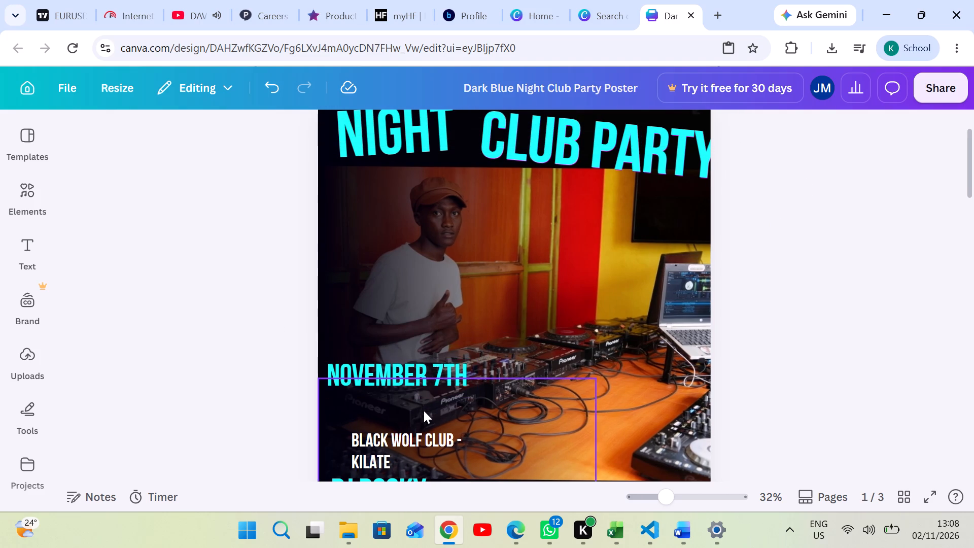
Move the Club Party text closer to NIGHT, fully inside page 1's right edge, and straighten it to 0°.
{"action": "scroll", "coordinate": [622, 320], "scroll_direction": "up", "scroll_amount": 2}
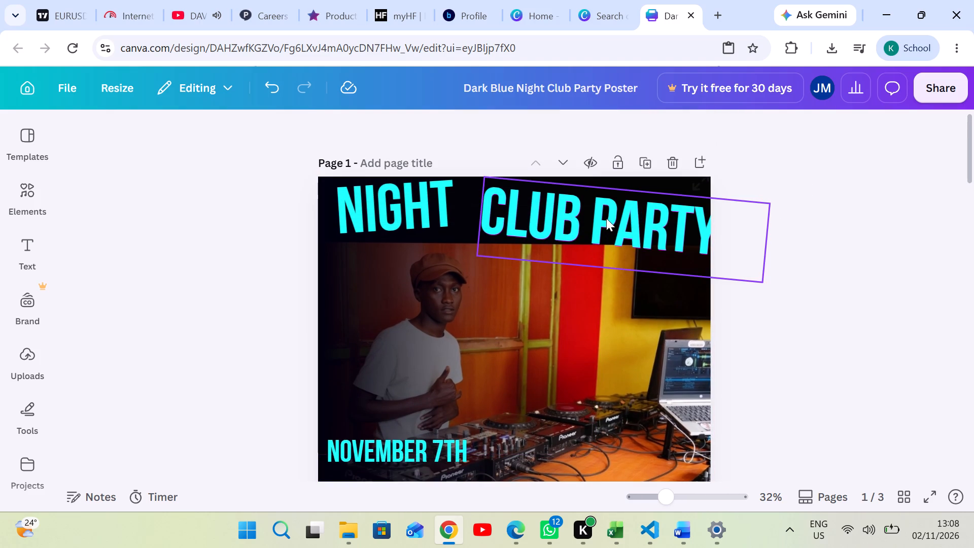
{"action": "left_click_drag", "start_coordinate": [606, 218], "coordinate": [589, 211]}
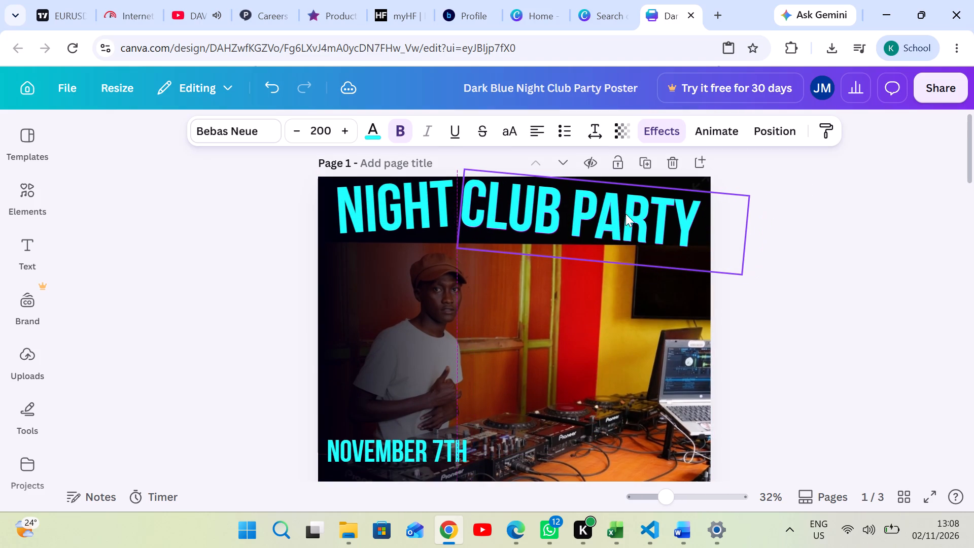
{"action": "left_click_drag", "start_coordinate": [781, 235], "coordinate": [781, 222]}
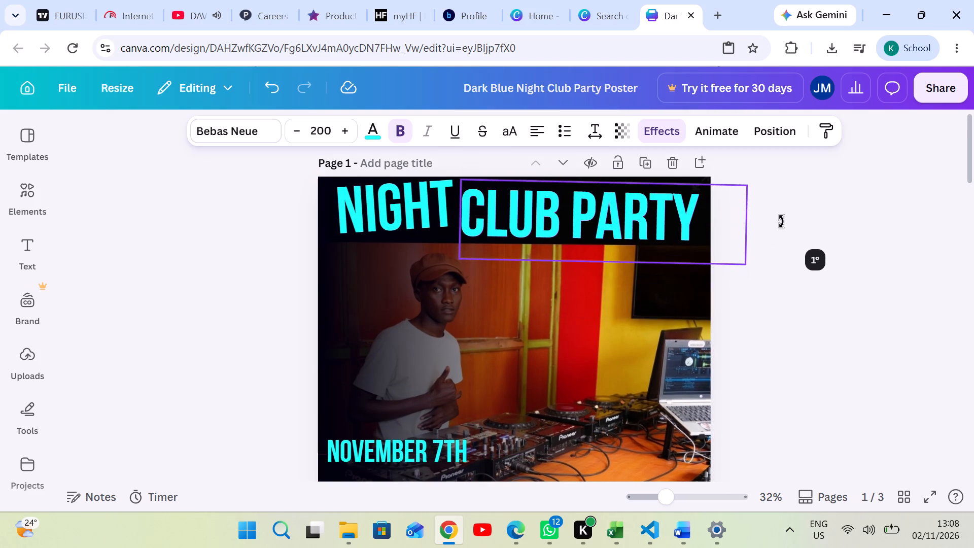
{"action": "left_click_drag", "start_coordinate": [781, 222], "coordinate": [781, 221]}
Straighten the NIGHT title on page 1 so it sits level like the Club Party text.
{"action": "left_click", "coordinate": [423, 211]}
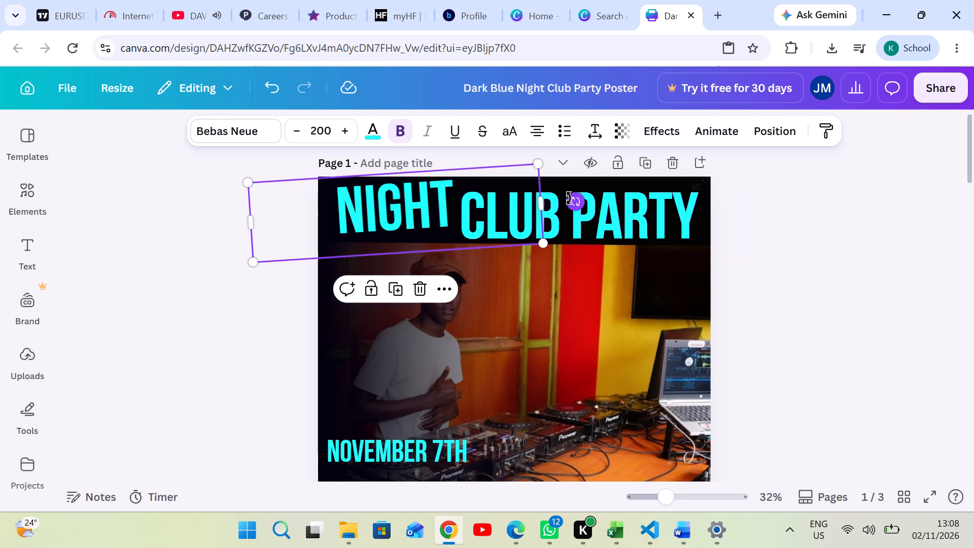
{"action": "left_click_drag", "start_coordinate": [574, 200], "coordinate": [577, 210]}
{"action": "left_click", "coordinate": [851, 209]}
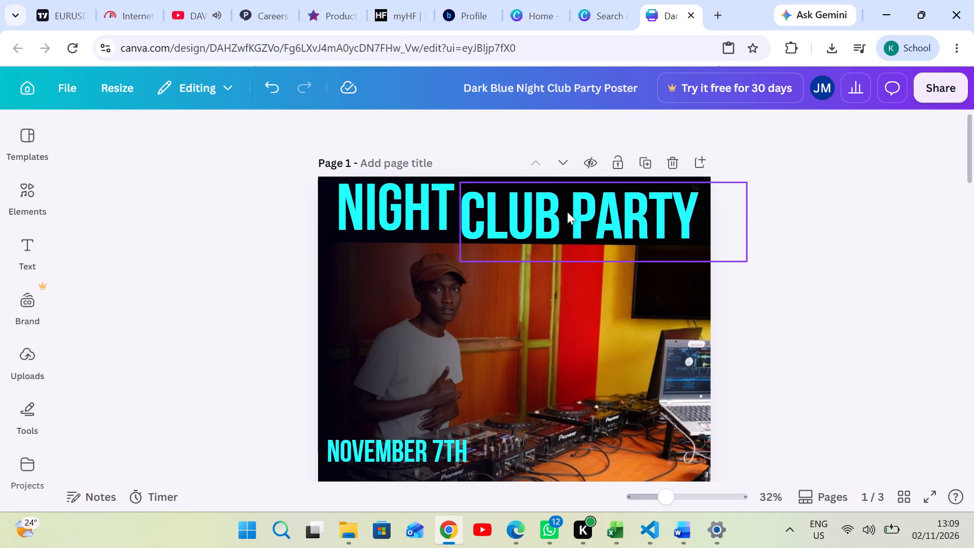
Shift the Club Party text slightly right and up to widen its gap from NIGHT, and tilt it very slightly clockwise.
{"action": "left_click_drag", "start_coordinate": [567, 212], "coordinate": [575, 206]}
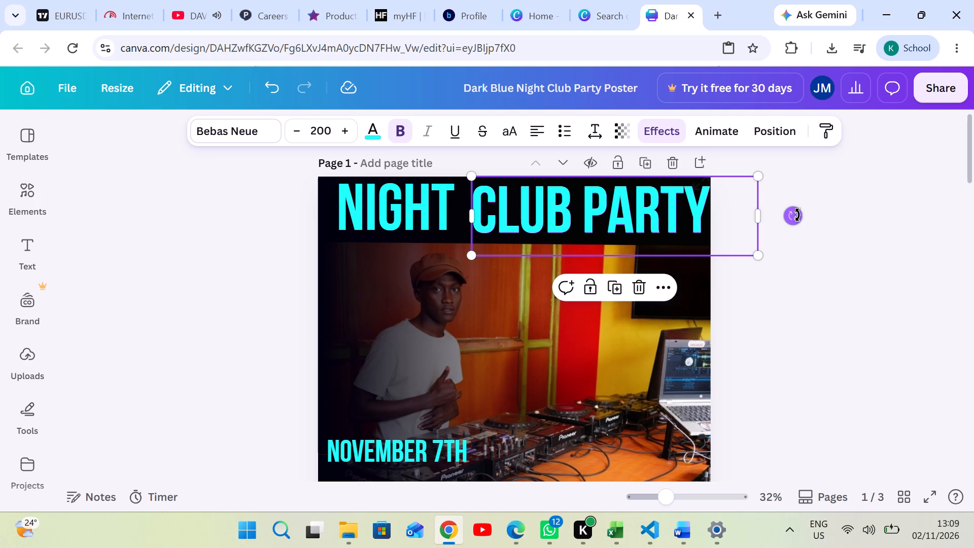
{"action": "left_click", "coordinate": [797, 215]}
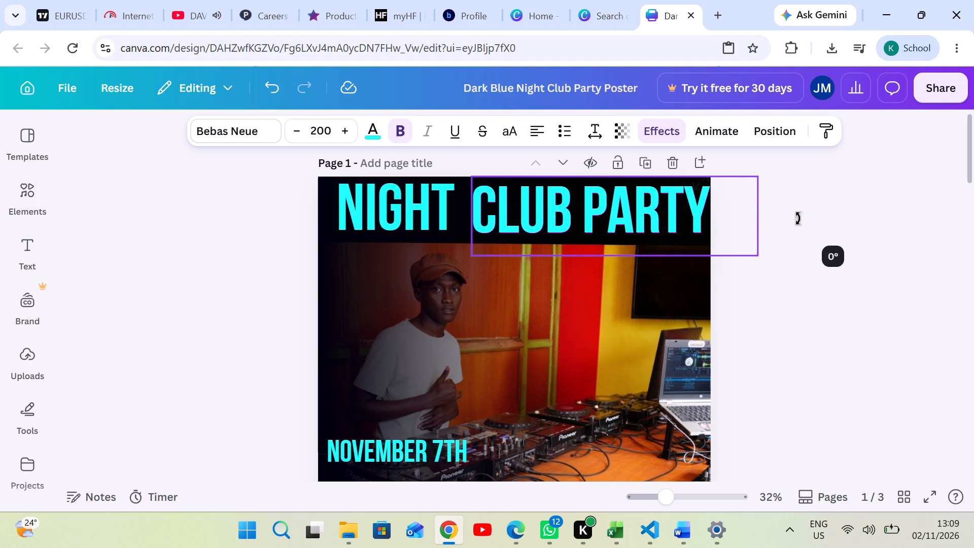
{"action": "left_click", "coordinate": [831, 284]}
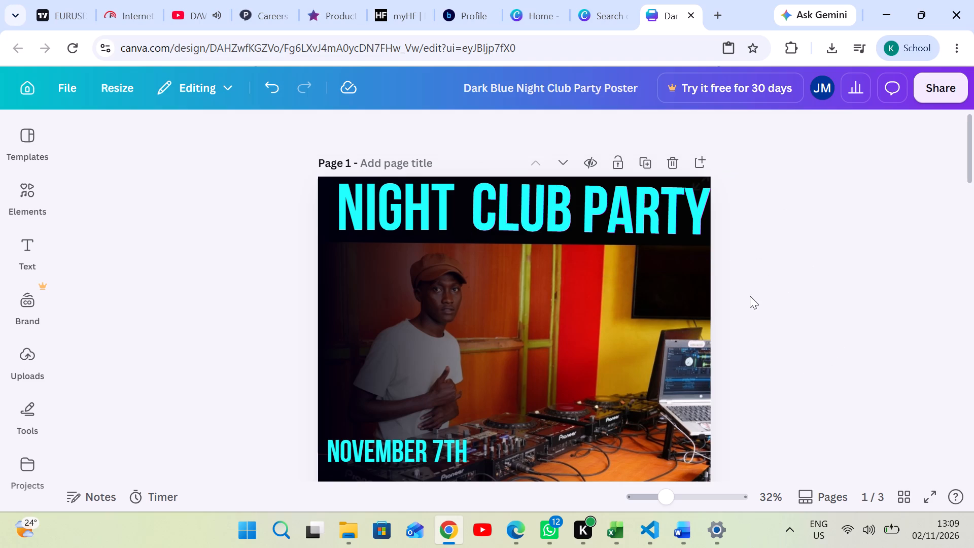
Reposition the Club Party text beside the NIGHT title so its last letter meets page 1's right edge.
{"action": "left_click_drag", "start_coordinate": [633, 207], "coordinate": [627, 218]}
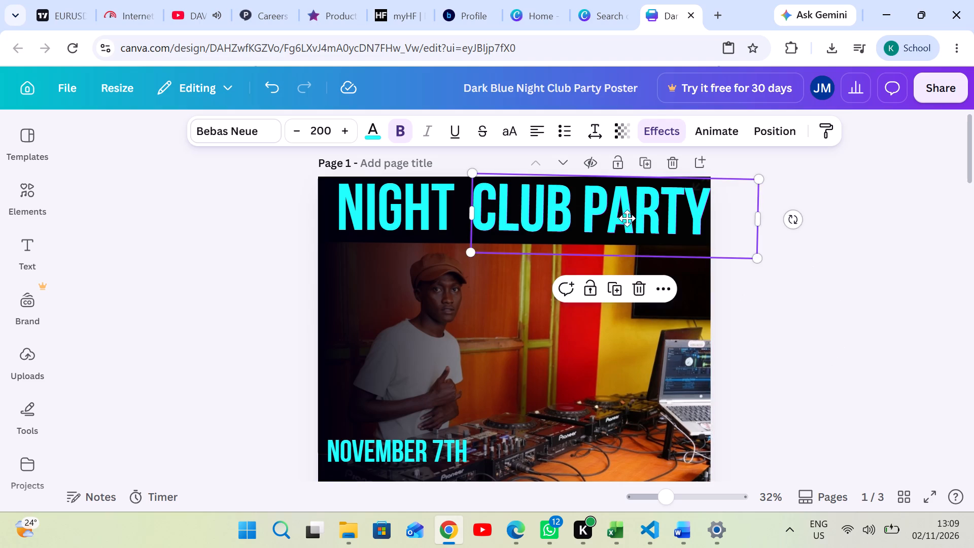
{"action": "left_click_drag", "start_coordinate": [627, 218], "coordinate": [520, 335]}
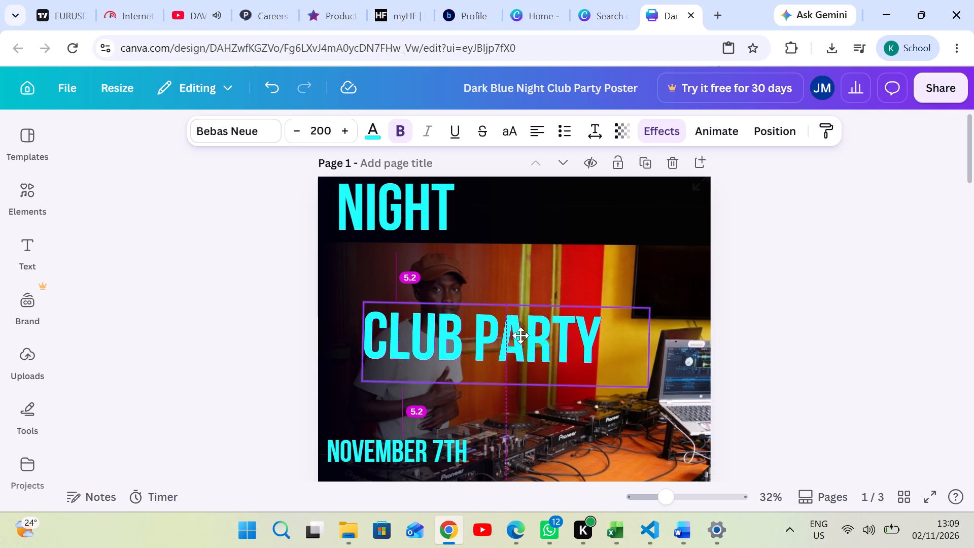
{"action": "left_click_drag", "start_coordinate": [520, 335], "coordinate": [637, 218]}
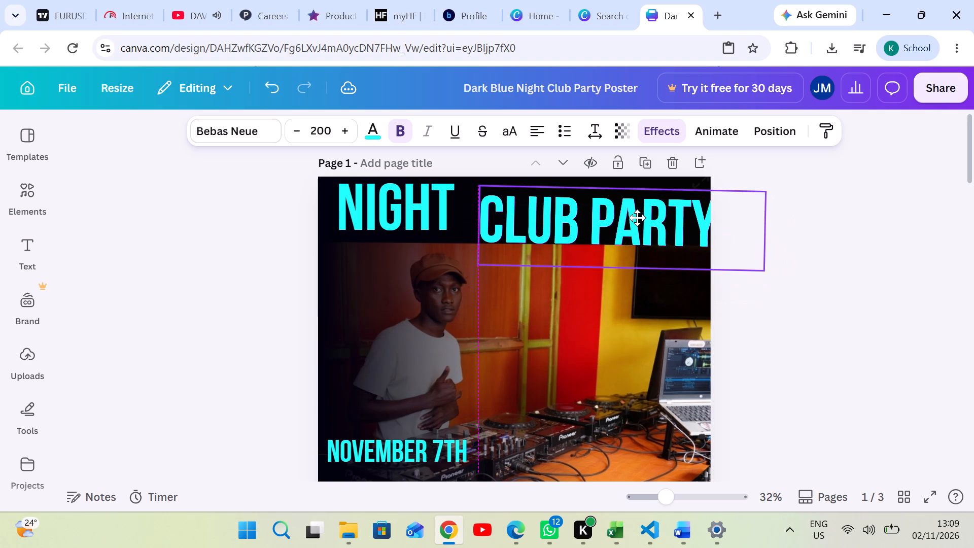
{"action": "left_click_drag", "start_coordinate": [637, 218], "coordinate": [633, 215]}
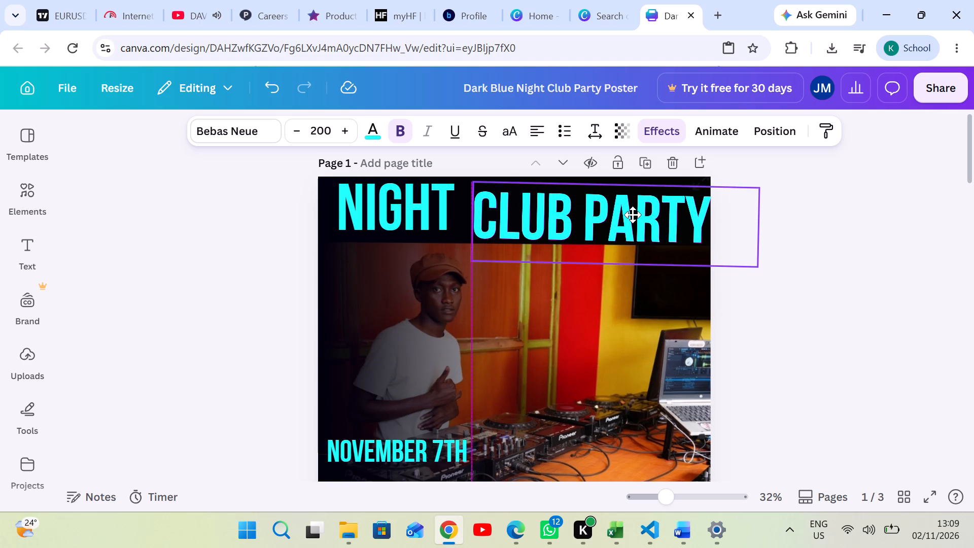
{"action": "left_click_drag", "start_coordinate": [633, 215], "coordinate": [628, 213]}
{"action": "left_click", "coordinate": [894, 303]}
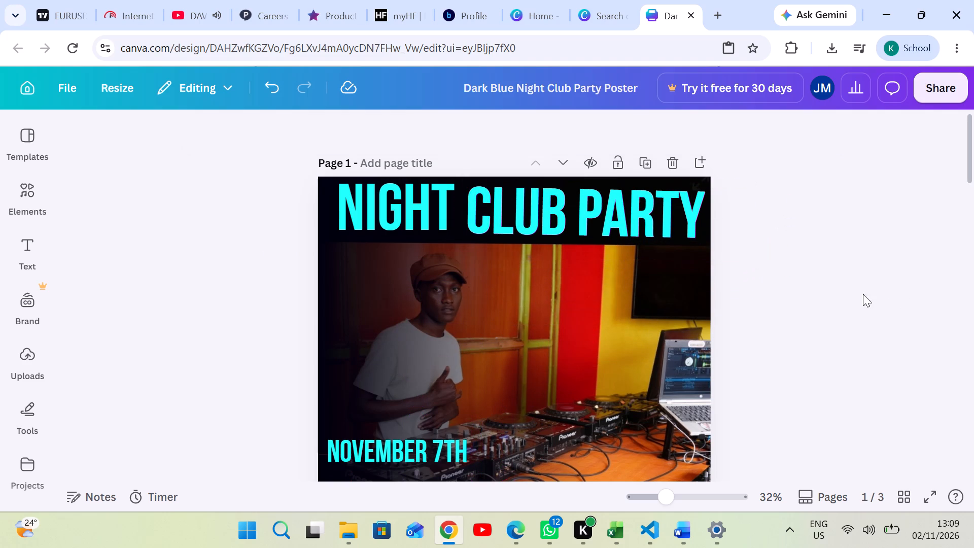
{"action": "left_click", "coordinate": [624, 218]}
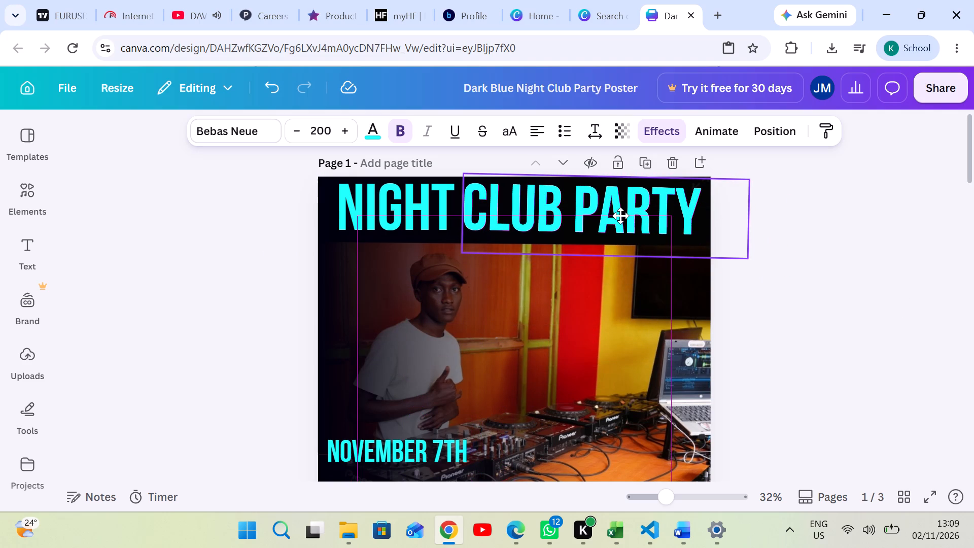
{"action": "left_click", "coordinate": [803, 318]}
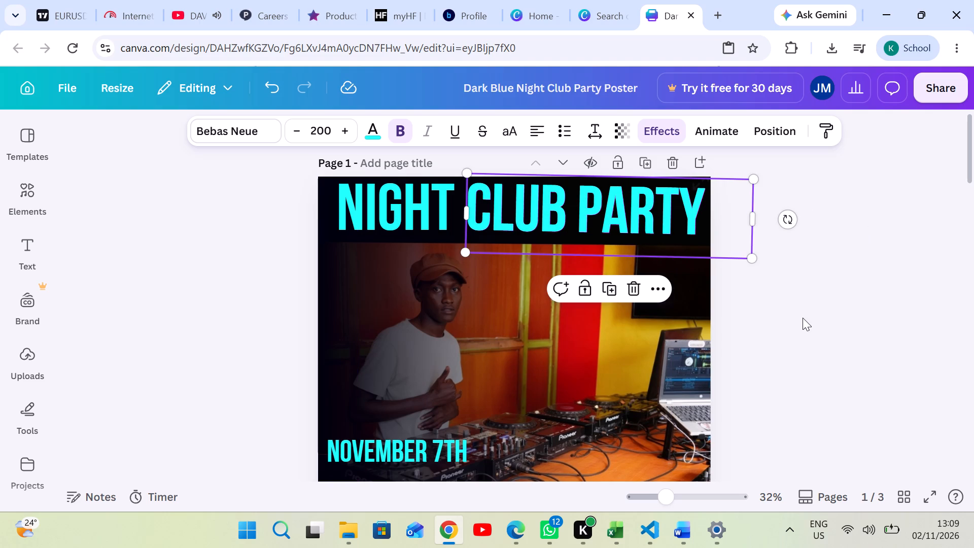
{"action": "left_click", "coordinate": [695, 211]}
Rotate the Club Party text on page 1 to 0° so it sits level.
{"action": "left_click", "coordinate": [798, 219]}
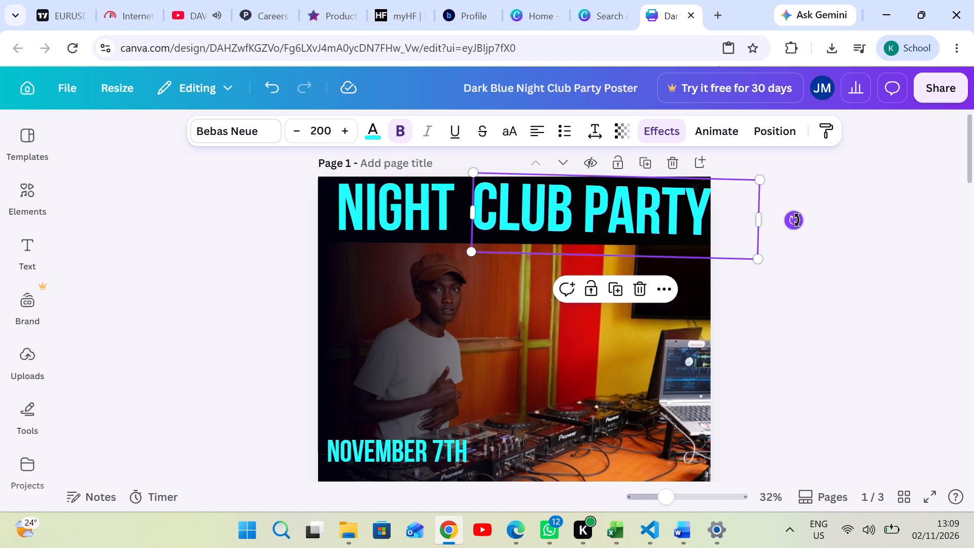
{"action": "left_click", "coordinate": [794, 217]}
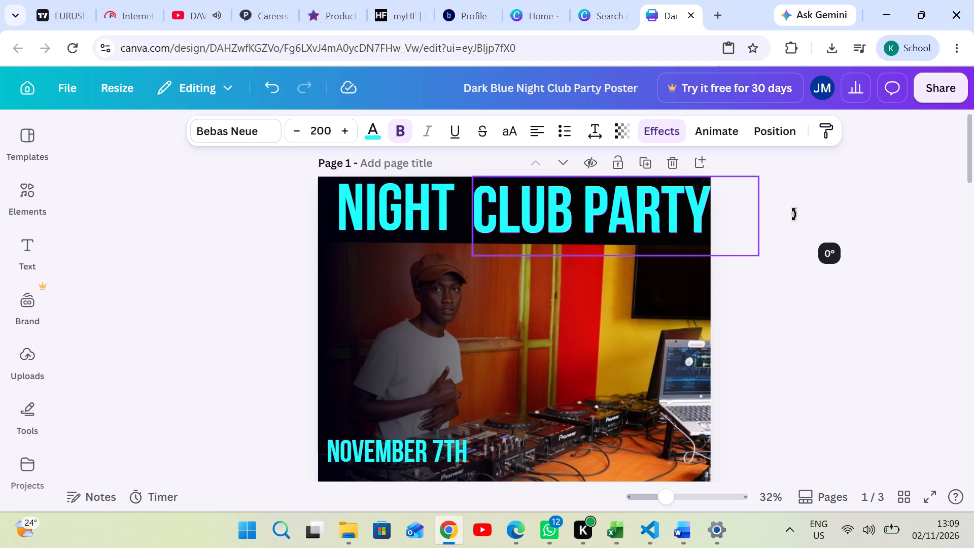
{"action": "left_click", "coordinate": [818, 297]}
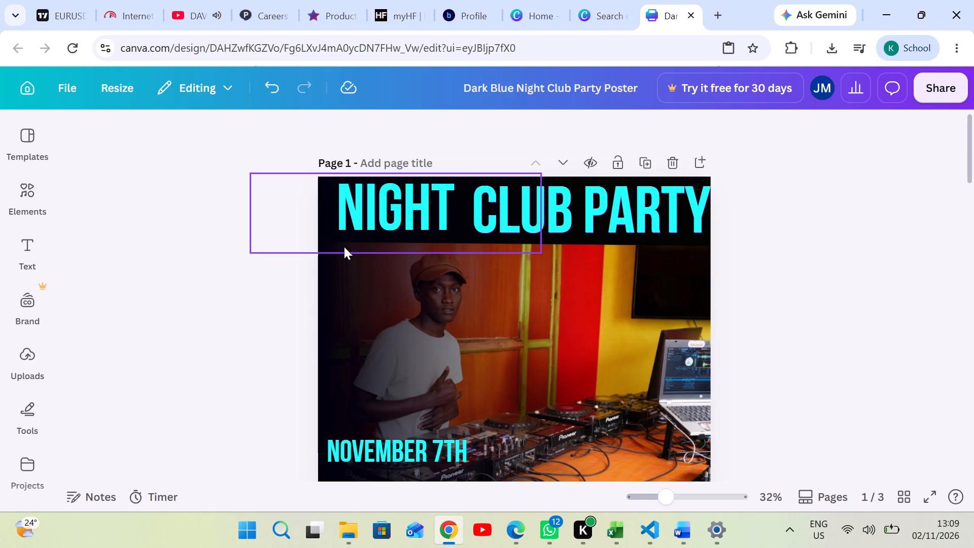
Move the NIGHT title slightly down and left, level with Club Party and in line with NOVEMBER 7TH's left edge.
{"action": "left_click_drag", "start_coordinate": [385, 210], "coordinate": [381, 213]}
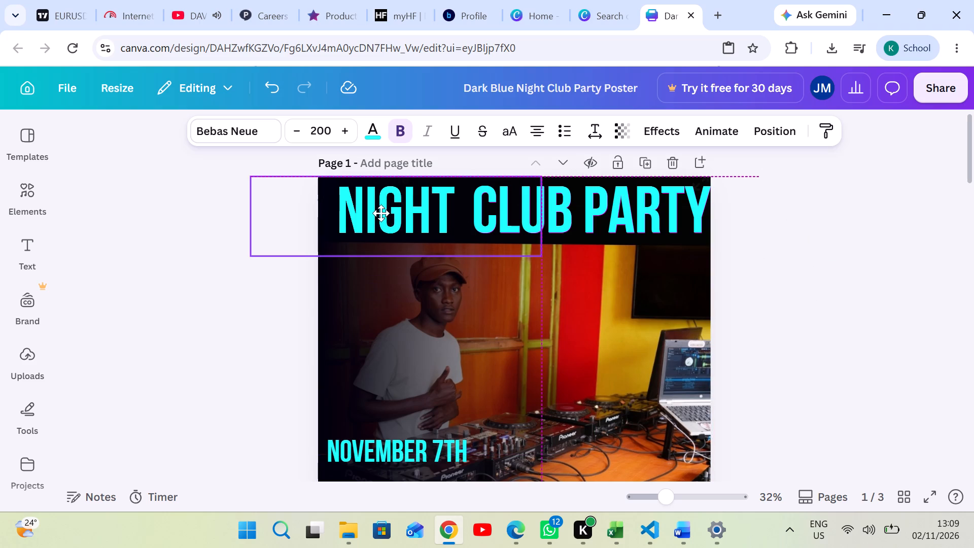
{"action": "left_click_drag", "start_coordinate": [381, 213], "coordinate": [378, 214]}
{"action": "left_click", "coordinate": [833, 226]}
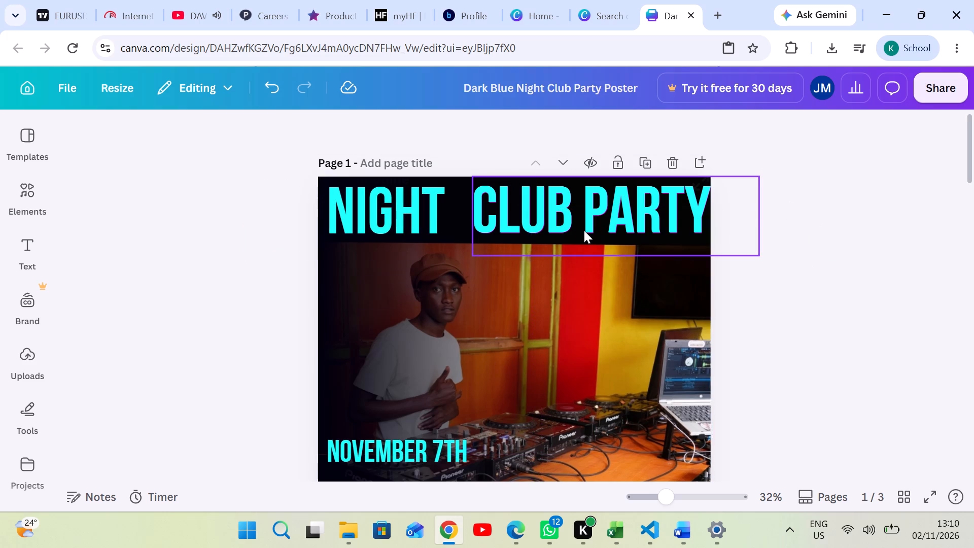
Reduce the font size of the Club Party text on page 1 to 154.
{"action": "left_click", "coordinate": [577, 224]}
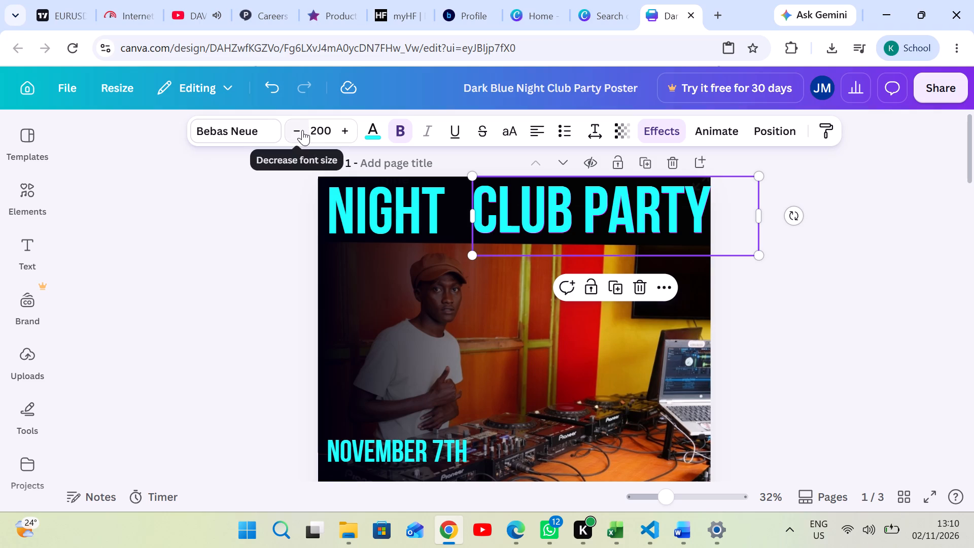
{"action": "triple_click", "coordinate": [301, 129]}
{"action": "triple_click", "coordinate": [301, 129]}
{"action": "triple_click", "coordinate": [301, 129]}
{"action": "double_click", "coordinate": [301, 129]}
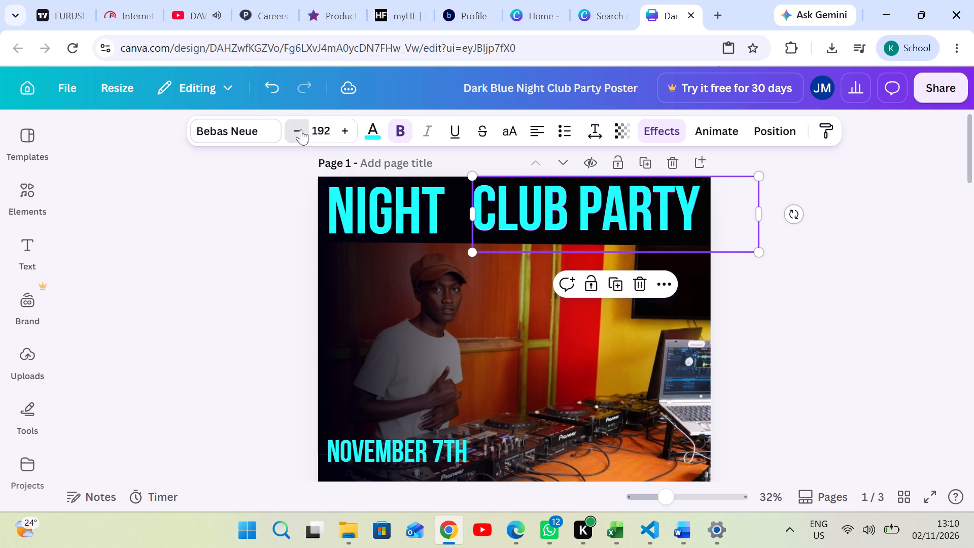
{"action": "triple_click", "coordinate": [301, 129]}
{"action": "triple_click", "coordinate": [301, 129]}
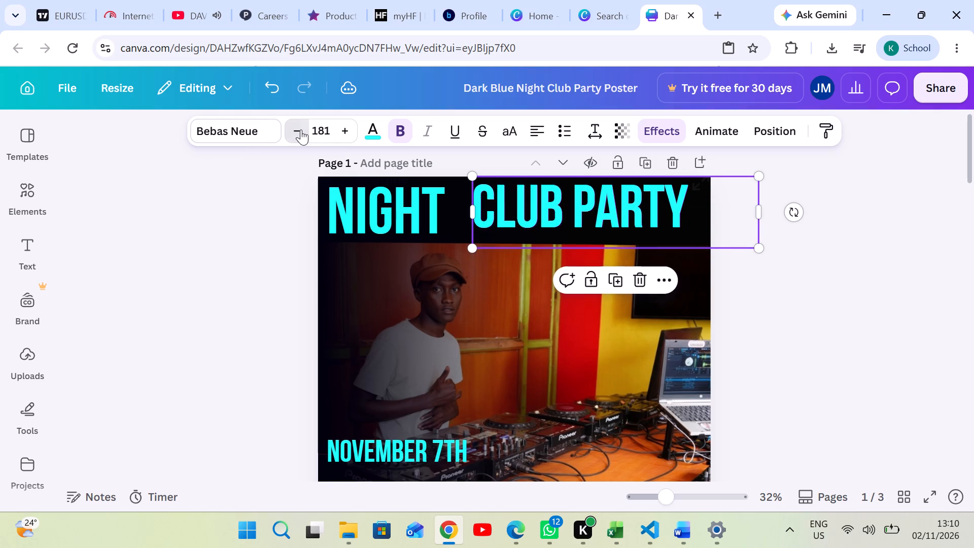
{"action": "triple_click", "coordinate": [301, 129]}
{"action": "left_click", "coordinate": [301, 129]}
{"action": "double_click", "coordinate": [301, 129]}
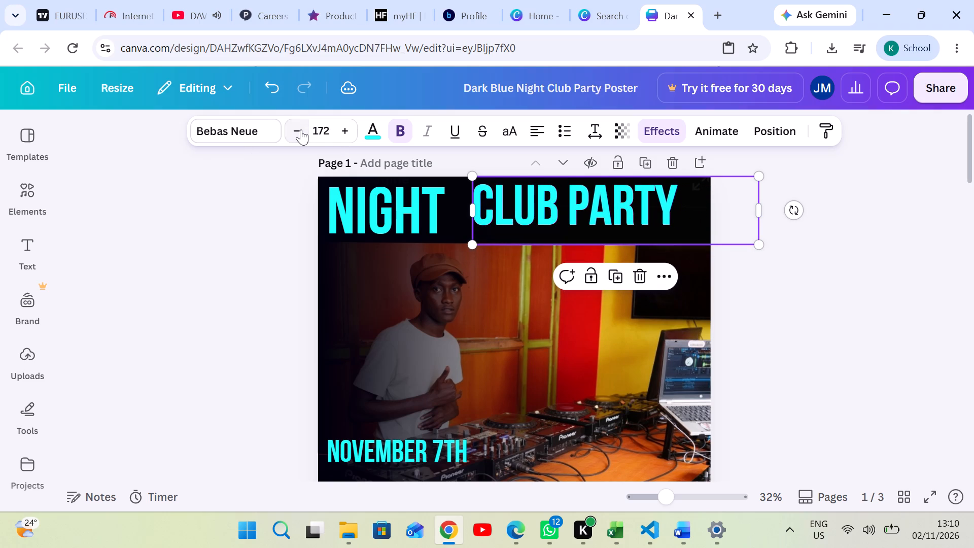
{"action": "left_click", "coordinate": [301, 129]}
{"action": "left_click", "coordinate": [301, 129]}
{"action": "left_click", "coordinate": [301, 129]}
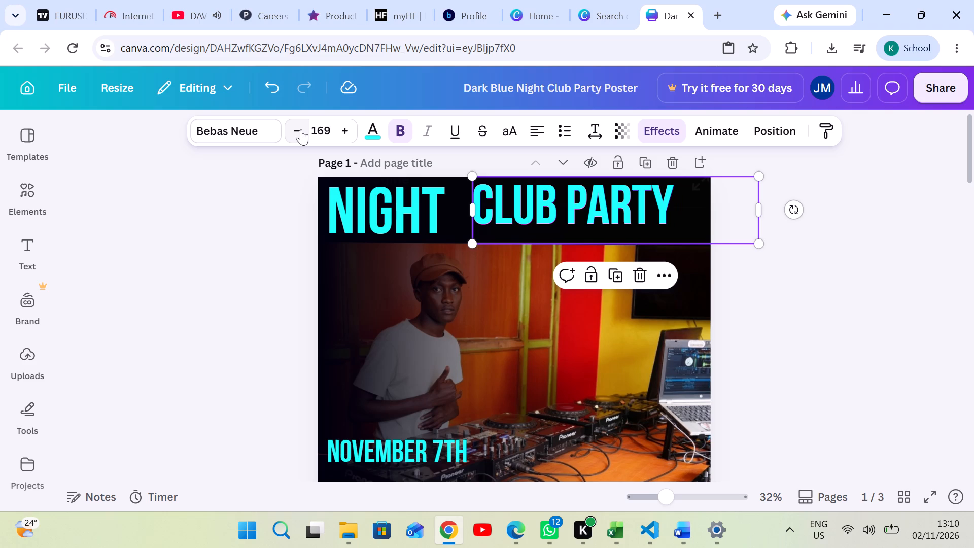
{"action": "triple_click", "coordinate": [301, 129]}
{"action": "triple_click", "coordinate": [301, 129]}
{"action": "left_click", "coordinate": [301, 129]}
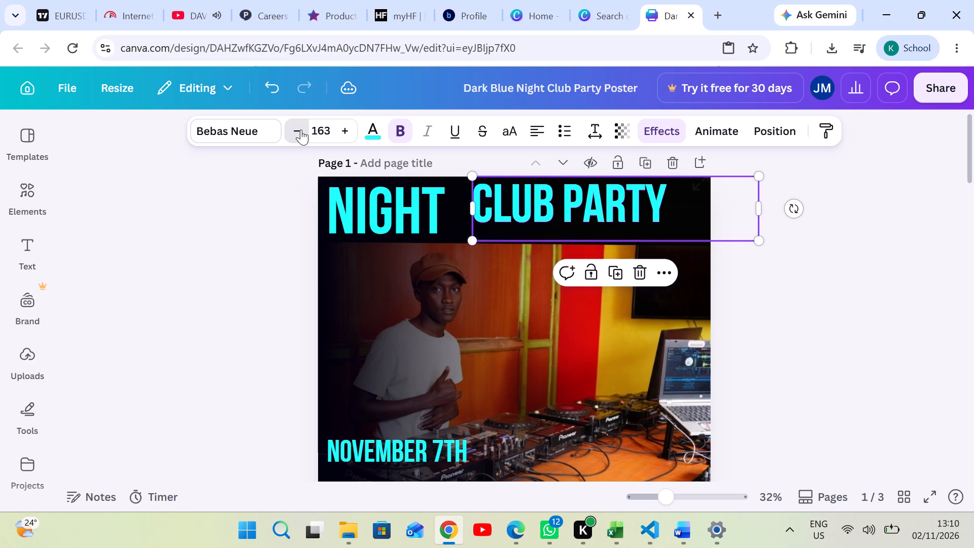
{"action": "left_click", "coordinate": [301, 129]}
{"action": "double_click", "coordinate": [301, 129]}
{"action": "left_click", "coordinate": [301, 129]}
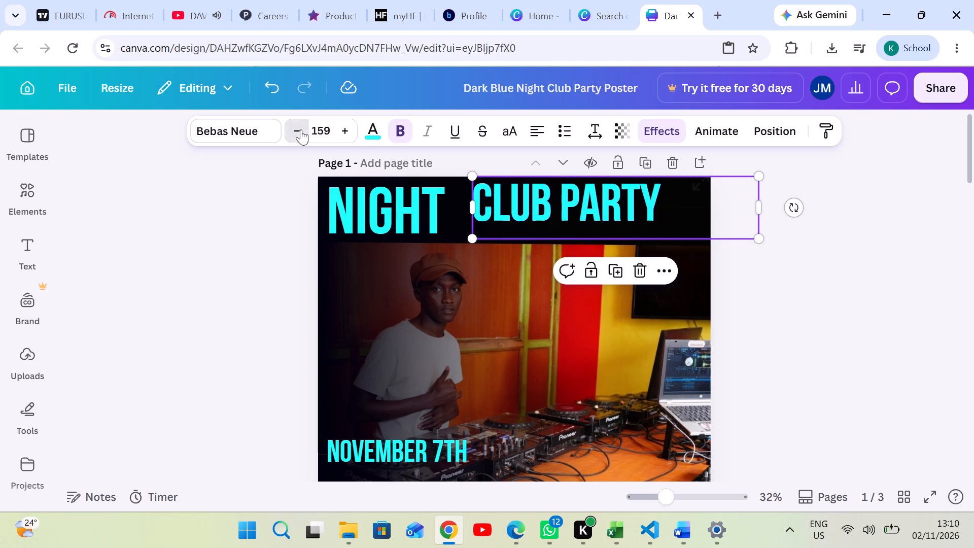
{"action": "left_click", "coordinate": [301, 129]}
{"action": "left_click", "coordinate": [301, 129]}
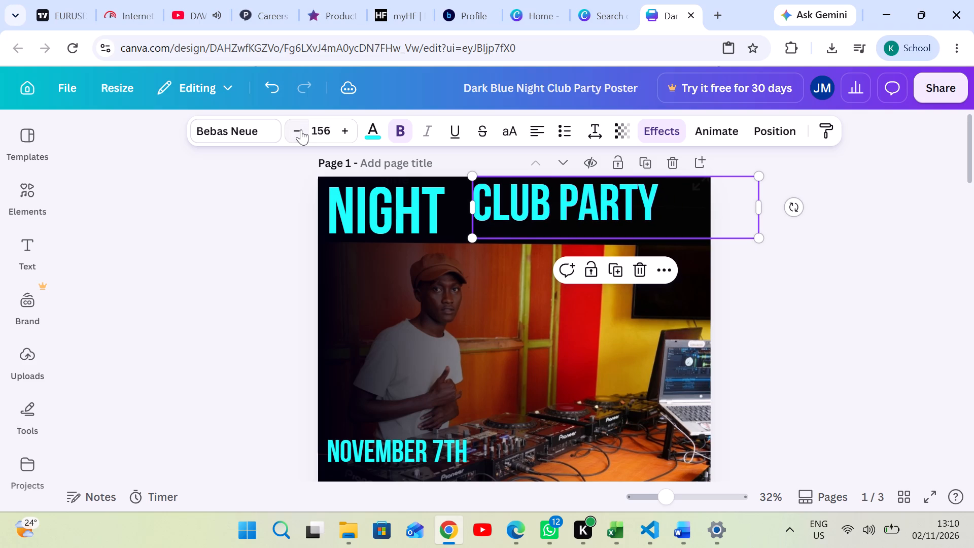
{"action": "left_click", "coordinate": [301, 129]}
{"action": "left_click", "coordinate": [301, 129]}
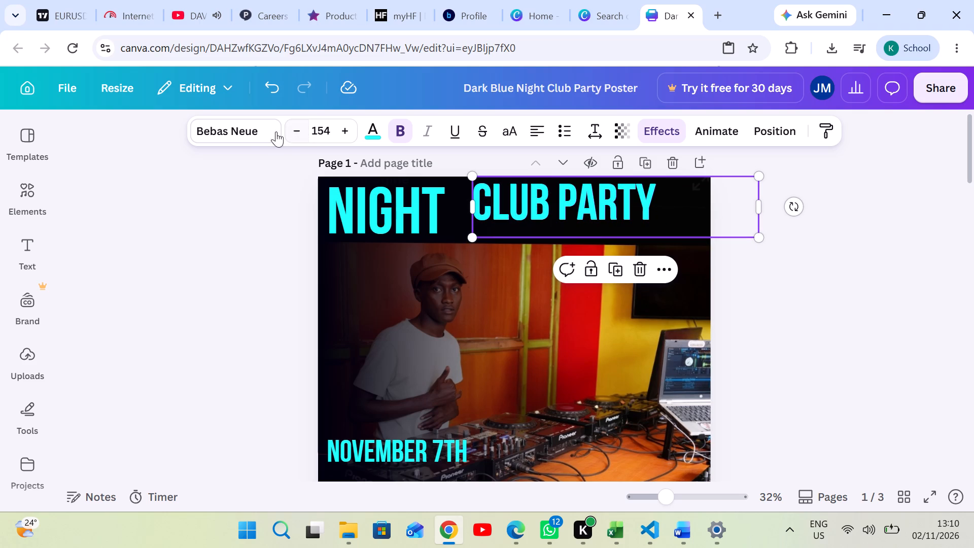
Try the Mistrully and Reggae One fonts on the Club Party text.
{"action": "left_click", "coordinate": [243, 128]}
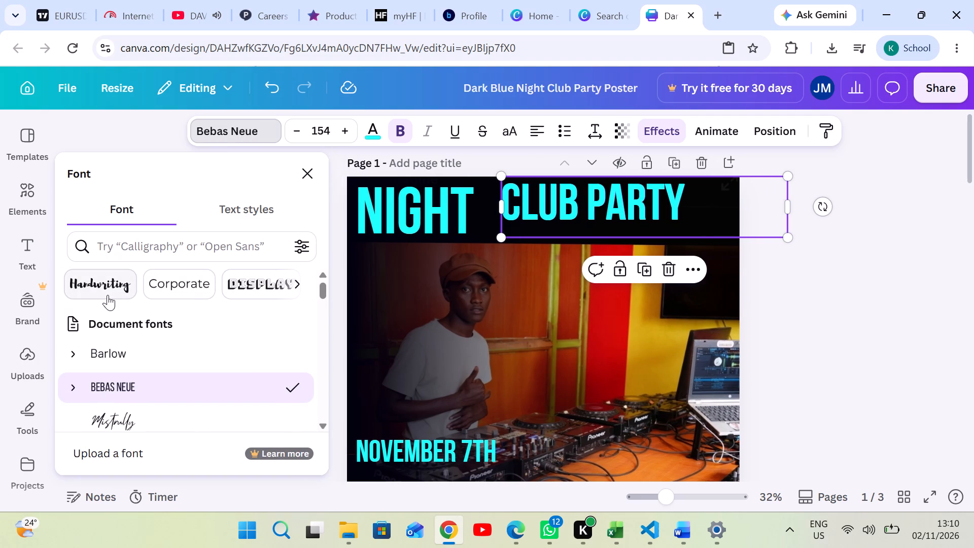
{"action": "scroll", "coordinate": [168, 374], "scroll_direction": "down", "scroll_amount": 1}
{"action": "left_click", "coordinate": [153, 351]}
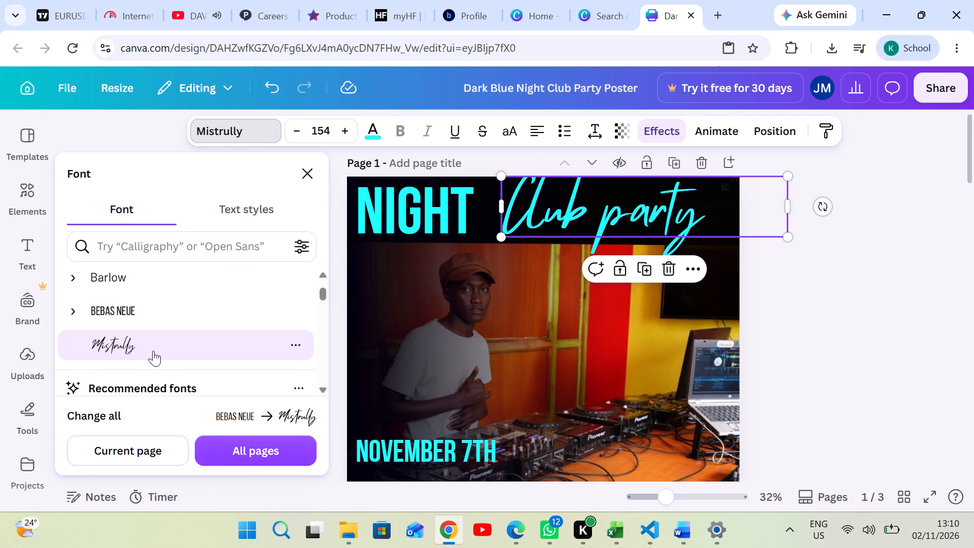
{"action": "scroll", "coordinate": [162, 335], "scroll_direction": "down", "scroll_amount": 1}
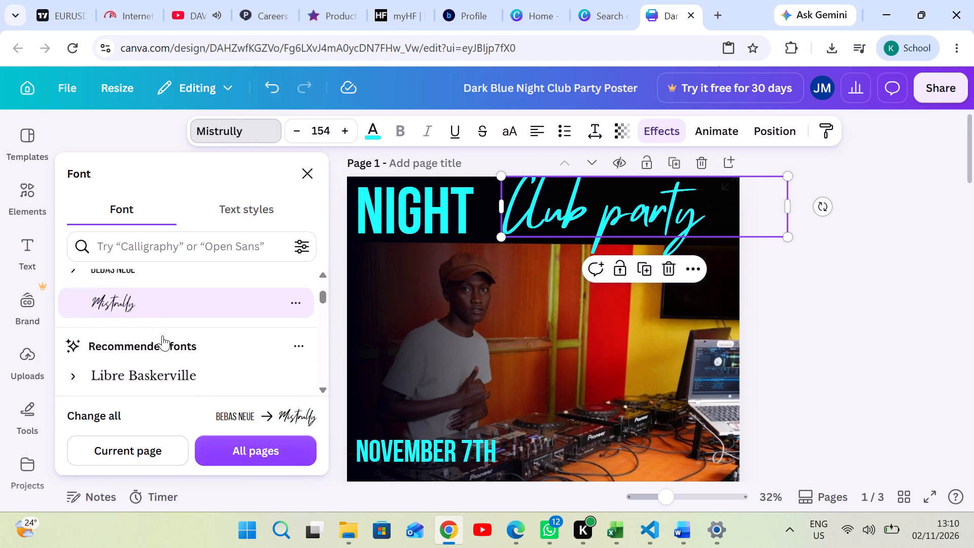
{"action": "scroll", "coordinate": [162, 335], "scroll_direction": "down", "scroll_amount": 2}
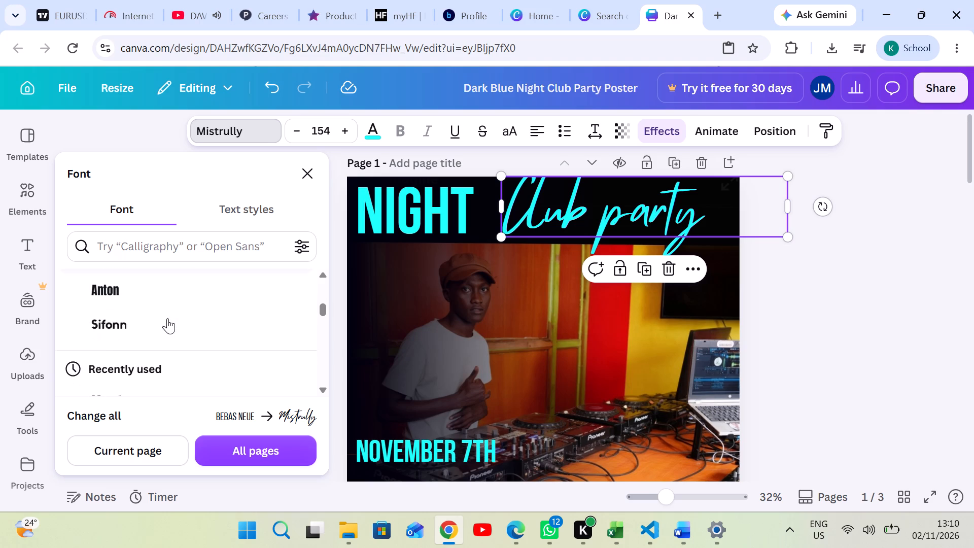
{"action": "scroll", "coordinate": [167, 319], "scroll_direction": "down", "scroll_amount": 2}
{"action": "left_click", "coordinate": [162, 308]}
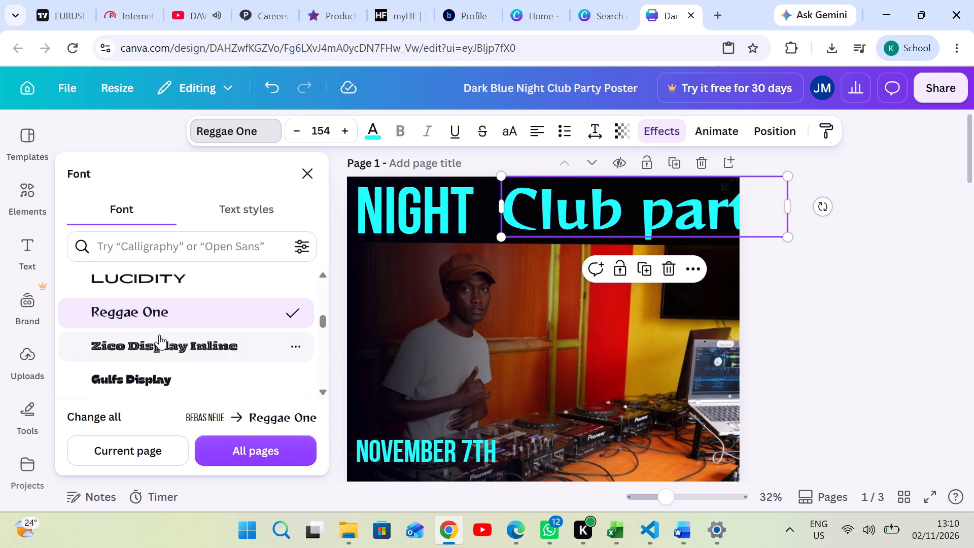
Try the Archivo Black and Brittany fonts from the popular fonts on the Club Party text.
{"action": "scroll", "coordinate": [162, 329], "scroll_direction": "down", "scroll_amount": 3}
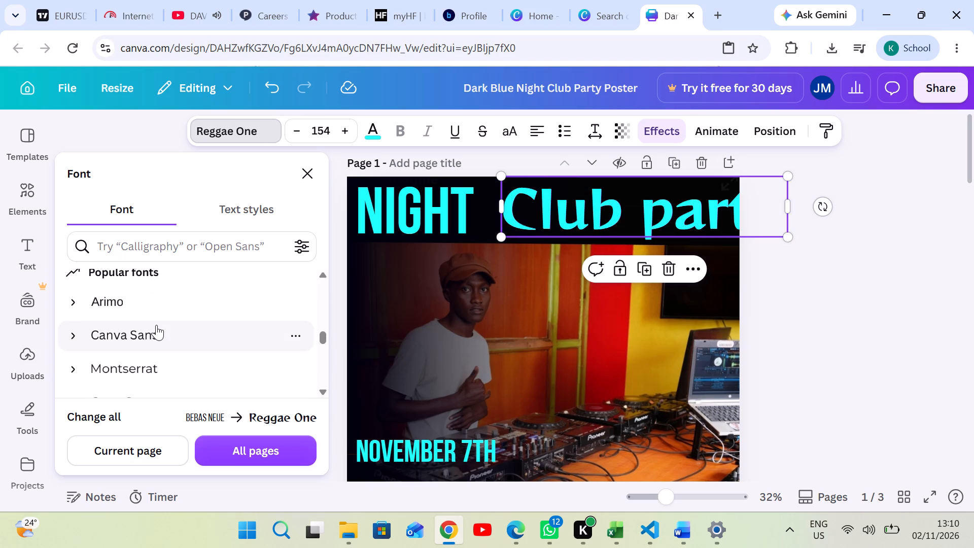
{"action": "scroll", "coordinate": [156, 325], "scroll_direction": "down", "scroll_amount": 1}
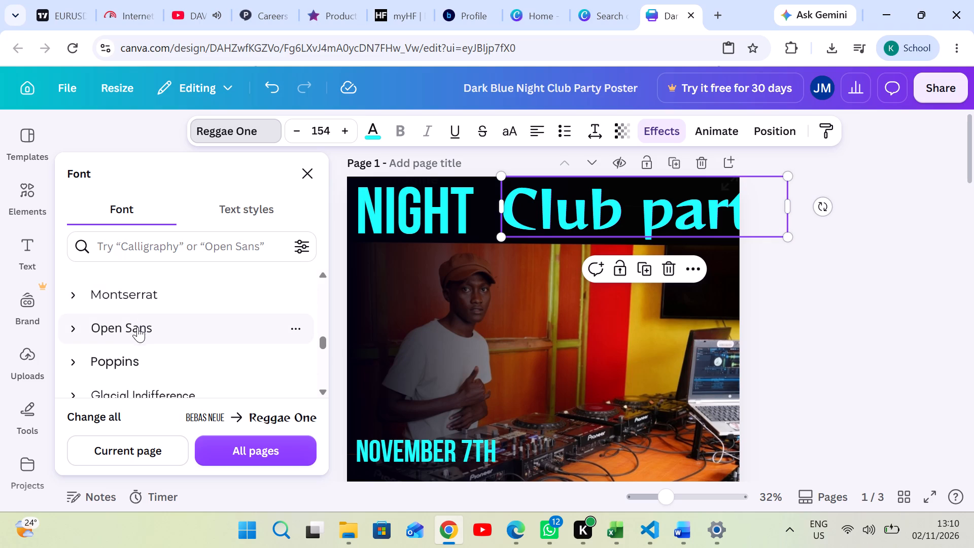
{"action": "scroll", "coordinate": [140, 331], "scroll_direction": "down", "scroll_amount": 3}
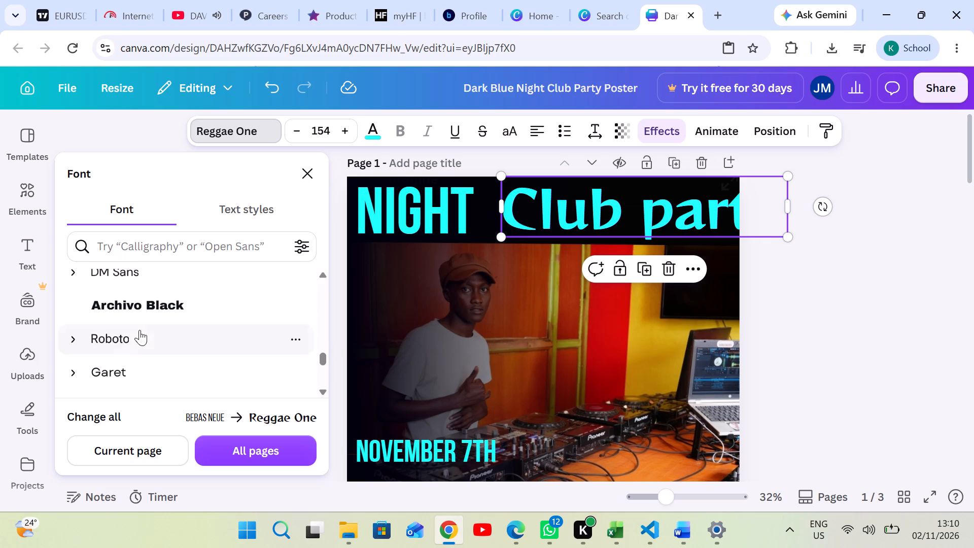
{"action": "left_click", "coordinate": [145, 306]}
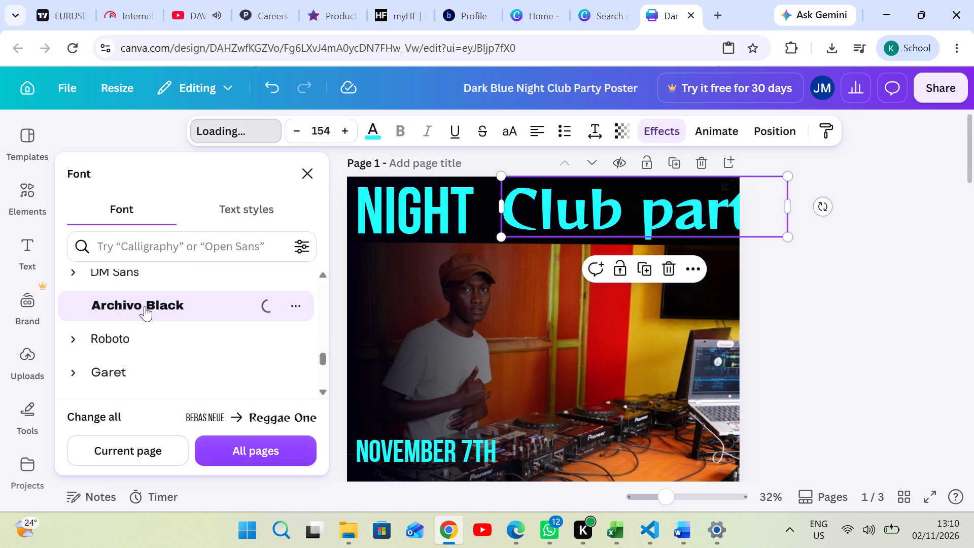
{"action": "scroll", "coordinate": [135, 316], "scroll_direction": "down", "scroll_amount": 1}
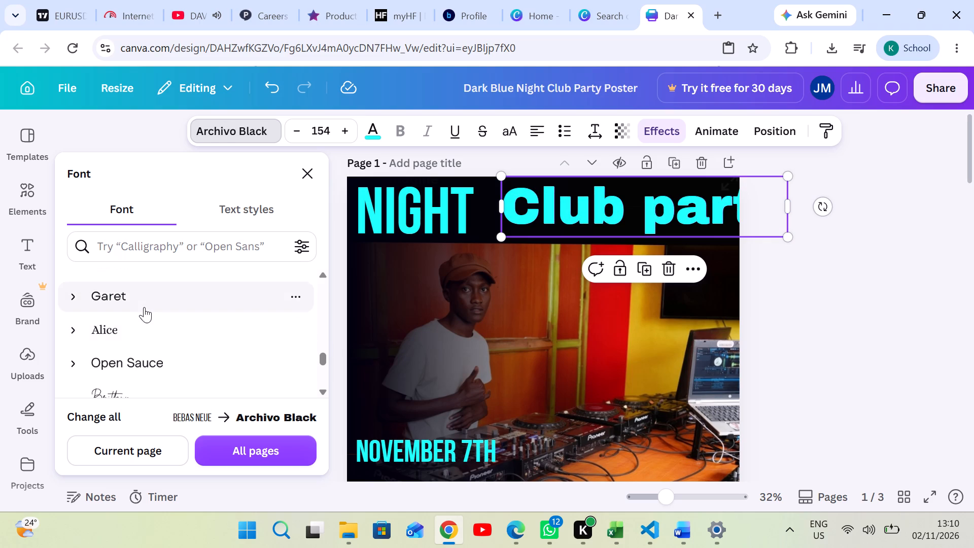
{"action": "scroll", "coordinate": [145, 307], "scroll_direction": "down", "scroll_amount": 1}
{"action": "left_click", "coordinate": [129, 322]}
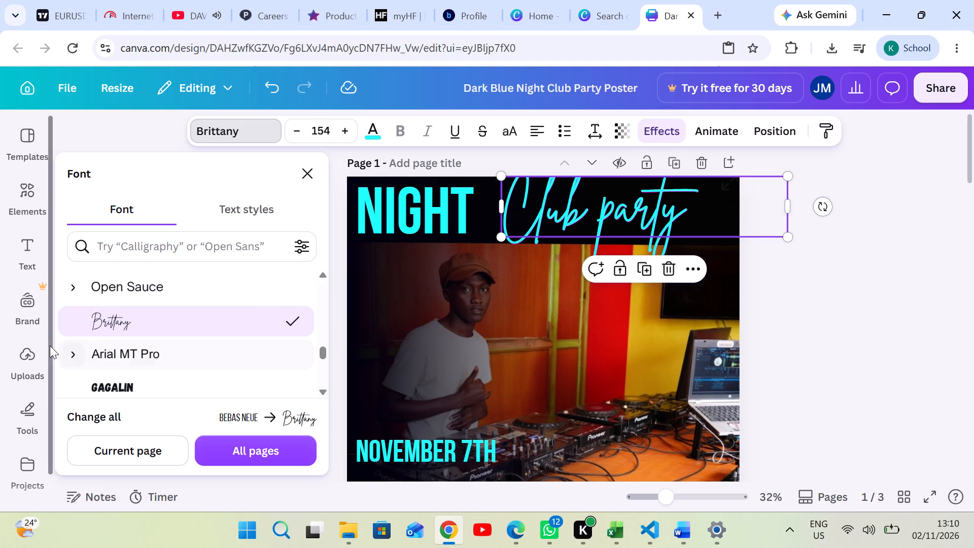
Apply the Shrikhand font to the Club Party text on page 1.
{"action": "scroll", "coordinate": [140, 323], "scroll_direction": "down", "scroll_amount": 4}
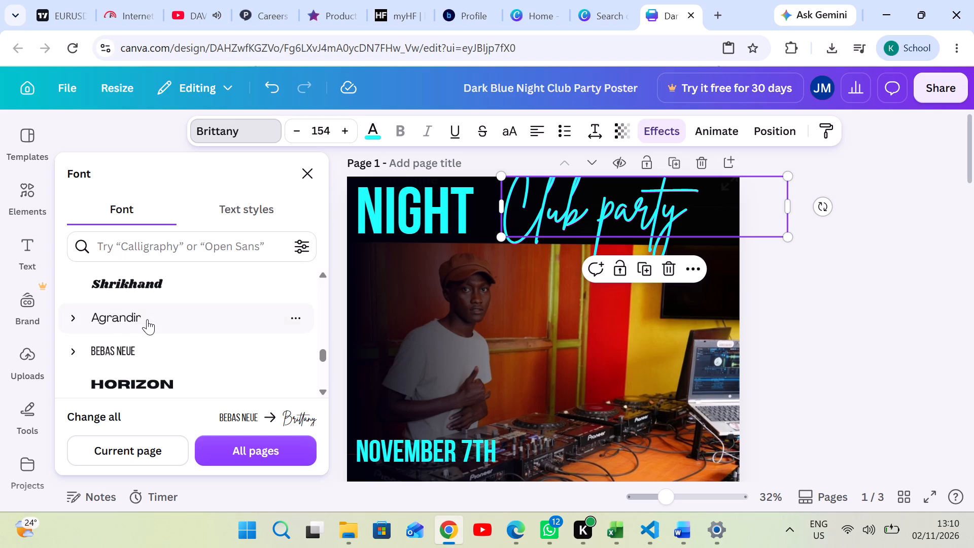
{"action": "left_click", "coordinate": [151, 285]}
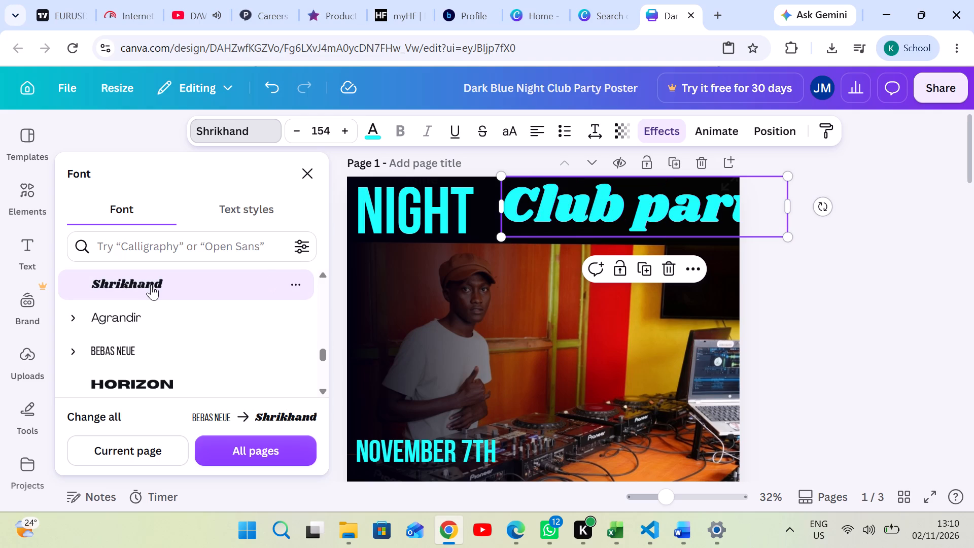
Apply the Bukhari Script font to the Club Party text on page 1.
{"action": "scroll", "coordinate": [143, 302], "scroll_direction": "down", "scroll_amount": 3}
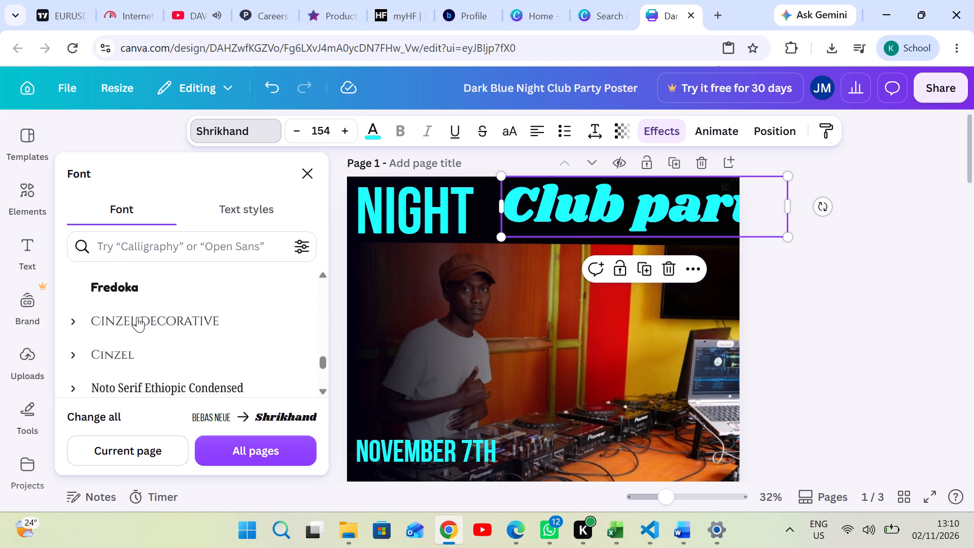
{"action": "scroll", "coordinate": [137, 317], "scroll_direction": "down", "scroll_amount": 3}
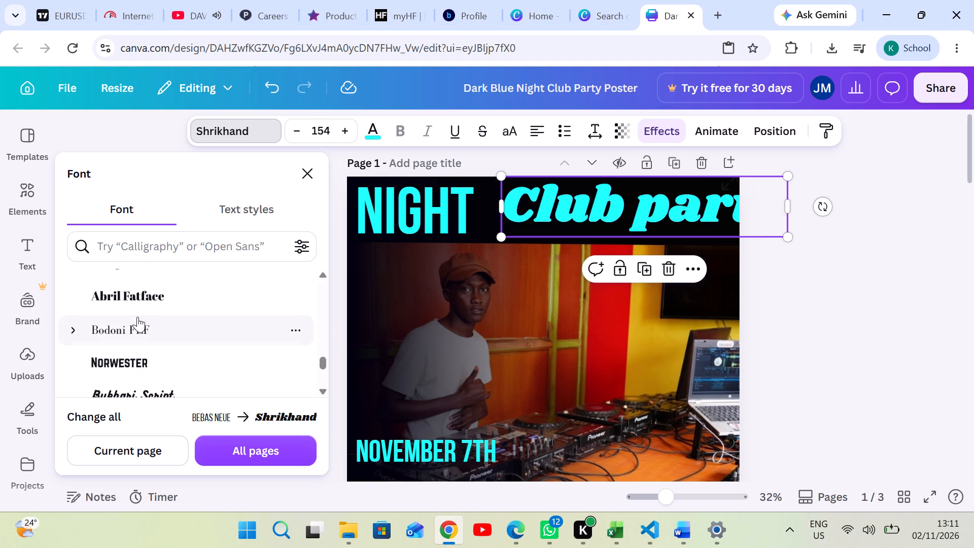
{"action": "scroll", "coordinate": [138, 316], "scroll_direction": "down", "scroll_amount": 1}
{"action": "left_click", "coordinate": [125, 317]}
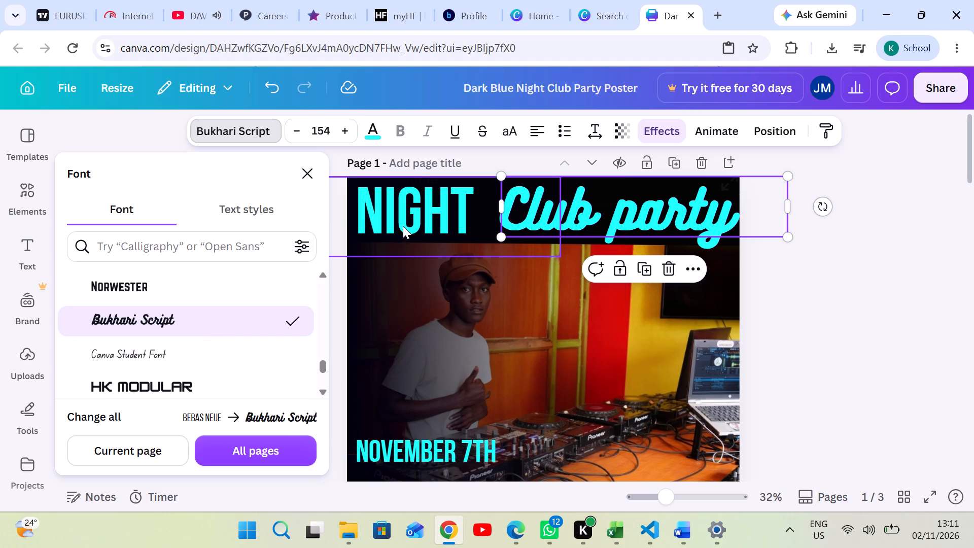
Change the Night title text to Bukhari Script and reduce its font size to 159.
{"action": "left_click", "coordinate": [407, 212]}
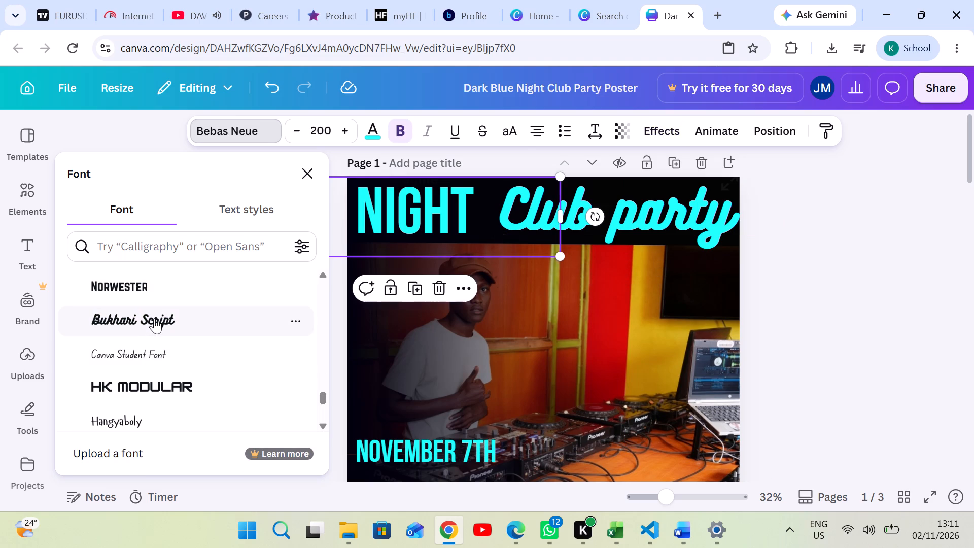
{"action": "left_click", "coordinate": [154, 318]}
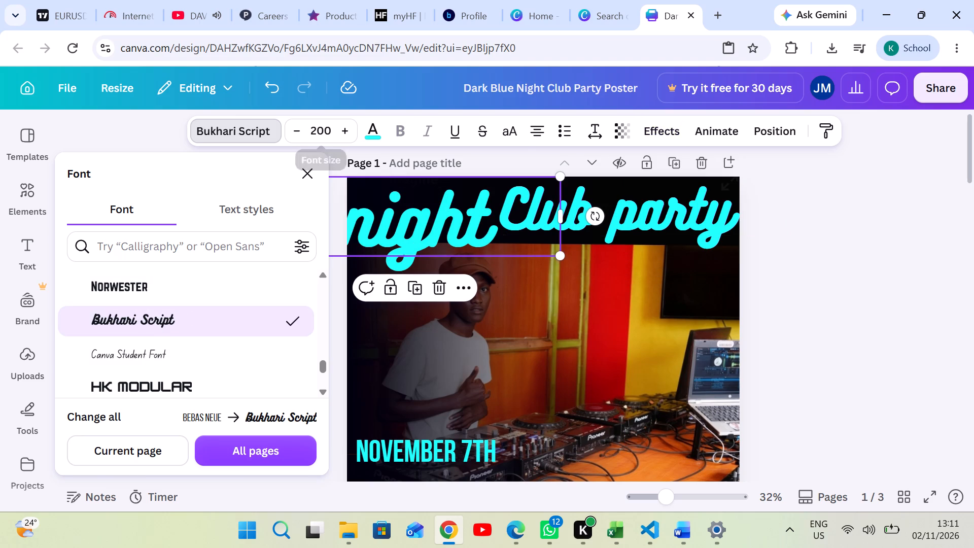
{"action": "left_click", "coordinate": [299, 128]}
{"action": "double_click", "coordinate": [299, 128]}
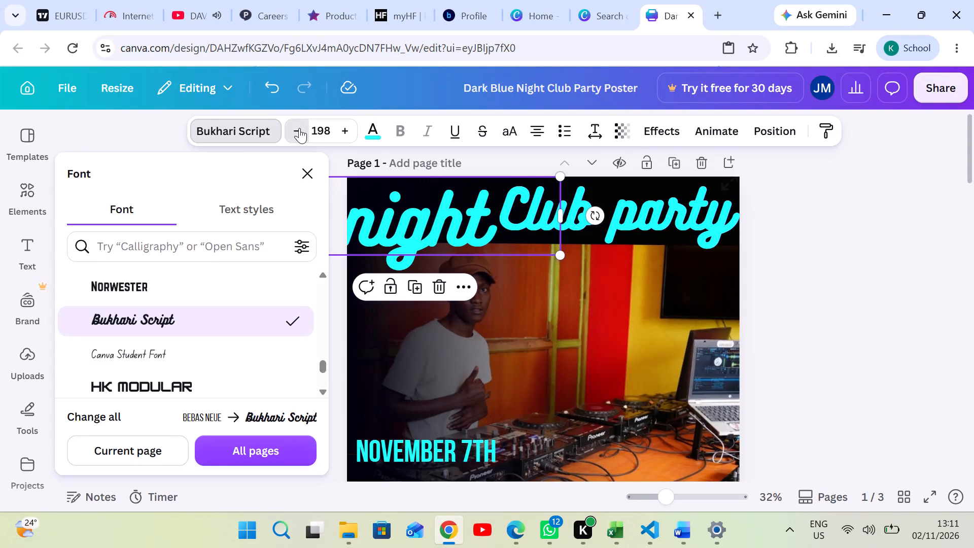
{"action": "left_click", "coordinate": [299, 128]}
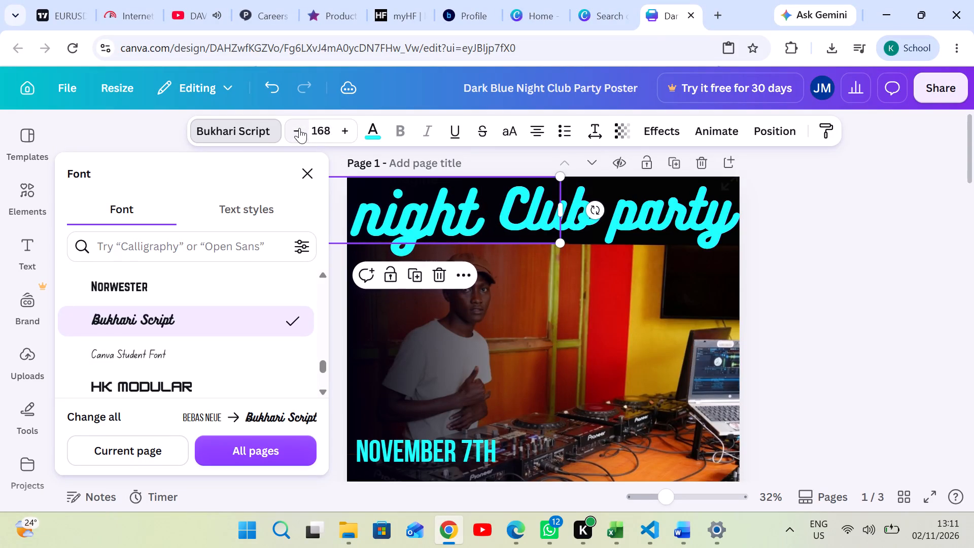
{"action": "left_click", "coordinate": [299, 128]}
{"action": "triple_click", "coordinate": [299, 128]}
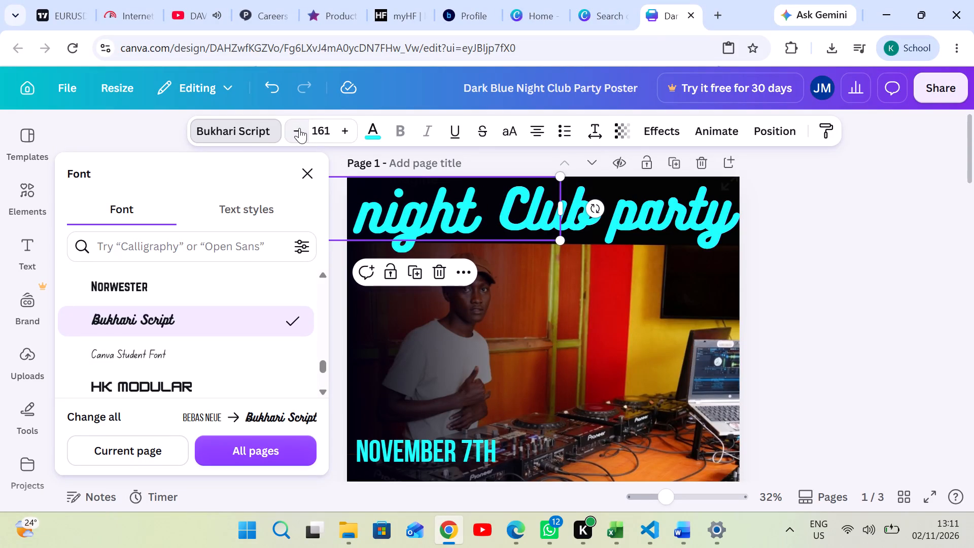
{"action": "left_click", "coordinate": [299, 128]}
{"action": "left_click", "coordinate": [299, 127]}
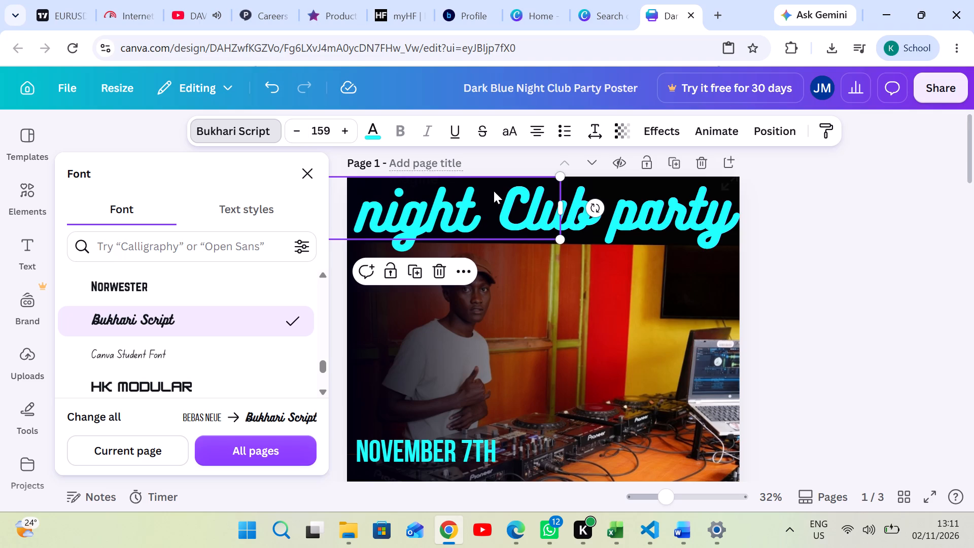
Reduce the font size of the Club Party text on page 1 to 152.
{"action": "left_click", "coordinate": [653, 210]}
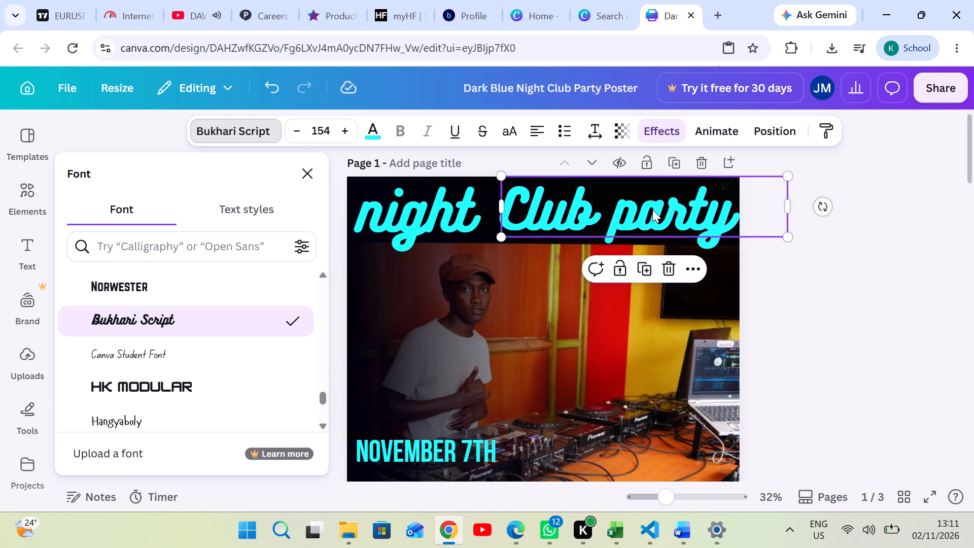
{"action": "left_click", "coordinate": [409, 199]}
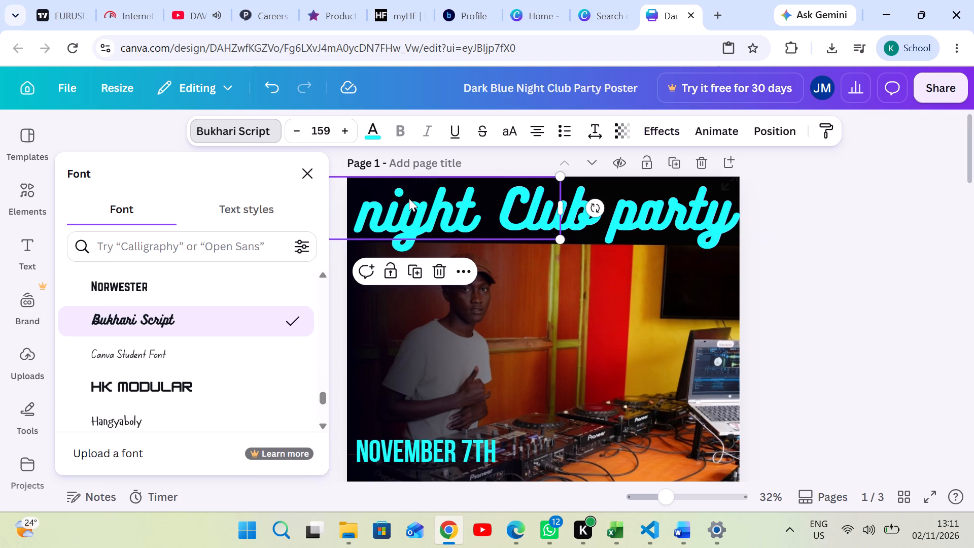
{"action": "left_click", "coordinate": [596, 209]}
{"action": "left_click", "coordinate": [630, 215]}
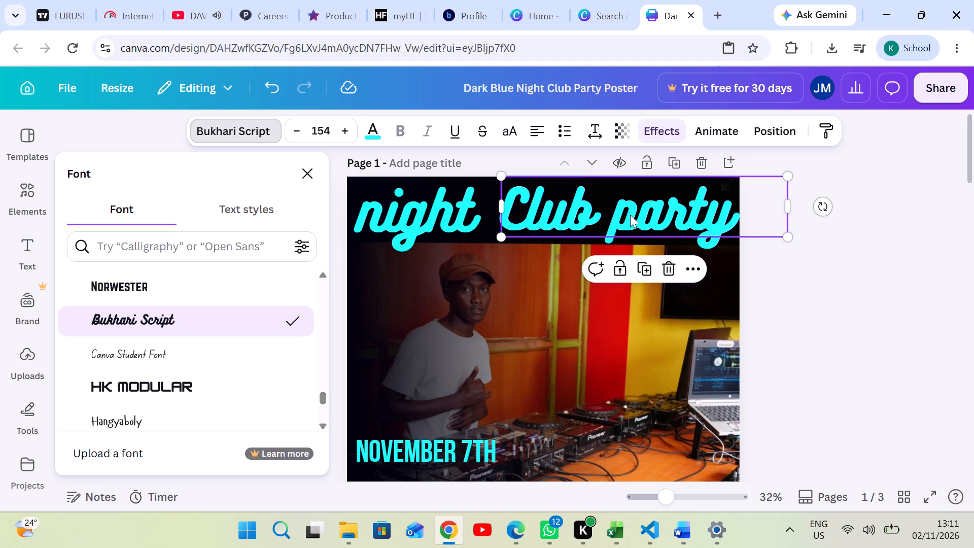
{"action": "left_click", "coordinate": [299, 130]}
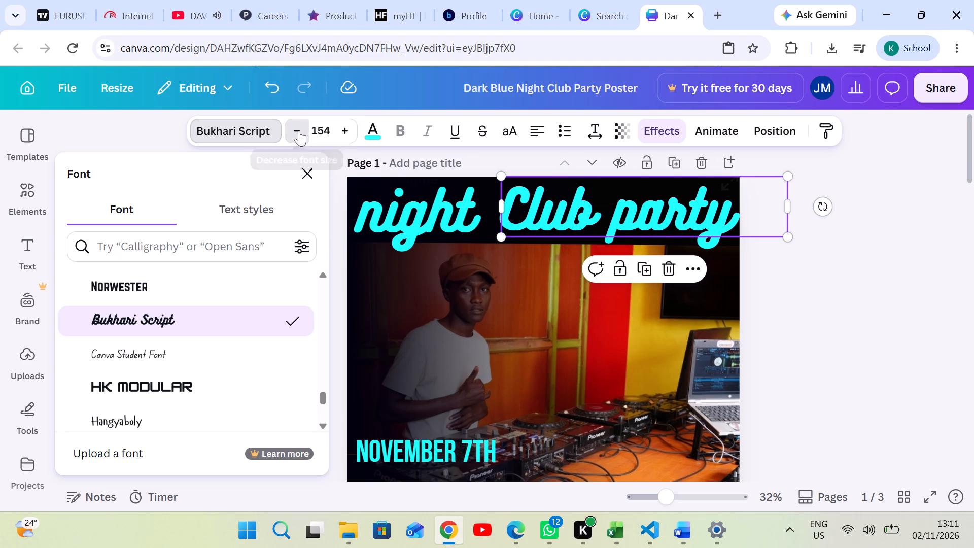
{"action": "left_click", "coordinate": [299, 130]}
{"action": "left_click", "coordinate": [815, 284]}
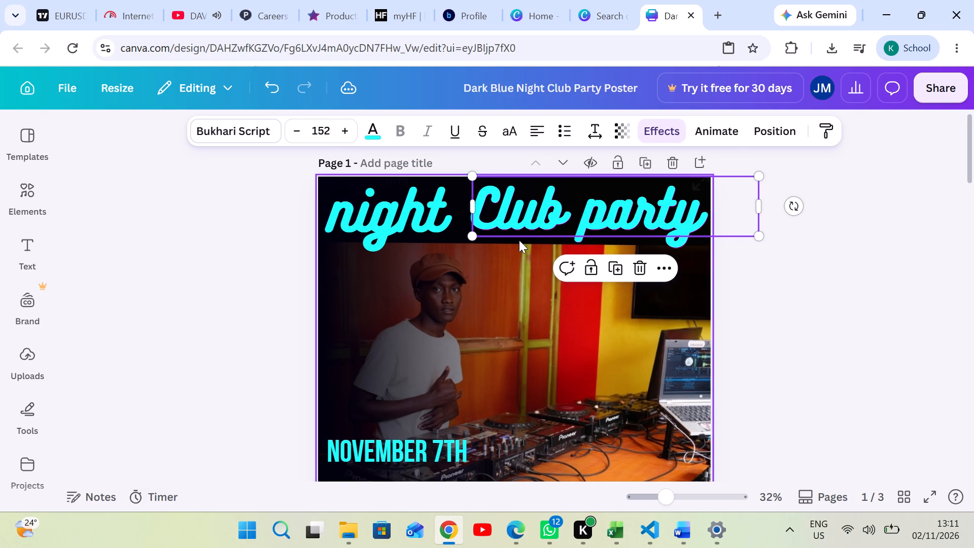
Try green, magenta and teal hues on the Club Party text and settle on the solid gold #BAA42F.
{"action": "left_click", "coordinate": [376, 138]}
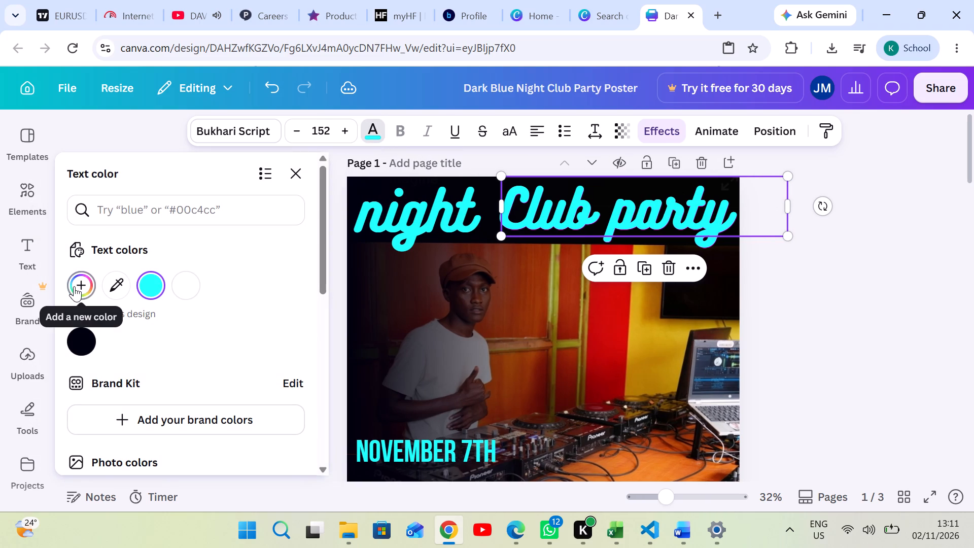
{"action": "left_click", "coordinate": [74, 286]}
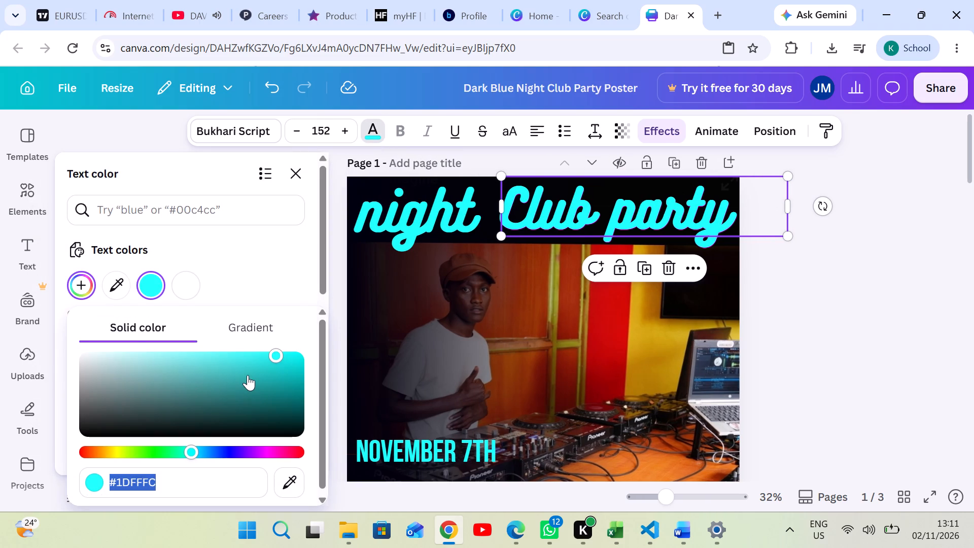
{"action": "left_click", "coordinate": [248, 375]}
{"action": "left_click", "coordinate": [160, 450]}
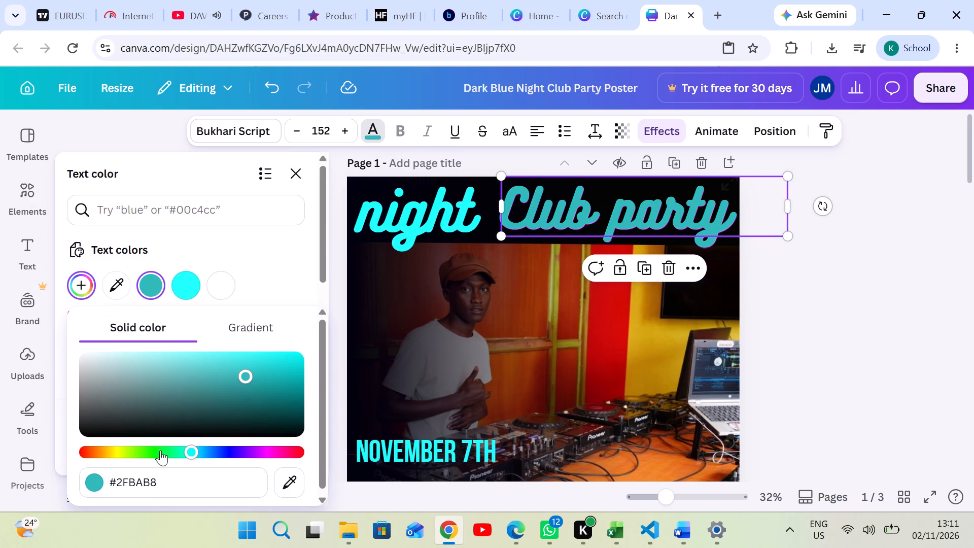
{"action": "left_click", "coordinate": [275, 449]}
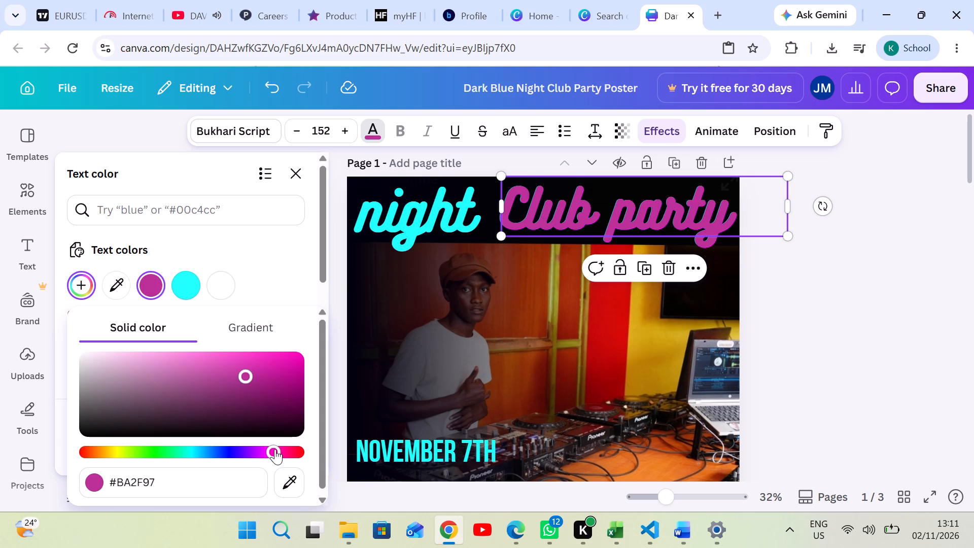
{"action": "left_click_drag", "start_coordinate": [286, 448], "coordinate": [292, 449]}
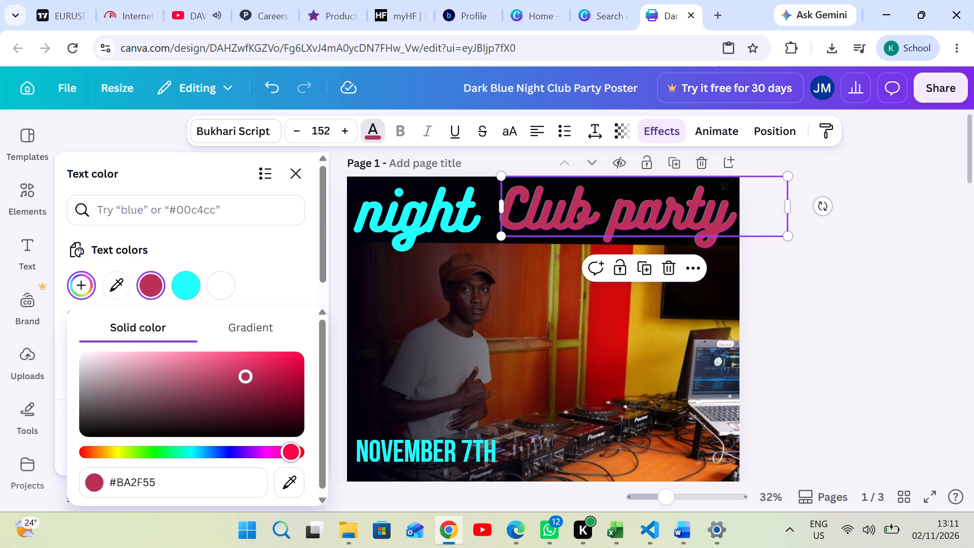
{"action": "left_click_drag", "start_coordinate": [292, 449], "coordinate": [185, 452]}
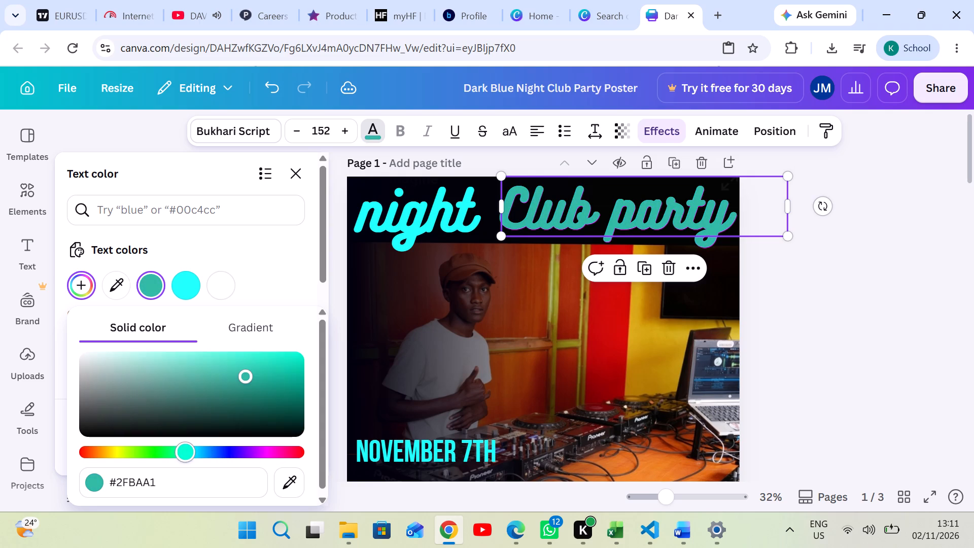
{"action": "left_click_drag", "start_coordinate": [185, 452], "coordinate": [166, 452]}
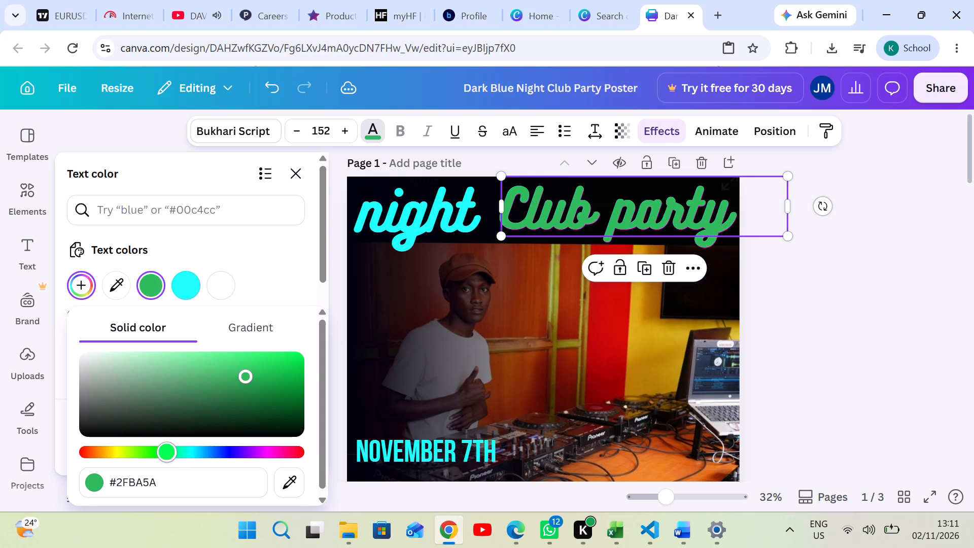
{"action": "left_click_drag", "start_coordinate": [166, 452], "coordinate": [115, 458]}
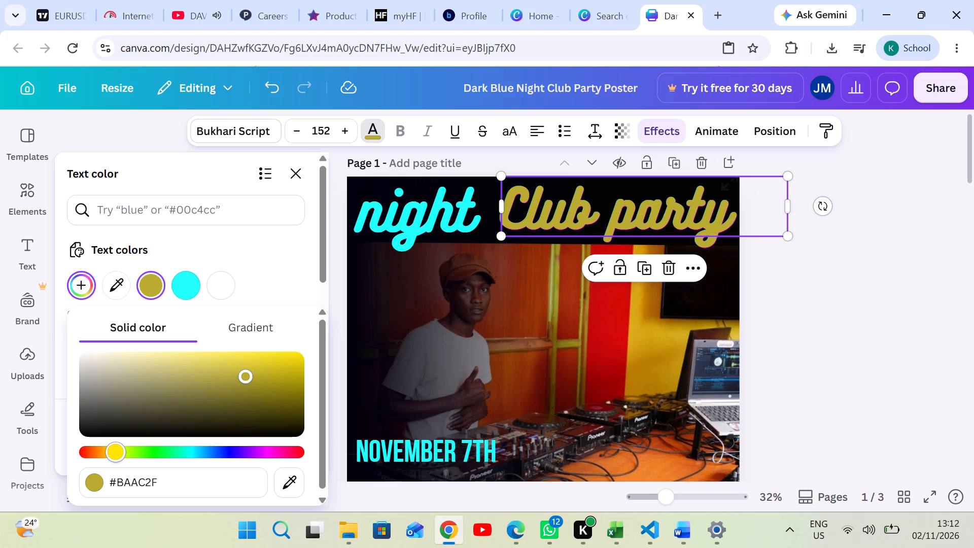
{"action": "left_click_drag", "start_coordinate": [115, 458], "coordinate": [113, 458]}
Give the Club Party text a linear gradient running from gold to dark green.
{"action": "scroll", "coordinate": [82, 362], "scroll_direction": "down", "scroll_amount": 2}
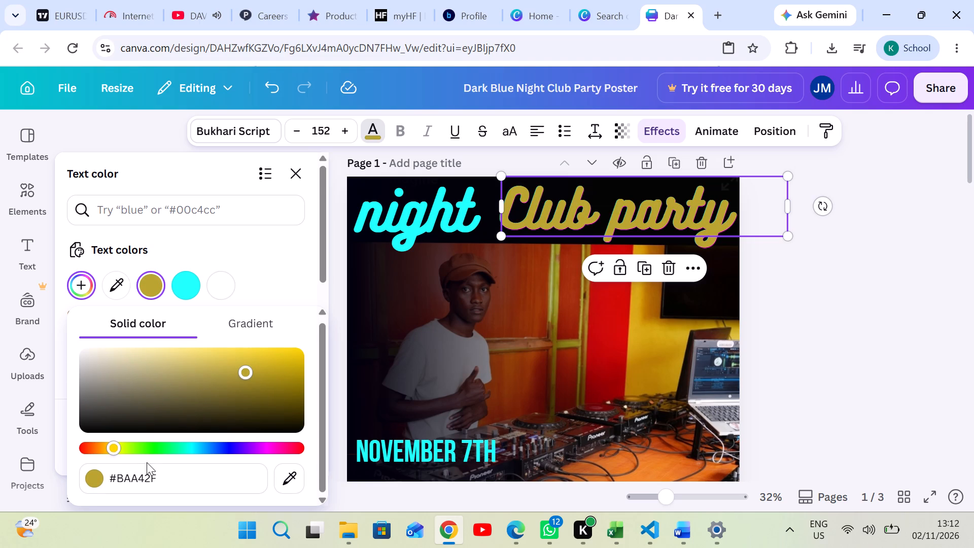
{"action": "scroll", "coordinate": [160, 479], "scroll_direction": "down", "scroll_amount": 2}
{"action": "left_click", "coordinate": [246, 322]}
{"action": "scroll", "coordinate": [211, 412], "scroll_direction": "down", "scroll_amount": 2}
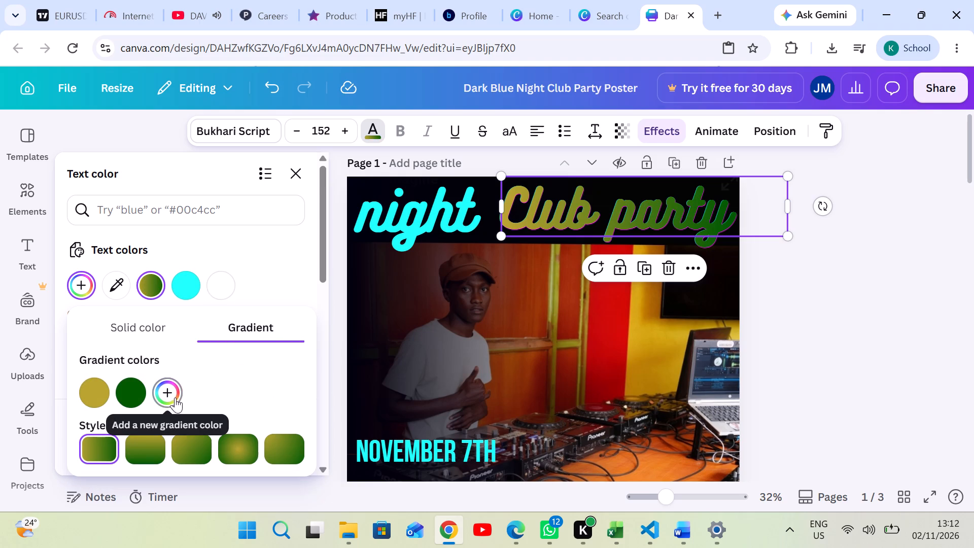
{"action": "left_click", "coordinate": [285, 267]}
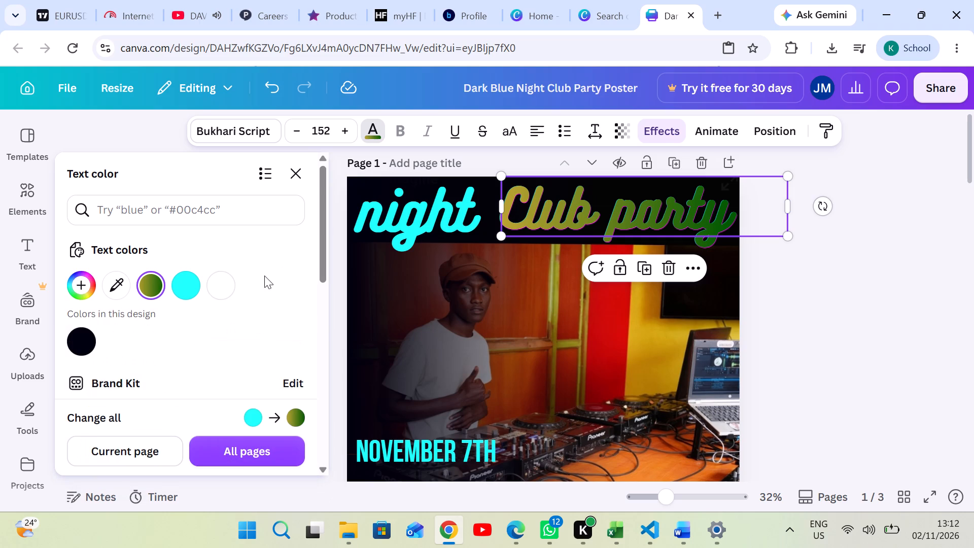
Apply the same gold-to-green gradient to the Night title text.
{"action": "left_click", "coordinate": [419, 219]}
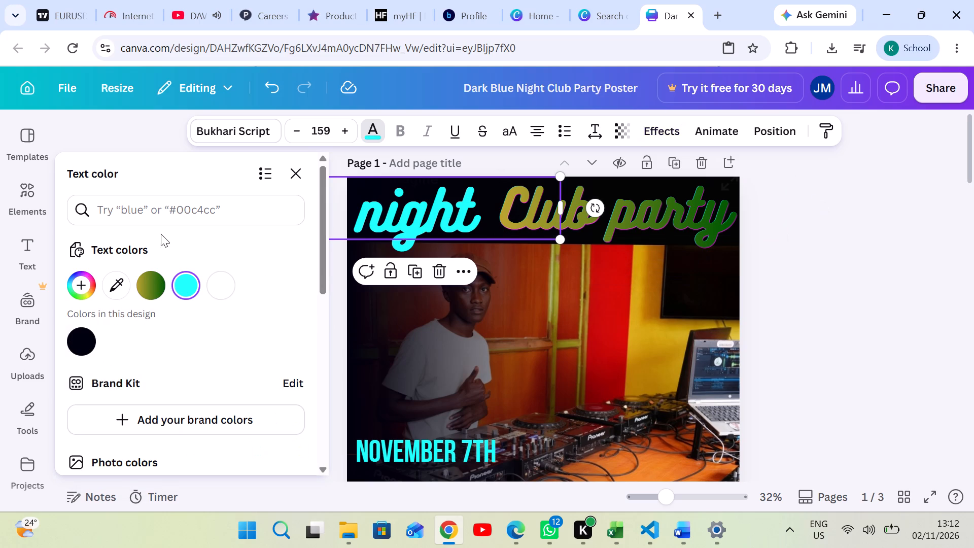
{"action": "left_click", "coordinate": [150, 280]}
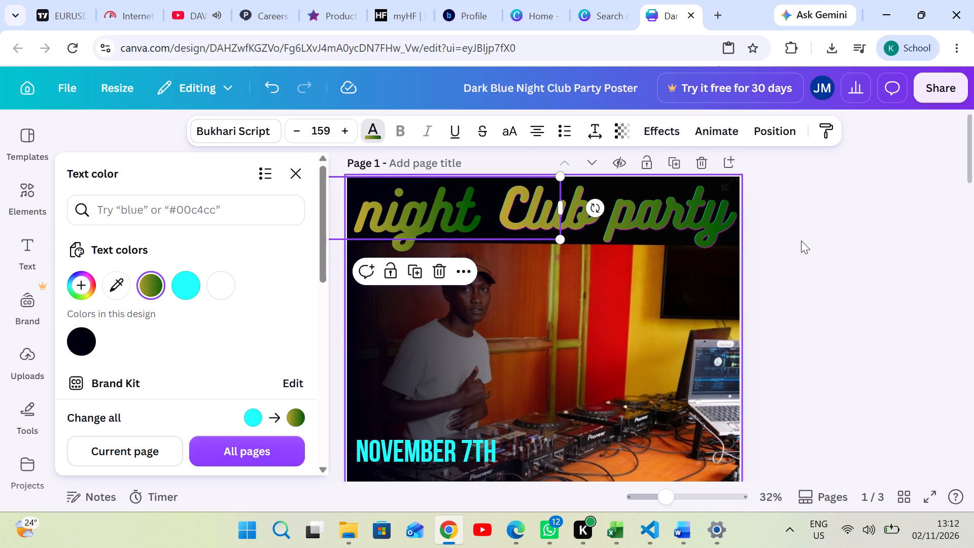
{"action": "left_click", "coordinate": [812, 232]}
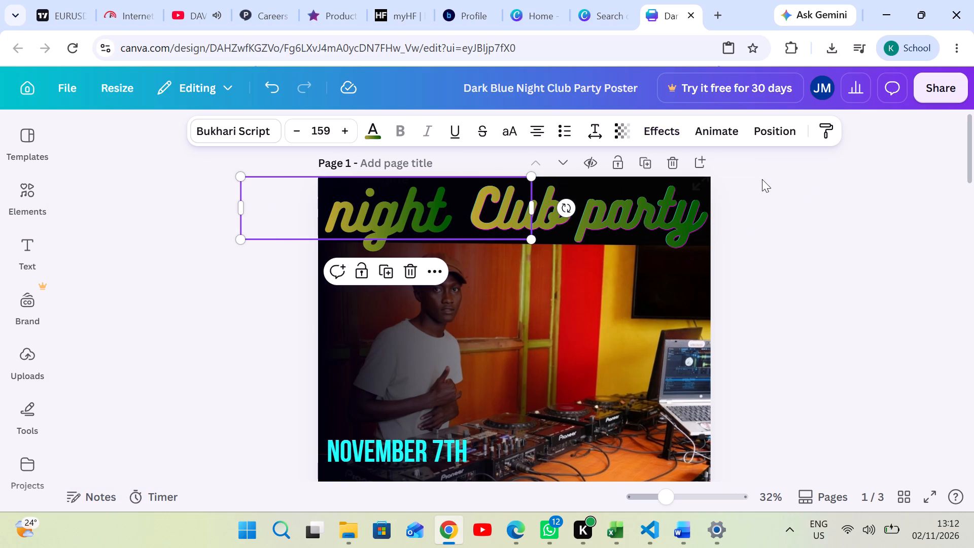
{"action": "left_click", "coordinate": [764, 178]}
Move the November 7th text up to just below the Club Party title, beside the DJ's head.
{"action": "scroll", "coordinate": [772, 257], "scroll_direction": "down", "scroll_amount": 1}
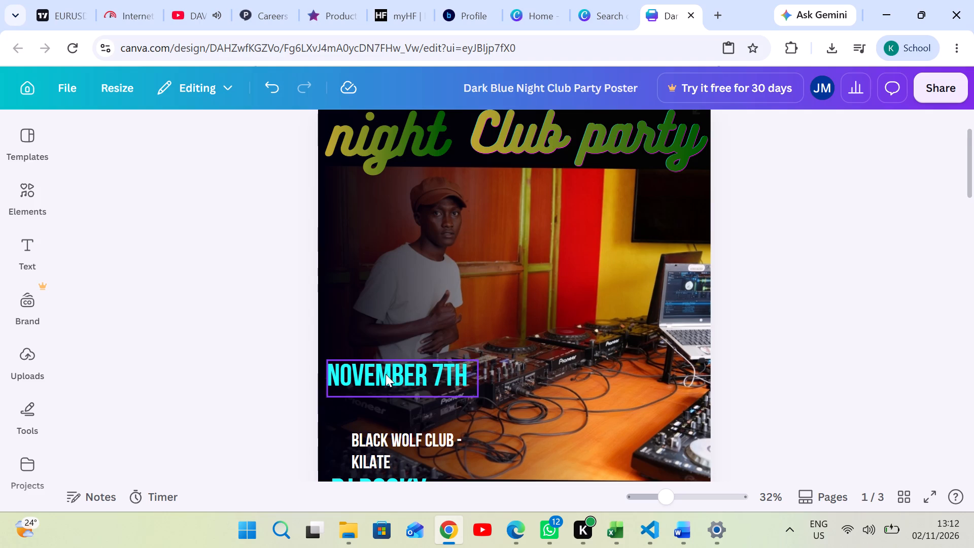
{"action": "left_click_drag", "start_coordinate": [399, 370], "coordinate": [584, 201]}
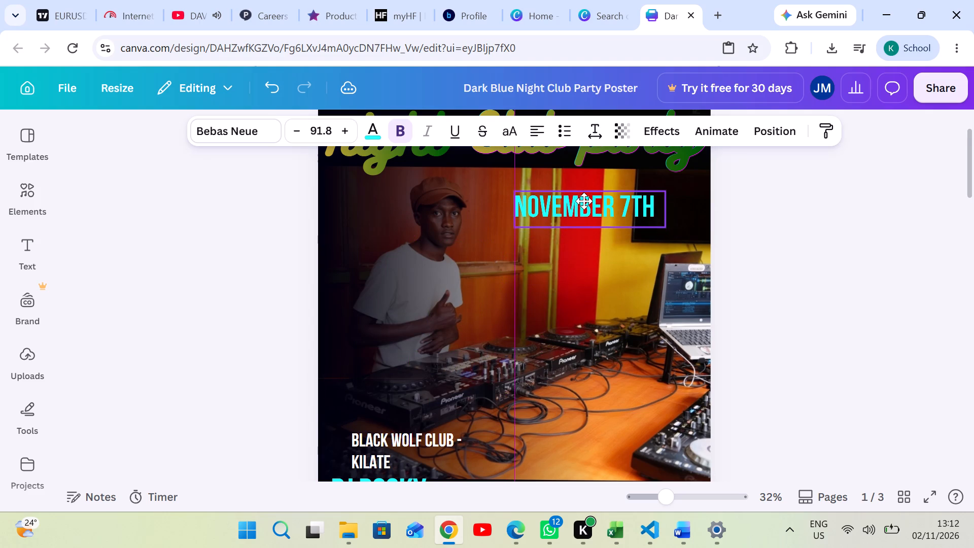
{"action": "left_click_drag", "start_coordinate": [584, 201], "coordinate": [587, 192]}
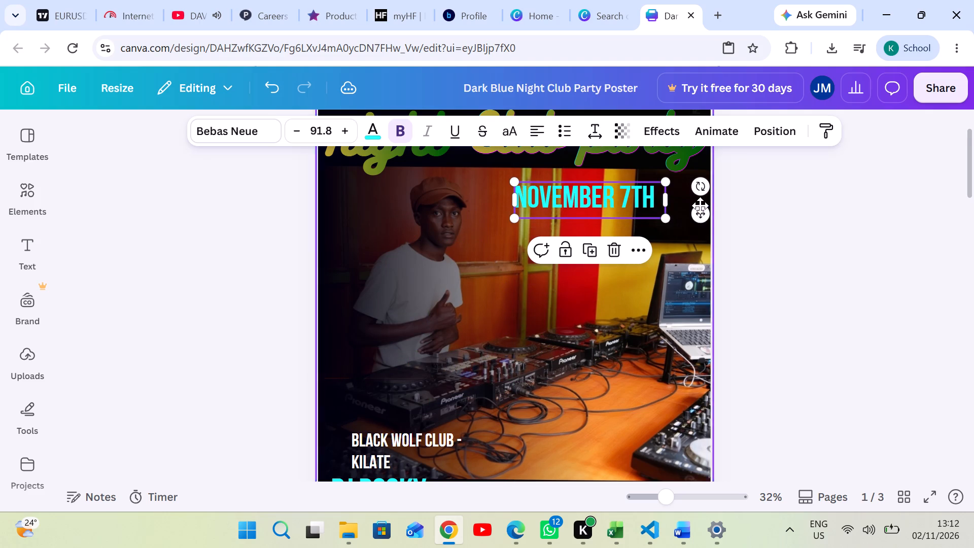
{"action": "left_click", "coordinate": [653, 194]}
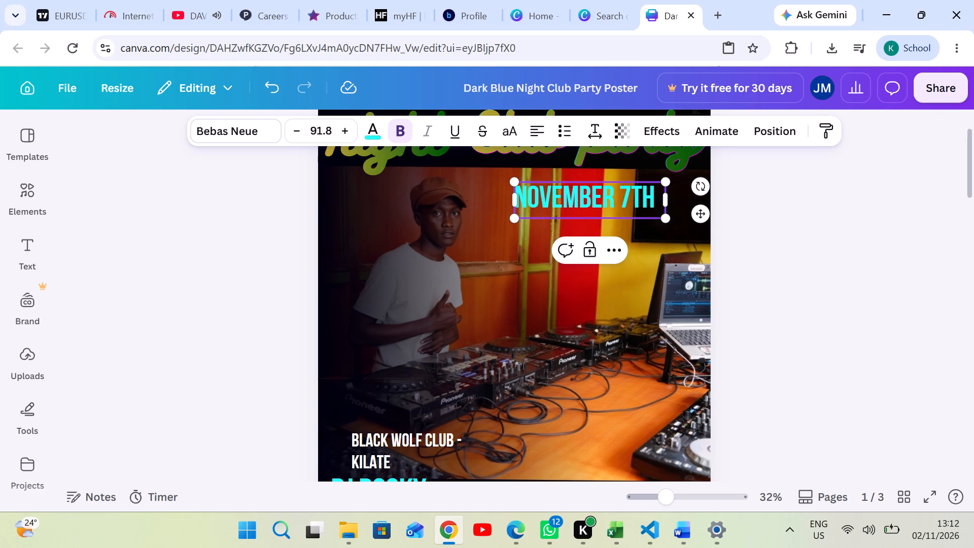
Add a second line reading Saturday beneath November 7th in the date text.
{"action": "key", "text": "Return"}
{"action": "key", "text": "s"}
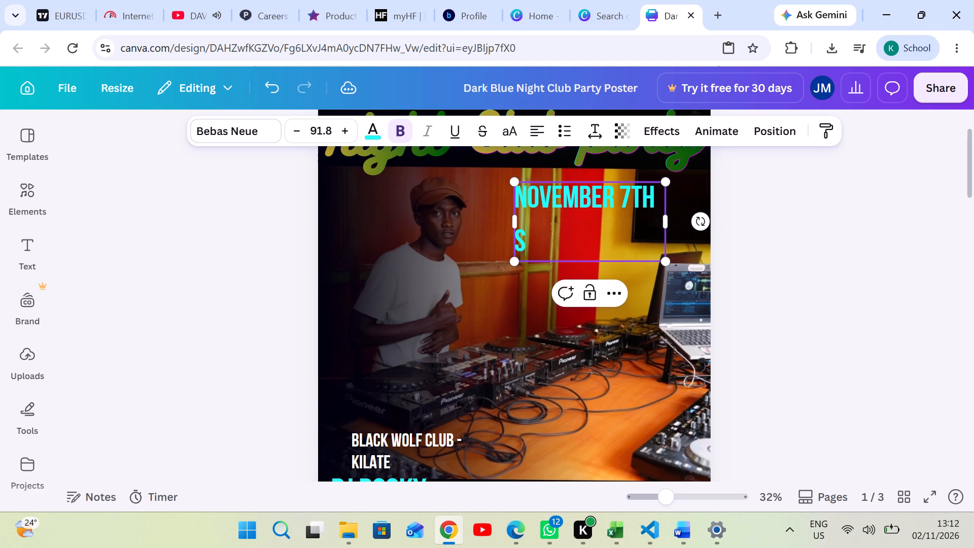
{"action": "key", "text": "a"}
{"action": "key", "text": "t"}
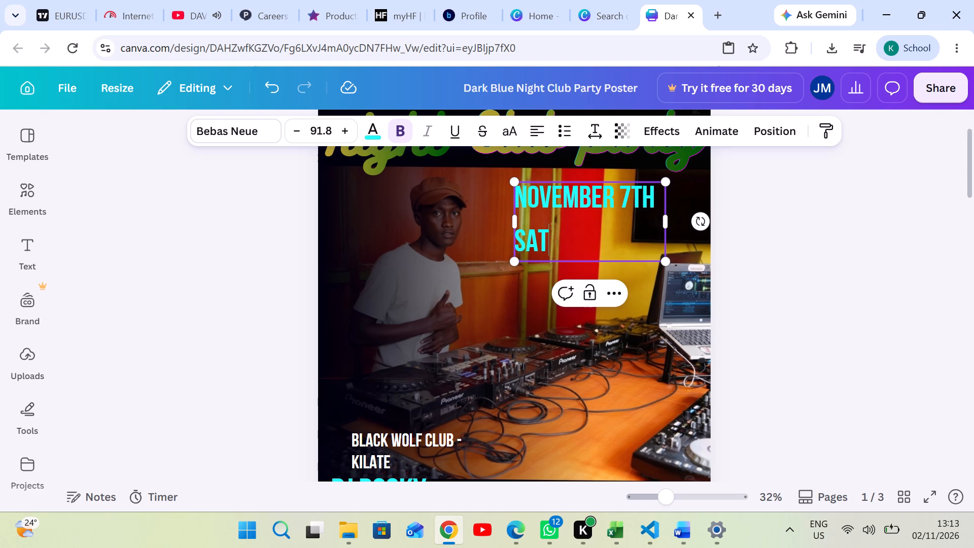
{"action": "key", "text": "u"}
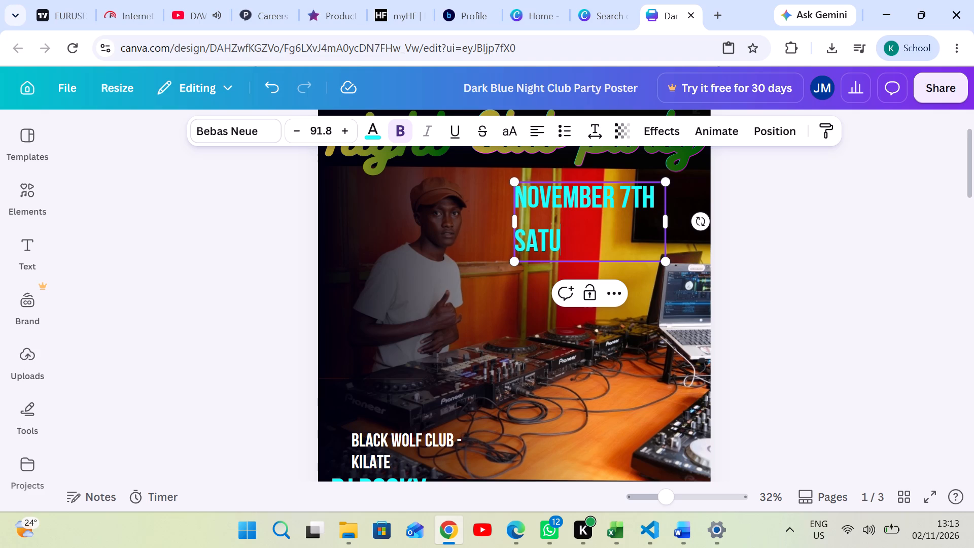
{"action": "key", "text": "r"}
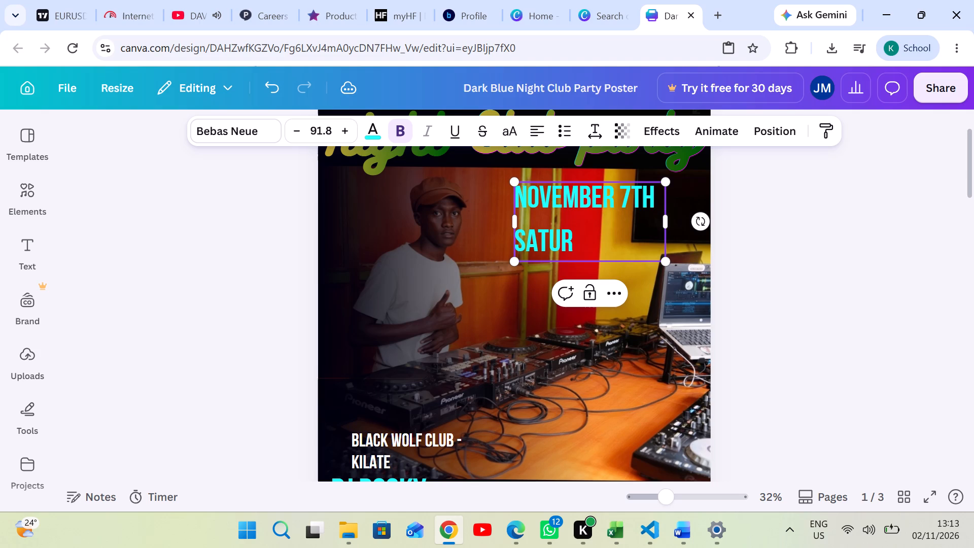
{"action": "type", "text": "day"}
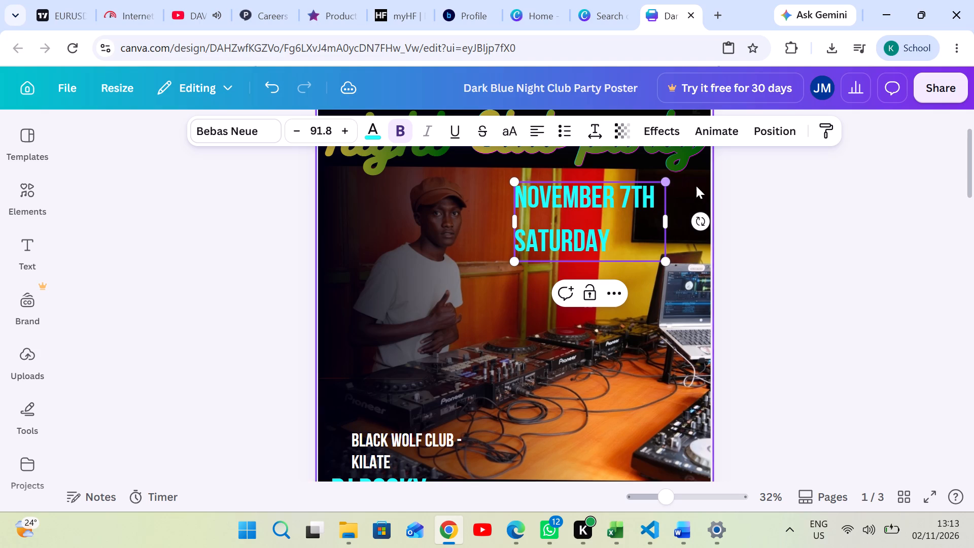
{"action": "left_click", "coordinate": [772, 205]}
Try the gold-to-green gradient and black on the November 7th Saturday text, and settle on white #ffffff.
{"action": "left_click", "coordinate": [572, 229]}
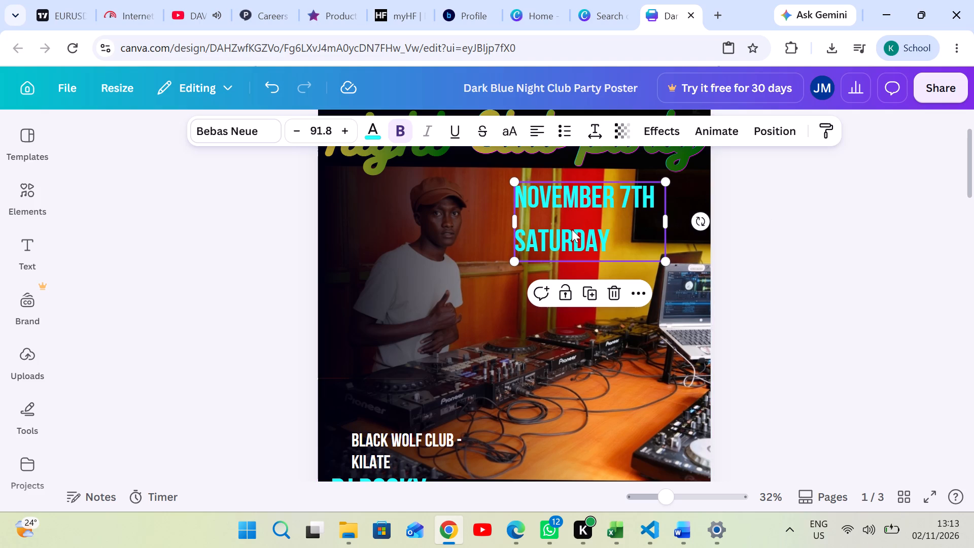
{"action": "left_click", "coordinate": [369, 132]}
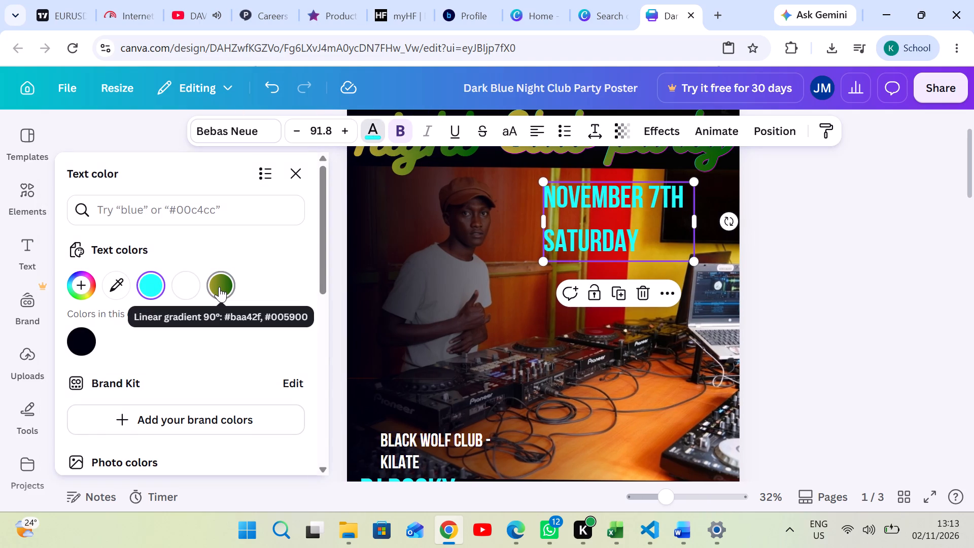
{"action": "left_click", "coordinate": [219, 287]}
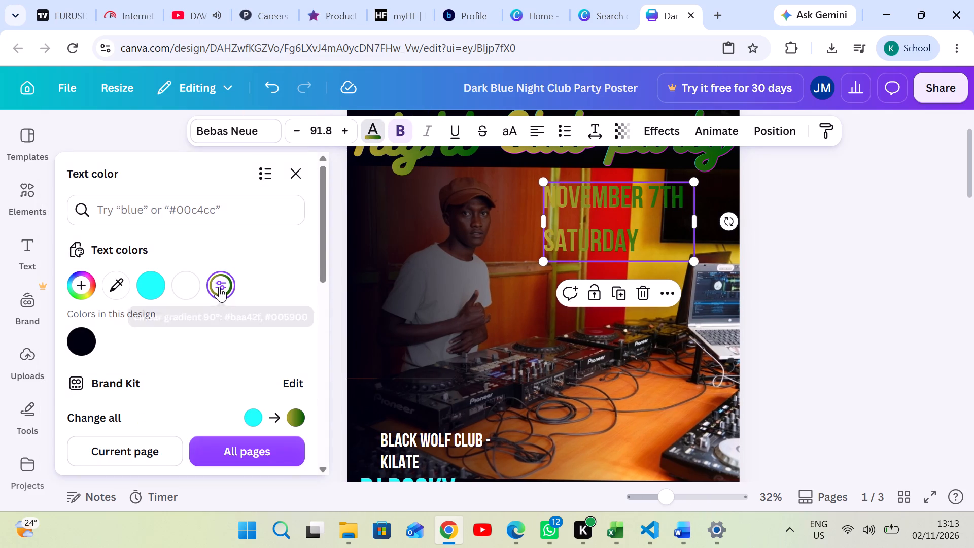
{"action": "left_click", "coordinate": [184, 281]}
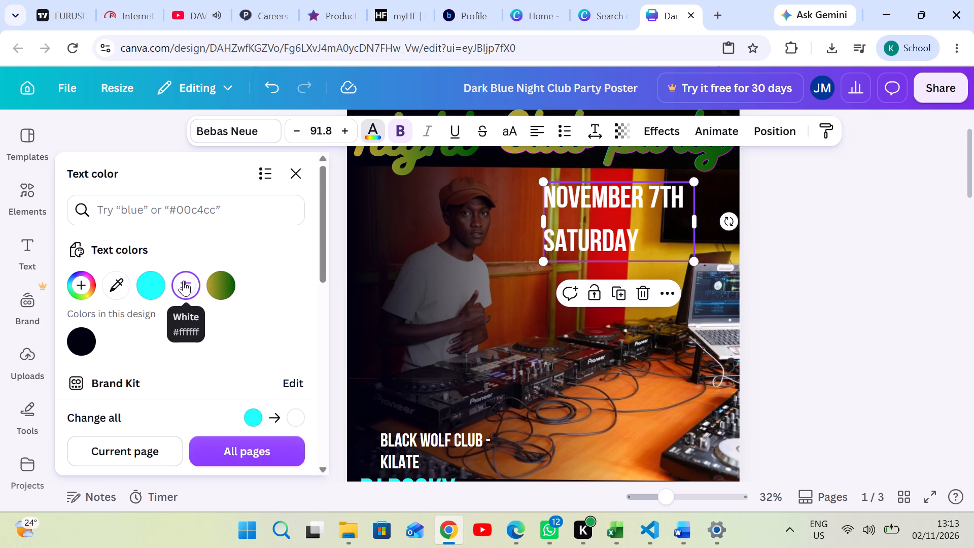
{"action": "left_click", "coordinate": [72, 340]}
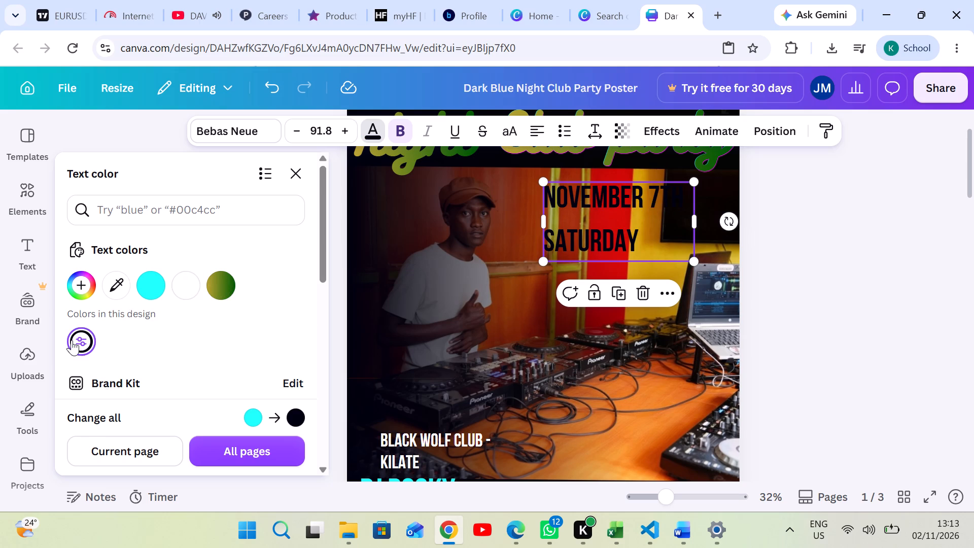
{"action": "left_click", "coordinate": [184, 284]}
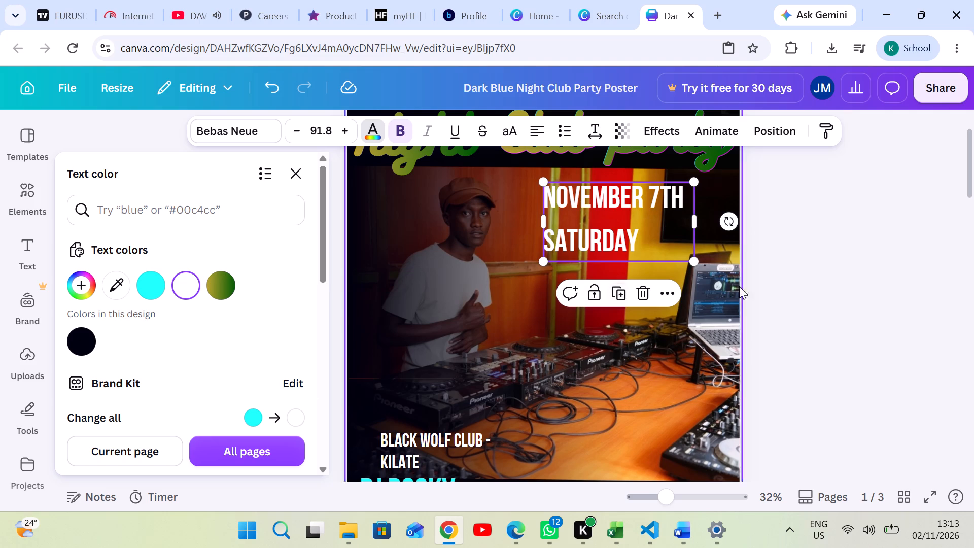
{"action": "left_click", "coordinate": [806, 268]}
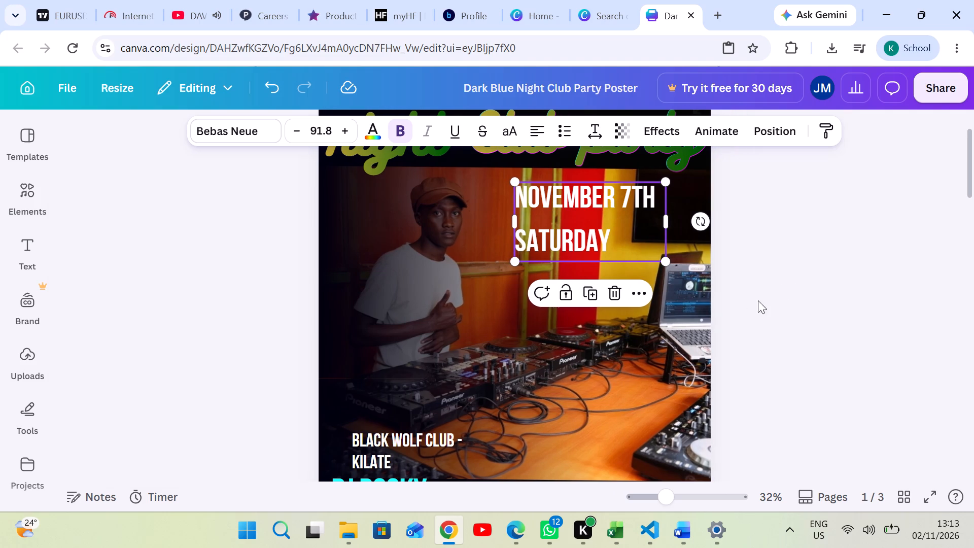
{"action": "left_click", "coordinate": [766, 295]}
Move the Black Wolf Club - Kilate text up from above DJ Rocky onto the middle of the photo, beside the DJ's hands.
{"action": "scroll", "coordinate": [549, 365], "scroll_direction": "up", "scroll_amount": 1}
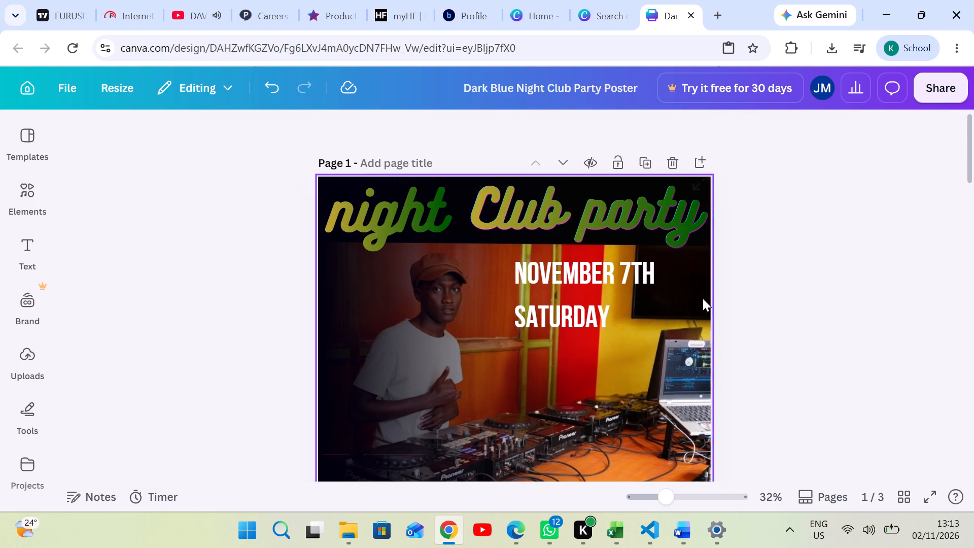
{"action": "scroll", "coordinate": [754, 267], "scroll_direction": "down", "scroll_amount": 1}
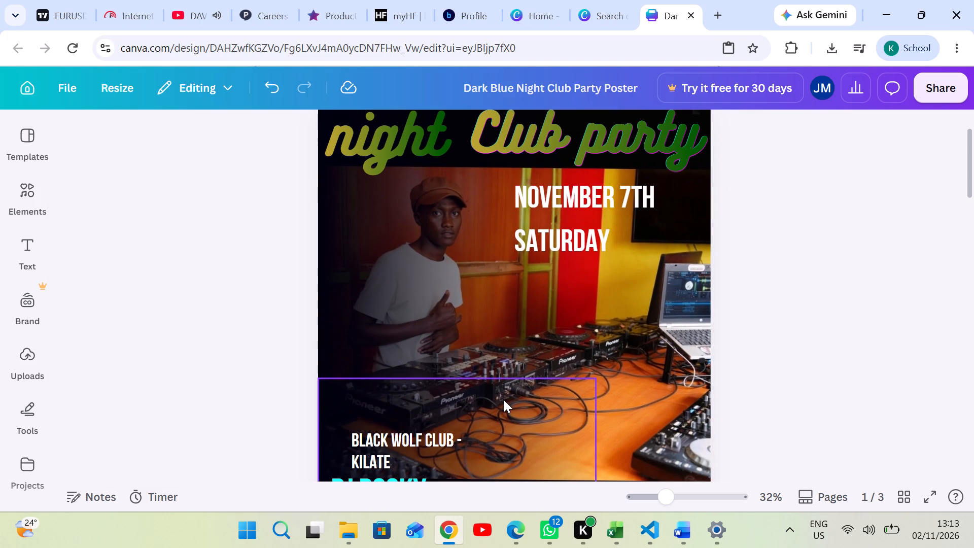
{"action": "scroll", "coordinate": [800, 273], "scroll_direction": "down", "scroll_amount": 1}
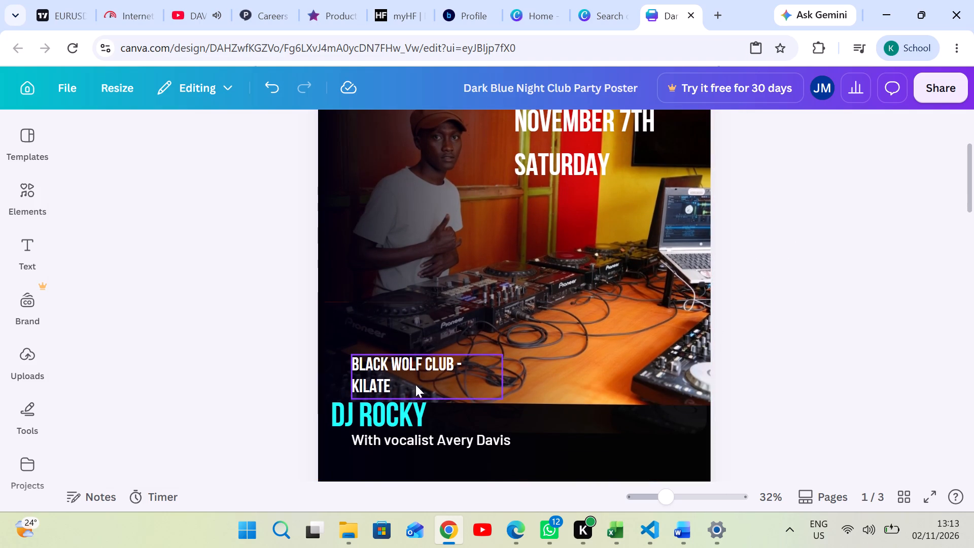
{"action": "scroll", "coordinate": [839, 300], "scroll_direction": "down", "scroll_amount": 2}
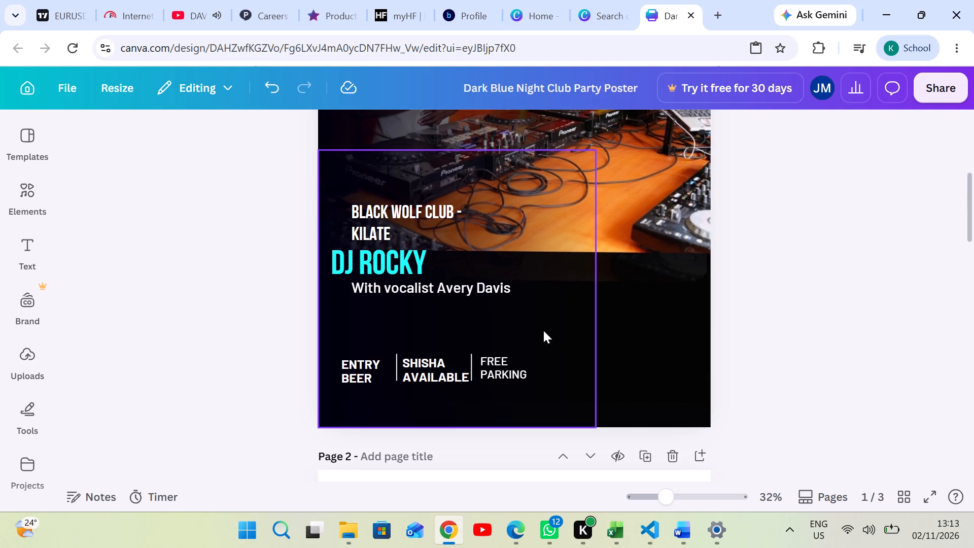
{"action": "scroll", "coordinate": [810, 316], "scroll_direction": "up", "scroll_amount": 1}
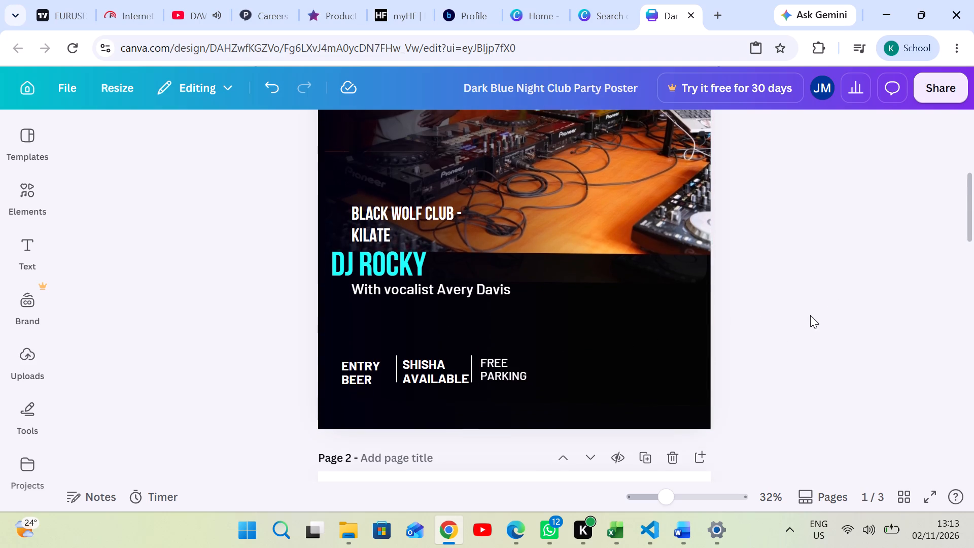
{"action": "scroll", "coordinate": [865, 248], "scroll_direction": "up", "scroll_amount": 2}
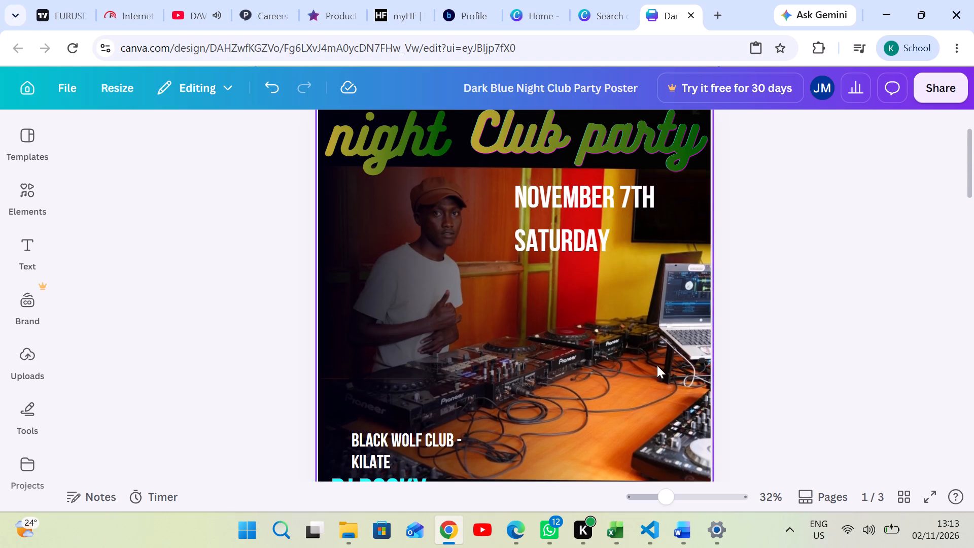
{"action": "left_click", "coordinate": [658, 493]}
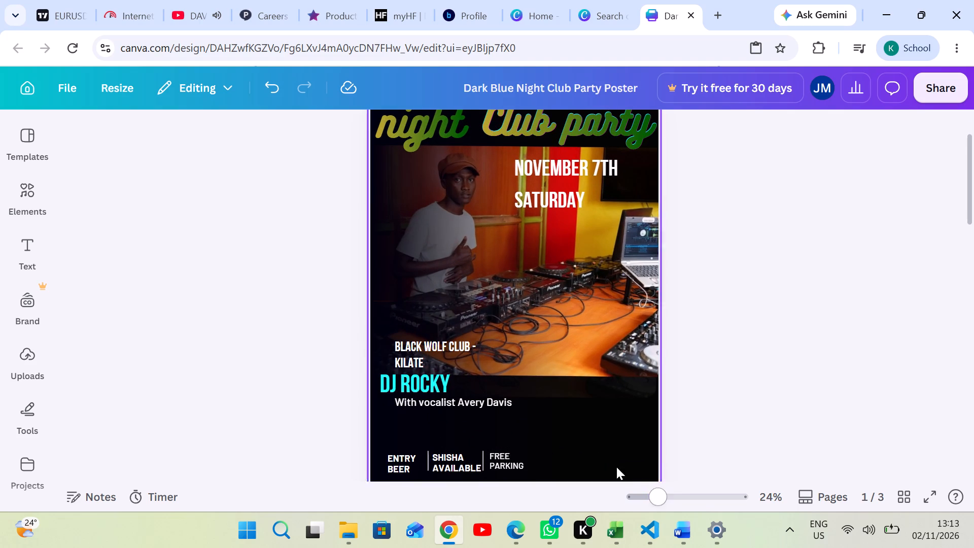
{"action": "left_click_drag", "start_coordinate": [434, 342], "coordinate": [439, 289]}
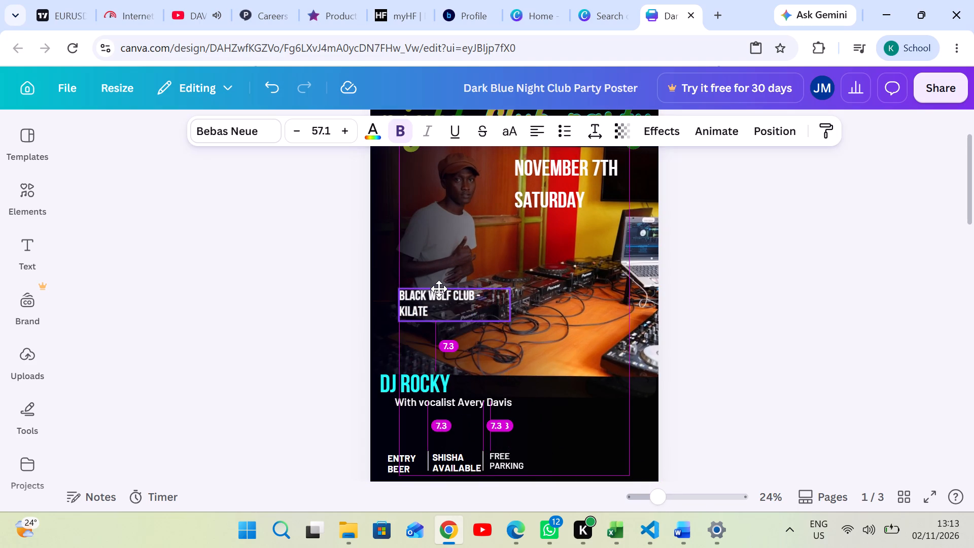
{"action": "left_click_drag", "start_coordinate": [439, 289], "coordinate": [491, 265]}
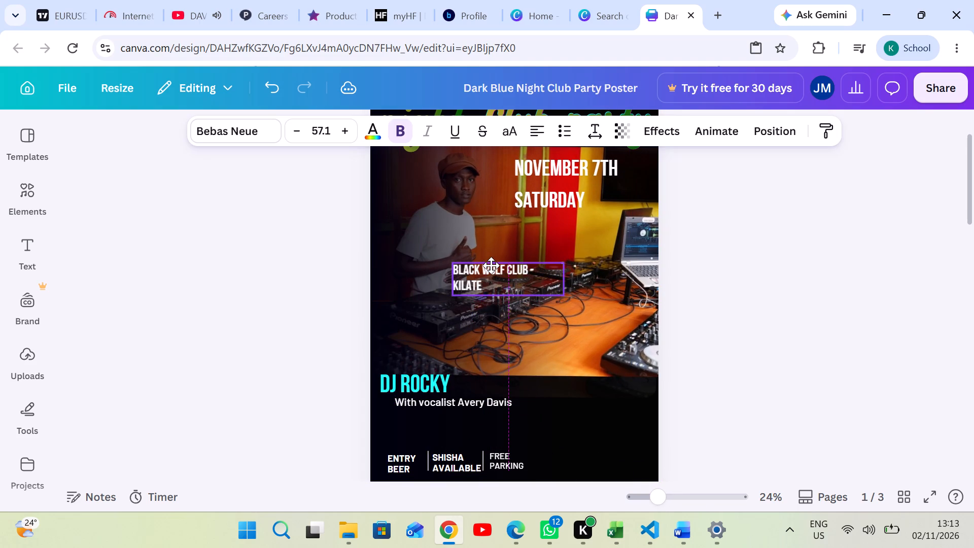
{"action": "left_click_drag", "start_coordinate": [491, 265], "coordinate": [486, 269]}
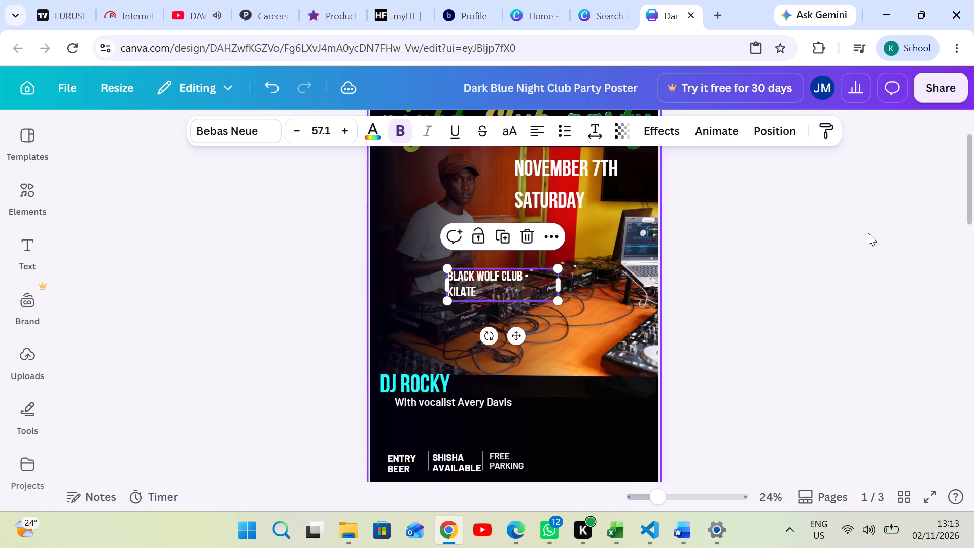
{"action": "left_click", "coordinate": [867, 234]}
Center-align the November 7th Saturday text and shift it slightly left toward the DJ.
{"action": "left_click", "coordinate": [550, 185]}
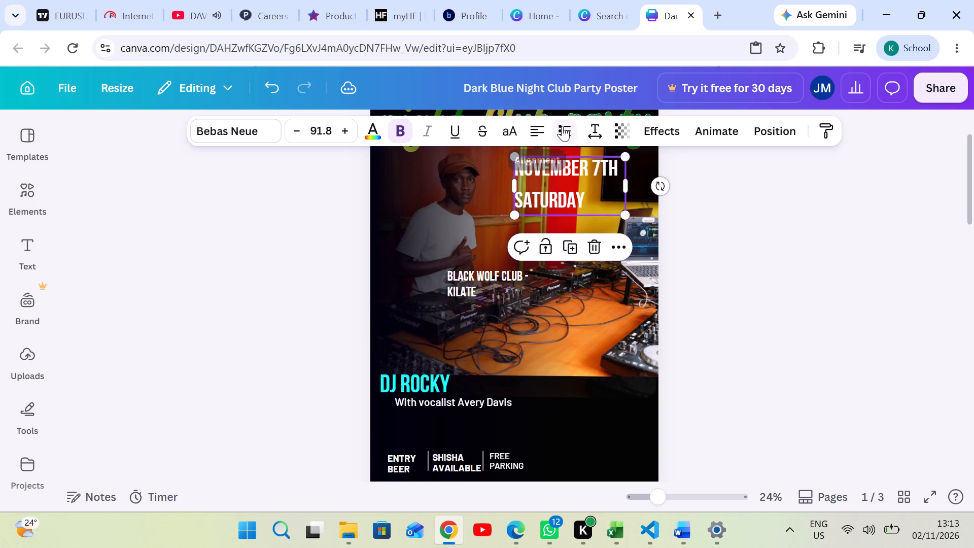
{"action": "left_click", "coordinate": [538, 130]}
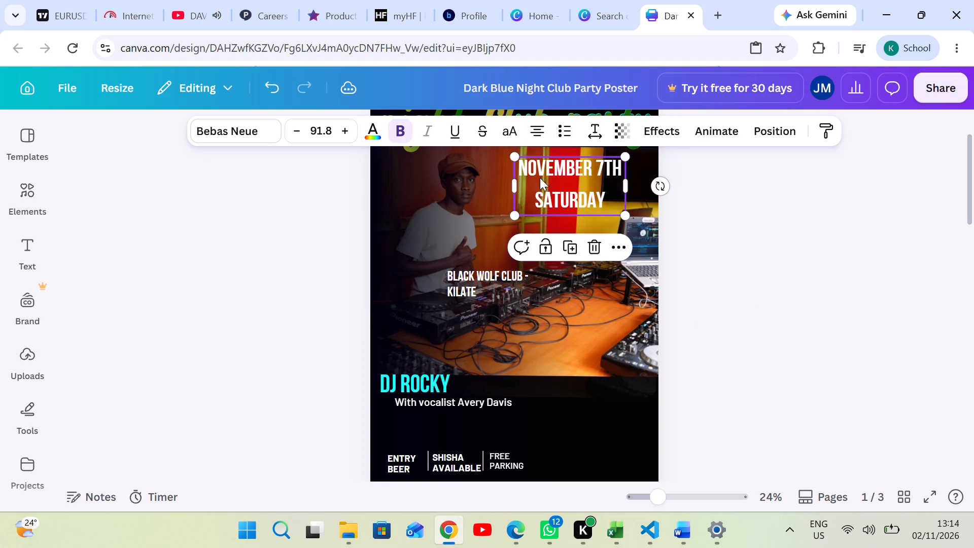
{"action": "left_click_drag", "start_coordinate": [574, 181], "coordinate": [556, 185]}
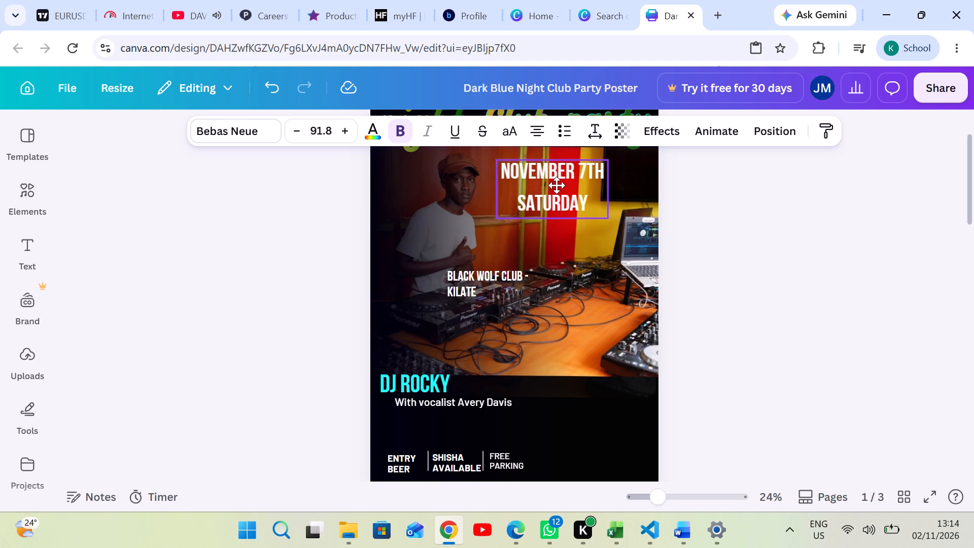
{"action": "left_click_drag", "start_coordinate": [556, 185], "coordinate": [558, 183]}
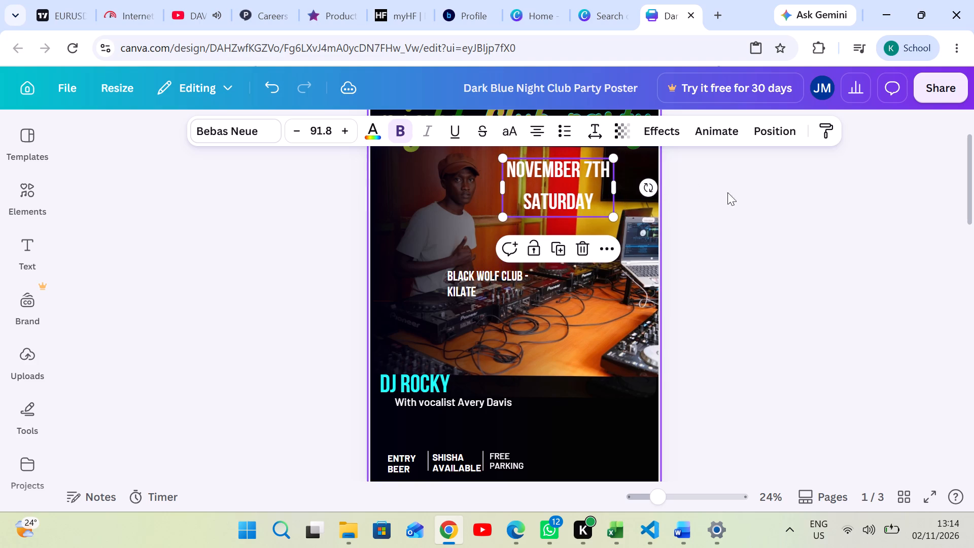
{"action": "left_click", "coordinate": [745, 193]}
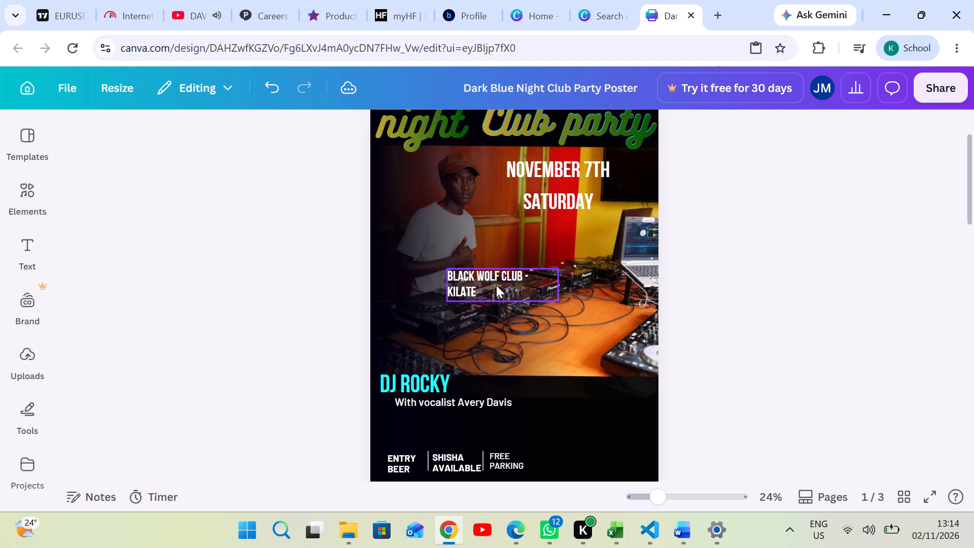
Enlarge the Black Wolf Club - Kilate text to size 89.1 and widen its box so the club name fits on one line.
{"action": "left_click", "coordinate": [497, 284]}
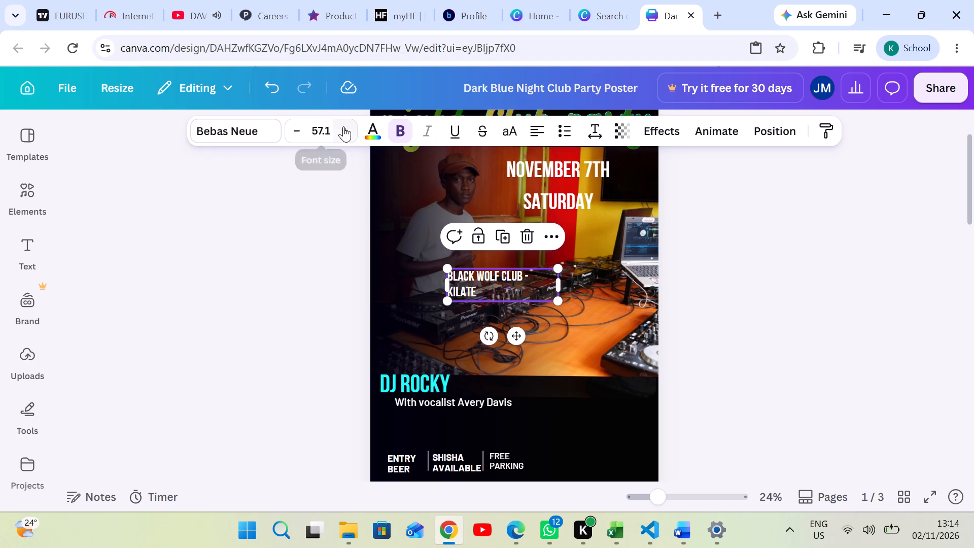
{"action": "double_click", "coordinate": [345, 126]}
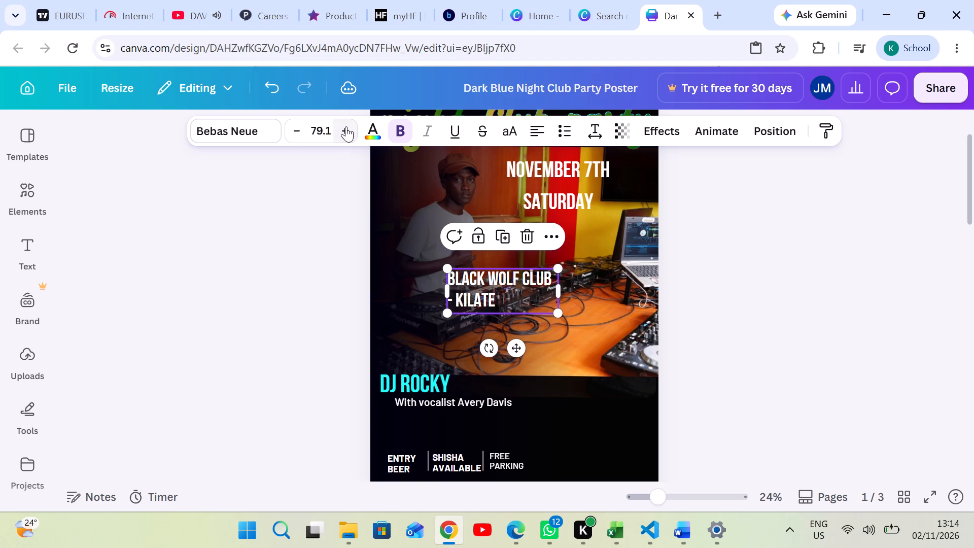
{"action": "triple_click", "coordinate": [346, 126]}
{"action": "left_click", "coordinate": [346, 126]}
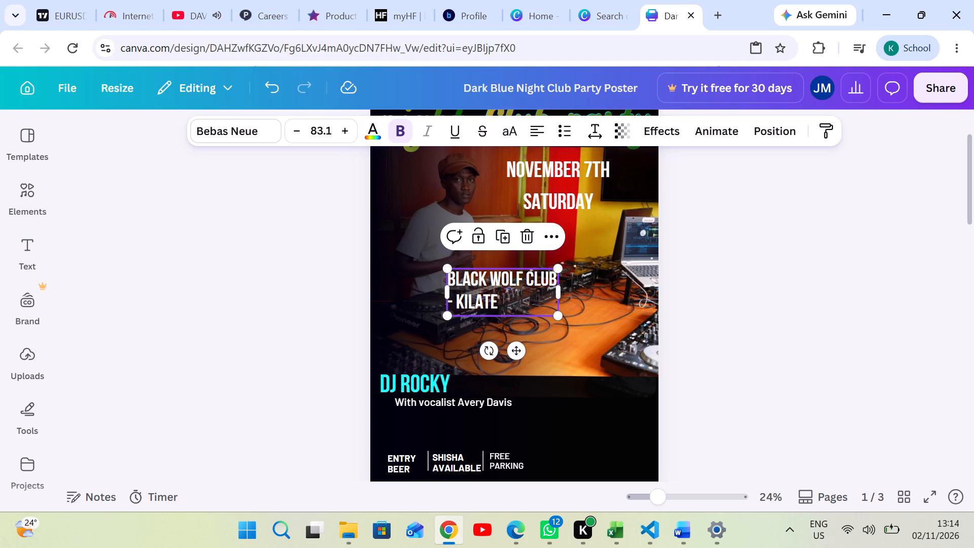
{"action": "triple_click", "coordinate": [345, 130]}
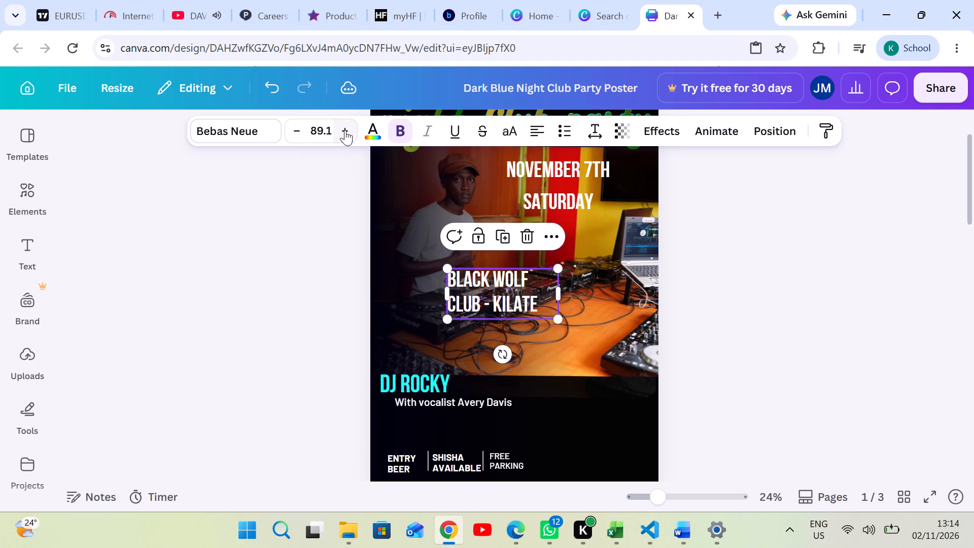
{"action": "left_click_drag", "start_coordinate": [561, 294], "coordinate": [570, 296]}
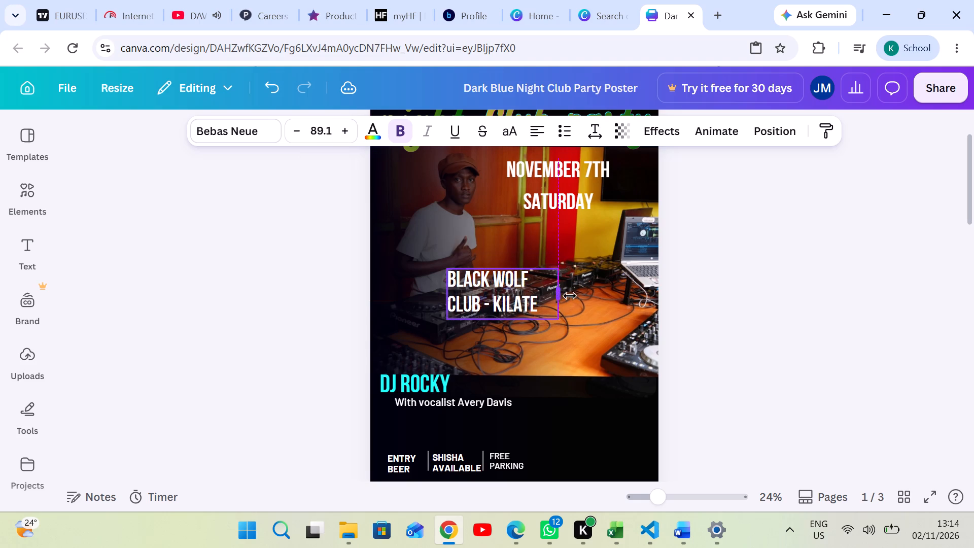
{"action": "left_click_drag", "start_coordinate": [570, 296], "coordinate": [594, 297]}
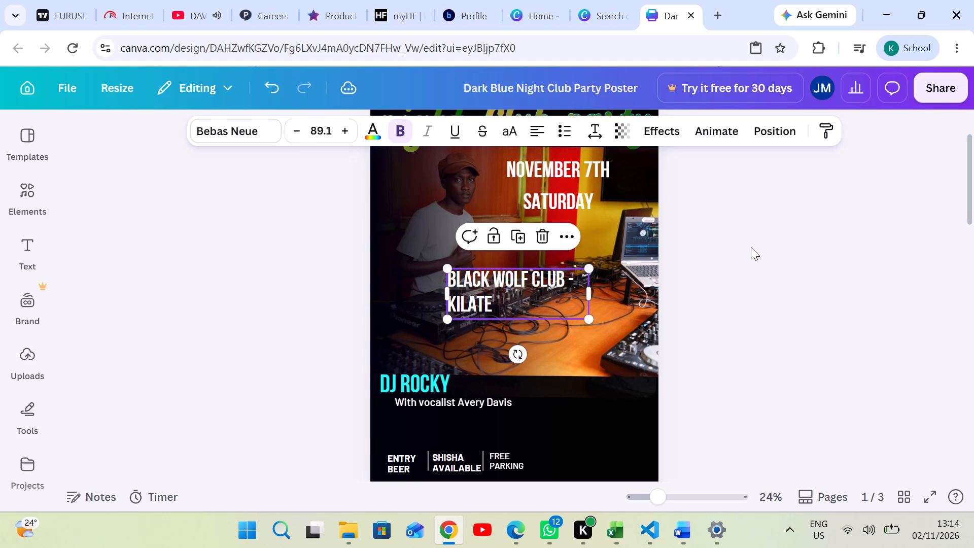
{"action": "left_click", "coordinate": [751, 247]}
Move the Black Wolf Club - Kilate text right across the DJ photo, beneath the November 7th Saturday text.
{"action": "left_click_drag", "start_coordinate": [491, 280], "coordinate": [515, 273]}
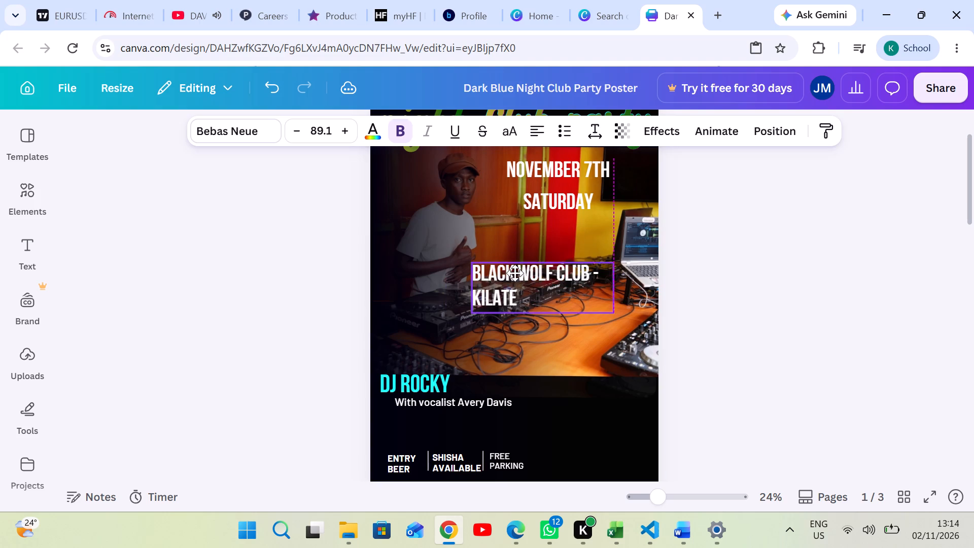
{"action": "left_click_drag", "start_coordinate": [515, 273], "coordinate": [537, 281]}
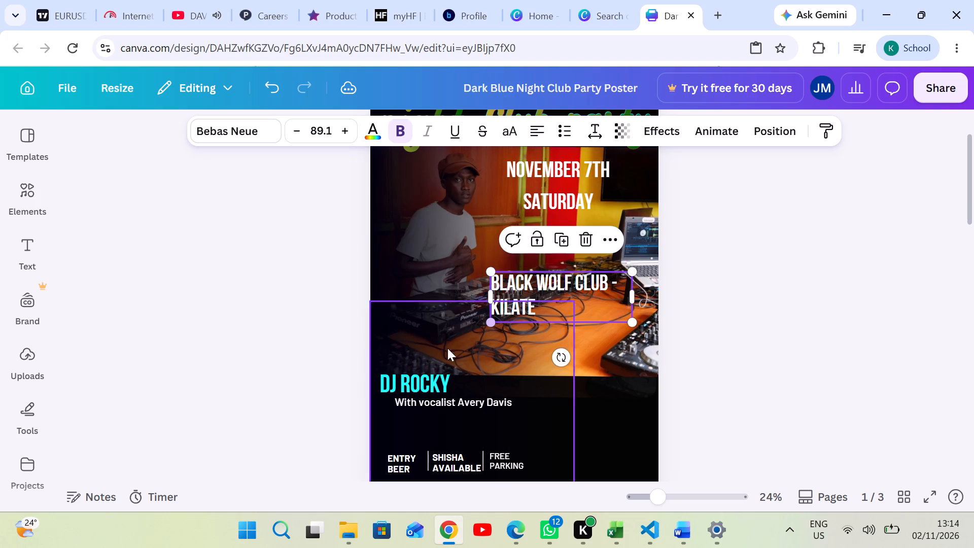
Move the DJ Rocky text straight up from the black area onto the lower part of the DJ photo.
{"action": "left_click_drag", "start_coordinate": [417, 378], "coordinate": [418, 345]}
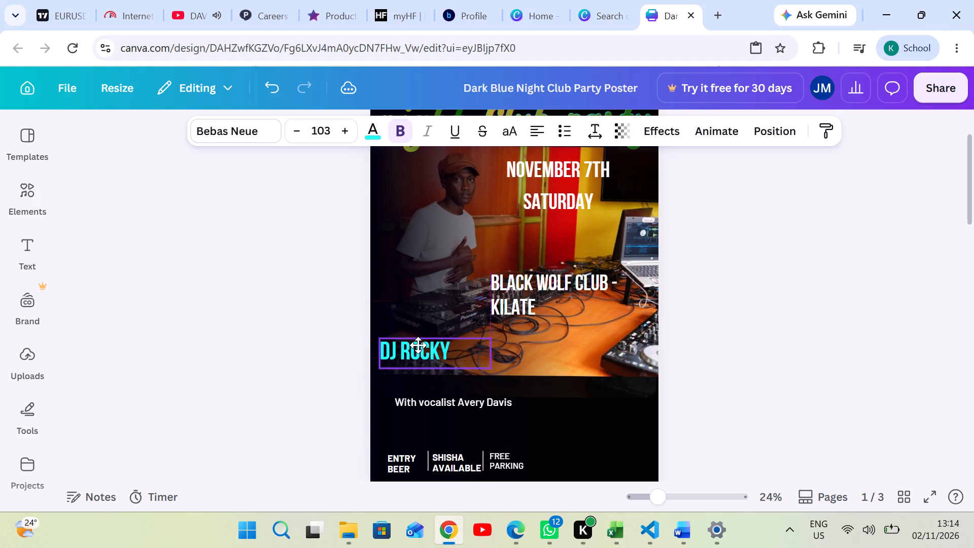
{"action": "left_click_drag", "start_coordinate": [418, 345], "coordinate": [418, 337]}
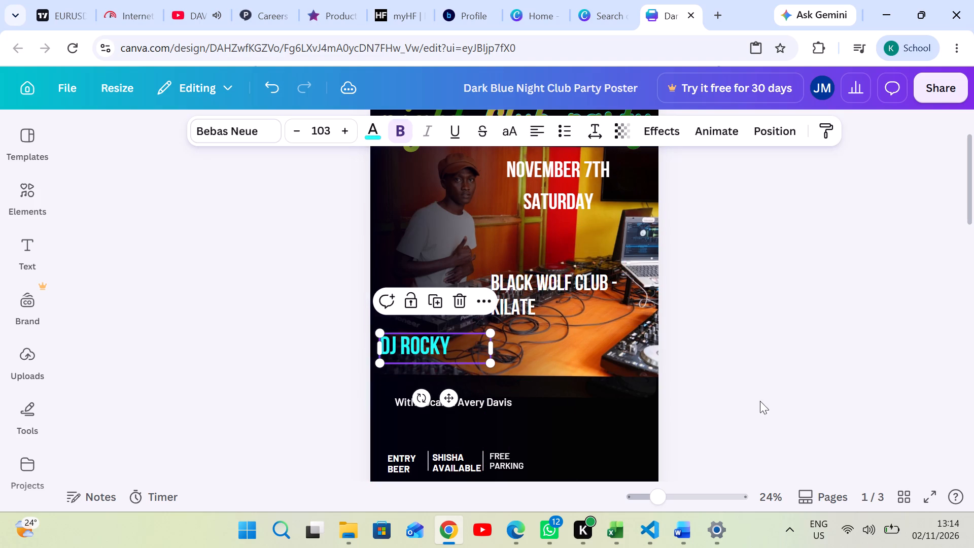
{"action": "left_click", "coordinate": [832, 362]}
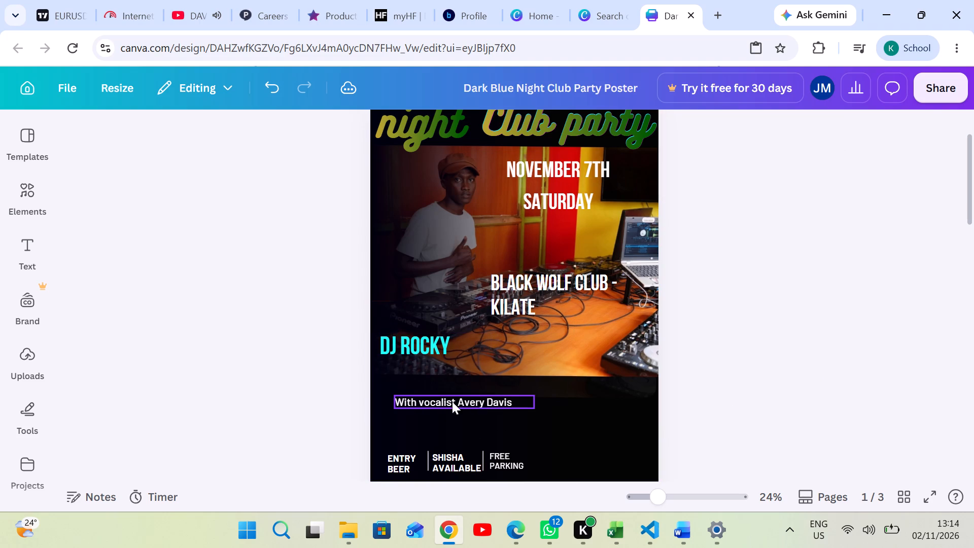
Open the vocalist line below DJ Rocky for text editing with its whole text selected.
{"action": "left_click", "coordinate": [508, 399]}
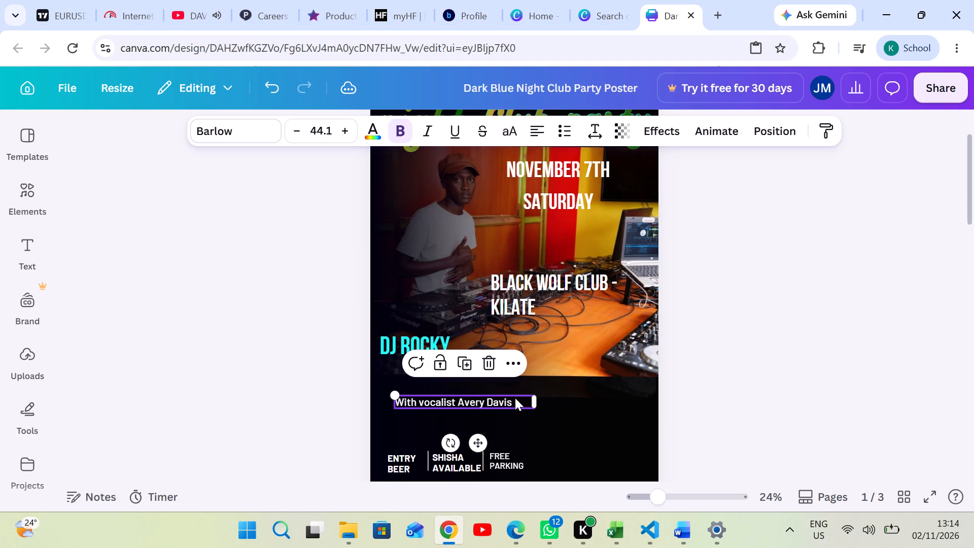
{"action": "left_click", "coordinate": [515, 398]}
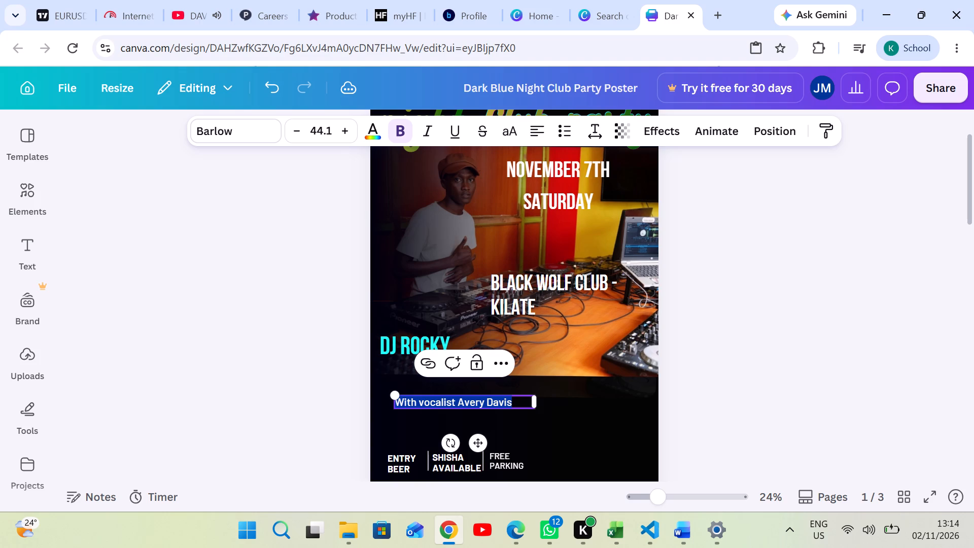
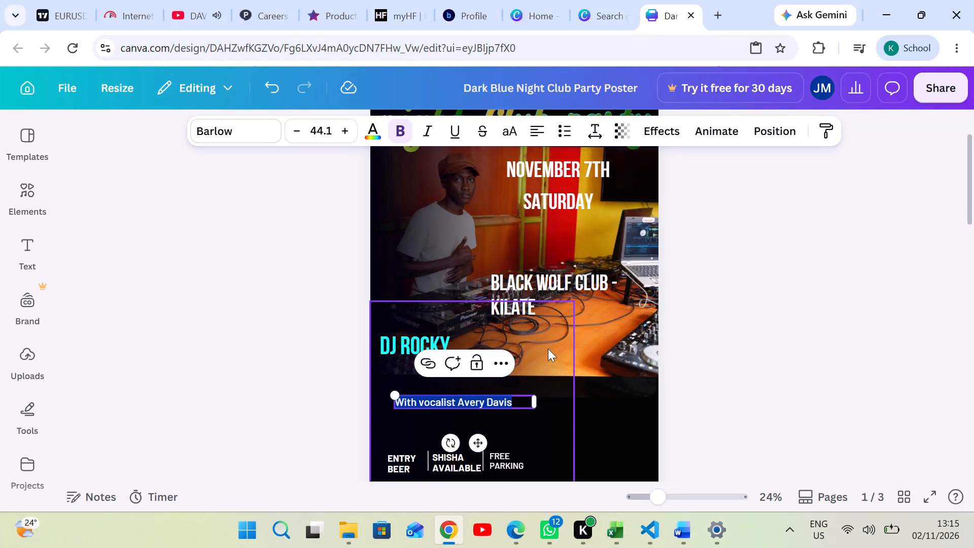
Enlarge the DJ Rocky text to size 105 and centre-align it within its box.
{"action": "left_click", "coordinate": [762, 262]}
{"action": "left_click", "coordinate": [446, 341]}
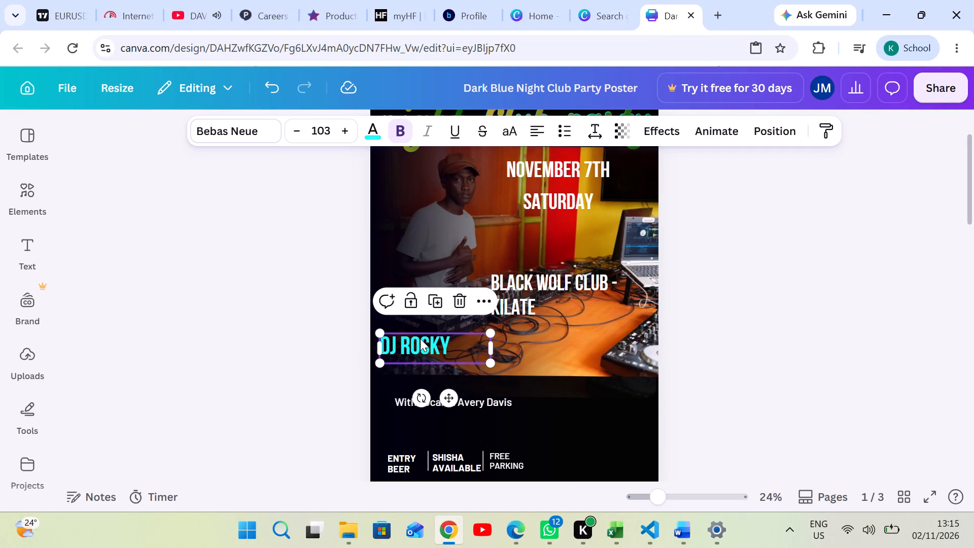
{"action": "left_click", "coordinate": [764, 290]}
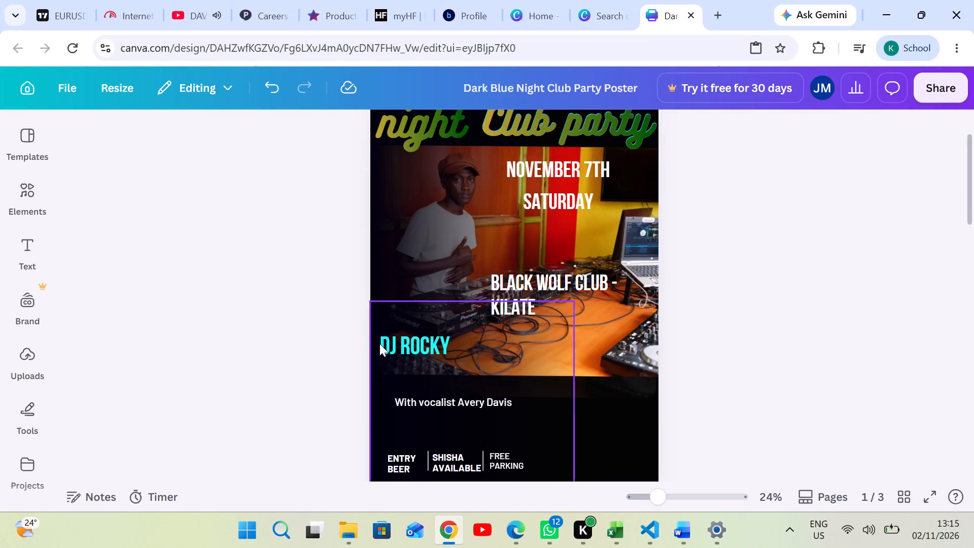
{"action": "left_click", "coordinate": [425, 345]}
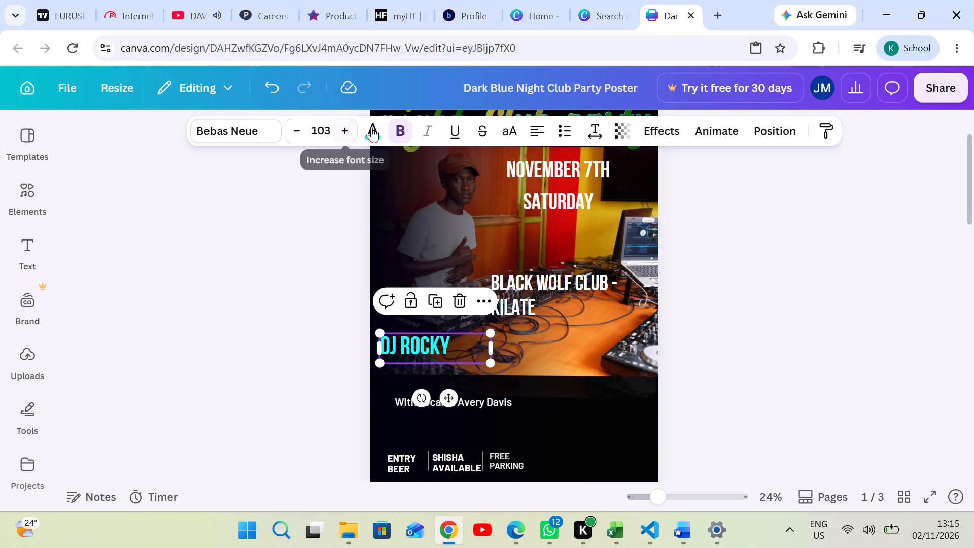
{"action": "left_click", "coordinate": [344, 126]}
{"action": "left_click", "coordinate": [344, 126]}
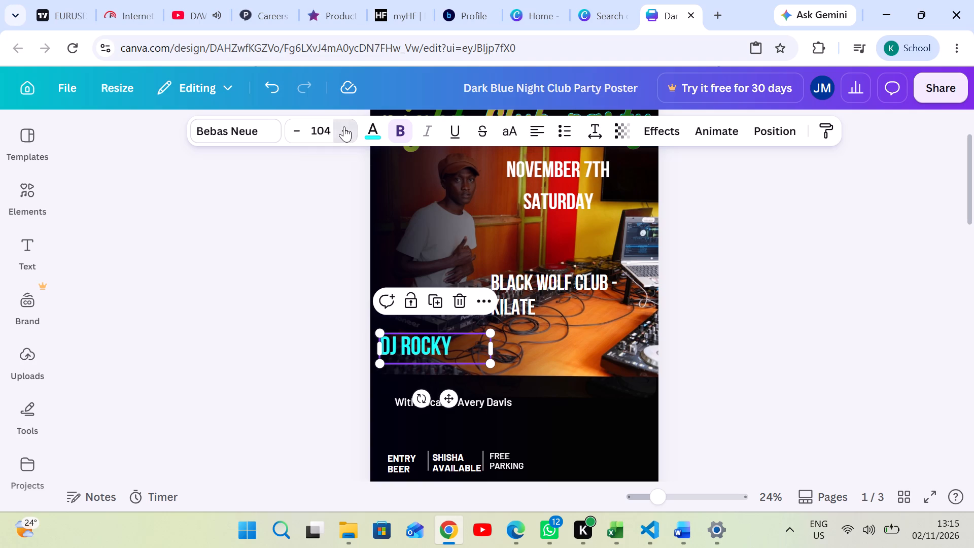
{"action": "left_click", "coordinate": [535, 126]}
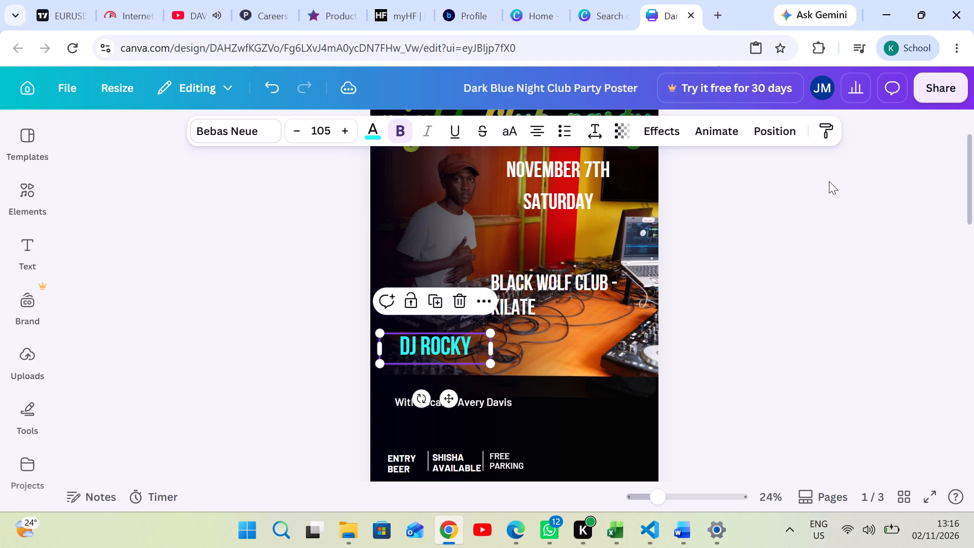
Delete the Free Parking text from the info row at the bottom of the poster's first page.
{"action": "scroll", "coordinate": [842, 172], "scroll_direction": "down", "scroll_amount": 1}
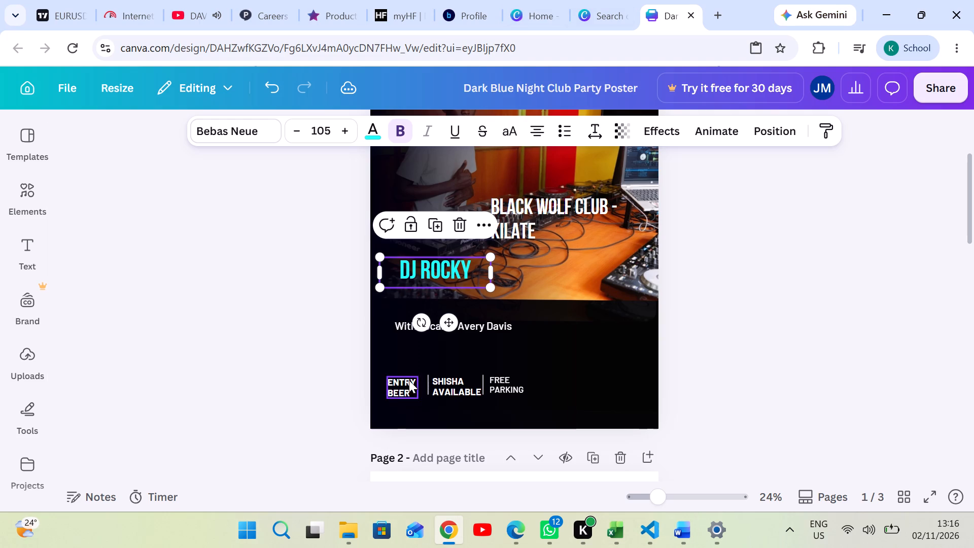
{"action": "left_click_drag", "start_coordinate": [508, 382], "coordinate": [527, 383]}
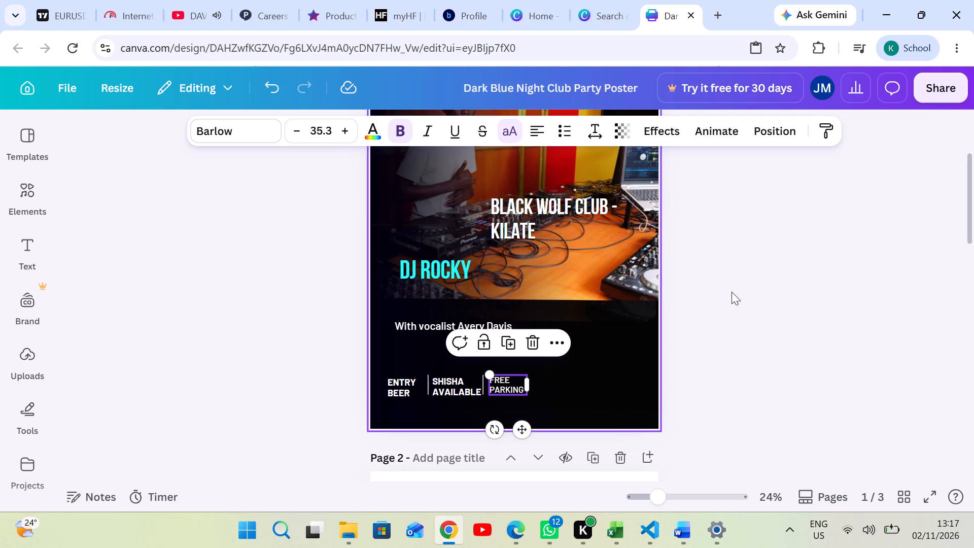
{"action": "left_click", "coordinate": [516, 382]}
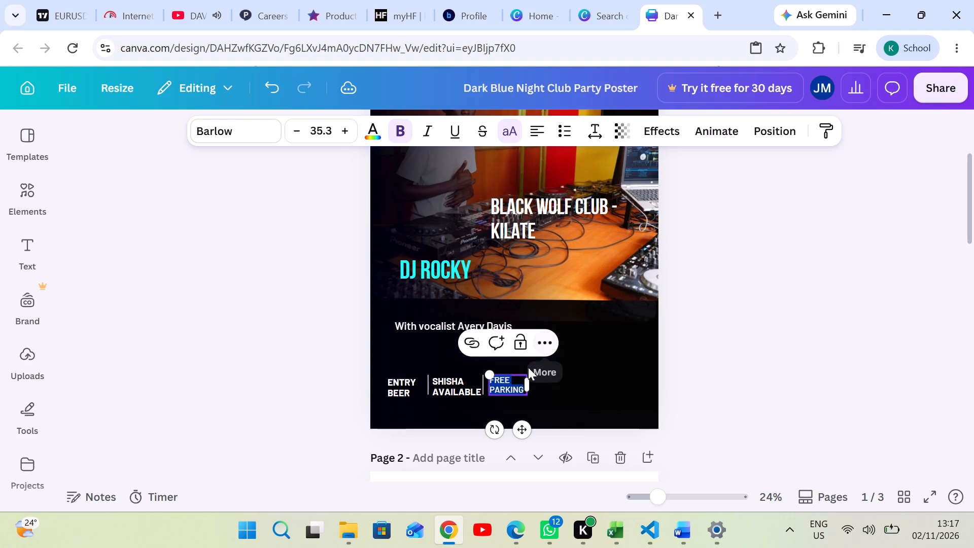
{"action": "key", "text": "BackSpace"}
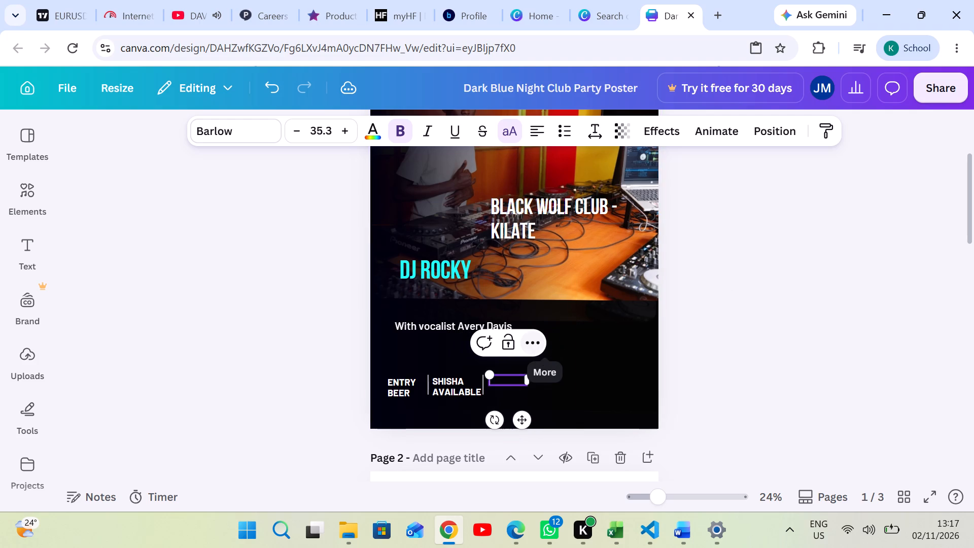
{"action": "left_click", "coordinate": [760, 336]}
Shift the Shisha Available text slightly left, up against the divider next to Entry Beer.
{"action": "left_click", "coordinate": [470, 386]}
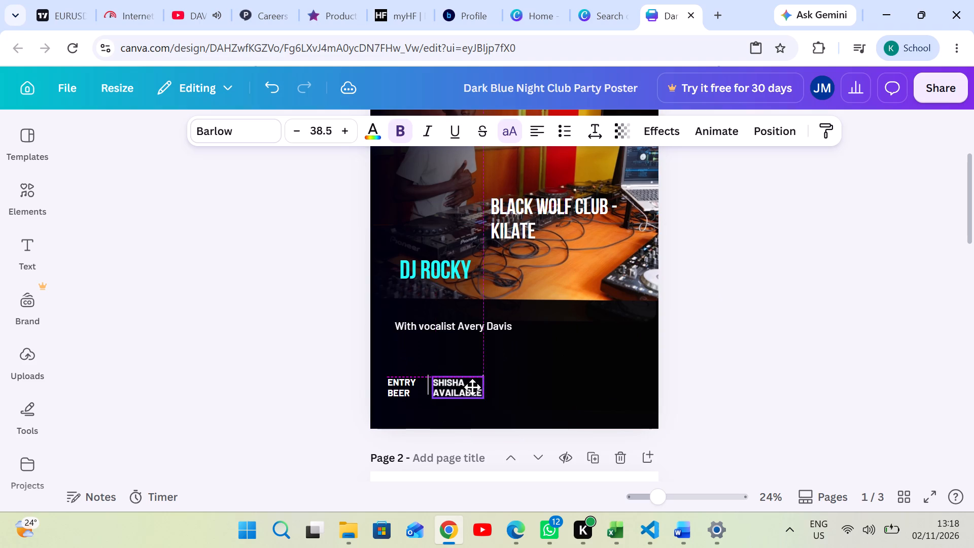
{"action": "left_click", "coordinate": [775, 374]}
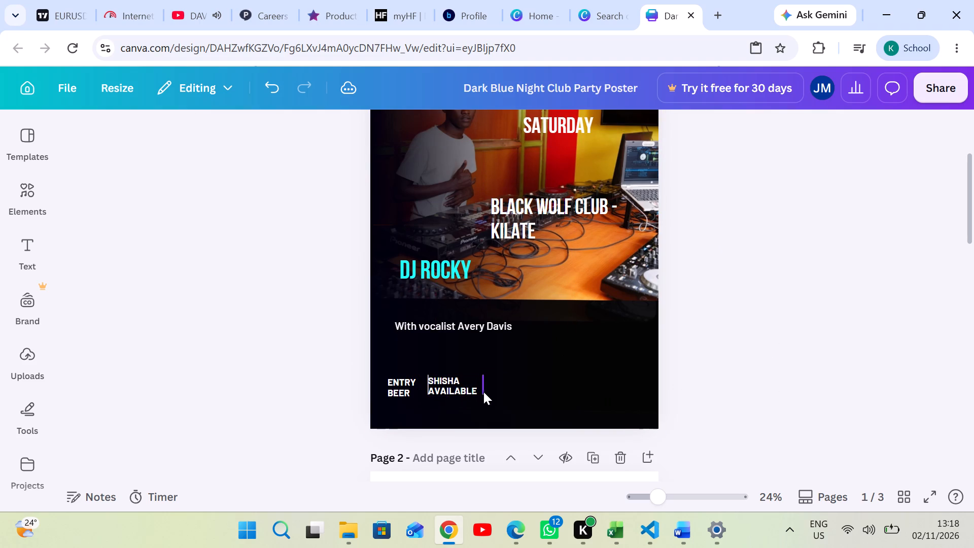
Reposition both ends of the second divider line farther right so it stands vertical, clear of the Shisha Available text.
{"action": "left_click", "coordinate": [483, 392]}
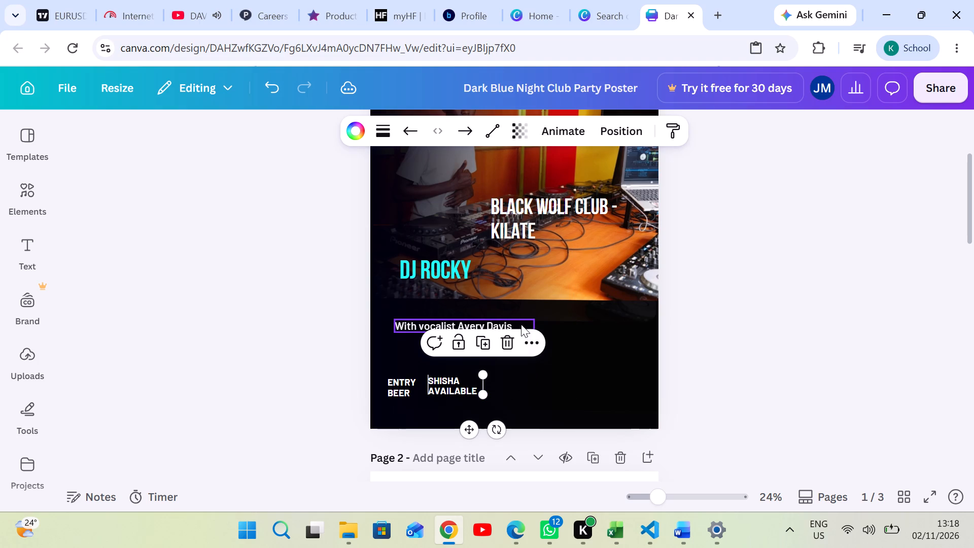
{"action": "left_click_drag", "start_coordinate": [482, 391], "coordinate": [508, 392]}
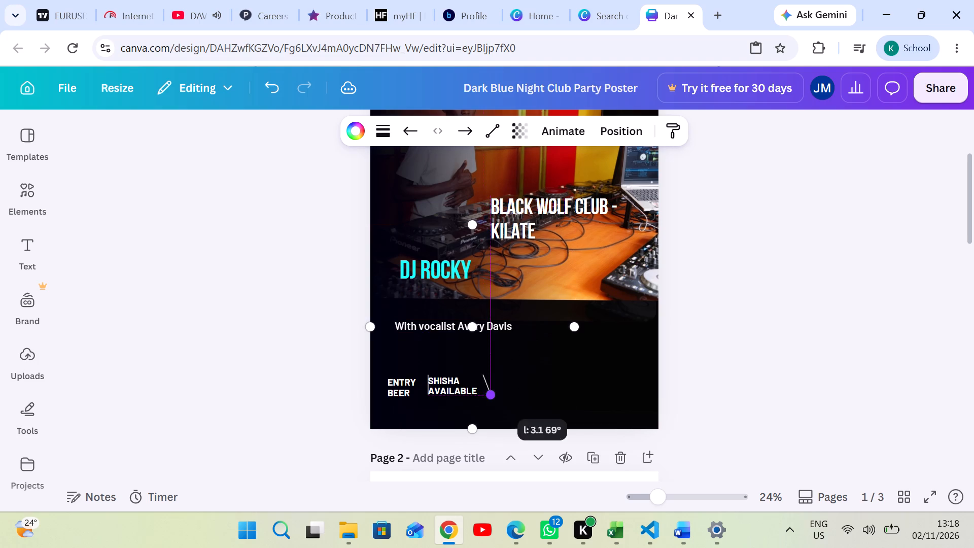
{"action": "left_click_drag", "start_coordinate": [508, 392], "coordinate": [509, 392]}
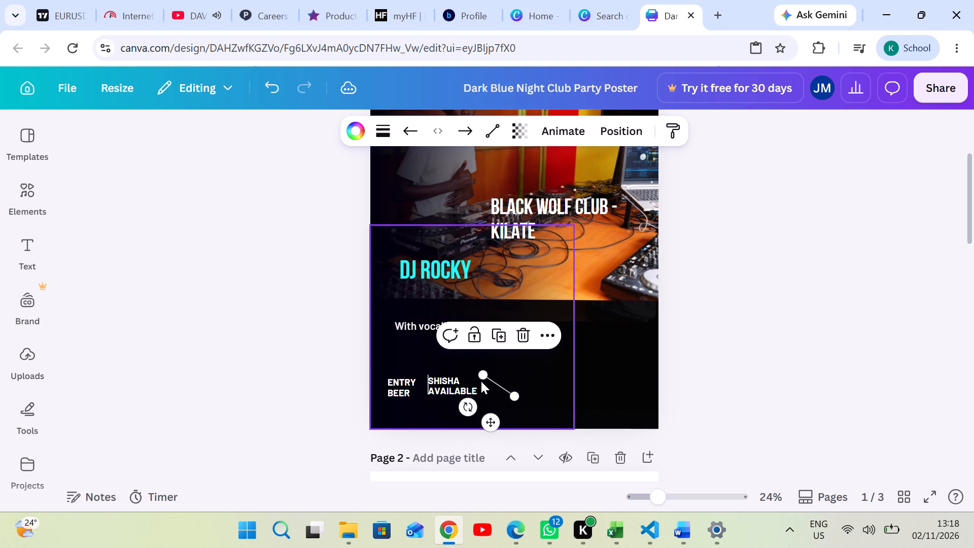
{"action": "left_click_drag", "start_coordinate": [480, 374], "coordinate": [529, 376]}
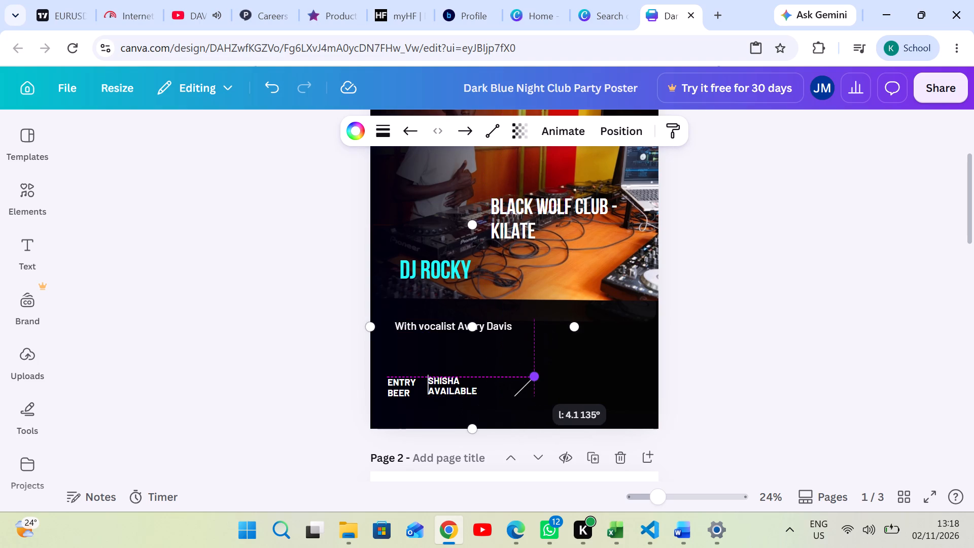
{"action": "left_click_drag", "start_coordinate": [529, 376], "coordinate": [514, 369]}
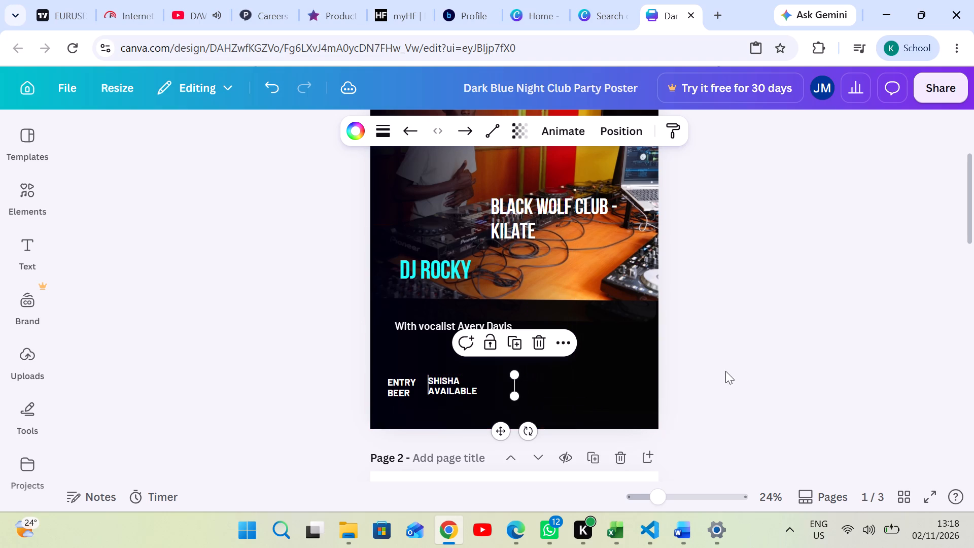
{"action": "left_click", "coordinate": [740, 371]}
Move the Shisha Available text right so it sits between the two divider lines.
{"action": "left_click_drag", "start_coordinate": [443, 385], "coordinate": [449, 385]}
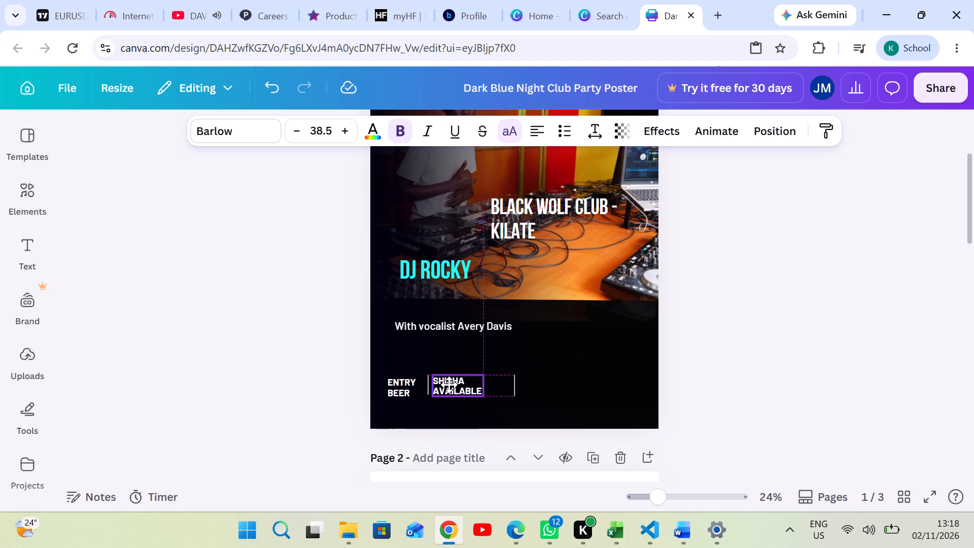
{"action": "left_click_drag", "start_coordinate": [449, 385], "coordinate": [460, 385]}
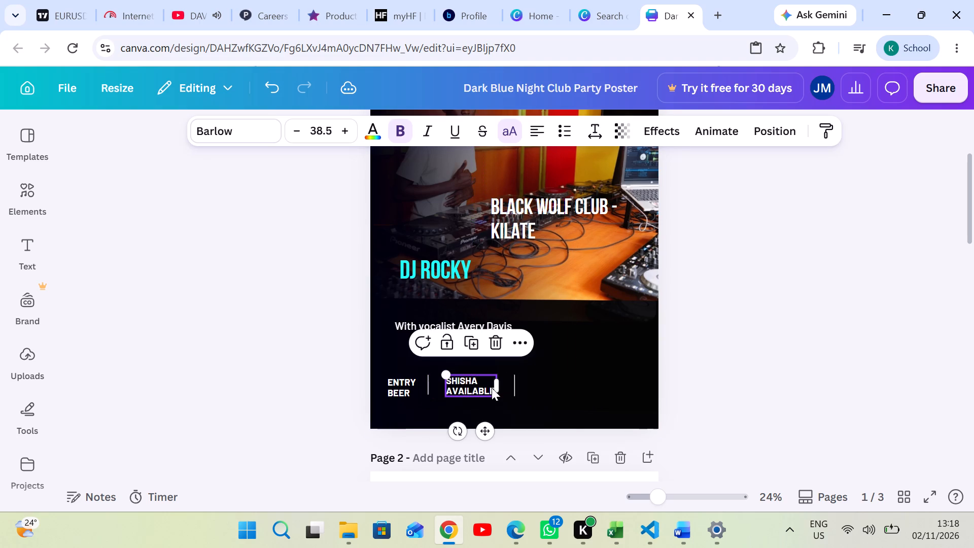
Move the second divider line farther right, leaving a wider gap after the Shisha Available text.
{"action": "left_click", "coordinate": [514, 381]}
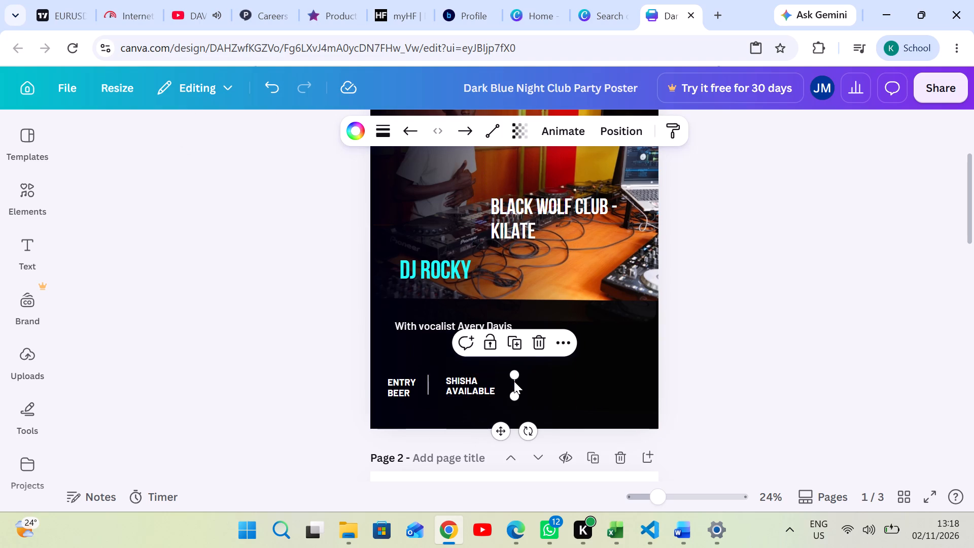
{"action": "left_click", "coordinate": [498, 428]}
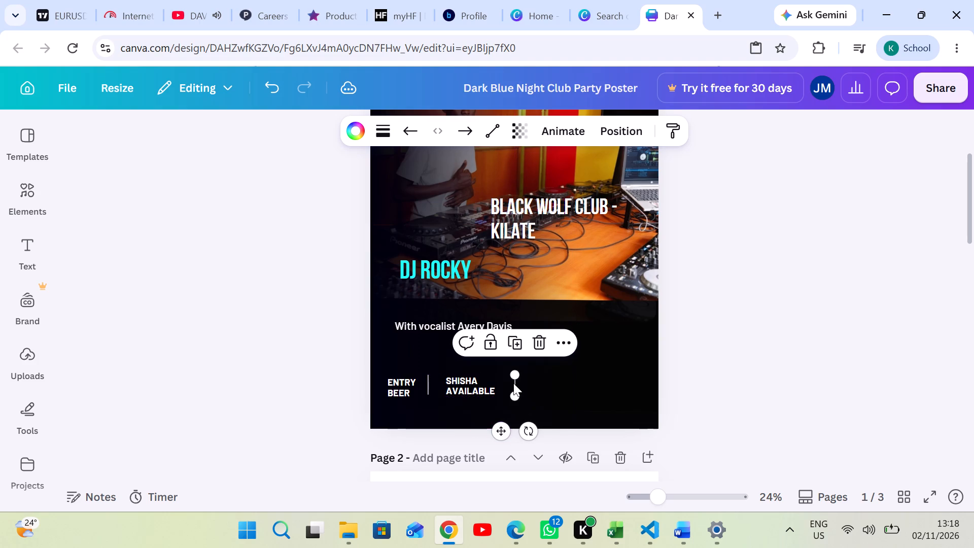
{"action": "left_click_drag", "start_coordinate": [513, 383], "coordinate": [514, 383]}
{"action": "left_click_drag", "start_coordinate": [514, 383], "coordinate": [521, 382]}
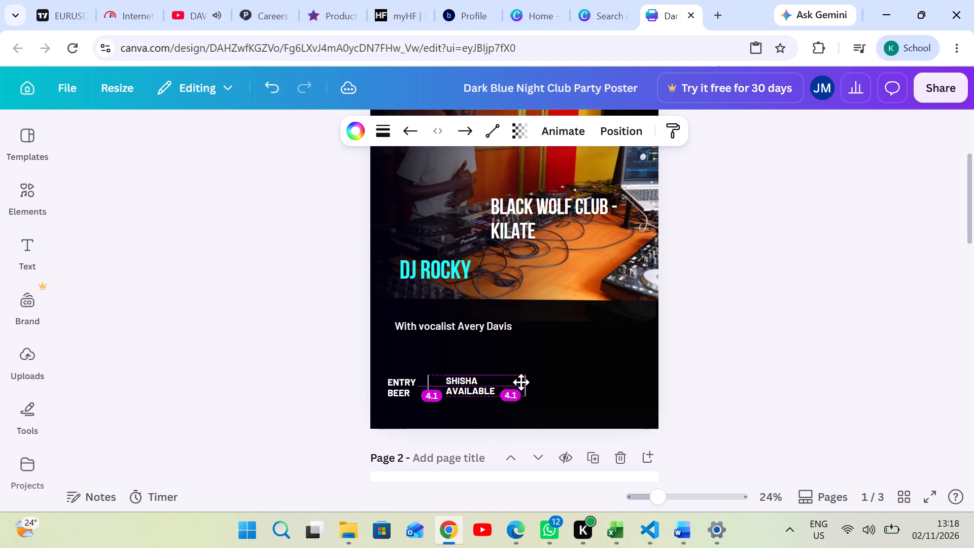
{"action": "left_click_drag", "start_coordinate": [521, 382], "coordinate": [561, 382]}
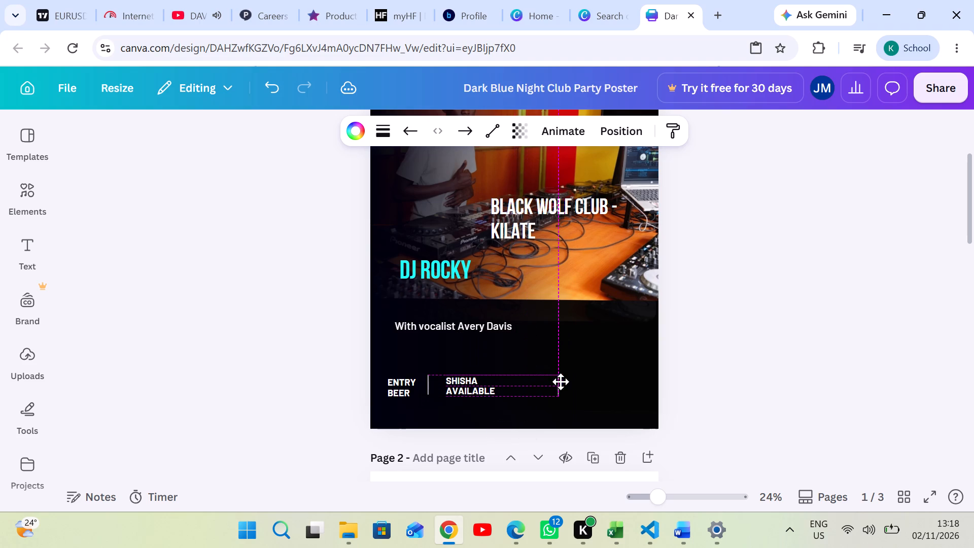
{"action": "left_click_drag", "start_coordinate": [561, 382], "coordinate": [547, 384]}
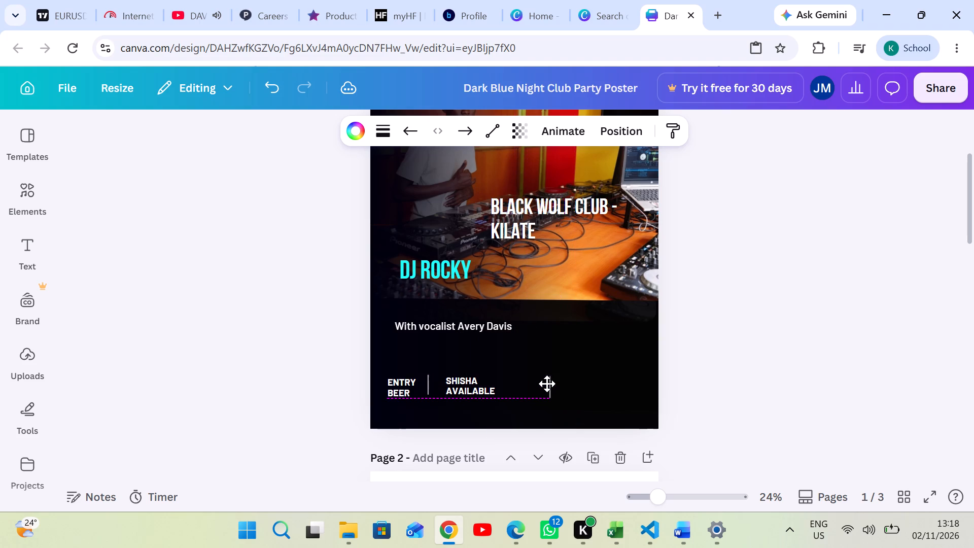
{"action": "left_click_drag", "start_coordinate": [547, 384], "coordinate": [544, 384]}
{"action": "left_click", "coordinate": [692, 375]}
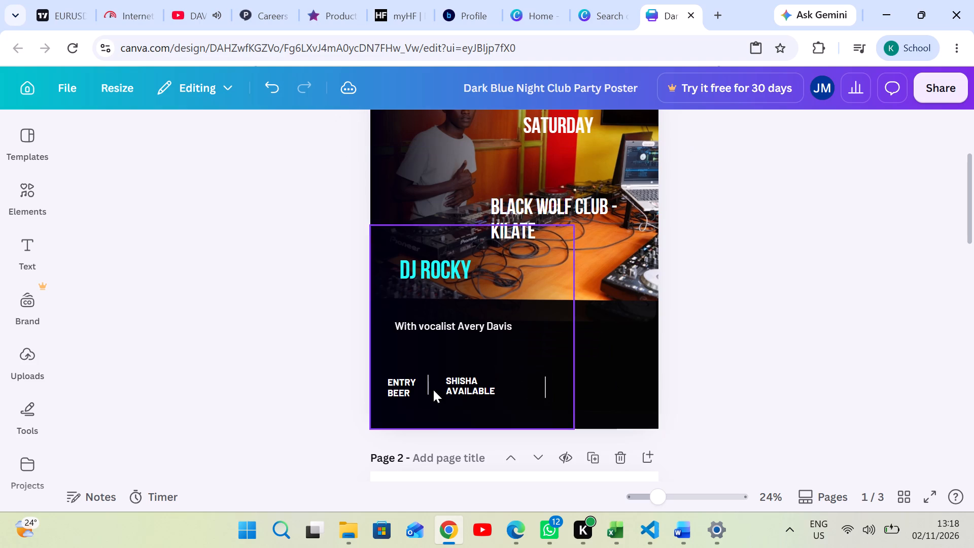
Shift the Shisha Available text right to sit about midway between the two divider lines.
{"action": "left_click_drag", "start_coordinate": [457, 382], "coordinate": [471, 383]}
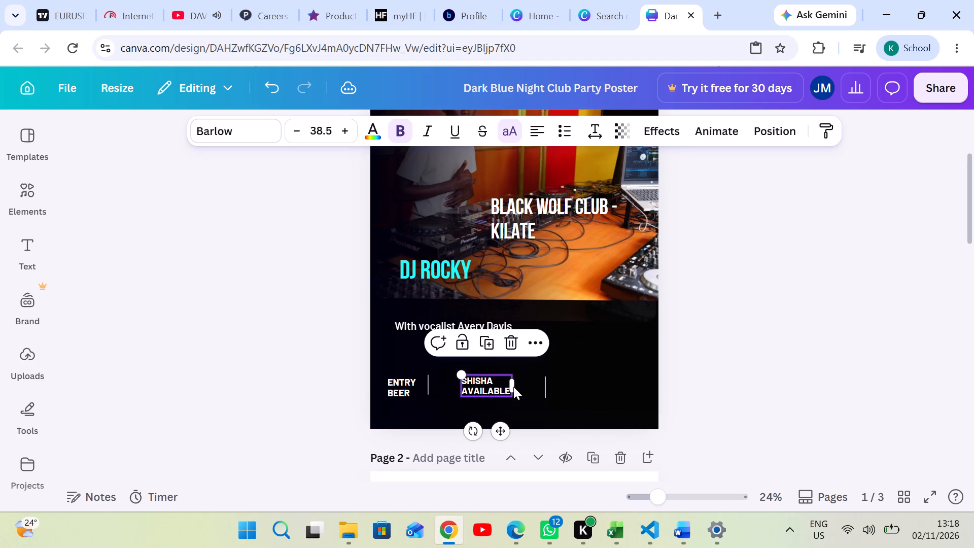
Move the first divider line right, about midway between the Entry Beer and Shisha Available texts.
{"action": "left_click", "coordinate": [427, 380]}
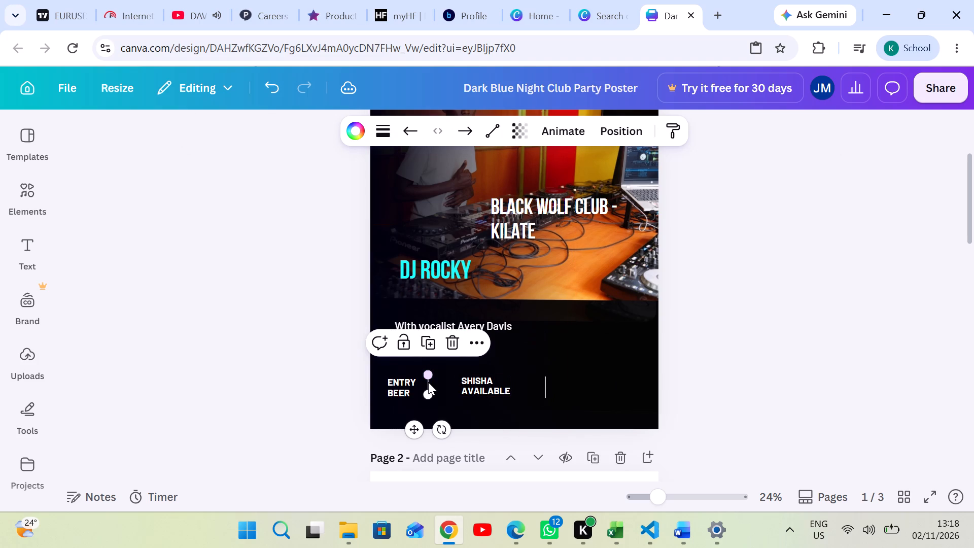
{"action": "left_click_drag", "start_coordinate": [427, 381], "coordinate": [430, 381]}
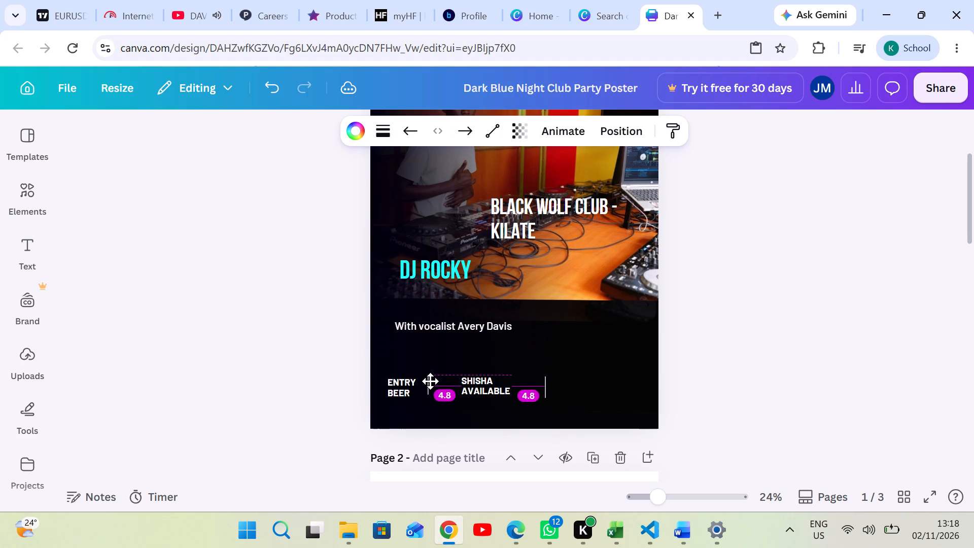
{"action": "left_click_drag", "start_coordinate": [430, 381], "coordinate": [438, 381]}
{"action": "left_click", "coordinate": [743, 372]}
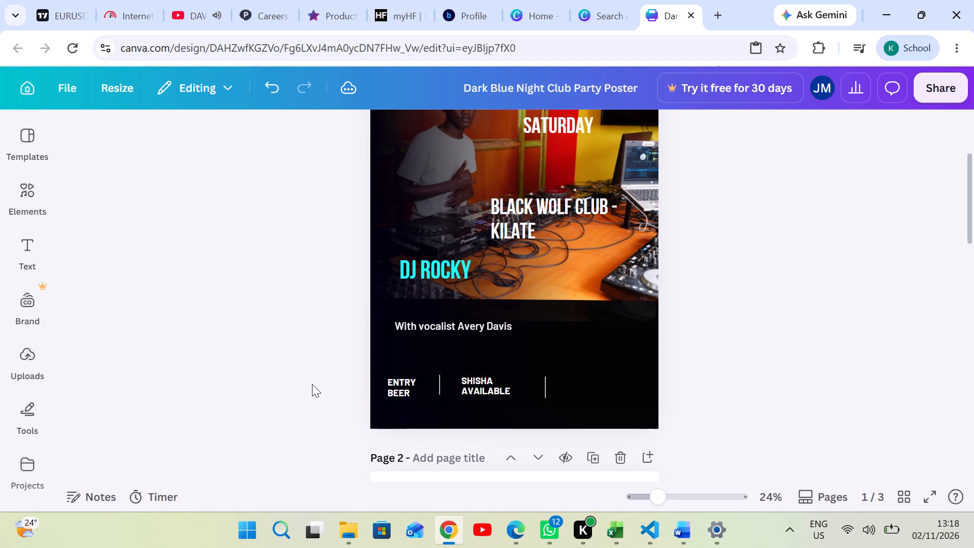
Enlarge the Entry Beer text to size 43.3 and widen its box so Entry fits on one line.
{"action": "left_click", "coordinate": [401, 387]}
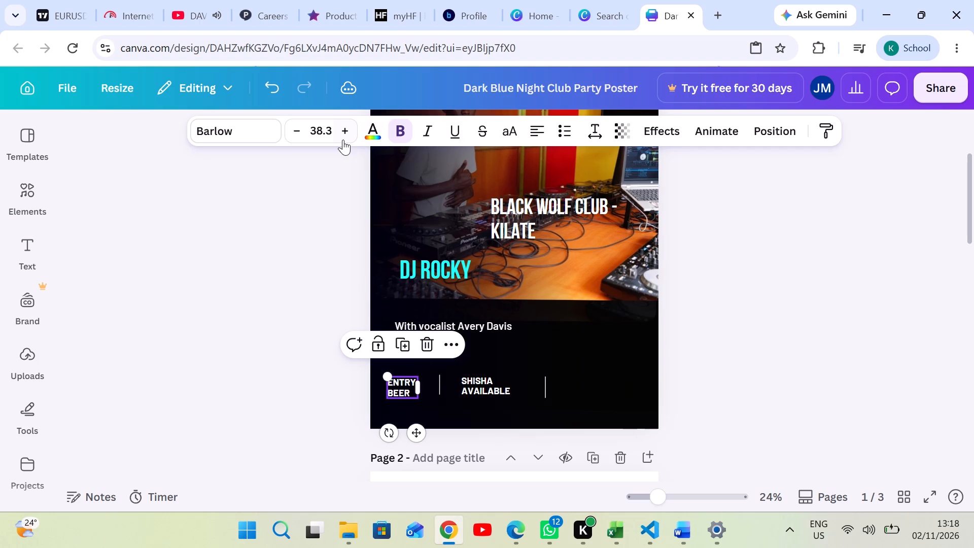
{"action": "triple_click", "coordinate": [343, 131]}
{"action": "double_click", "coordinate": [343, 131]}
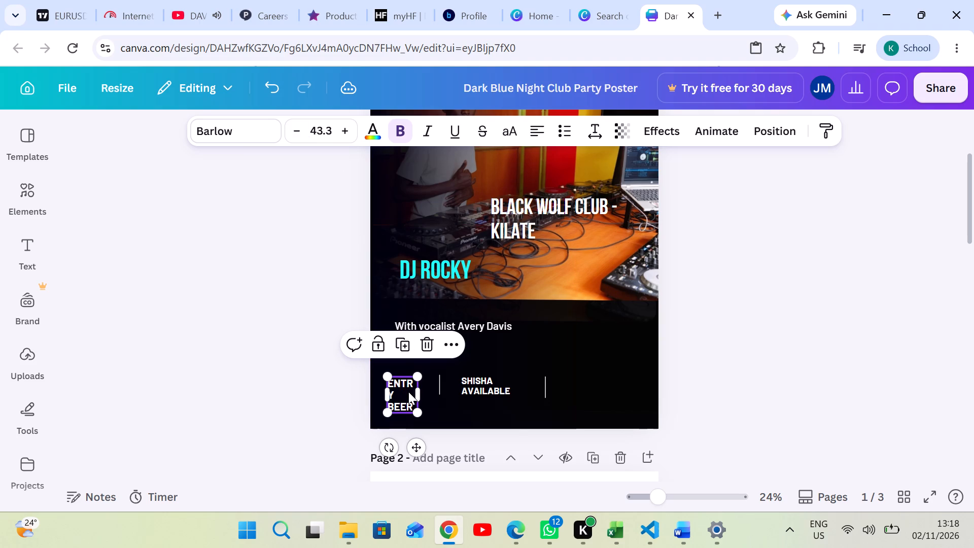
{"action": "left_click_drag", "start_coordinate": [421, 395], "coordinate": [422, 394]}
{"action": "left_click_drag", "start_coordinate": [422, 394], "coordinate": [427, 395]}
Widen the Shisha Available text box and enlarge its font by six size increments.
{"action": "left_click", "coordinate": [493, 386]}
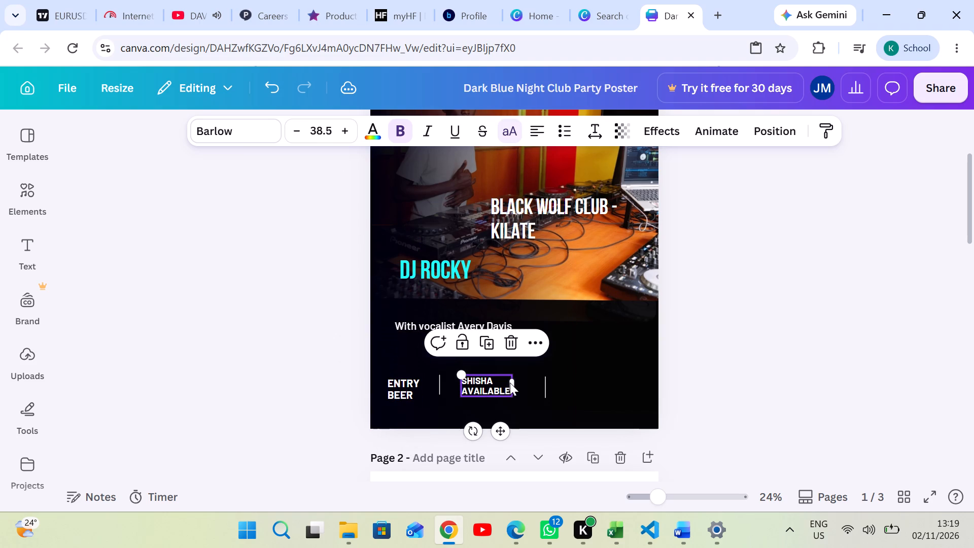
{"action": "left_click_drag", "start_coordinate": [512, 385], "coordinate": [529, 384]}
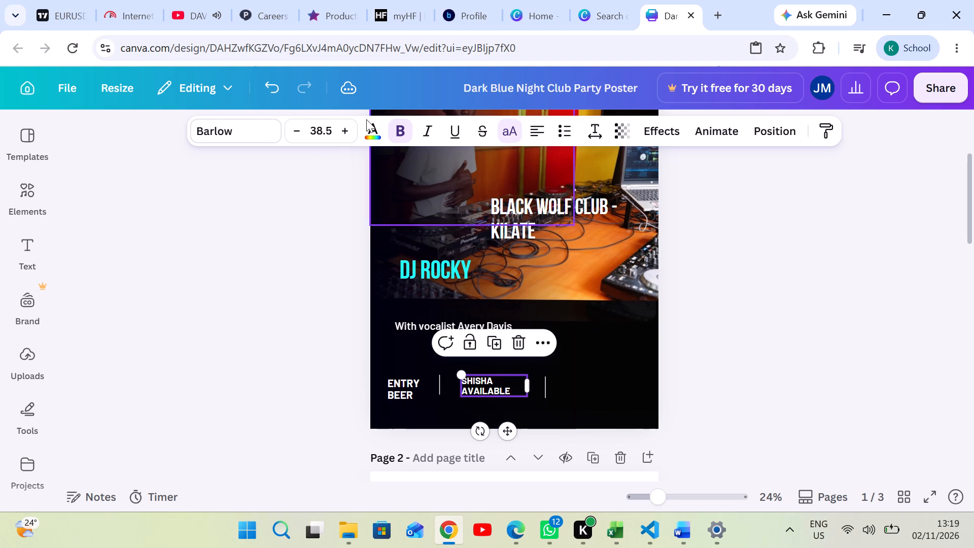
{"action": "triple_click", "coordinate": [350, 130]}
{"action": "triple_click", "coordinate": [350, 130]}
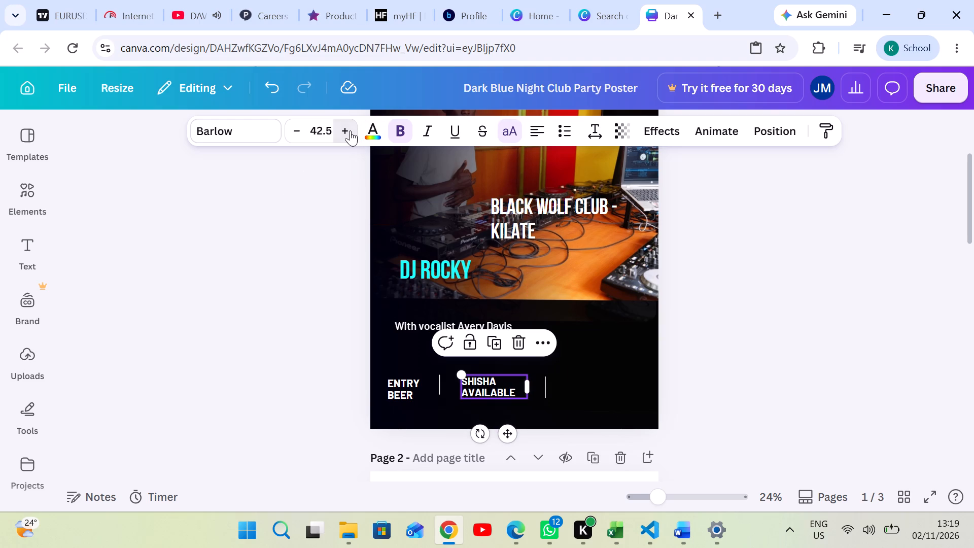
{"action": "left_click", "coordinate": [737, 325]}
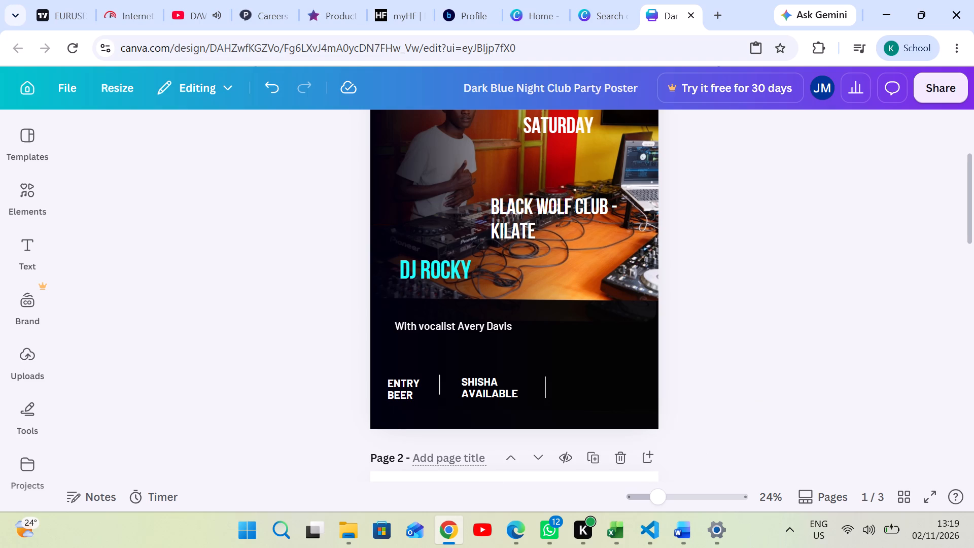
Nudge the first divider line slightly down, evenly spaced between the Entry Beer and Shisha Available texts.
{"action": "left_click", "coordinate": [438, 382]}
{"action": "left_click", "coordinate": [438, 382]}
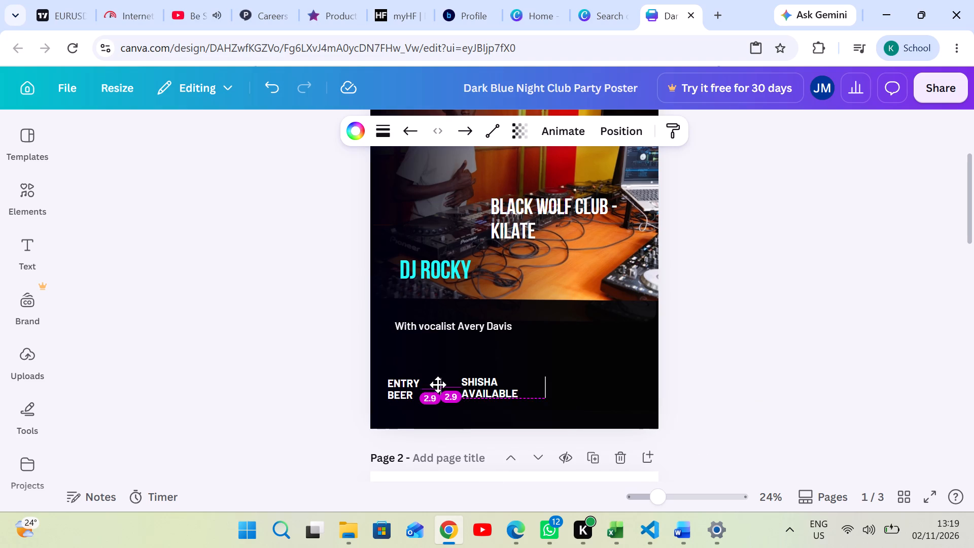
{"action": "left_click", "coordinate": [699, 389]}
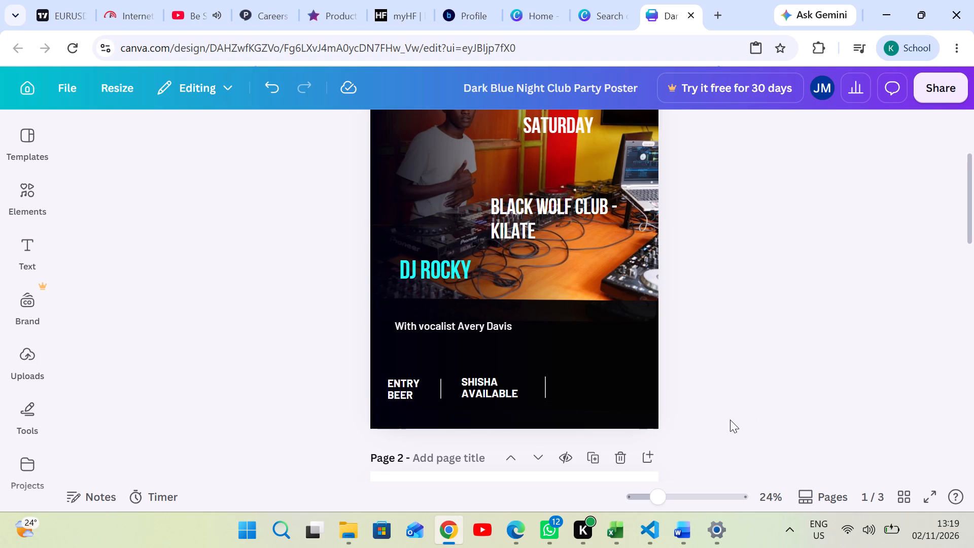
Replace the vocalist line below DJ Rocky on page 1 with the text "Feel the vibe".
{"action": "scroll", "coordinate": [796, 365], "scroll_direction": "up", "scroll_amount": 2}
{"action": "scroll", "coordinate": [774, 351], "scroll_direction": "down", "scroll_amount": 1}
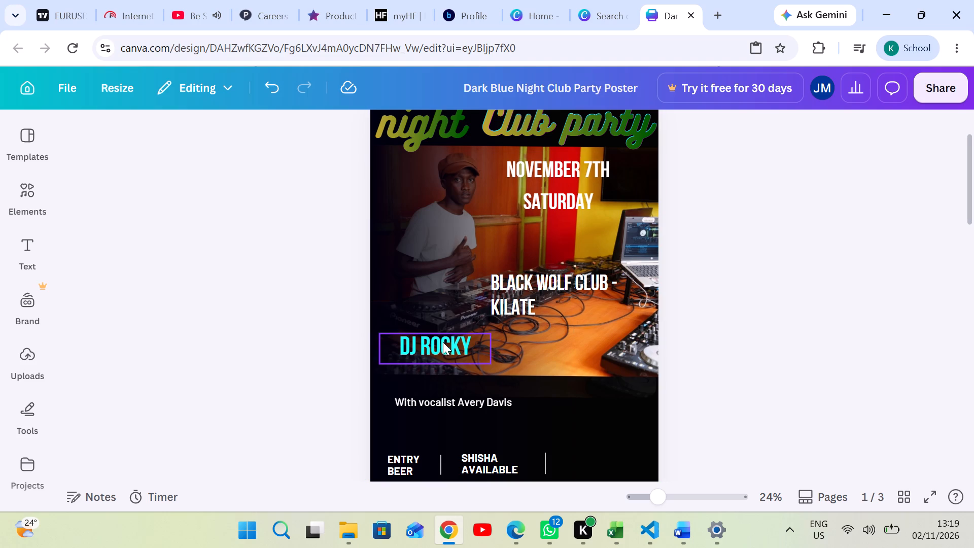
{"action": "left_click", "coordinate": [496, 398]}
{"action": "left_click", "coordinate": [497, 398]}
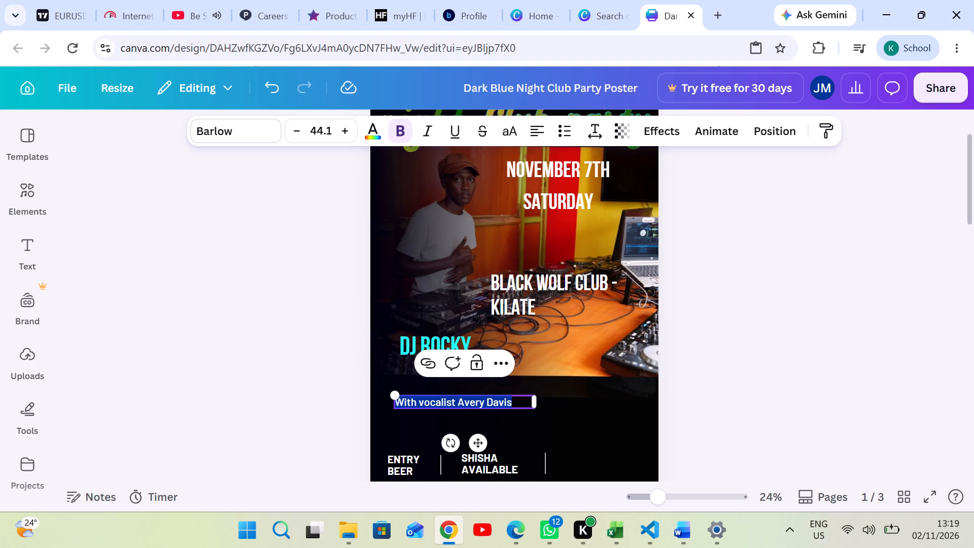
{"action": "key", "text": "f"}
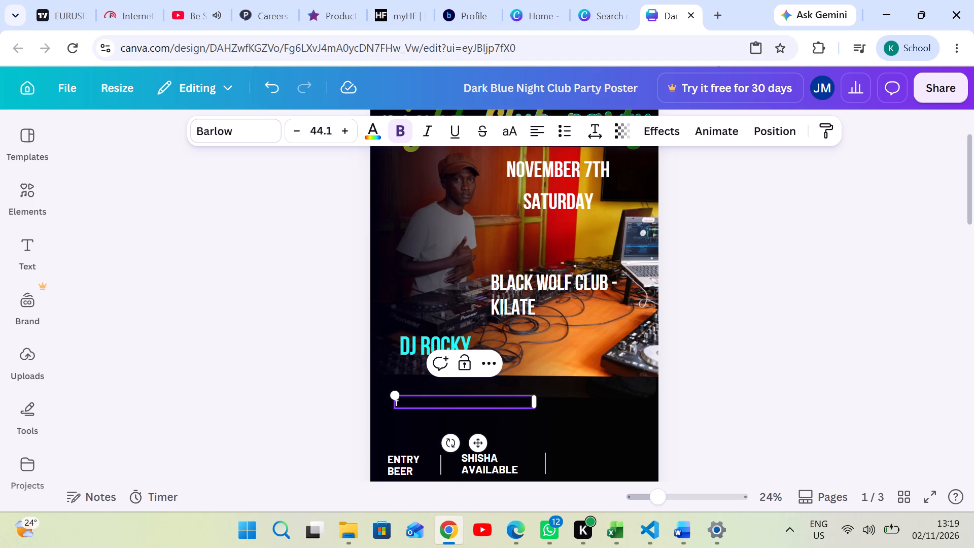
{"action": "key", "text": "f"}
{"action": "type", "text": "eel"}
{"action": "key", "text": "space"}
{"action": "type", "text": "the"}
{"action": "key", "text": "space"}
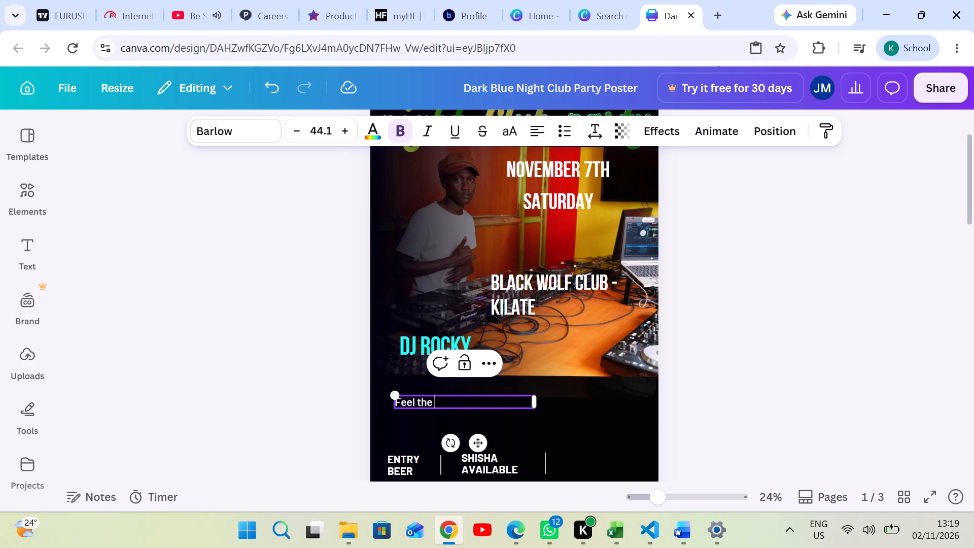
{"action": "type", "text": "vi"}
{"action": "type", "text": "be"}
{"action": "key", "text": "space"}
{"action": "key", "text": "space"}
Insert "Mikanda ,reggae rhumba dancehall" in front of "Feel the vibe" in the same text box.
{"action": "key", "text": "Left"}
{"action": "key", "text": "Left"}
{"action": "key", "text": "Left"}
{"action": "key", "text": "Left"}
{"action": "key", "text": "Left"}
{"action": "key", "text": "Left"}
{"action": "key", "text": "Left"}
{"action": "key", "text": "Left"}
{"action": "key", "text": "Left"}
{"action": "key", "text": "Left"}
{"action": "key", "text": "Left"}
{"action": "key", "text": "Left"}
{"action": "key", "text": "Left"}
{"action": "key", "text": "Left"}
{"action": "key", "text": "Left"}
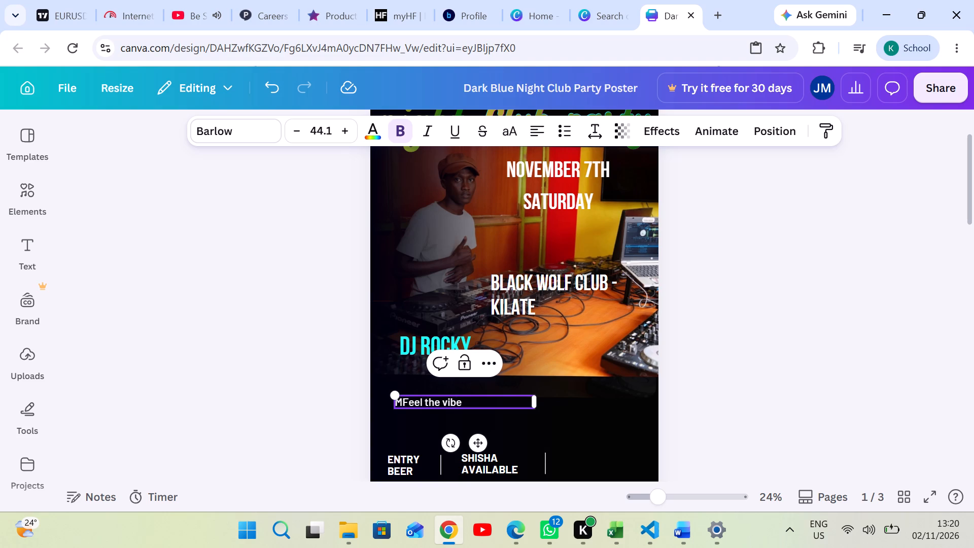
{"action": "key", "text": "i"}
{"action": "key", "text": "k"}
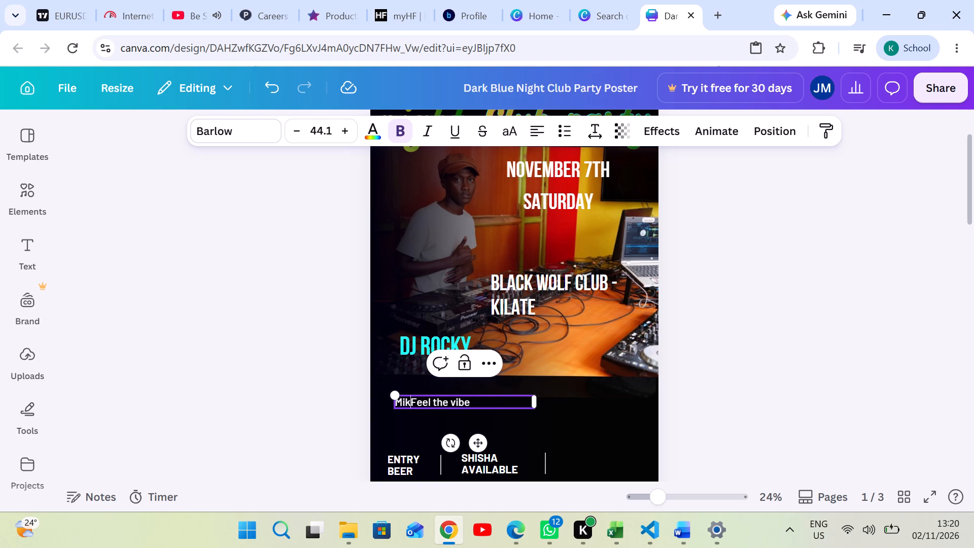
{"action": "type", "text": "an"}
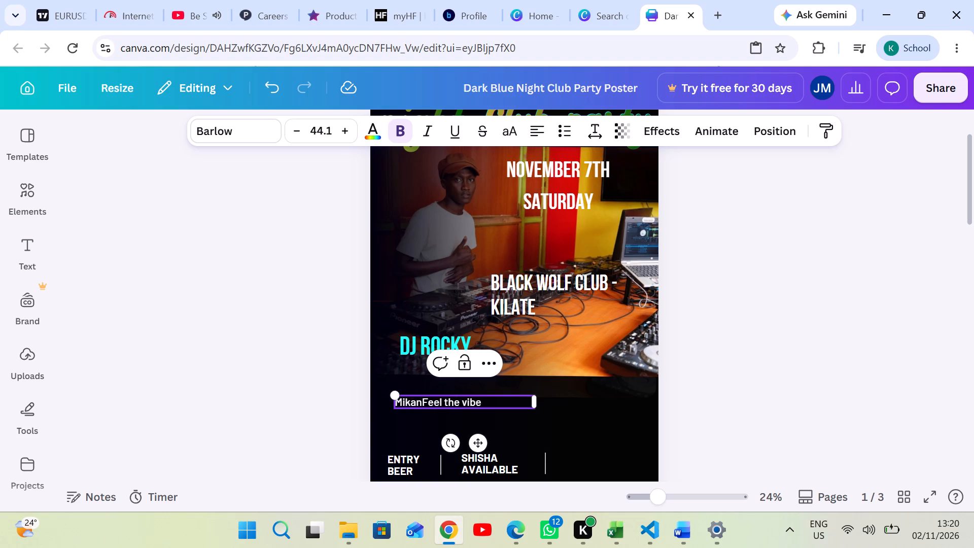
{"action": "type", "text": "da"}
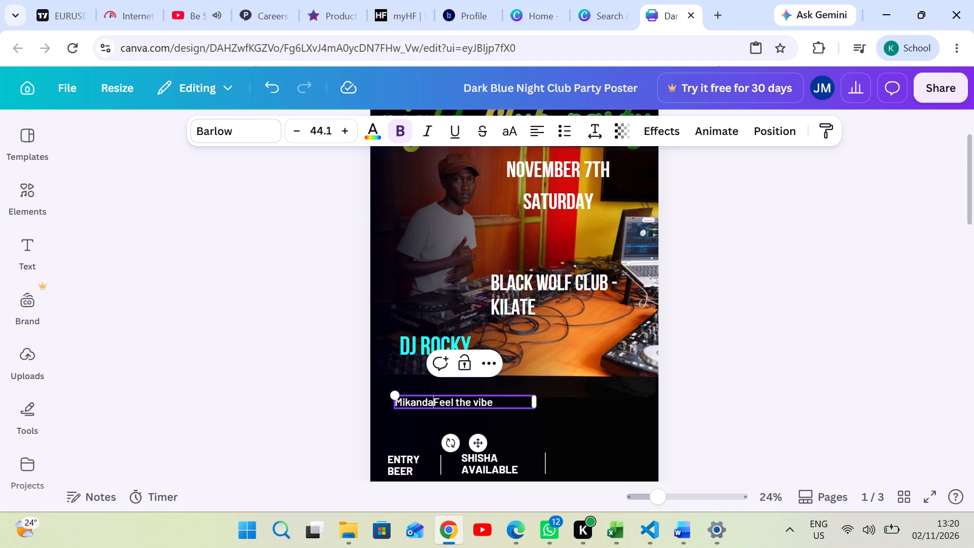
{"action": "key", "text": "space"}
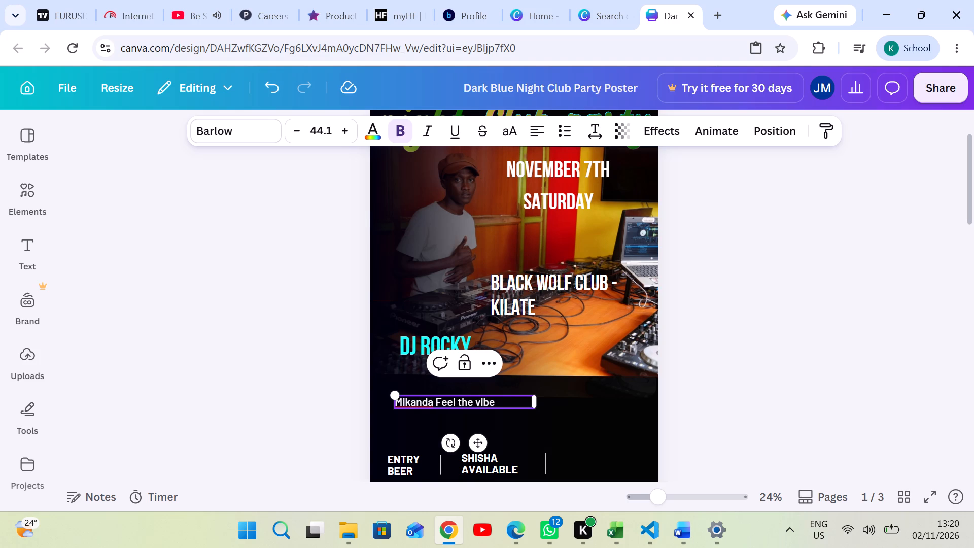
{"action": "type", "text": ",reggae"}
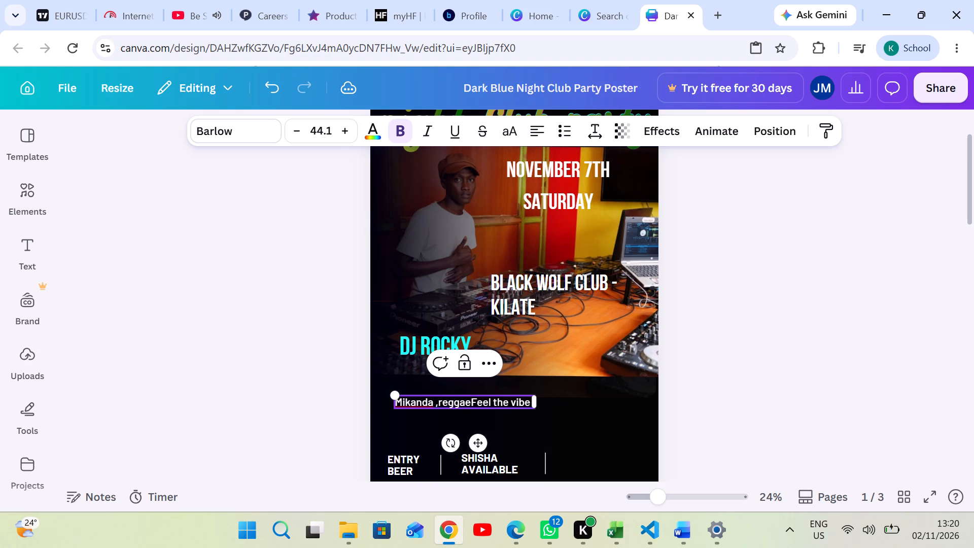
{"action": "key", "text": "space"}
{"action": "type", "text": "rhumba"}
{"action": "key", "text": "space"}
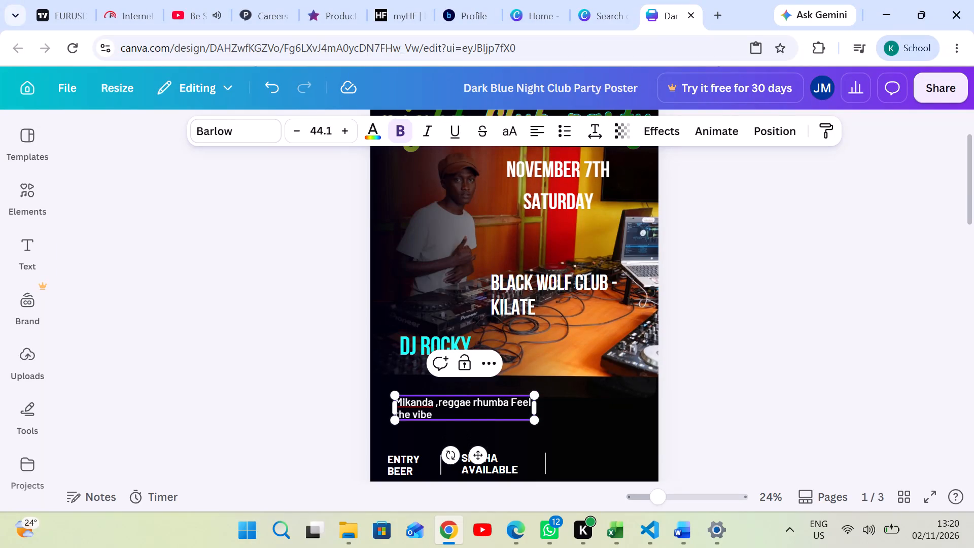
{"action": "type", "text": "da"}
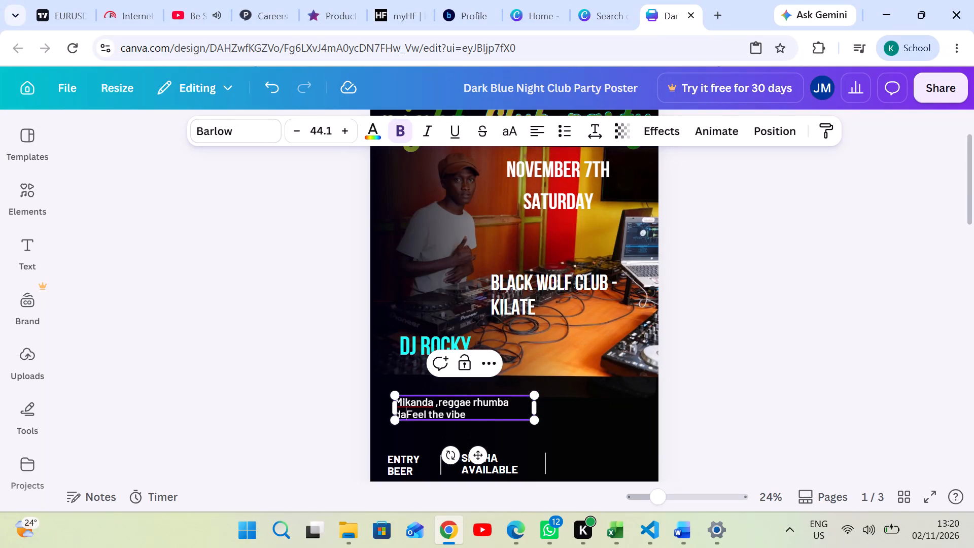
{"action": "type", "text": "ncehall"}
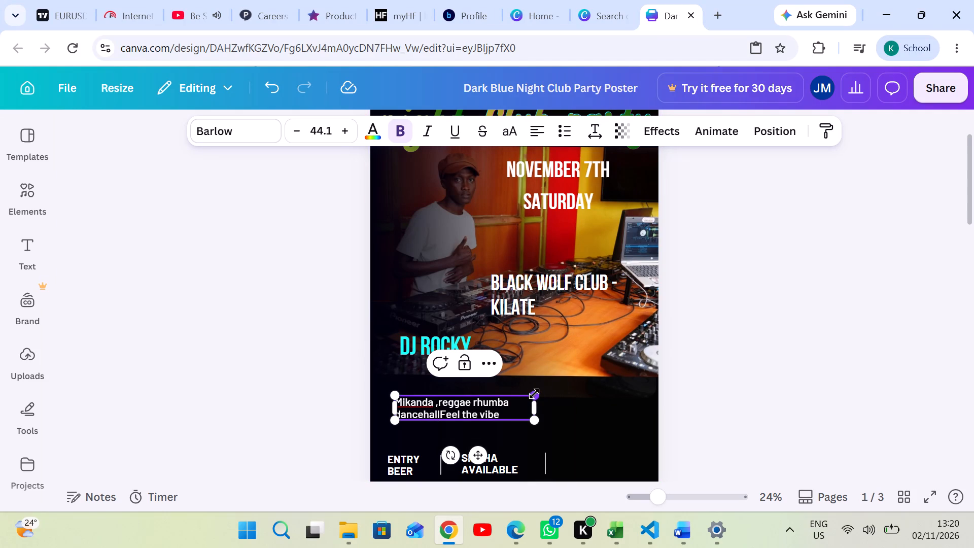
Scale up the music genres text box proportionally to font size 47.6.
{"action": "left_click_drag", "start_coordinate": [534, 394], "coordinate": [537, 345]}
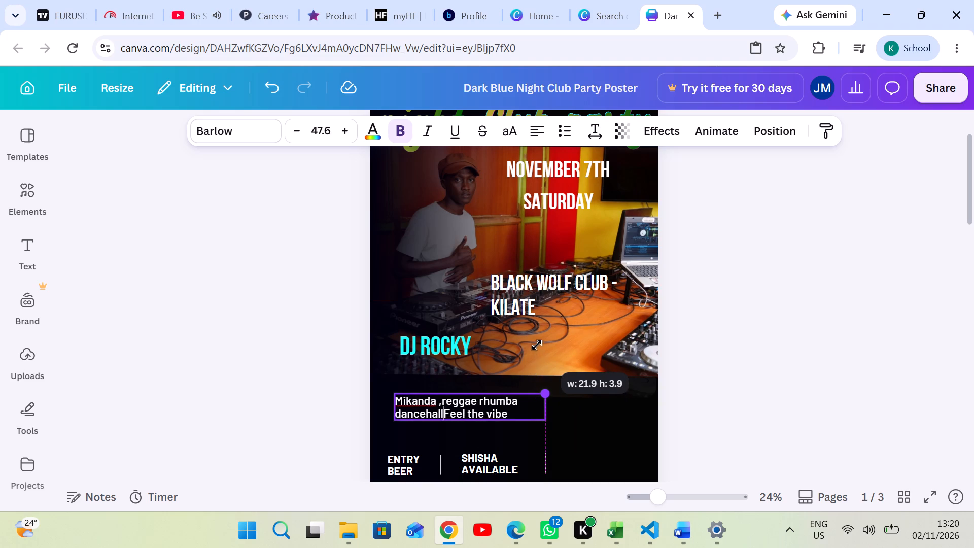
{"action": "left_click_drag", "start_coordinate": [537, 345], "coordinate": [537, 337]}
{"action": "left_click", "coordinate": [751, 383]}
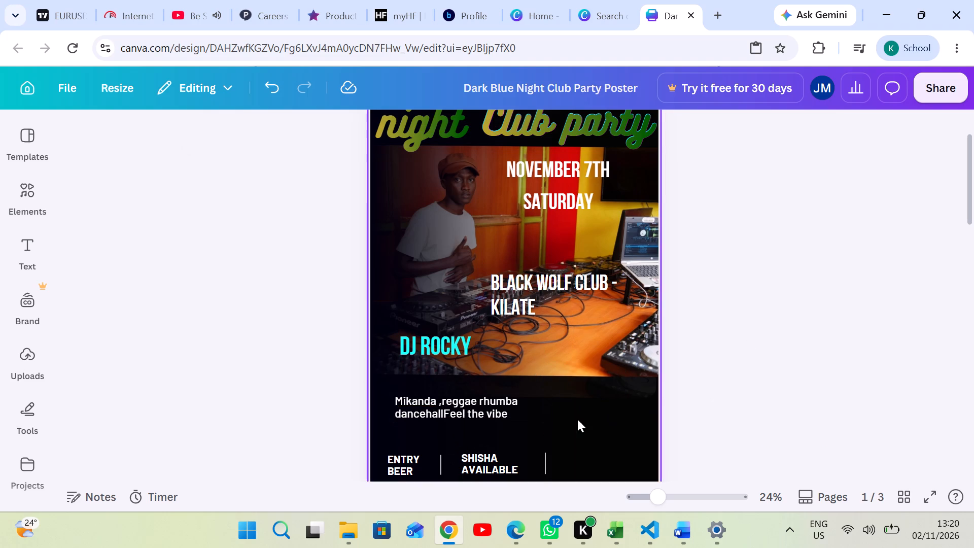
Separate "dancehall" from "Feel the vibe" with six spaces.
{"action": "left_click", "coordinate": [446, 405]}
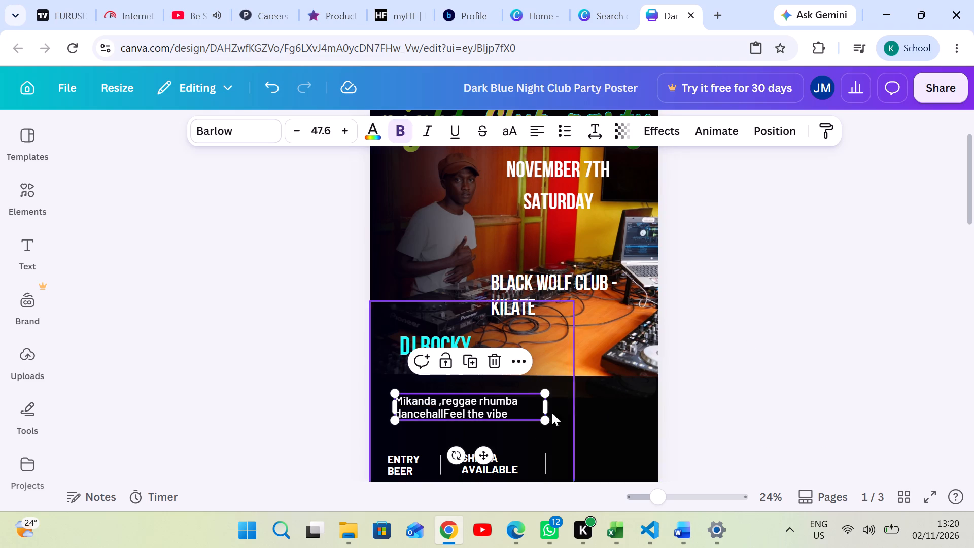
{"action": "left_click", "coordinate": [514, 410]}
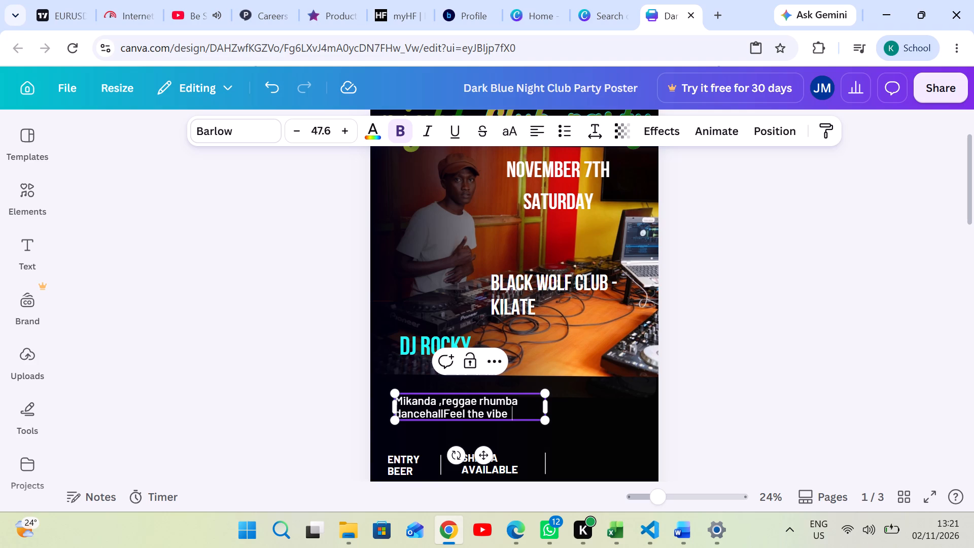
{"action": "left_click", "coordinate": [441, 409]}
{"action": "key", "text": "space"}
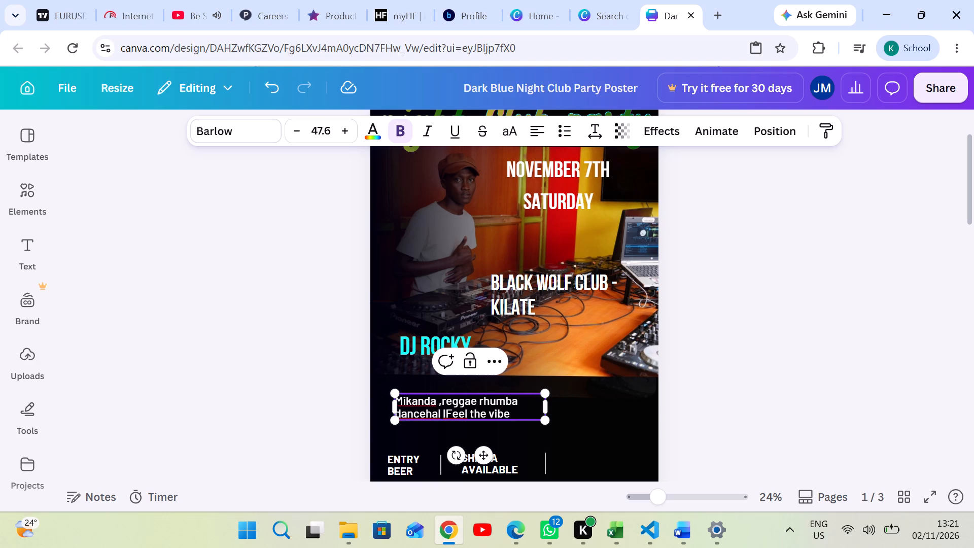
{"action": "key", "text": "BackSpace"}
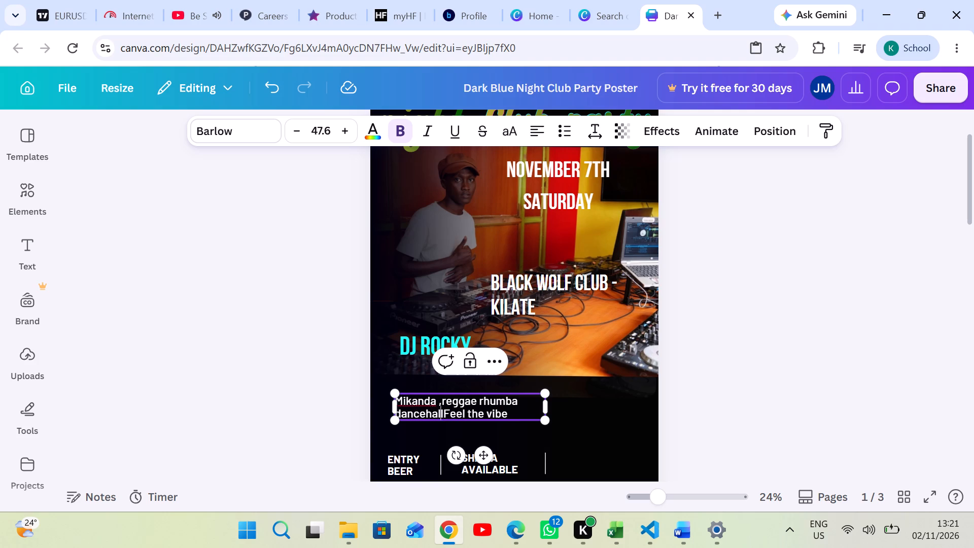
{"action": "key", "text": "Right"}
{"action": "key", "text": "space"}
{"action": "key", "text": "space"}
{"action": "key", "text": "space"}
{"action": "key", "text": "space"}
{"action": "key", "text": "space"}
{"action": "key", "text": "space"}
Add a comma after "reggae" in the music genres line.
{"action": "left_click", "coordinate": [478, 397]}
{"action": "key", "text": "comma"}
{"action": "left_click", "coordinate": [514, 399]}
{"action": "left_click_drag", "start_coordinate": [519, 400], "coordinate": [484, 401]}
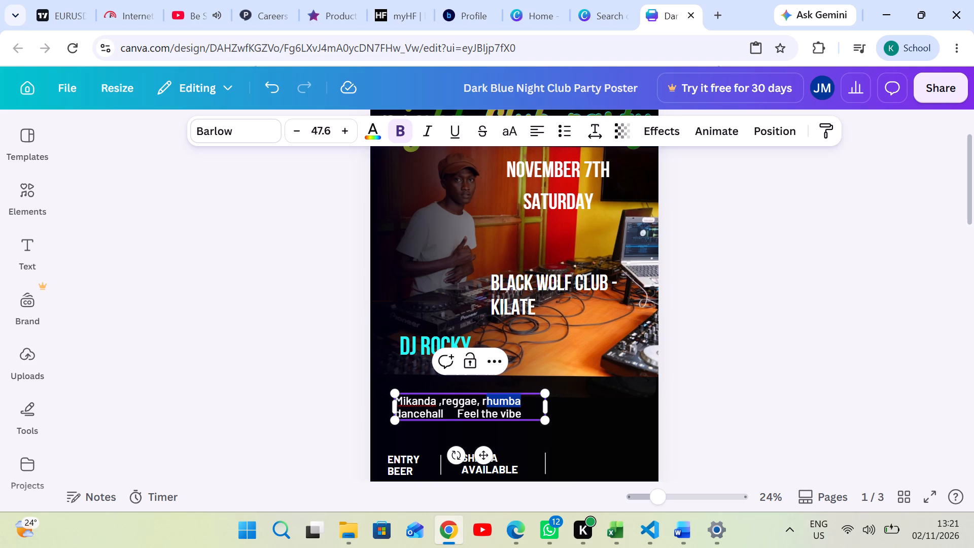
{"action": "left_click_drag", "start_coordinate": [484, 401], "coordinate": [480, 399]}
{"action": "left_click", "coordinate": [744, 361]}
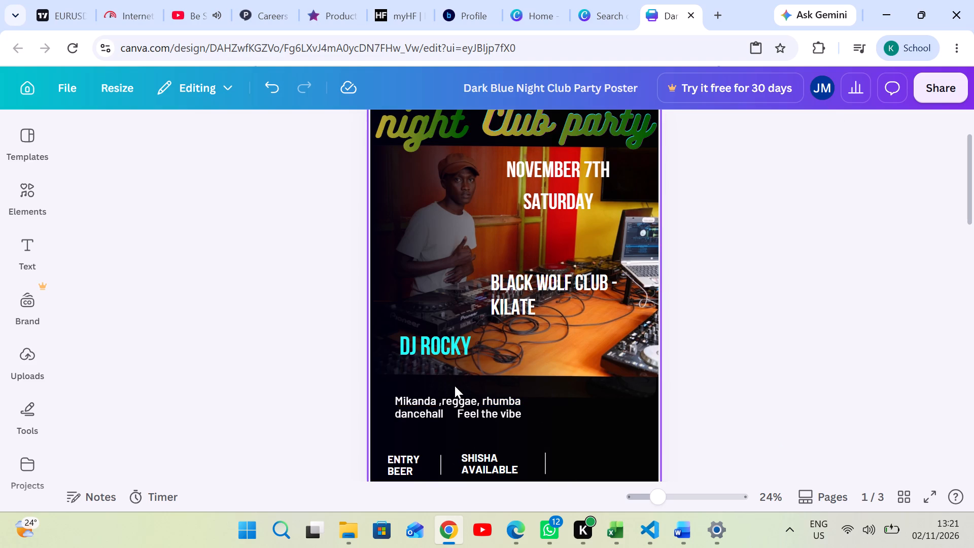
Move the music genres text box slightly up, closer to DJ Rocky, keeping its horizontal alignment.
{"action": "left_click_drag", "start_coordinate": [478, 394], "coordinate": [463, 396]}
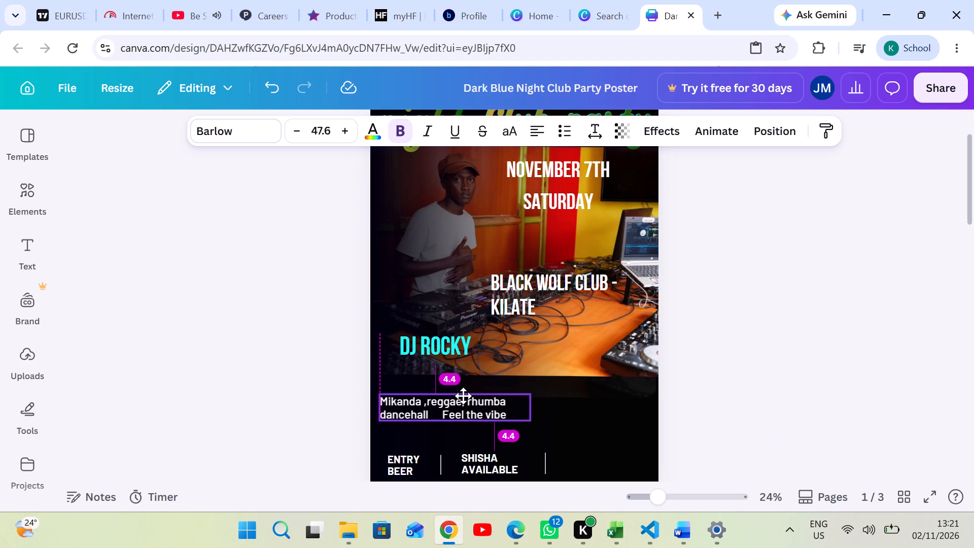
{"action": "left_click_drag", "start_coordinate": [463, 396], "coordinate": [478, 384]}
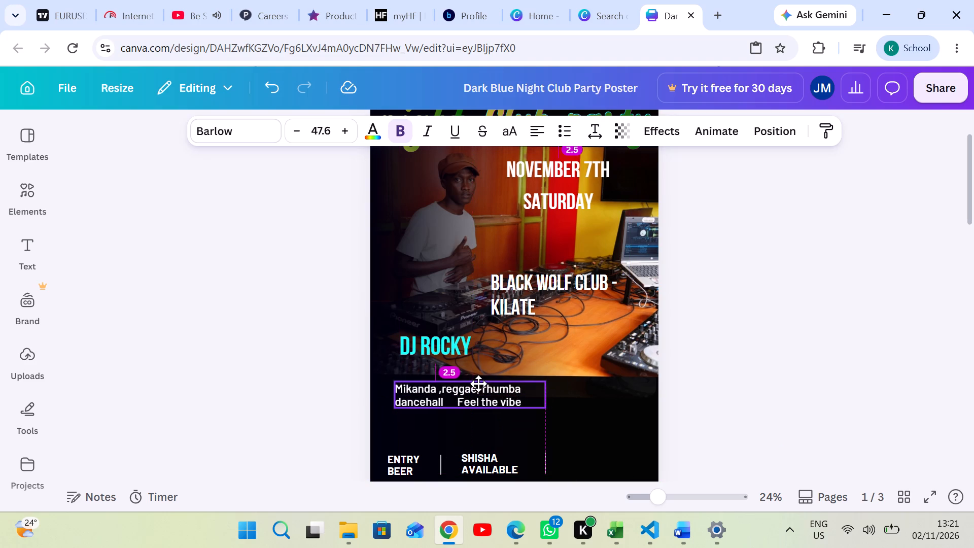
{"action": "left_click_drag", "start_coordinate": [478, 384], "coordinate": [475, 388]}
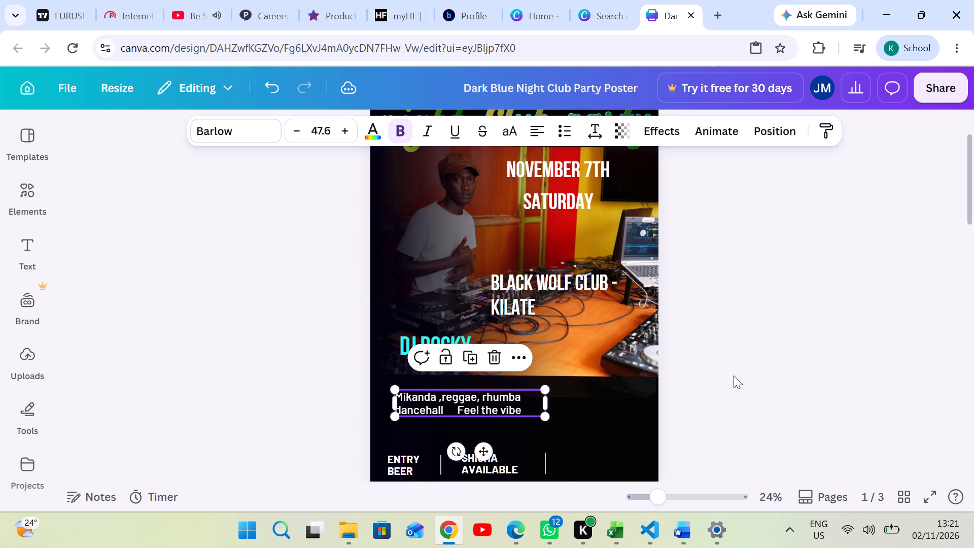
{"action": "left_click", "coordinate": [734, 375]}
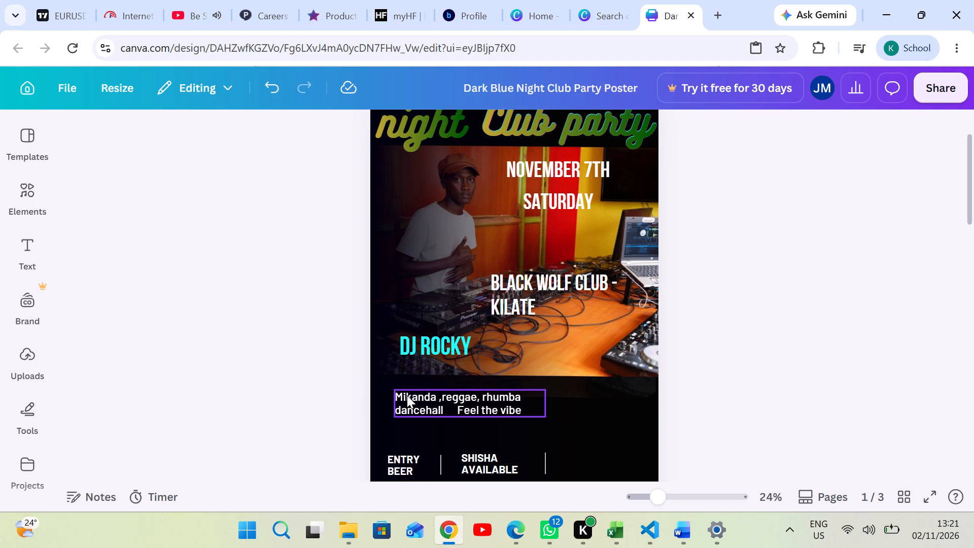
Correct the spelling of "Mikanda" to "Mkanda" in the music genres text.
{"action": "left_click", "coordinate": [405, 390]}
{"action": "left_click", "coordinate": [404, 391]}
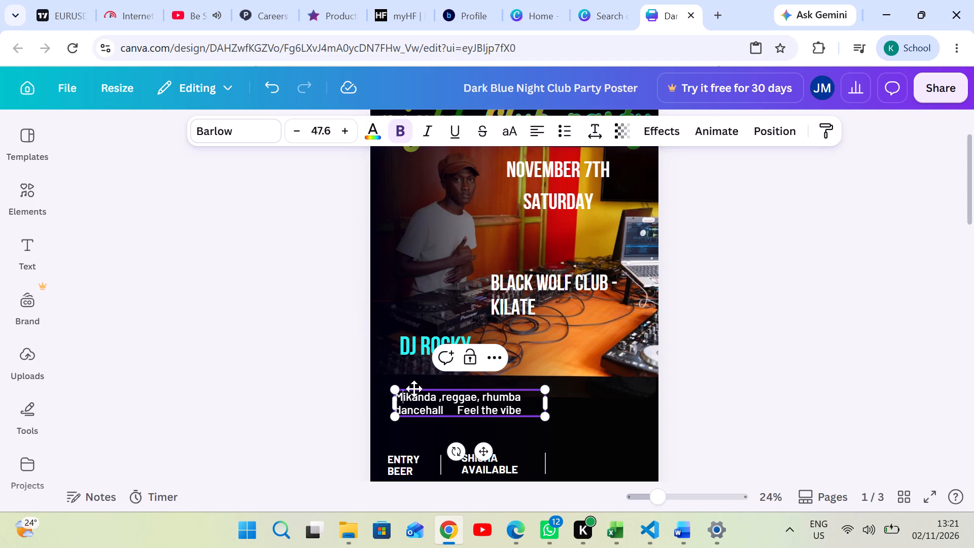
{"action": "left_click", "coordinate": [407, 391]}
{"action": "key", "text": "BackSpace"}
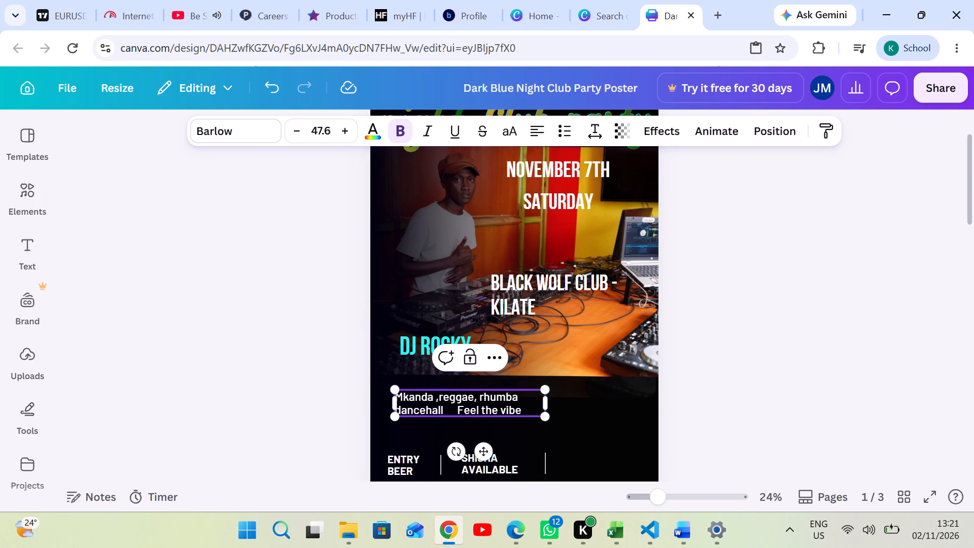
Apply the design's existing gold-to-green gradient to the genre words from "Mkanda" through "dancehall", leaving out "Feel the vibe".
{"action": "left_click_drag", "start_coordinate": [447, 409], "coordinate": [433, 409]}
{"action": "left_click_drag", "start_coordinate": [433, 409], "coordinate": [393, 412]}
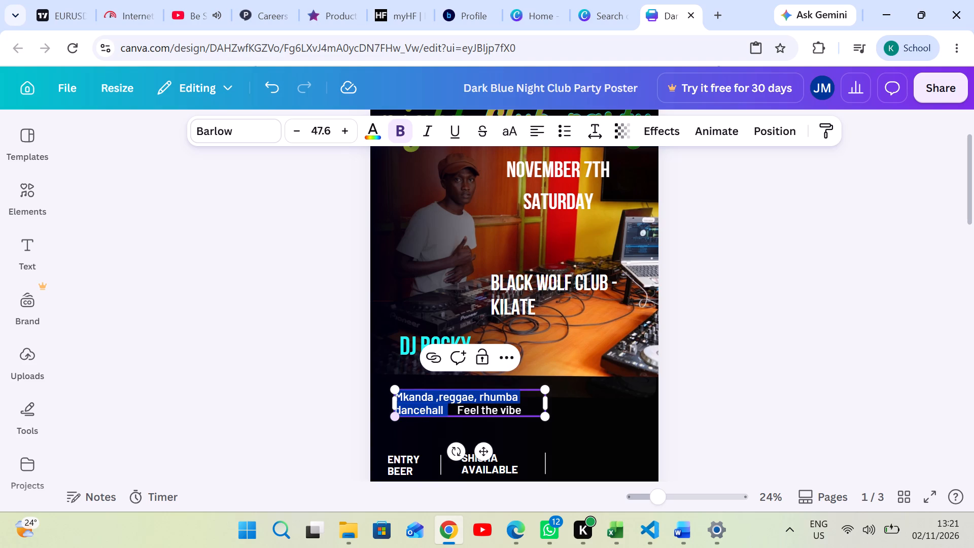
{"action": "left_click", "coordinate": [370, 132]}
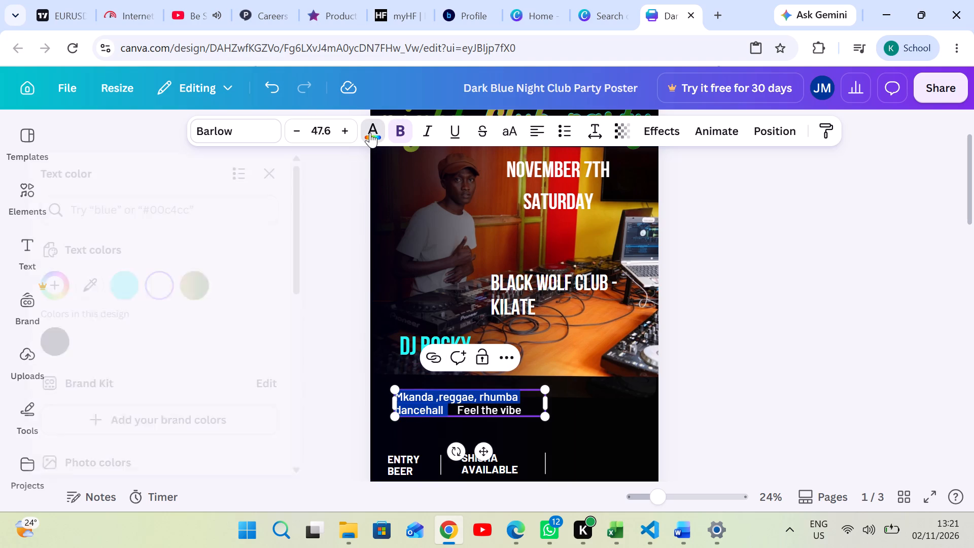
{"action": "left_click", "coordinate": [218, 285]}
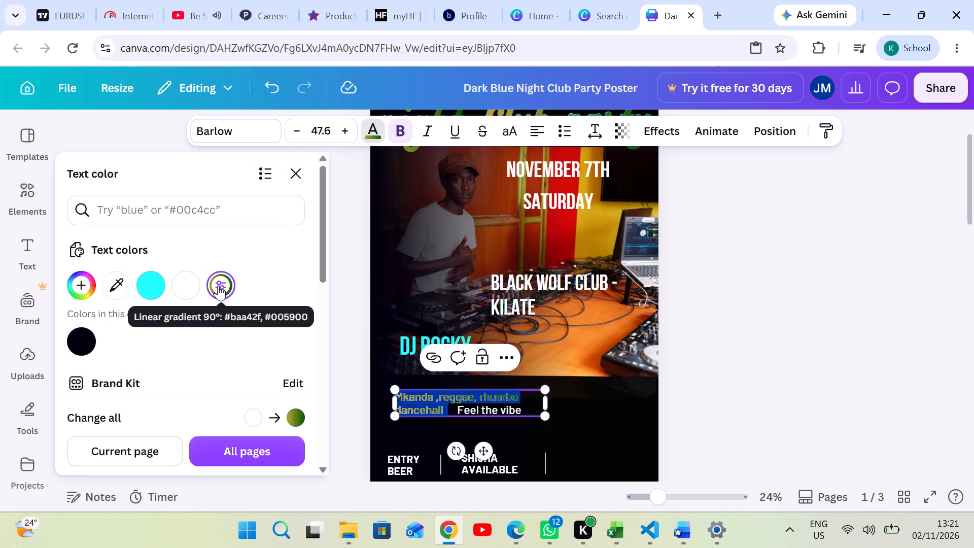
Add a third gradient colour, dark red #59001B, to the genre words' gold-to-green text gradient.
{"action": "left_click", "coordinate": [84, 290]}
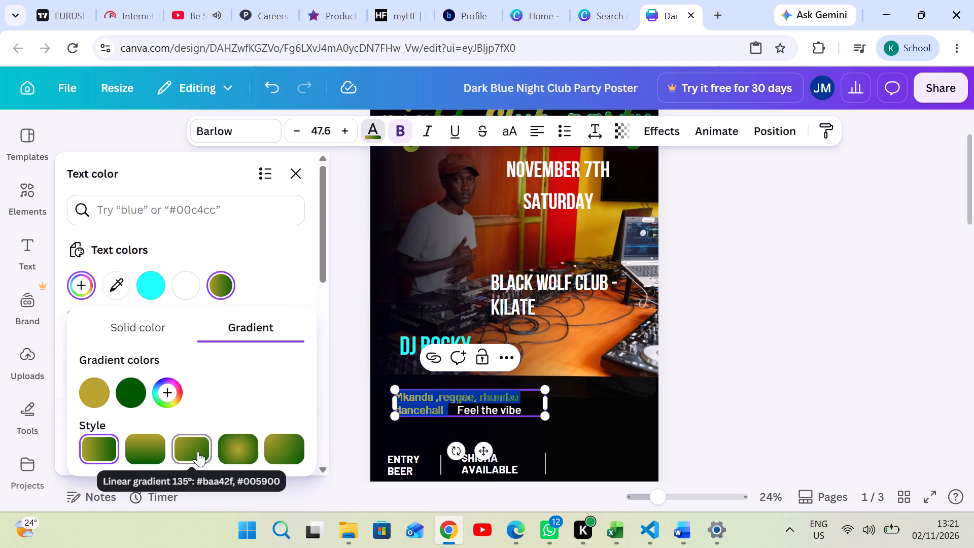
{"action": "left_click", "coordinate": [171, 389]}
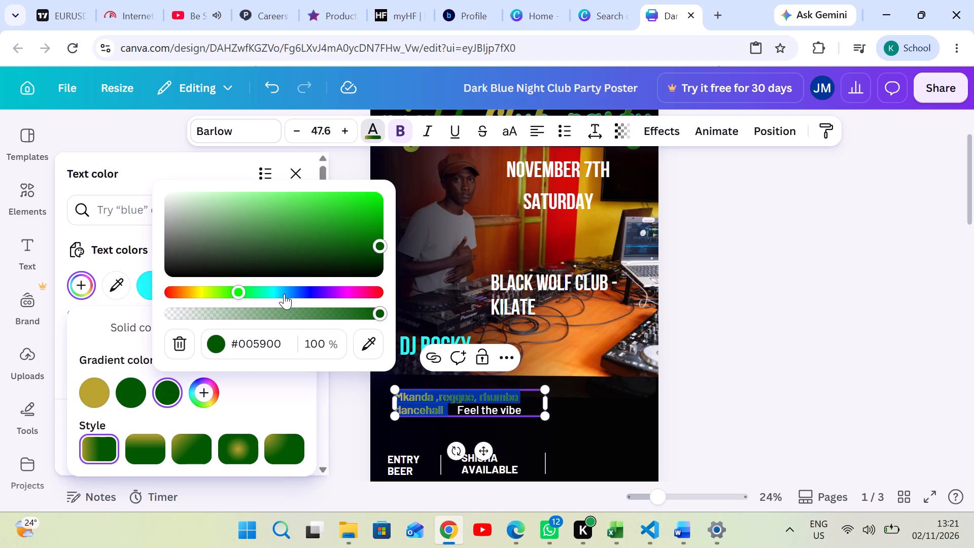
{"action": "left_click_drag", "start_coordinate": [236, 290], "coordinate": [290, 294]}
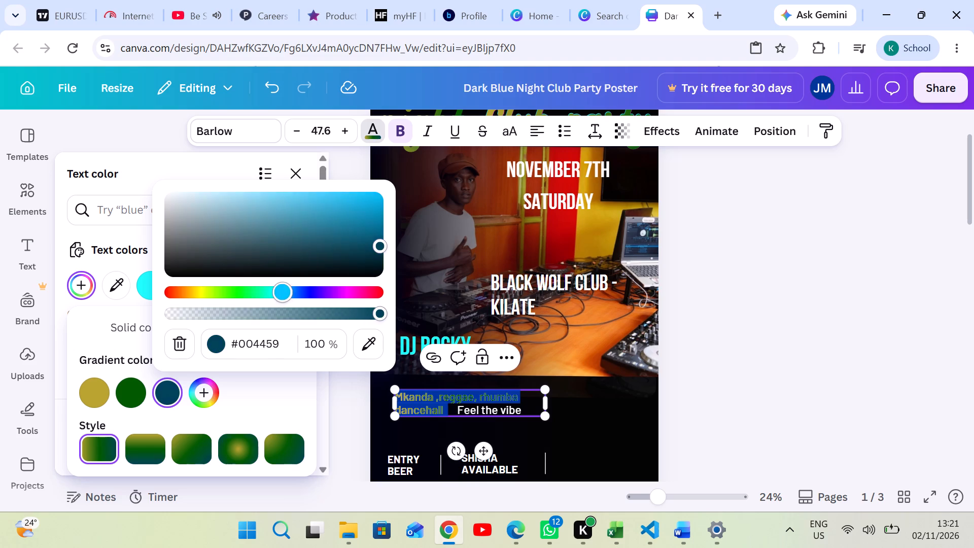
{"action": "left_click_drag", "start_coordinate": [290, 294], "coordinate": [369, 295]}
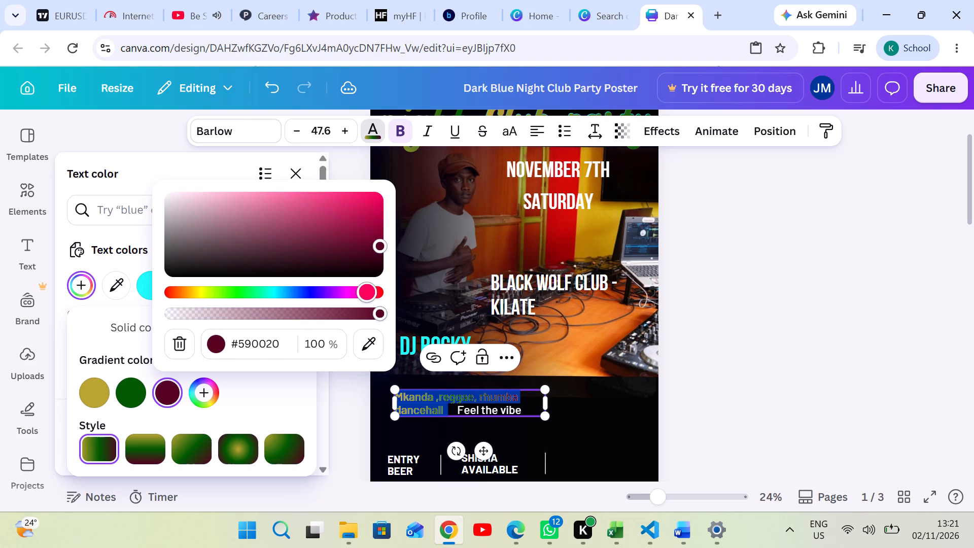
{"action": "left_click_drag", "start_coordinate": [369, 295], "coordinate": [378, 296]}
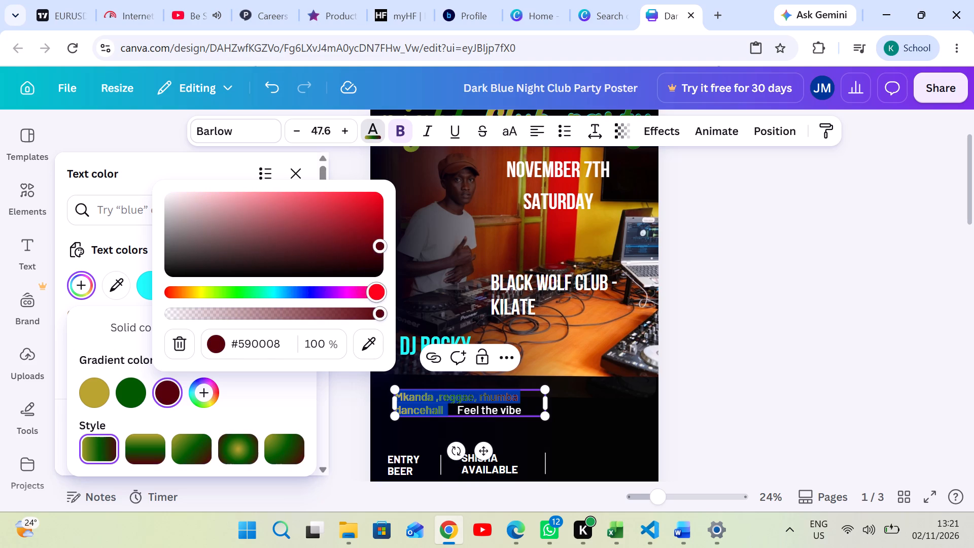
{"action": "left_click_drag", "start_coordinate": [378, 296], "coordinate": [371, 298]}
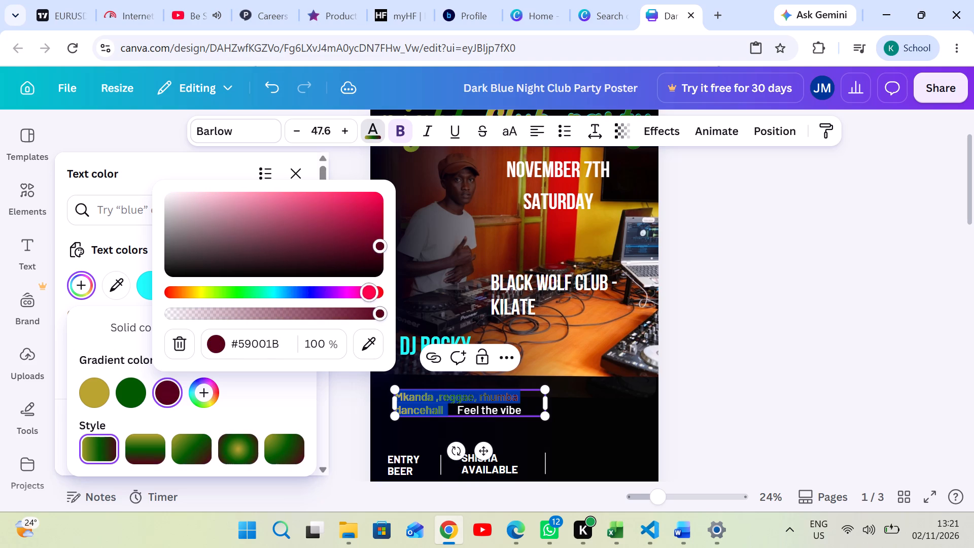
{"action": "left_click", "coordinate": [710, 316]}
{"action": "left_click", "coordinate": [587, 394]}
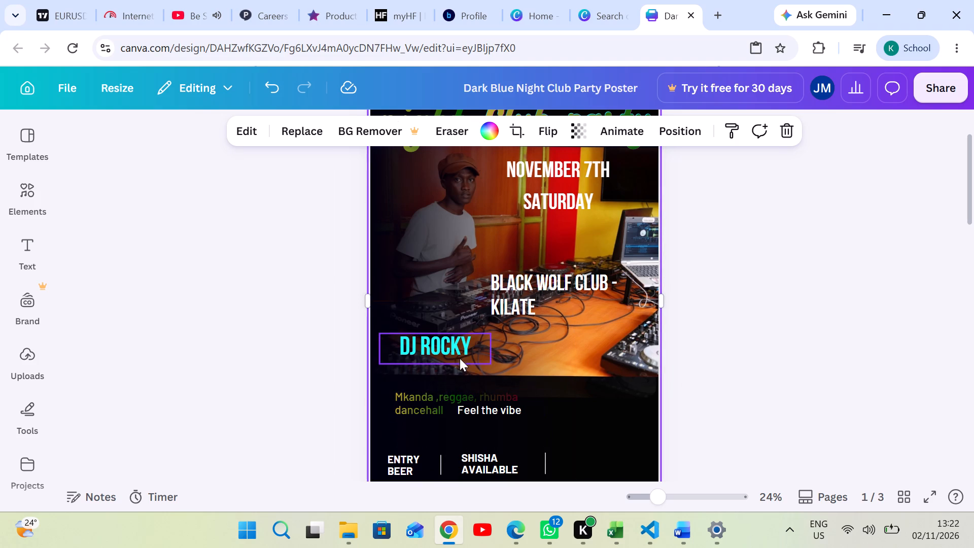
Reposition the music genres text box below DJ Rocky so the two texts' starting edges nearly line up.
{"action": "left_click", "coordinate": [420, 397]}
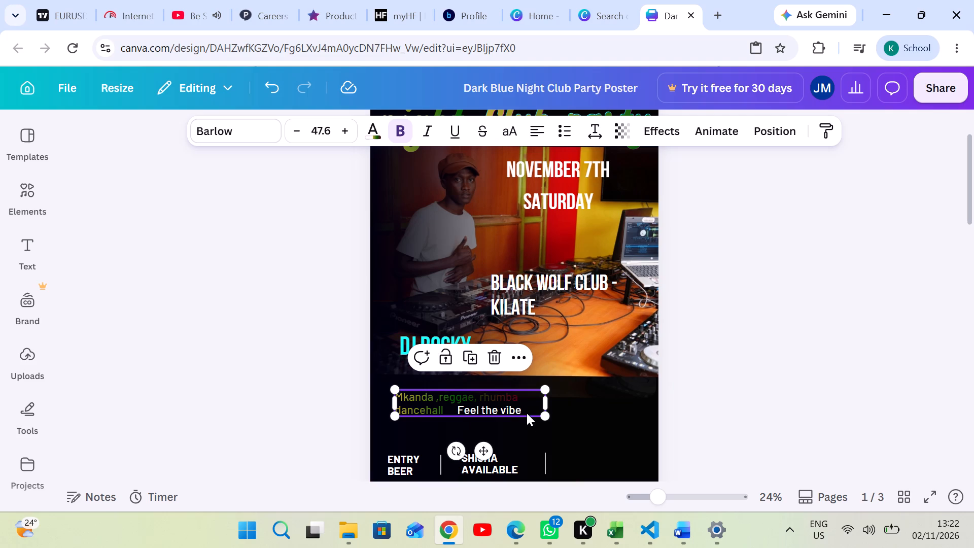
{"action": "left_click_drag", "start_coordinate": [519, 408], "coordinate": [514, 407]}
{"action": "left_click", "coordinate": [707, 383]}
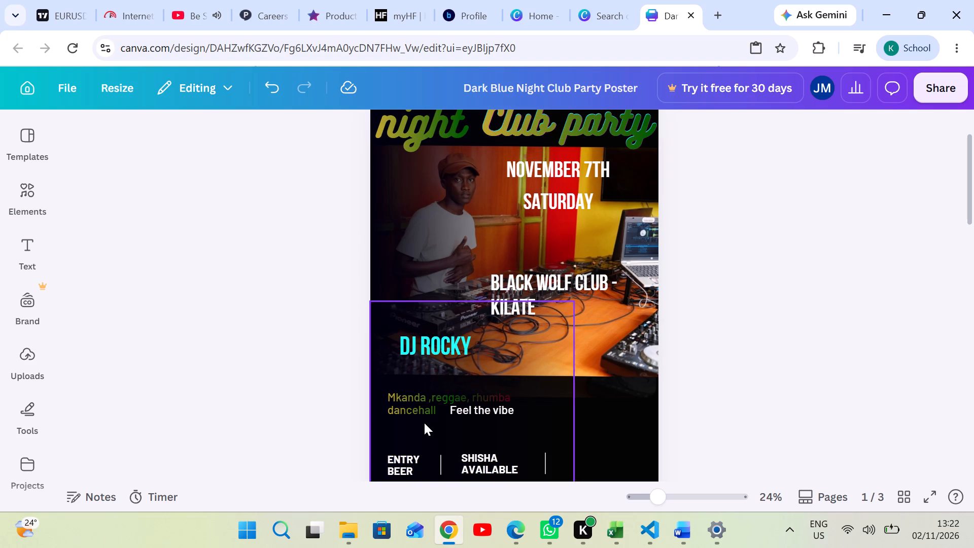
{"action": "left_click", "coordinate": [492, 395]}
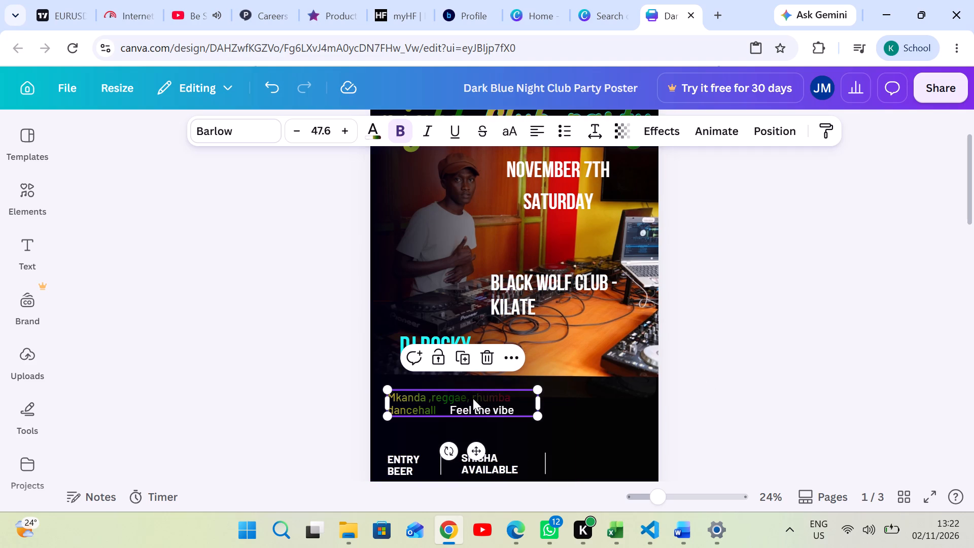
{"action": "left_click_drag", "start_coordinate": [432, 407], "coordinate": [444, 401]}
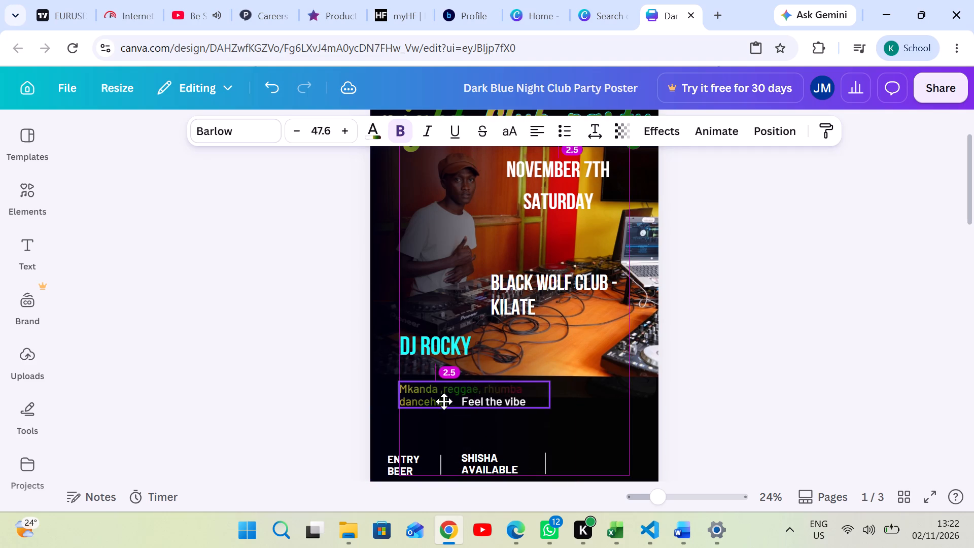
{"action": "left_click_drag", "start_coordinate": [444, 401], "coordinate": [443, 404]}
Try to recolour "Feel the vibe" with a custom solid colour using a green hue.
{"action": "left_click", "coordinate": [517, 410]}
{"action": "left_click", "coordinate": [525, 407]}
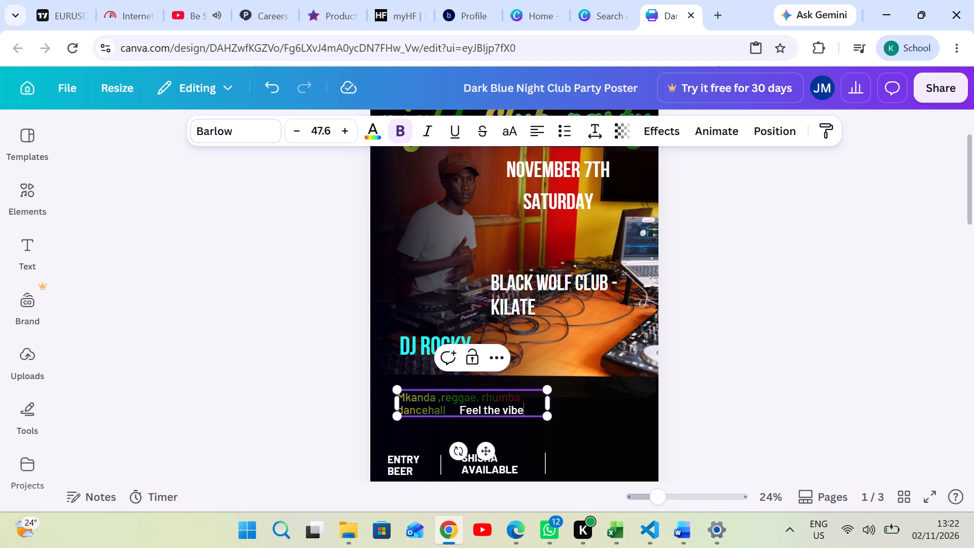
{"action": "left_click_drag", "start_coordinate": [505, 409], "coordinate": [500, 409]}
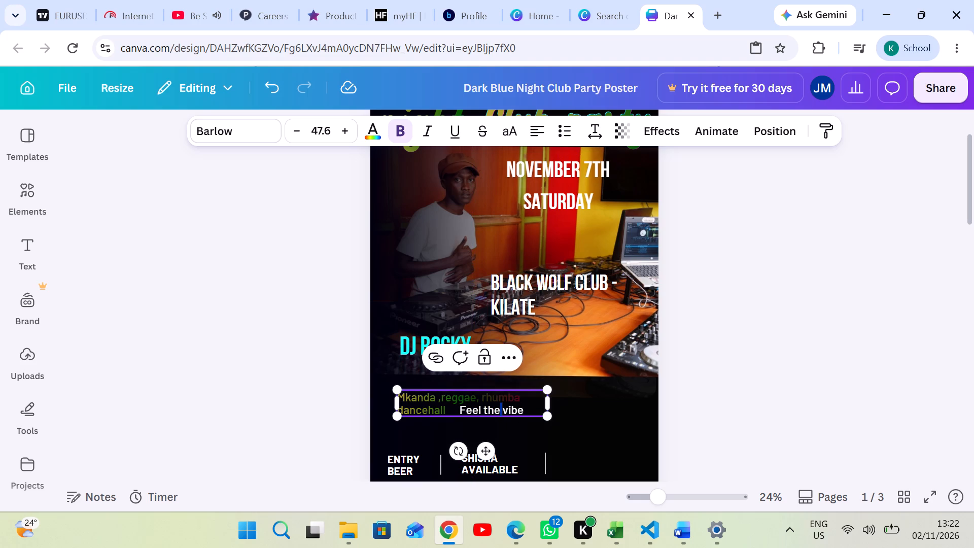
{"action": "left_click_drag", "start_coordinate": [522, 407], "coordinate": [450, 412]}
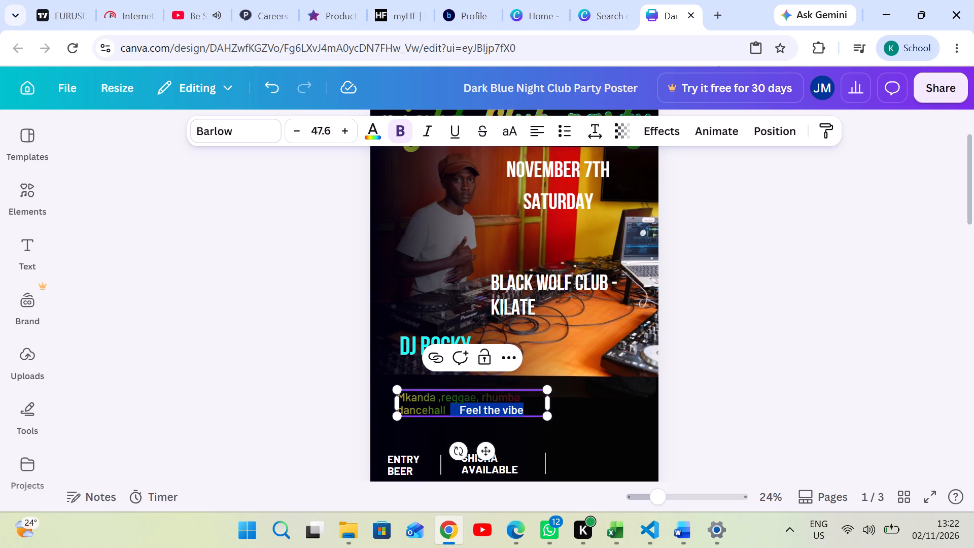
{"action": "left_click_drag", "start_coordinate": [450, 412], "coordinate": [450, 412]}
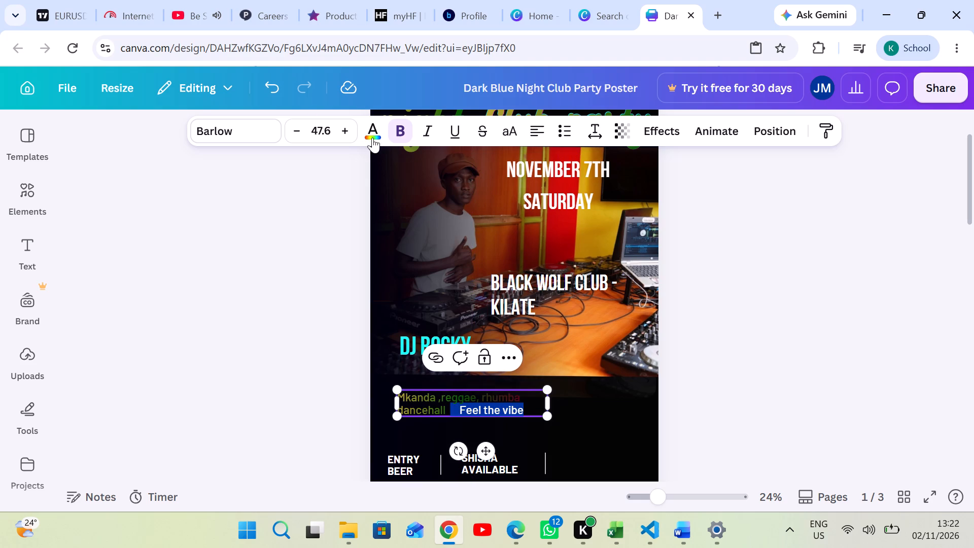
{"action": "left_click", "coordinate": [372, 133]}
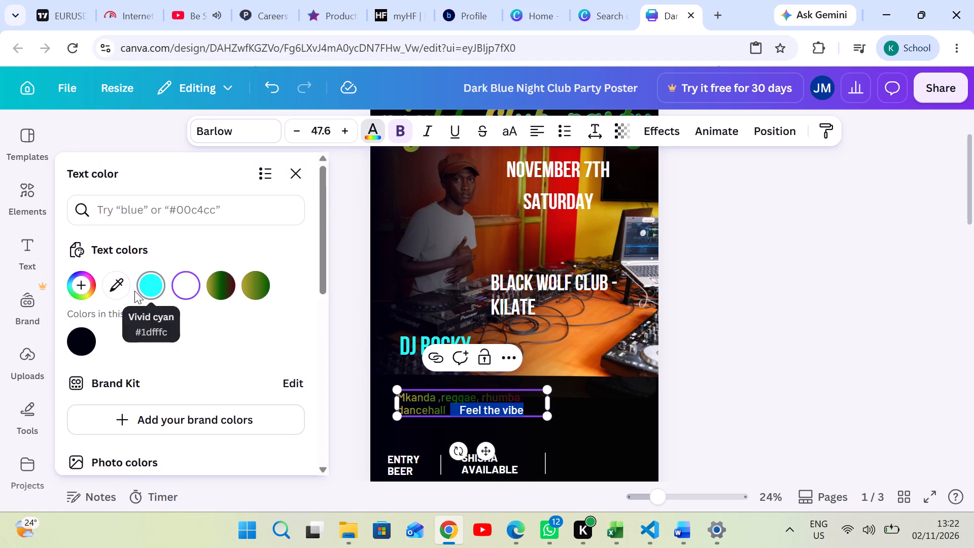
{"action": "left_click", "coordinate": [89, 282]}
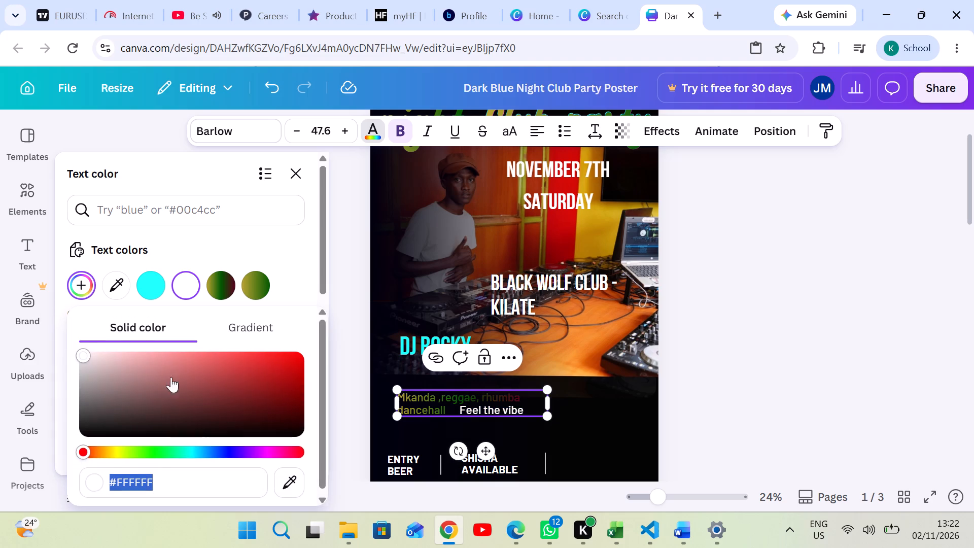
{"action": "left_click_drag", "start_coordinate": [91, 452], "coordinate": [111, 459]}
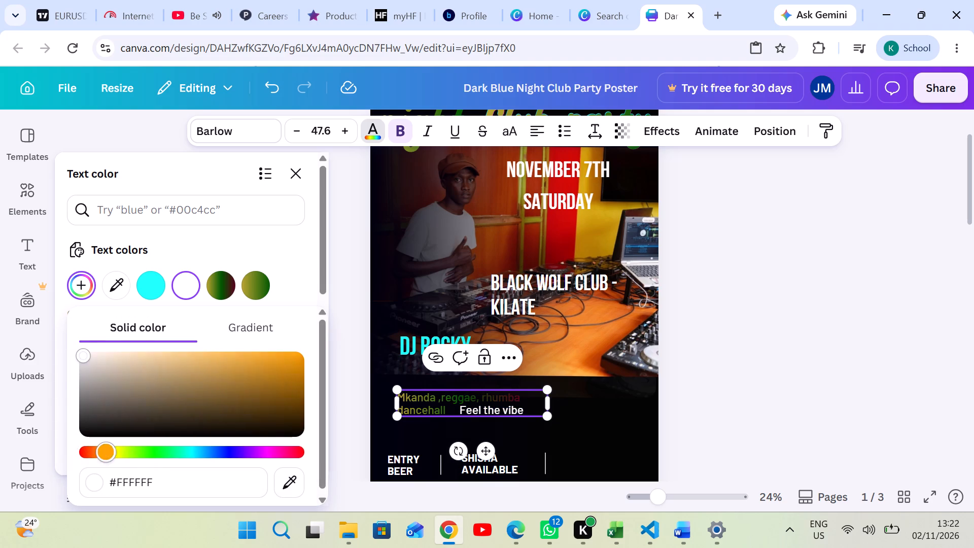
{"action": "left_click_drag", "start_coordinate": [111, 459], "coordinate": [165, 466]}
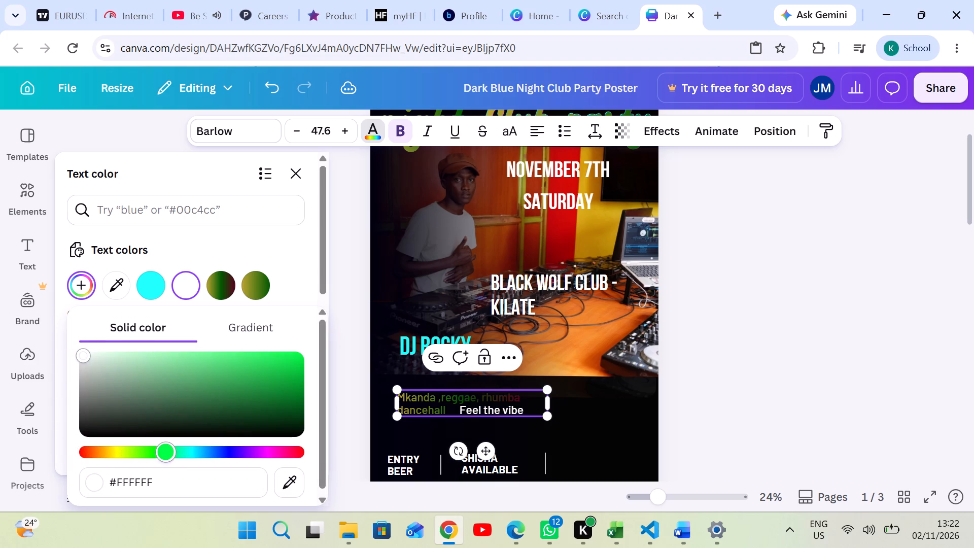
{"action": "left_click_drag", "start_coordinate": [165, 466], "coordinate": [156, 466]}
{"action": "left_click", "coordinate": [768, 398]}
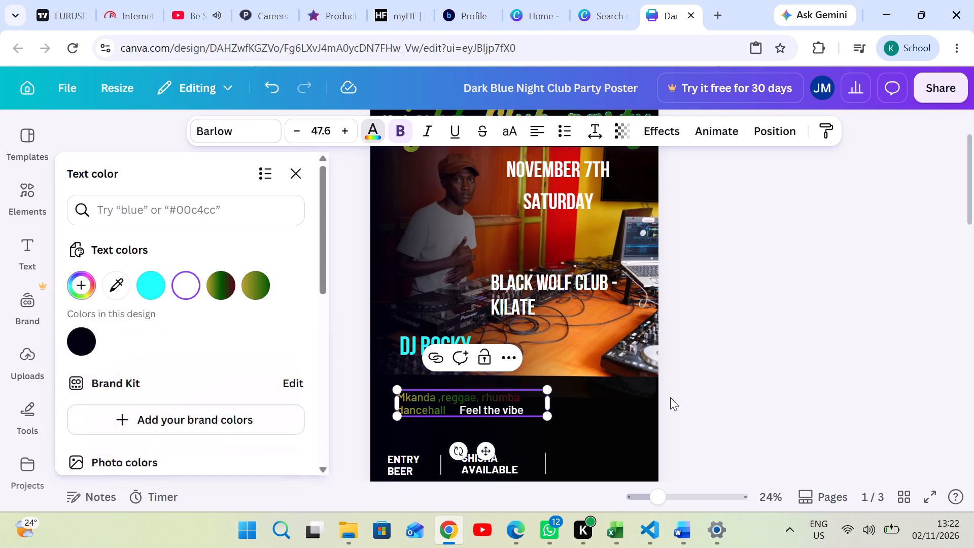
Apply the default pink-to-yellow 90° linear gradient (#ff66c4, #ffde59) to the words "Feel the vibe".
{"action": "left_click_drag", "start_coordinate": [526, 410], "coordinate": [462, 410]}
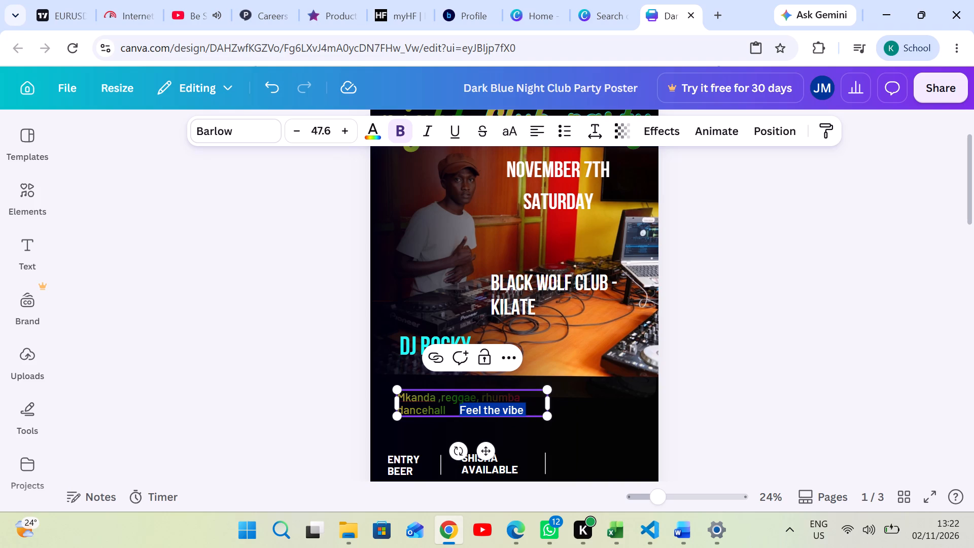
{"action": "left_click_drag", "start_coordinate": [462, 410], "coordinate": [458, 410]}
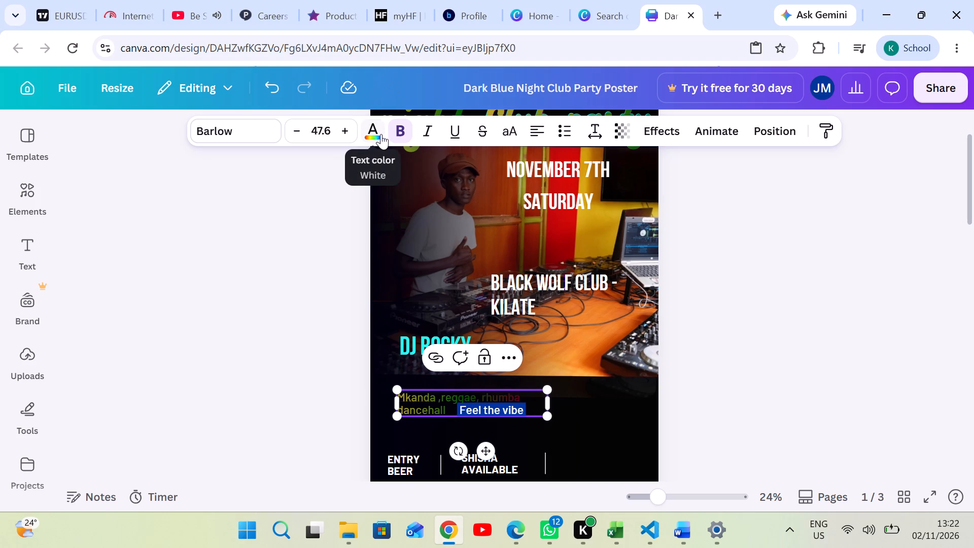
{"action": "left_click", "coordinate": [377, 135]}
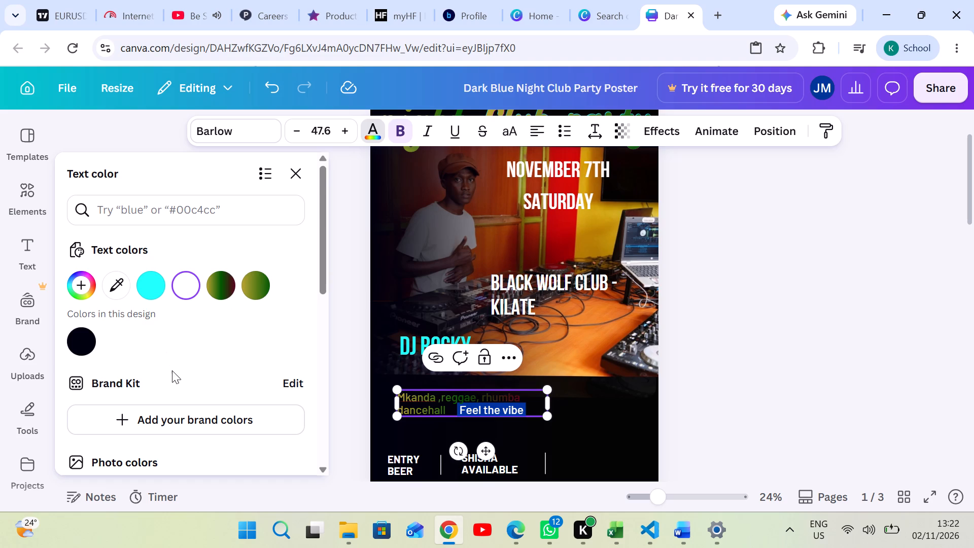
{"action": "scroll", "coordinate": [172, 371], "scroll_direction": "down", "scroll_amount": 2}
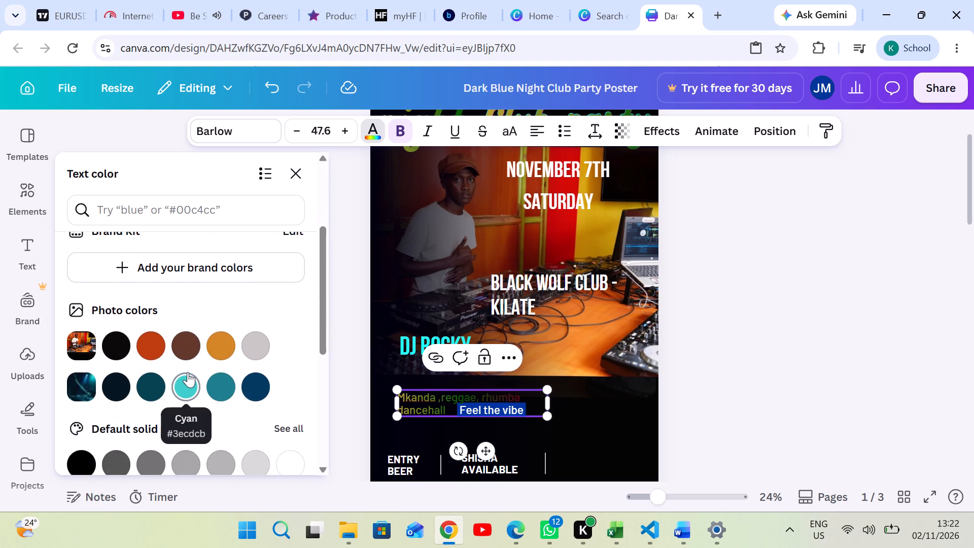
{"action": "scroll", "coordinate": [201, 346], "scroll_direction": "down", "scroll_amount": 3}
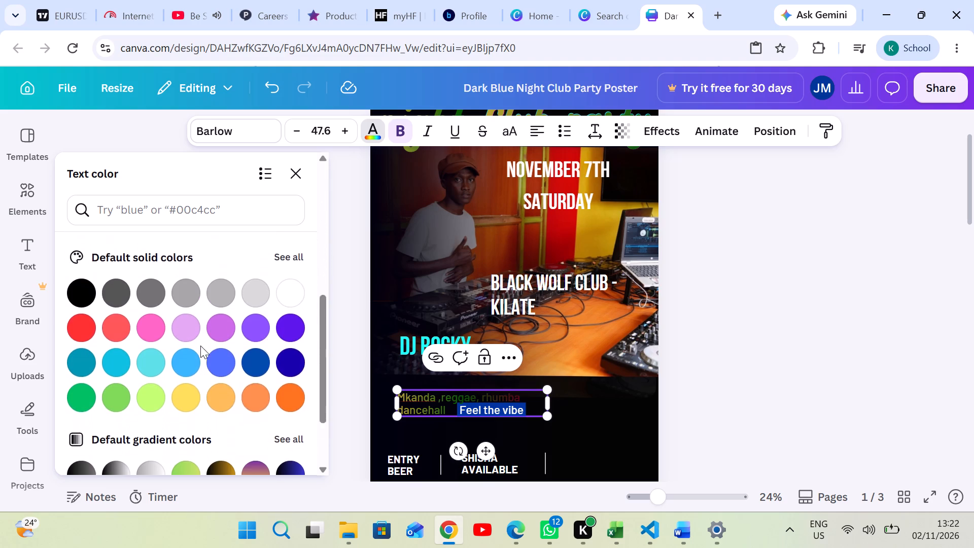
{"action": "scroll", "coordinate": [200, 346], "scroll_direction": "down", "scroll_amount": 3}
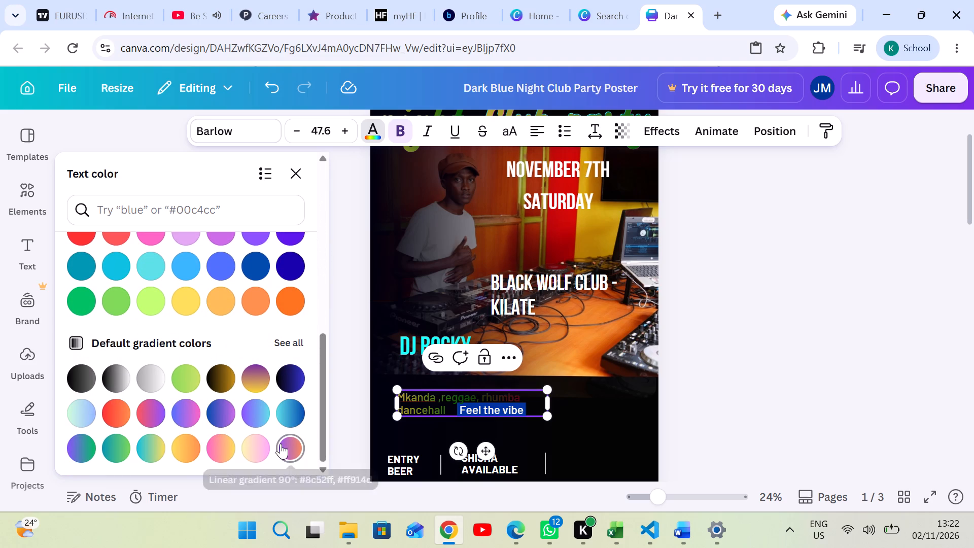
{"action": "left_click", "coordinate": [217, 450]}
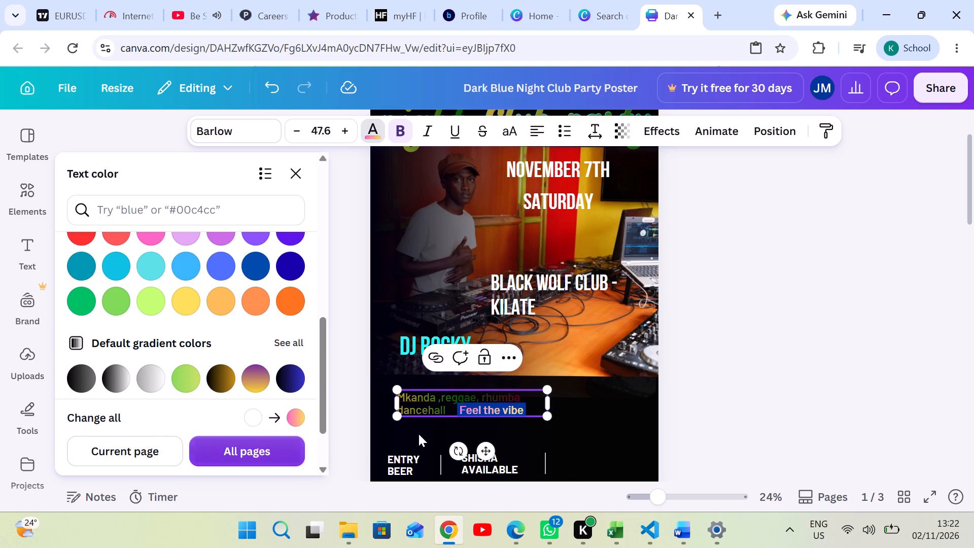
{"action": "left_click", "coordinate": [737, 408]}
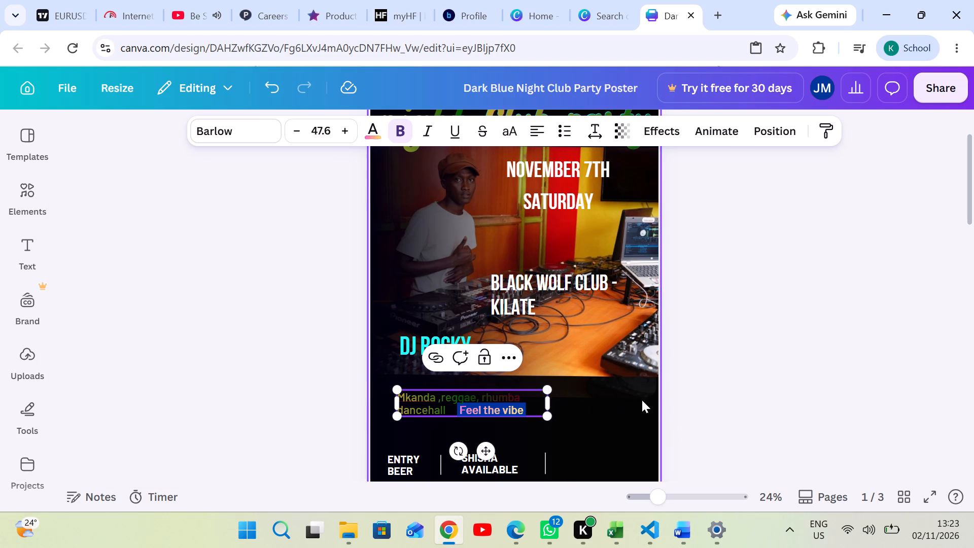
Apply the default teal-to-green linear gradient to the word "rhumba" in the music genres text.
{"action": "left_click", "coordinate": [697, 397]}
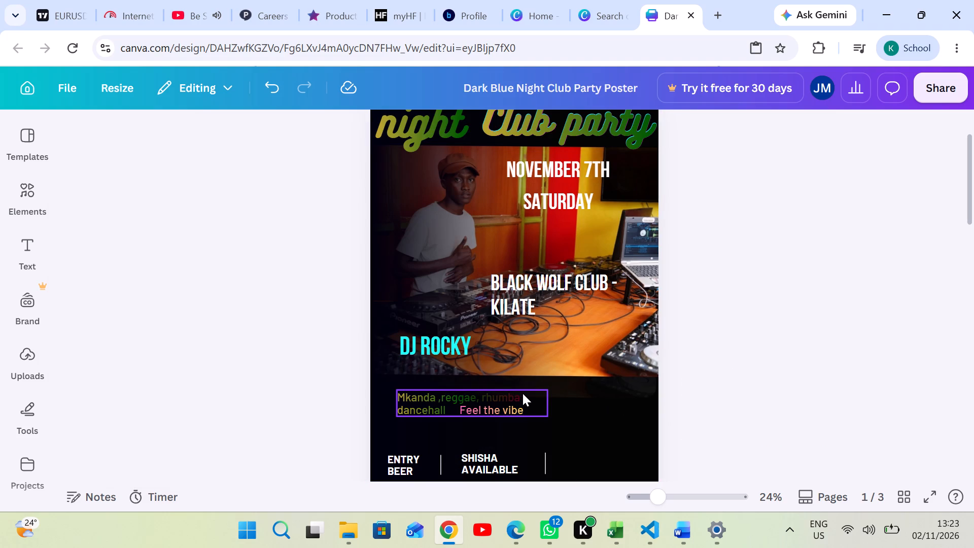
{"action": "left_click", "coordinate": [523, 393]}
{"action": "left_click", "coordinate": [523, 393]}
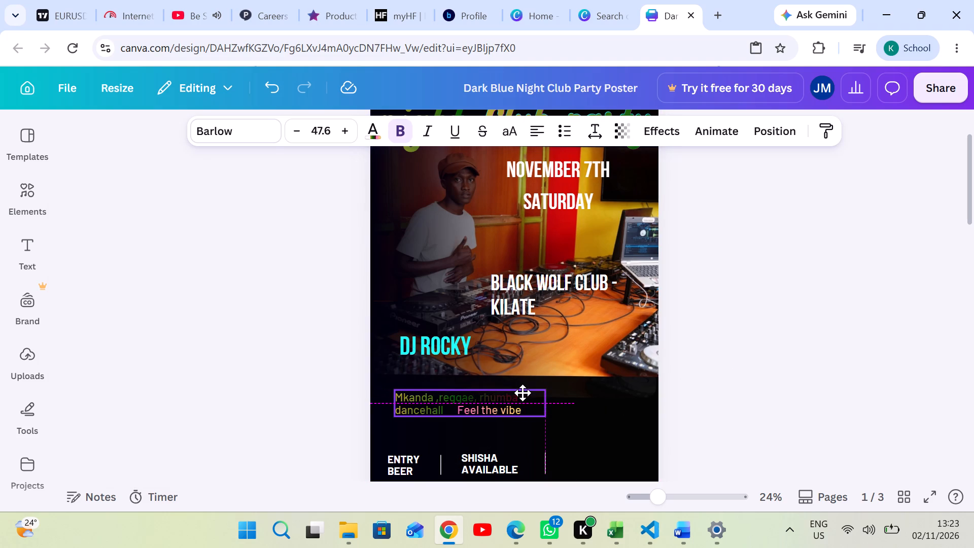
{"action": "left_click", "coordinate": [524, 408]}
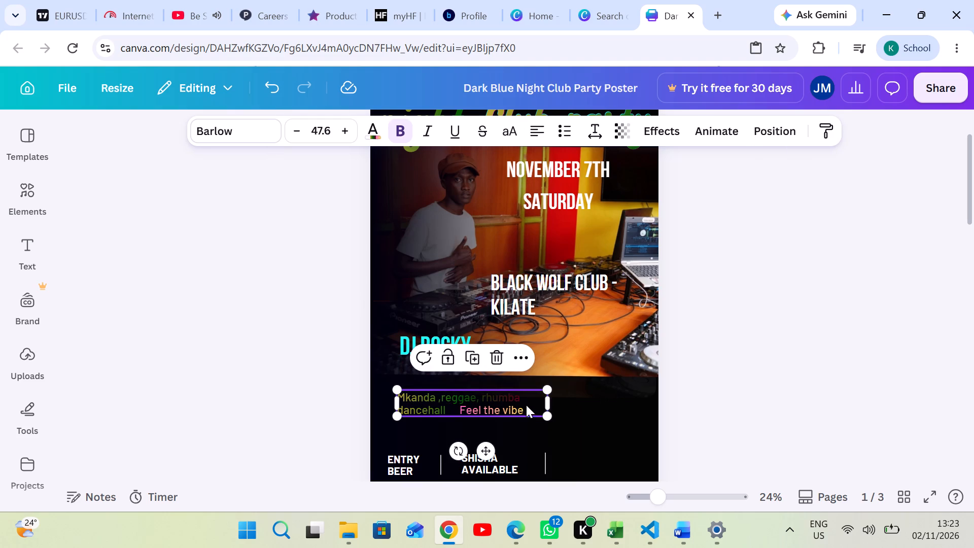
{"action": "left_click", "coordinate": [526, 405]}
{"action": "left_click", "coordinate": [524, 397]}
{"action": "left_click_drag", "start_coordinate": [524, 397], "coordinate": [523, 397]}
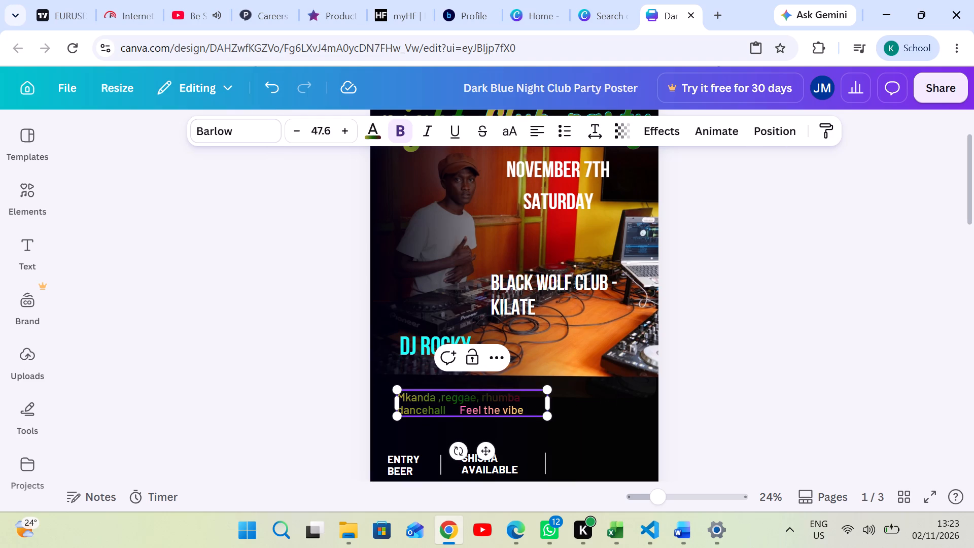
{"action": "left_click_drag", "start_coordinate": [523, 397], "coordinate": [494, 396]}
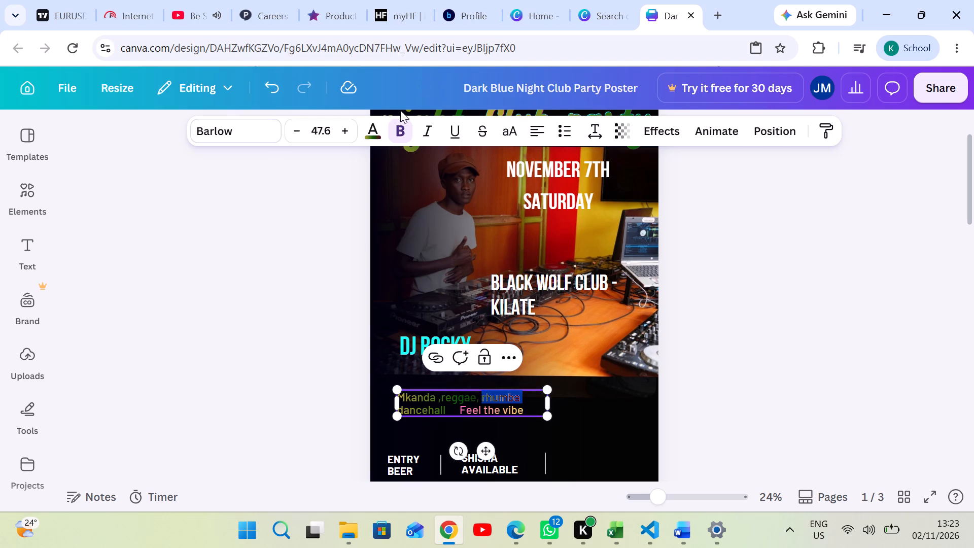
{"action": "left_click", "coordinate": [375, 128]}
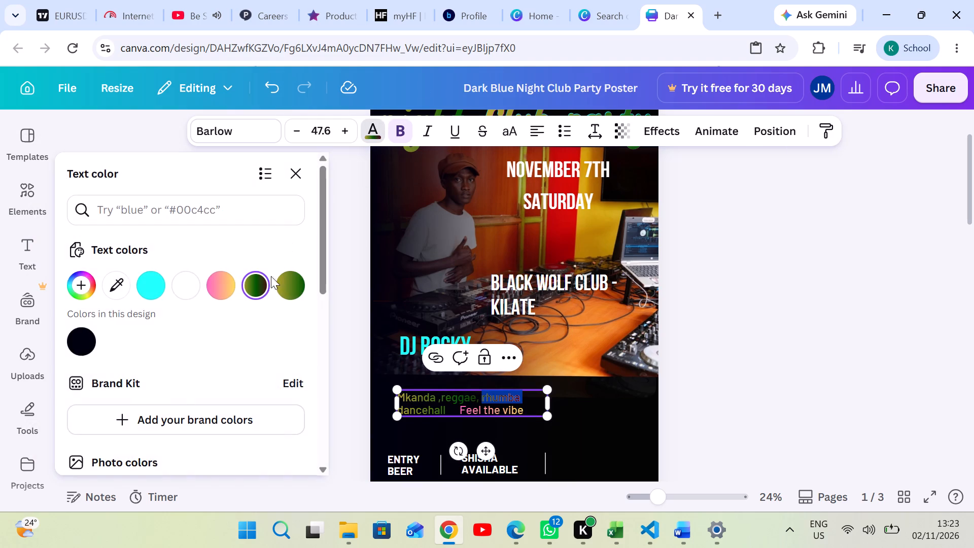
{"action": "scroll", "coordinate": [180, 389], "scroll_direction": "down", "scroll_amount": 5}
{"action": "scroll", "coordinate": [220, 410], "scroll_direction": "down", "scroll_amount": 1}
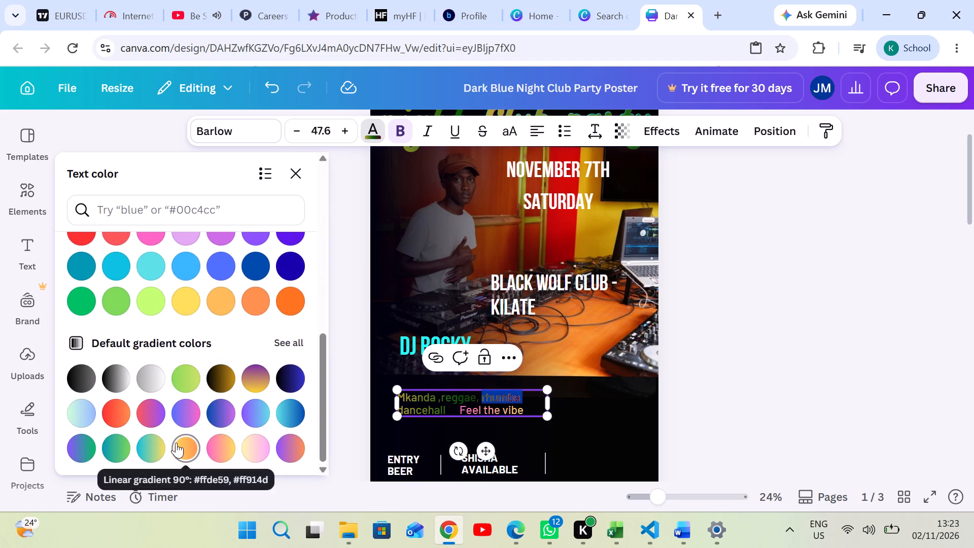
{"action": "scroll", "coordinate": [202, 435], "scroll_direction": "down", "scroll_amount": 1}
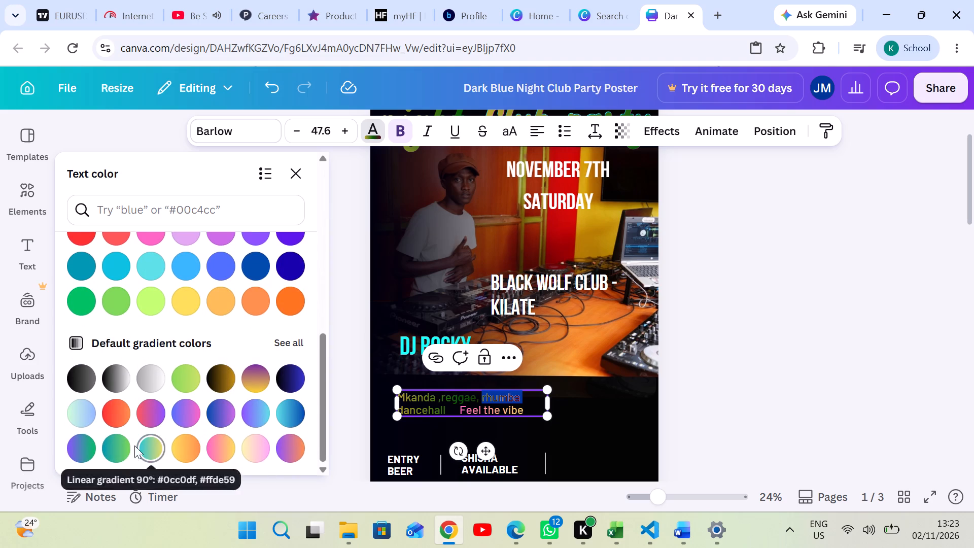
{"action": "left_click", "coordinate": [116, 444]}
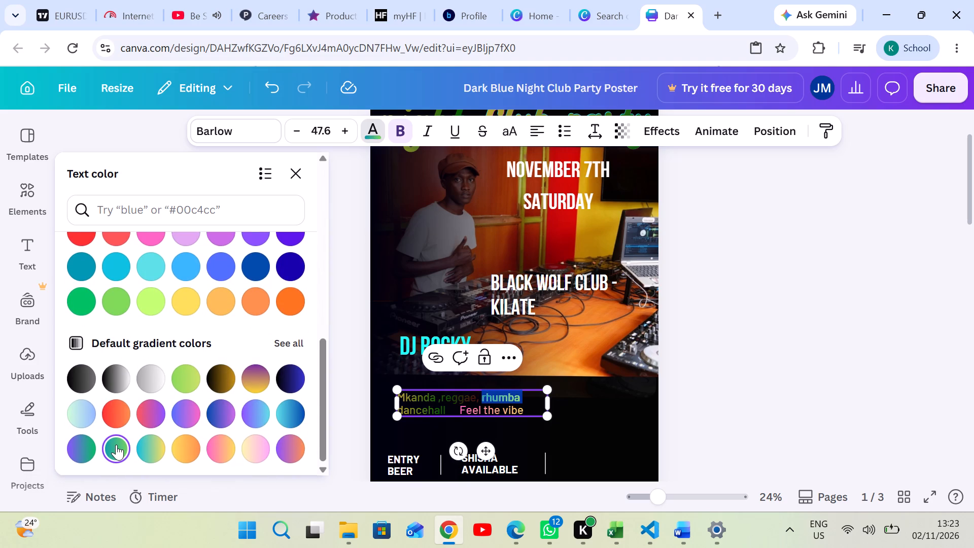
{"action": "left_click", "coordinate": [740, 375]}
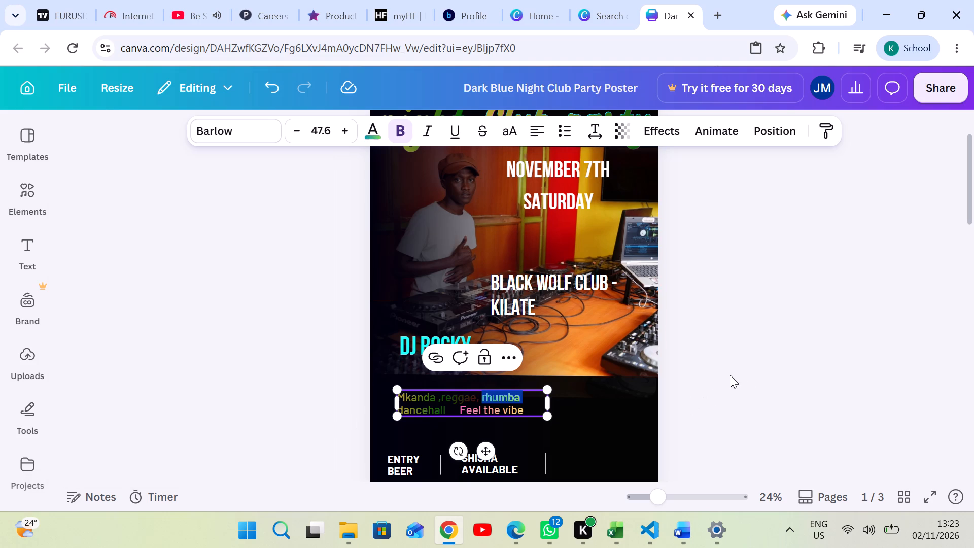
{"action": "left_click", "coordinate": [730, 375]}
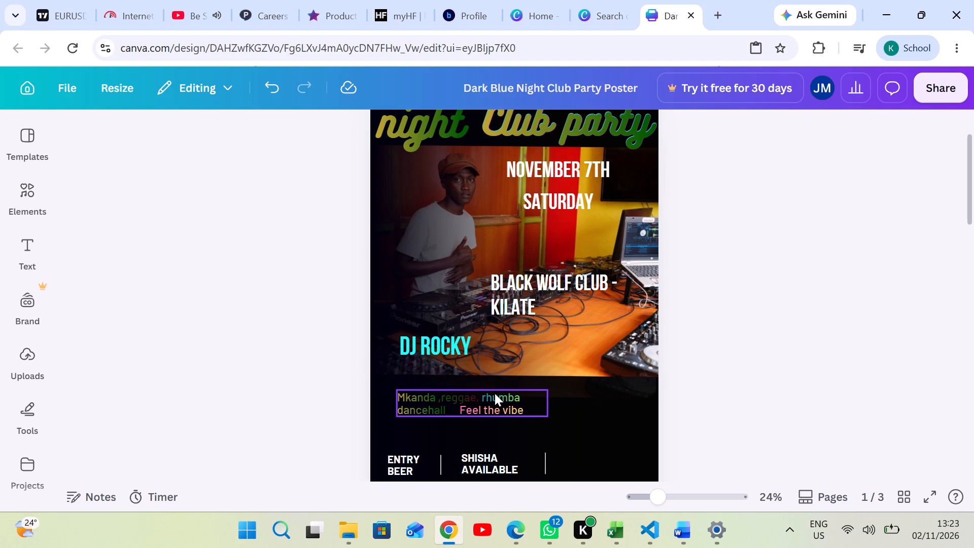
Apply the default 90° linear gradient #0cc0df to #ffde59 to the word "reggae" in the genres text.
{"action": "left_click", "coordinate": [471, 392]}
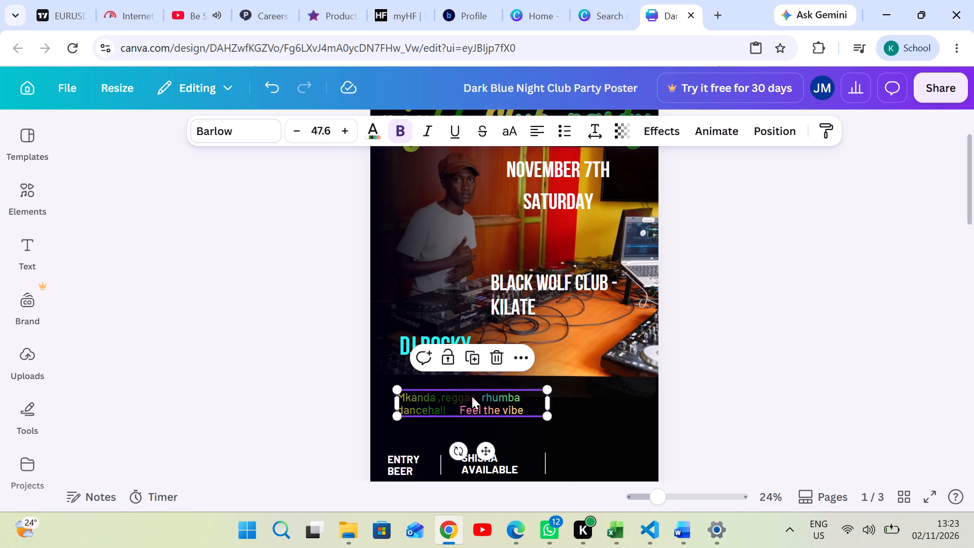
{"action": "left_click", "coordinate": [472, 394]}
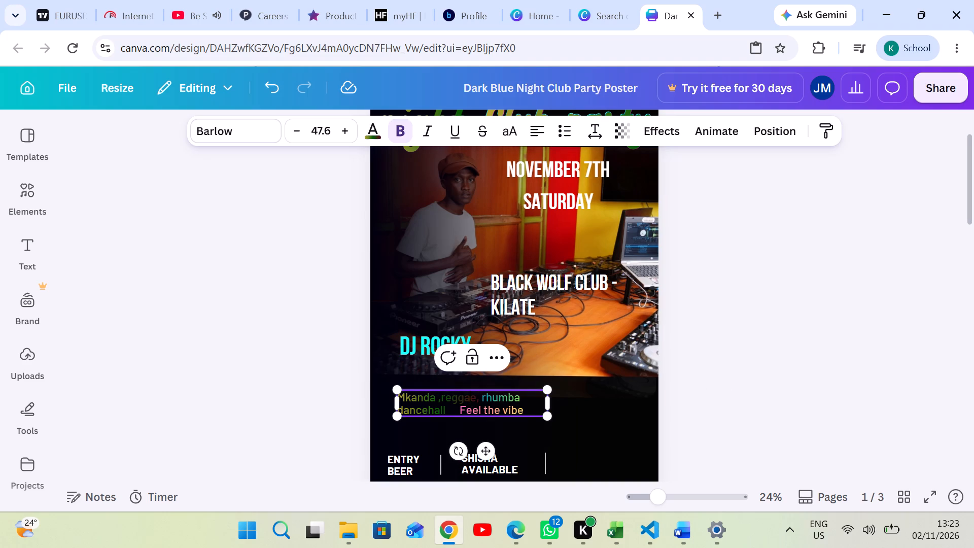
{"action": "left_click", "coordinate": [476, 395]}
{"action": "left_click_drag", "start_coordinate": [476, 394], "coordinate": [445, 395]}
{"action": "left_click_drag", "start_coordinate": [445, 395], "coordinate": [440, 396]}
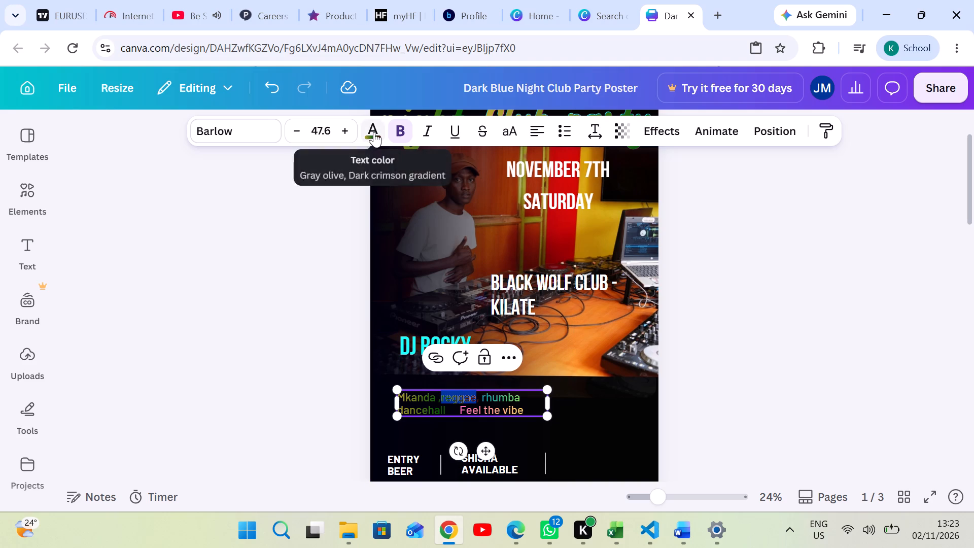
{"action": "left_click", "coordinate": [374, 132]}
{"action": "scroll", "coordinate": [165, 412], "scroll_direction": "down", "scroll_amount": 7}
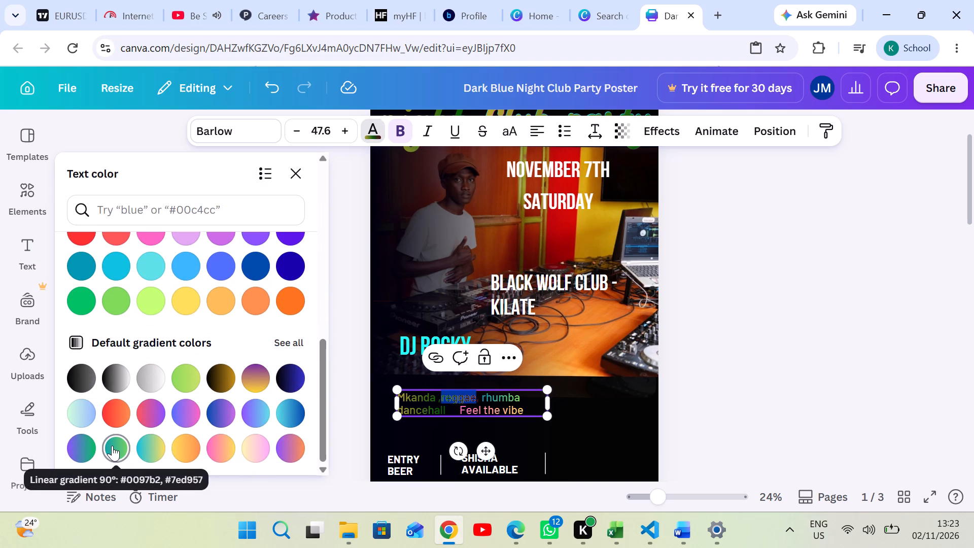
{"action": "left_click", "coordinate": [153, 451]}
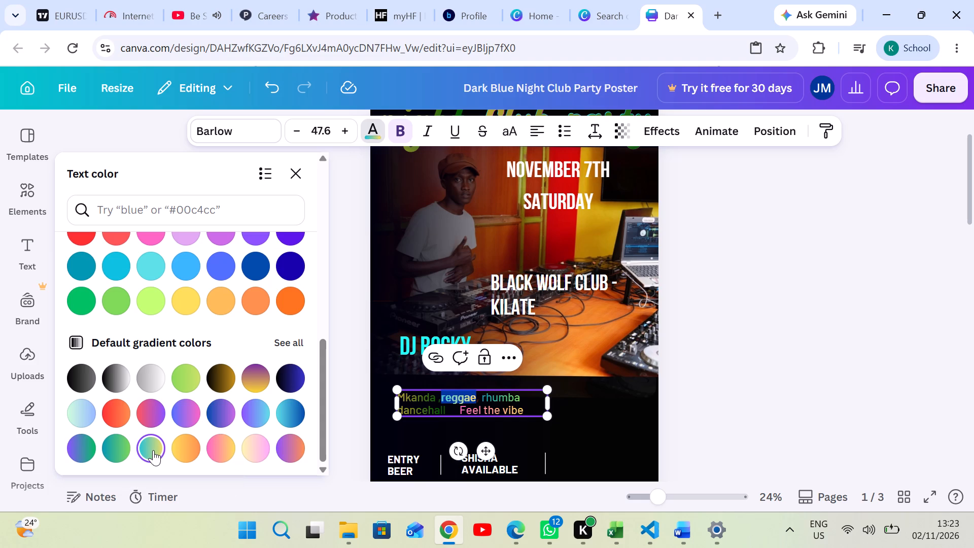
{"action": "left_click", "coordinate": [721, 396]}
{"action": "left_click", "coordinate": [721, 396]}
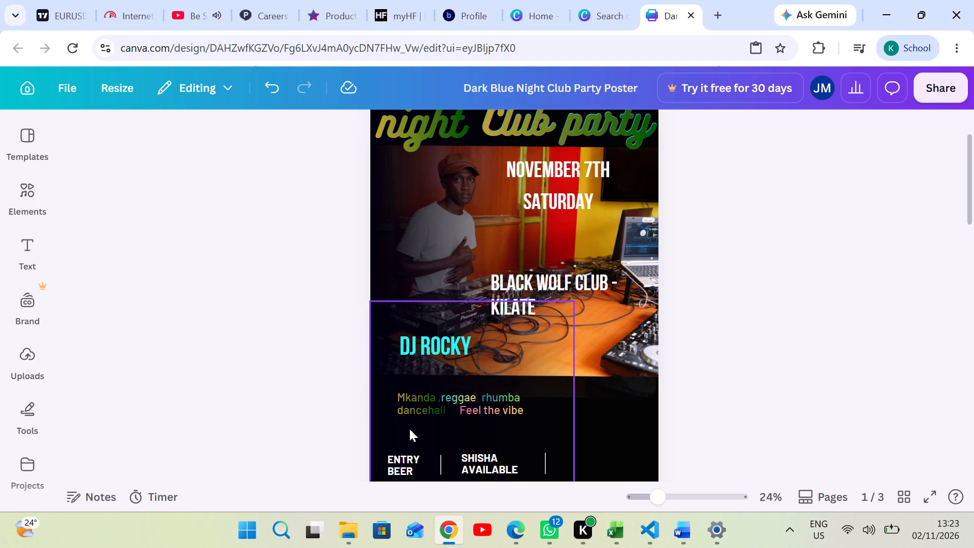
Shorten "dancehall" to "dan" in the genres text and remove one space after it.
{"action": "left_click", "coordinate": [436, 407]}
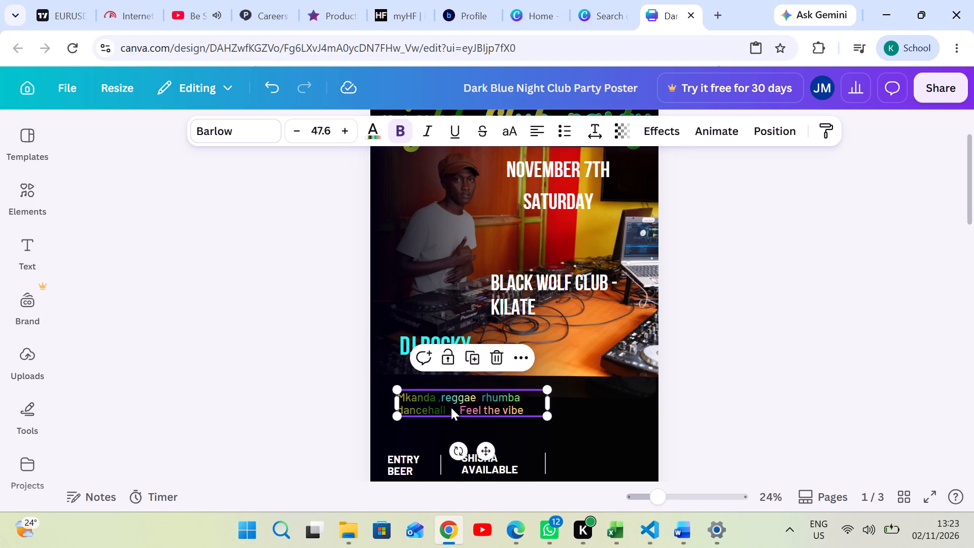
{"action": "left_click", "coordinate": [448, 406]}
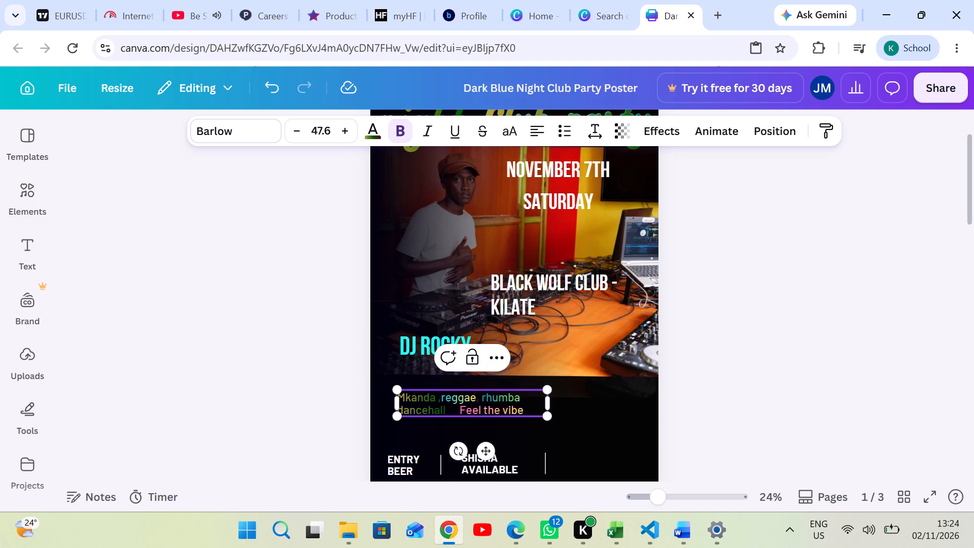
{"action": "key", "text": "BackSpace"}
{"action": "key", "text": "BackSpace"}
{"action": "key", "text": "BackSpace"}
{"action": "key", "text": "BackSpace"}
{"action": "key", "text": "BackSpace"}
{"action": "key", "text": "BackSpace"}
{"action": "key", "text": "BackSpace"}
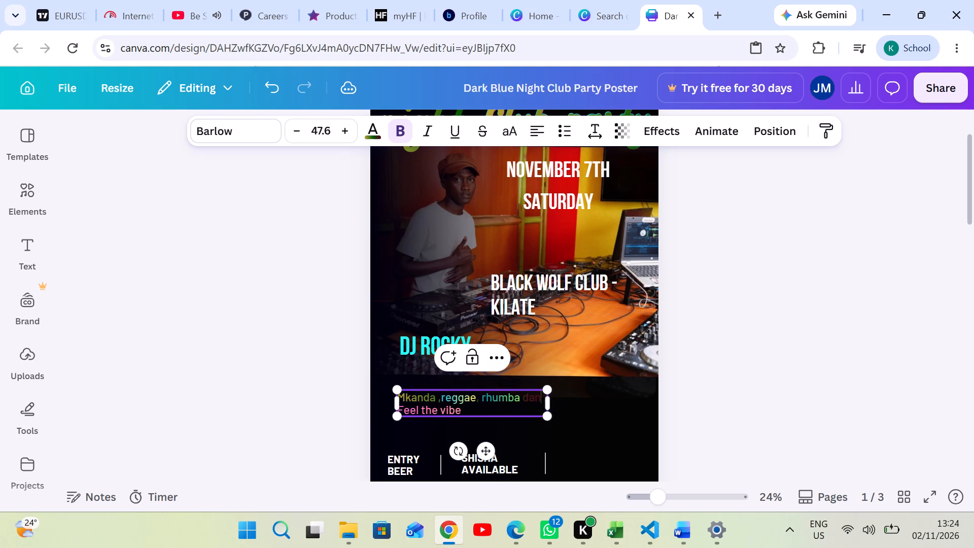
{"action": "left_click", "coordinate": [629, 414]}
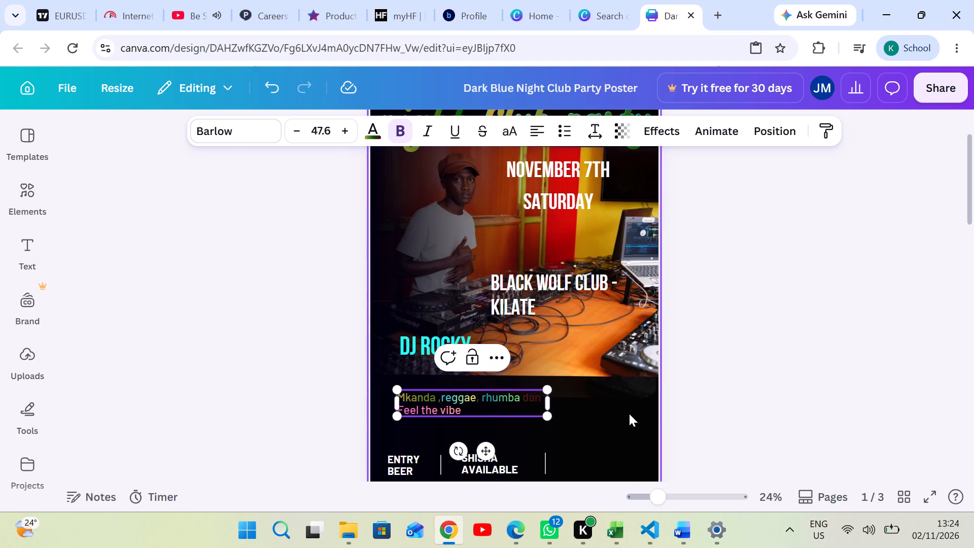
Reapply bold to the whole music genres text and increase its font size to 58.6.
{"action": "left_click", "coordinate": [487, 407]}
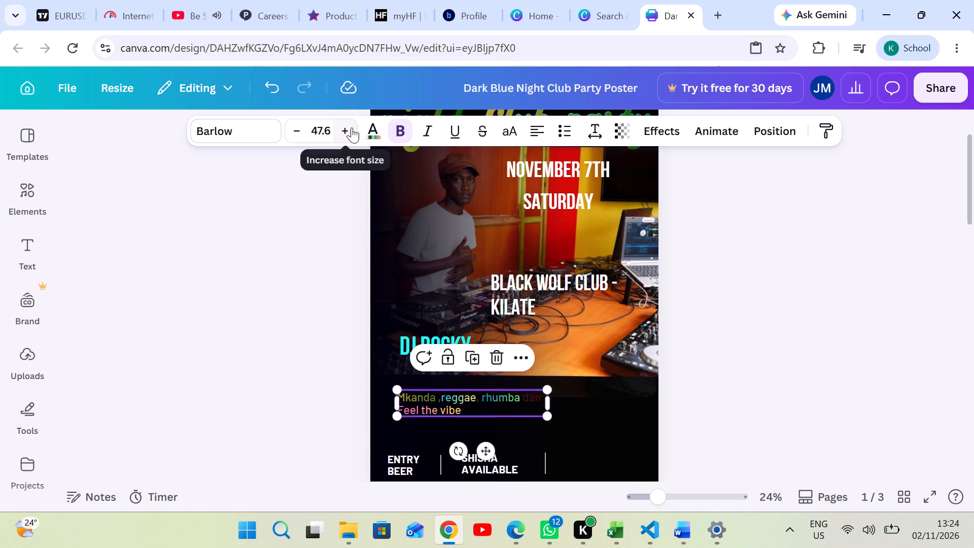
{"action": "left_click", "coordinate": [404, 129]}
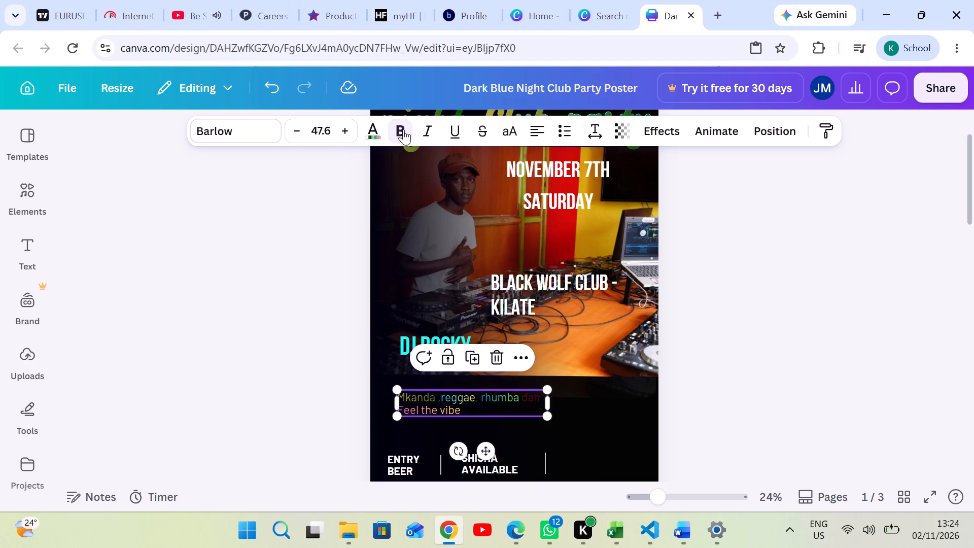
{"action": "left_click", "coordinate": [403, 129]}
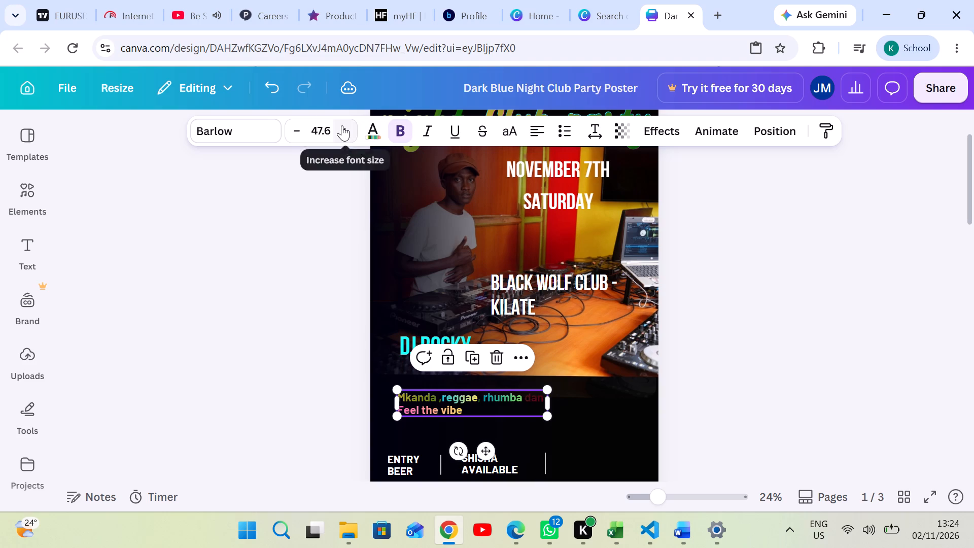
{"action": "triple_click", "coordinate": [342, 125]}
{"action": "triple_click", "coordinate": [342, 125]}
{"action": "triple_click", "coordinate": [342, 125]}
{"action": "double_click", "coordinate": [342, 125]}
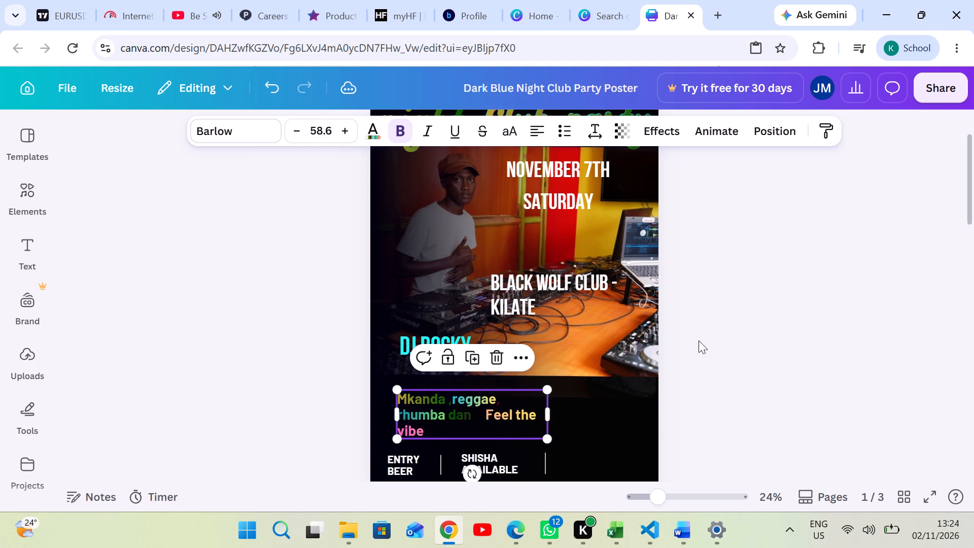
Widen the genres text box to fit two lines and move it so its starting edge lines up with "ENTRY BEER".
{"action": "left_click_drag", "start_coordinate": [549, 413], "coordinate": [570, 413]}
{"action": "left_click", "coordinate": [780, 364]}
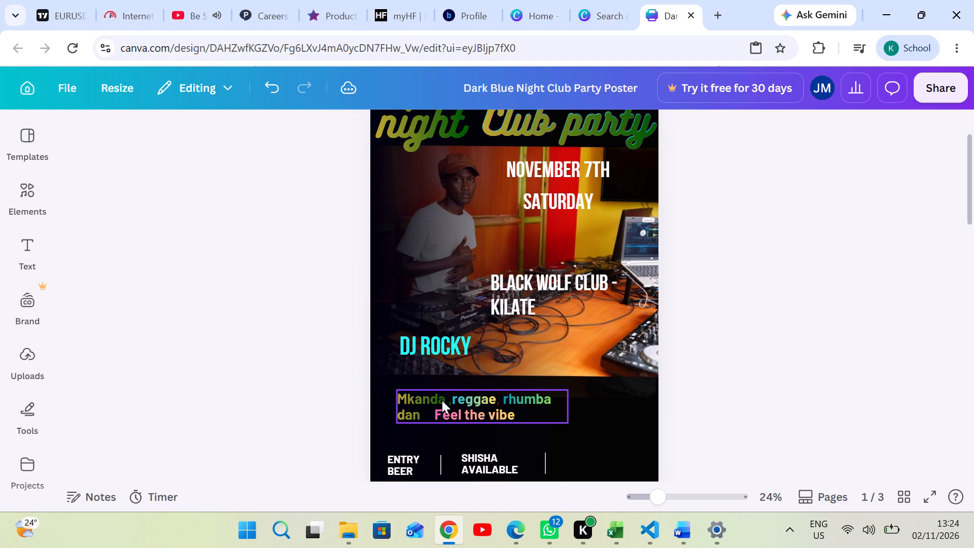
{"action": "left_click_drag", "start_coordinate": [442, 400], "coordinate": [431, 396]}
{"action": "left_click", "coordinate": [779, 291]}
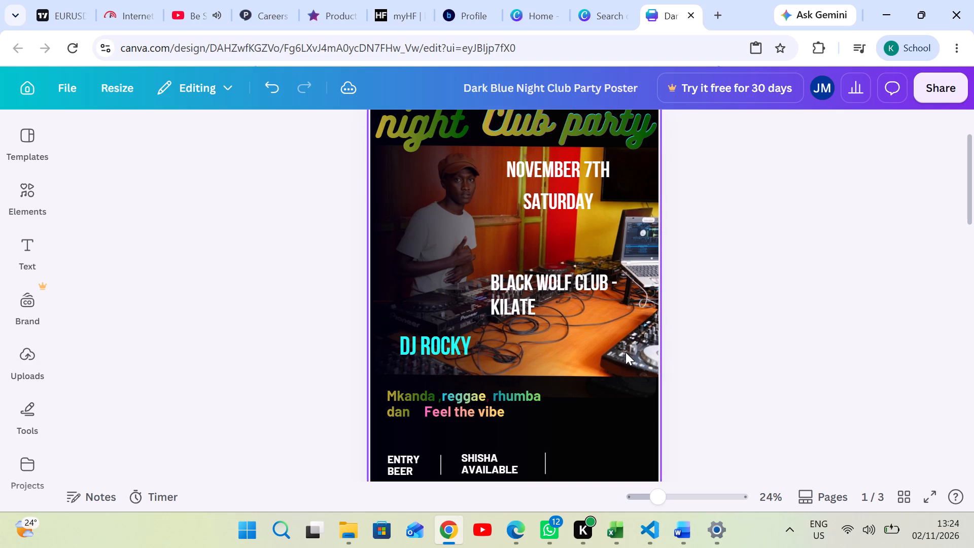
Apply the default pale yellow-to-pink linear gradient to the "SHISHA AVAILABLE" text.
{"action": "left_click", "coordinate": [475, 461]}
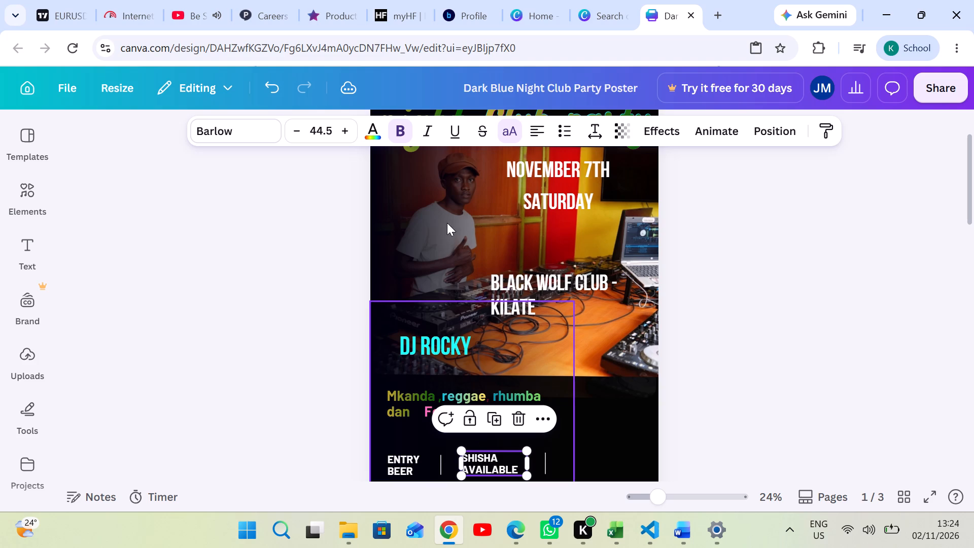
{"action": "left_click", "coordinate": [374, 132]}
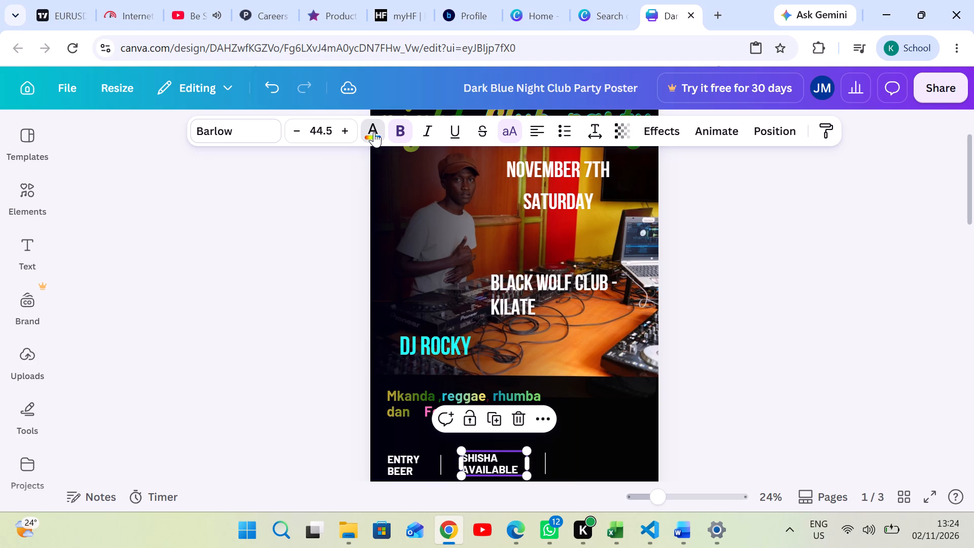
{"action": "scroll", "coordinate": [191, 414], "scroll_direction": "down", "scroll_amount": 8}
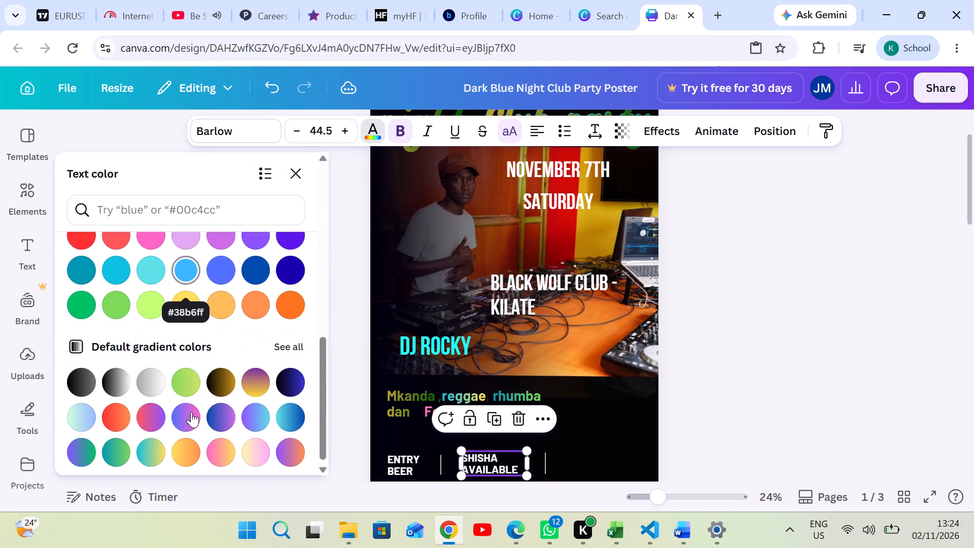
{"action": "left_click", "coordinate": [258, 447]}
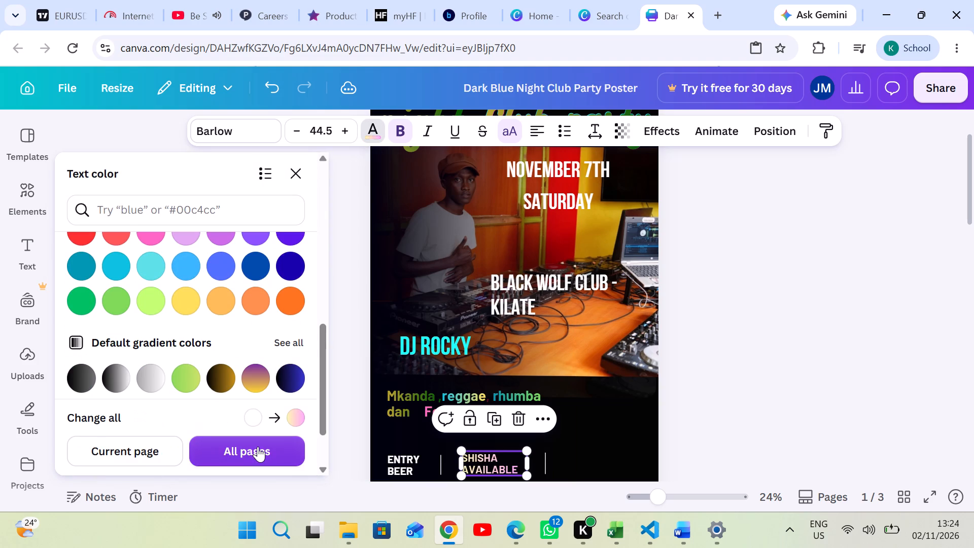
{"action": "scroll", "coordinate": [246, 399], "scroll_direction": "down", "scroll_amount": 2}
{"action": "scroll", "coordinate": [125, 363], "scroll_direction": "down", "scroll_amount": 2}
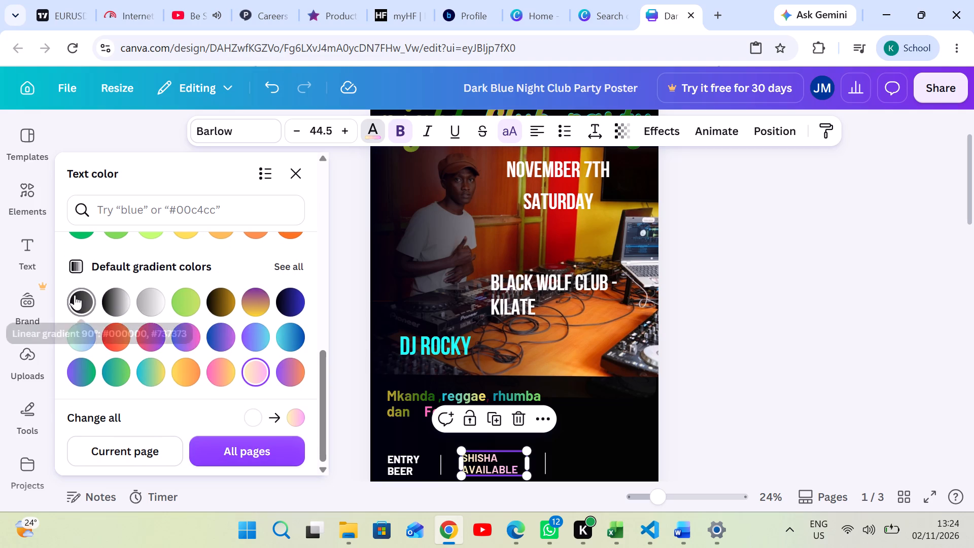
{"action": "scroll", "coordinate": [227, 410], "scroll_direction": "down", "scroll_amount": 1}
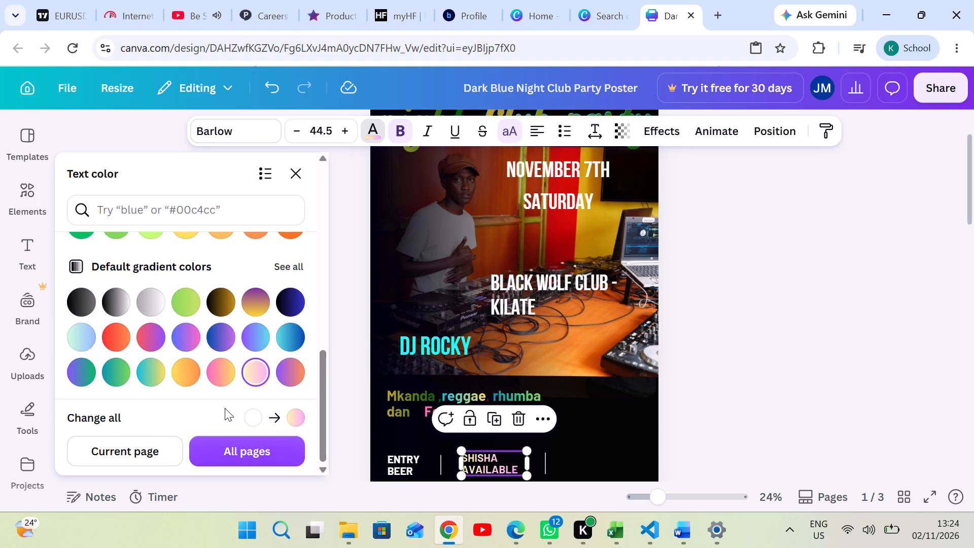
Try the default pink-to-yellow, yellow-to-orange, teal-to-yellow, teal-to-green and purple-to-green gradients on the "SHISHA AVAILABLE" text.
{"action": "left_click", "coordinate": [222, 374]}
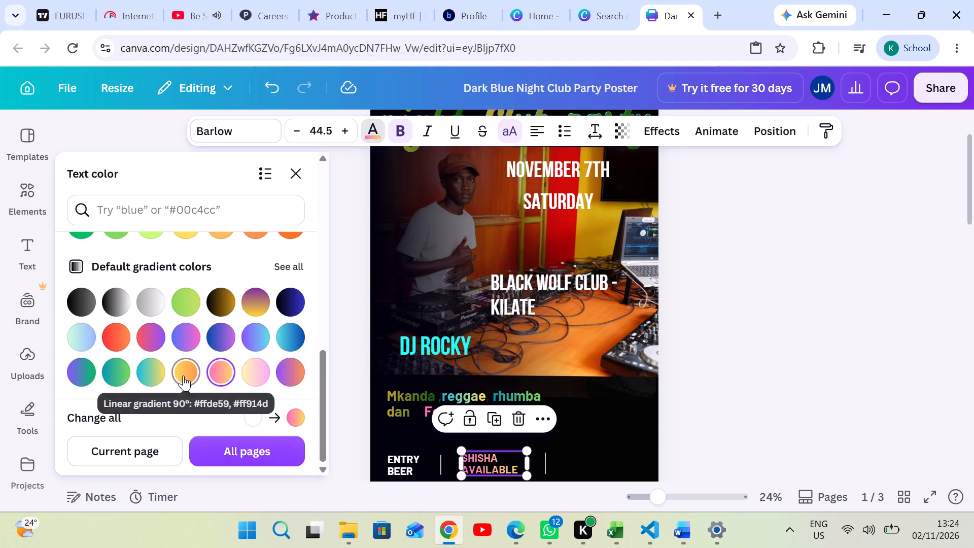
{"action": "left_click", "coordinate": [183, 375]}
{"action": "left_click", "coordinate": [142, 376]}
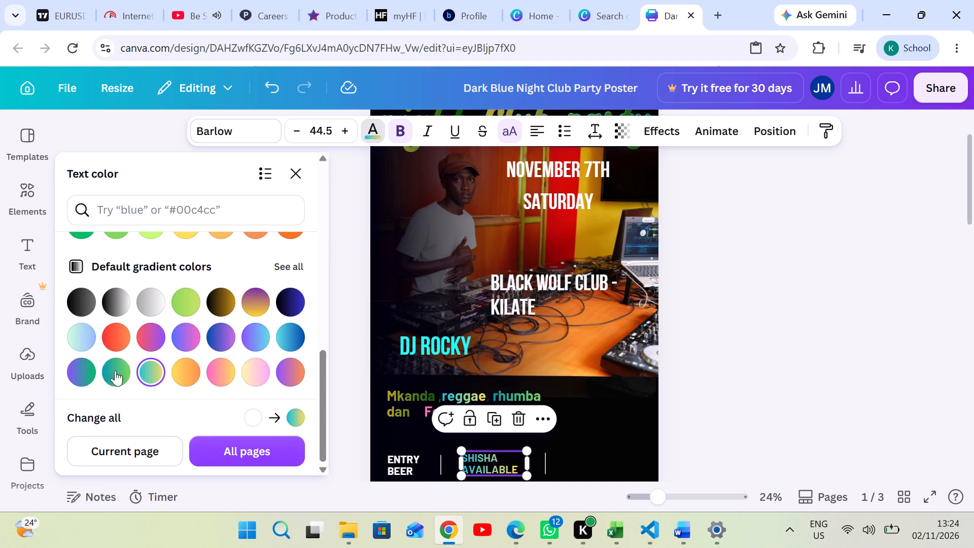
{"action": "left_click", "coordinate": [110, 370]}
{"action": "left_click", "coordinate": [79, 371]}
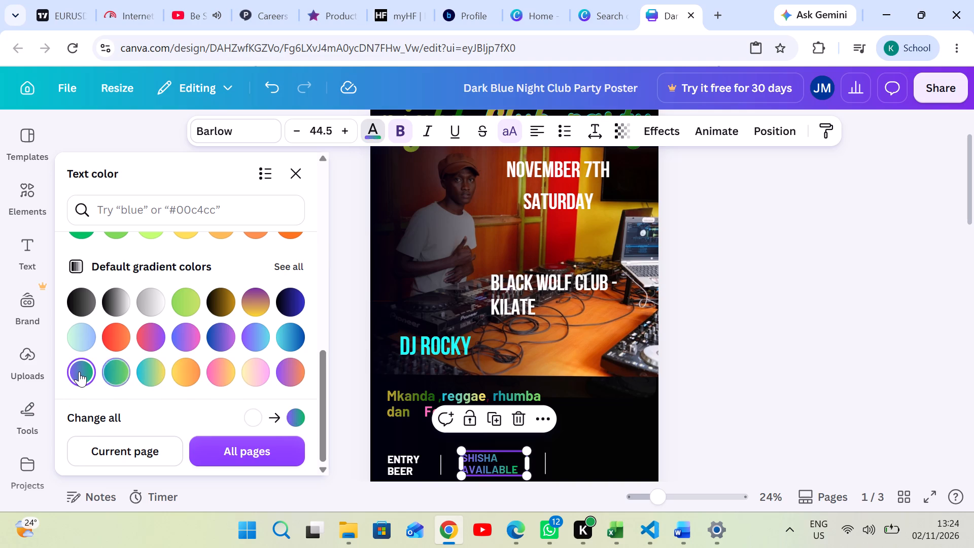
Apply the default grey-to-white linear gradient to the "SHISHA AVAILABLE" text and deselect it.
{"action": "left_click", "coordinate": [155, 299]}
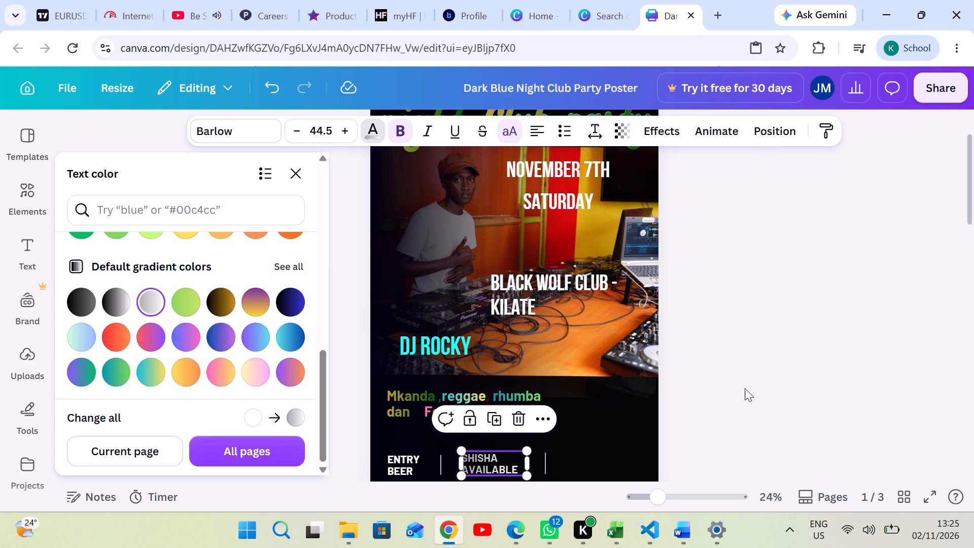
{"action": "left_click", "coordinate": [762, 388]}
{"action": "left_click", "coordinate": [759, 389]}
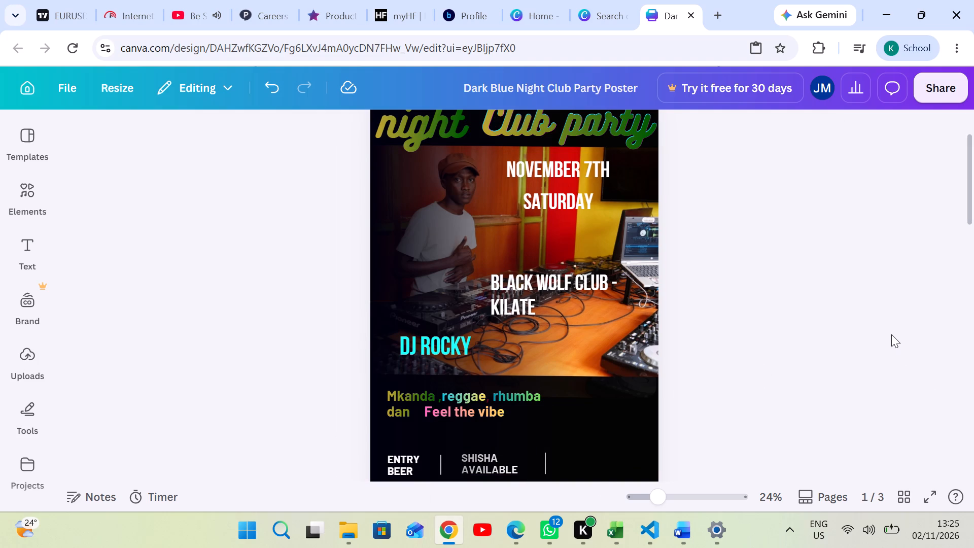
Increase the font size of the "BLACK WOLF CLUB - KILATE" text on page 1 to 91.1.
{"action": "scroll", "coordinate": [872, 343], "scroll_direction": "up", "scroll_amount": 1}
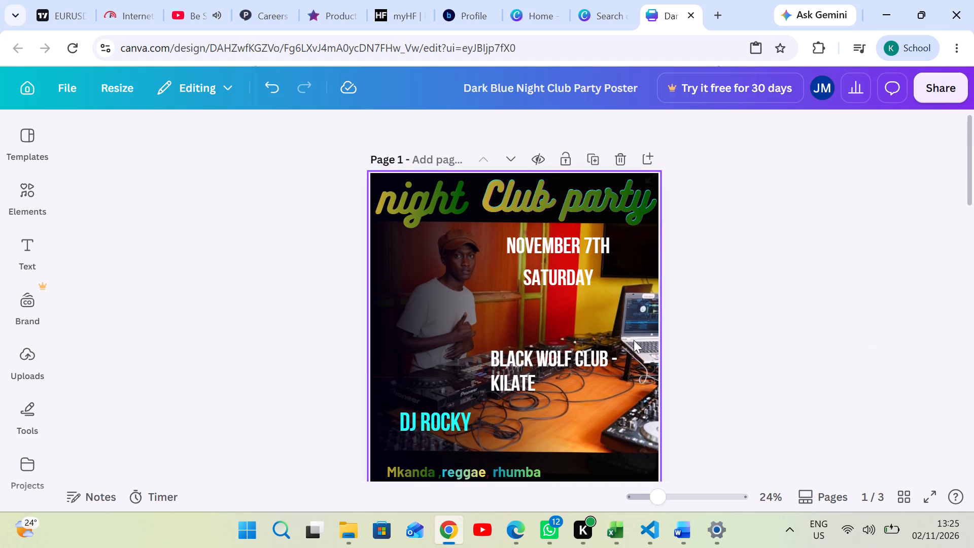
{"action": "left_click", "coordinate": [556, 362]}
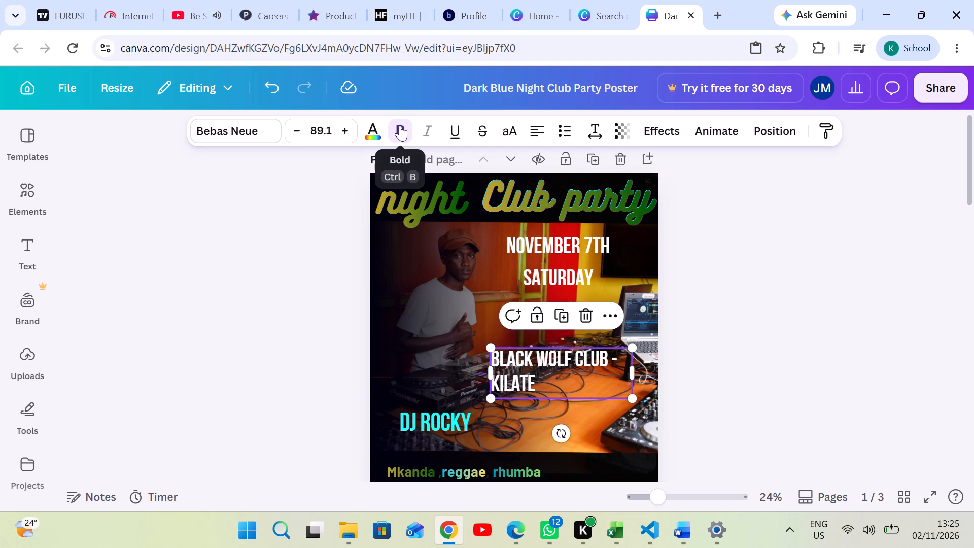
{"action": "left_click", "coordinate": [345, 127]}
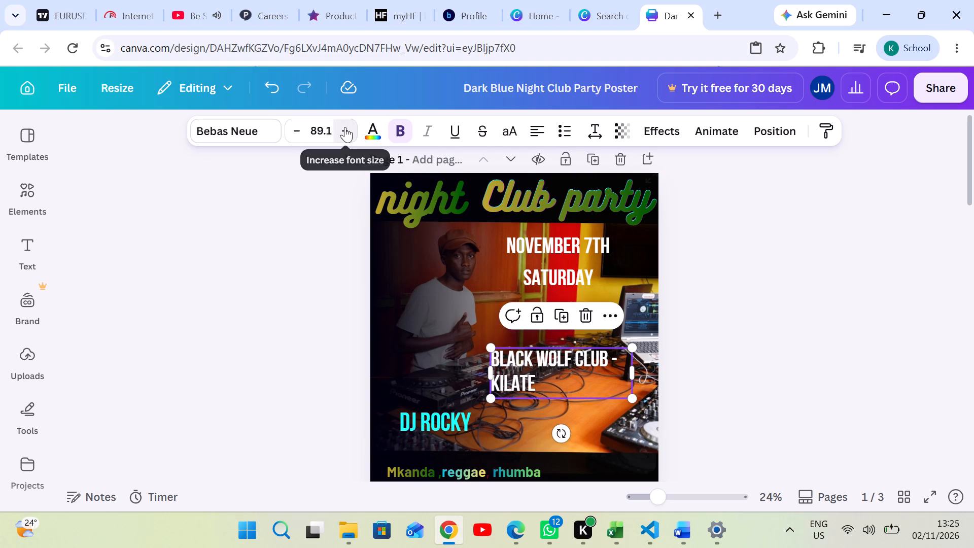
{"action": "left_click", "coordinate": [345, 127]}
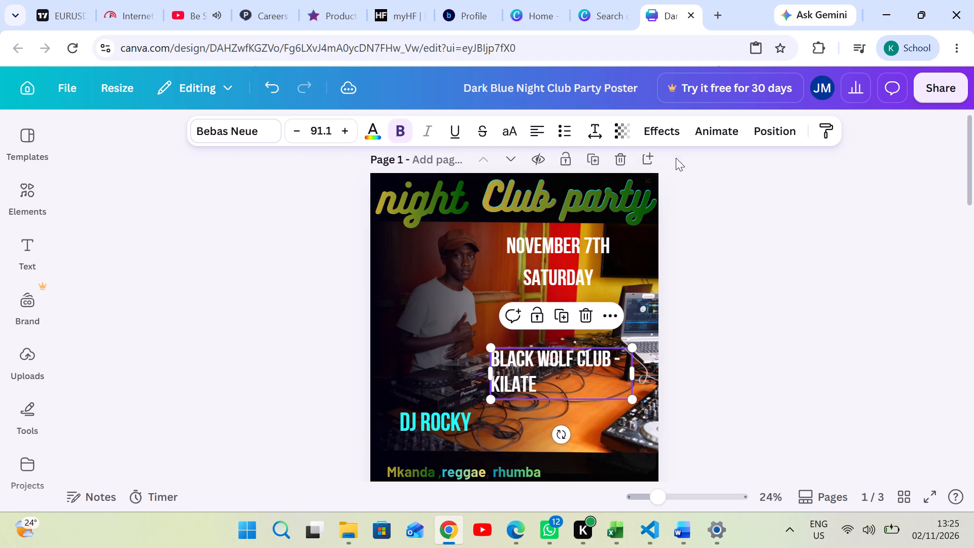
{"action": "left_click", "coordinate": [795, 237]}
Move the "BLACK WOLF CLUB - KILATE" text slightly up and toward the poster's laptop side.
{"action": "left_click_drag", "start_coordinate": [534, 366], "coordinate": [535, 365]}
{"action": "left_click_drag", "start_coordinate": [535, 365], "coordinate": [537, 354]}
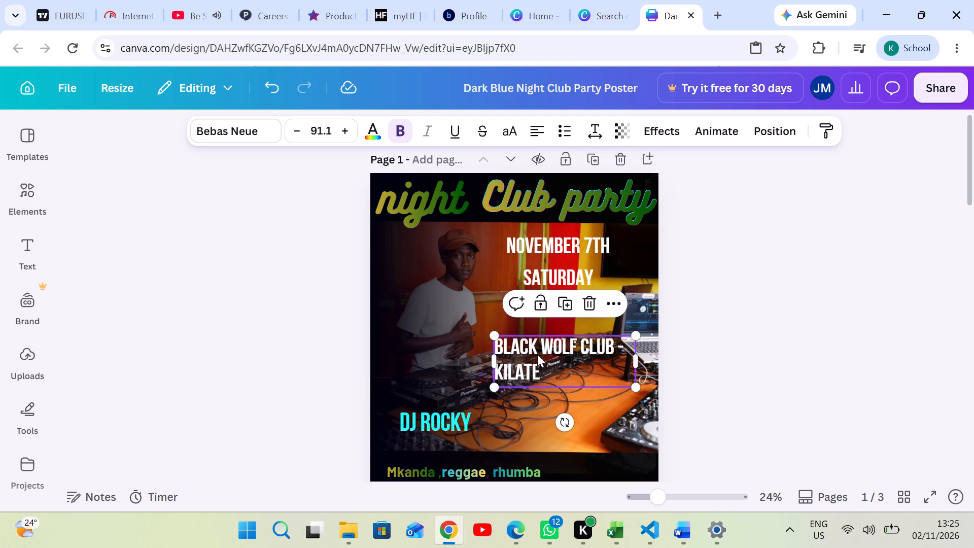
{"action": "left_click", "coordinate": [783, 275]}
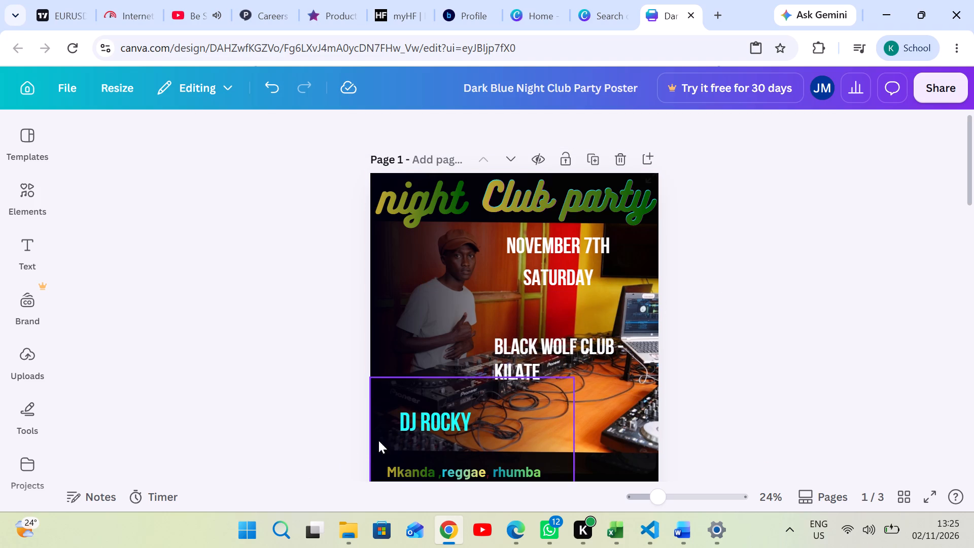
Widen the "DJ ROCKY" text box slightly toward the poster's centre so its centred text shifts over.
{"action": "left_click", "coordinate": [441, 424]}
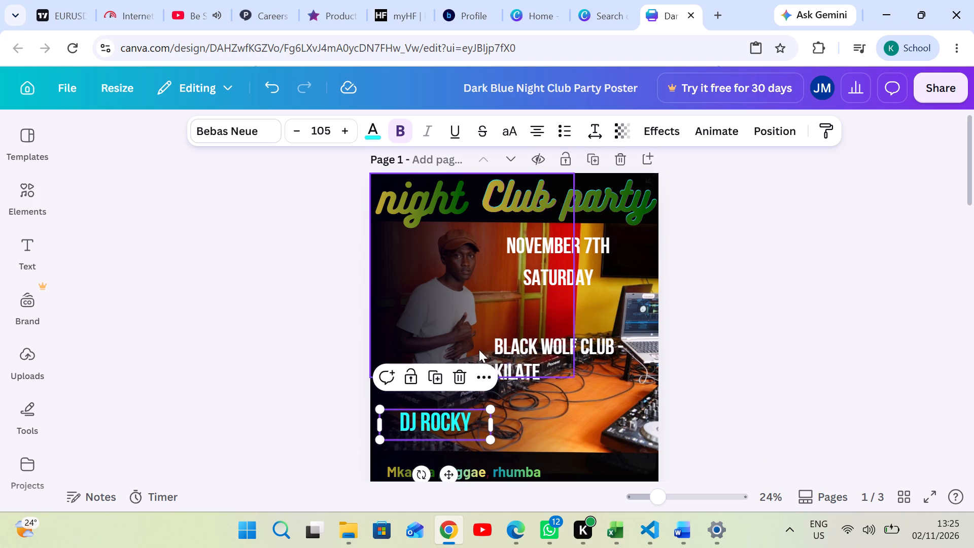
{"action": "left_click_drag", "start_coordinate": [492, 426], "coordinate": [499, 425]}
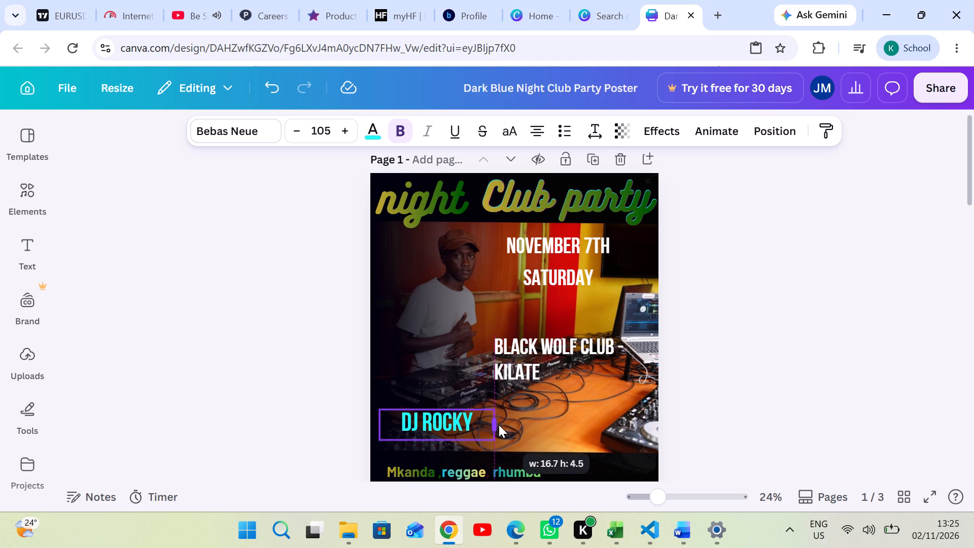
{"action": "left_click_drag", "start_coordinate": [499, 425], "coordinate": [502, 424]}
{"action": "left_click", "coordinate": [753, 333]}
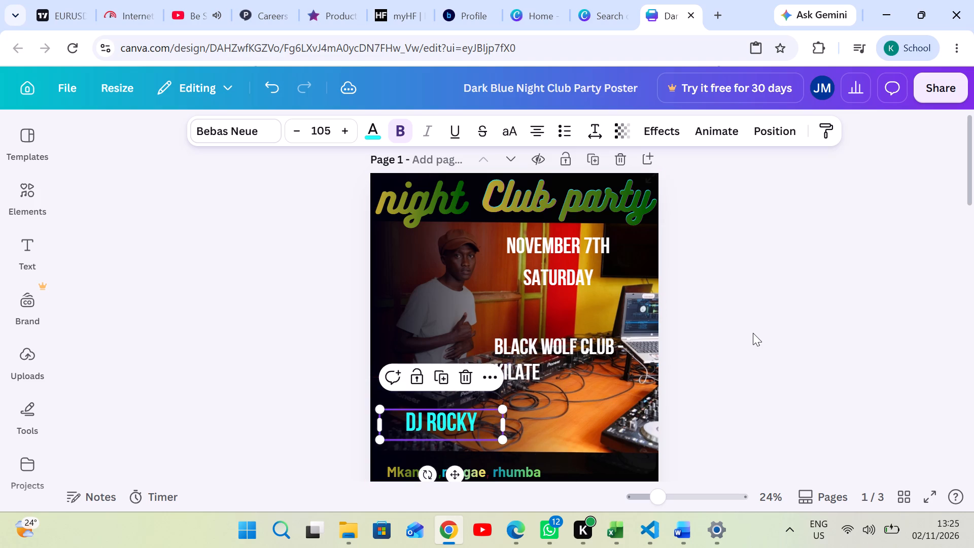
{"action": "scroll", "coordinate": [826, 320], "scroll_direction": "down", "scroll_amount": 1}
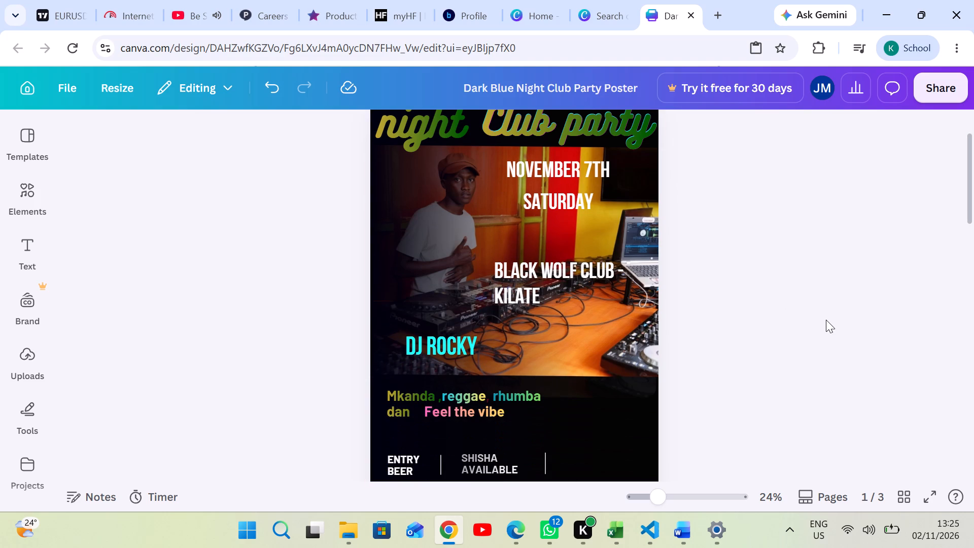
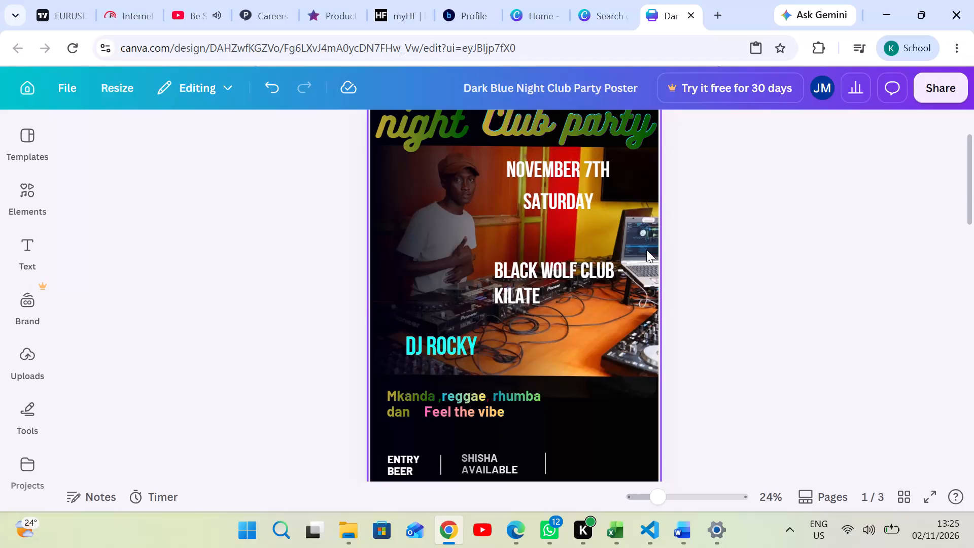
Centre-align the "BLACK WOLF CLUB - KILATE" text on page 1.
{"action": "left_click", "coordinate": [517, 292]}
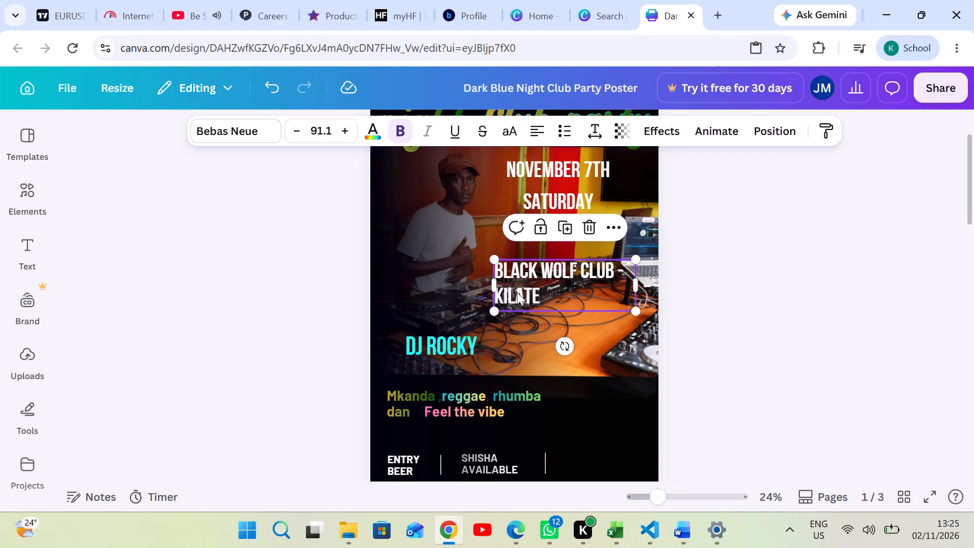
{"action": "left_click", "coordinate": [548, 293]}
{"action": "left_click_drag", "start_coordinate": [545, 292], "coordinate": [514, 294]}
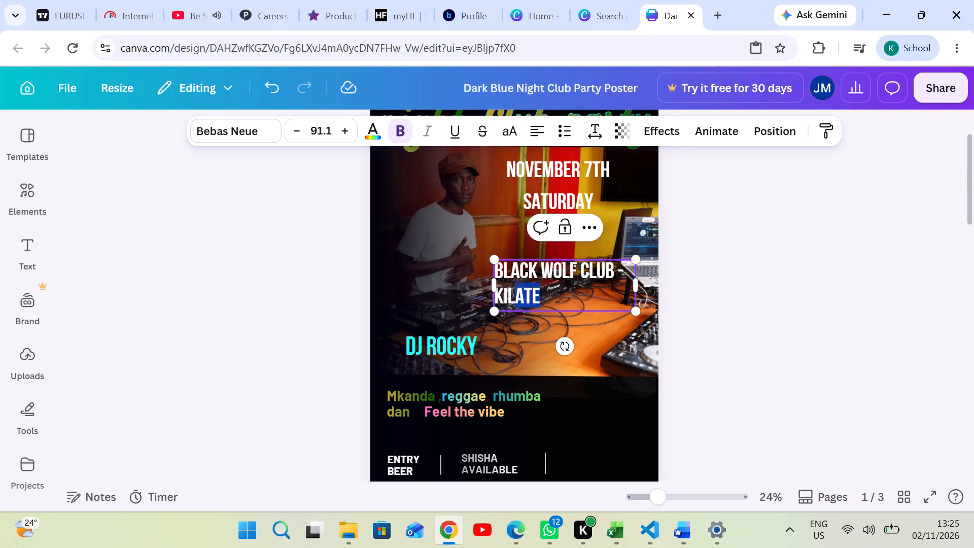
{"action": "left_click_drag", "start_coordinate": [514, 294], "coordinate": [491, 301]}
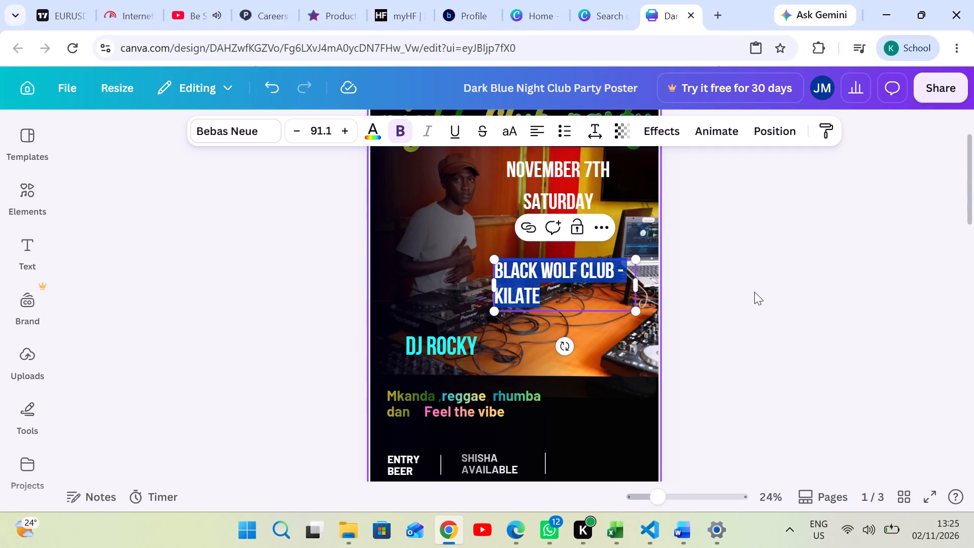
{"action": "left_click", "coordinate": [754, 292]}
{"action": "left_click", "coordinate": [541, 290]}
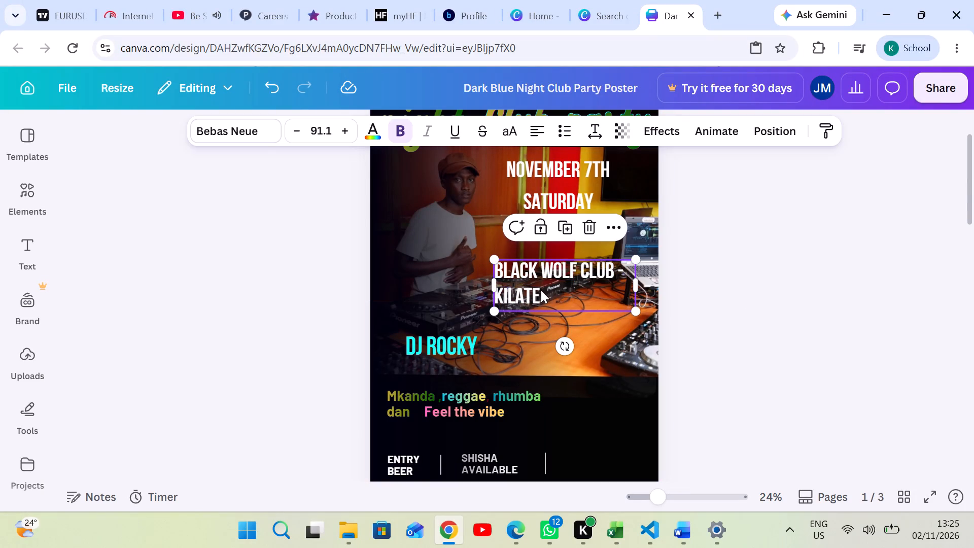
{"action": "left_click", "coordinate": [544, 289]}
{"action": "left_click_drag", "start_coordinate": [539, 290], "coordinate": [516, 294]}
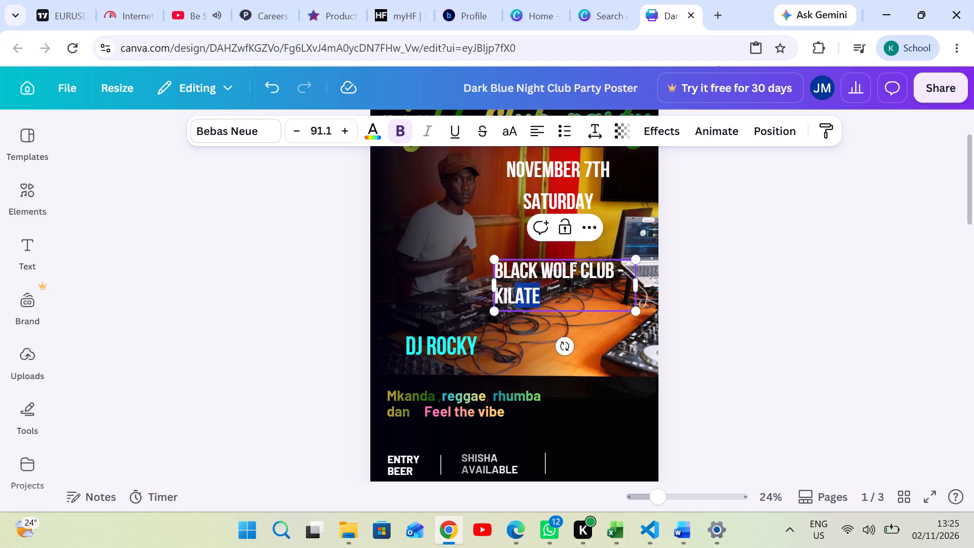
{"action": "left_click_drag", "start_coordinate": [516, 294], "coordinate": [498, 297]}
{"action": "left_click_drag", "start_coordinate": [498, 297], "coordinate": [496, 298]}
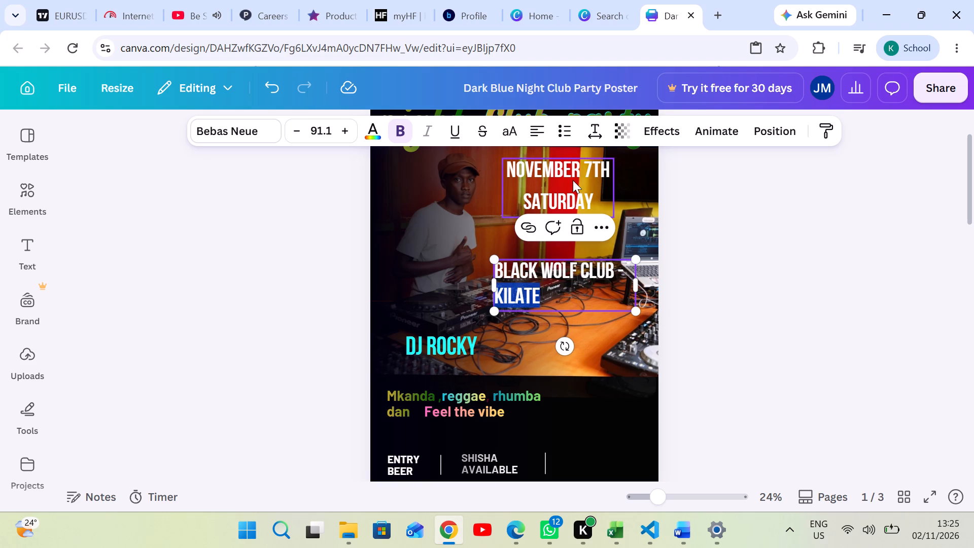
{"action": "left_click", "coordinate": [538, 128]}
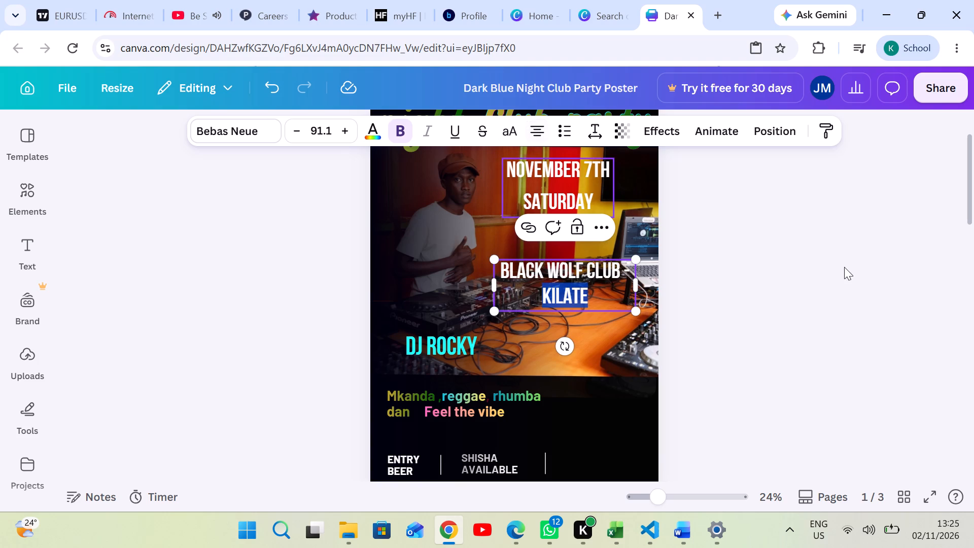
{"action": "left_click", "coordinate": [751, 273]}
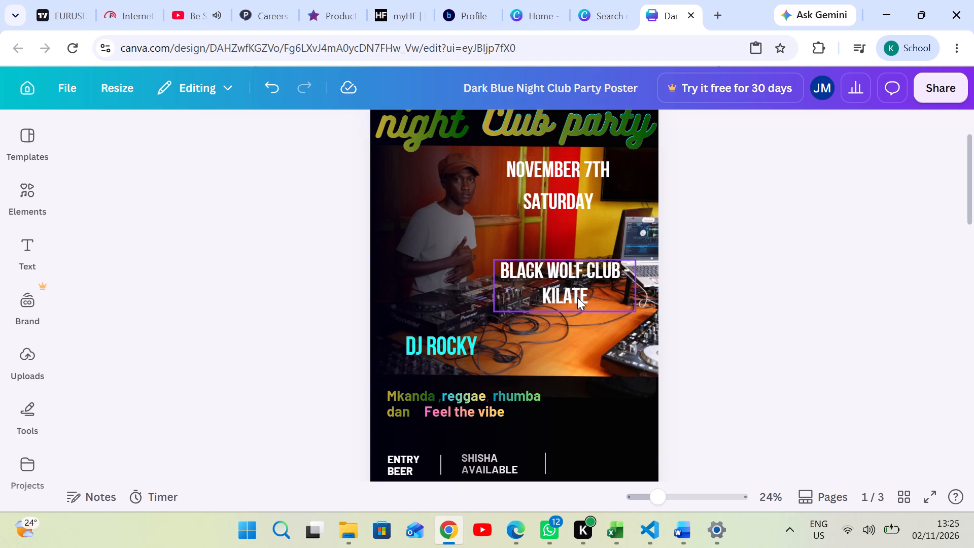
Move the "BLACK WOLF CLUB - KILATE" text slightly toward the DJ, centring it beneath the date text.
{"action": "left_click", "coordinate": [584, 279]}
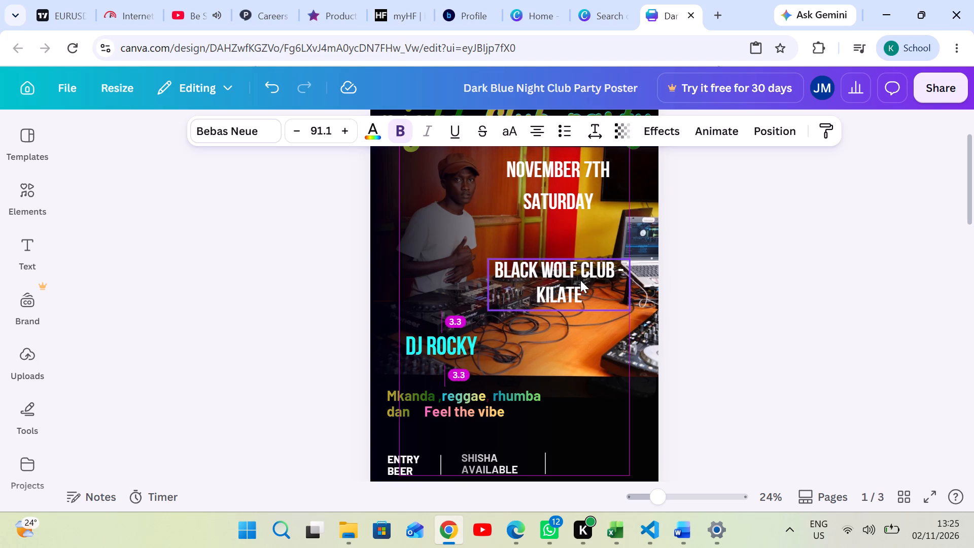
{"action": "left_click", "coordinate": [708, 224]}
Increase the font size of the "BLACK WOLF CLUB - KILATE" text to 92.1, keeping it bold.
{"action": "left_click", "coordinate": [579, 282]}
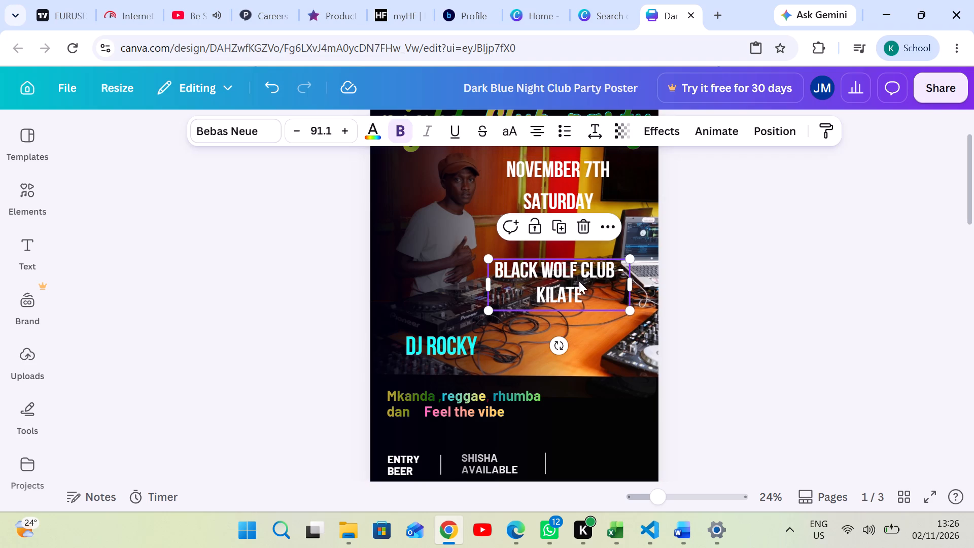
{"action": "left_click", "coordinate": [347, 130]}
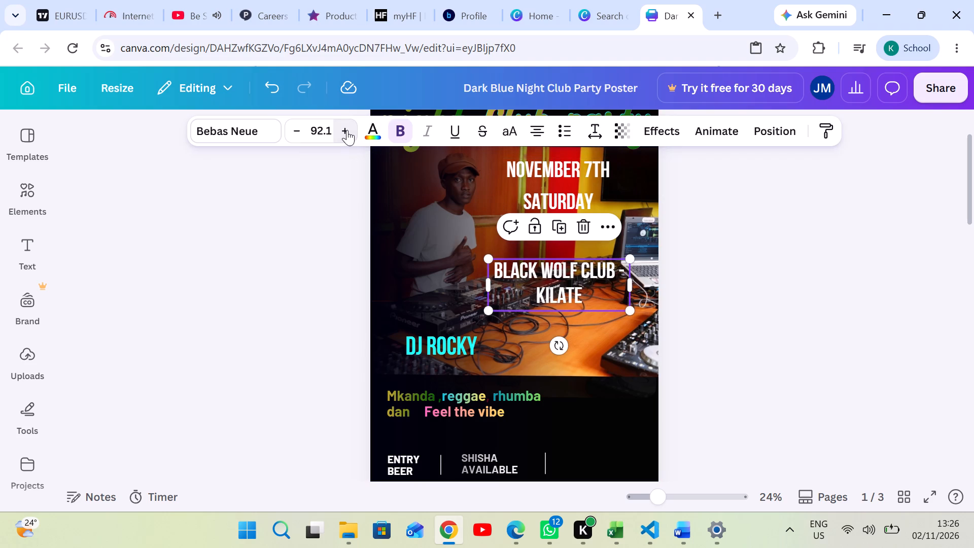
{"action": "left_click", "coordinate": [399, 132]}
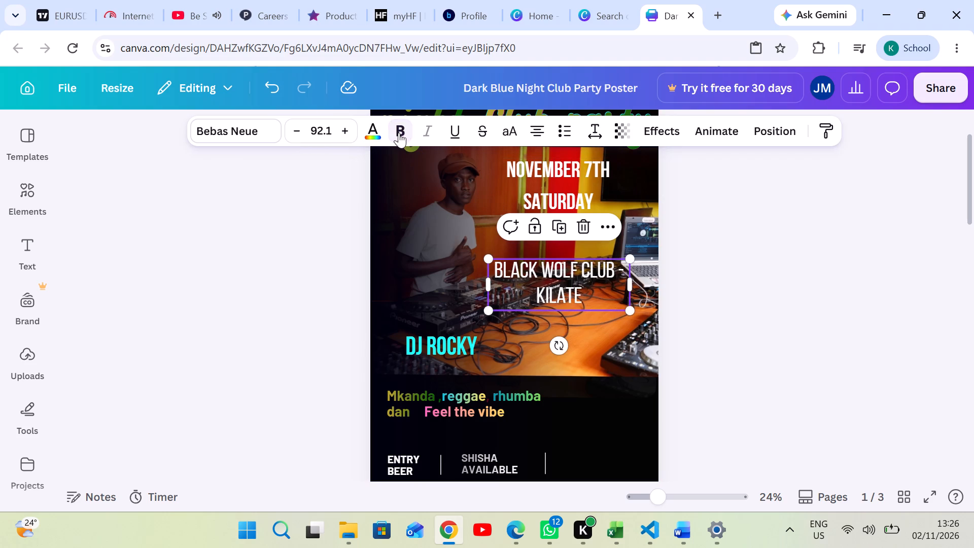
{"action": "left_click", "coordinate": [399, 132]}
{"action": "left_click", "coordinate": [814, 181]}
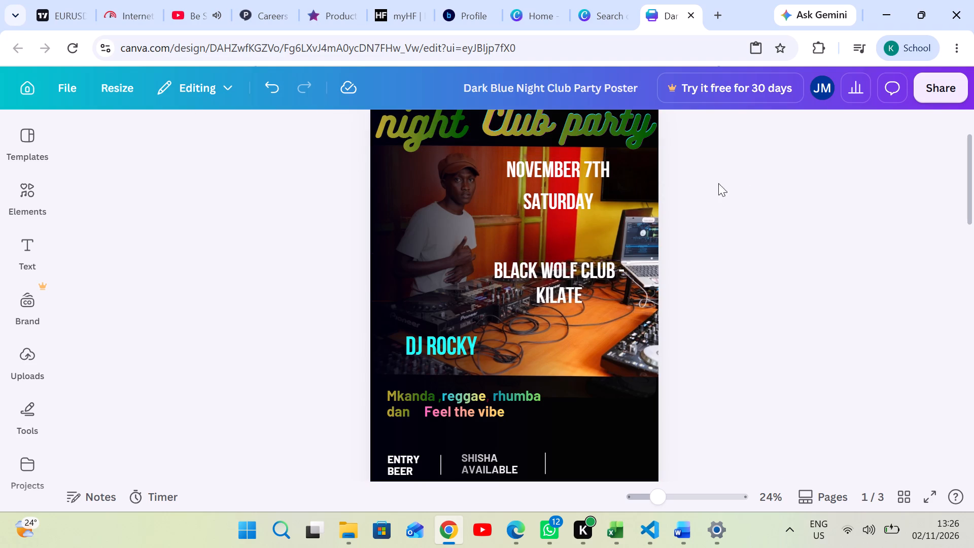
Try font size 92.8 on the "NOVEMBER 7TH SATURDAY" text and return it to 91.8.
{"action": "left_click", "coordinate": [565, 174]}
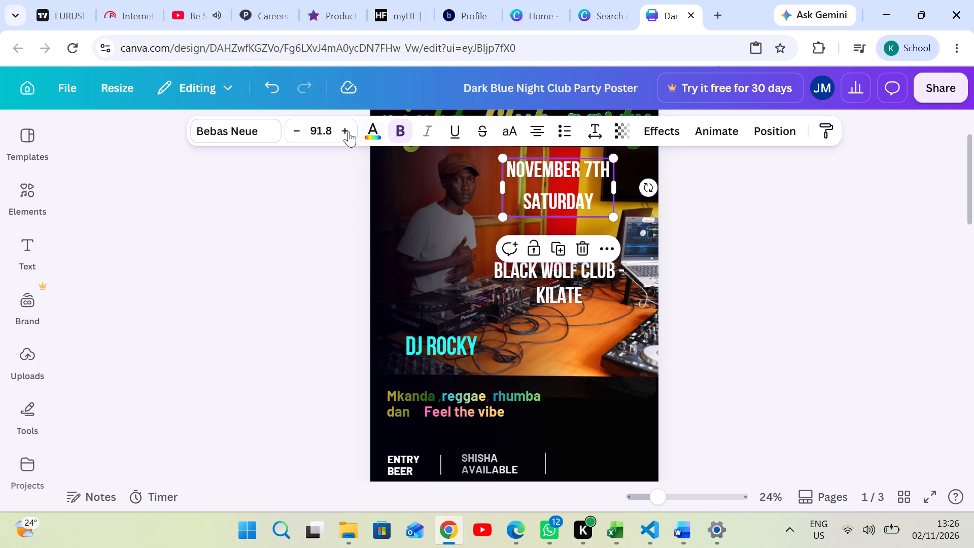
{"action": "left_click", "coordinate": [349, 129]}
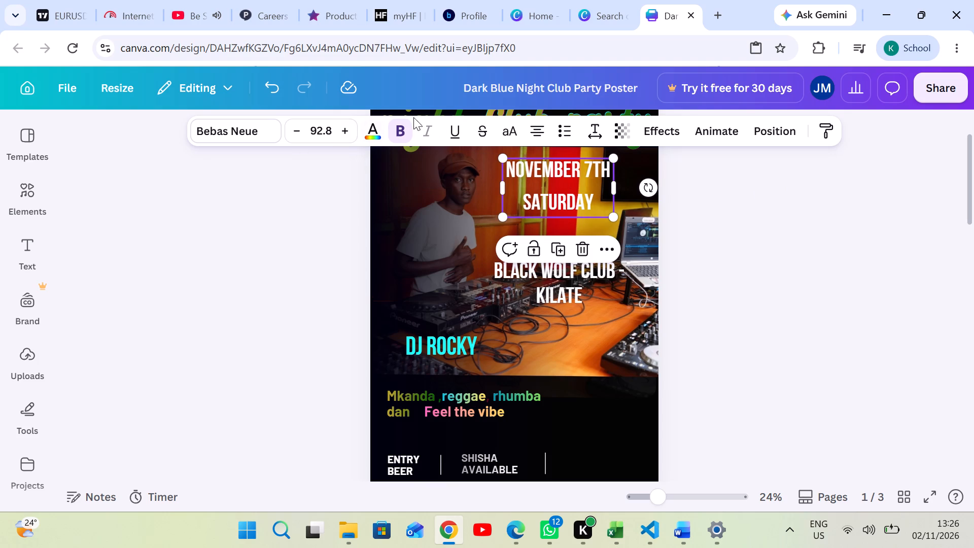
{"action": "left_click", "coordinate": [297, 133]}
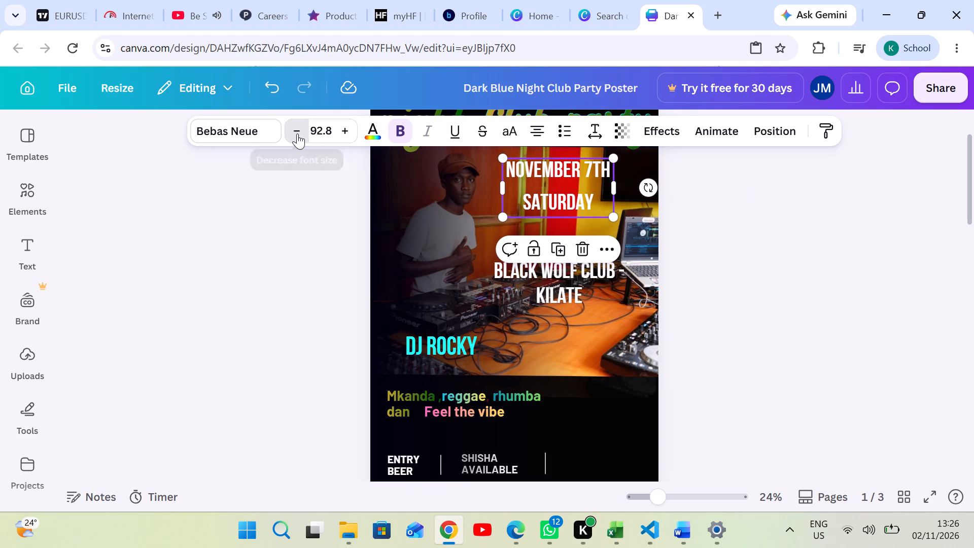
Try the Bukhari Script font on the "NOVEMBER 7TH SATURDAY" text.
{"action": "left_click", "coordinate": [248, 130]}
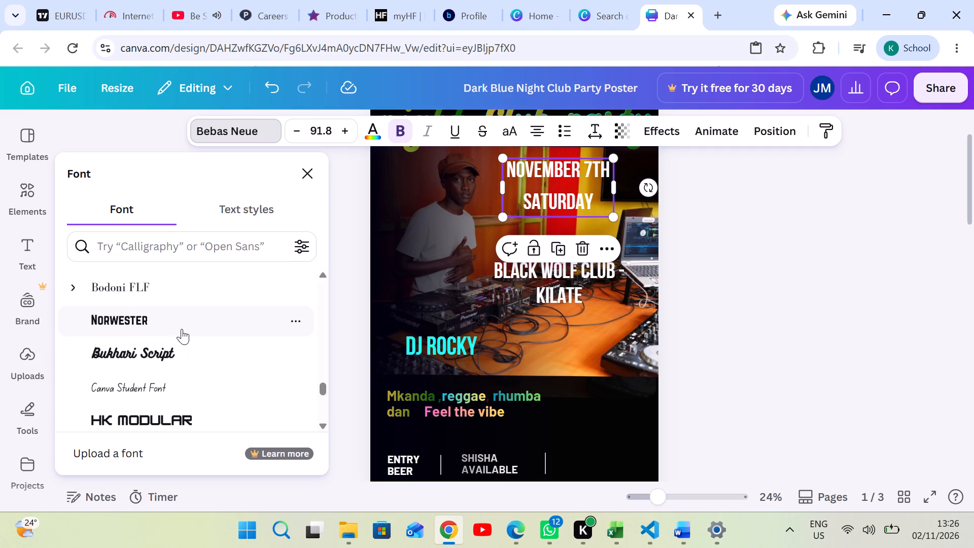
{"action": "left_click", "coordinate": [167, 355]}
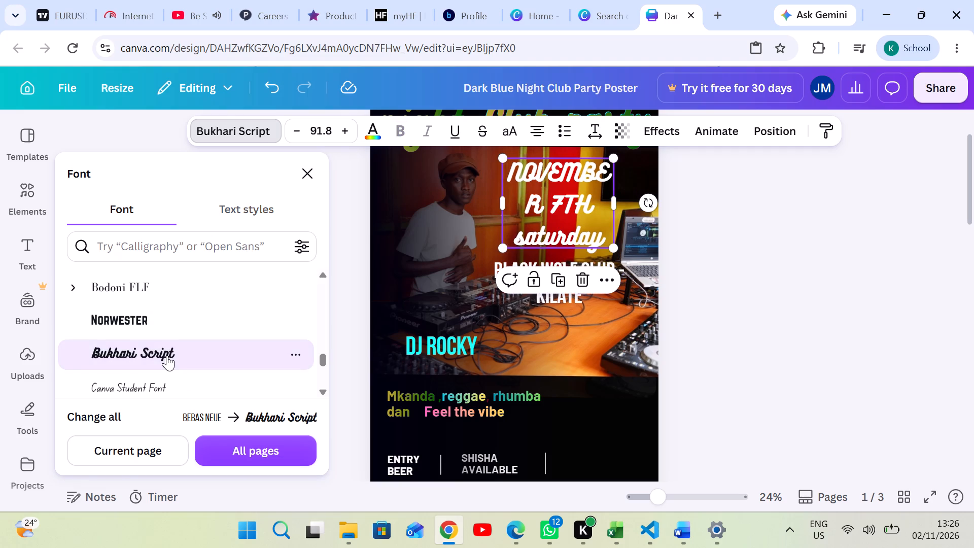
Browse the available fonts for an alternative for the "NOVEMBER 7TH SATURDAY" text.
{"action": "scroll", "coordinate": [177, 353], "scroll_direction": "down", "scroll_amount": 1}
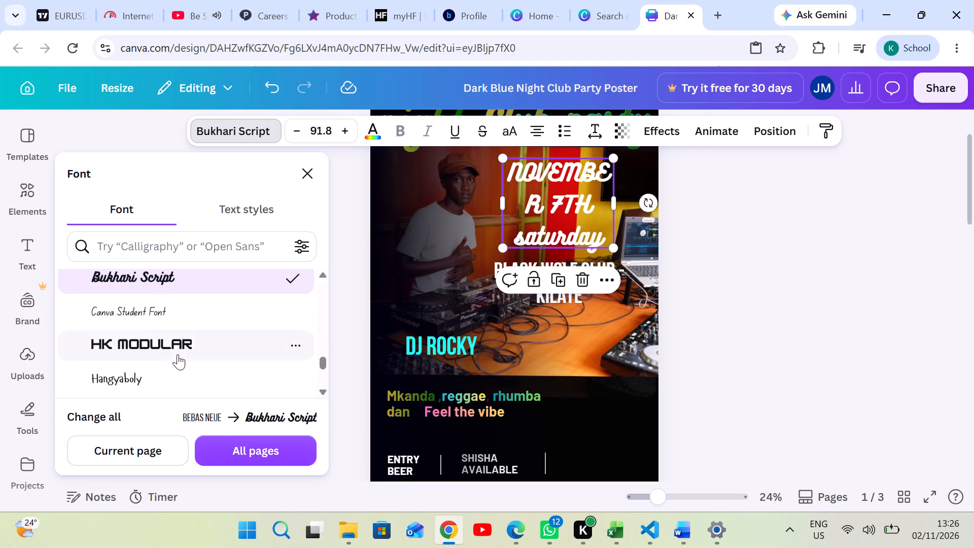
{"action": "scroll", "coordinate": [171, 348], "scroll_direction": "down", "scroll_amount": 2}
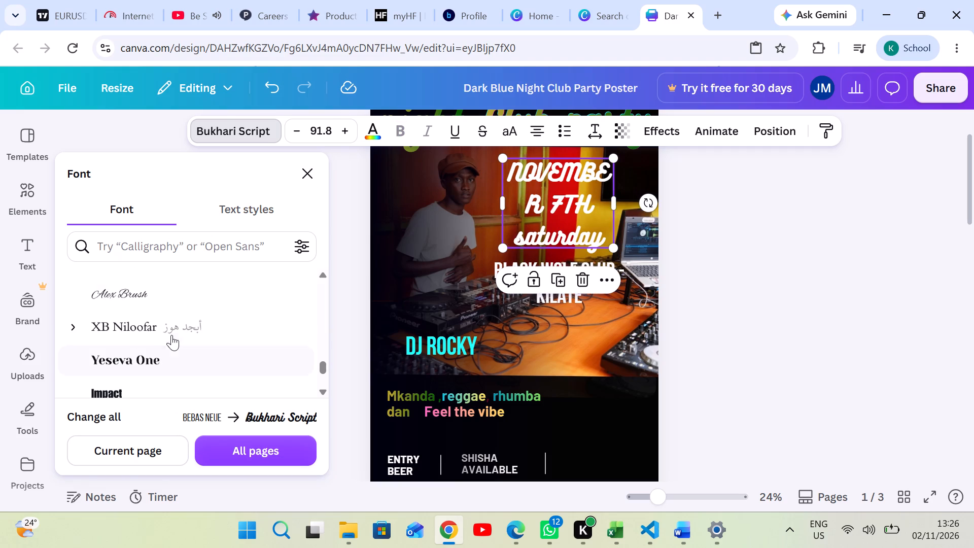
{"action": "scroll", "coordinate": [172, 334], "scroll_direction": "down", "scroll_amount": 5}
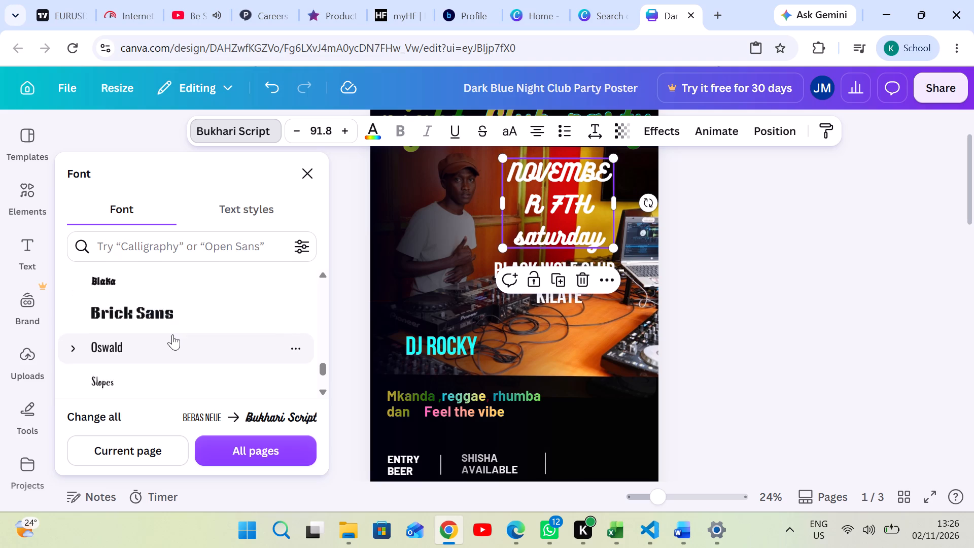
{"action": "scroll", "coordinate": [172, 334], "scroll_direction": "up", "scroll_amount": 3}
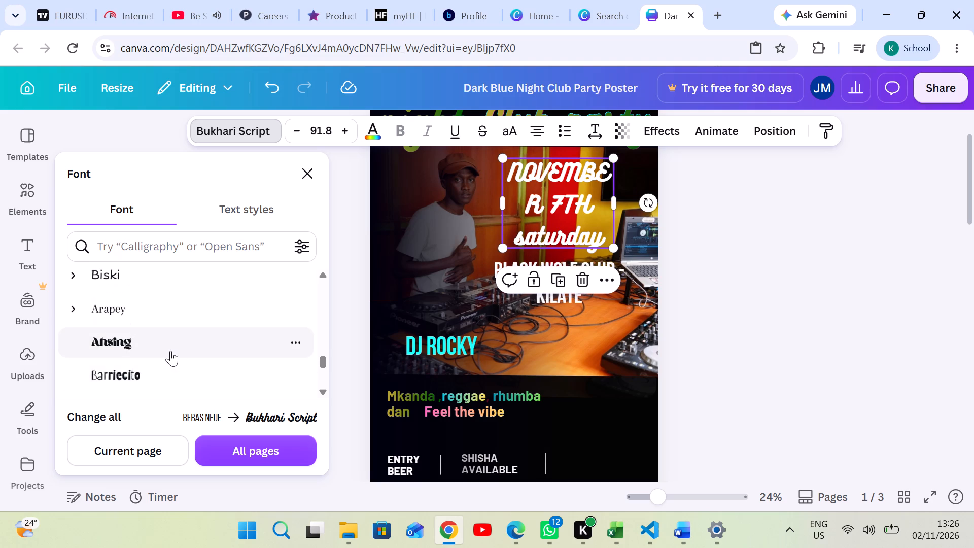
{"action": "scroll", "coordinate": [169, 349], "scroll_direction": "up", "scroll_amount": 5}
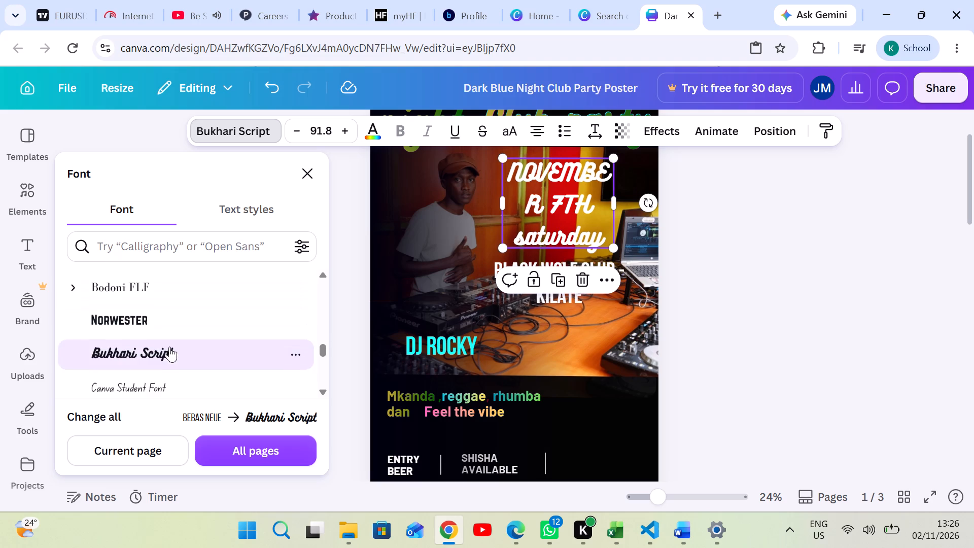
{"action": "scroll", "coordinate": [169, 347], "scroll_direction": "up", "scroll_amount": 18}
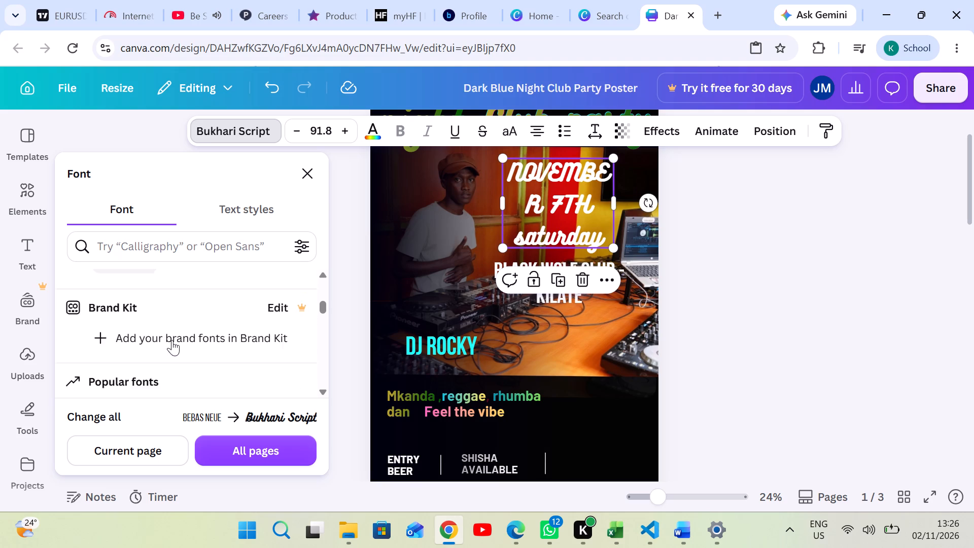
{"action": "scroll", "coordinate": [172, 340], "scroll_direction": "up", "scroll_amount": 9}
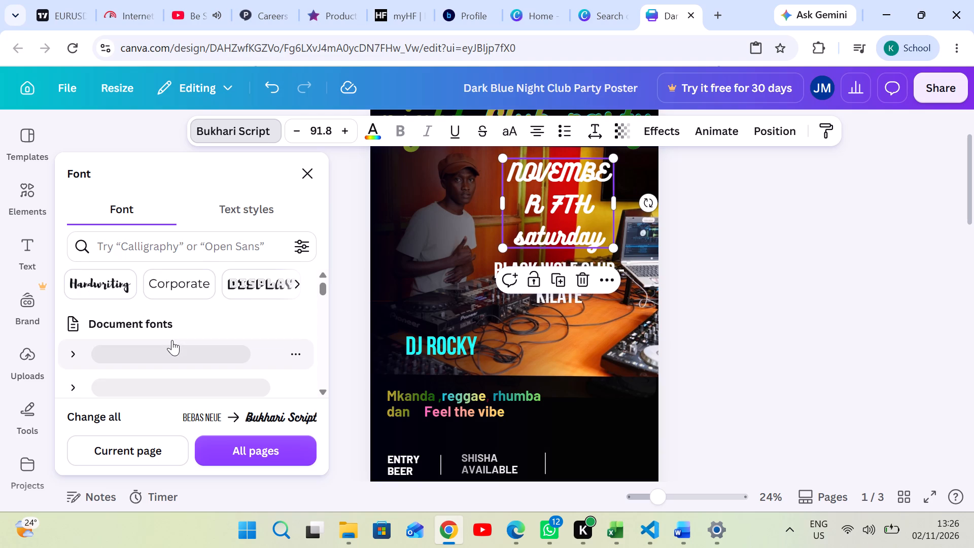
{"action": "scroll", "coordinate": [172, 340], "scroll_direction": "up", "scroll_amount": 2}
{"action": "scroll", "coordinate": [172, 340], "scroll_direction": "down", "scroll_amount": 2}
{"action": "scroll", "coordinate": [172, 340], "scroll_direction": "up", "scroll_amount": 1}
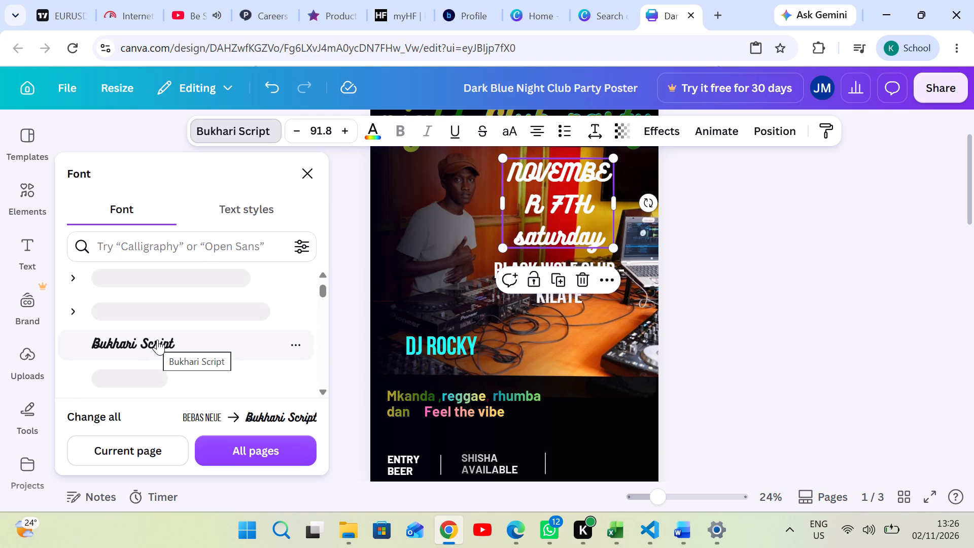
{"action": "scroll", "coordinate": [141, 345], "scroll_direction": "down", "scroll_amount": 1}
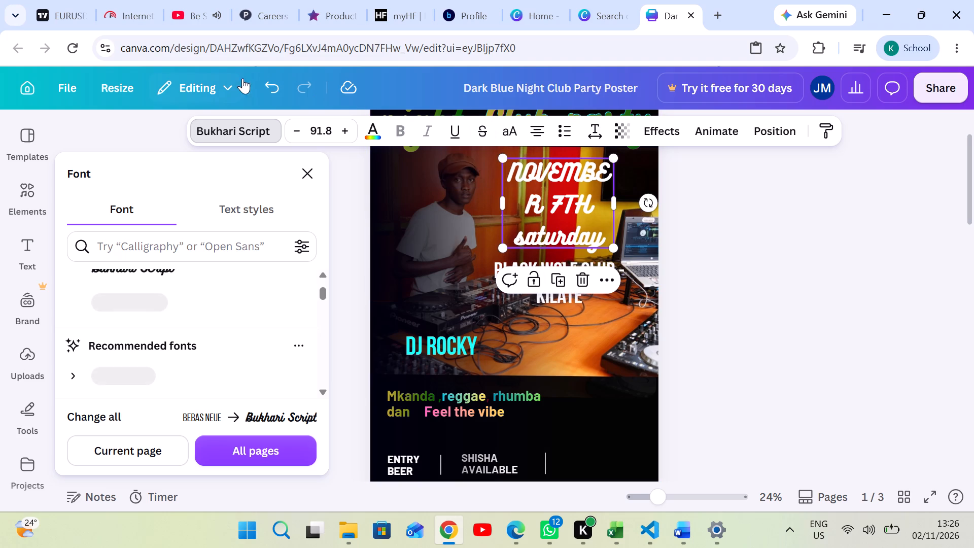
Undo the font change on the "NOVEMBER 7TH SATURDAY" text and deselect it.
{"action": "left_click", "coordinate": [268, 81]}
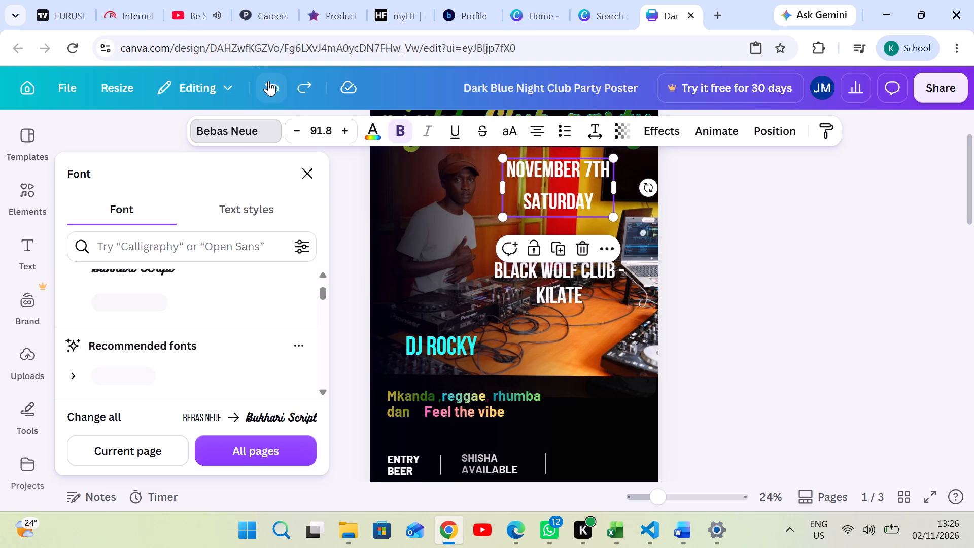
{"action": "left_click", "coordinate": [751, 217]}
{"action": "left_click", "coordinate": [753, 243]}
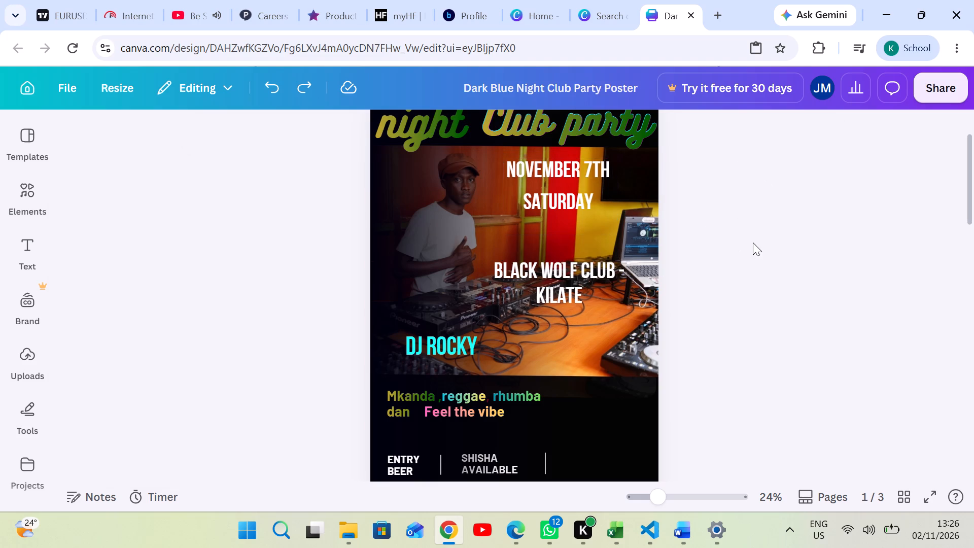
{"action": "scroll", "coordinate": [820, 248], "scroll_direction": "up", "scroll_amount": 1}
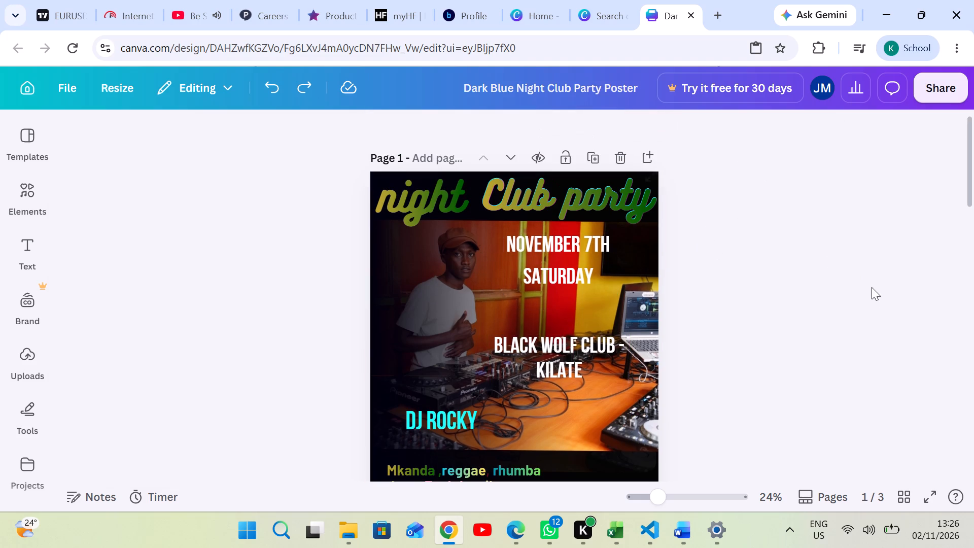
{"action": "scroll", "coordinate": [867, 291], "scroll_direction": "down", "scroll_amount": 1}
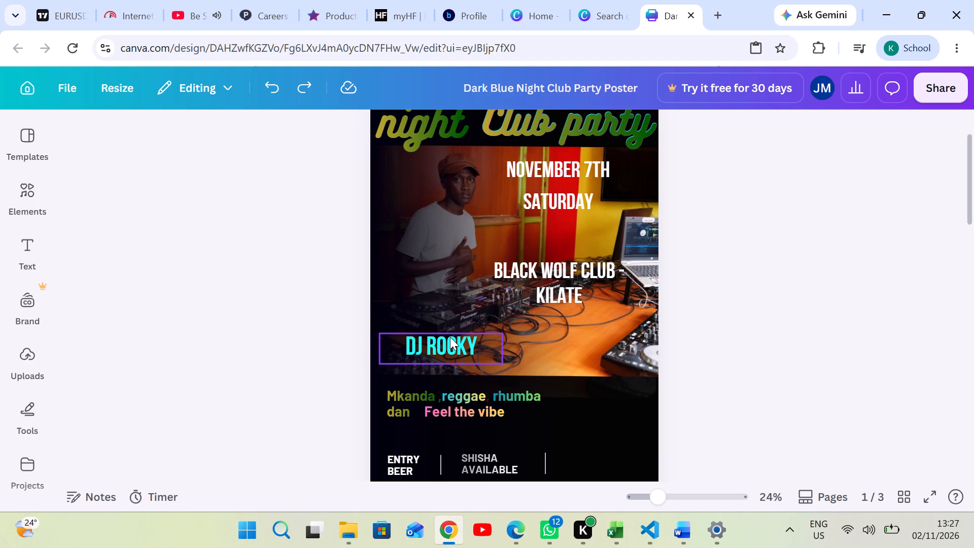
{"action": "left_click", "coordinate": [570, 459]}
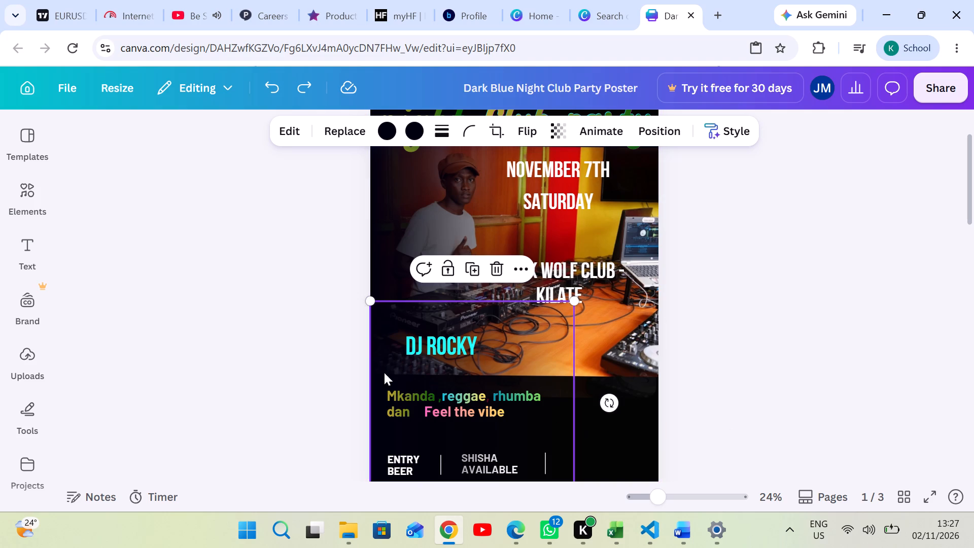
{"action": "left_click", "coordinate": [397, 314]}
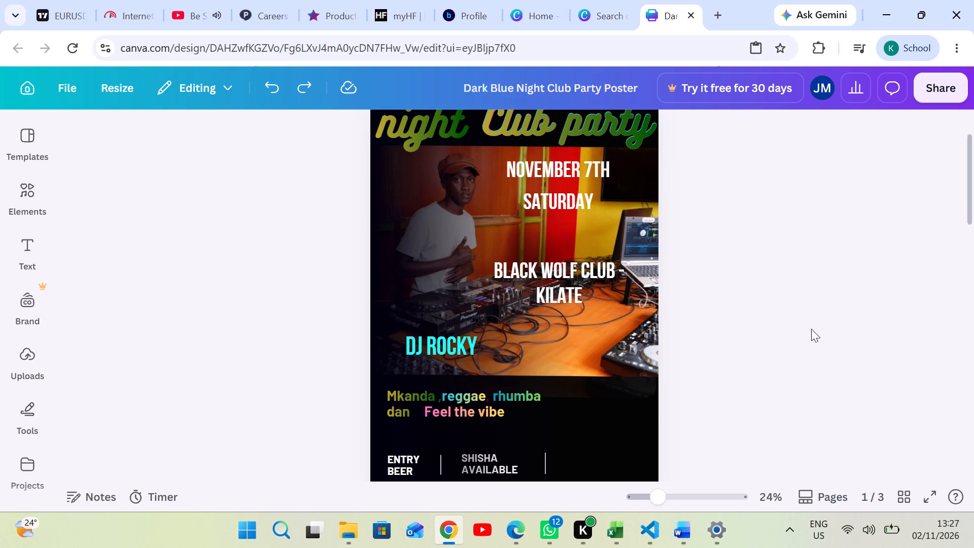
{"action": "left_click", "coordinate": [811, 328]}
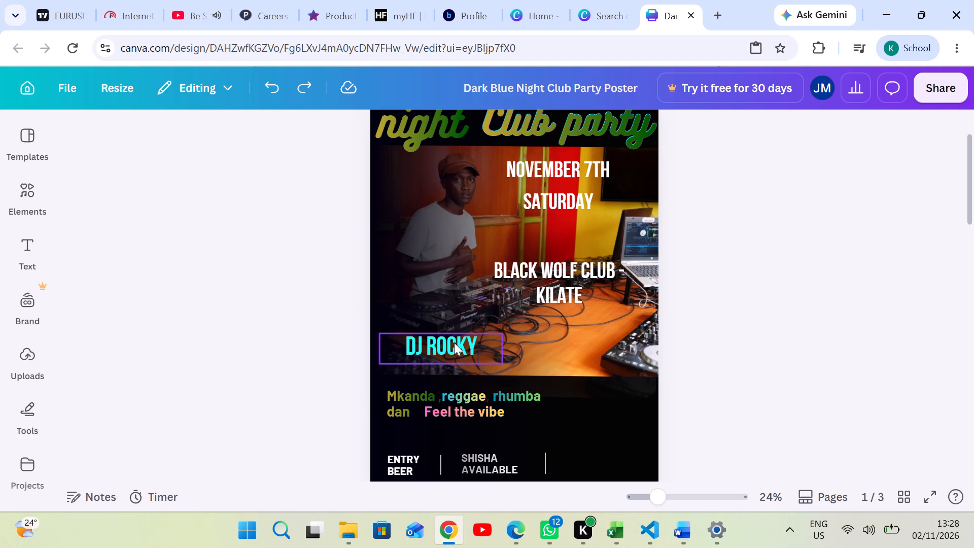
Move the "DJ ROCKY" text horizontally toward the middle of the poster, keeping its height, and deselect it.
{"action": "left_click_drag", "start_coordinate": [454, 342], "coordinate": [506, 346]}
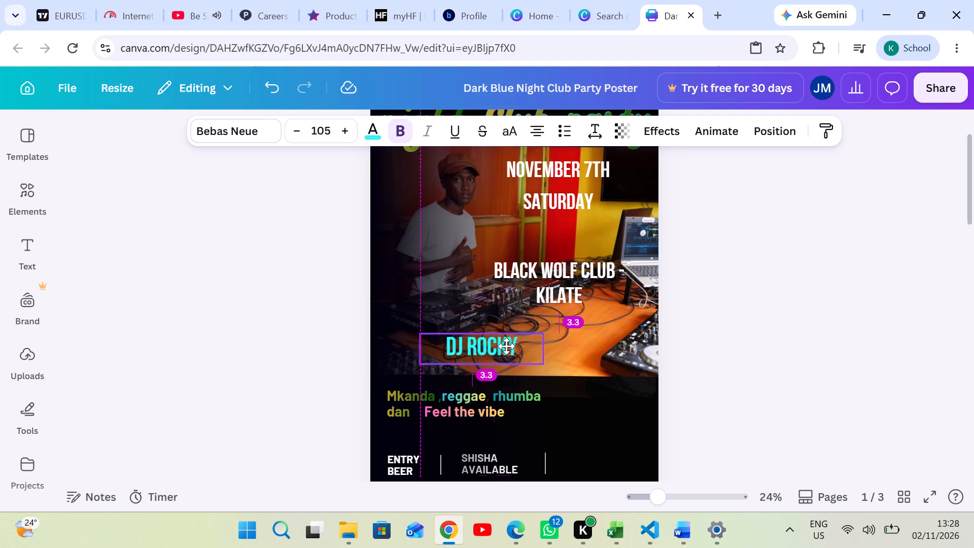
{"action": "left_click_drag", "start_coordinate": [506, 346], "coordinate": [507, 346]}
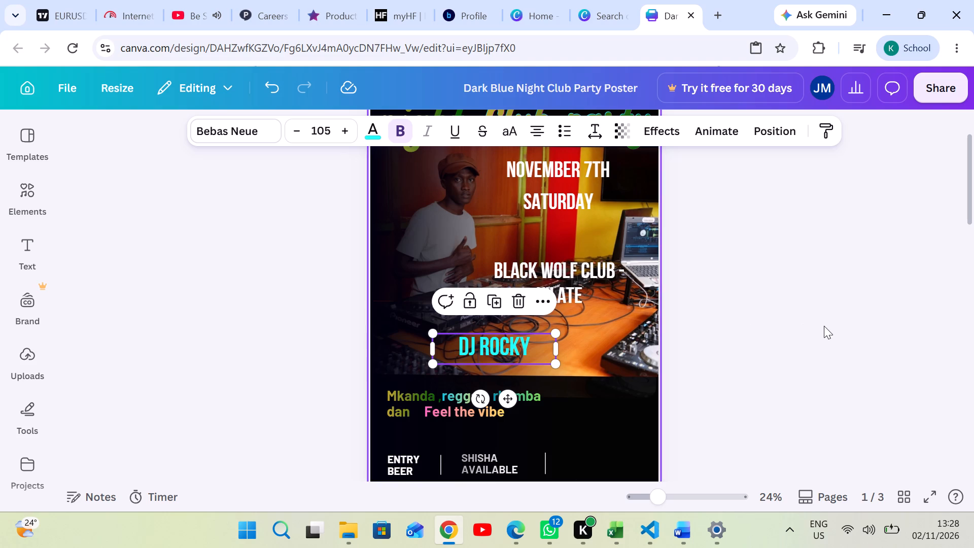
{"action": "left_click", "coordinate": [773, 333]}
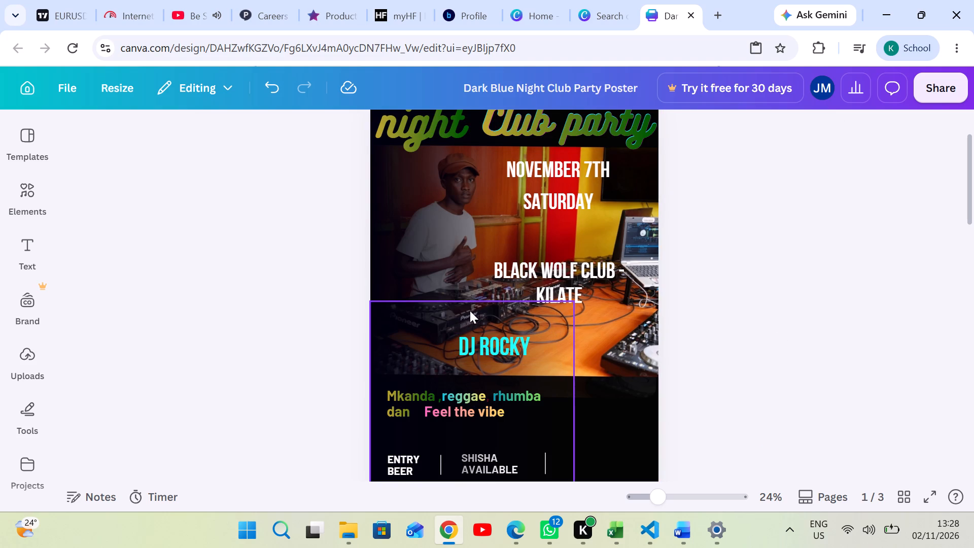
{"action": "left_click", "coordinate": [472, 310]}
{"action": "left_click", "coordinate": [810, 305]}
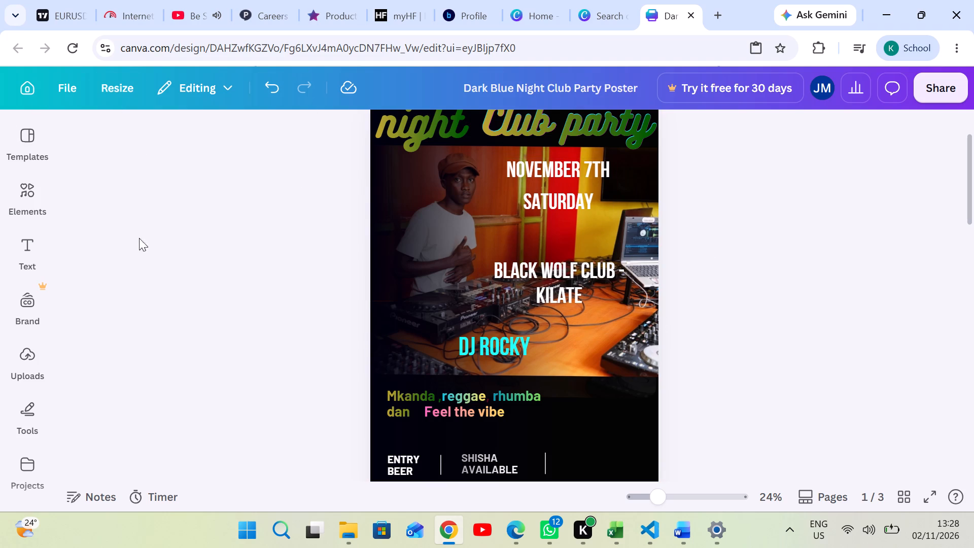
Add a new text box to the poster and append "live" to its placeholder paragraph text.
{"action": "left_click", "coordinate": [24, 246]}
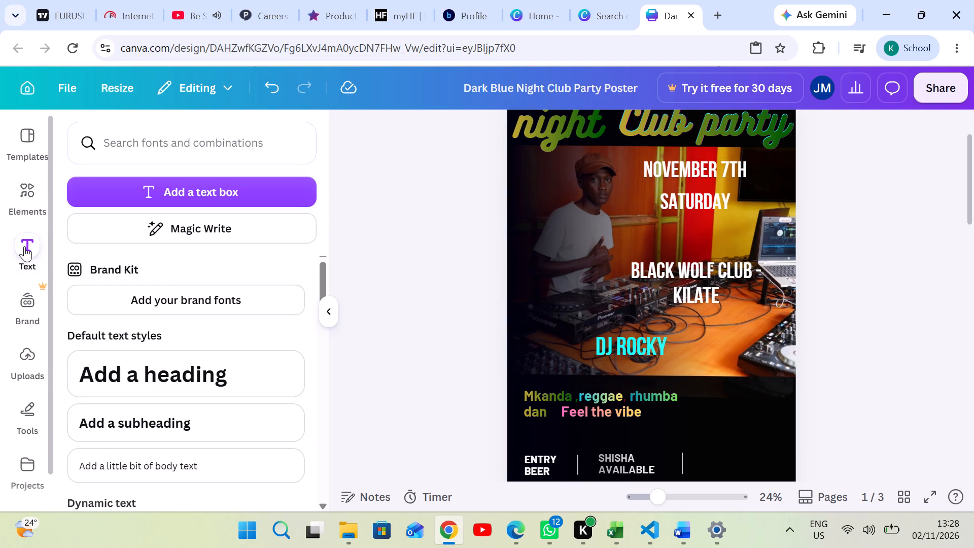
{"action": "left_click", "coordinate": [224, 180]}
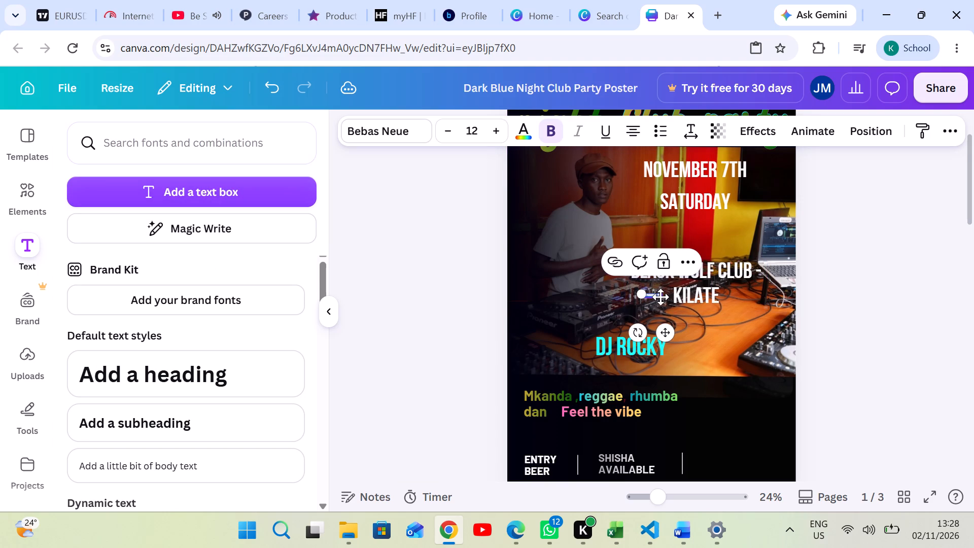
{"action": "left_click_drag", "start_coordinate": [660, 296], "coordinate": [663, 306]}
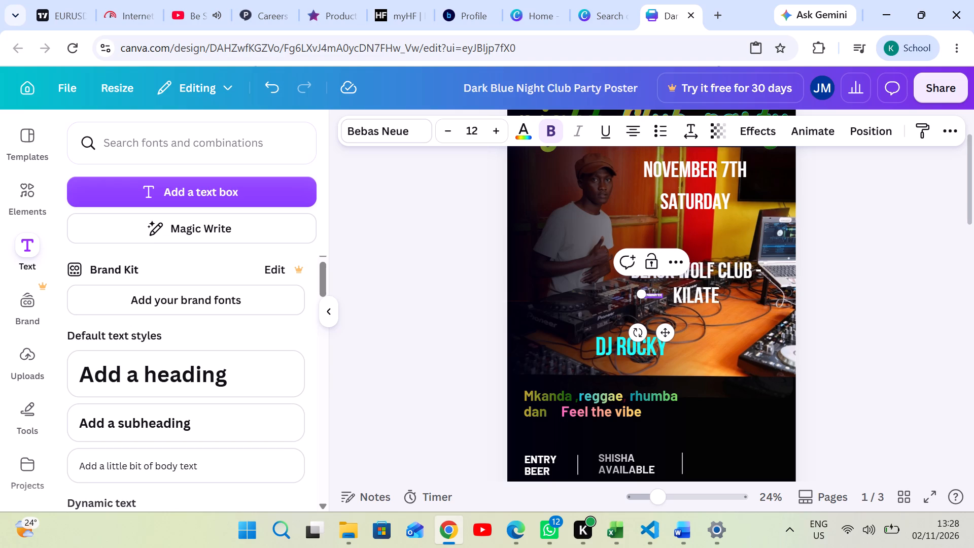
{"action": "key", "text": "l"}
{"action": "key", "text": "i"}
{"action": "key", "text": "v"}
{"action": "key", "text": "e"}
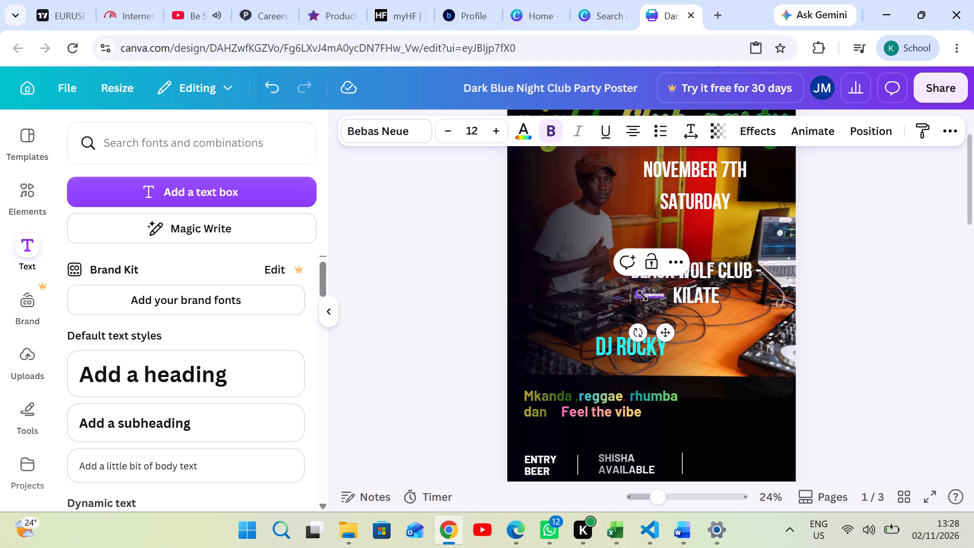
Enlarge the new "live" text box to about font size 61.2.
{"action": "left_click", "coordinate": [643, 296]}
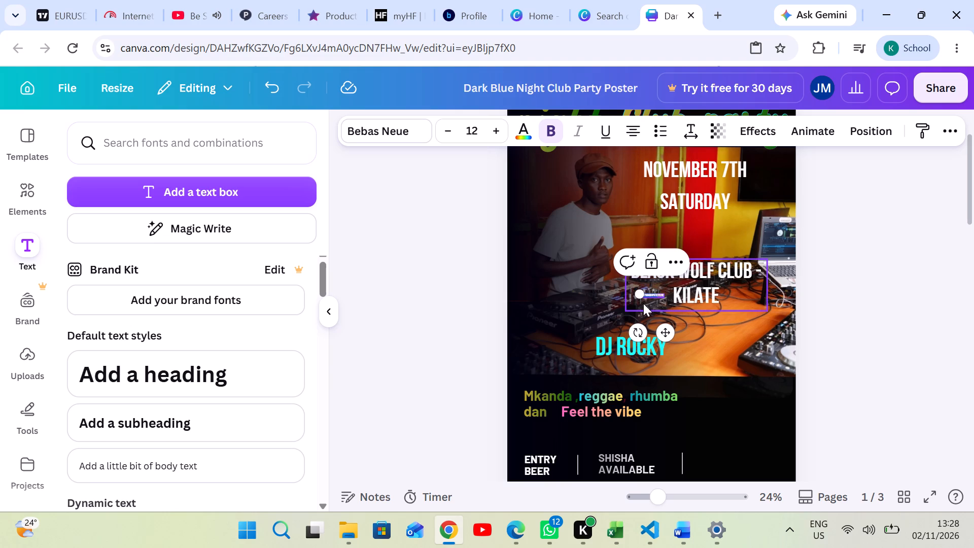
{"action": "left_click_drag", "start_coordinate": [639, 293], "coordinate": [563, 325]}
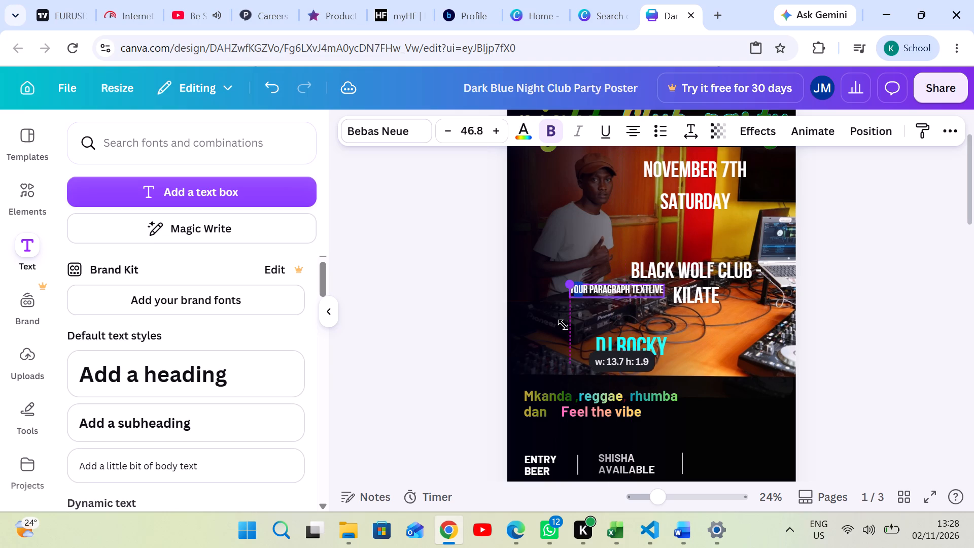
{"action": "left_click_drag", "start_coordinate": [563, 325], "coordinate": [530, 339]}
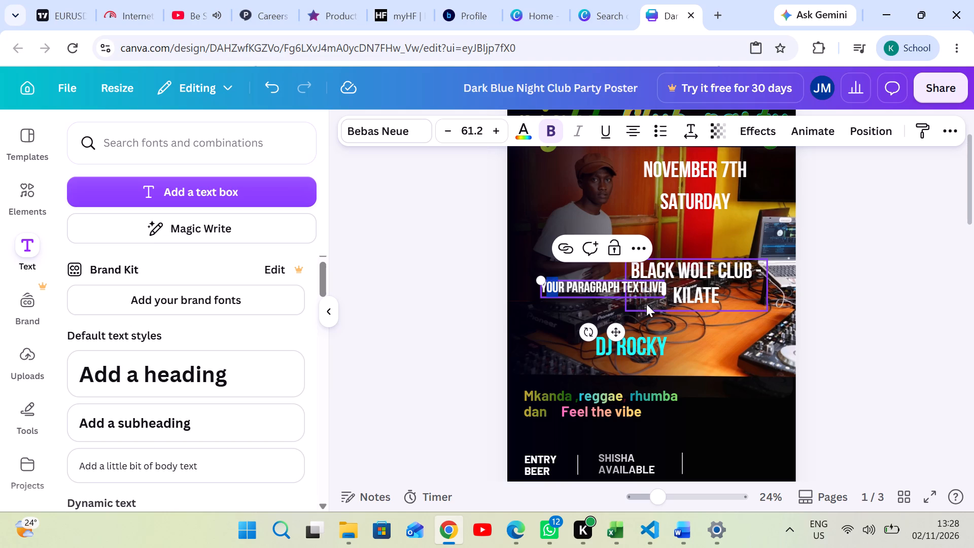
{"action": "left_click_drag", "start_coordinate": [615, 287], "coordinate": [631, 314]}
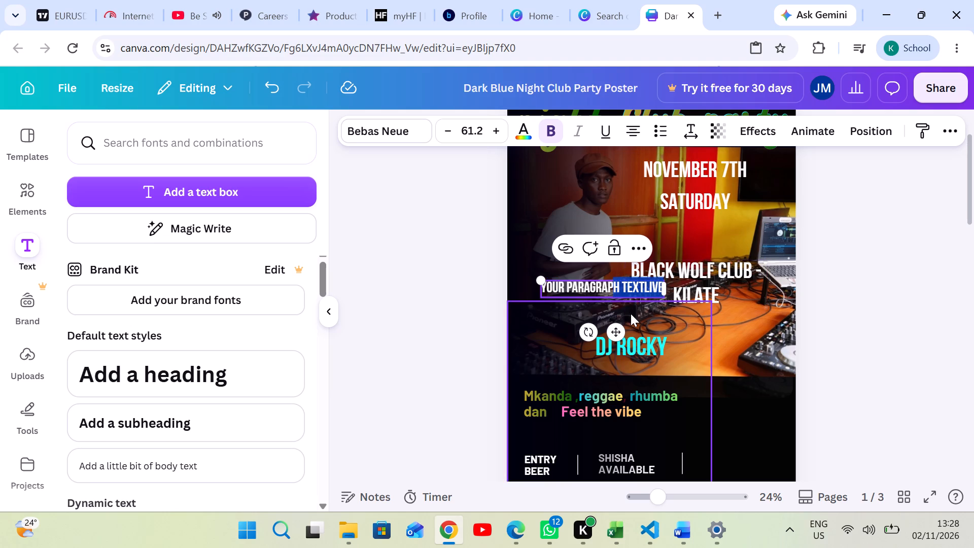
{"action": "left_click_drag", "start_coordinate": [631, 314], "coordinate": [628, 298]}
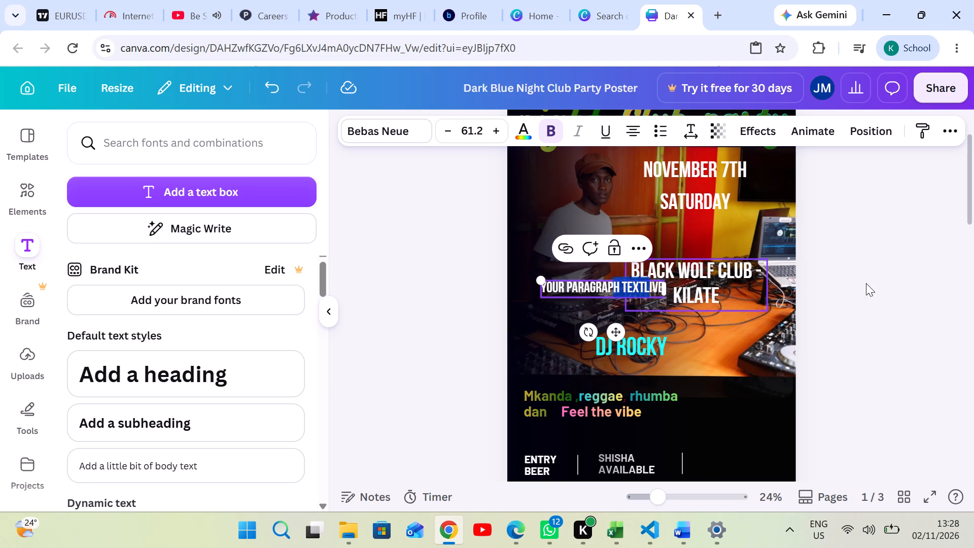
{"action": "left_click", "coordinate": [867, 283]}
Move the new "live" text between the "BLACK WOLF CLUB - KILATE" and "DJ ROCKY" texts and deselect it.
{"action": "left_click_drag", "start_coordinate": [591, 281], "coordinate": [601, 290]}
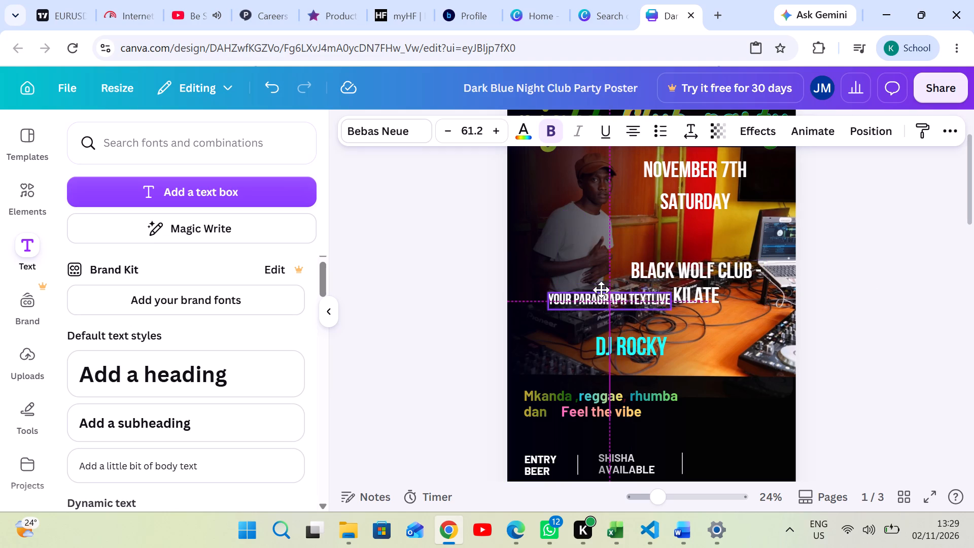
{"action": "left_click_drag", "start_coordinate": [601, 290], "coordinate": [620, 310]}
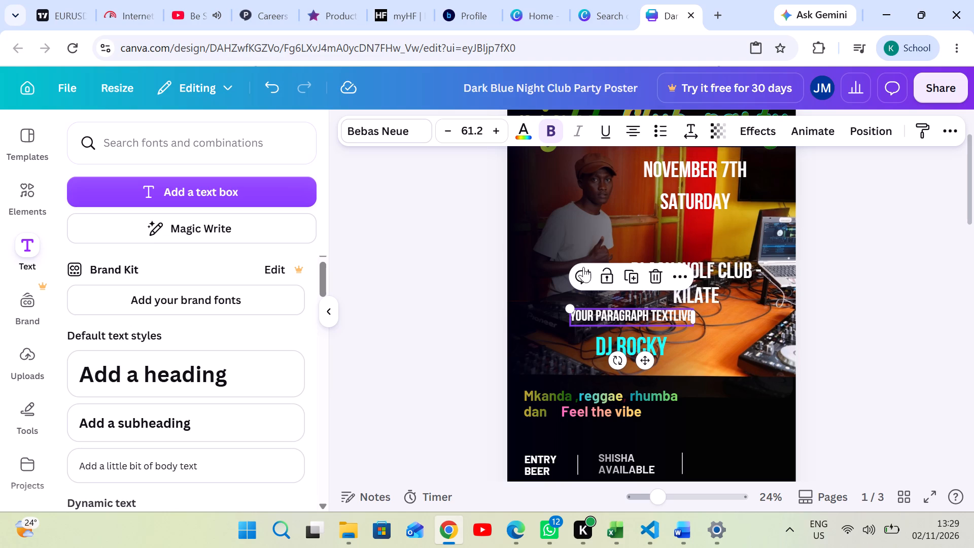
{"action": "left_click", "coordinate": [863, 230]}
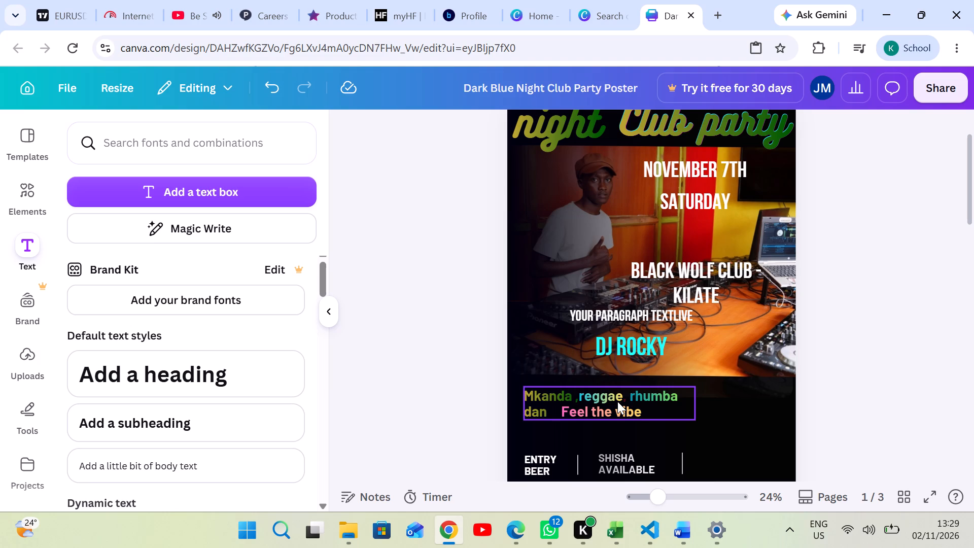
Move the music genres text down to just above the "ENTRY BEER" and "SHISHA AVAILABLE" line.
{"action": "left_click_drag", "start_coordinate": [614, 401], "coordinate": [607, 422]}
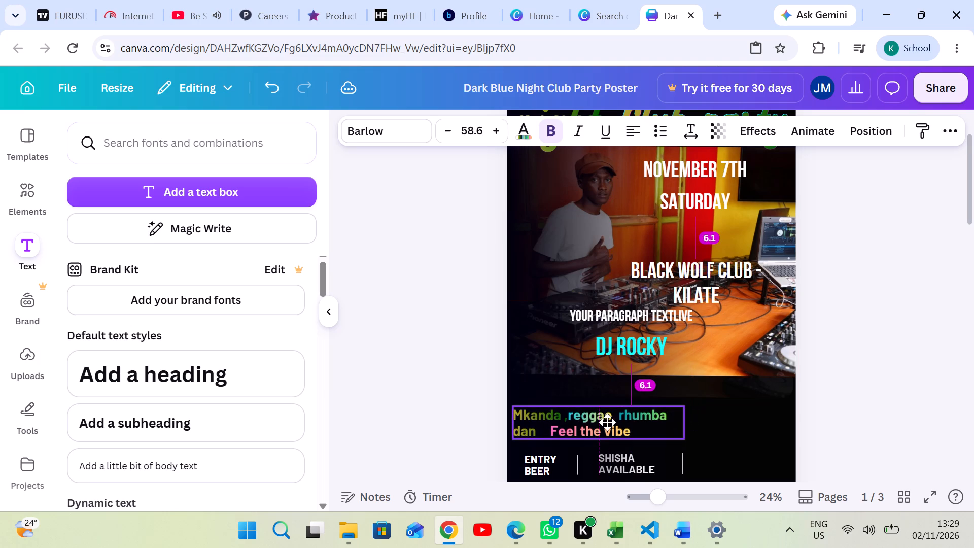
{"action": "left_click_drag", "start_coordinate": [607, 422], "coordinate": [610, 426]}
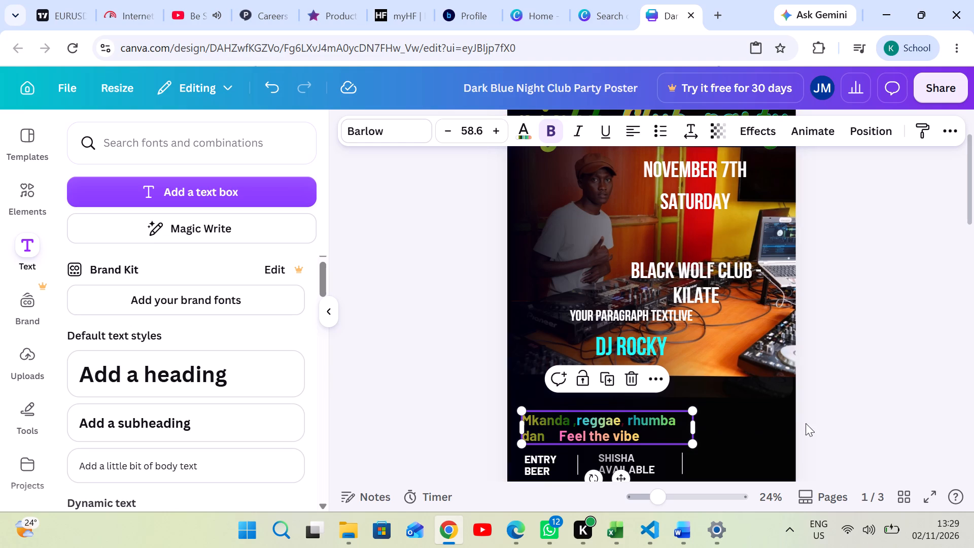
{"action": "left_click", "coordinate": [840, 406]}
Delete the word "dan" from the music genres text before "Feel the vibe".
{"action": "left_click", "coordinate": [548, 432]}
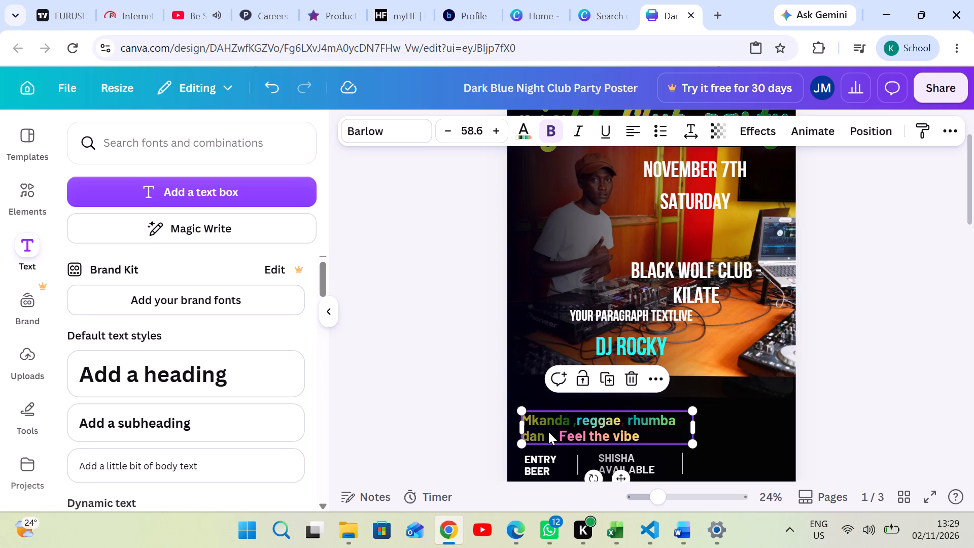
{"action": "left_click", "coordinate": [549, 429]}
{"action": "key", "text": "BackSpace"}
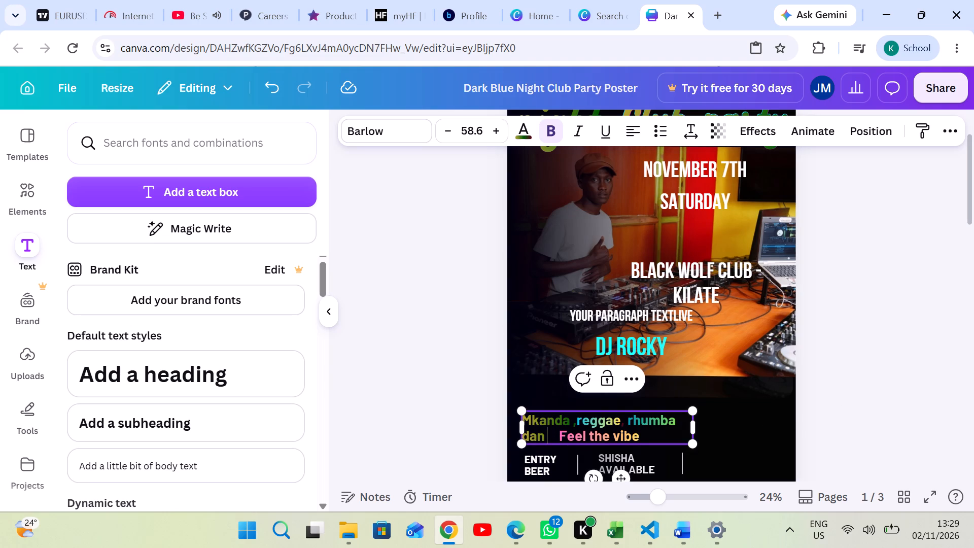
{"action": "key", "text": "BackSpace"}
{"action": "key", "text": "BackSpace"}
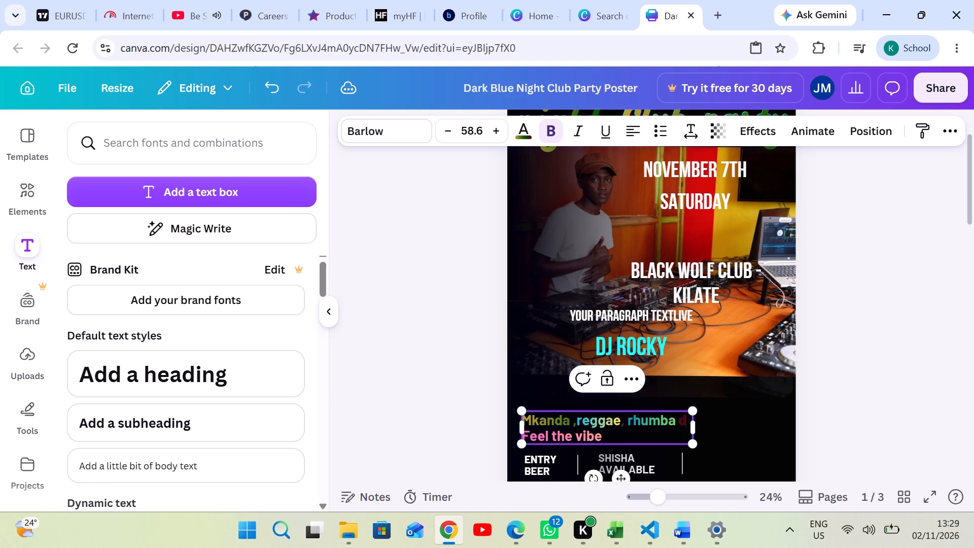
{"action": "key", "text": "BackSpace"}
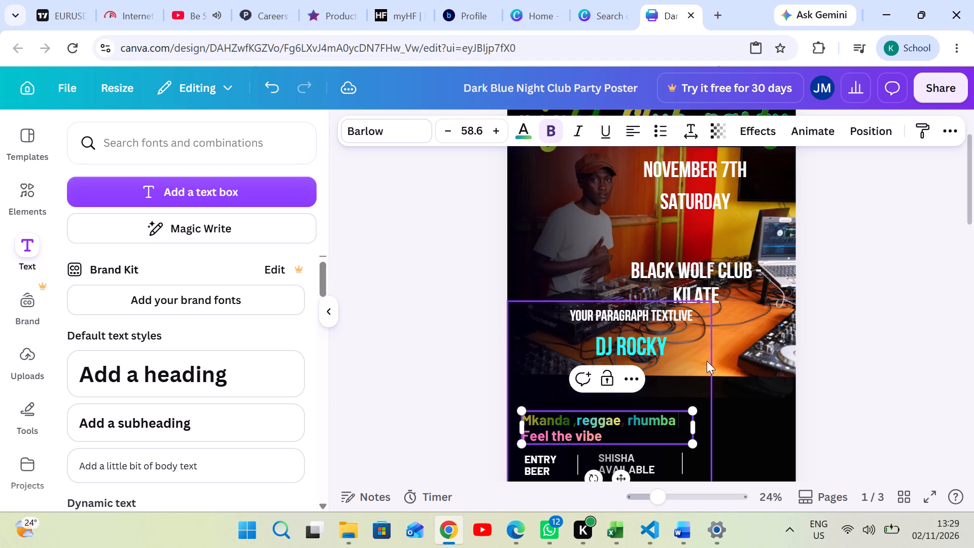
{"action": "left_click", "coordinate": [869, 387]}
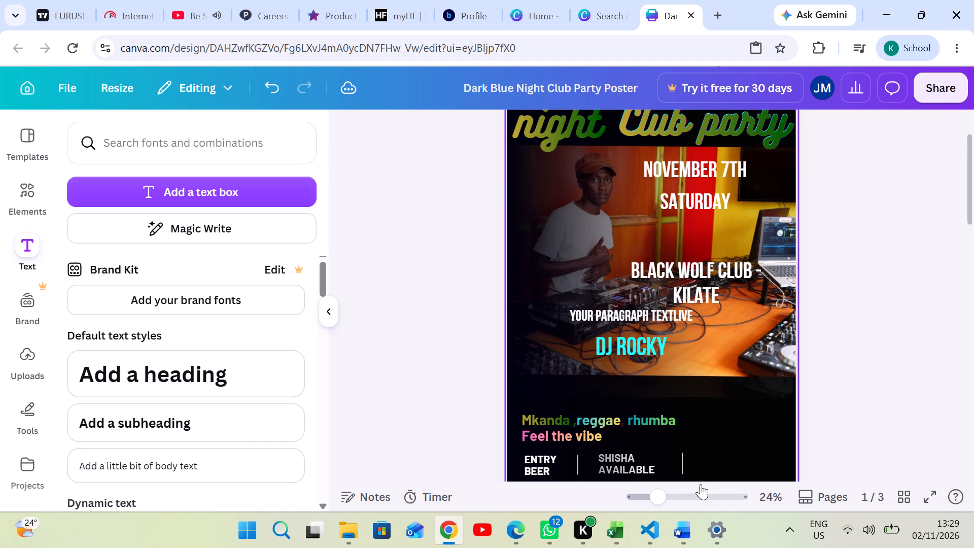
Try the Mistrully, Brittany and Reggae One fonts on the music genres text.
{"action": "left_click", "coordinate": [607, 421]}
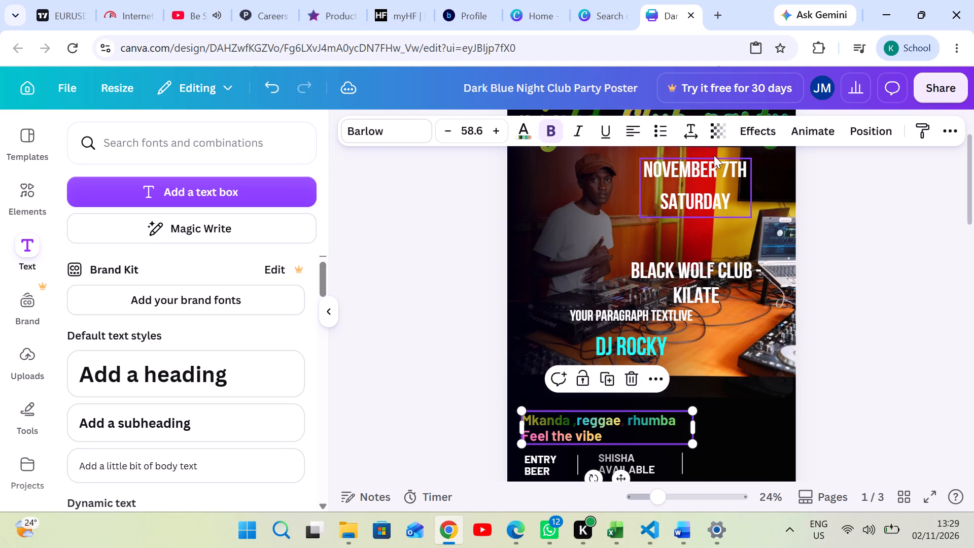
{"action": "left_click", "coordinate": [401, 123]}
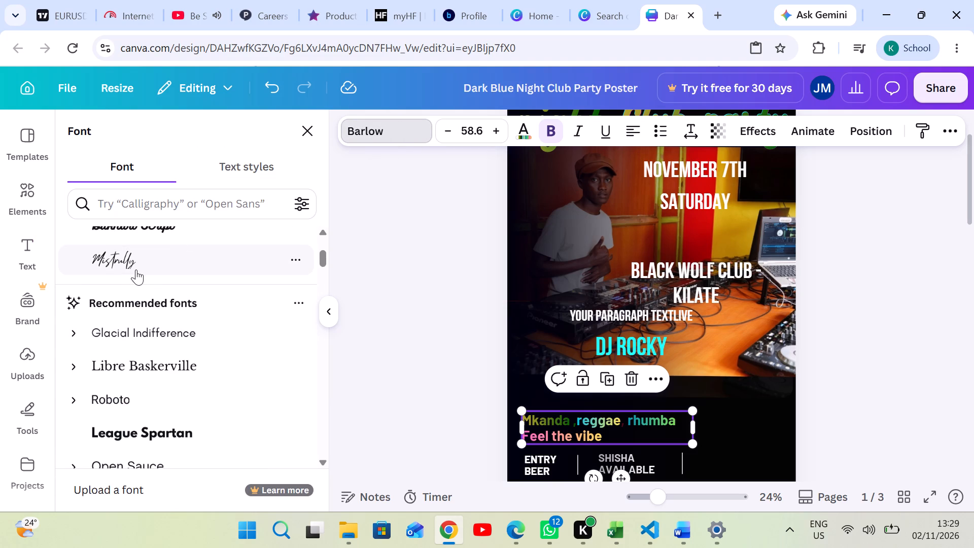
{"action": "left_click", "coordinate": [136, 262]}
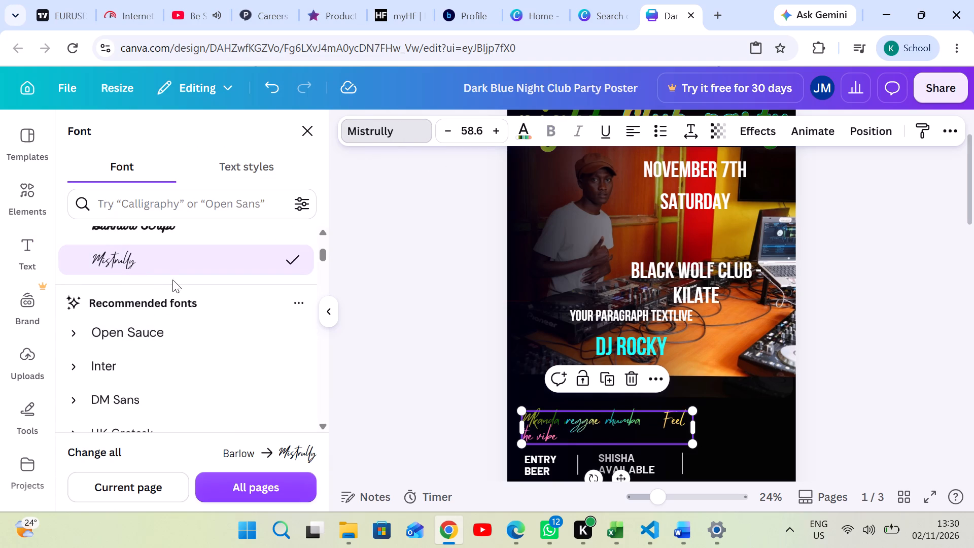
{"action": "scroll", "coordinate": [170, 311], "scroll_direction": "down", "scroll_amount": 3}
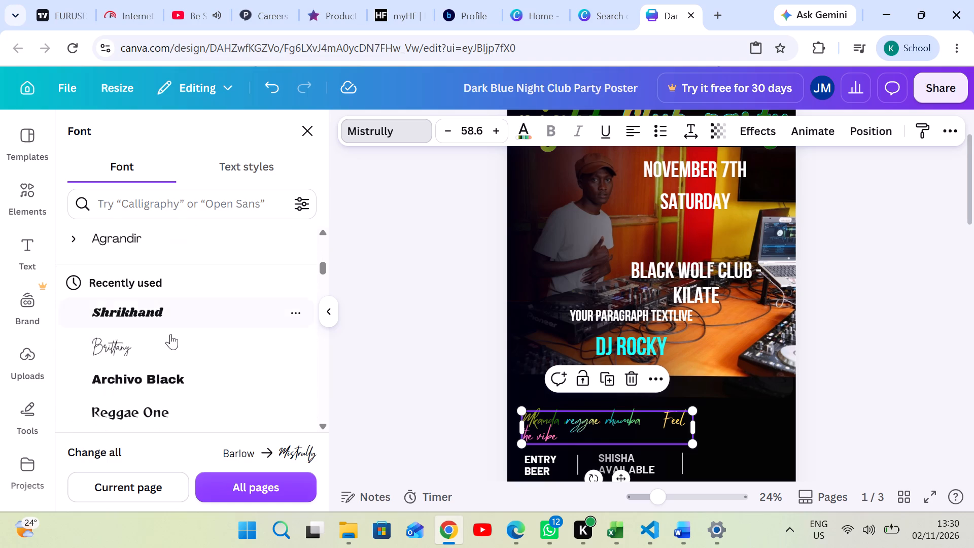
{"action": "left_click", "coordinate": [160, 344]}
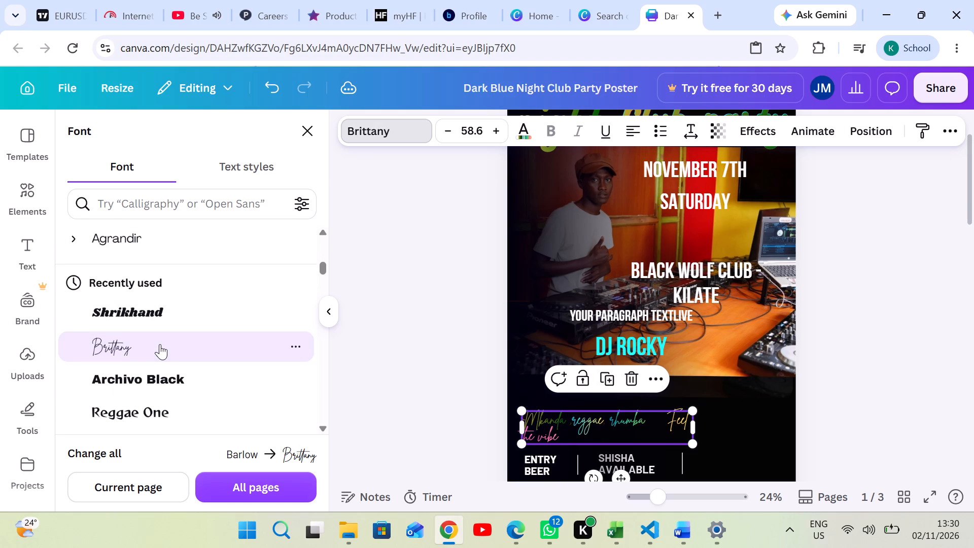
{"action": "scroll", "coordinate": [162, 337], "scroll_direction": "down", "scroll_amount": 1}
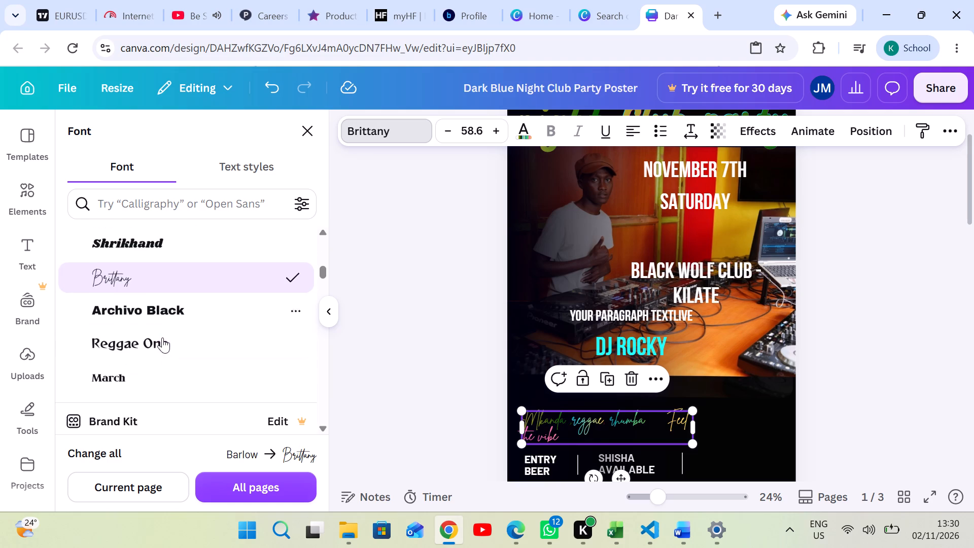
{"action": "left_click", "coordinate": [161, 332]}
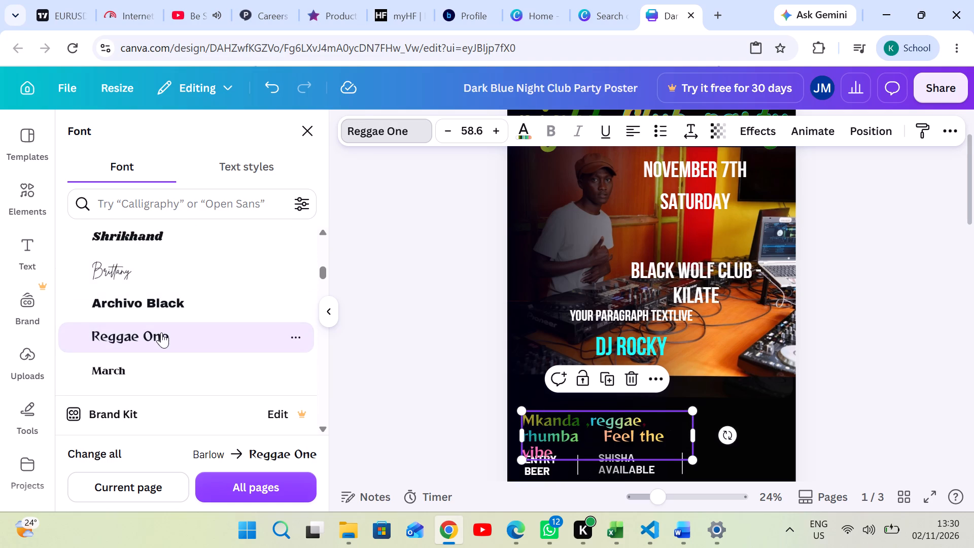
Apply the Brittany font from the popular fonts to the music genres text.
{"action": "scroll", "coordinate": [159, 337], "scroll_direction": "down", "scroll_amount": 1}
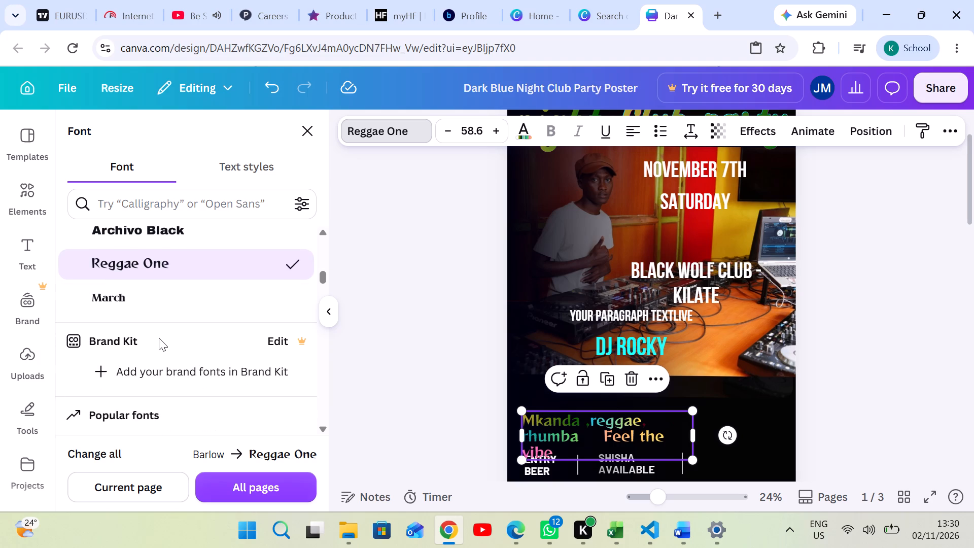
{"action": "scroll", "coordinate": [159, 338], "scroll_direction": "down", "scroll_amount": 5}
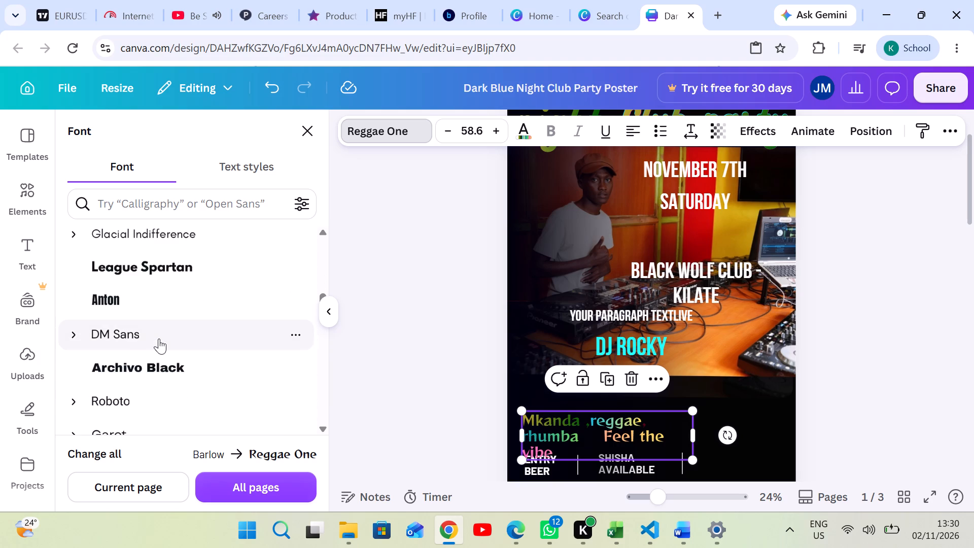
{"action": "scroll", "coordinate": [159, 338], "scroll_direction": "down", "scroll_amount": 3}
{"action": "left_click", "coordinate": [167, 303]}
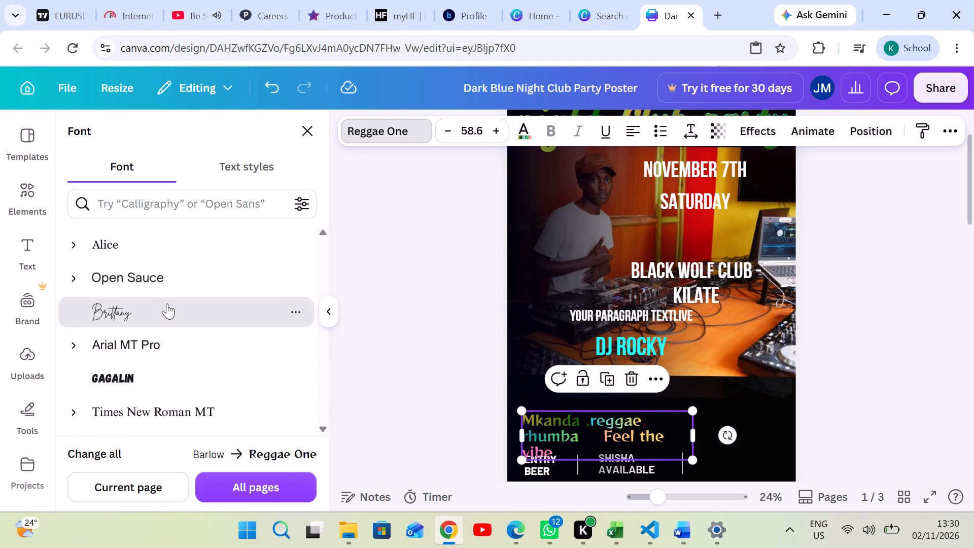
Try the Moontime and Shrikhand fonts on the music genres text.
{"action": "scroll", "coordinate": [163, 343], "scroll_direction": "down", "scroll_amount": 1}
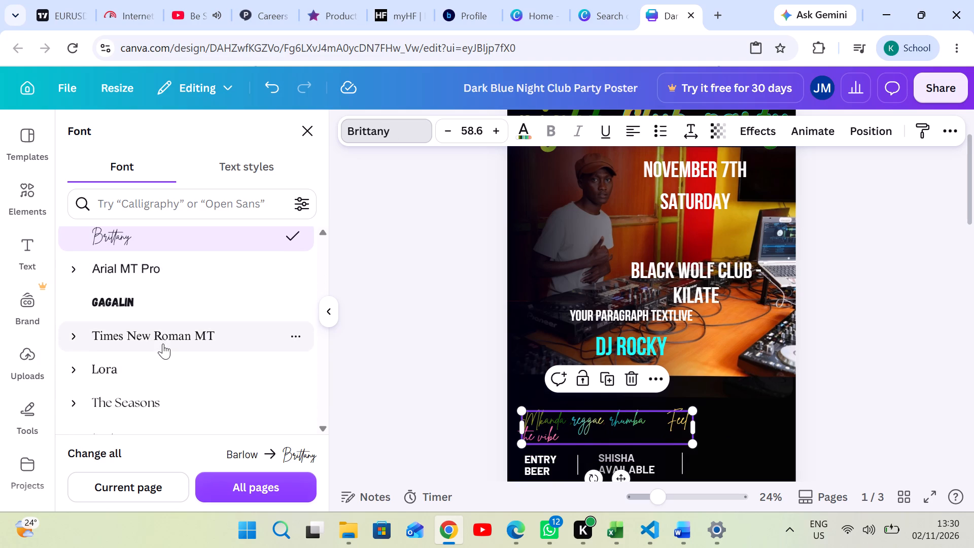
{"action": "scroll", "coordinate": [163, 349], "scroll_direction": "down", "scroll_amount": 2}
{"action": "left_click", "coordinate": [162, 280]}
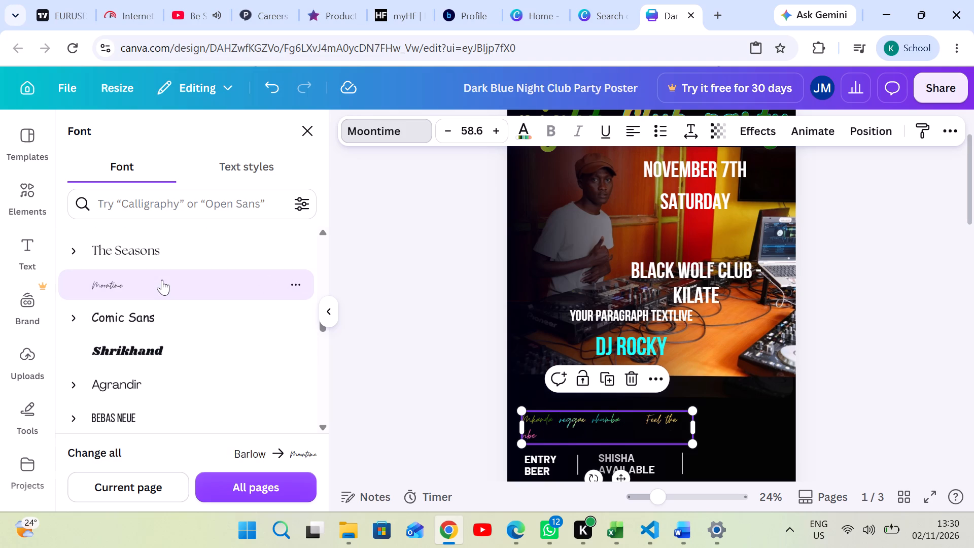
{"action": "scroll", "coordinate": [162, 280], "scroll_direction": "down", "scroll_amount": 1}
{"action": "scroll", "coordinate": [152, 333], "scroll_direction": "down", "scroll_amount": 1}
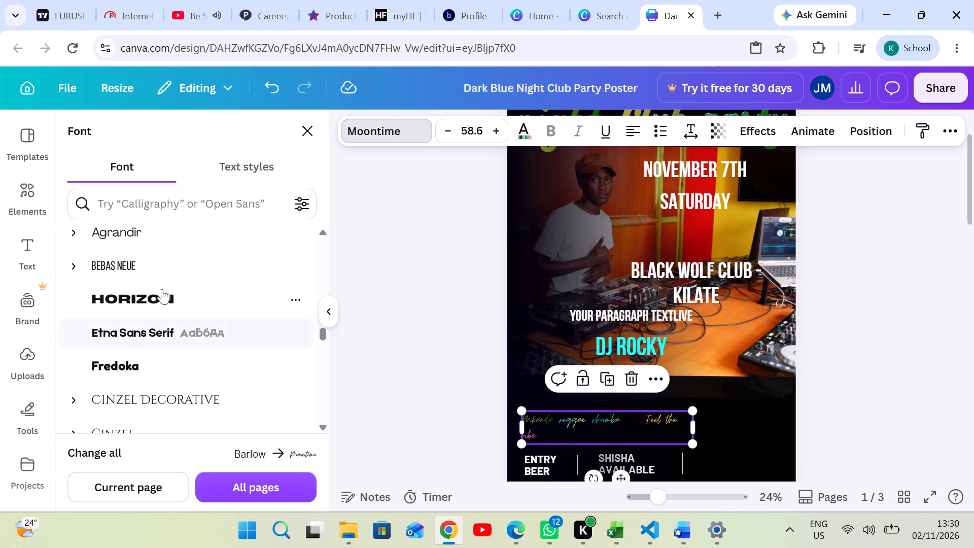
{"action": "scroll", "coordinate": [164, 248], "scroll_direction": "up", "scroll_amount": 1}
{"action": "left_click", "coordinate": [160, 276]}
Apply the Bukhari Script font to the music genres text above the "ENTRY BEER" line.
{"action": "scroll", "coordinate": [160, 278], "scroll_direction": "down", "scroll_amount": 2}
{"action": "scroll", "coordinate": [158, 321], "scroll_direction": "down", "scroll_amount": 3}
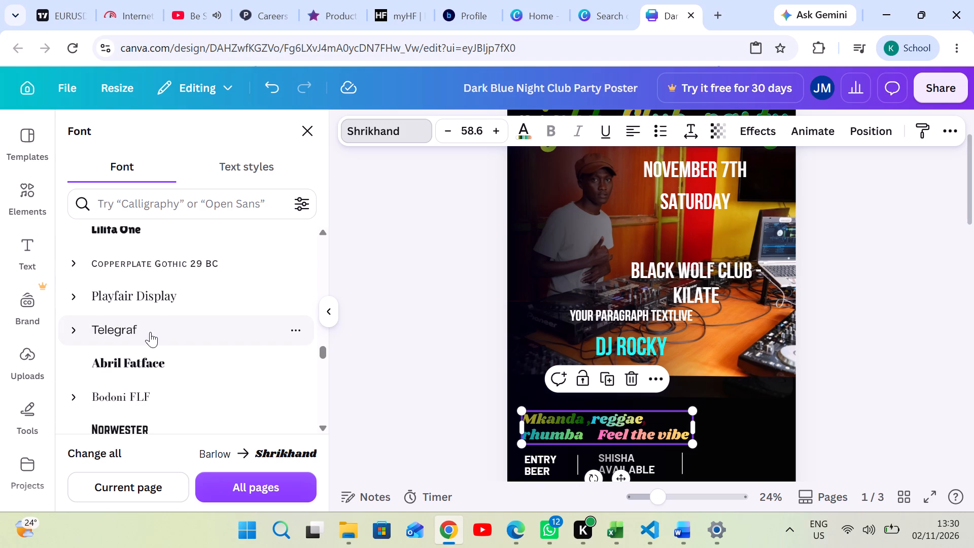
{"action": "scroll", "coordinate": [159, 372], "scroll_direction": "down", "scroll_amount": 2}
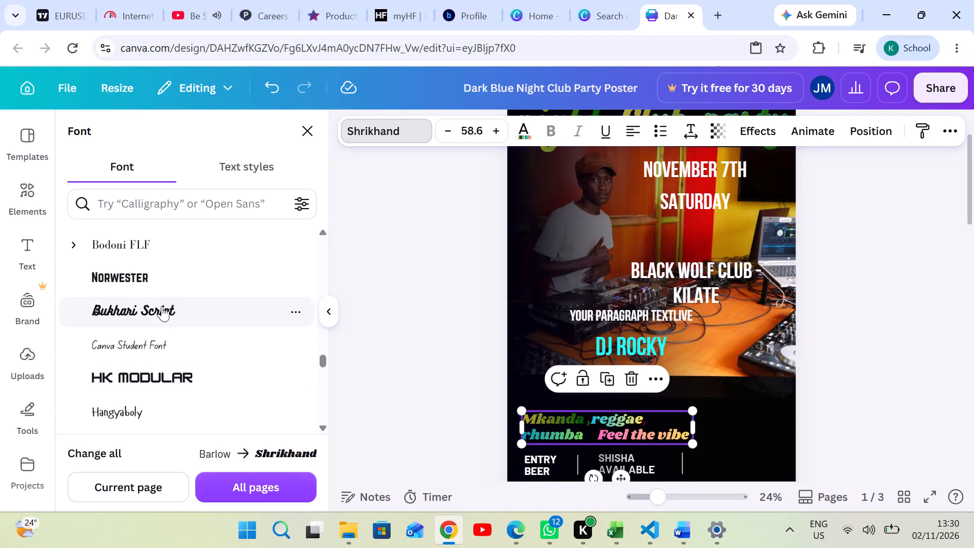
{"action": "left_click", "coordinate": [162, 306]}
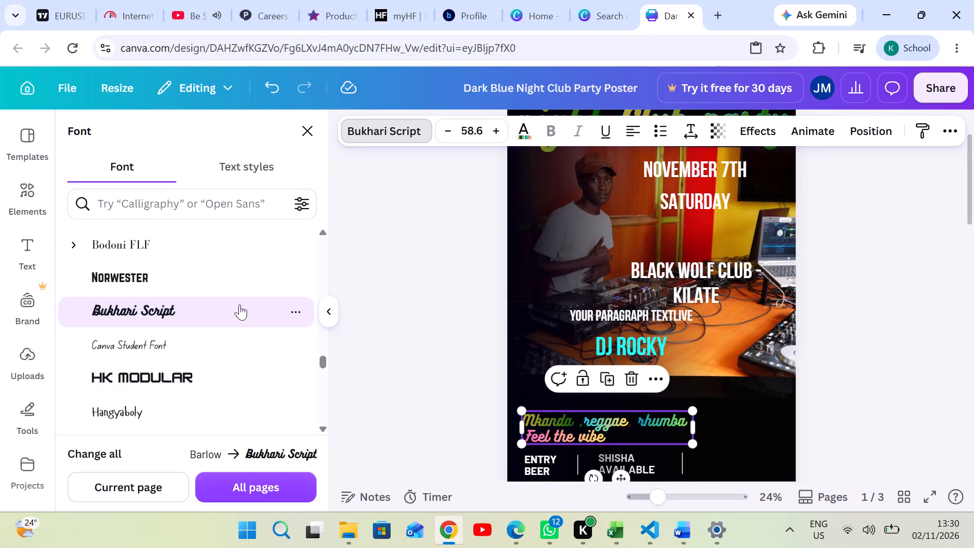
{"action": "left_click", "coordinate": [813, 375]}
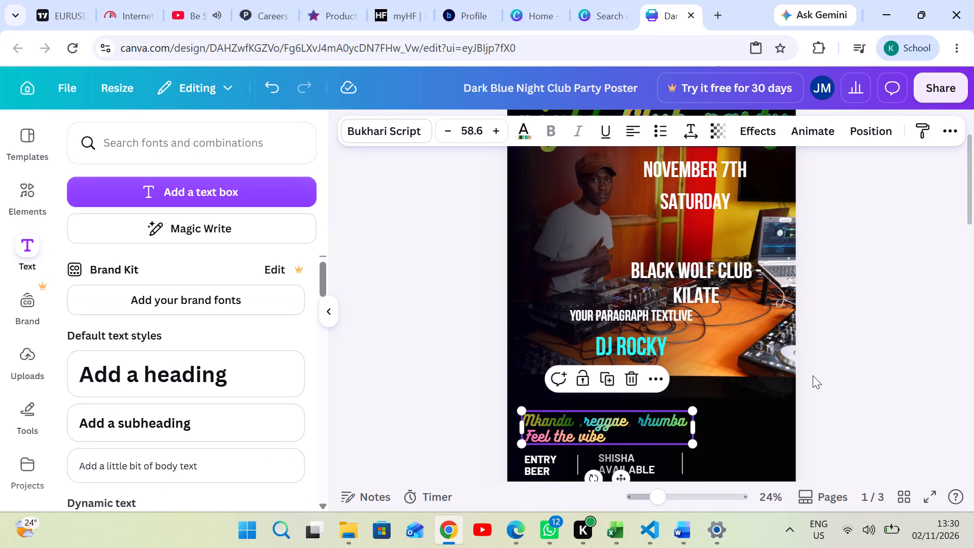
{"action": "left_click", "coordinate": [860, 348]}
Delete the placeholder words "Your paragraph text" from the line above "DJ ROCKY", keeping only "LIVE".
{"action": "left_click", "coordinate": [640, 306]}
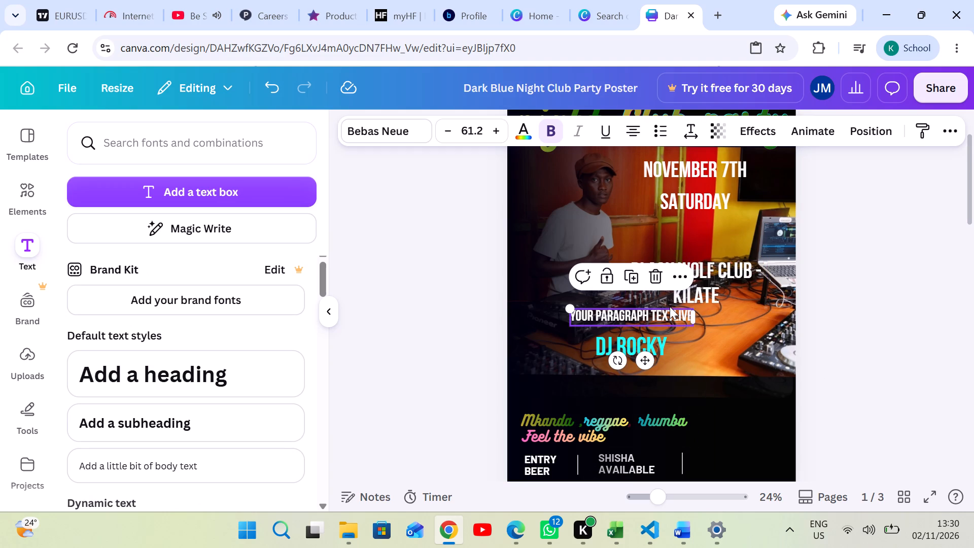
{"action": "left_click", "coordinate": [670, 306]}
{"action": "left_click", "coordinate": [672, 306]}
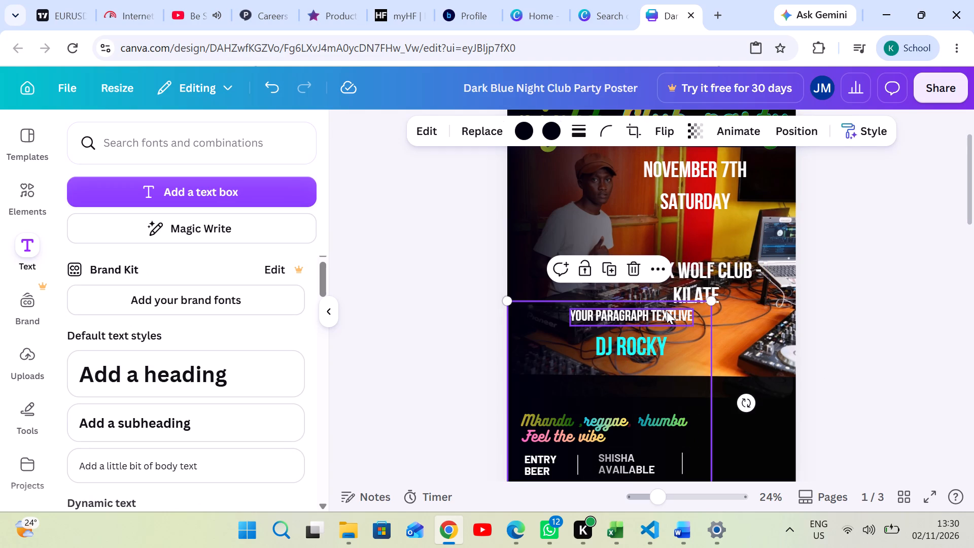
{"action": "left_click", "coordinate": [667, 311]}
{"action": "left_click", "coordinate": [667, 311]}
{"action": "left_click", "coordinate": [689, 313]}
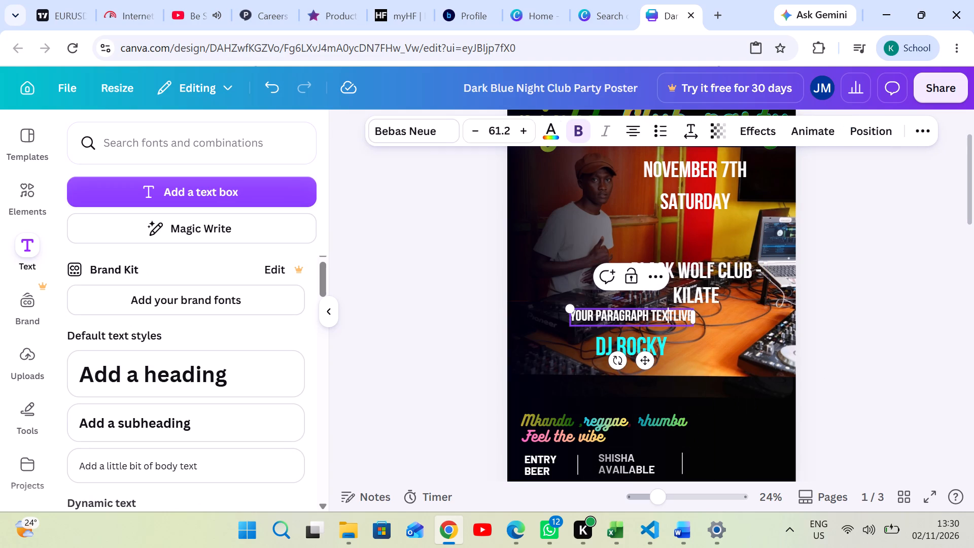
{"action": "left_click", "coordinate": [689, 313]}
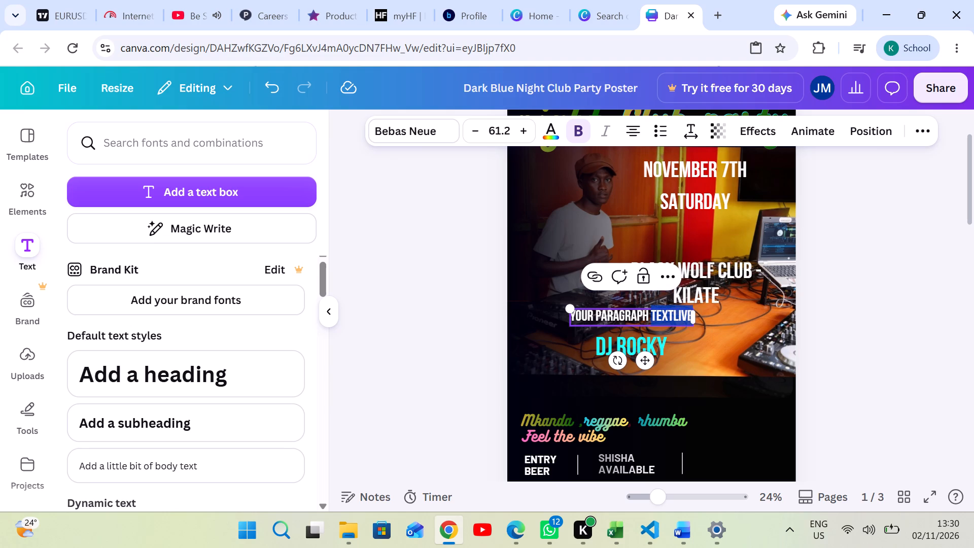
{"action": "left_click", "coordinate": [651, 313]}
{"action": "key", "text": "BackSpace"}
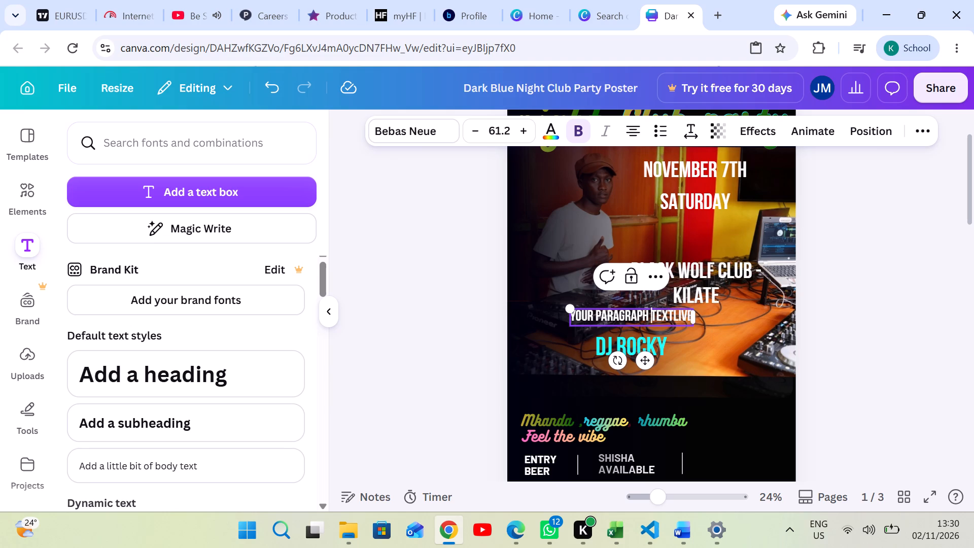
{"action": "key", "text": "BackSpace"}
{"action": "key", "text": "BackSpace"}
{"action": "key", "text": "BackSpace"}
{"action": "key", "text": "BackSpace"}
{"action": "key", "text": "BackSpace"}
{"action": "key", "text": "BackSpace"}
{"action": "key", "text": "BackSpace"}
{"action": "key", "text": "BackSpace"}
{"action": "key", "text": "BackSpace"}
{"action": "key", "text": "BackSpace"}
{"action": "key", "text": "BackSpace"}
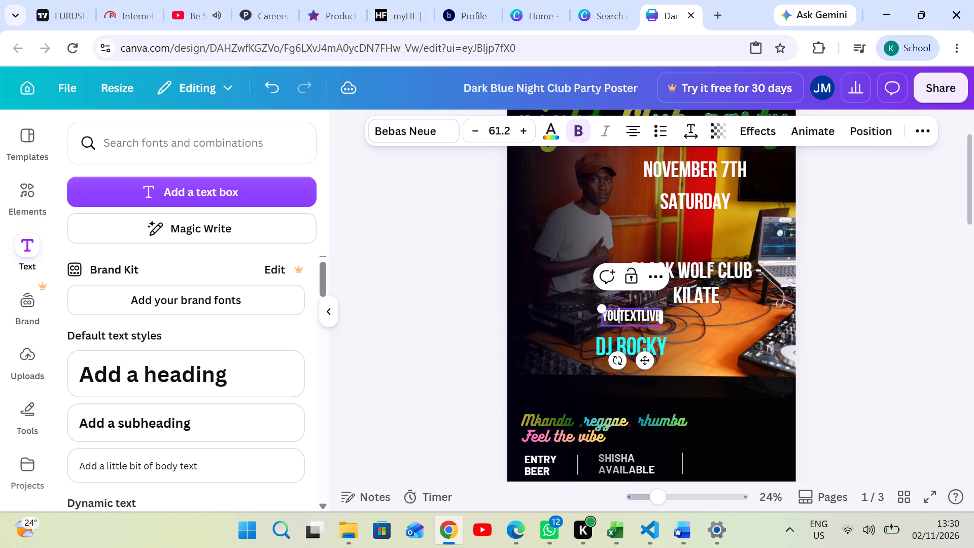
{"action": "key", "text": "BackSpace"}
{"action": "key", "text": "BackSpace"}
{"action": "key", "text": "BackSpace"}
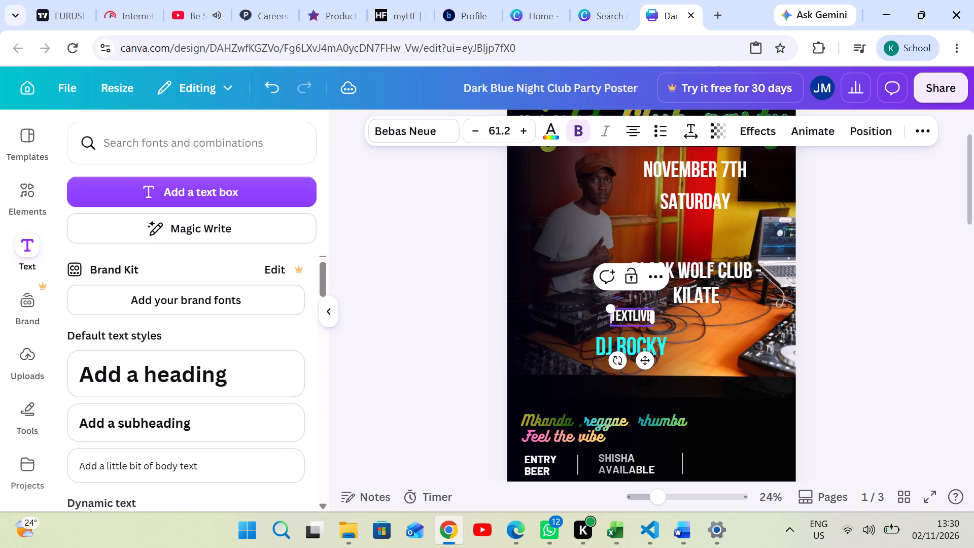
{"action": "key", "text": "Delete"}
{"action": "key", "text": "Delete"}
{"action": "key", "text": "Delete"}
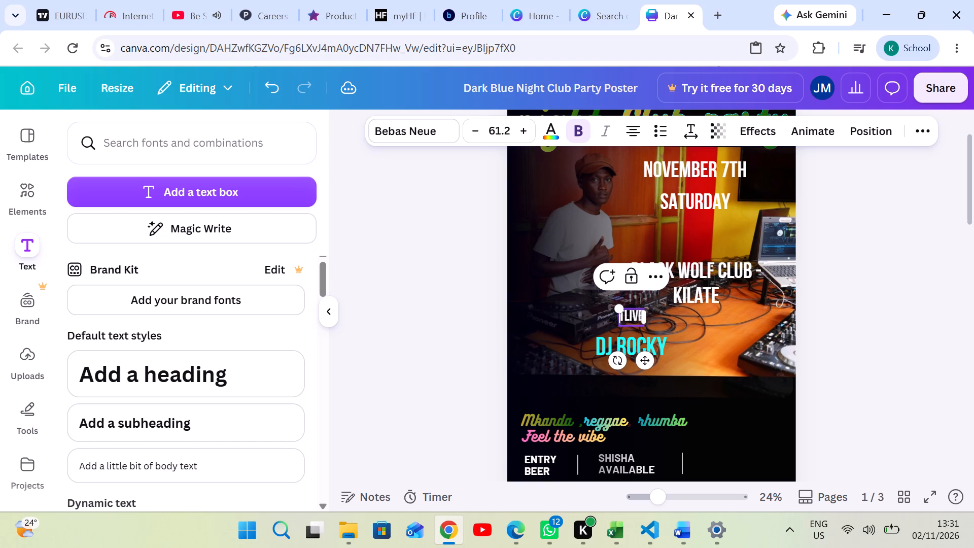
{"action": "key", "text": "Delete"}
Enlarge the "LIVE" text to a font size of about 135.
{"action": "left_click_drag", "start_coordinate": [620, 305], "coordinate": [567, 317]}
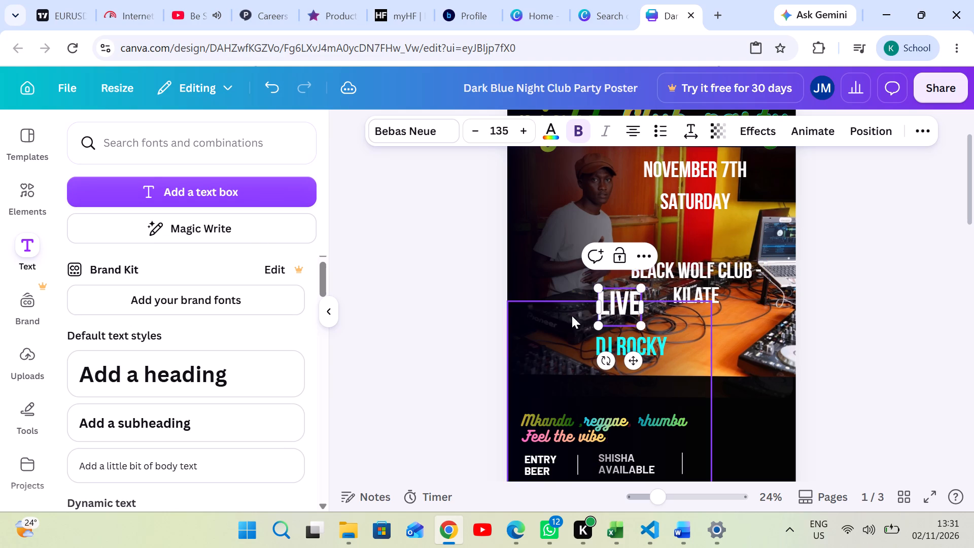
{"action": "left_click", "coordinate": [867, 364]}
Move the "LIVE" text down and slightly left so it sits directly above "DJ ROCKY".
{"action": "left_click_drag", "start_coordinate": [610, 295], "coordinate": [610, 304]}
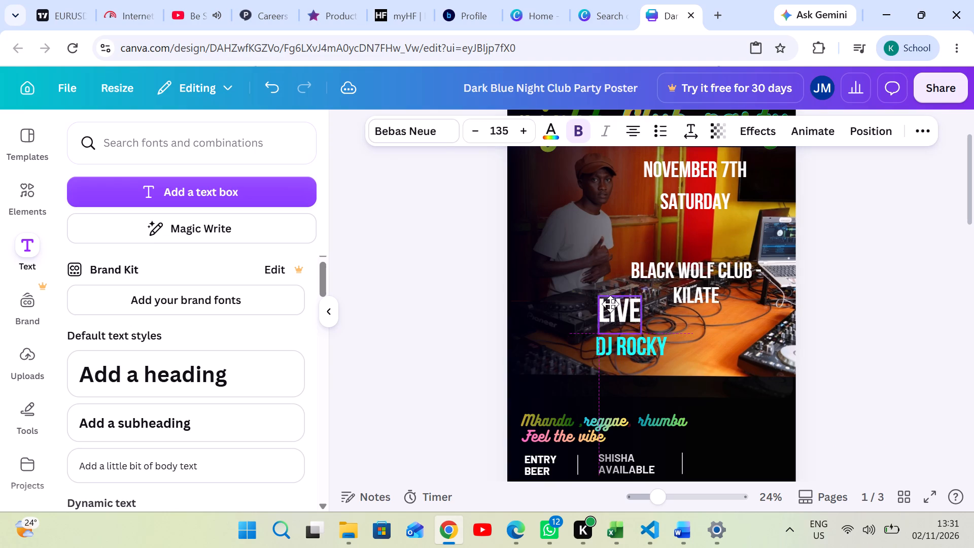
{"action": "left_click_drag", "start_coordinate": [610, 304], "coordinate": [611, 311]}
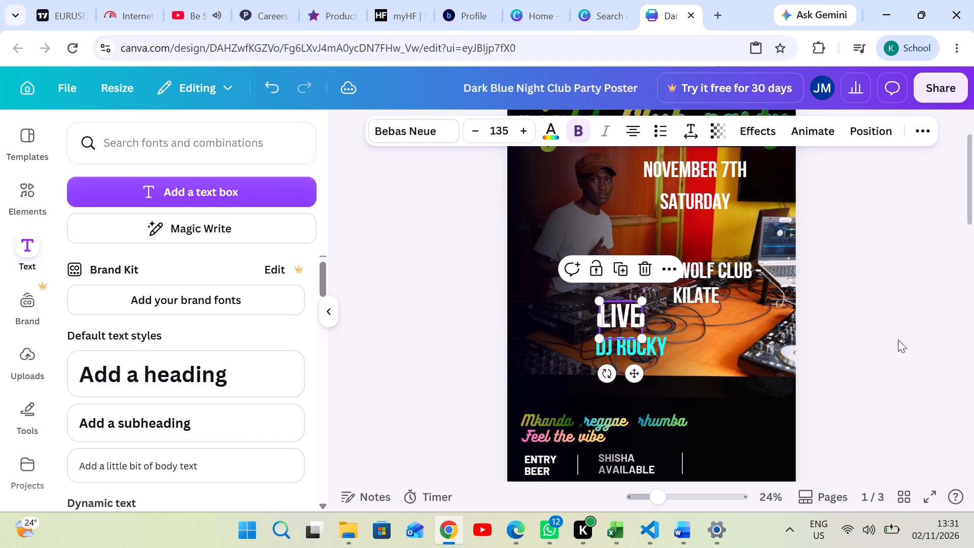
{"action": "left_click", "coordinate": [912, 341]}
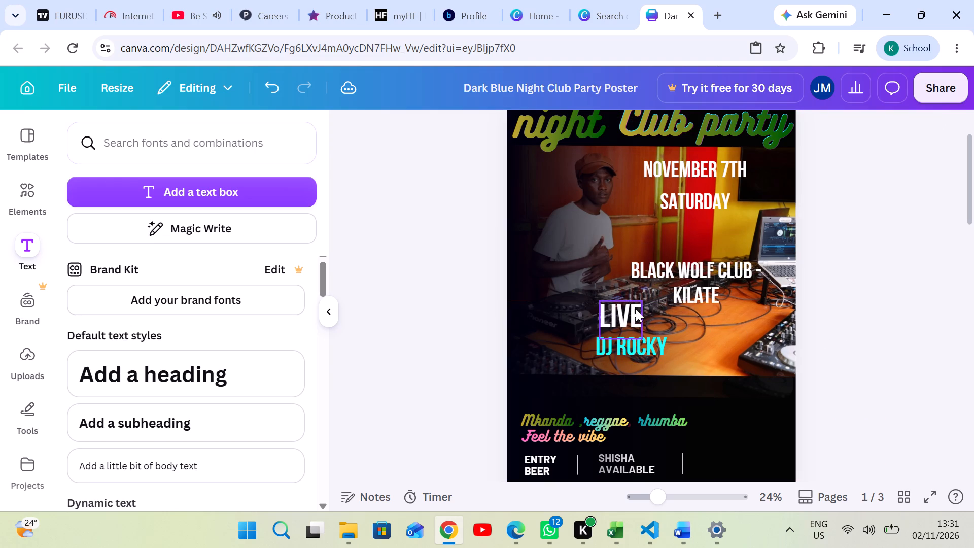
{"action": "left_click_drag", "start_coordinate": [642, 314], "coordinate": [662, 317]}
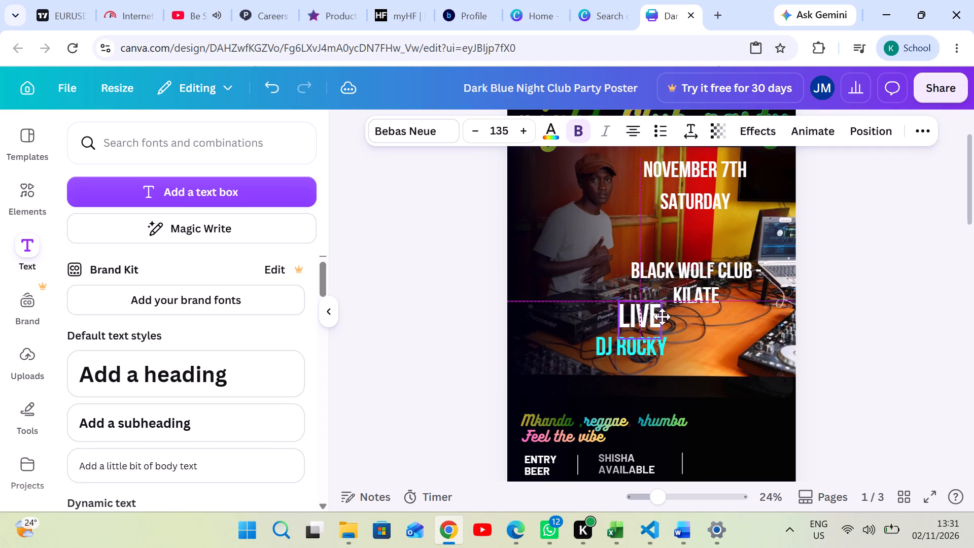
{"action": "left_click_drag", "start_coordinate": [662, 317], "coordinate": [629, 317]}
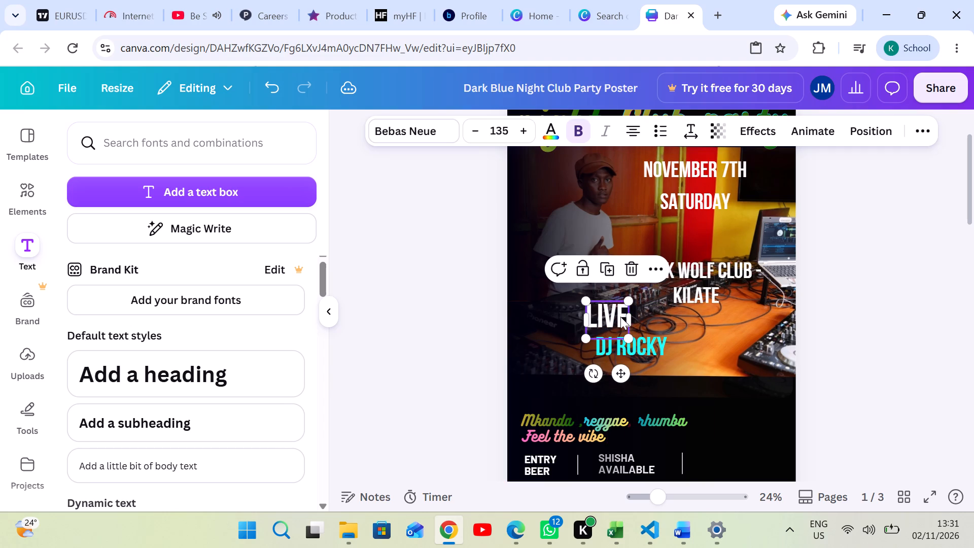
Extend the "LIVE" text to read "LIVE MUSIC BY".
{"action": "left_click", "coordinate": [625, 311]}
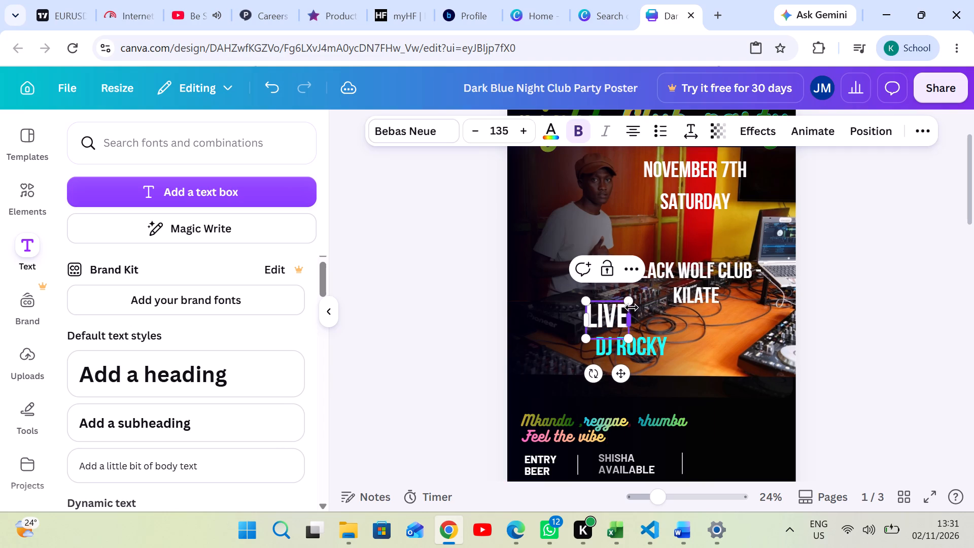
{"action": "key", "text": "space"}
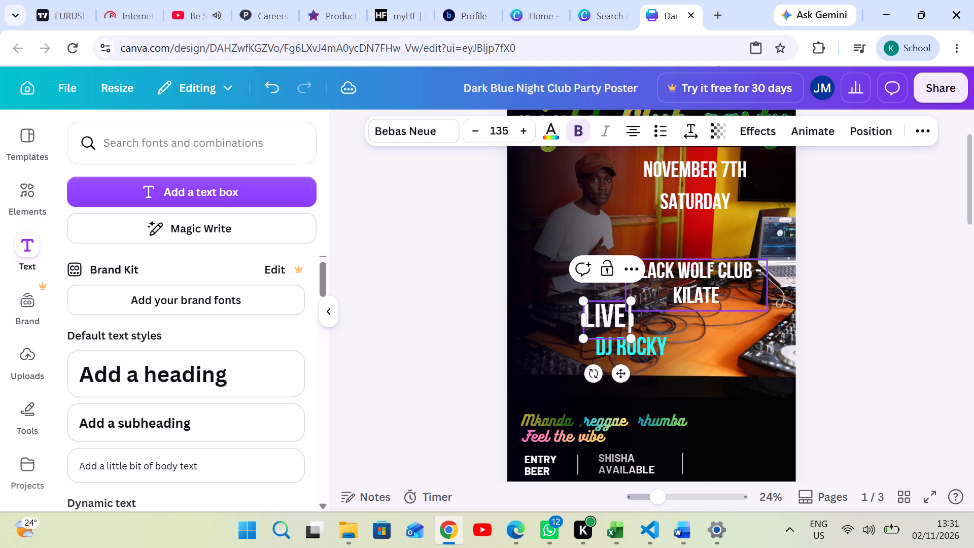
{"action": "type", "text": "mus"}
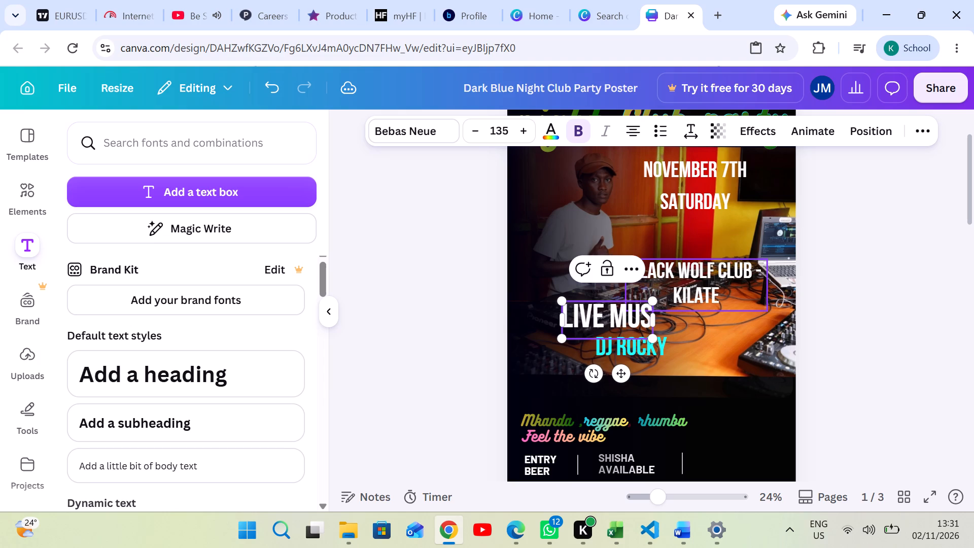
{"action": "type", "text": "ic"}
{"action": "key", "text": "space"}
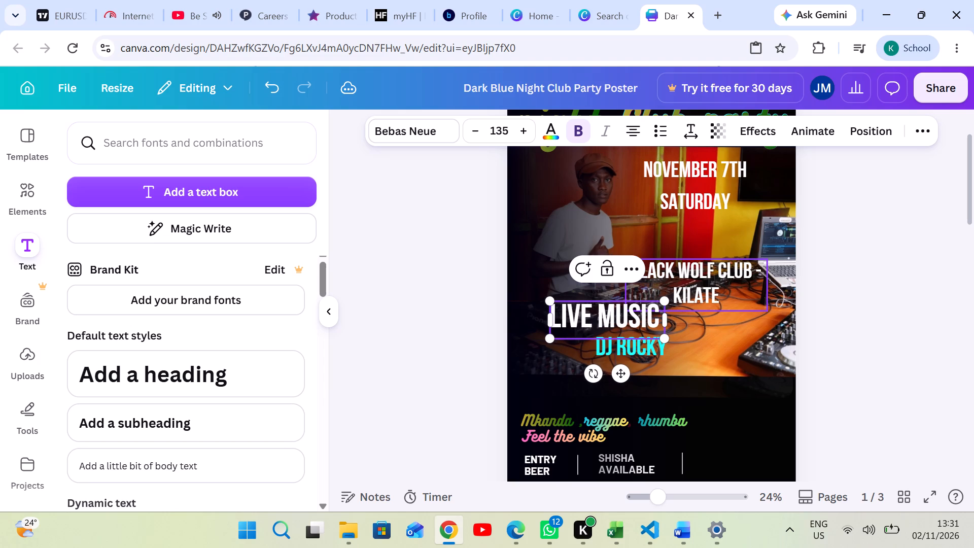
{"action": "type", "text": "by"}
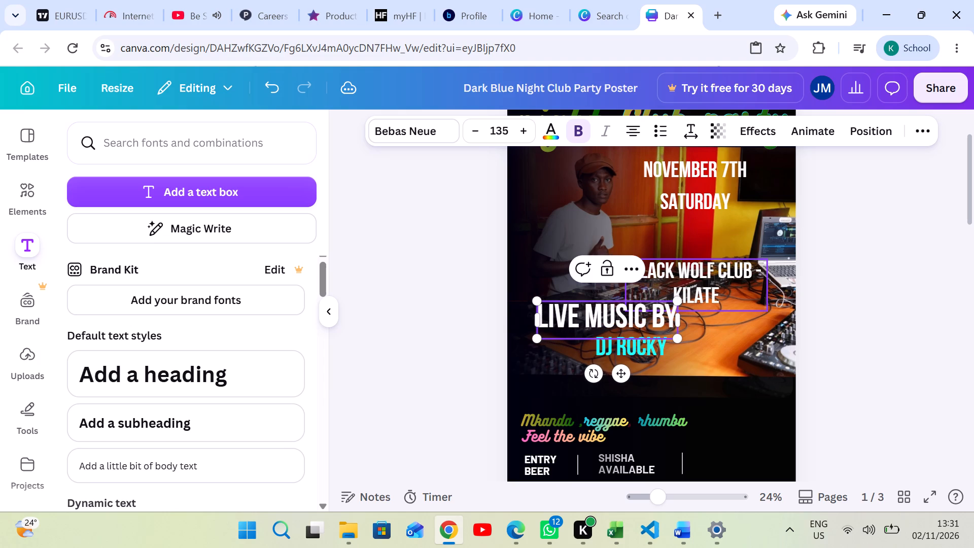
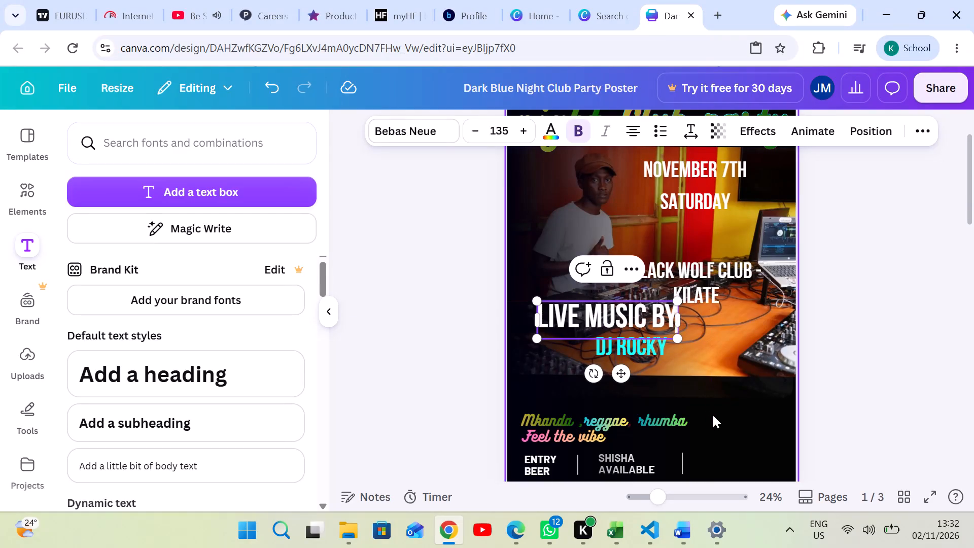
Move the "LIVE MUSIC BY" text so it sits more centrally above "DJ ROCKY" on the poster.
{"action": "left_click", "coordinate": [882, 298]}
{"action": "left_click_drag", "start_coordinate": [644, 313], "coordinate": [675, 310]}
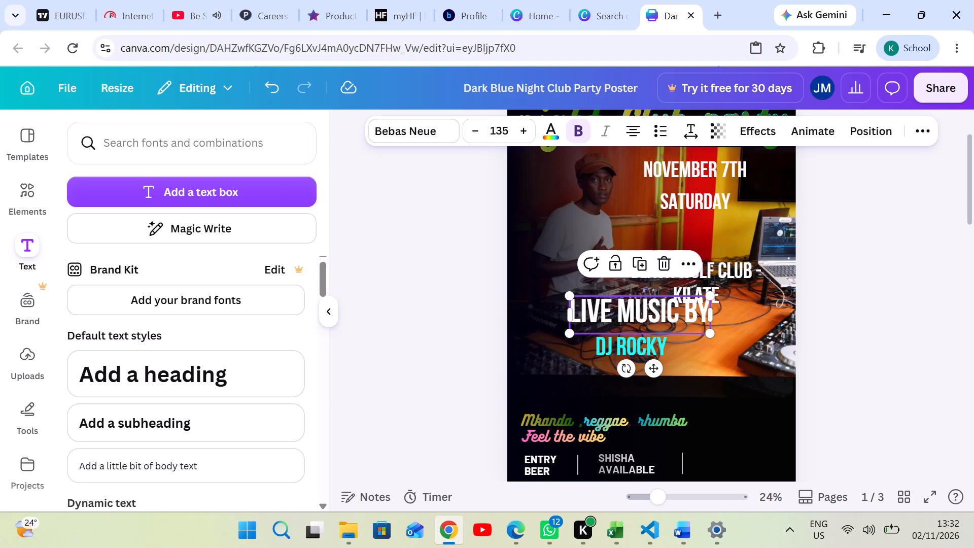
Reduce the font size of the "LIVE MUSIC BY" text to 121.
{"action": "triple_click", "coordinate": [472, 132]}
{"action": "triple_click", "coordinate": [472, 132]}
{"action": "triple_click", "coordinate": [472, 132]}
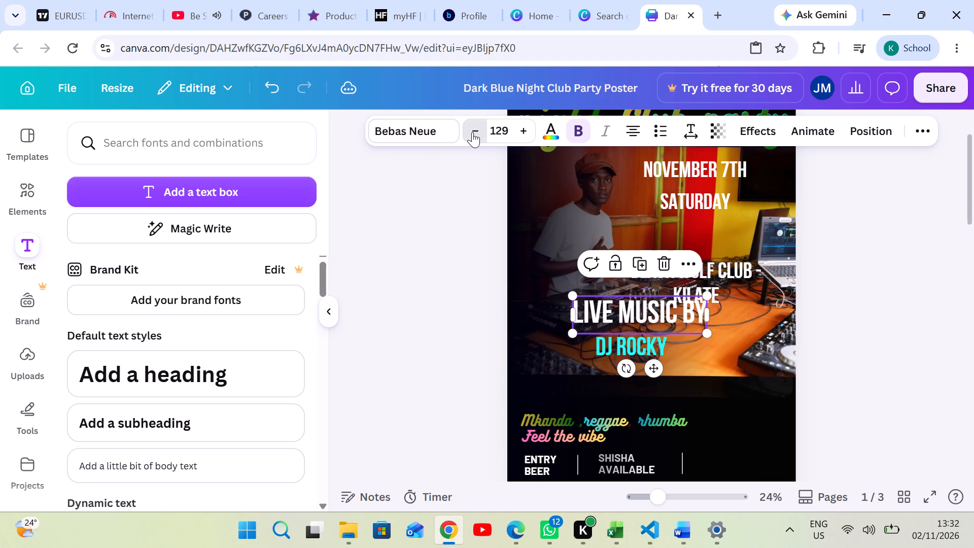
{"action": "triple_click", "coordinate": [472, 132]}
{"action": "double_click", "coordinate": [473, 132]}
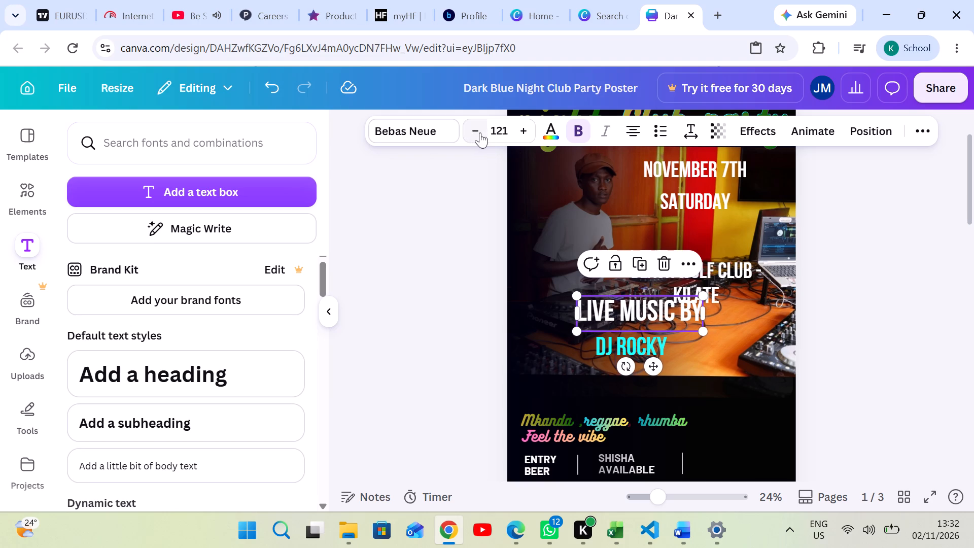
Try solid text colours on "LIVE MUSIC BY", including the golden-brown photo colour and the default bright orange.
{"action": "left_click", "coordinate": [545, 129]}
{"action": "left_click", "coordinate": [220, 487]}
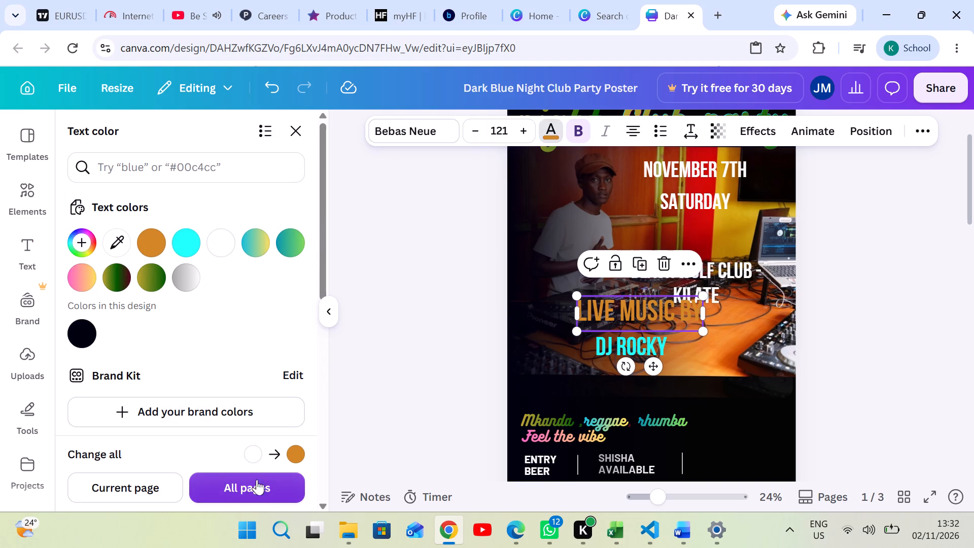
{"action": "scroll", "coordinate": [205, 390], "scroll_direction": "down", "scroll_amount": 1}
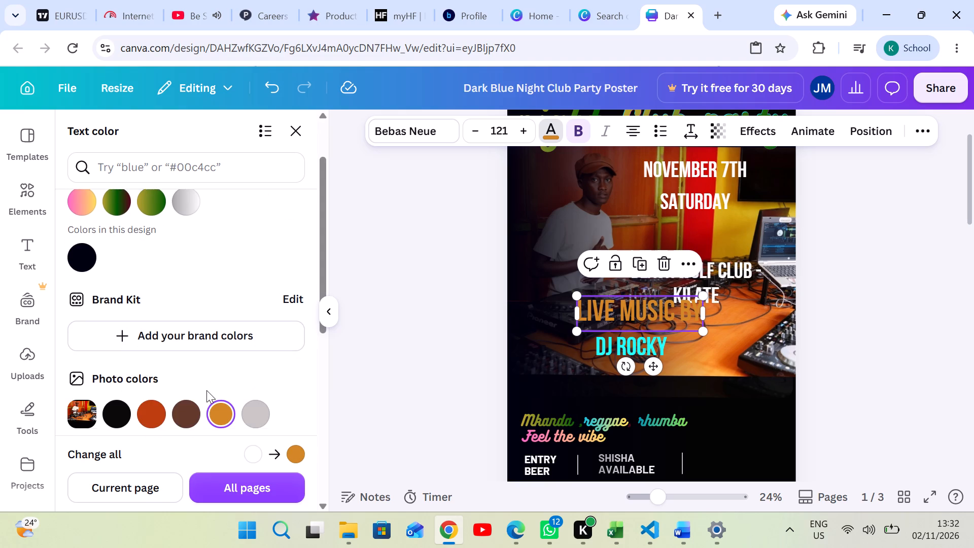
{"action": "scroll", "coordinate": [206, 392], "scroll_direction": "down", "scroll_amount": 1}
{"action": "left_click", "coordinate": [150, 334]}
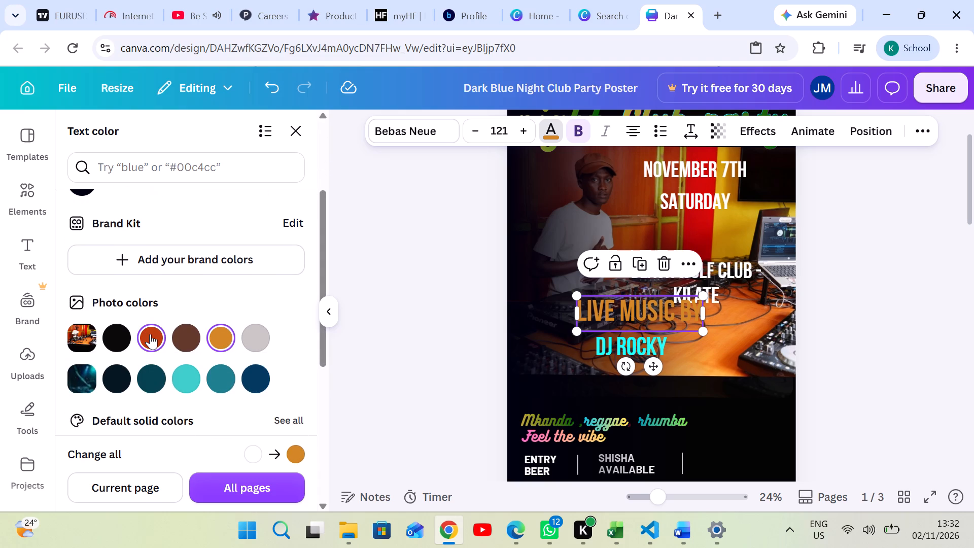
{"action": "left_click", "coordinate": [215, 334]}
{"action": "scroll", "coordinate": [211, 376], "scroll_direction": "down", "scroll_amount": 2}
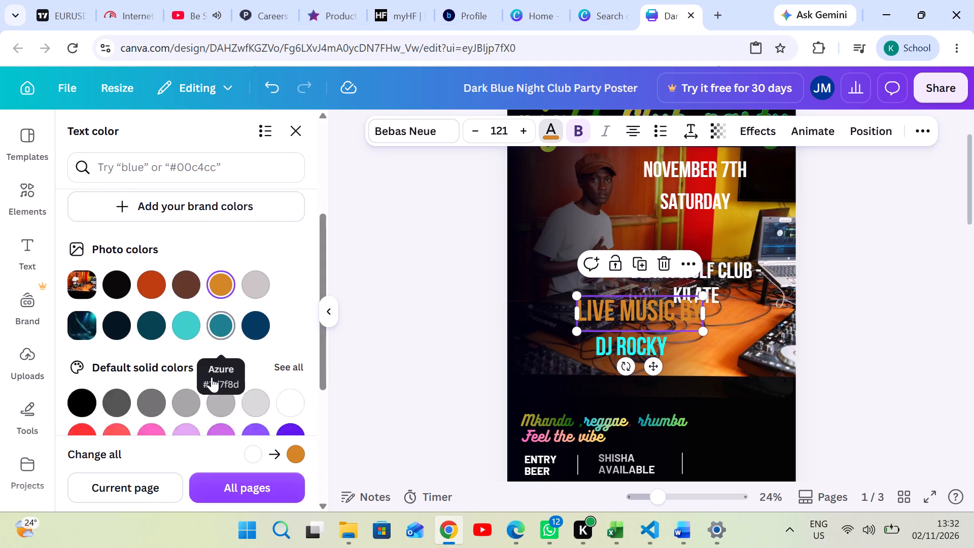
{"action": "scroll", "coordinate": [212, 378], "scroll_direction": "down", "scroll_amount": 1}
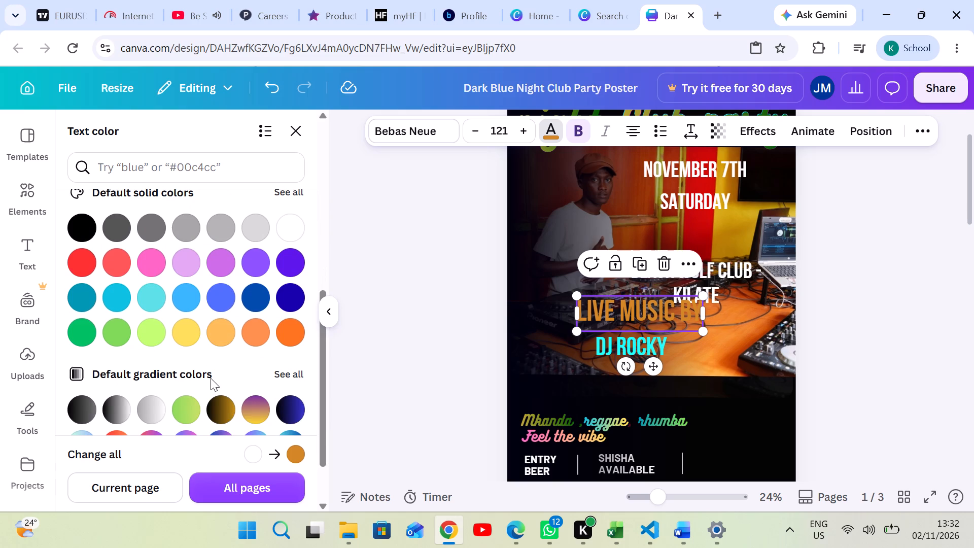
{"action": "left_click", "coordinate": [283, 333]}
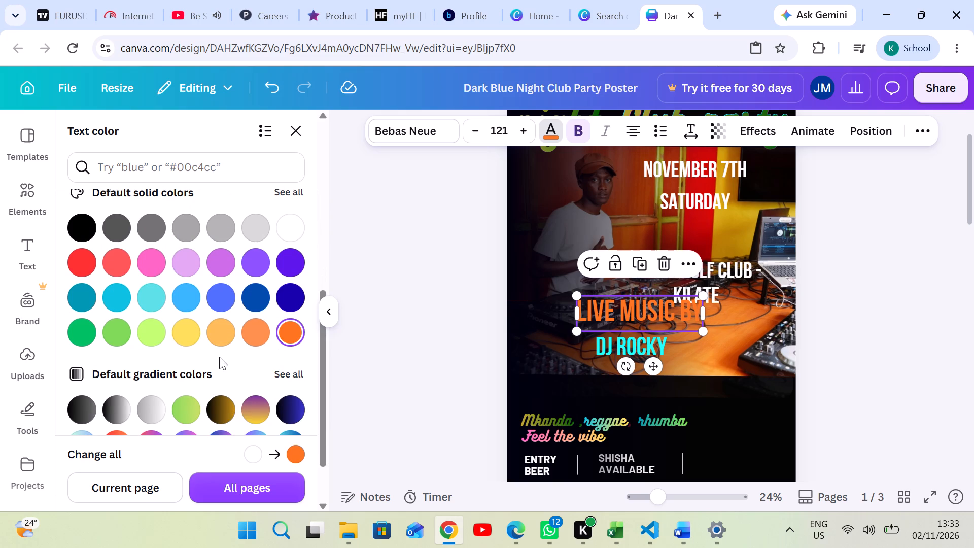
Try several default gradients on the "LIVE MUSIC BY" text and settle on the purple-to-light-blue one.
{"action": "scroll", "coordinate": [219, 357], "scroll_direction": "down", "scroll_amount": 1}
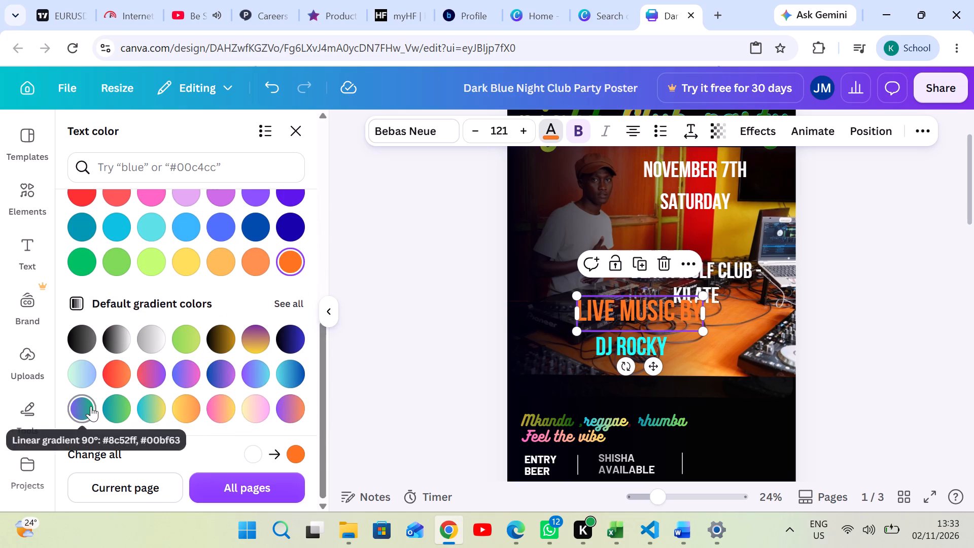
{"action": "left_click", "coordinate": [91, 406]}
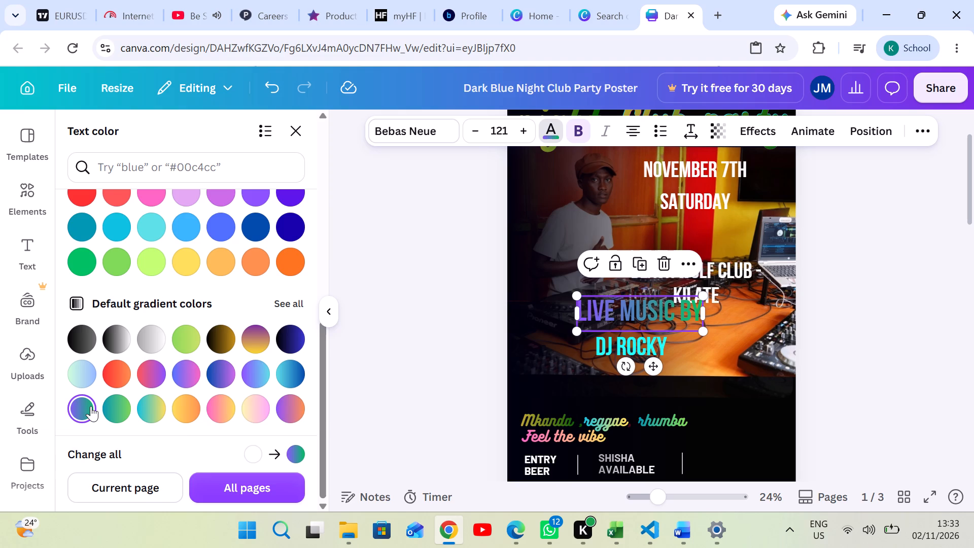
{"action": "left_click", "coordinate": [191, 404]}
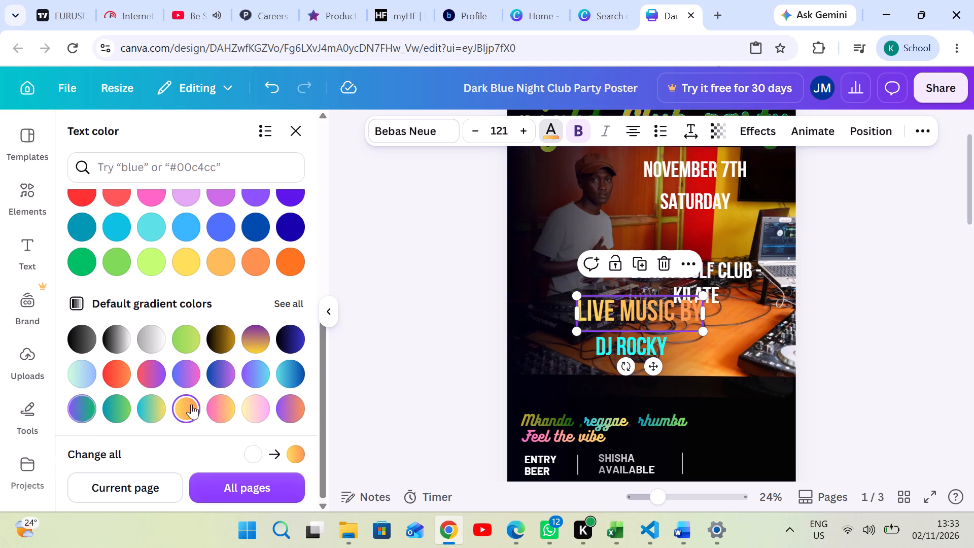
{"action": "left_click", "coordinate": [250, 407]}
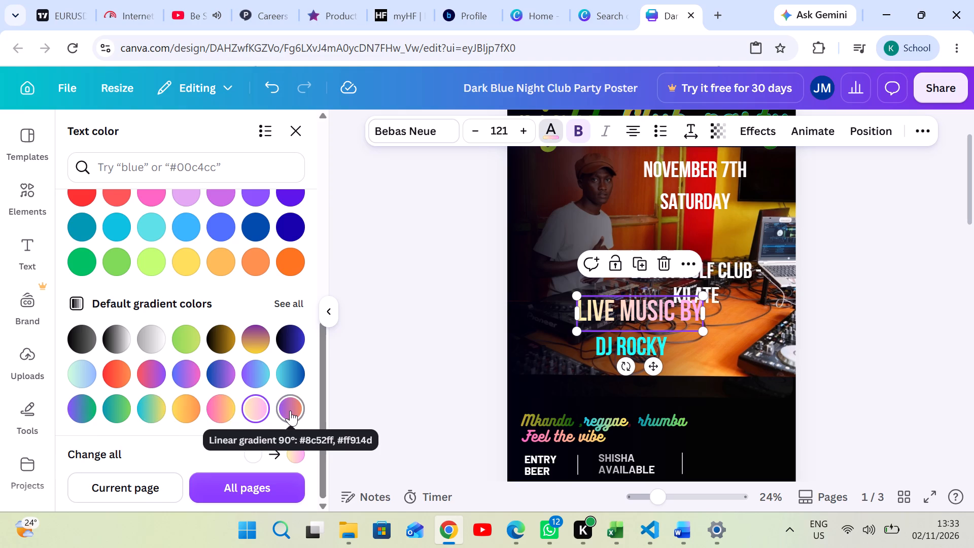
{"action": "left_click", "coordinate": [290, 410]}
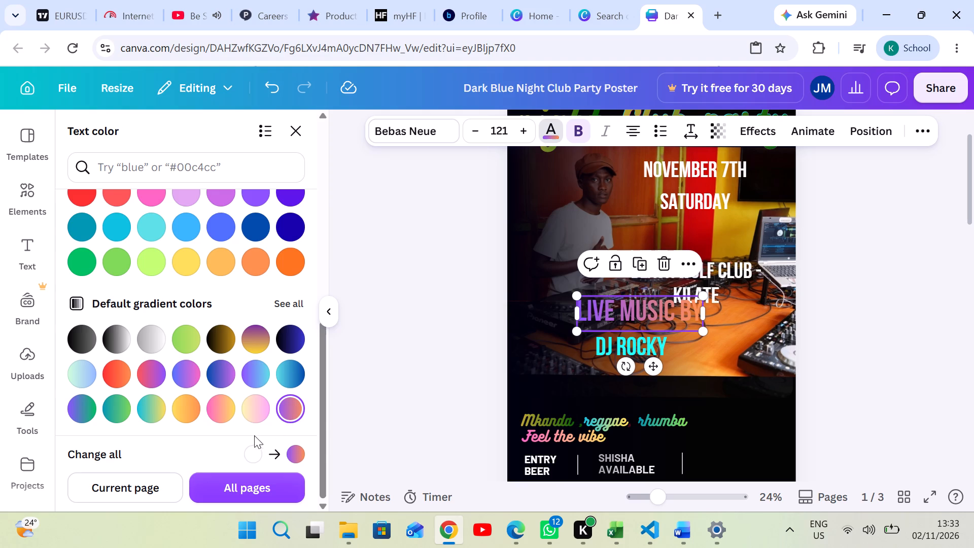
{"action": "scroll", "coordinate": [243, 415], "scroll_direction": "down", "scroll_amount": 1}
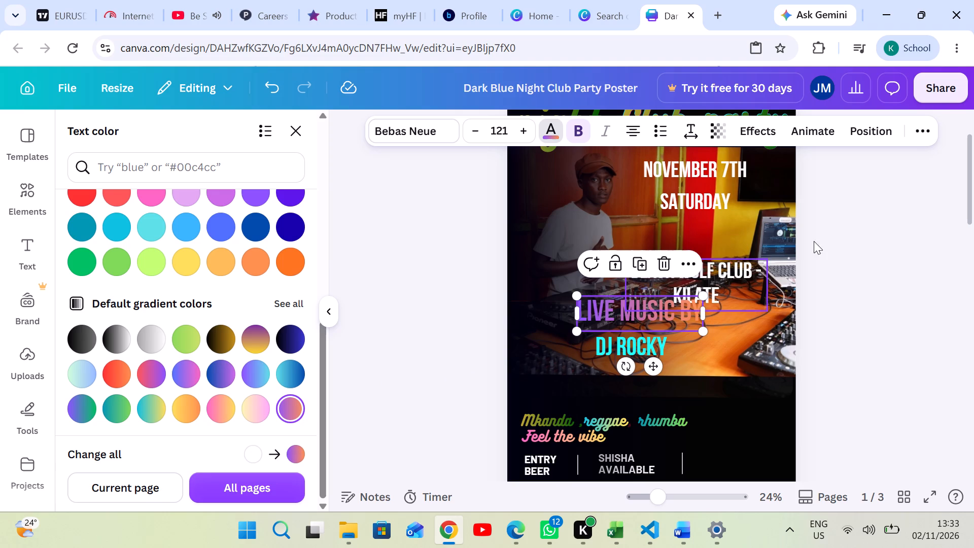
{"action": "scroll", "coordinate": [203, 411], "scroll_direction": "down", "scroll_amount": 2}
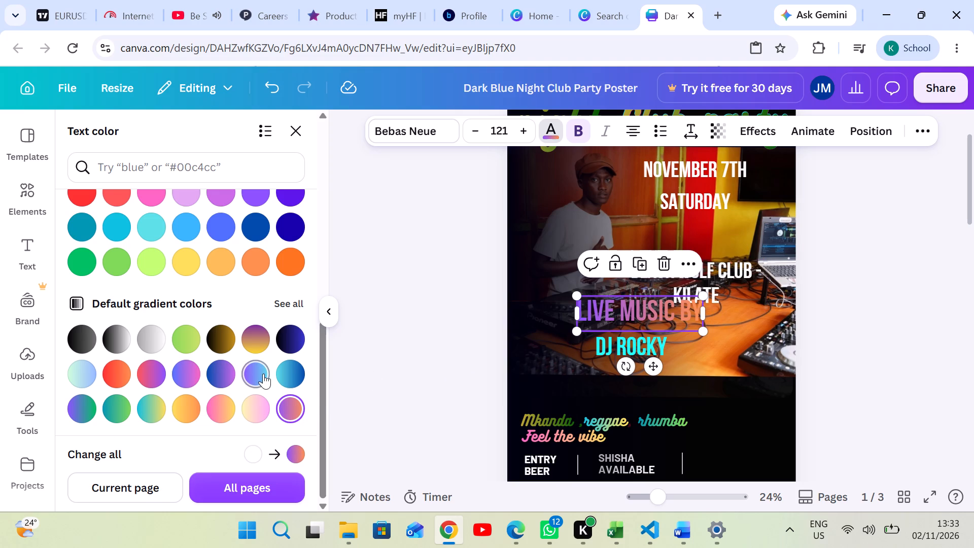
{"action": "left_click", "coordinate": [265, 370]}
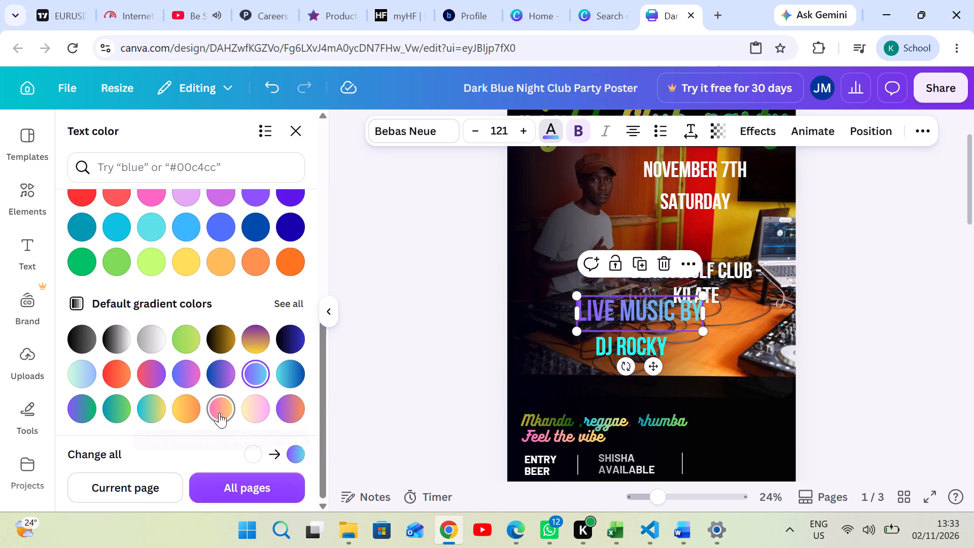
Recolour the "SHISHA AVAILABLE" text near the poster's bottom to solid white.
{"action": "left_click", "coordinate": [639, 468]}
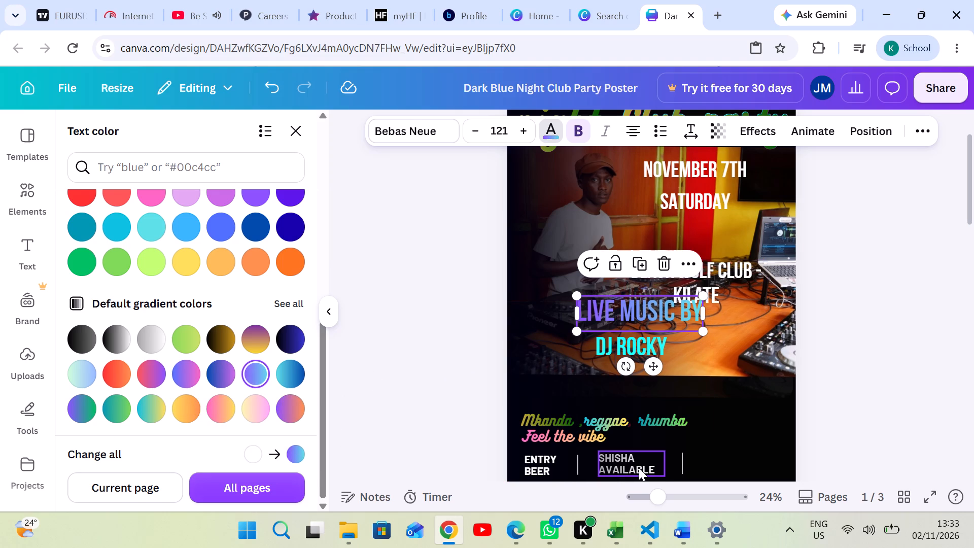
{"action": "scroll", "coordinate": [213, 441], "scroll_direction": "down", "scroll_amount": 1}
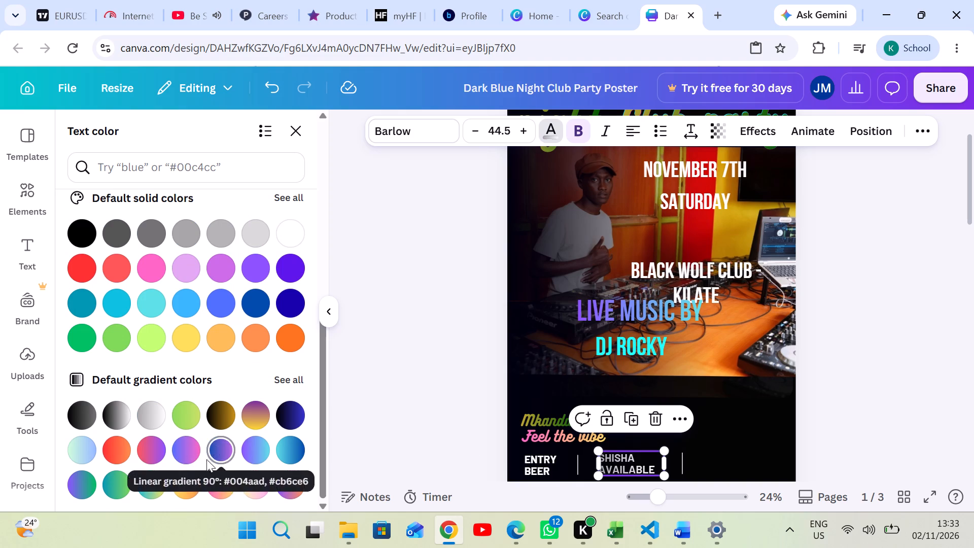
{"action": "left_click", "coordinate": [158, 416]}
{"action": "left_click", "coordinate": [105, 410]}
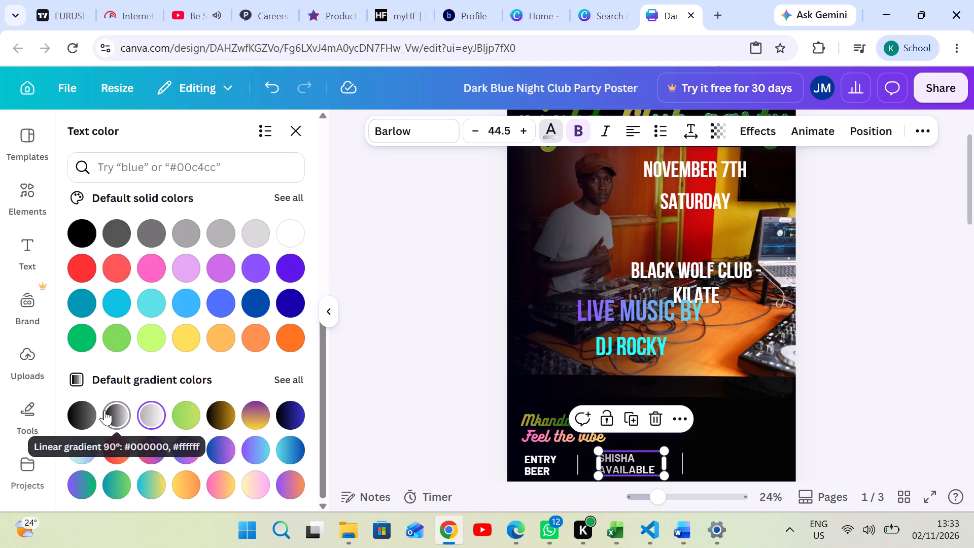
{"action": "scroll", "coordinate": [209, 409], "scroll_direction": "down", "scroll_amount": 3}
{"action": "left_click", "coordinate": [281, 222]}
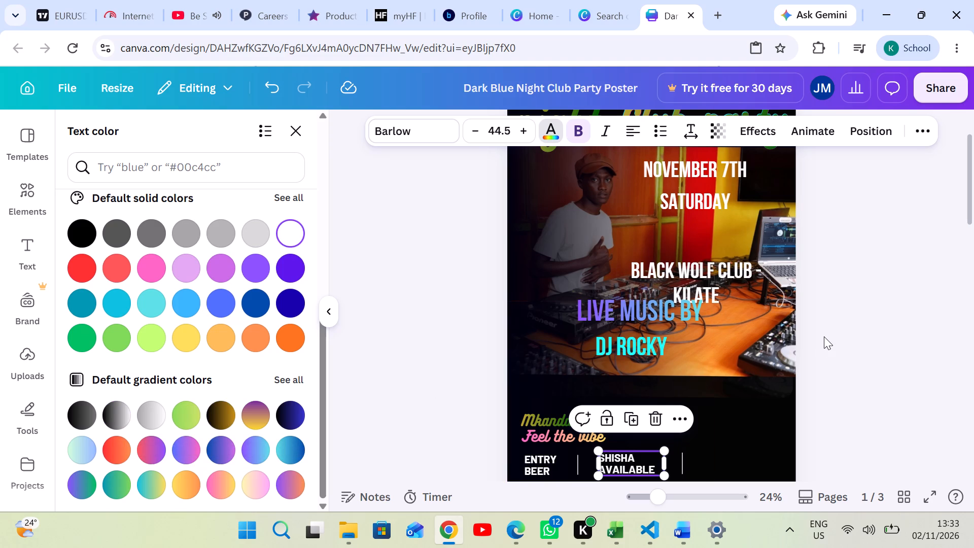
{"action": "left_click", "coordinate": [853, 310]}
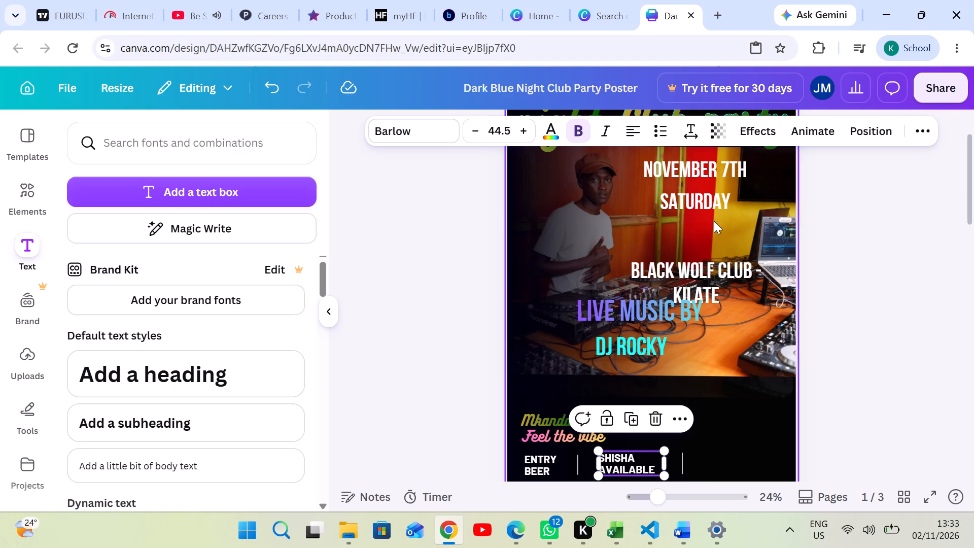
Try Bukhari Script on the "LIVE MUSIC BY" text, and switch its font to Alex Brush.
{"action": "left_click", "coordinate": [674, 307]}
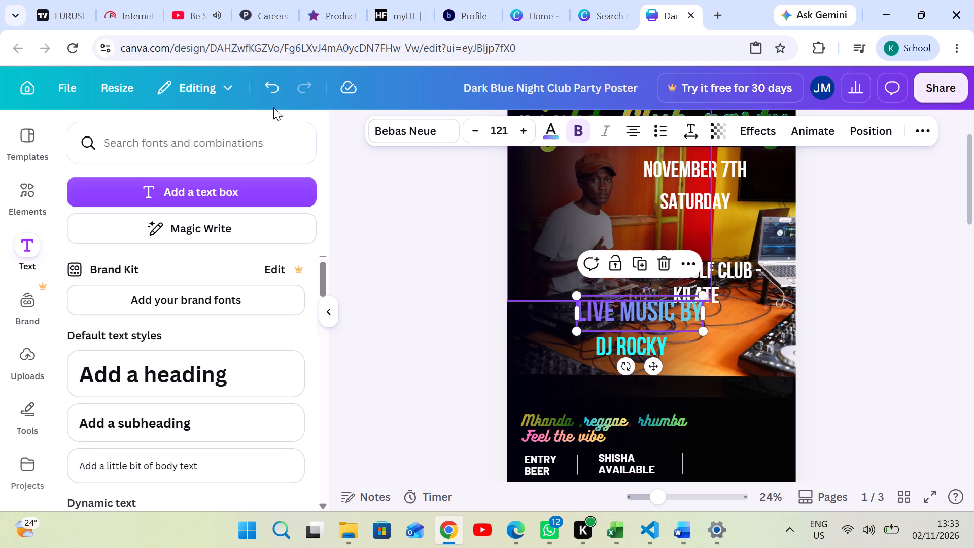
{"action": "left_click", "coordinate": [429, 125]}
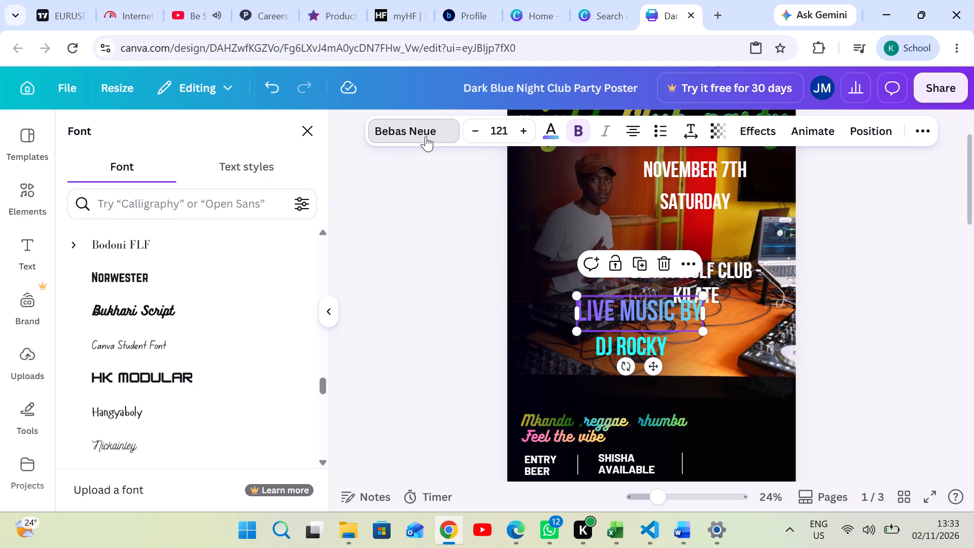
{"action": "left_click", "coordinate": [154, 310]}
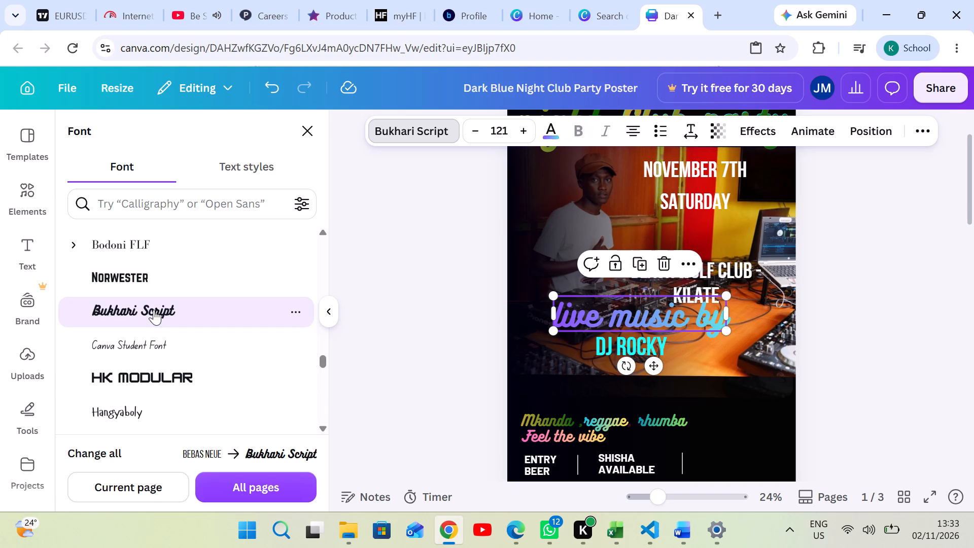
{"action": "scroll", "coordinate": [158, 301], "scroll_direction": "down", "scroll_amount": 1}
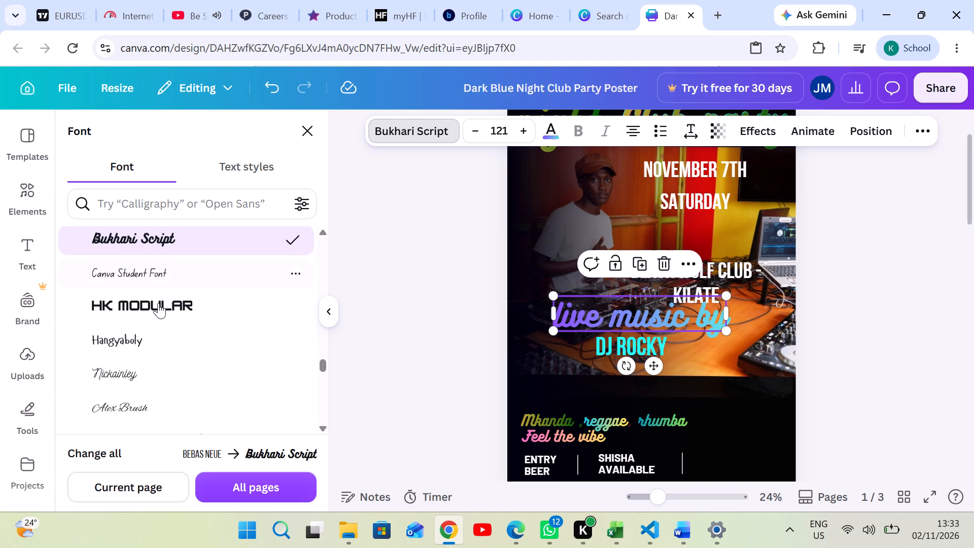
{"action": "scroll", "coordinate": [156, 296], "scroll_direction": "down", "scroll_amount": 2}
{"action": "scroll", "coordinate": [156, 299], "scroll_direction": "up", "scroll_amount": 1}
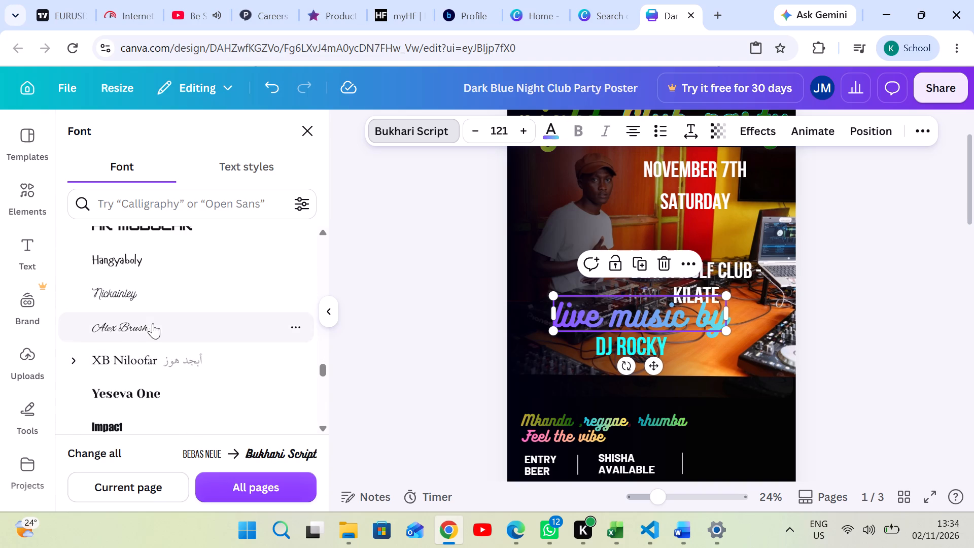
{"action": "left_click", "coordinate": [140, 329]}
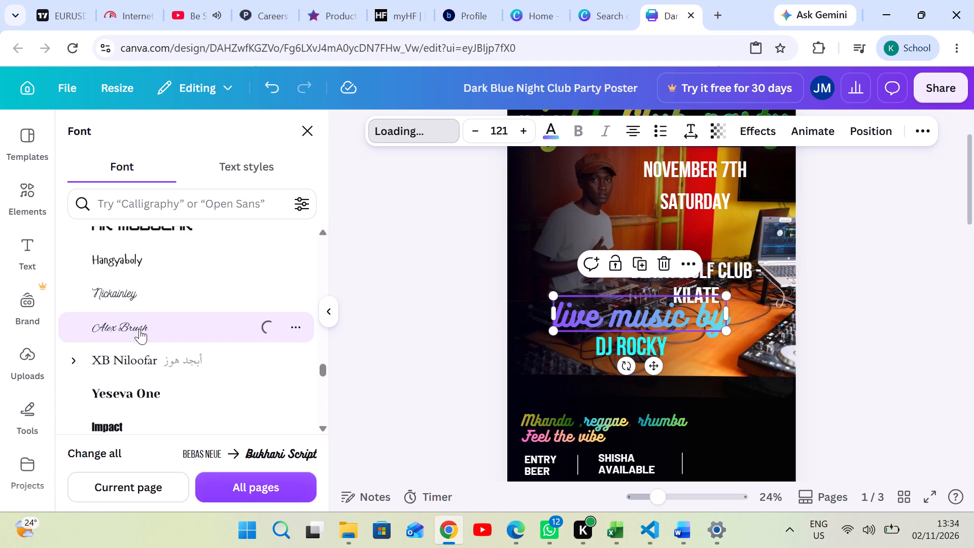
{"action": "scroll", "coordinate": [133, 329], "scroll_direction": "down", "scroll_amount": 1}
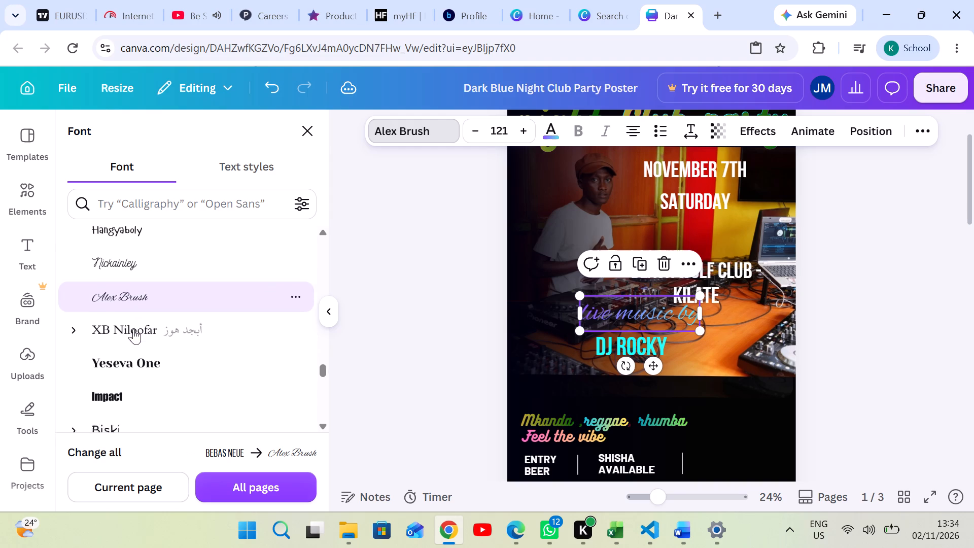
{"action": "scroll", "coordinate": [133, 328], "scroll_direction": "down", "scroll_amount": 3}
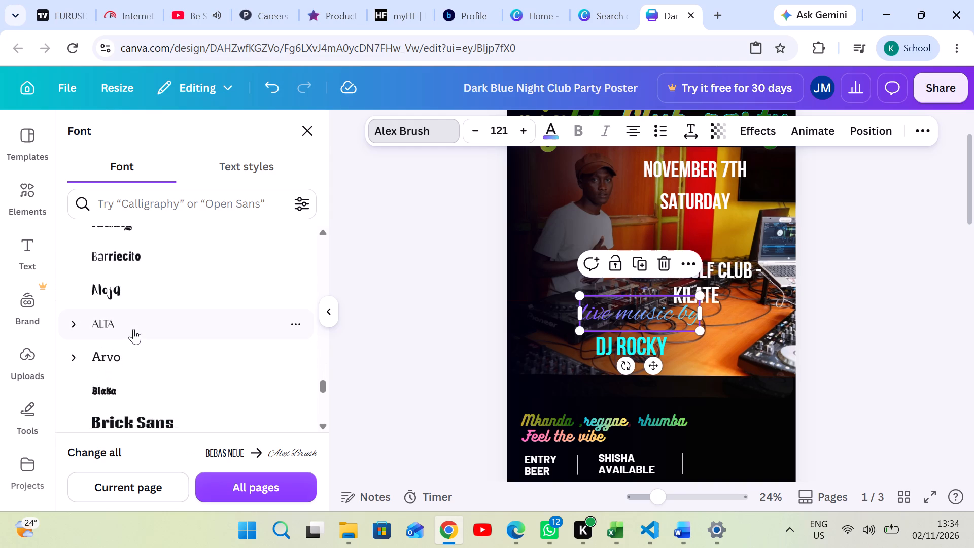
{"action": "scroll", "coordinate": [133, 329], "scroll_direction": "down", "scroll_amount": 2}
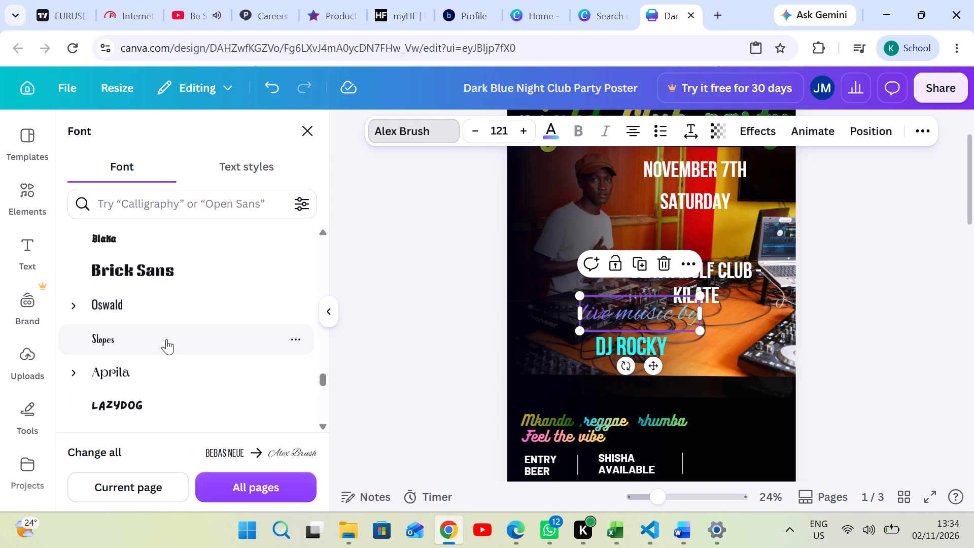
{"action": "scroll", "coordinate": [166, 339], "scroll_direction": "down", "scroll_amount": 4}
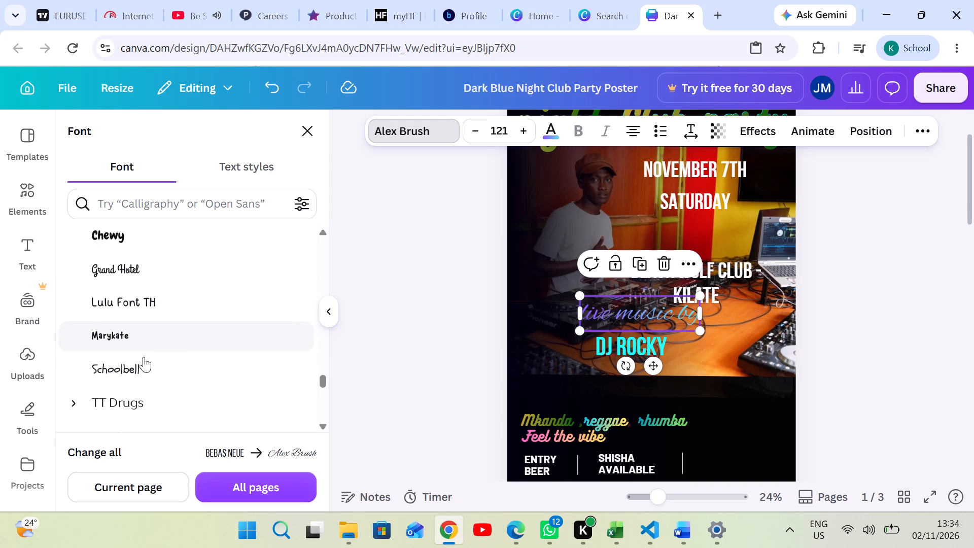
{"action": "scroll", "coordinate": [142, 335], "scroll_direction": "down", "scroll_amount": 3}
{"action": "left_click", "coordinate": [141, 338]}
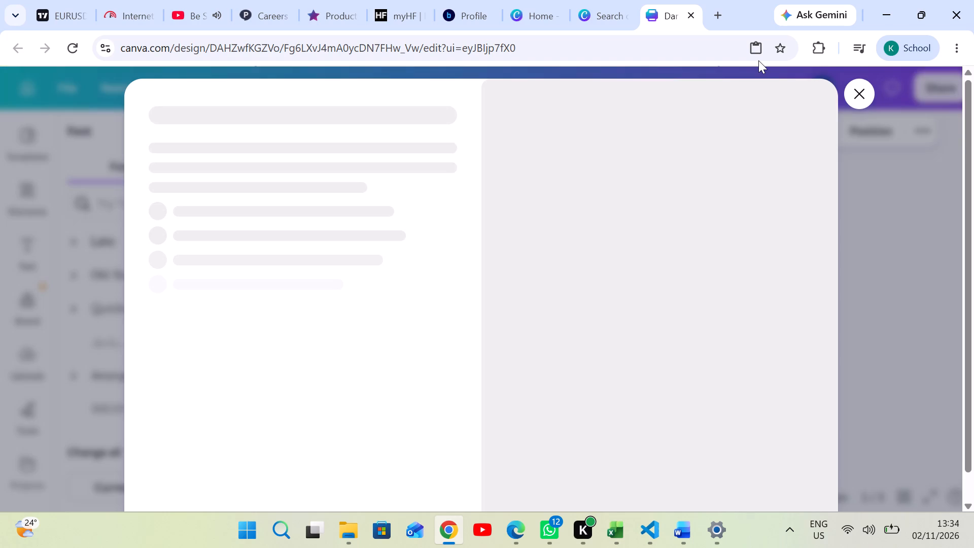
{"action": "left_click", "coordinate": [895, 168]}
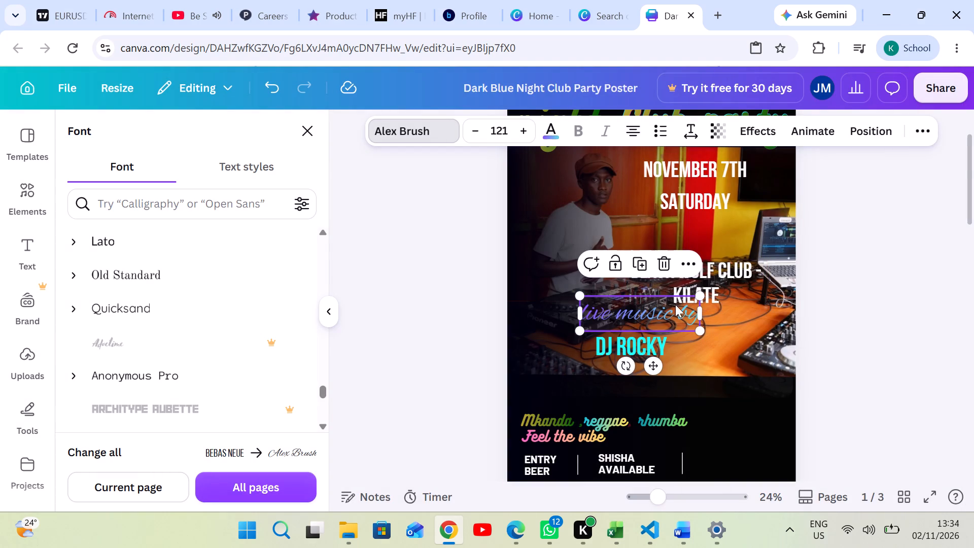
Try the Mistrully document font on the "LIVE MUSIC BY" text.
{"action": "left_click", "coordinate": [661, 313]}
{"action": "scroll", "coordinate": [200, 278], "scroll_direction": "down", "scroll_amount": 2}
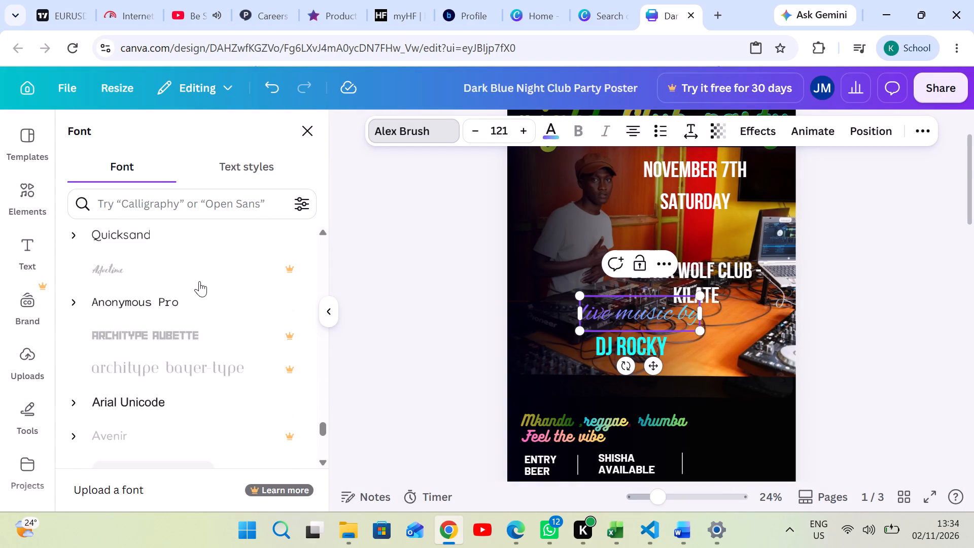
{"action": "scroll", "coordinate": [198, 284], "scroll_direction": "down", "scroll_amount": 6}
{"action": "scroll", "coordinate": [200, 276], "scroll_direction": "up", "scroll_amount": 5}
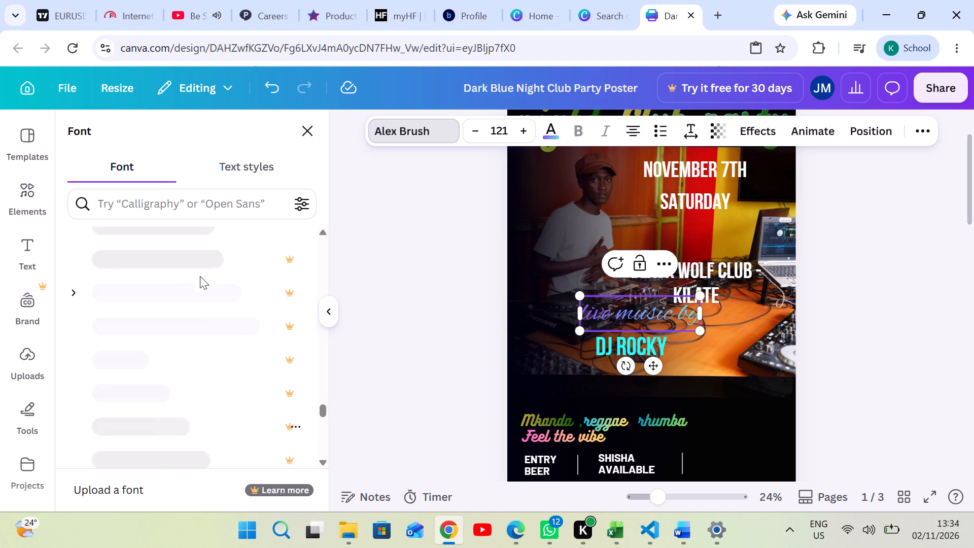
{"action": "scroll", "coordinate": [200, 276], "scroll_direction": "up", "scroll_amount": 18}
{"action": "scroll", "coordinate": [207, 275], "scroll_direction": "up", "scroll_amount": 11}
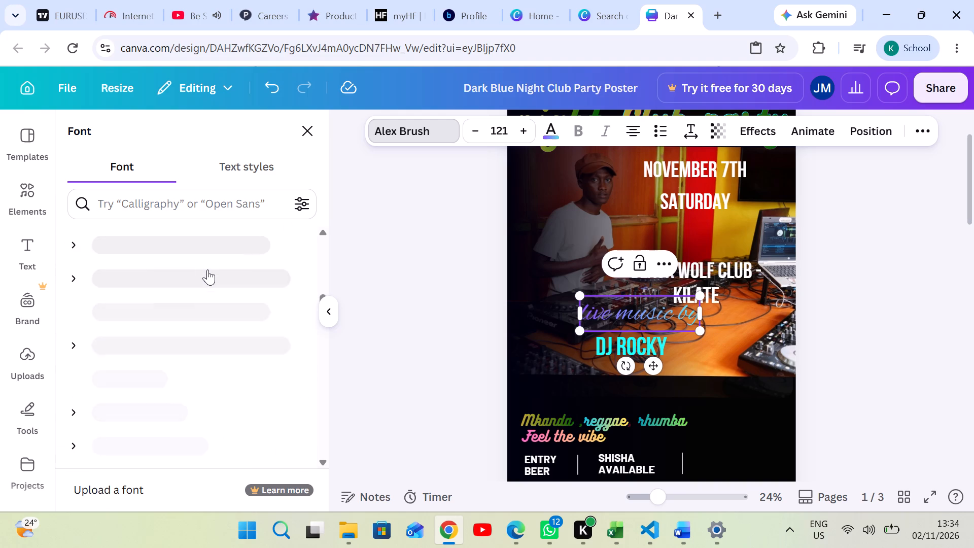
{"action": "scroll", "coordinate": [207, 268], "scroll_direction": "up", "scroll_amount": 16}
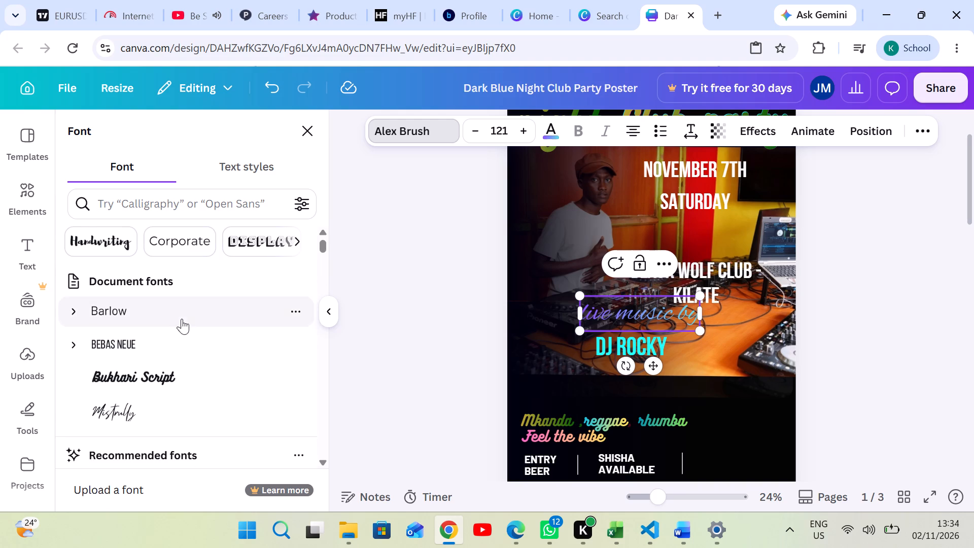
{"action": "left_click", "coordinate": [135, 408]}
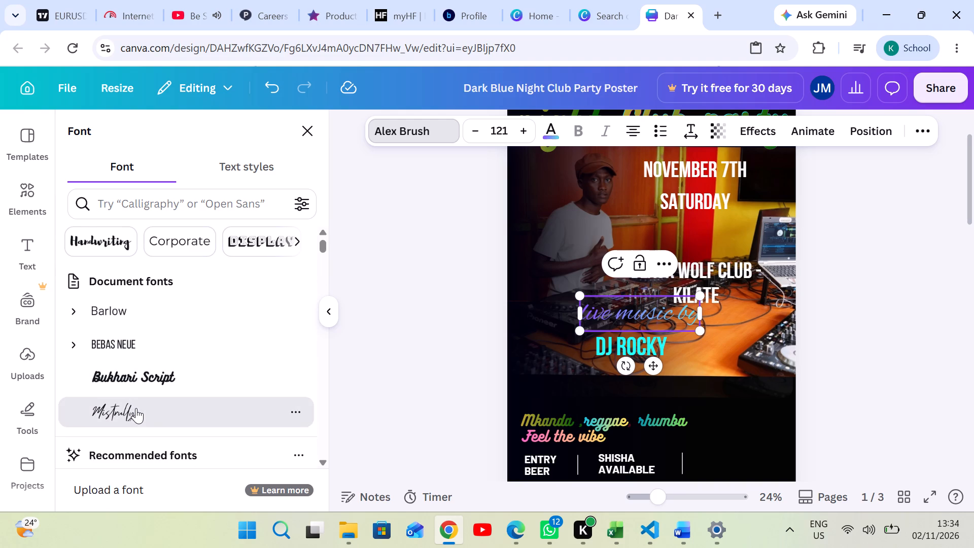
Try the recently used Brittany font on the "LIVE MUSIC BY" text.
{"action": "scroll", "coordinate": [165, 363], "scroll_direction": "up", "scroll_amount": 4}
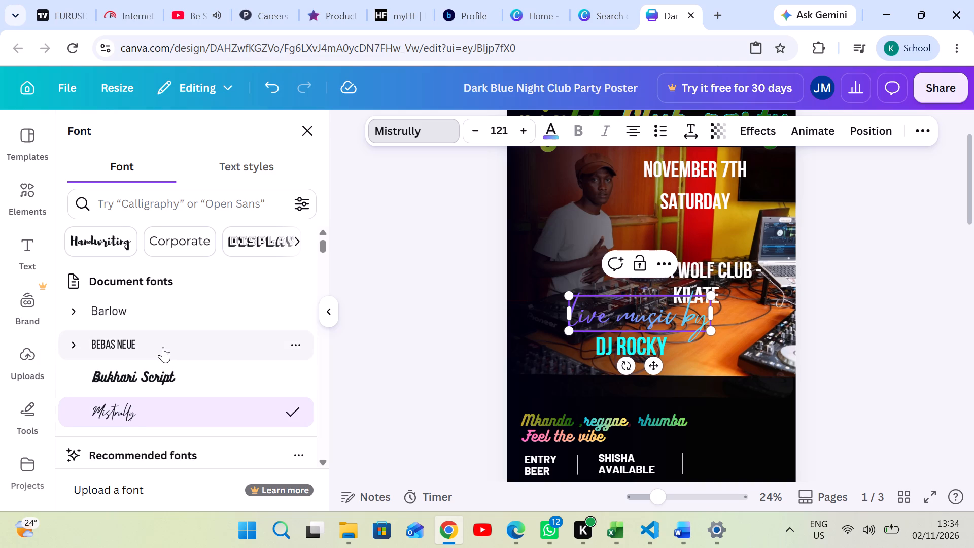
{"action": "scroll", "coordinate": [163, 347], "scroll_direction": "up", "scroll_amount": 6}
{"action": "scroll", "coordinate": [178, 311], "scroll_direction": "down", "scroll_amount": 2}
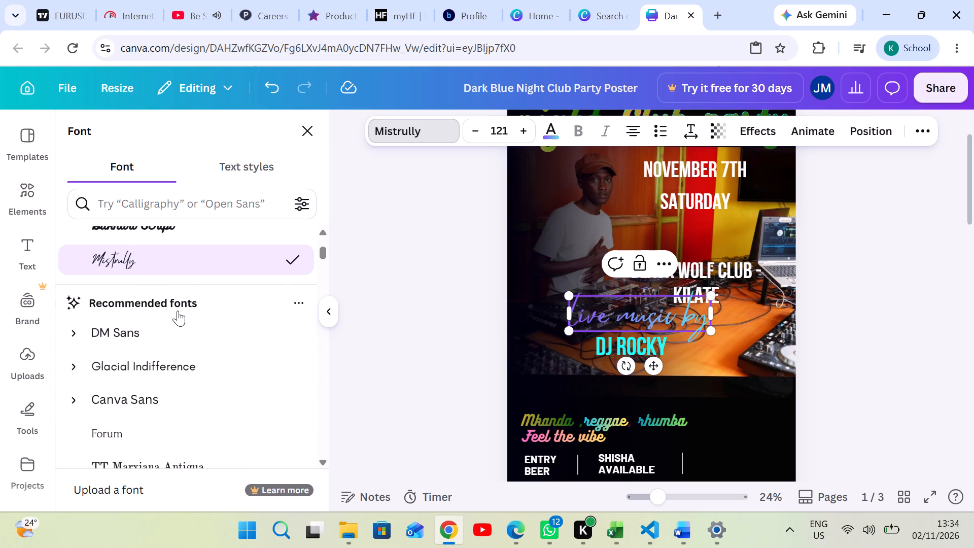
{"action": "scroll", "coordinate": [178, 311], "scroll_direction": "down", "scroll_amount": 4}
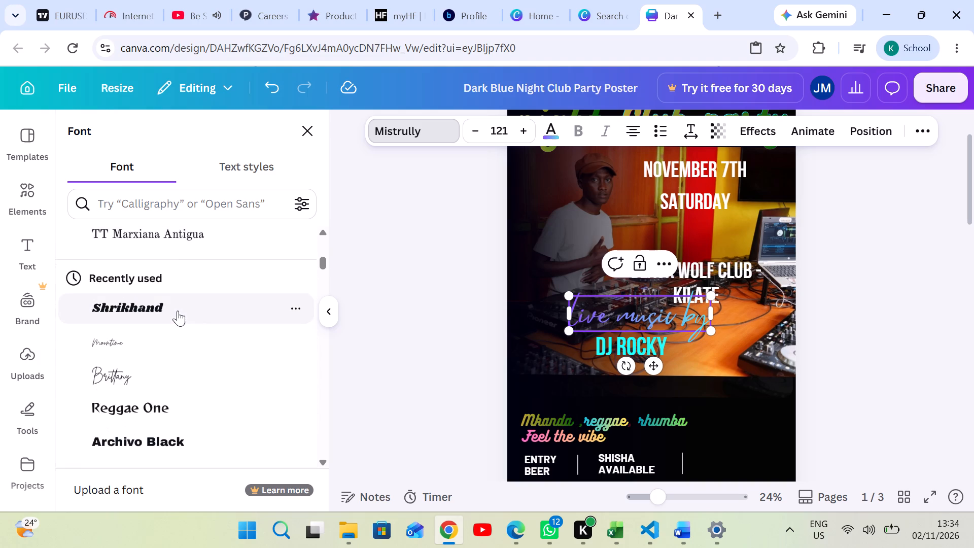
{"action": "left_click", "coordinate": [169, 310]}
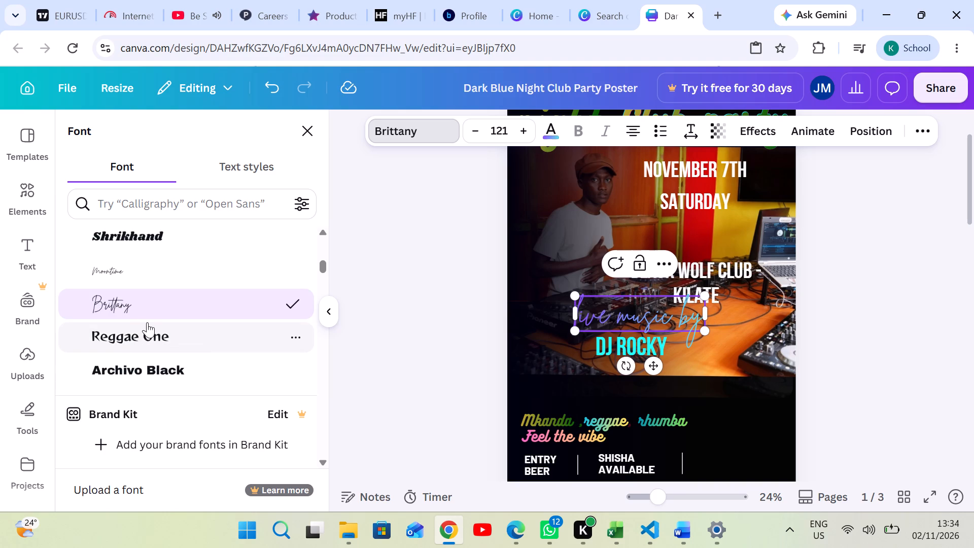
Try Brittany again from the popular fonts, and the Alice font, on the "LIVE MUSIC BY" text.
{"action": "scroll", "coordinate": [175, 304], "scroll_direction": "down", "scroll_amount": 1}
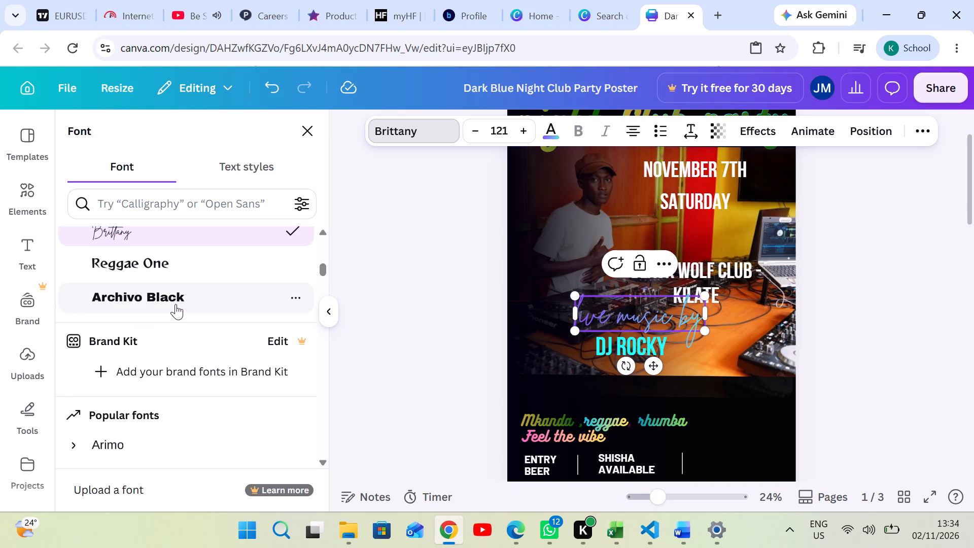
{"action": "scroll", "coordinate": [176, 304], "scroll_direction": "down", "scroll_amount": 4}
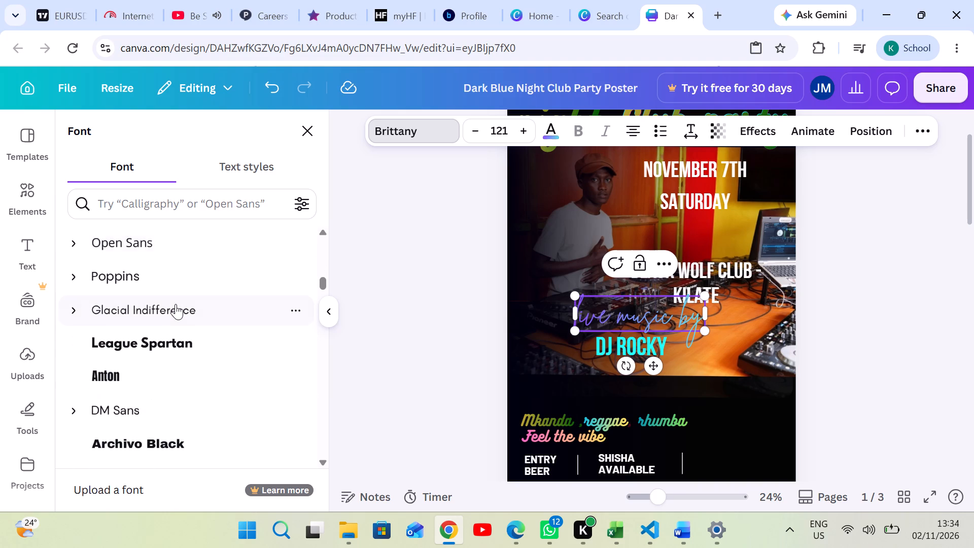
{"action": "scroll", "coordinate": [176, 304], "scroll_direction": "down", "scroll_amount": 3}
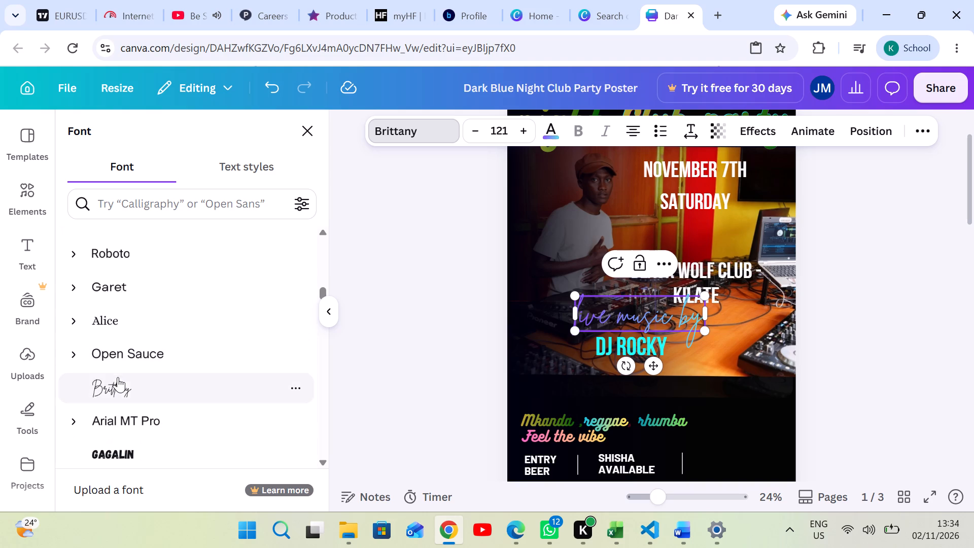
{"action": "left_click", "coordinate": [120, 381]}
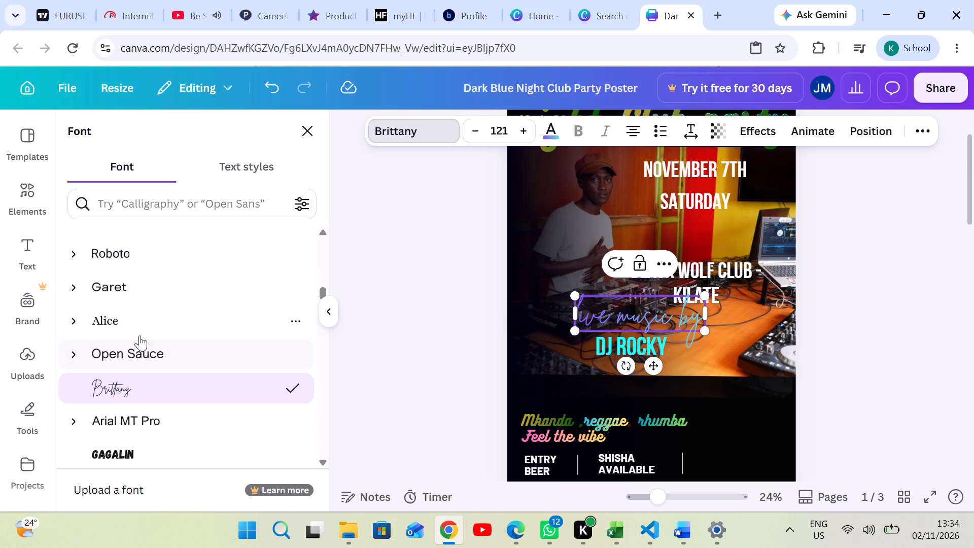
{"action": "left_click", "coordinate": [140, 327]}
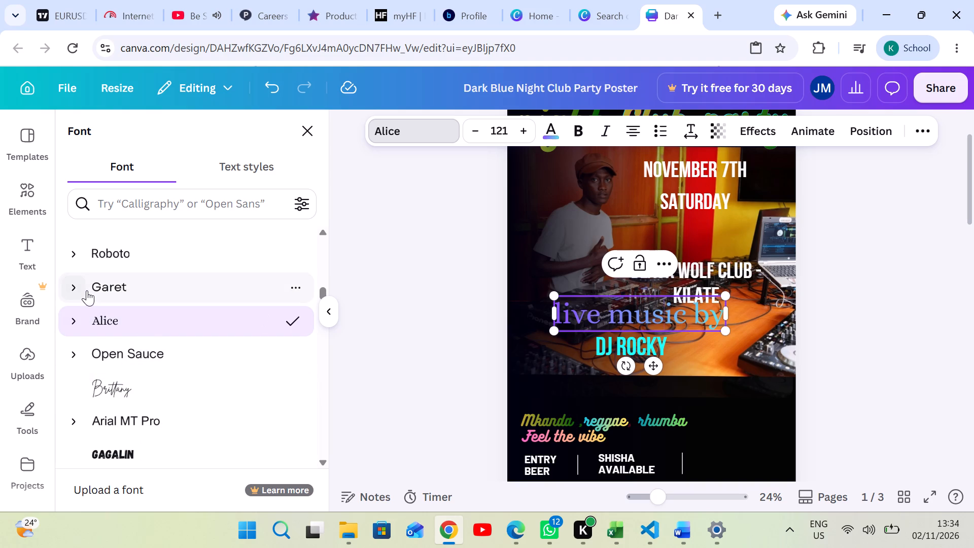
Try Bebas Neue on the "LIVE MUSIC BY" text, and switch its font to Shrikhand.
{"action": "scroll", "coordinate": [87, 290], "scroll_direction": "down", "scroll_amount": 1}
{"action": "scroll", "coordinate": [124, 329], "scroll_direction": "down", "scroll_amount": 1}
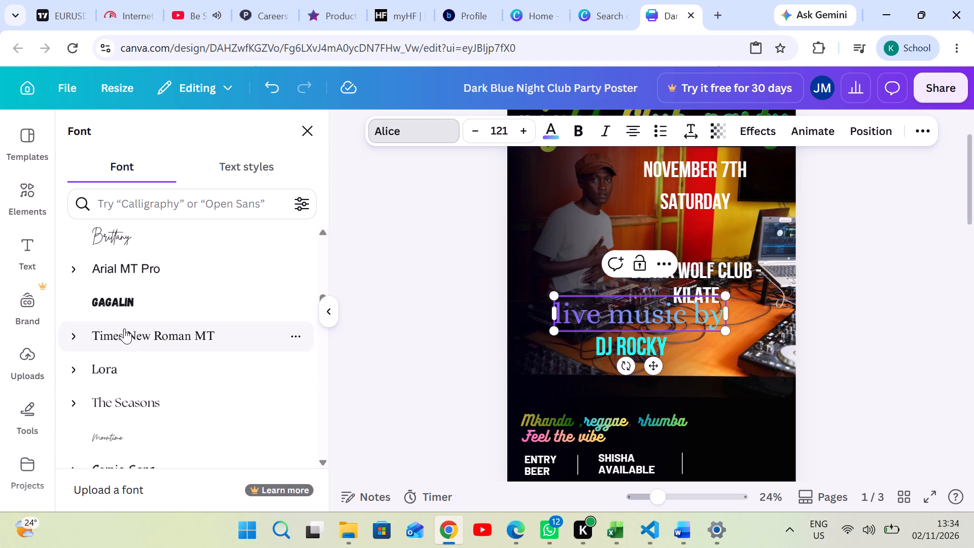
{"action": "scroll", "coordinate": [146, 336], "scroll_direction": "down", "scroll_amount": 1}
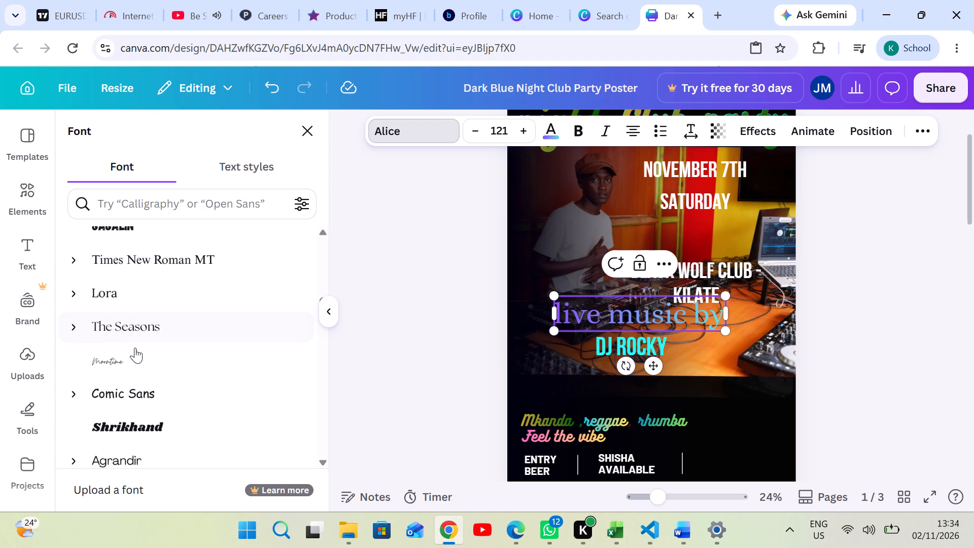
{"action": "scroll", "coordinate": [122, 368], "scroll_direction": "down", "scroll_amount": 1}
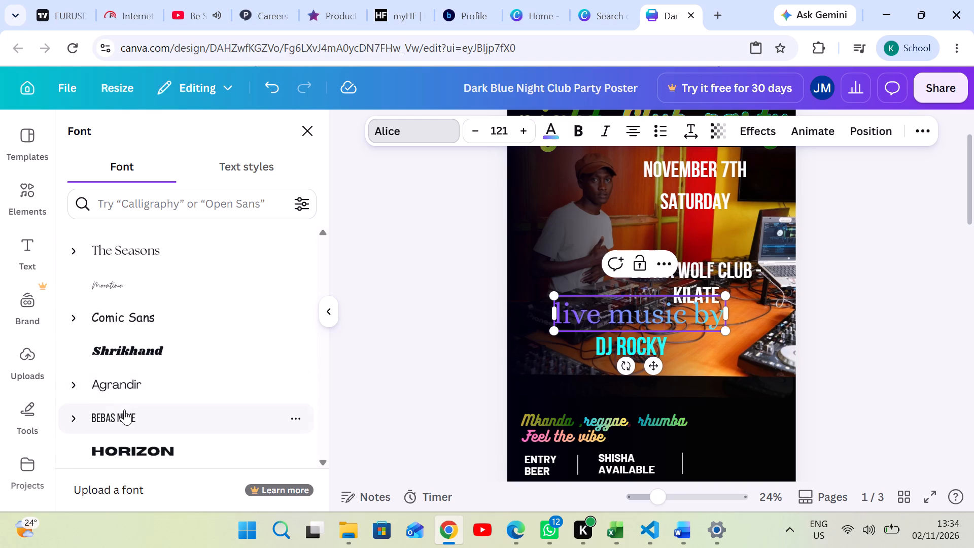
{"action": "left_click", "coordinate": [125, 412]}
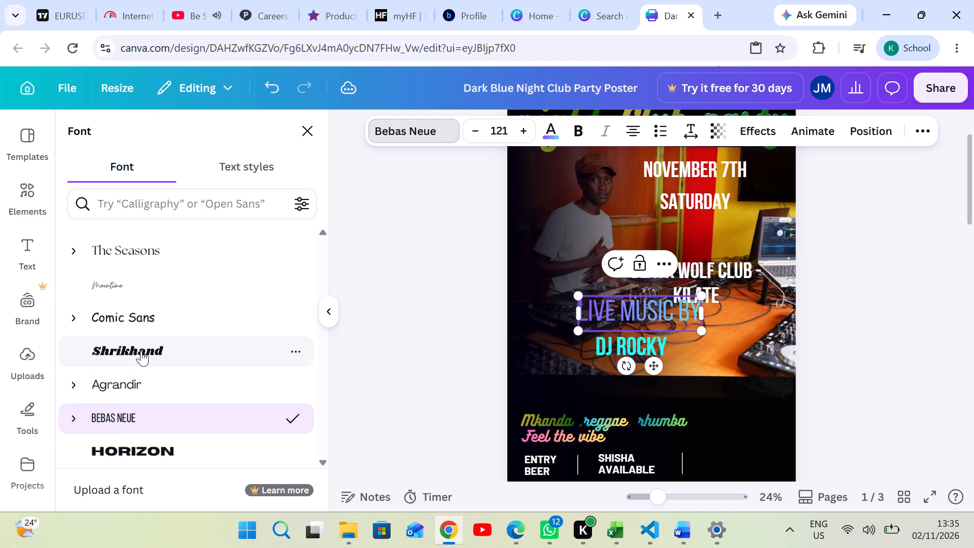
{"action": "left_click", "coordinate": [141, 351]}
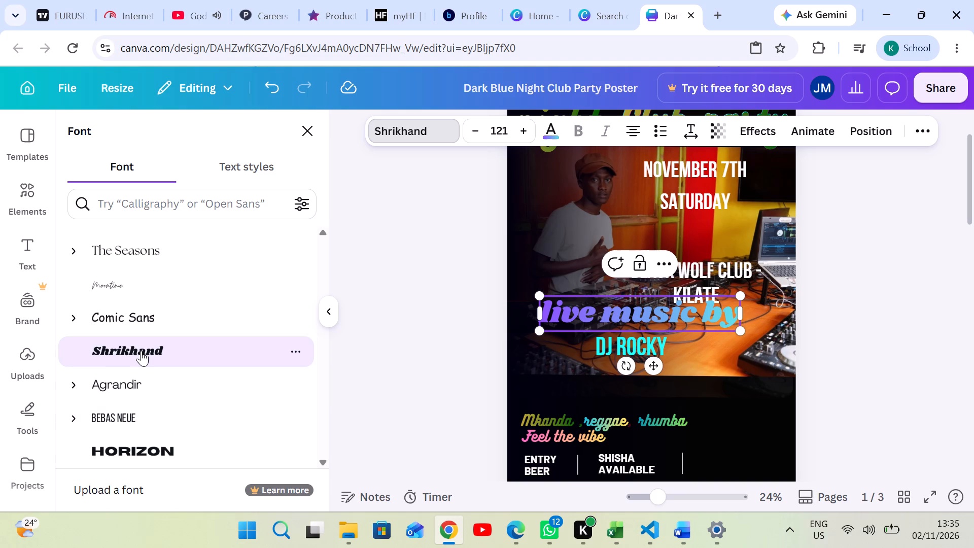
Look through more of the popular fonts for alternatives for the "LIVE MUSIC BY" text.
{"action": "scroll", "coordinate": [147, 360], "scroll_direction": "down", "scroll_amount": 3}
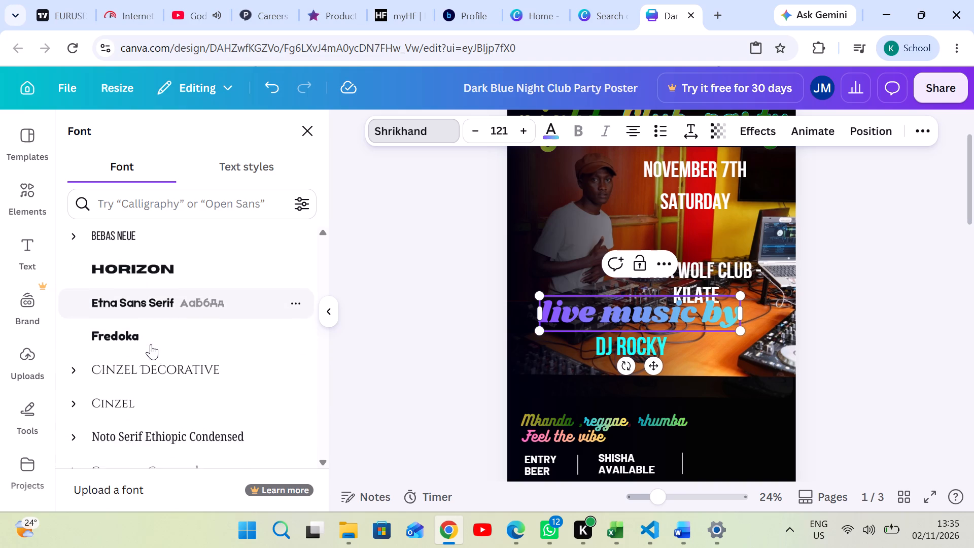
{"action": "scroll", "coordinate": [151, 344], "scroll_direction": "down", "scroll_amount": 3}
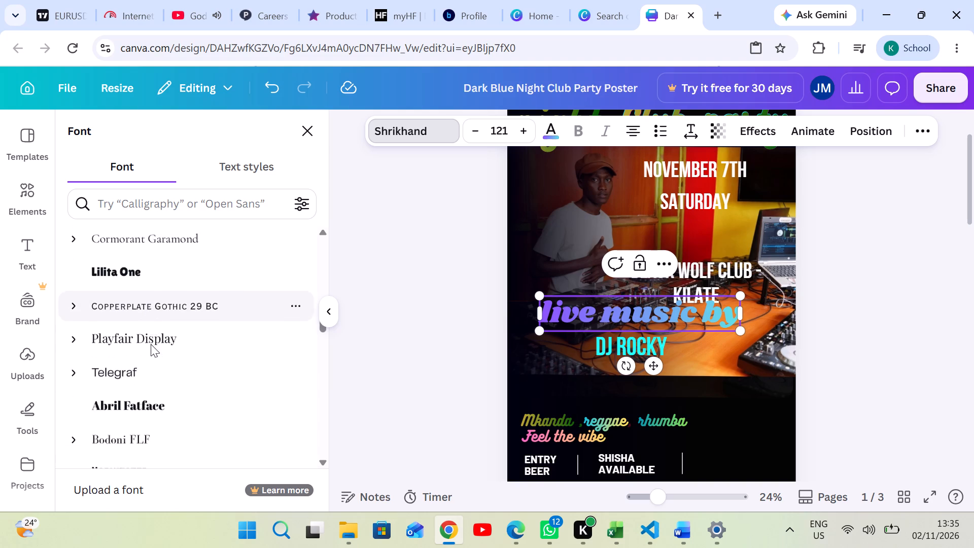
{"action": "scroll", "coordinate": [151, 344], "scroll_direction": "down", "scroll_amount": 1}
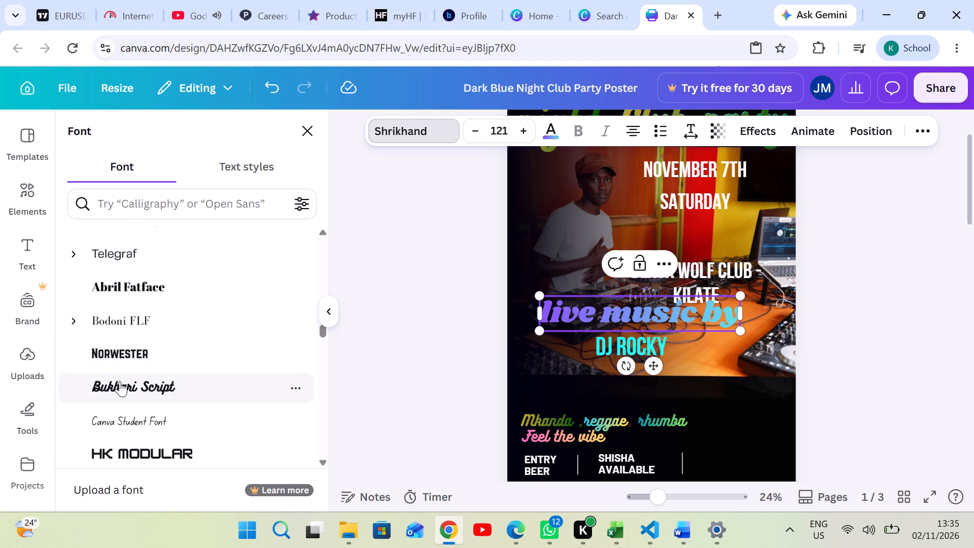
{"action": "left_click", "coordinate": [848, 292]}
{"action": "left_click", "coordinate": [847, 292]}
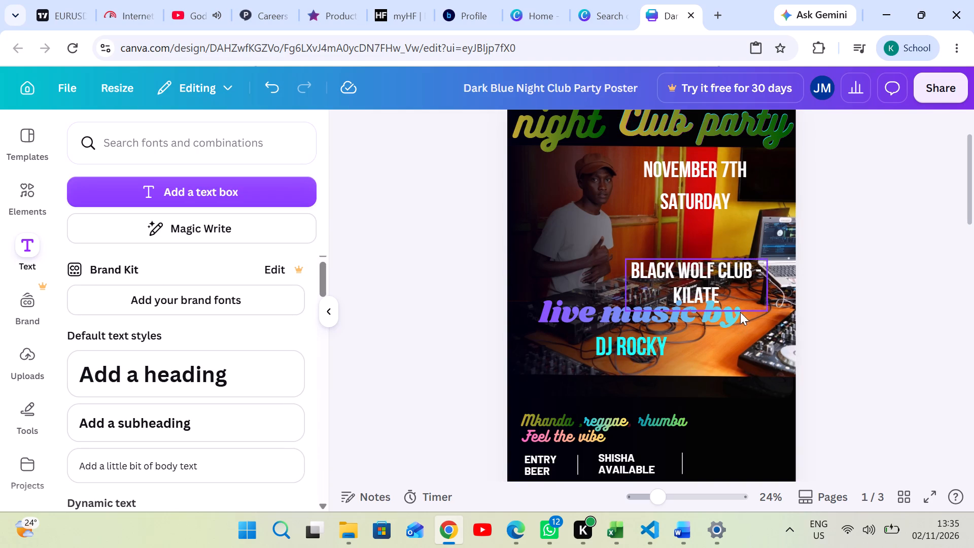
Reduce the "LIVE MUSIC BY" text's font size to 104.
{"action": "left_click", "coordinate": [649, 316]}
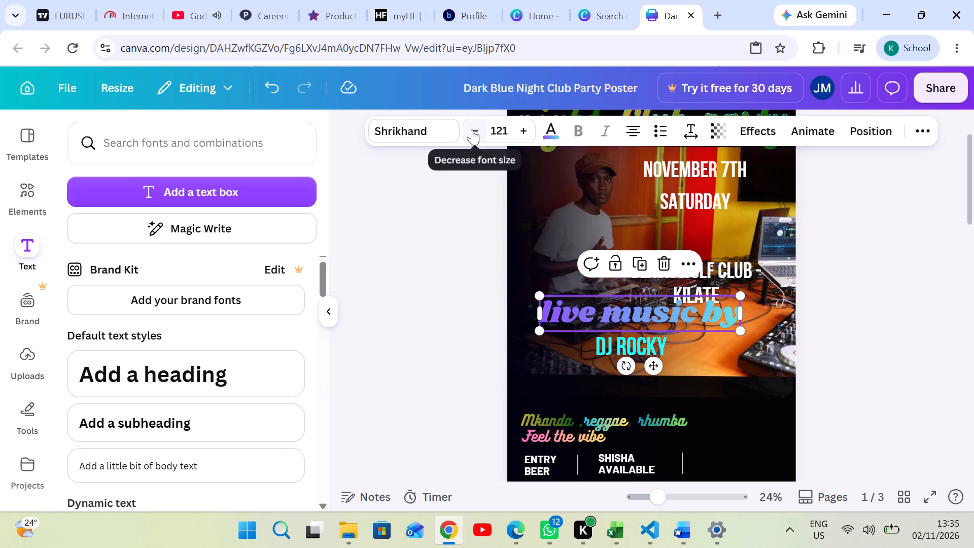
{"action": "double_click", "coordinate": [473, 129]}
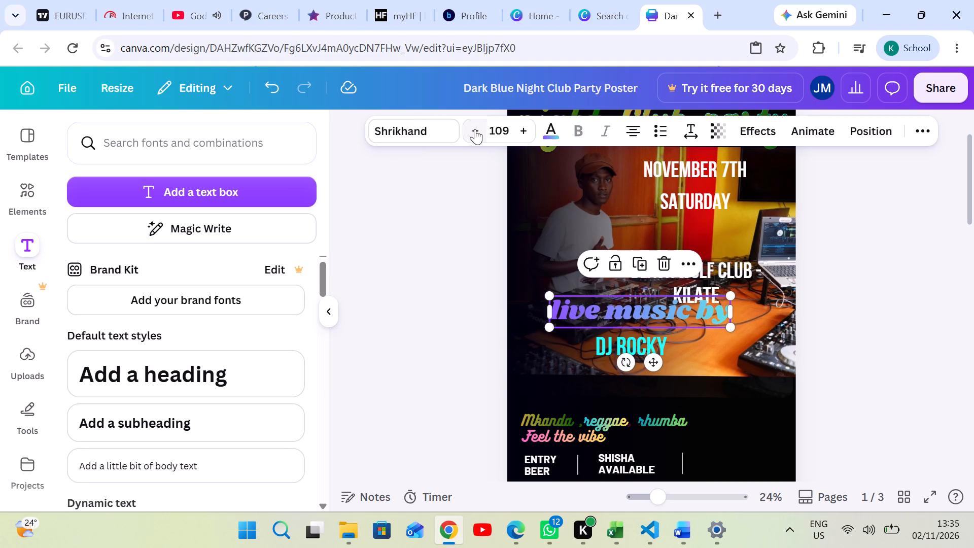
{"action": "left_click", "coordinate": [885, 328]}
Move the "LIVE MUSIC BY" text slightly down, away from the "BLACK WOLF CLUB - KILATE" text.
{"action": "left_click_drag", "start_coordinate": [634, 311], "coordinate": [635, 314]}
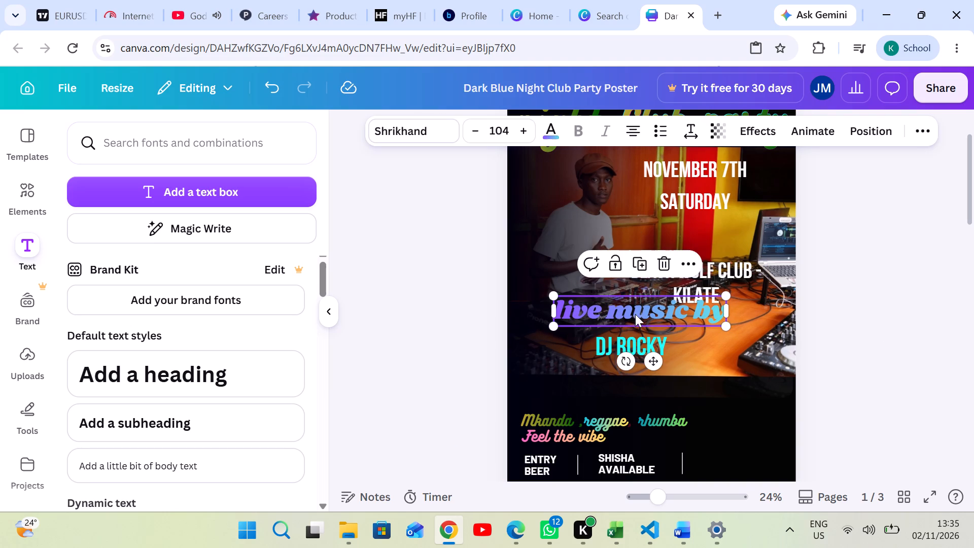
{"action": "left_click_drag", "start_coordinate": [635, 314], "coordinate": [635, 315]}
Move the "DJ ROCKY" text down to leave a gap below "LIVE MUSIC BY".
{"action": "left_click_drag", "start_coordinate": [616, 338], "coordinate": [620, 347]}
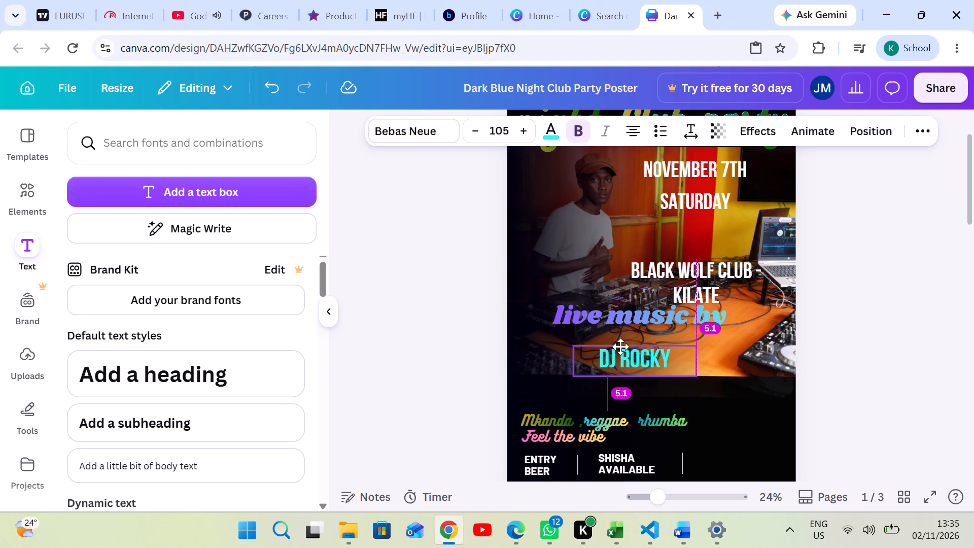
{"action": "left_click_drag", "start_coordinate": [620, 347], "coordinate": [618, 347]}
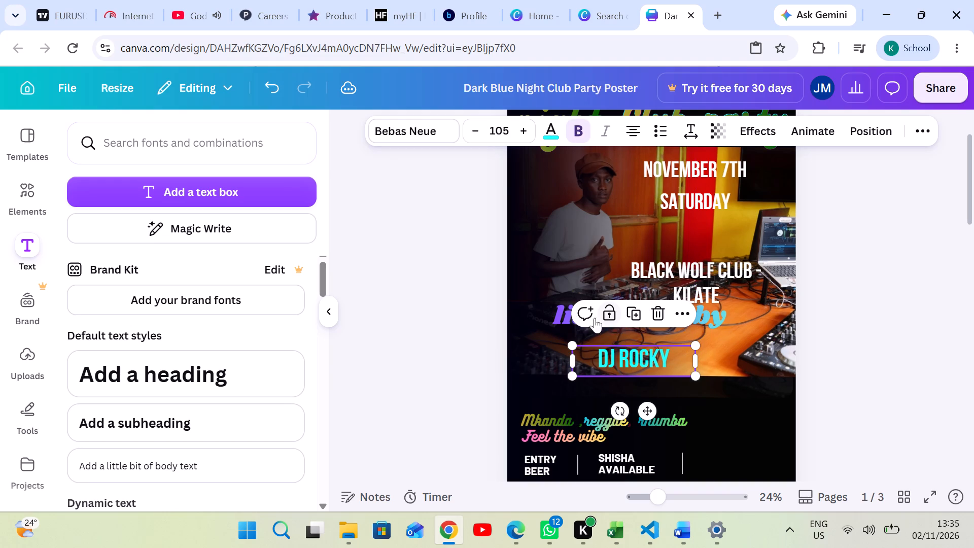
Move the "LIVE MUSIC BY" text slightly further down, closer to "DJ ROCKY".
{"action": "left_click", "coordinate": [489, 307]}
{"action": "left_click_drag", "start_coordinate": [604, 313], "coordinate": [606, 315]}
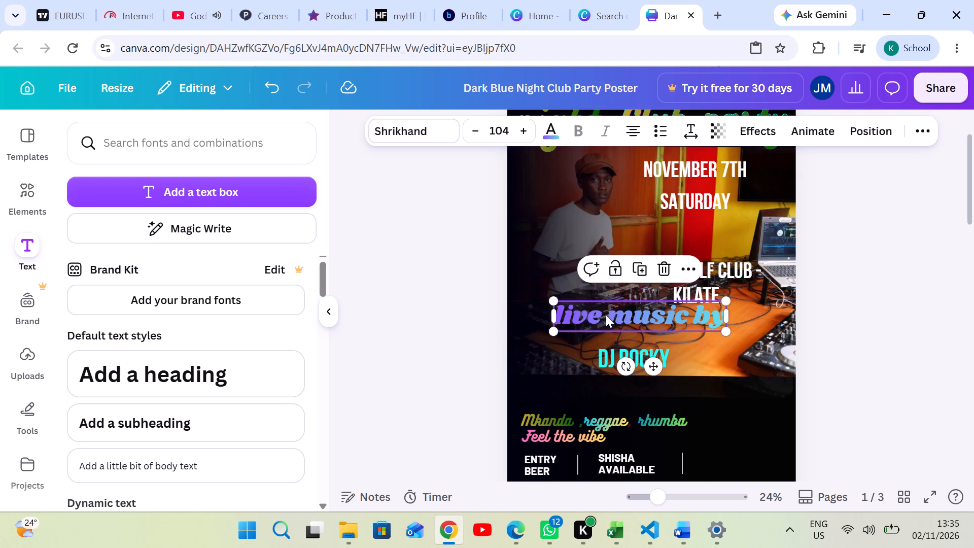
{"action": "left_click_drag", "start_coordinate": [606, 315], "coordinate": [602, 319]}
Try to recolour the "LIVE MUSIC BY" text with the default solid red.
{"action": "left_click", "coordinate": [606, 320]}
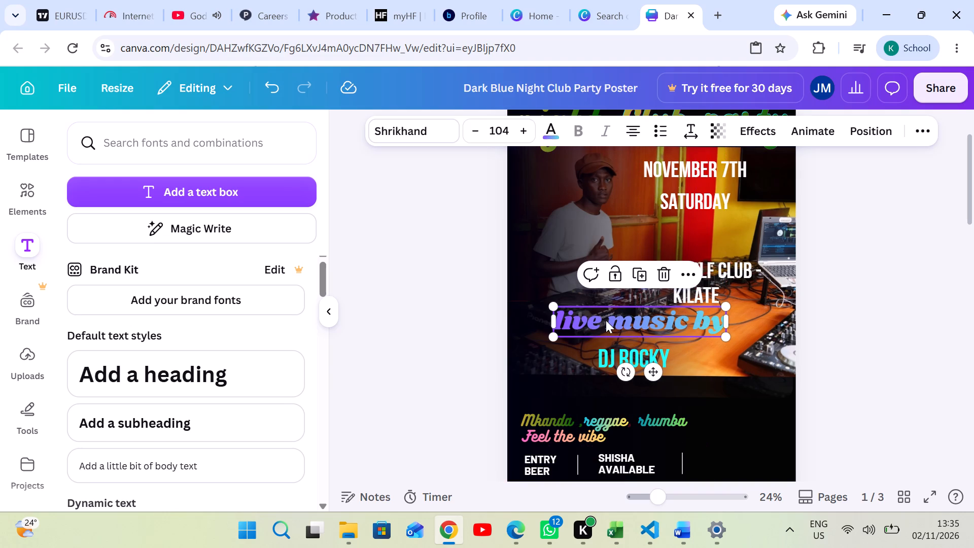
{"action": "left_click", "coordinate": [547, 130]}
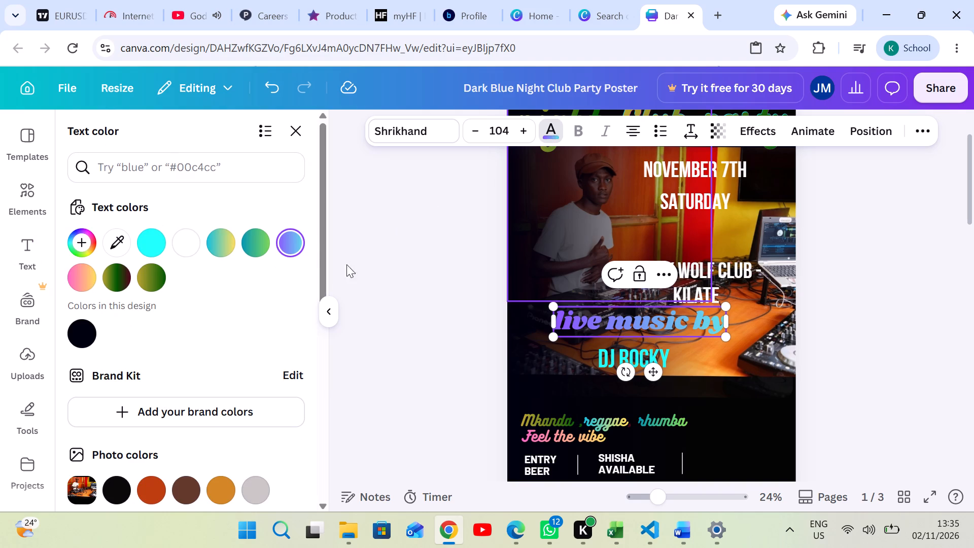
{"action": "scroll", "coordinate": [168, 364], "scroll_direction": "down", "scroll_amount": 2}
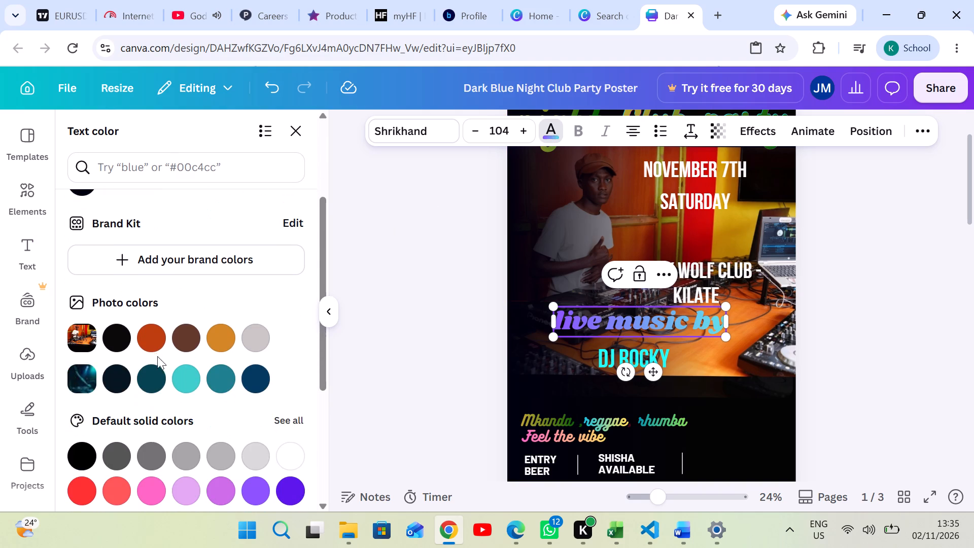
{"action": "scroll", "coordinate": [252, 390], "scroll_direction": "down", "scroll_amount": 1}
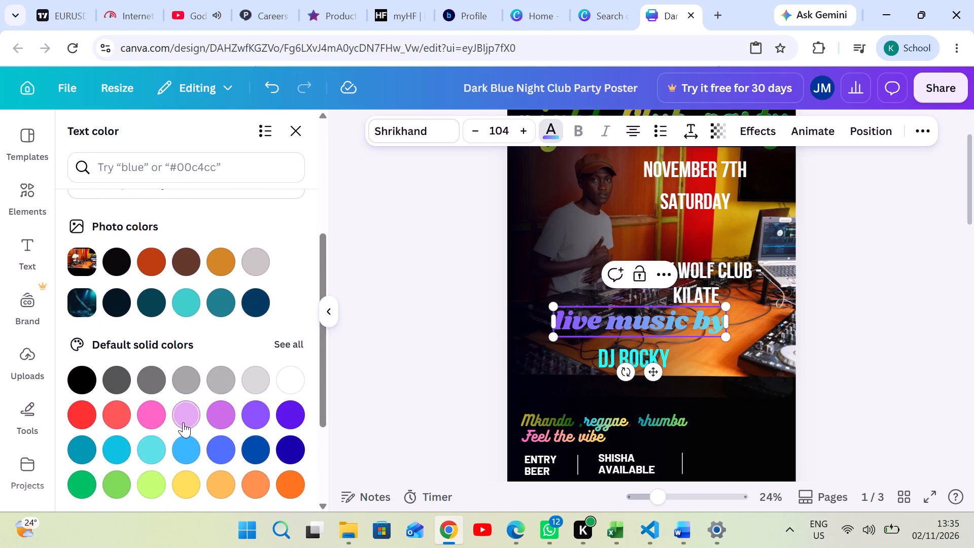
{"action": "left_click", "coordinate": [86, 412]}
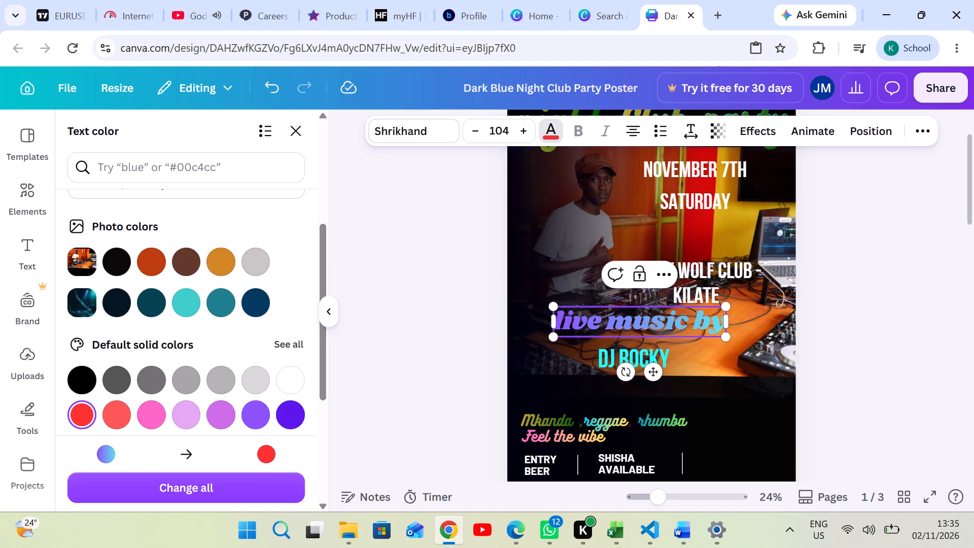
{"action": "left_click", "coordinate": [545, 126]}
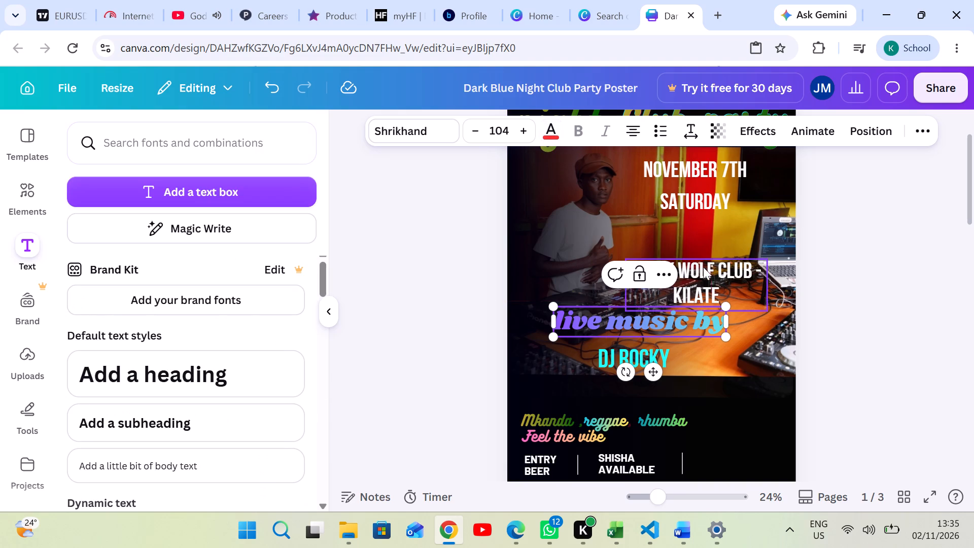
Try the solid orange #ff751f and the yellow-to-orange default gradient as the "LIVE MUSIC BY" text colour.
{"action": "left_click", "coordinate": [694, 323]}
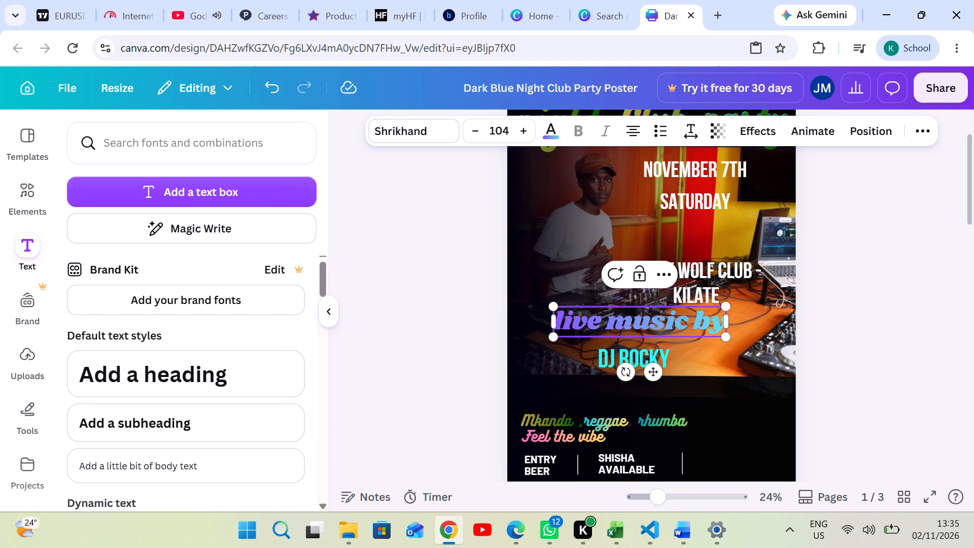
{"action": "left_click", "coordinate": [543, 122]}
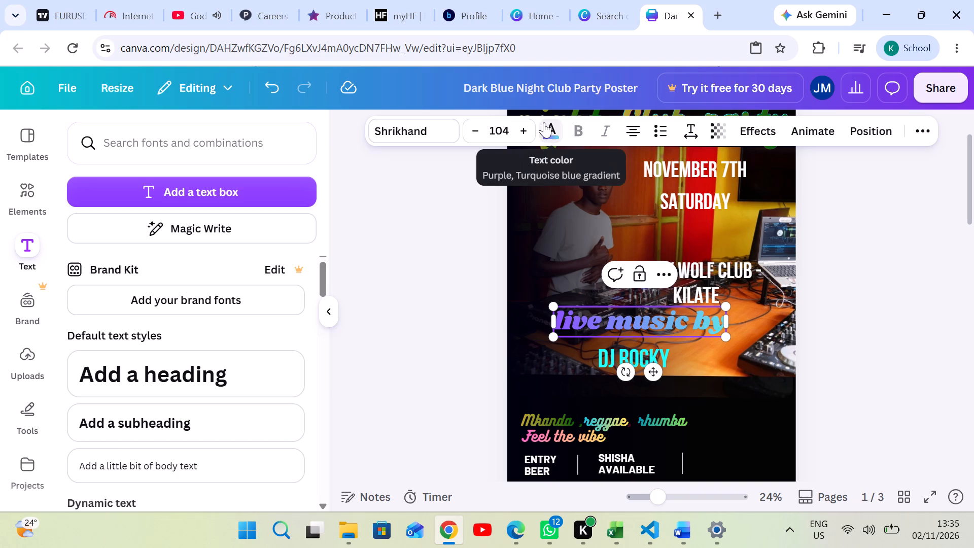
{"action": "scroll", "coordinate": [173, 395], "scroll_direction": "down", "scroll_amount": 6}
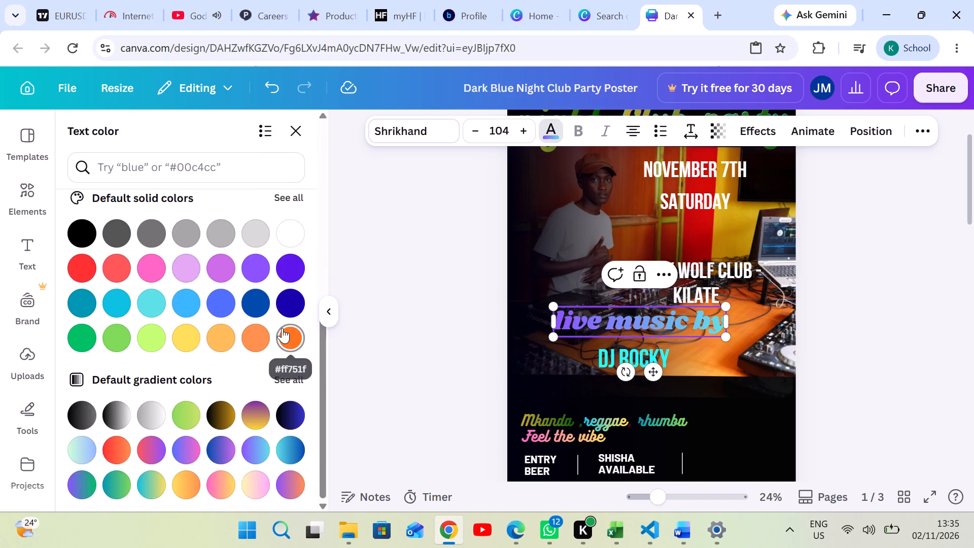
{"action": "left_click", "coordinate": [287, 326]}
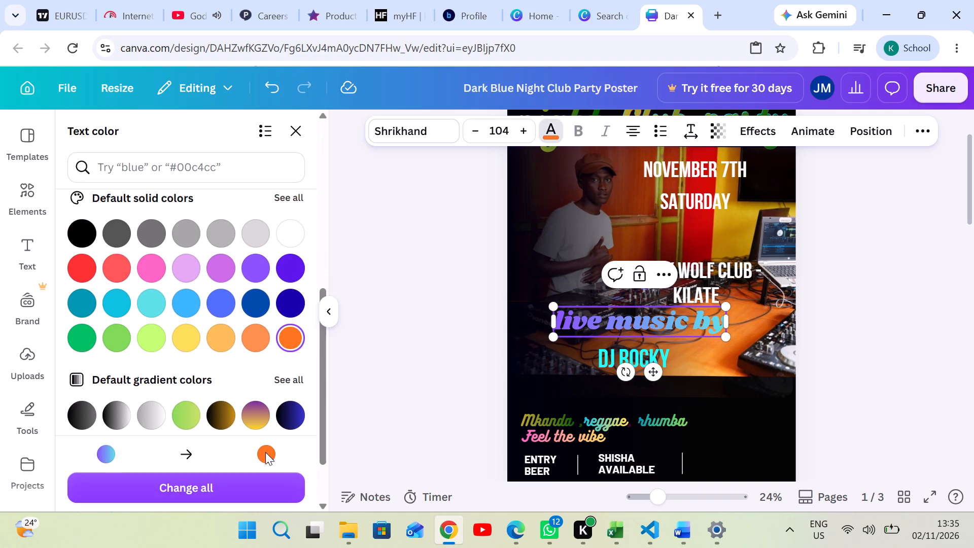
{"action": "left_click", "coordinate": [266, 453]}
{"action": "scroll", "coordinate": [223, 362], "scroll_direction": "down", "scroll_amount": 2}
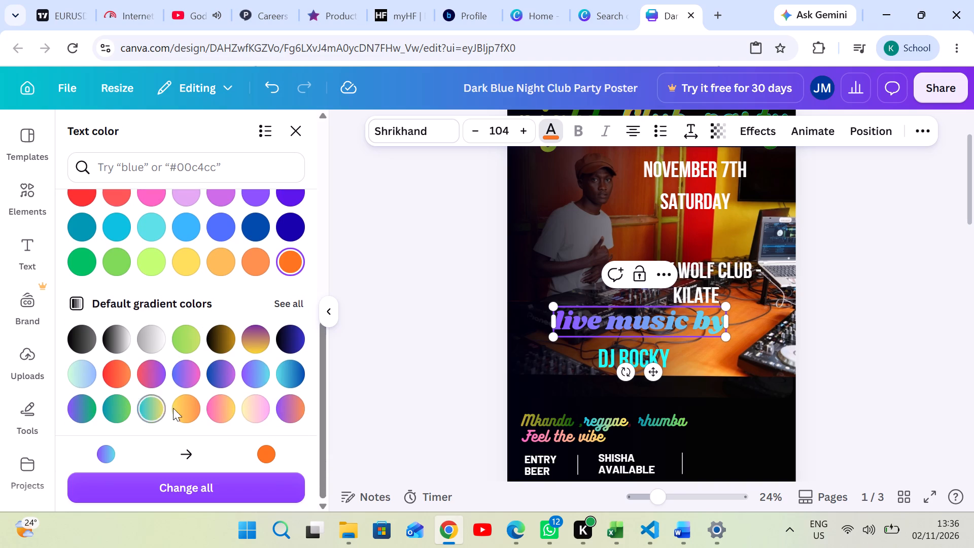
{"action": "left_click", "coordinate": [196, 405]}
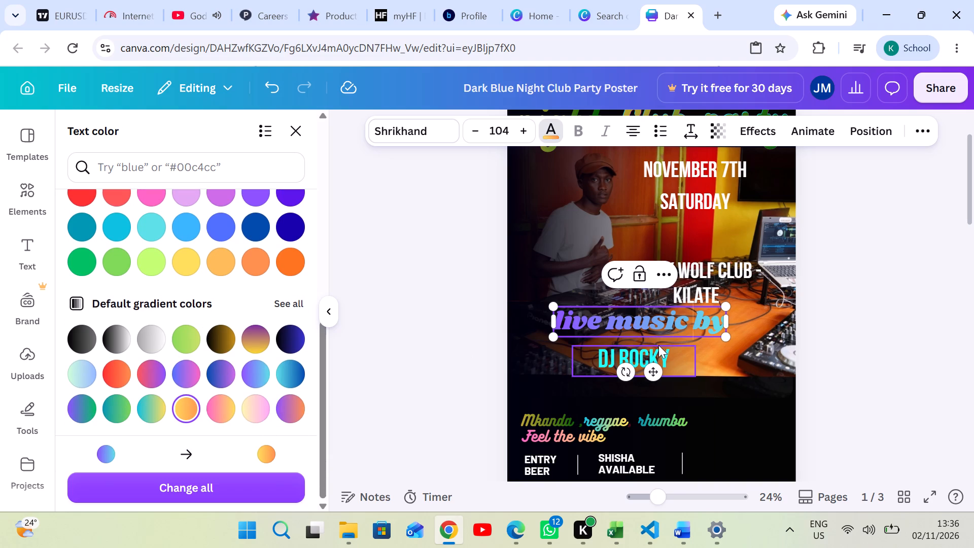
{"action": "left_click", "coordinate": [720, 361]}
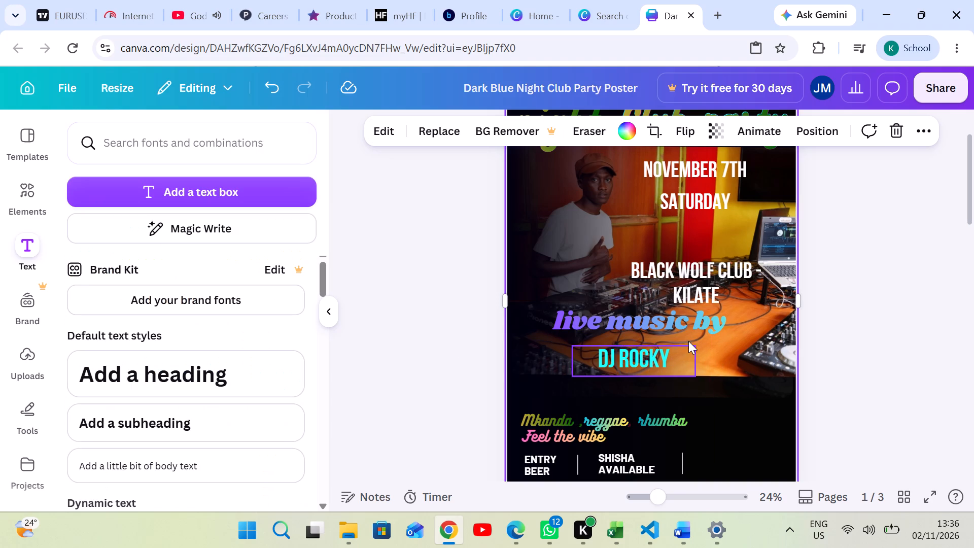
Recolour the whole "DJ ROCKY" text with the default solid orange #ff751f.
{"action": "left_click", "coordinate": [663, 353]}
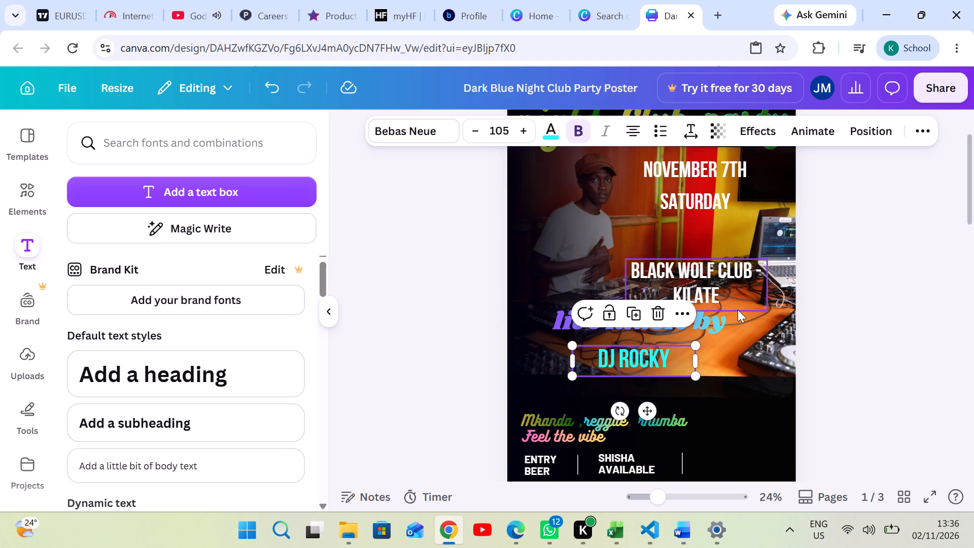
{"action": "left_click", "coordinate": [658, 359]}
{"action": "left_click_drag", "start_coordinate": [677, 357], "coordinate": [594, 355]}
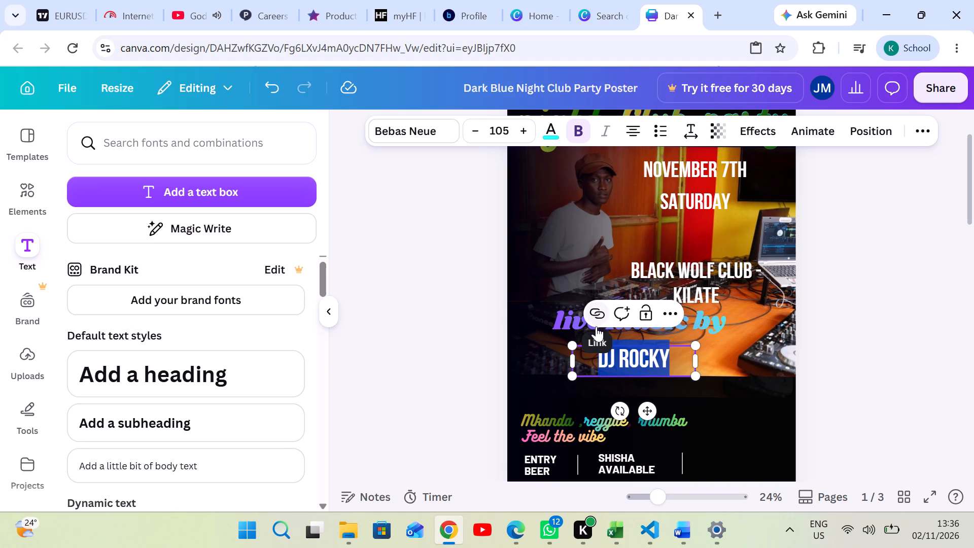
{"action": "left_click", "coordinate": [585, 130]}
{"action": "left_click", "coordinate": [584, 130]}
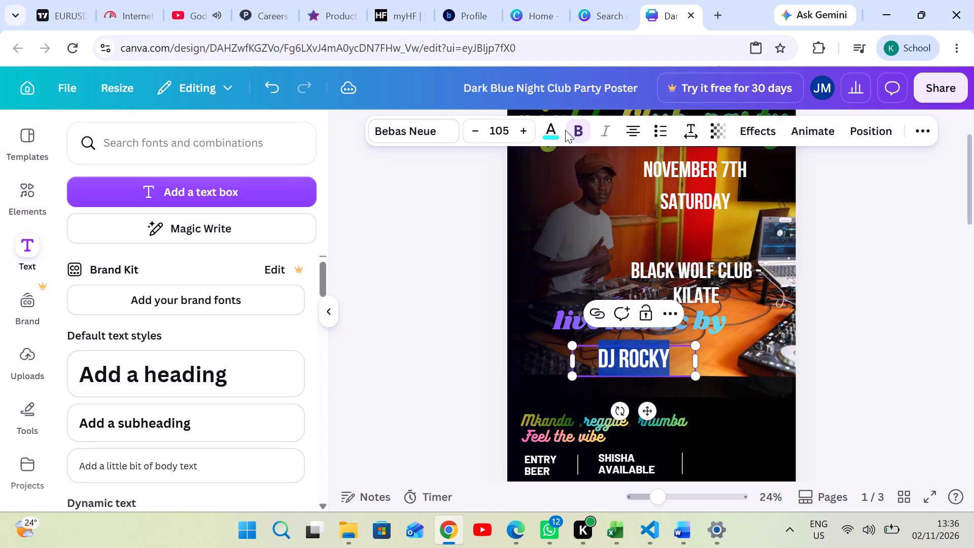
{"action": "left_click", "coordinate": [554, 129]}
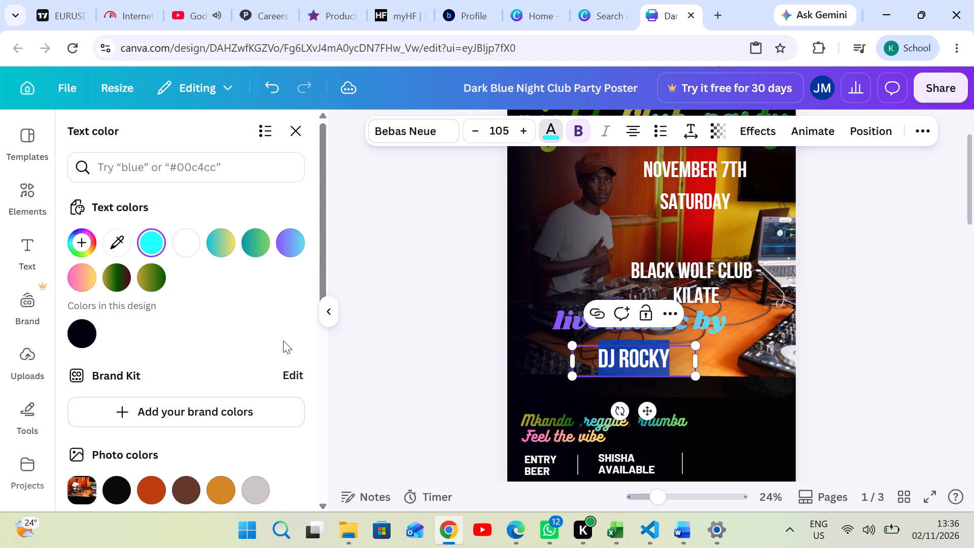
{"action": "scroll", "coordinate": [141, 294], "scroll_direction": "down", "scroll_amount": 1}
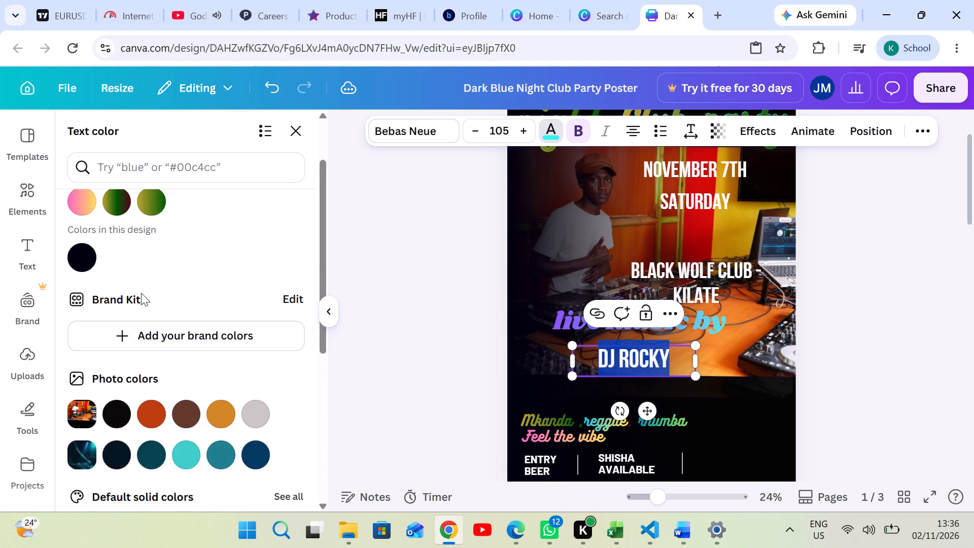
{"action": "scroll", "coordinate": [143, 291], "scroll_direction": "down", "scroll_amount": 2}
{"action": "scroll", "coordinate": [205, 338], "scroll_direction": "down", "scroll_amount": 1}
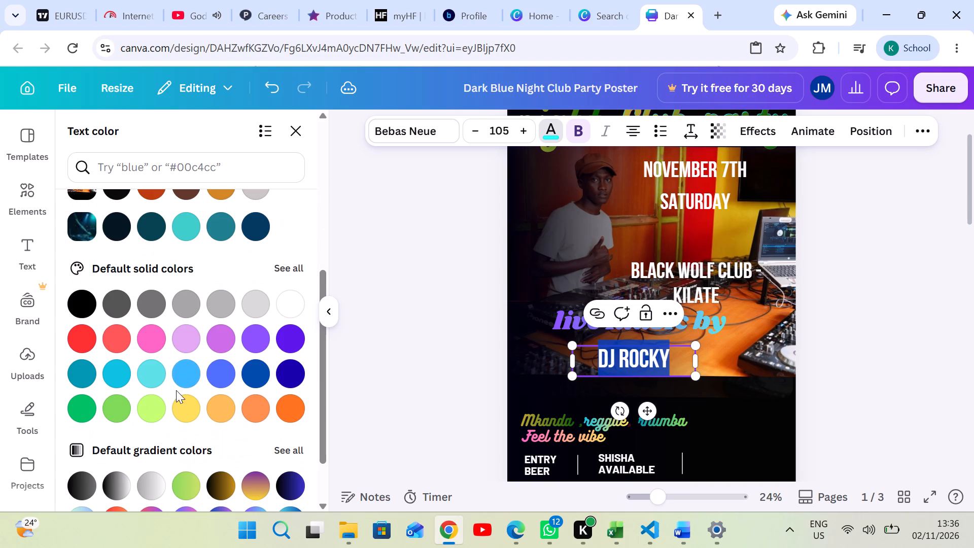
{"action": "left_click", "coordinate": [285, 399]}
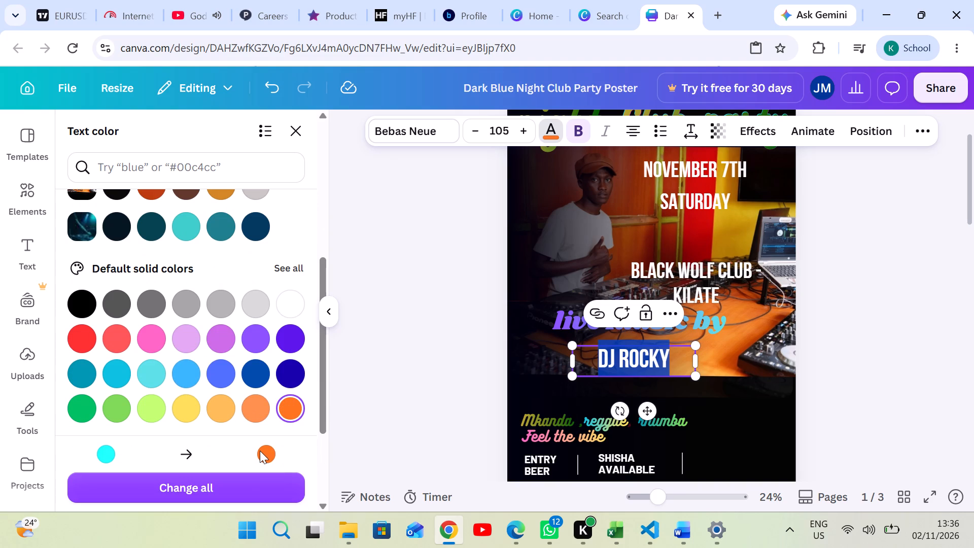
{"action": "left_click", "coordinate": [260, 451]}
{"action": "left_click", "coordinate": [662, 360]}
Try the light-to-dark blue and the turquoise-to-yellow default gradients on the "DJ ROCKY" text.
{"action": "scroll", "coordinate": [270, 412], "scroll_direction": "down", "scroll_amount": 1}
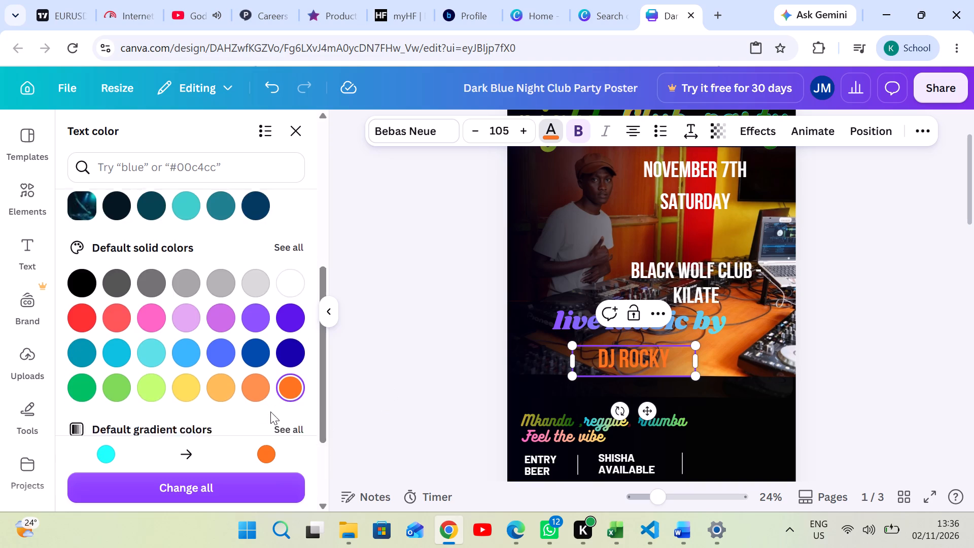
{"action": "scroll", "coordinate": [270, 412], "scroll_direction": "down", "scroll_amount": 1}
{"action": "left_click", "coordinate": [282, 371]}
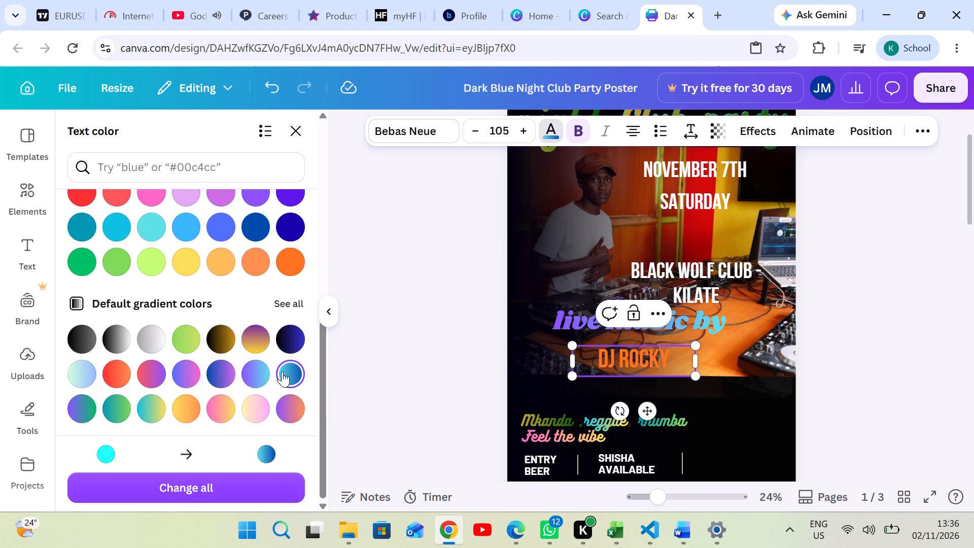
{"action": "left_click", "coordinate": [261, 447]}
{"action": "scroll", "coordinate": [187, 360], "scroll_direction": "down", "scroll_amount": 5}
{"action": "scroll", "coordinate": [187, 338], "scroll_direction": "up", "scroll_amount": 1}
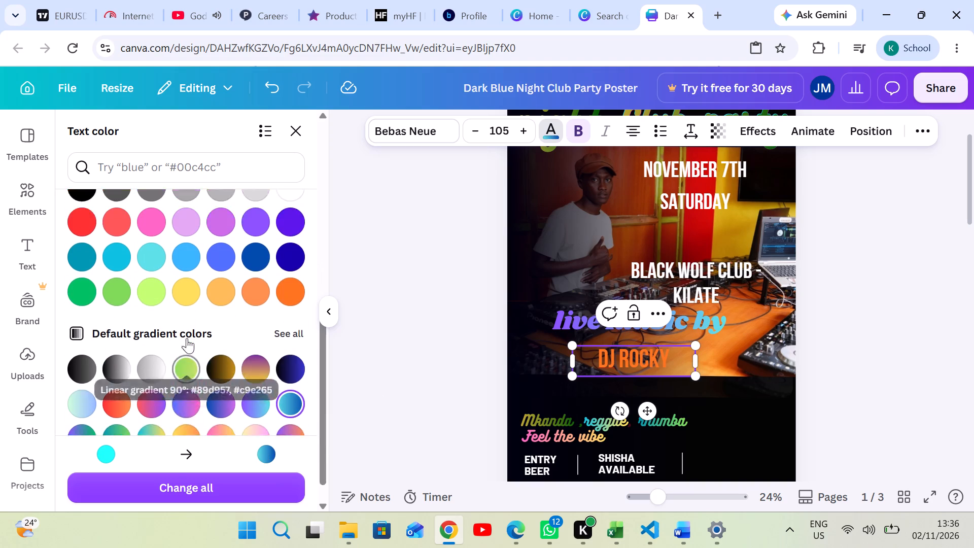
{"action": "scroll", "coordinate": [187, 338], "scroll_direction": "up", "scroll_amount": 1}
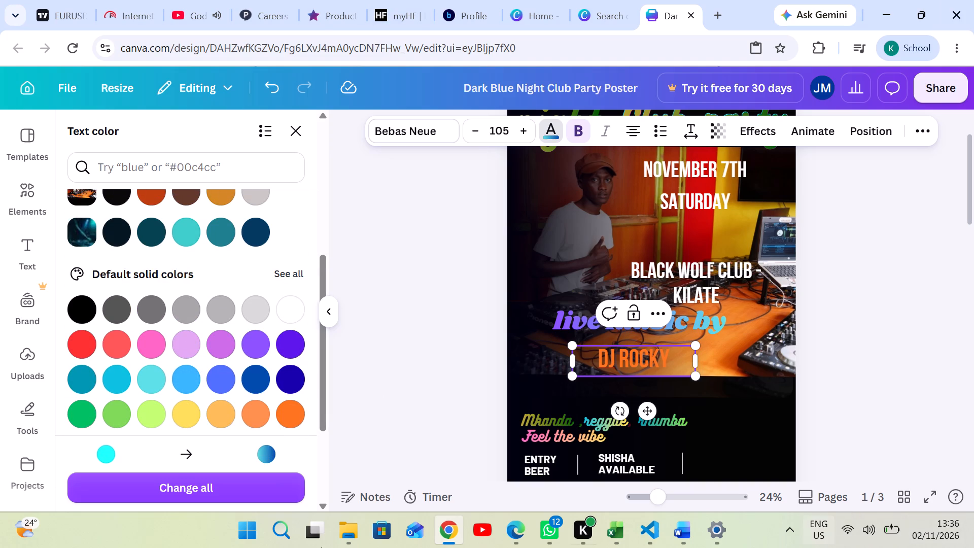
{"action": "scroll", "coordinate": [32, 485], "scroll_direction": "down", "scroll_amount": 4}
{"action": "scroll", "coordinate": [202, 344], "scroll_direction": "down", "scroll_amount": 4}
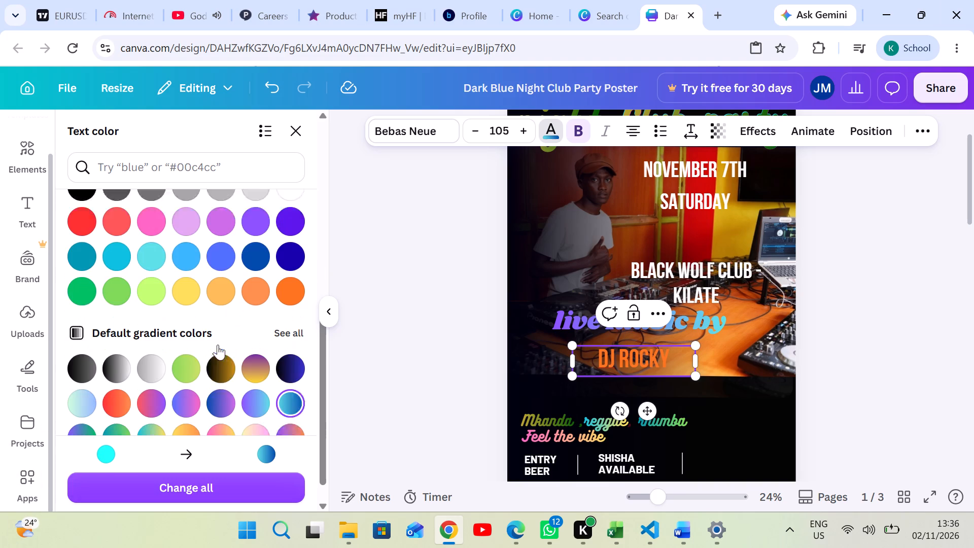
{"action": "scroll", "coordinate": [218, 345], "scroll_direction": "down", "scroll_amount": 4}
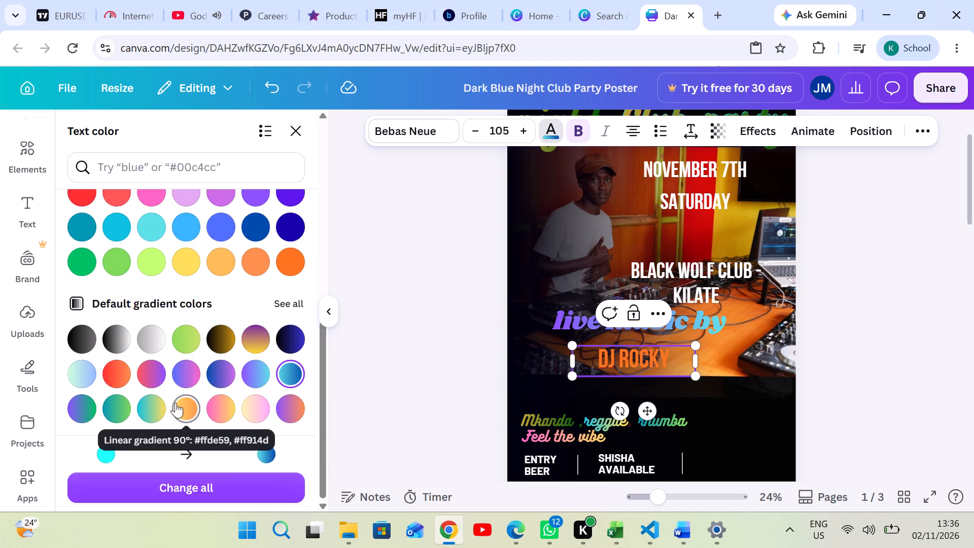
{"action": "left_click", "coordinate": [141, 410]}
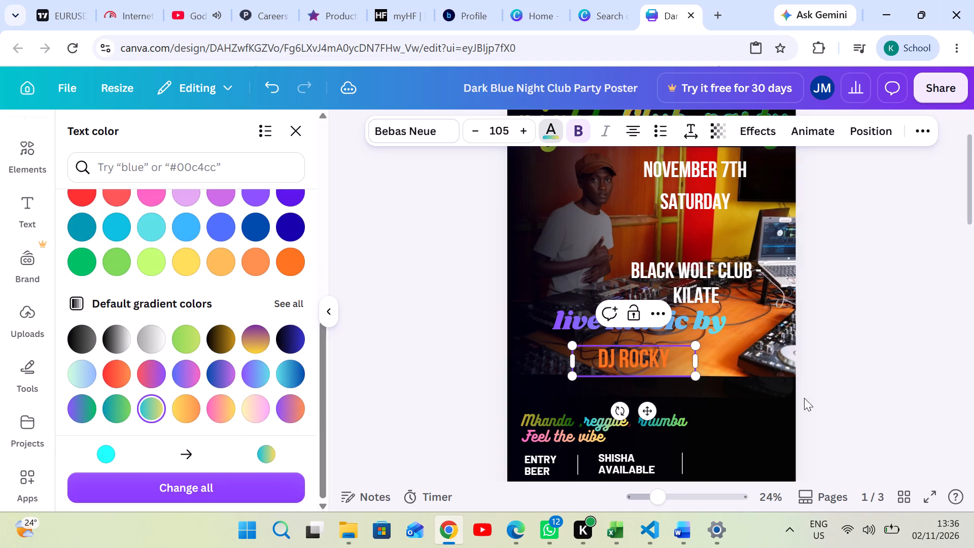
Apply the turquoise-to-yellow default gradient to all the characters of "DJ ROCKY".
{"action": "left_click_drag", "start_coordinate": [675, 357], "coordinate": [636, 357]}
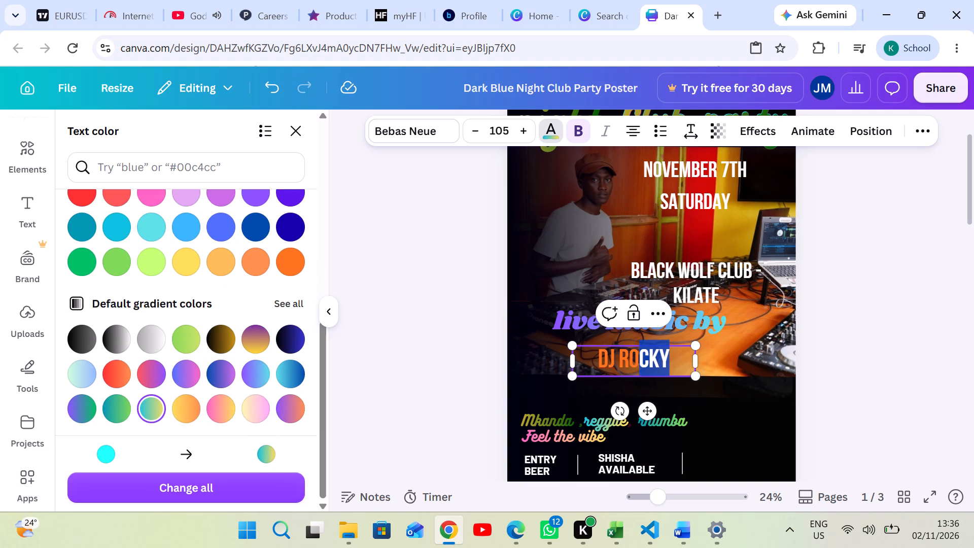
{"action": "left_click_drag", "start_coordinate": [636, 357], "coordinate": [599, 354]}
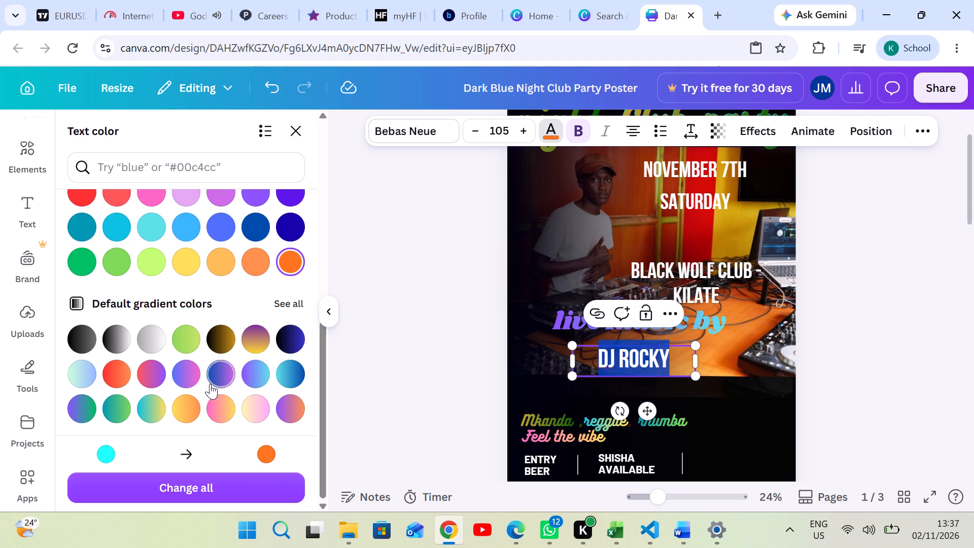
{"action": "left_click", "coordinate": [156, 404]}
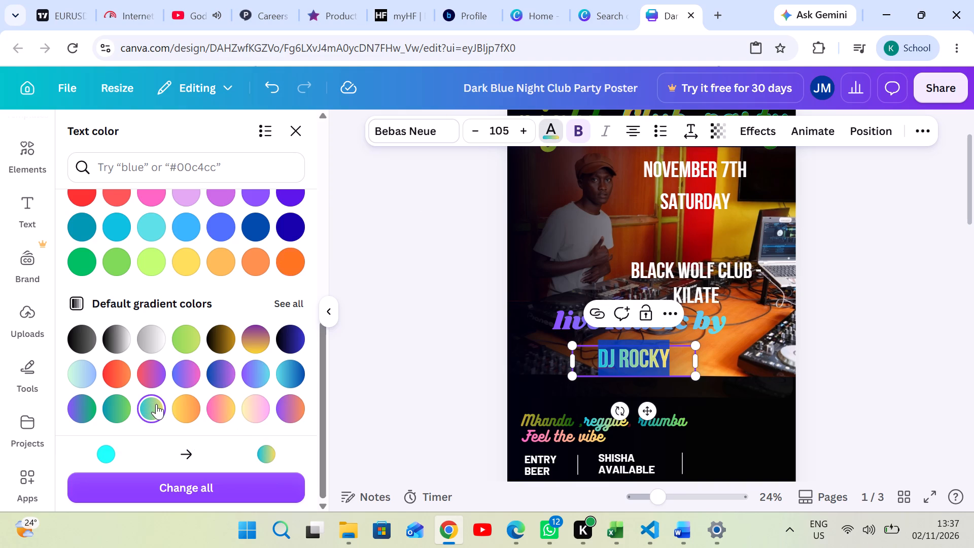
{"action": "left_click", "coordinate": [909, 332]}
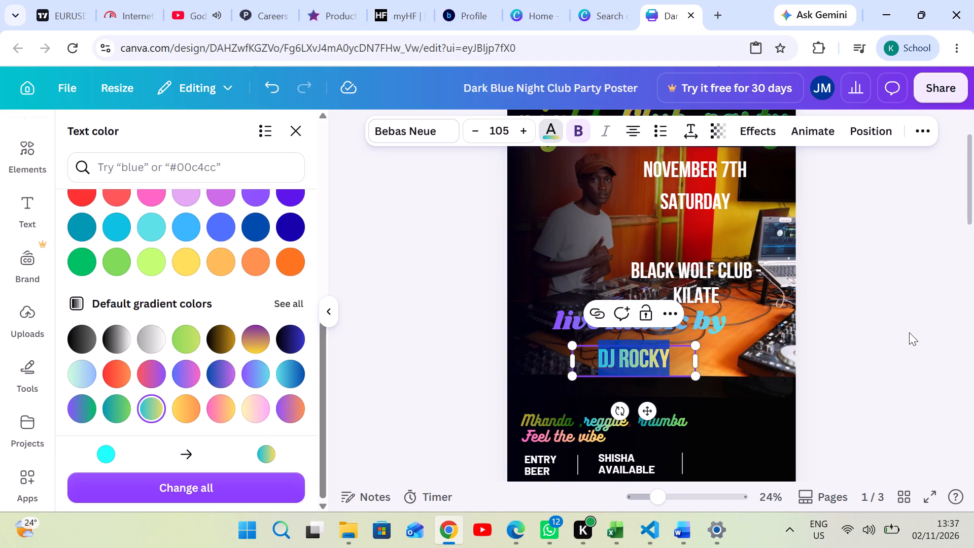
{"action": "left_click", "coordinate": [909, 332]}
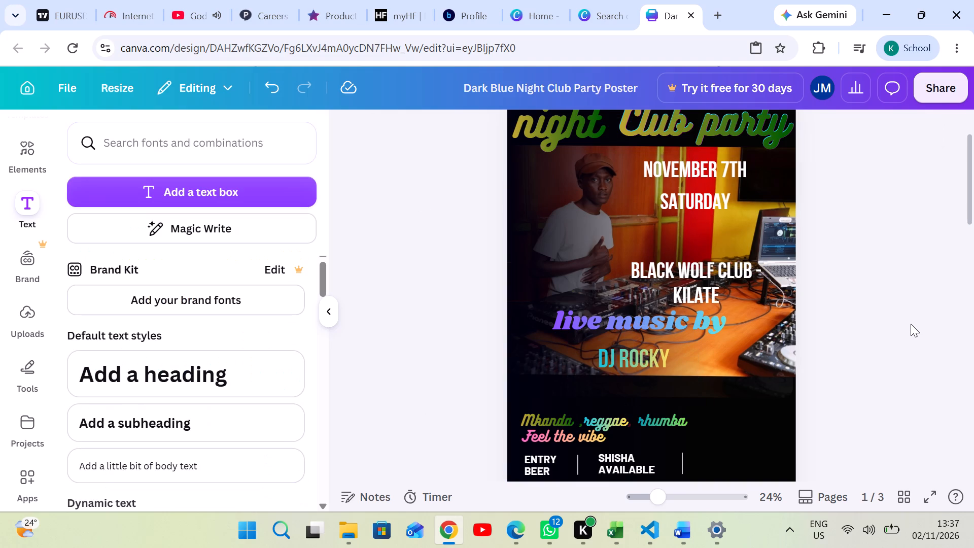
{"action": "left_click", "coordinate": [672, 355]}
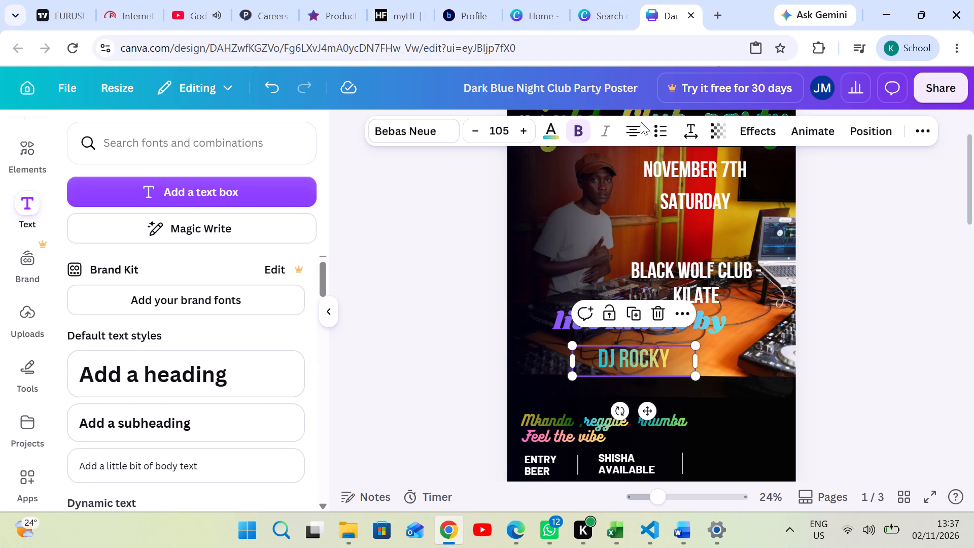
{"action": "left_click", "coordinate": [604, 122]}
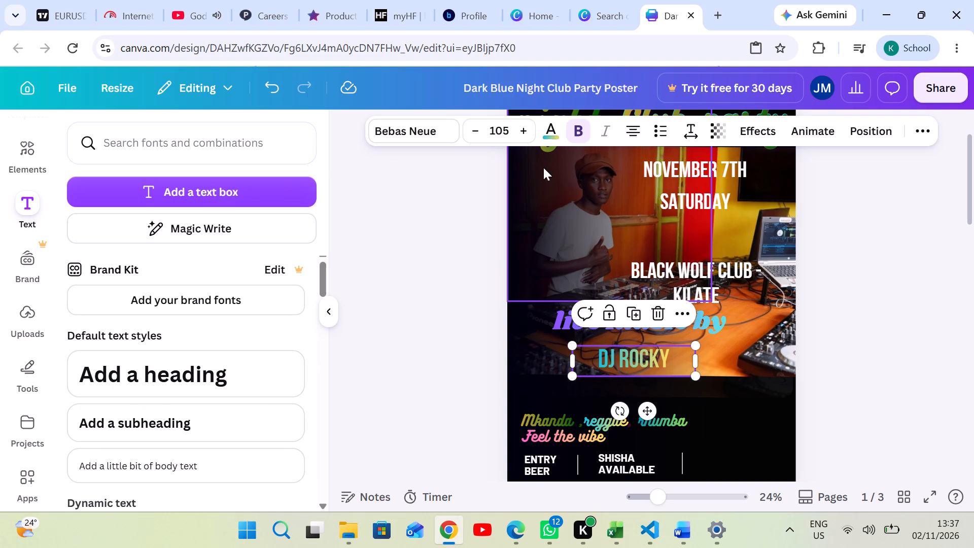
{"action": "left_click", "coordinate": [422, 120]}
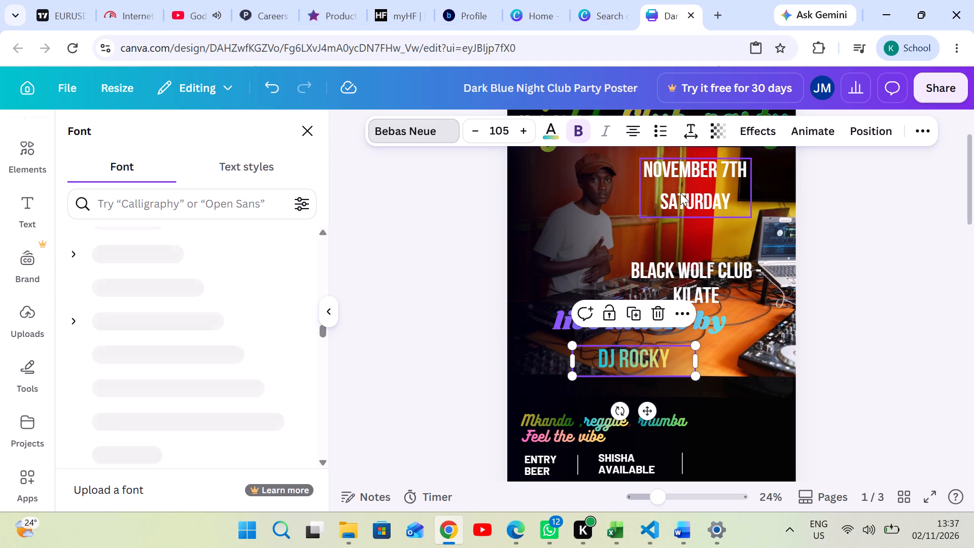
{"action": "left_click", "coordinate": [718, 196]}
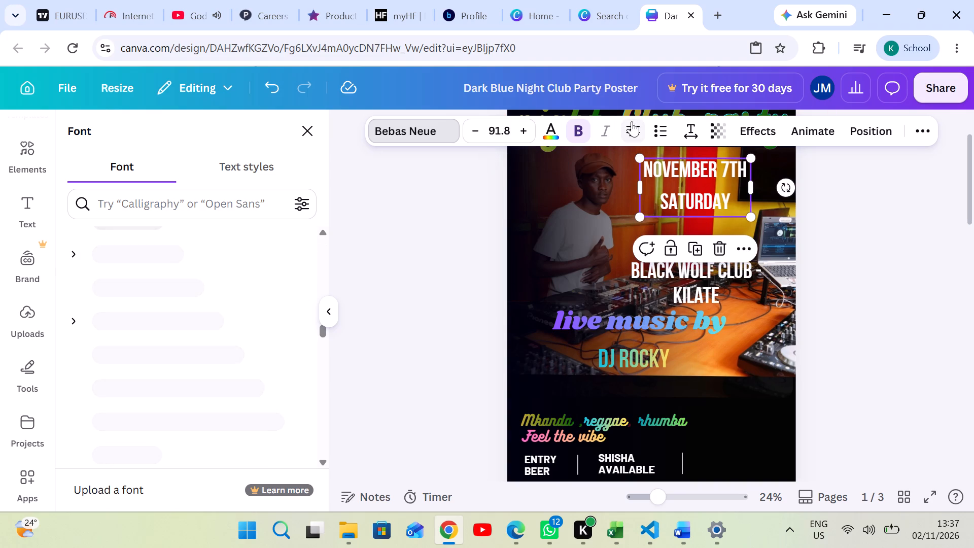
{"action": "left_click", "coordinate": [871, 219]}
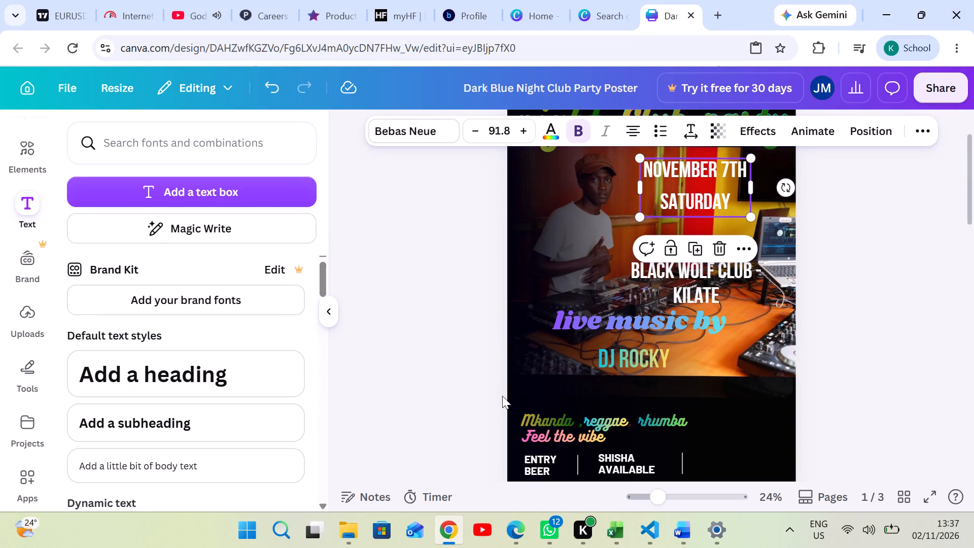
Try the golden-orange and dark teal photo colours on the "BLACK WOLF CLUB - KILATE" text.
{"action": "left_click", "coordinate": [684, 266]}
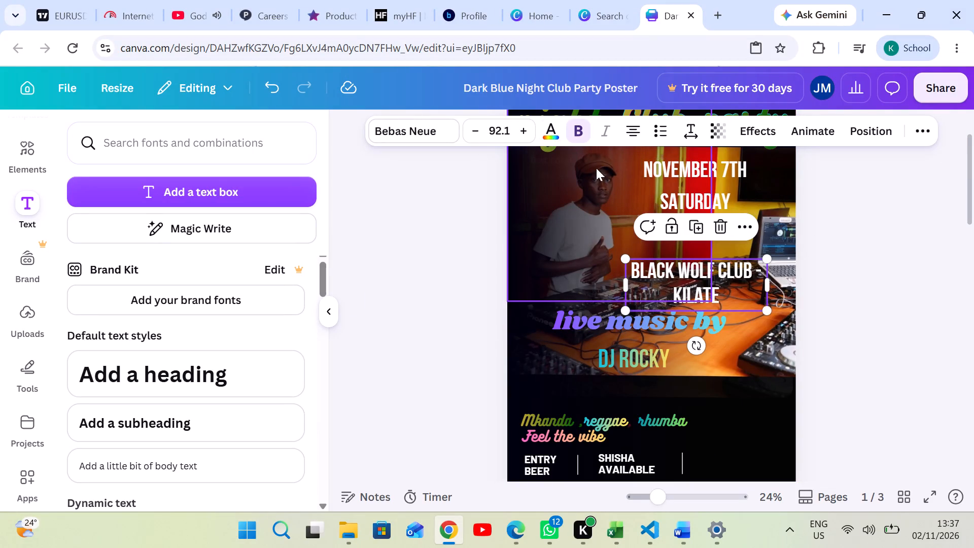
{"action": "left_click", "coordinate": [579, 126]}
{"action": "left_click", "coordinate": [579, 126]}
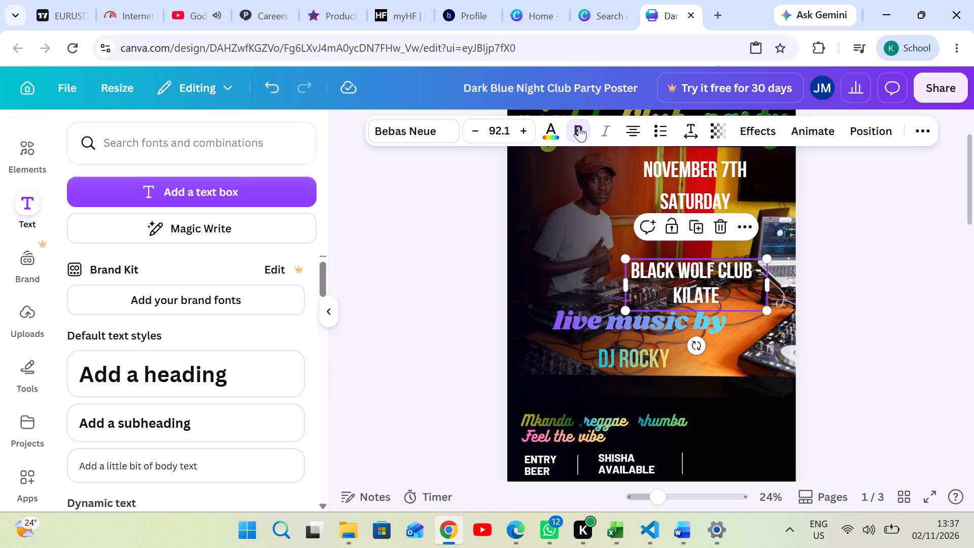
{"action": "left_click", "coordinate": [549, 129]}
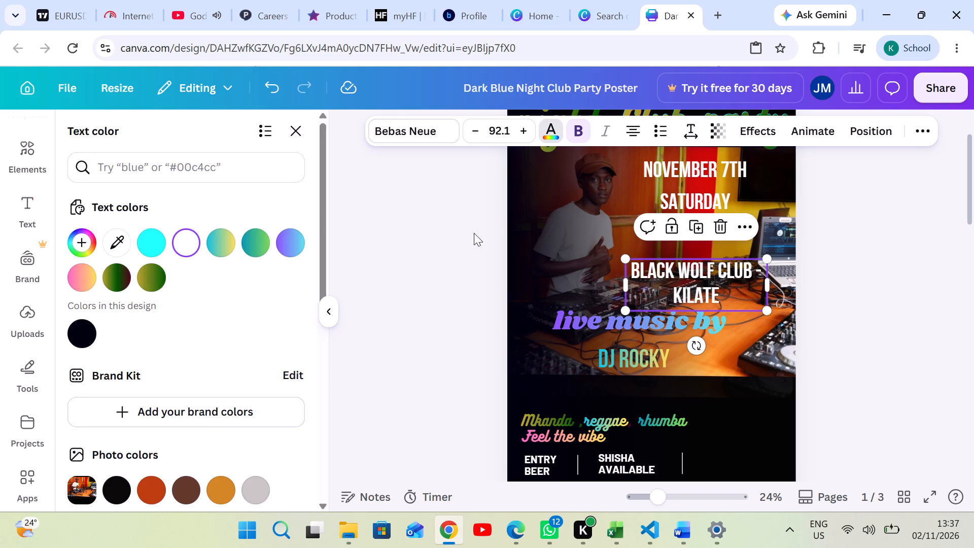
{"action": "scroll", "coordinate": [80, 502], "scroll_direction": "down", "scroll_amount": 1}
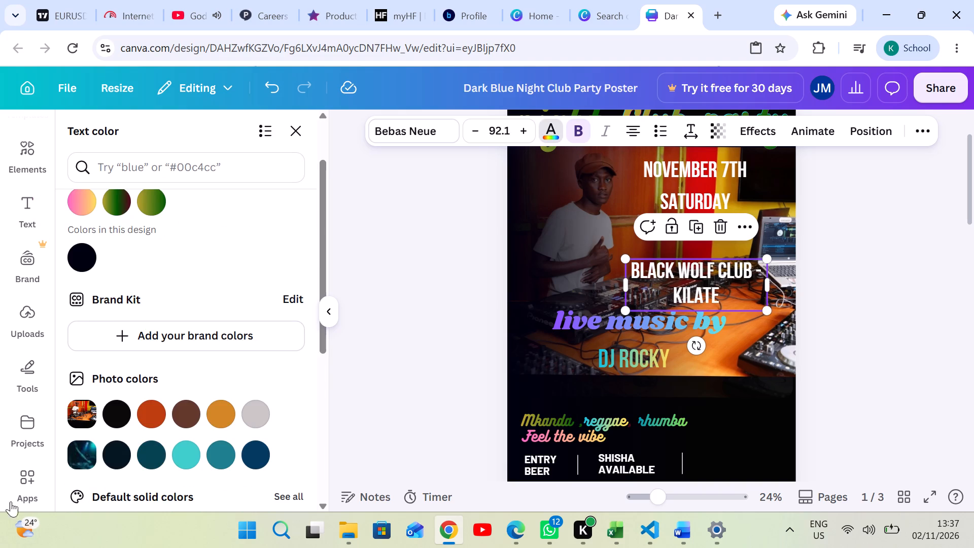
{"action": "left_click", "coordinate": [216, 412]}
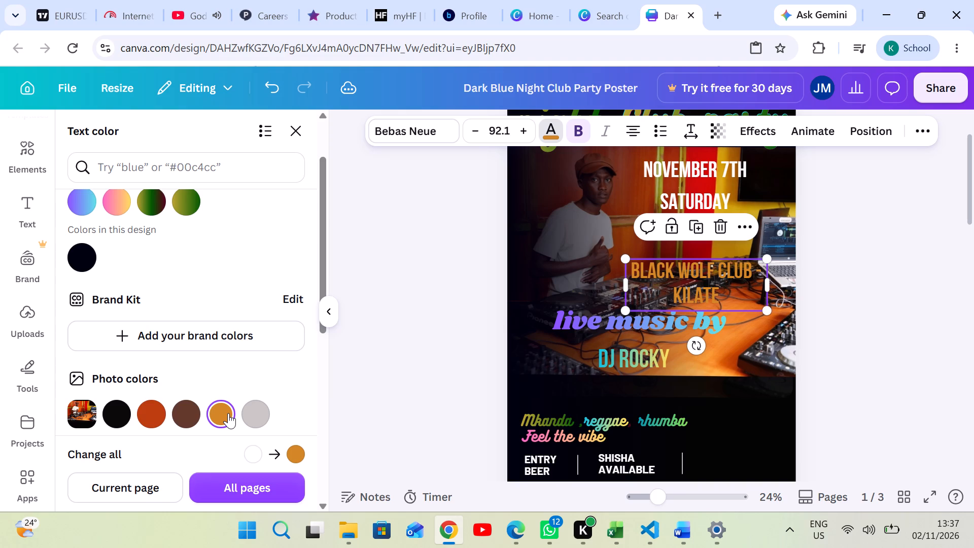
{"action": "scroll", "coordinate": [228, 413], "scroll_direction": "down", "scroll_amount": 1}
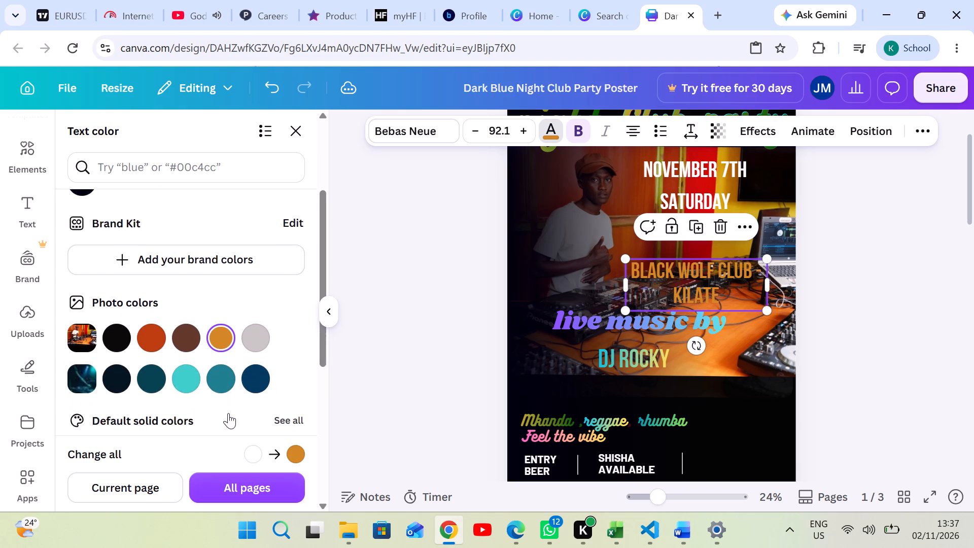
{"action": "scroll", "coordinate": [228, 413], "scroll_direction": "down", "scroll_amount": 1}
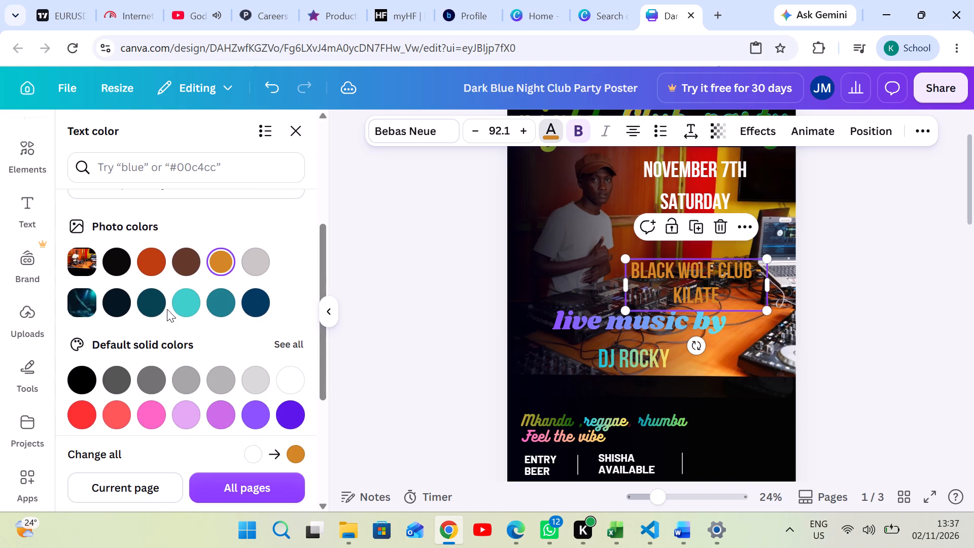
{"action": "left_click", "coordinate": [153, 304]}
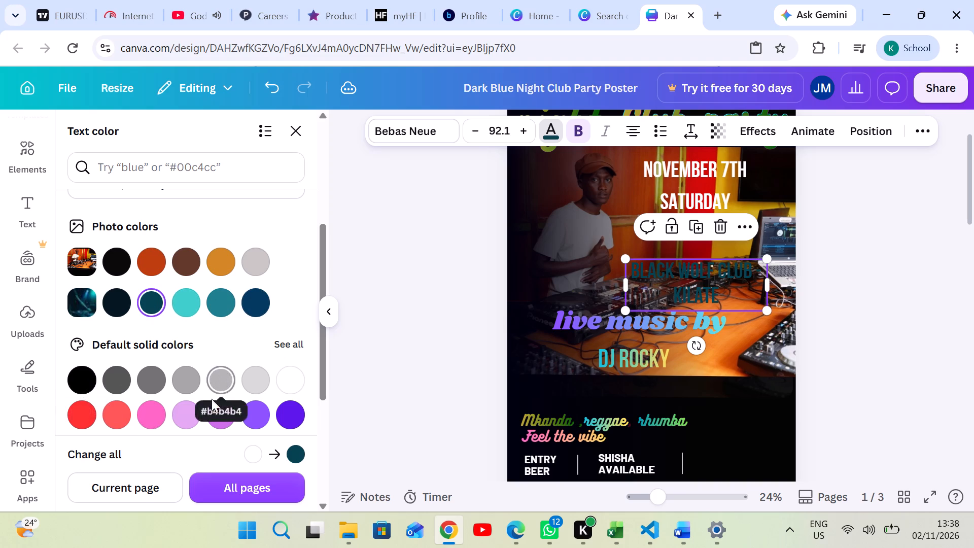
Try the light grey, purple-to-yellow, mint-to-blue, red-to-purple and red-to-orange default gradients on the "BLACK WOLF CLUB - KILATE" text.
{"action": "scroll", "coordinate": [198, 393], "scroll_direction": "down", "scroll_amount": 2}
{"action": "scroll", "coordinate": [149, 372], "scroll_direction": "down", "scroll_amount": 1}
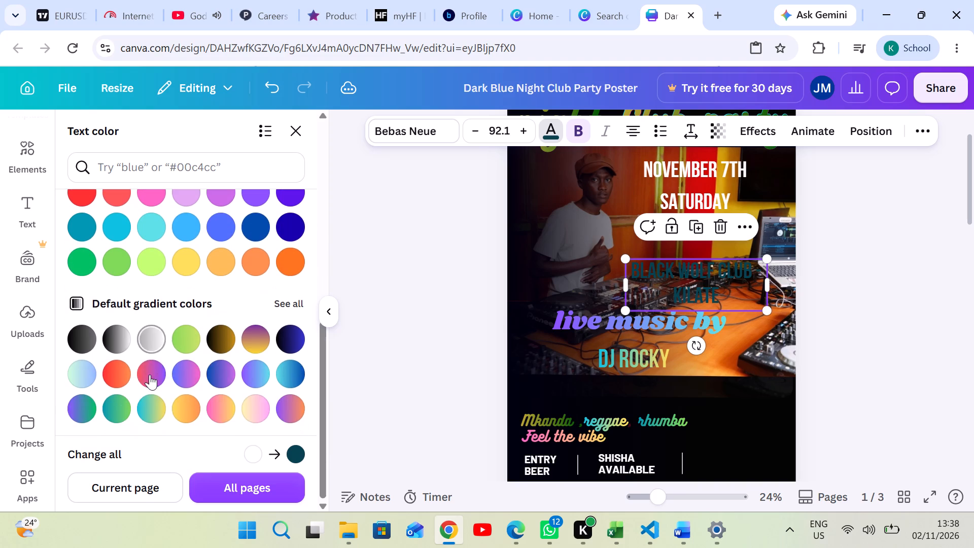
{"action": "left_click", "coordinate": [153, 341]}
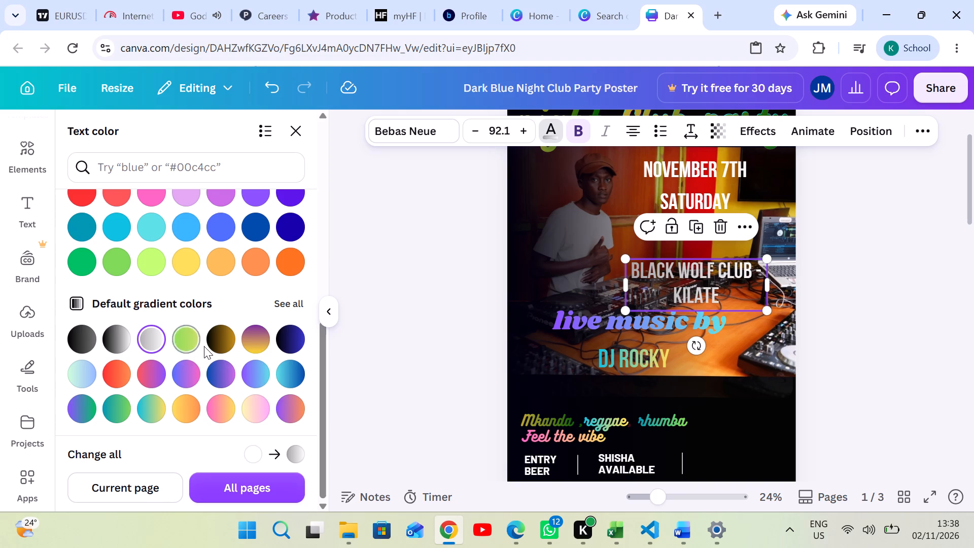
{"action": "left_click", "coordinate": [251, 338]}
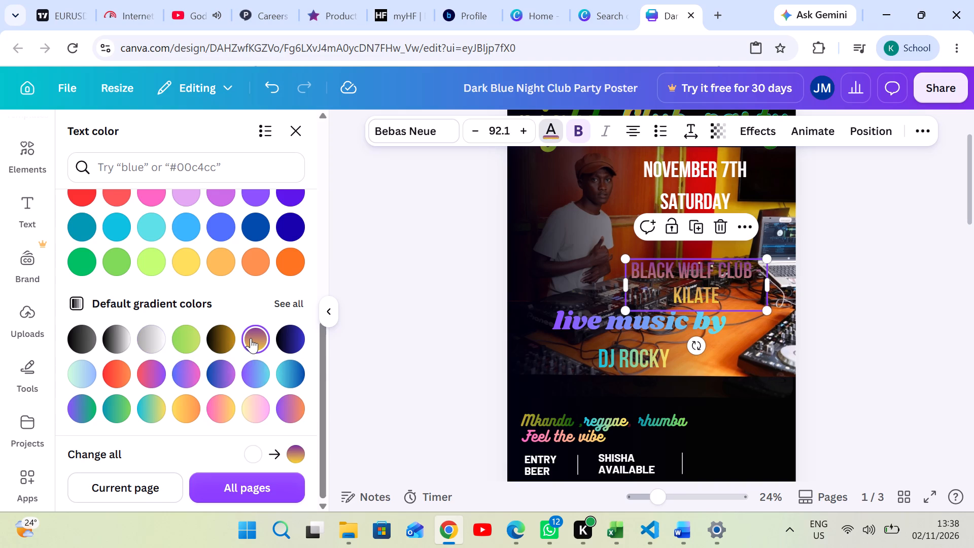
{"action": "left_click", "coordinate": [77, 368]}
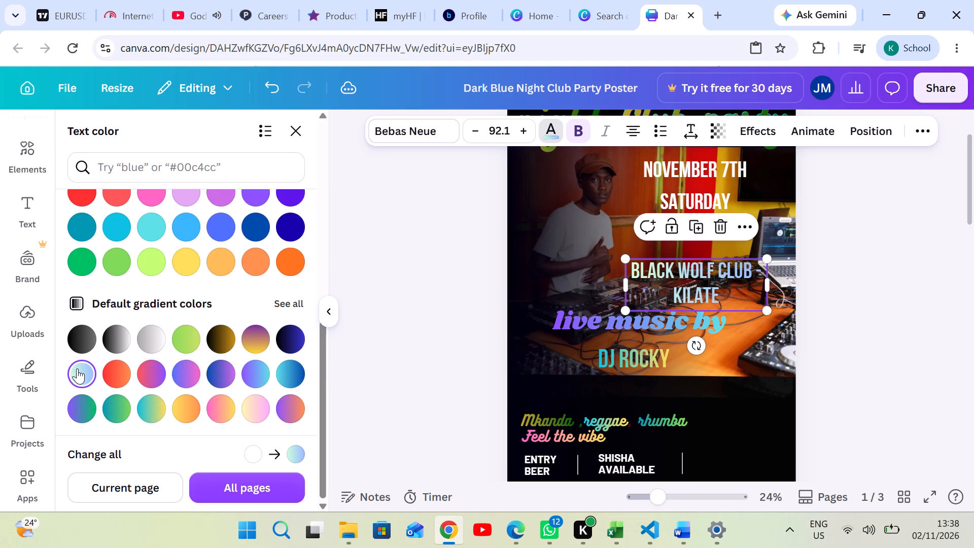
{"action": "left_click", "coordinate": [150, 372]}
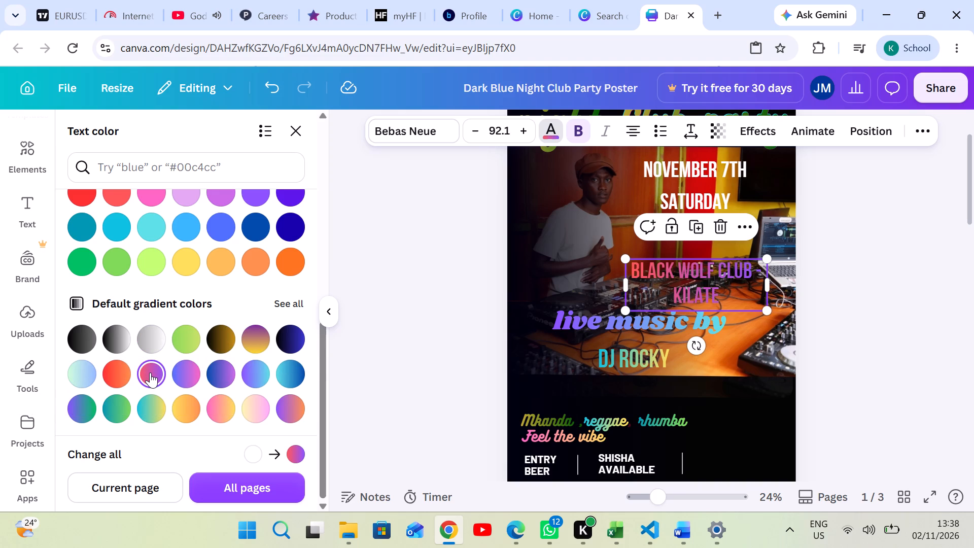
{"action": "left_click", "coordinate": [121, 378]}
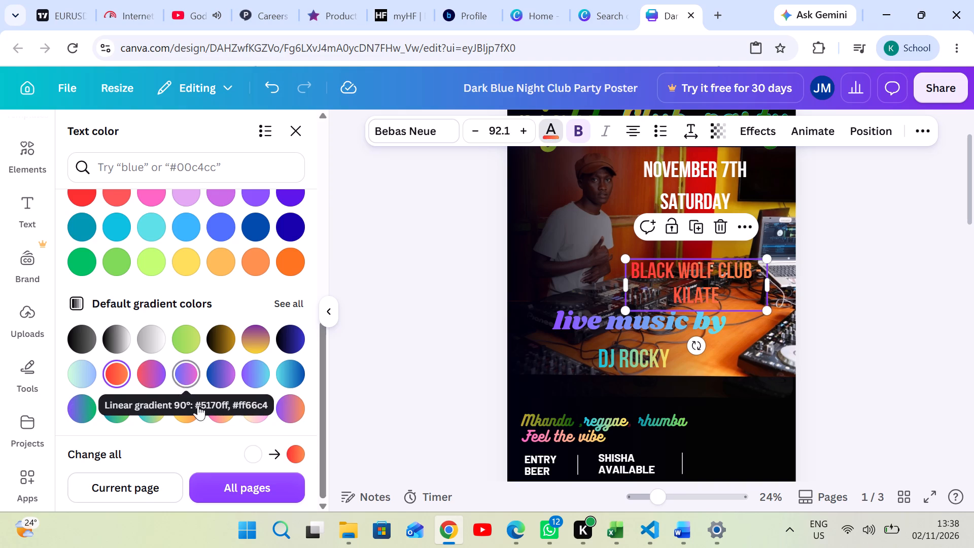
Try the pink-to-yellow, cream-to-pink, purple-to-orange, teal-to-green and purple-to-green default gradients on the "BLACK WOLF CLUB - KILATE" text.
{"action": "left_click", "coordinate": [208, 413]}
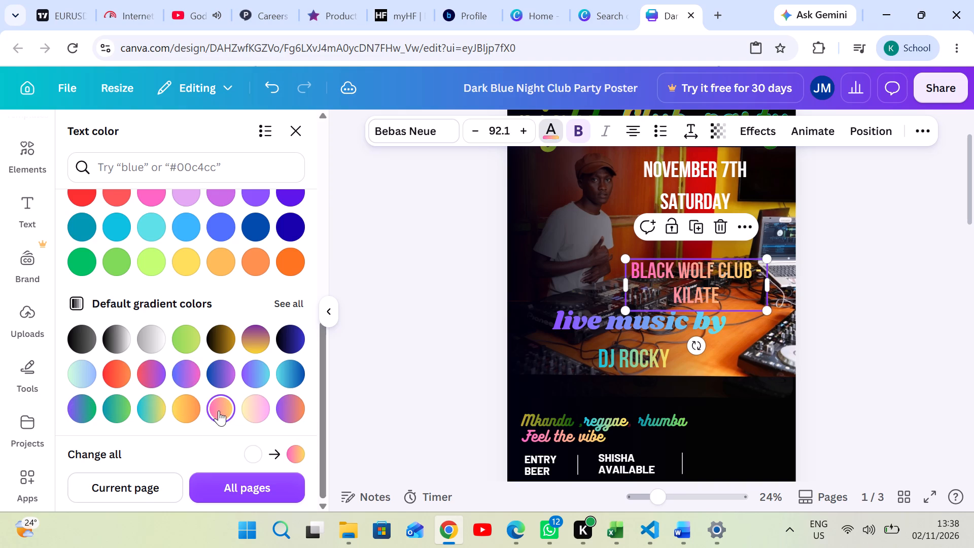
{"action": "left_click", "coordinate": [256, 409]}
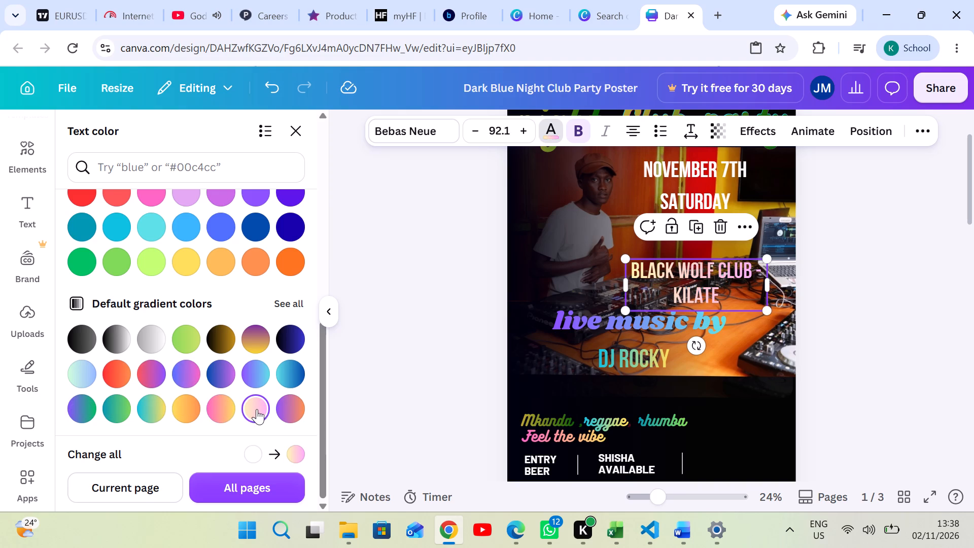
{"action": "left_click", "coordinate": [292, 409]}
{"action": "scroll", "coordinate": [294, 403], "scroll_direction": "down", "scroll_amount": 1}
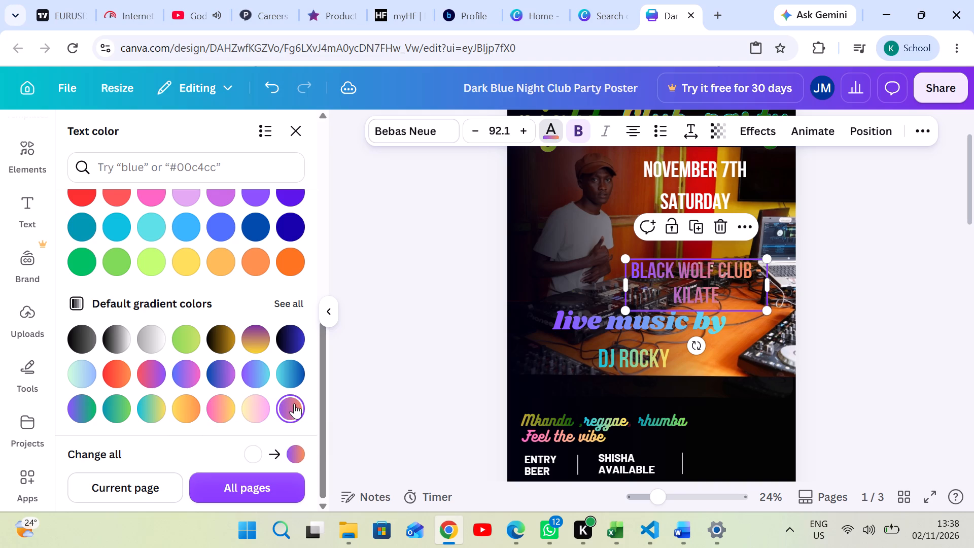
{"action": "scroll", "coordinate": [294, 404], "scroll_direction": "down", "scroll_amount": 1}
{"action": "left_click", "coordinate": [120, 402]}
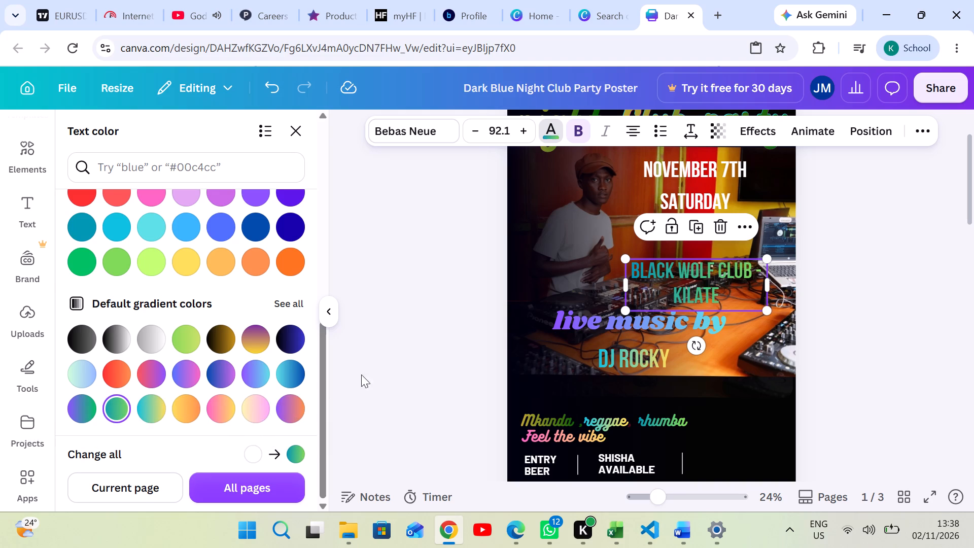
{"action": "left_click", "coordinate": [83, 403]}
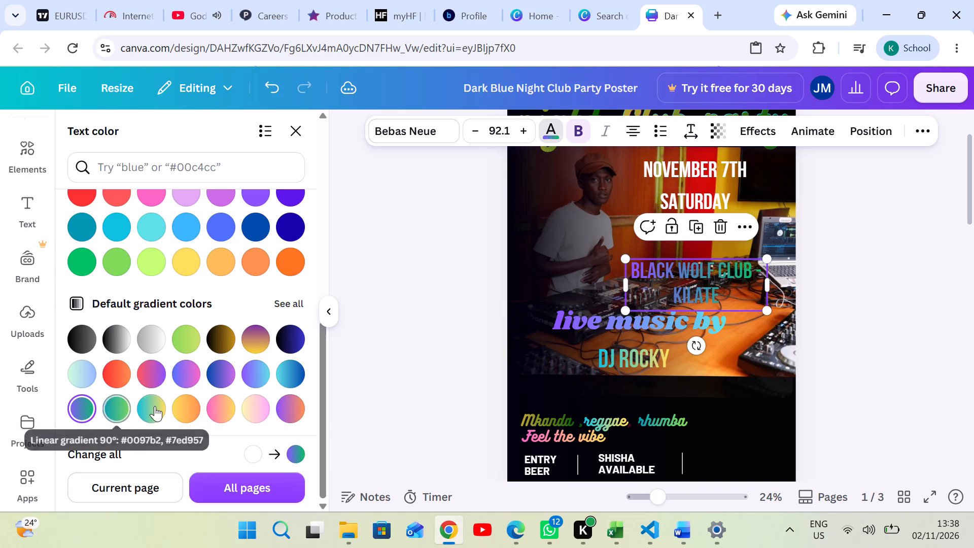
Apply the turquoise-to-yellow default gradient to the "BLACK WOLF CLUB - KILATE" text.
{"action": "left_click", "coordinate": [155, 406]}
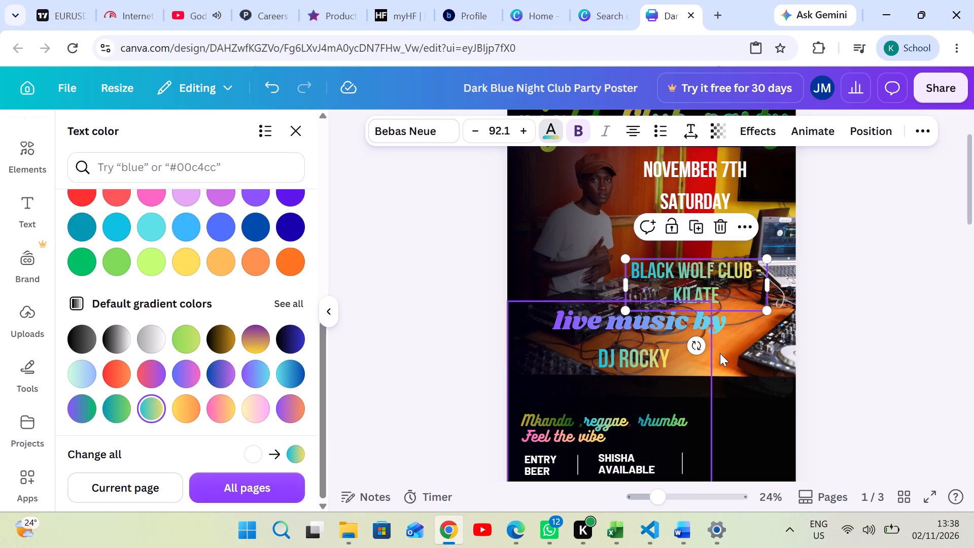
{"action": "left_click", "coordinate": [843, 293]}
{"action": "left_click", "coordinate": [843, 292]}
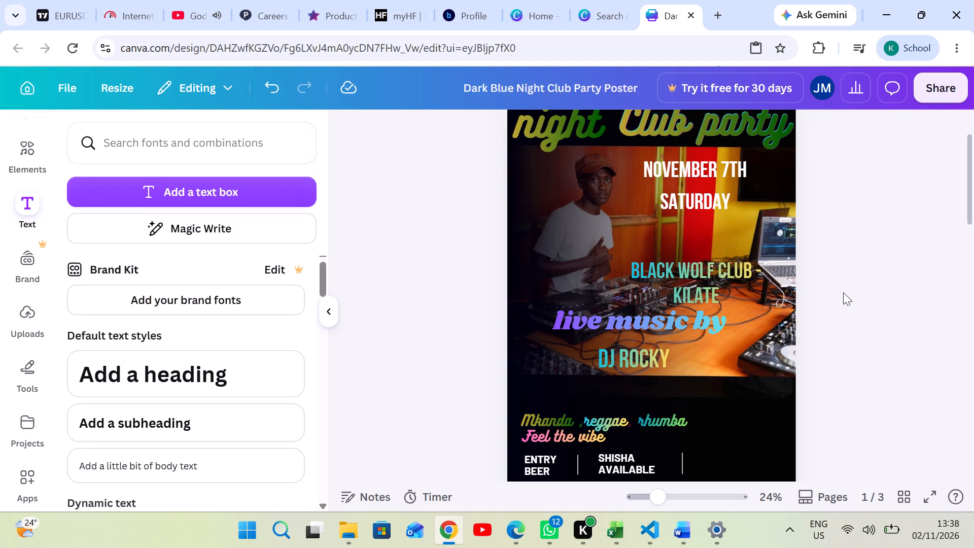
Enlarge the "BLACK WOLF CLUB - KILATE" text to a font size of about 102 and nudge it slightly up and left.
{"action": "left_click", "coordinate": [730, 284]}
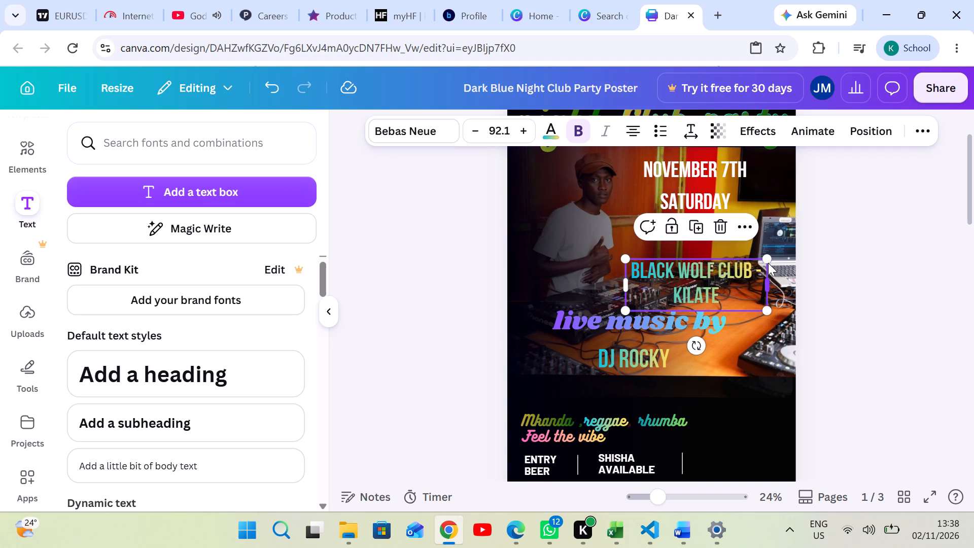
{"action": "left_click_drag", "start_coordinate": [768, 259], "coordinate": [769, 234]}
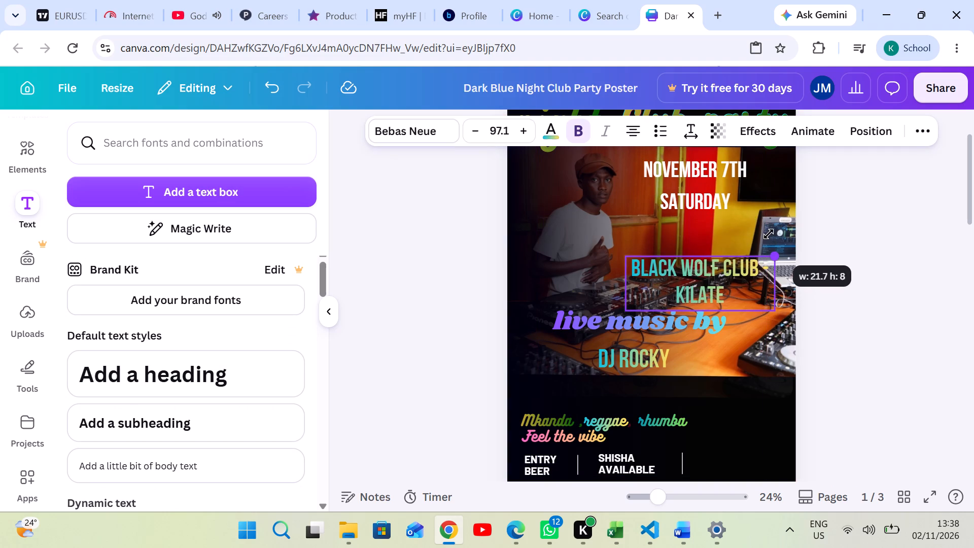
{"action": "left_click_drag", "start_coordinate": [769, 234], "coordinate": [770, 215]}
{"action": "left_click", "coordinate": [852, 277]}
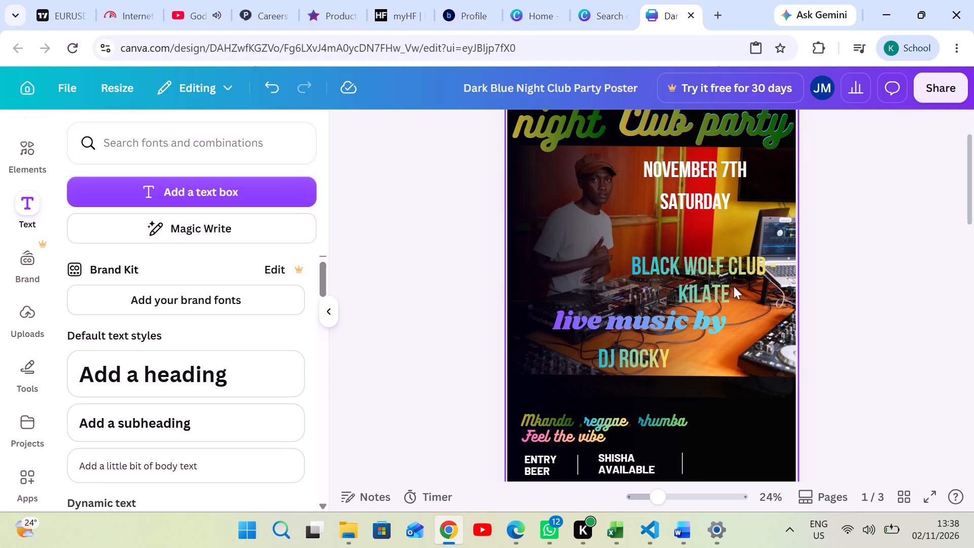
{"action": "left_click", "coordinate": [718, 283]}
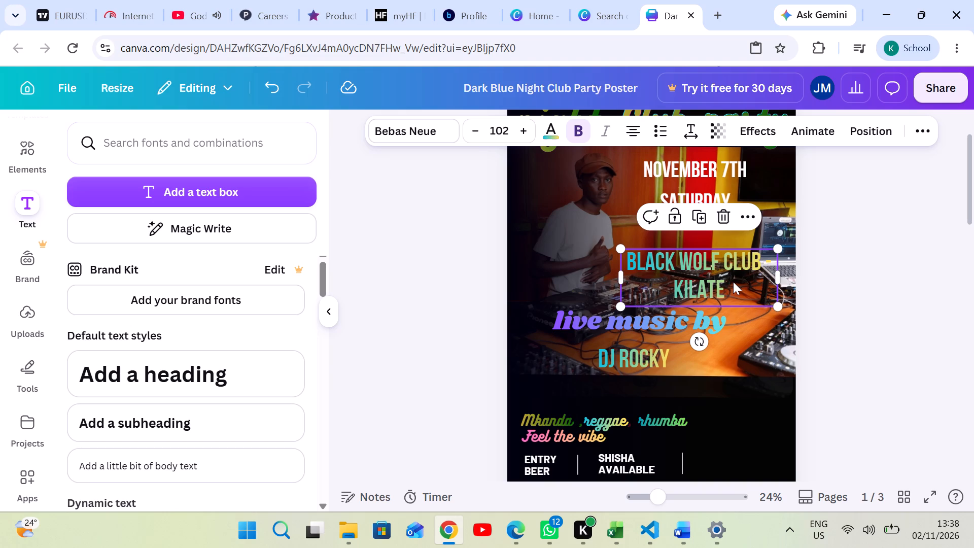
{"action": "left_click", "coordinate": [846, 288]}
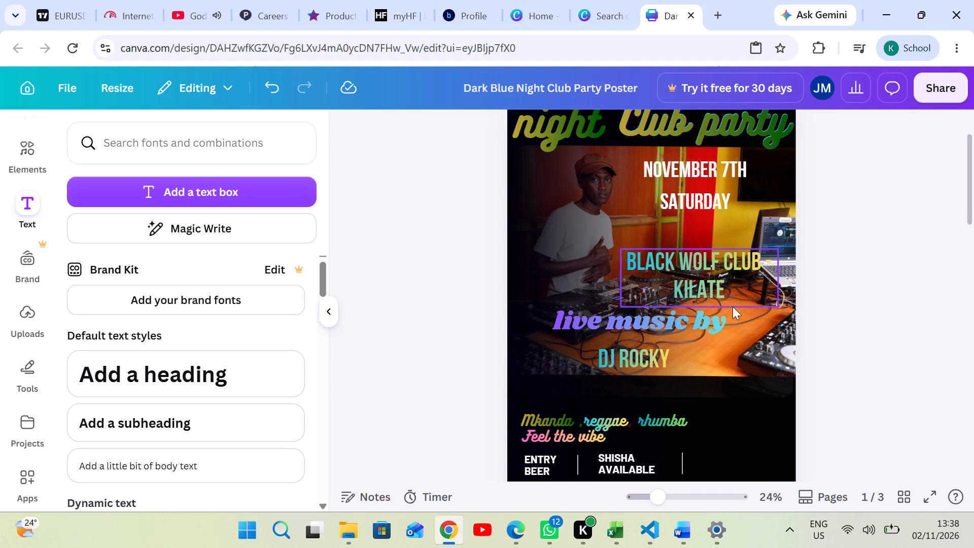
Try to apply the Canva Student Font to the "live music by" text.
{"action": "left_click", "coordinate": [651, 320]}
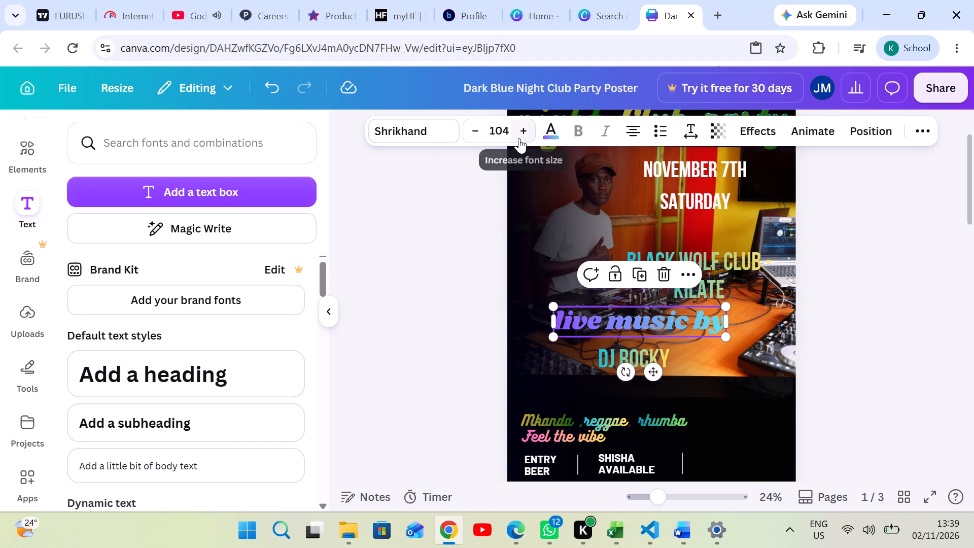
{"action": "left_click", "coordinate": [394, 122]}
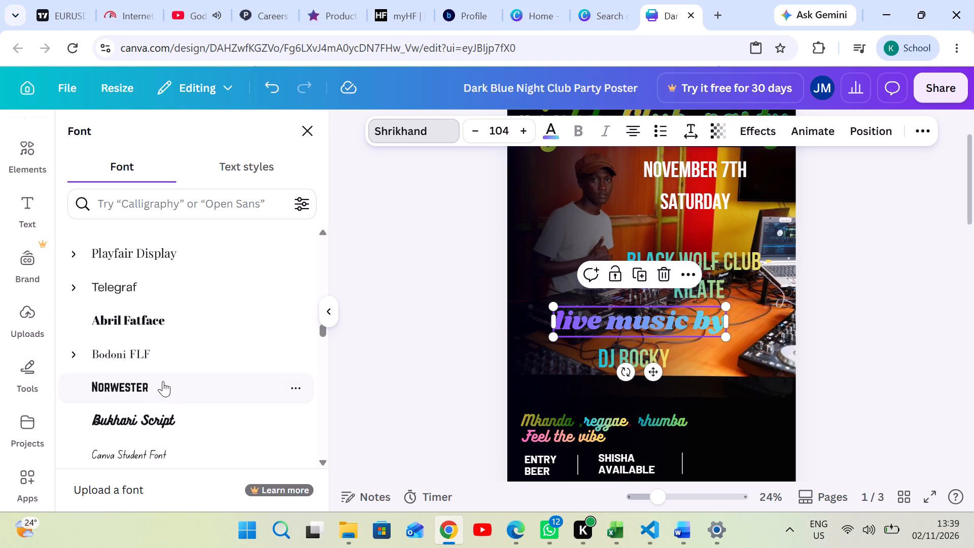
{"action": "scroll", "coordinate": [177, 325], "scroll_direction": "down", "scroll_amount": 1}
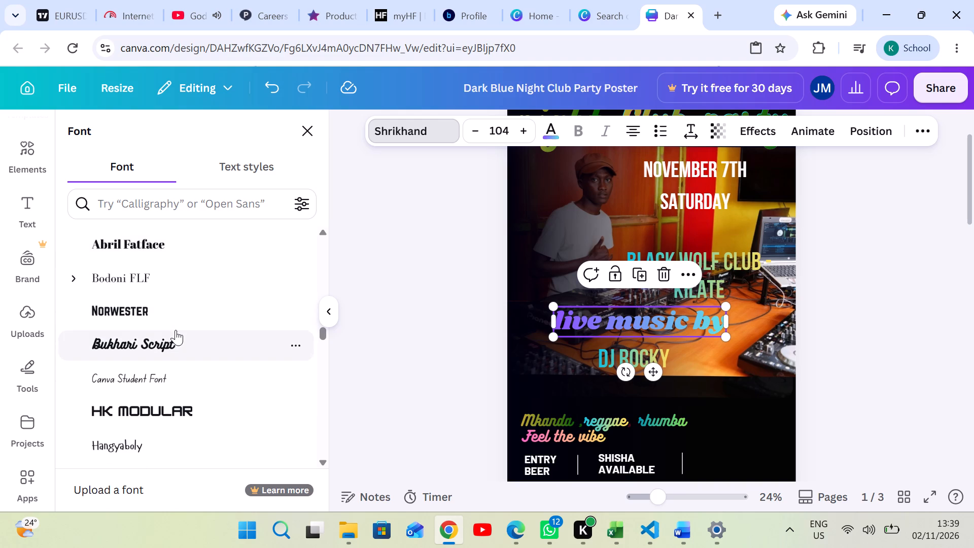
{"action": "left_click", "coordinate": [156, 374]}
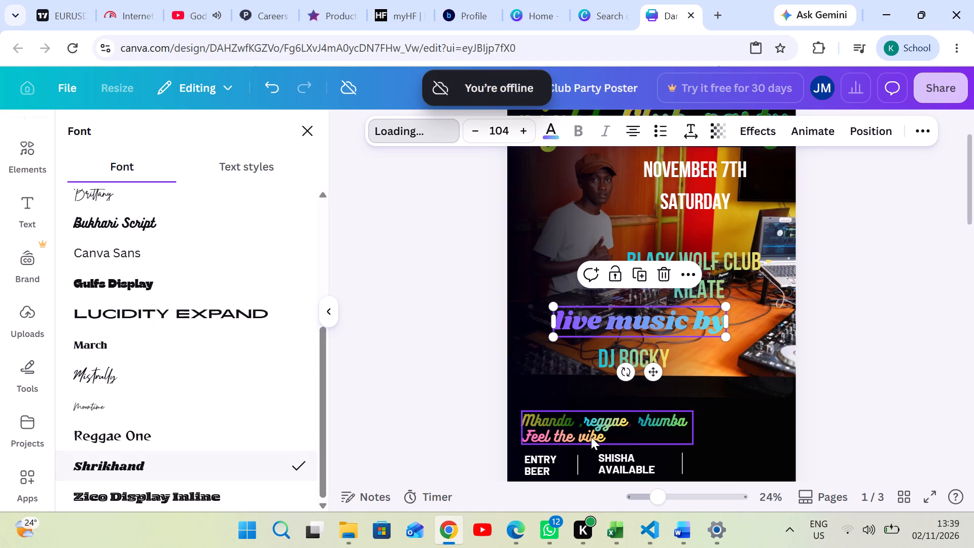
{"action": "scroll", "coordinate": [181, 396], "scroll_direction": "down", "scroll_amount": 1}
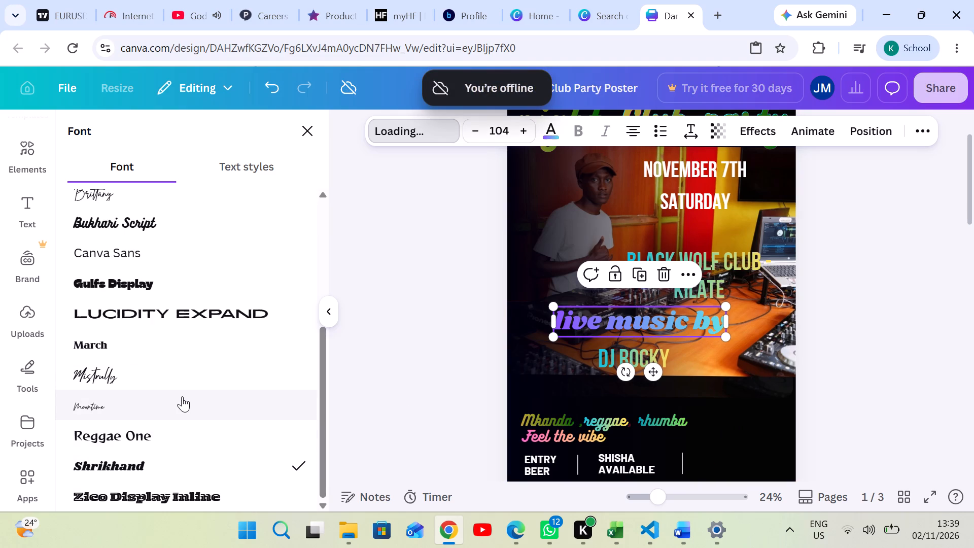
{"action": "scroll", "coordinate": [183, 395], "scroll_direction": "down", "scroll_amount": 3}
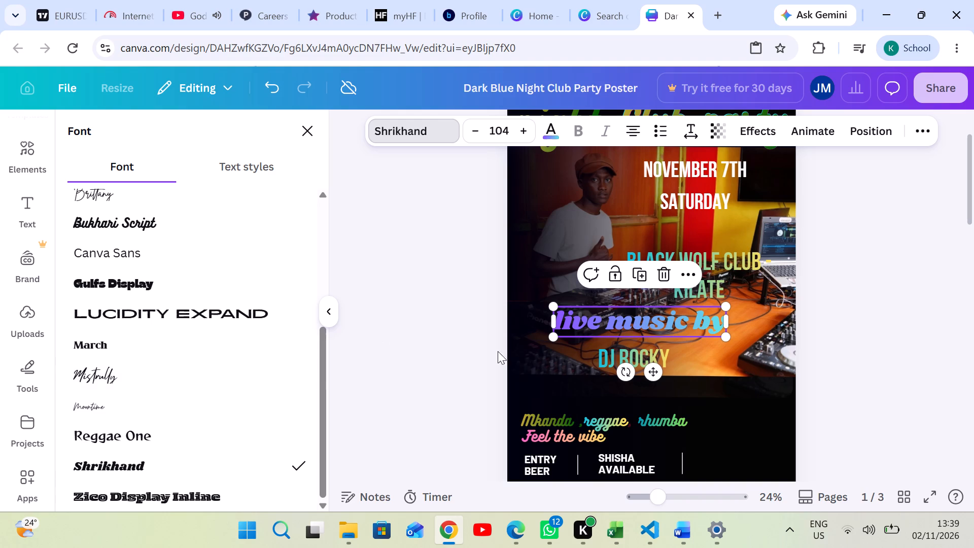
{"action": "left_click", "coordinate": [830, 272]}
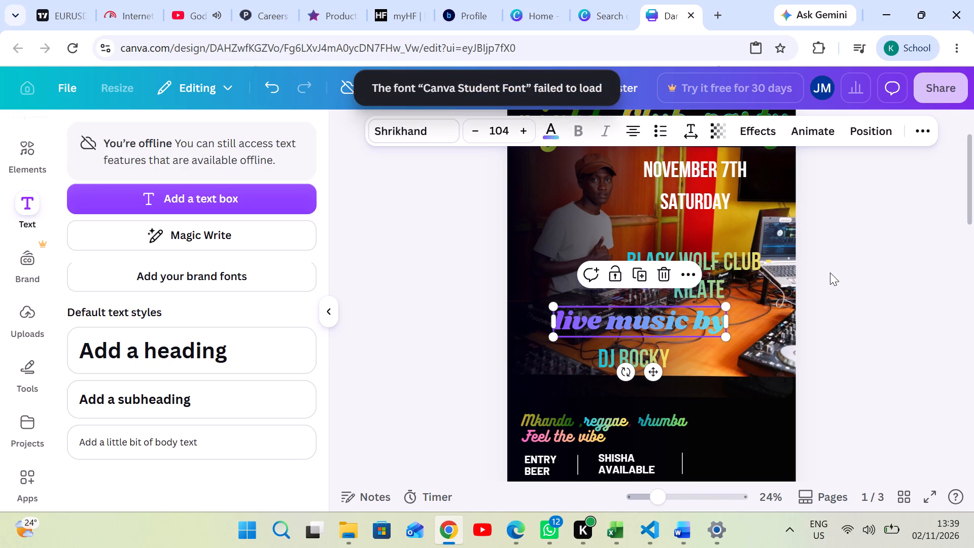
Widen the "live music by" text box to a width of about 27.6.
{"action": "left_click", "coordinate": [412, 130]}
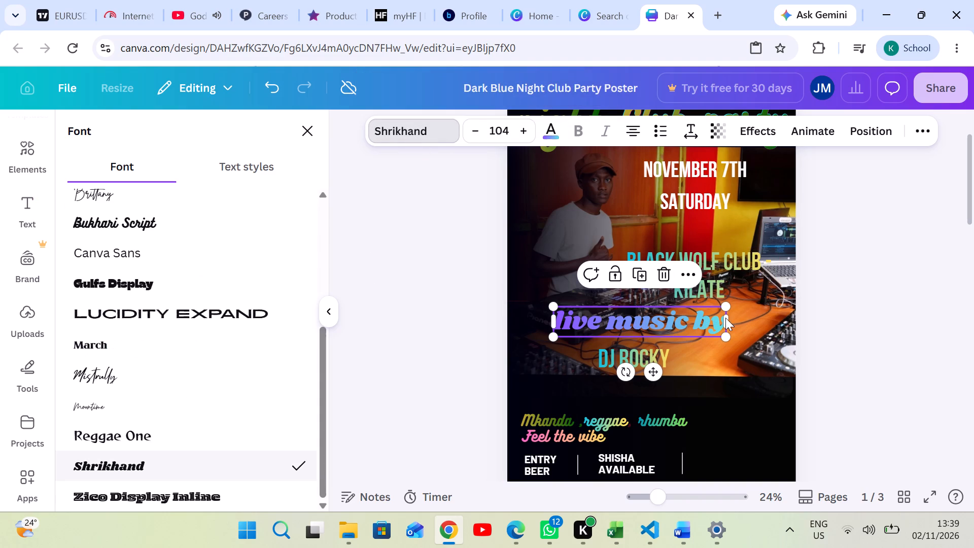
{"action": "left_click_drag", "start_coordinate": [726, 318], "coordinate": [743, 300]}
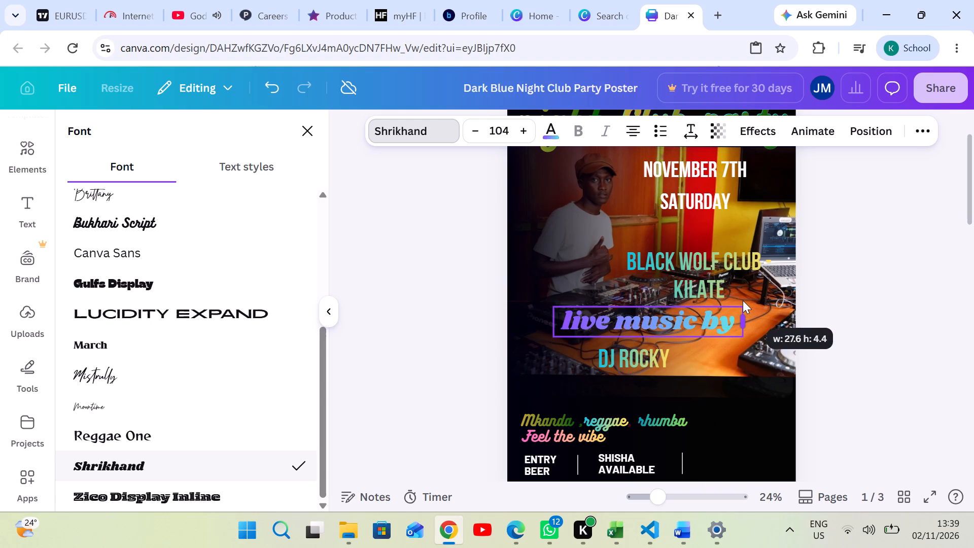
{"action": "left_click_drag", "start_coordinate": [743, 300], "coordinate": [745, 299]}
Change the font of the whole "live music by" text to Bukhari Script.
{"action": "left_click", "coordinate": [735, 317]}
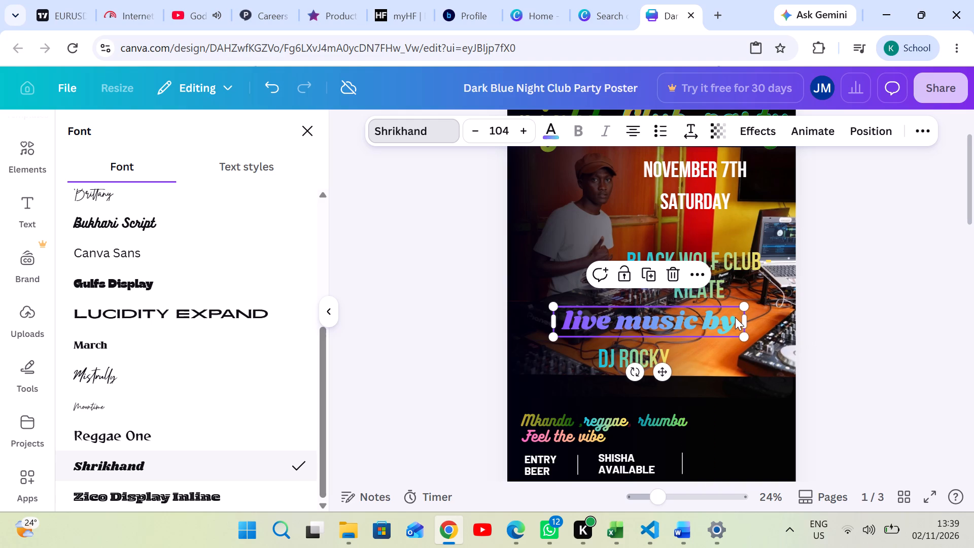
{"action": "left_click_drag", "start_coordinate": [734, 315], "coordinate": [681, 321]}
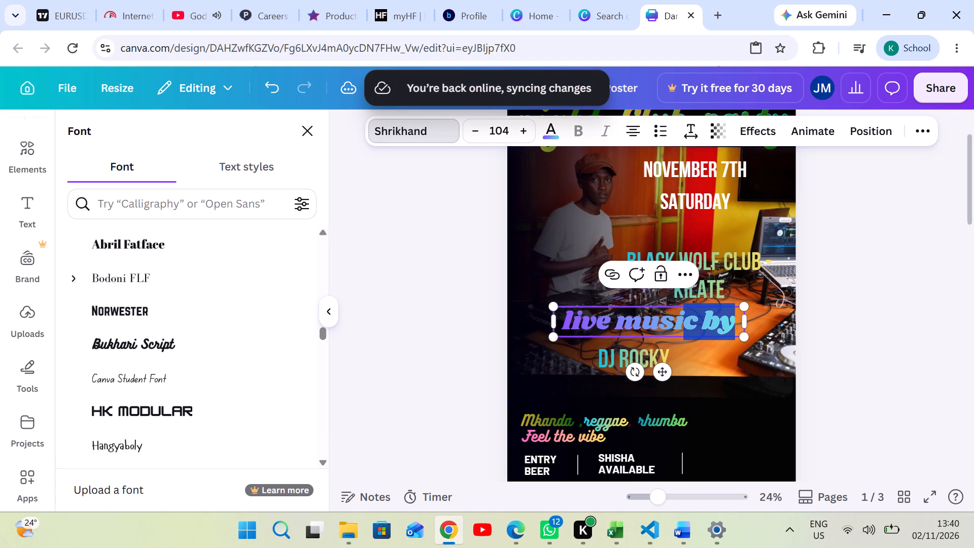
{"action": "left_click_drag", "start_coordinate": [690, 320], "coordinate": [634, 318]}
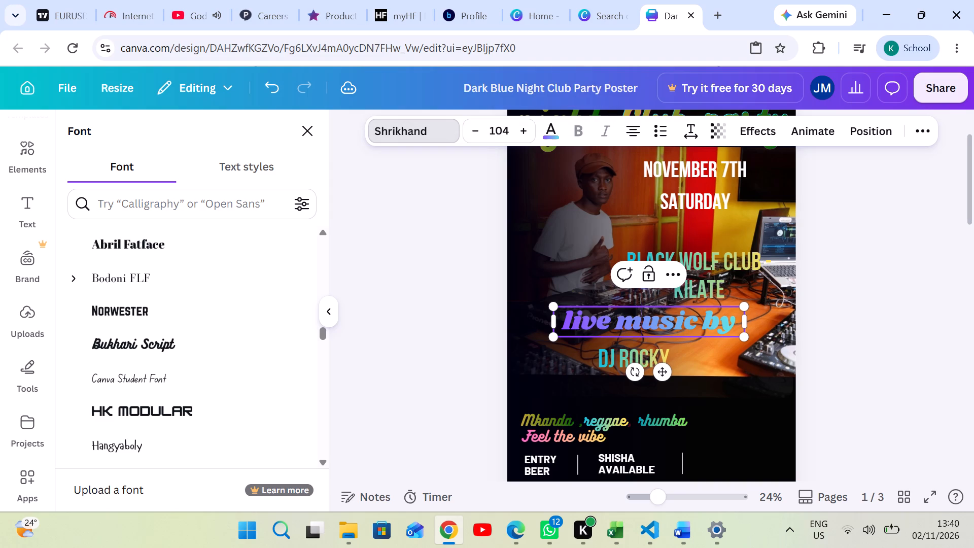
{"action": "left_click_drag", "start_coordinate": [734, 319], "coordinate": [562, 323]}
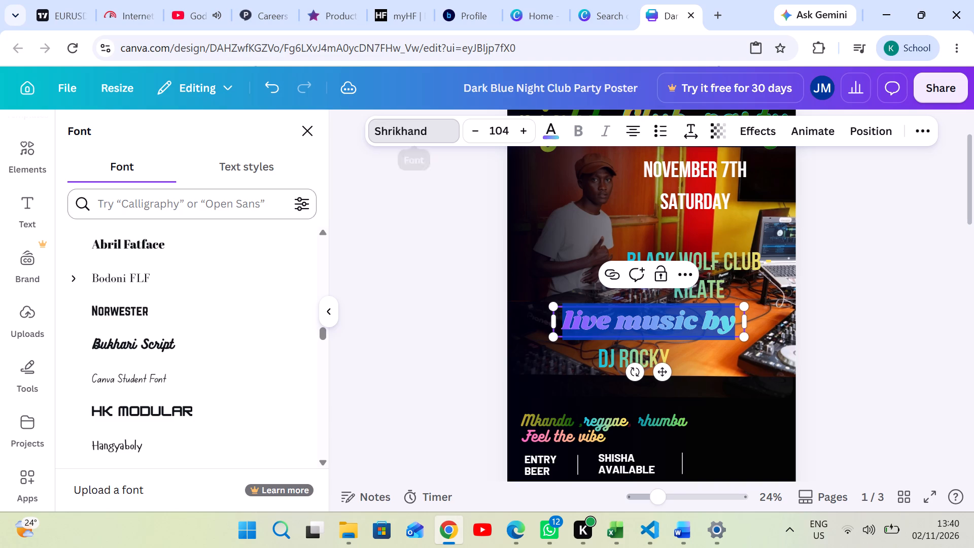
{"action": "left_click", "coordinate": [163, 341]}
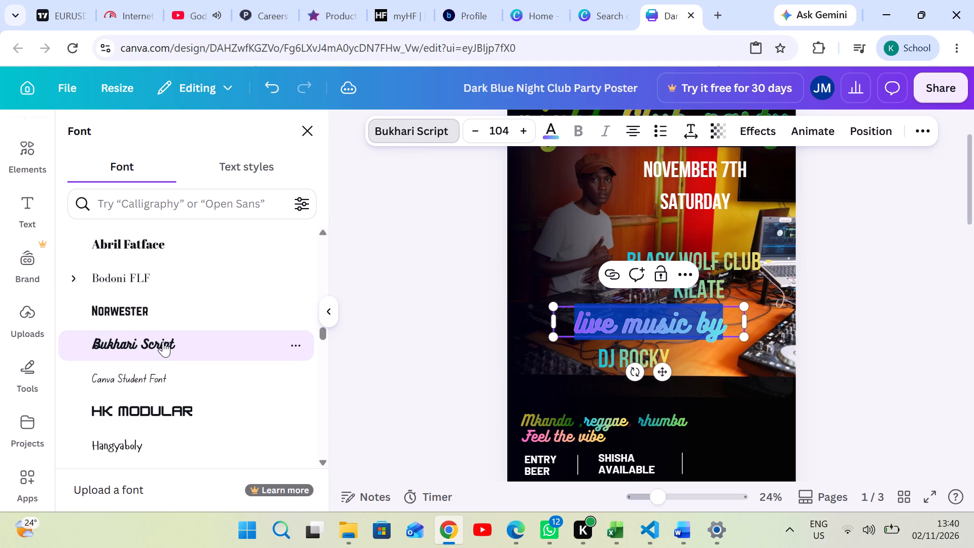
{"action": "left_click", "coordinate": [840, 299]}
{"action": "left_click", "coordinate": [840, 299]}
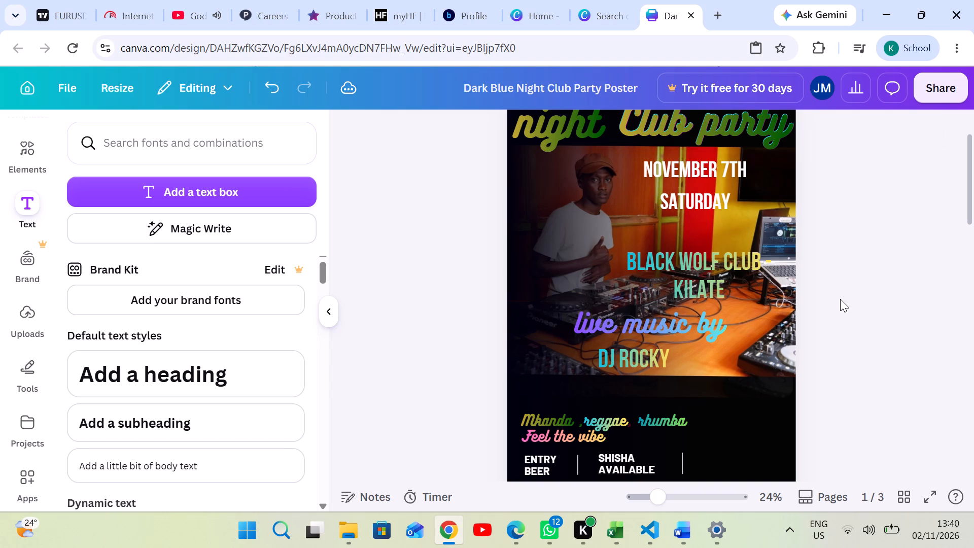
Change the colour of the "live music by" text to solid white from the default colours.
{"action": "left_click", "coordinate": [664, 323]}
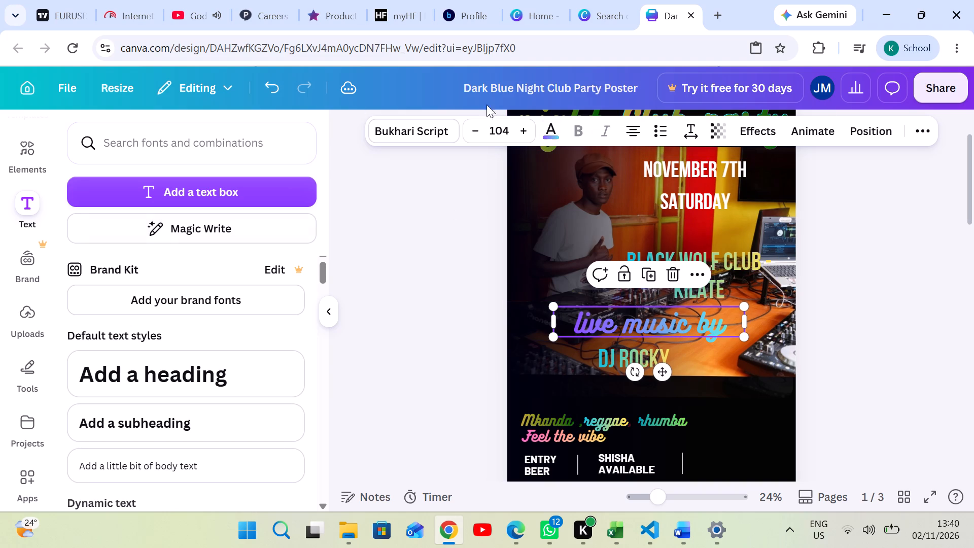
{"action": "left_click", "coordinate": [552, 130]}
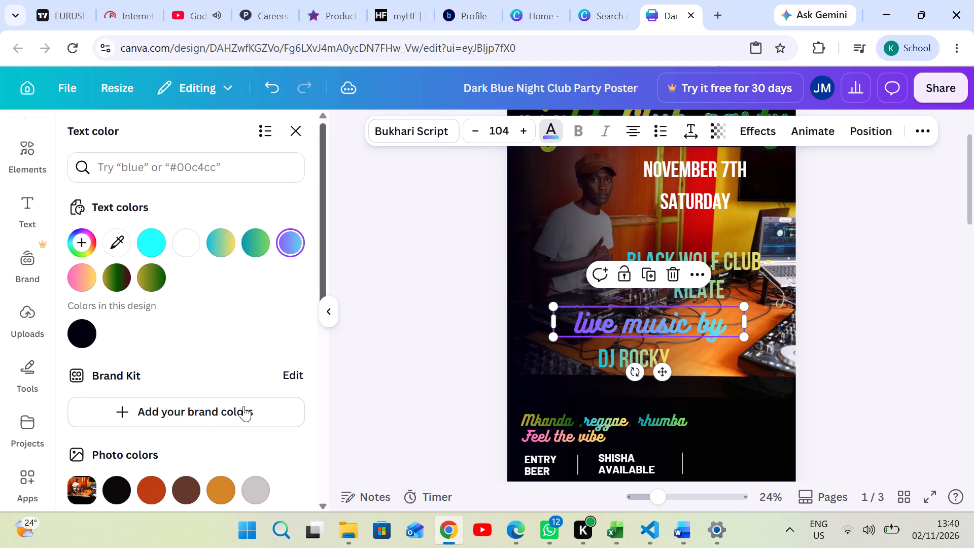
{"action": "scroll", "coordinate": [238, 431], "scroll_direction": "down", "scroll_amount": 3}
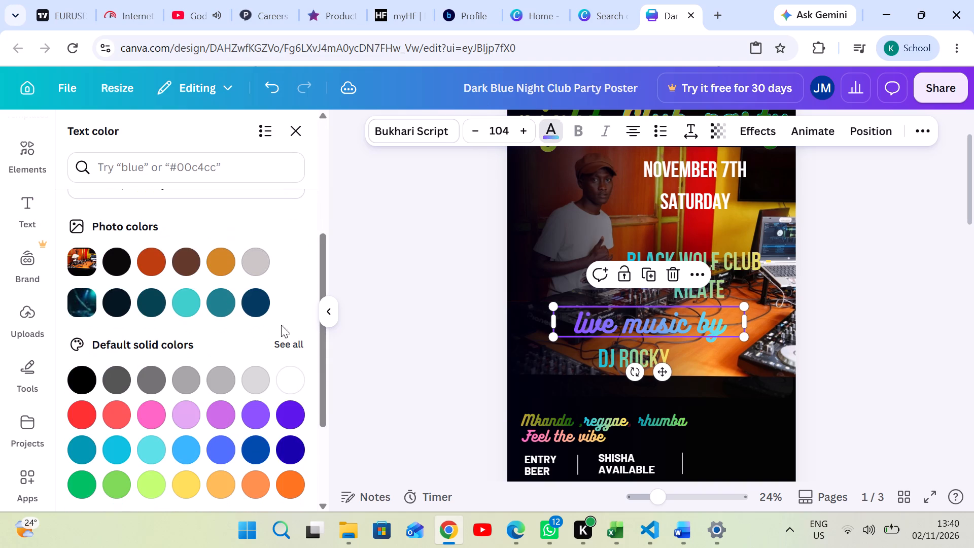
{"action": "left_click", "coordinate": [282, 378]}
{"action": "left_click", "coordinate": [826, 285]}
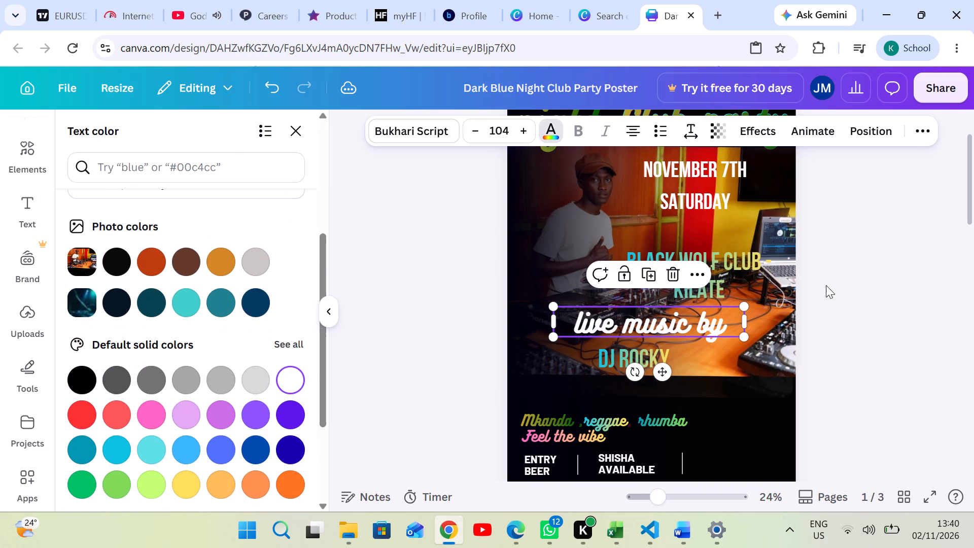
{"action": "left_click", "coordinate": [826, 285]}
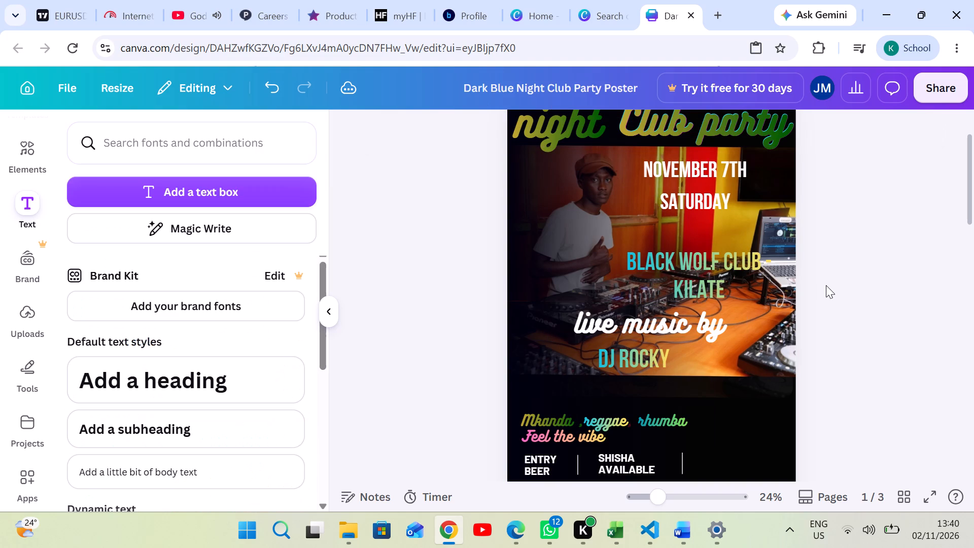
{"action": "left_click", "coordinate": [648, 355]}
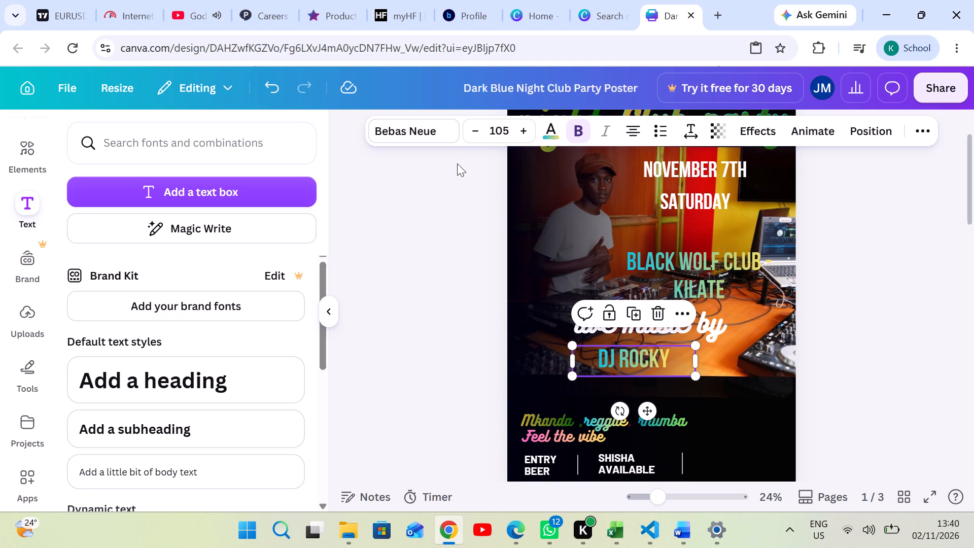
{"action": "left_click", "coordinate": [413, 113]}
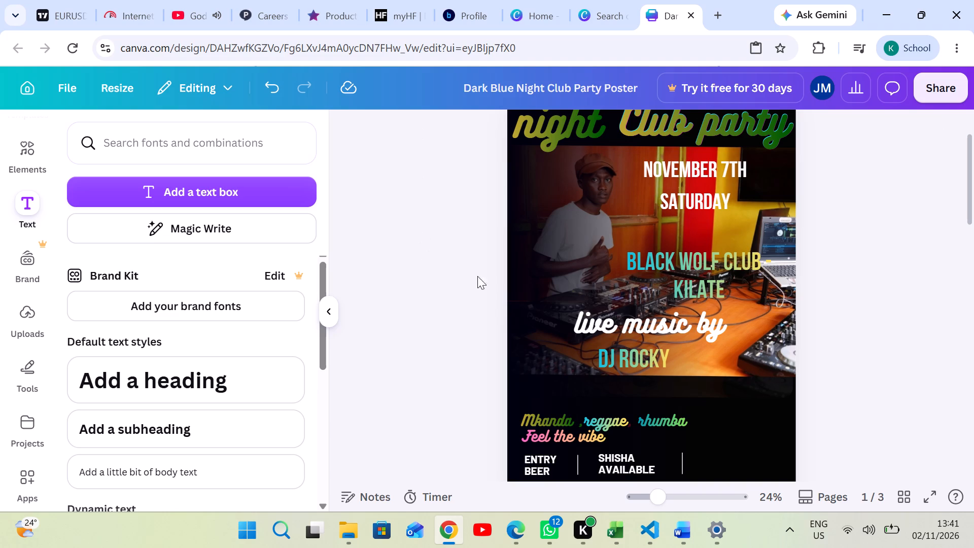
Replace the word "music" with "vybes" in the white text line above "DJ ROCKY".
{"action": "left_click", "coordinate": [687, 323]}
{"action": "left_click", "coordinate": [687, 322]}
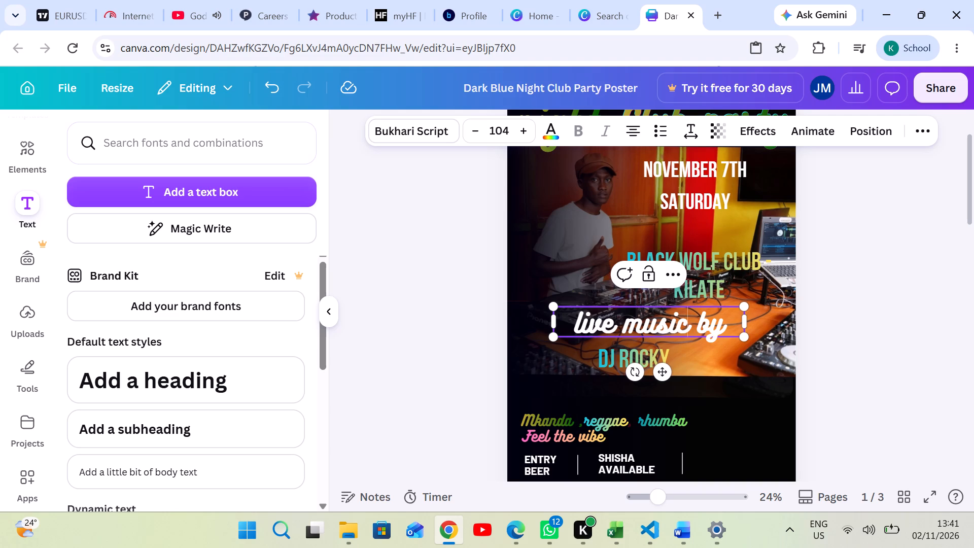
{"action": "key", "text": "BackSpace"}
{"action": "key", "text": "BackSpace"}
{"action": "key", "text": "BackSpace"}
{"action": "key", "text": "BackSpace"}
{"action": "key", "text": "BackSpace"}
{"action": "key", "text": "BackSpace"}
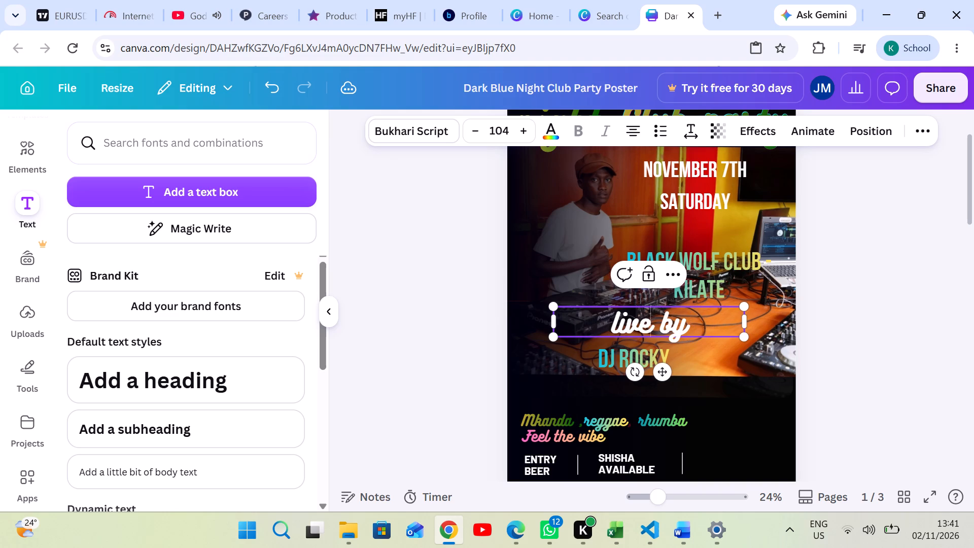
{"action": "key", "text": "BackSpace"}
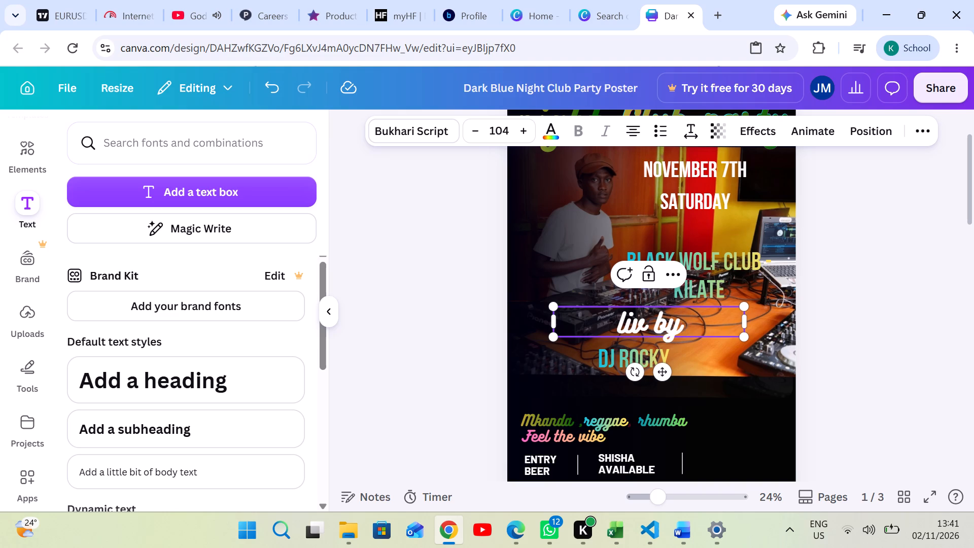
{"action": "key", "text": "BackSpace"}
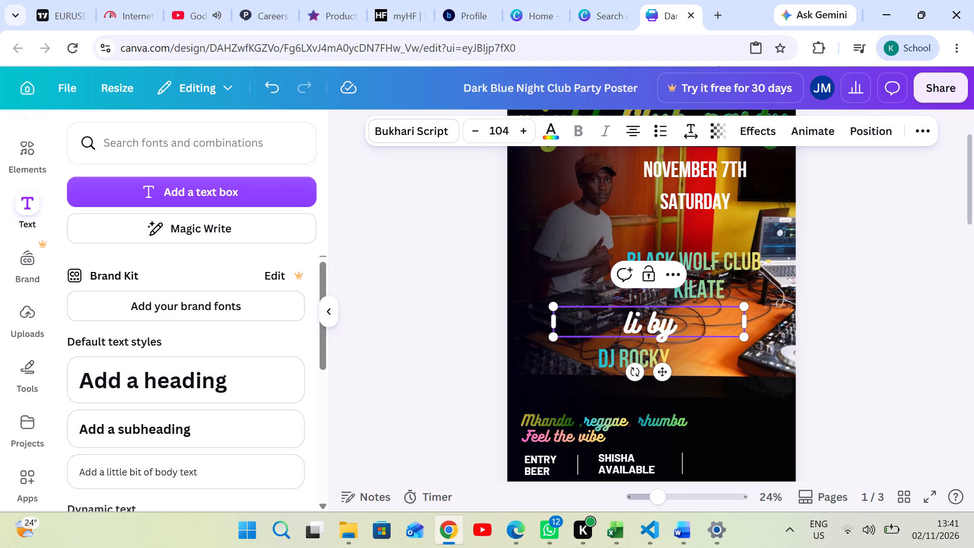
{"action": "type", "text": "ve"}
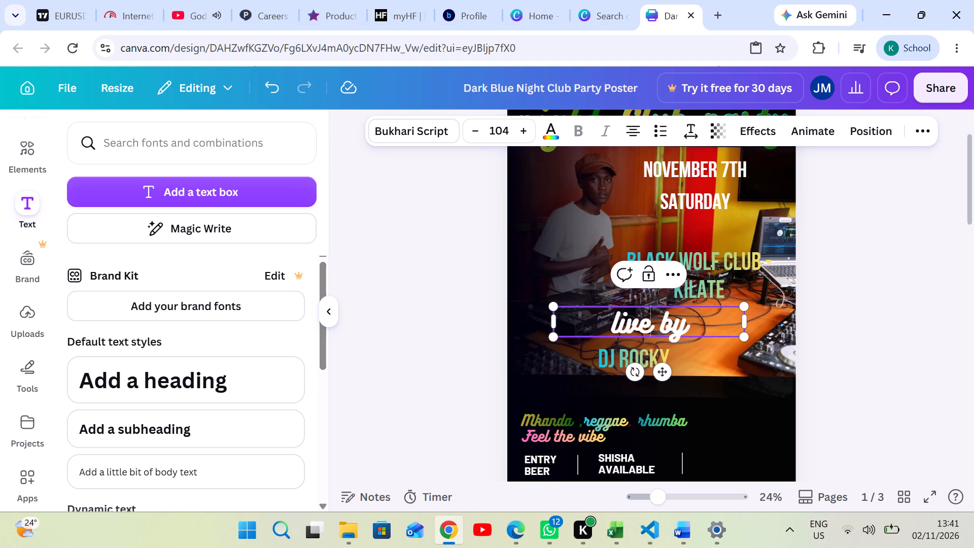
{"action": "key", "text": "space"}
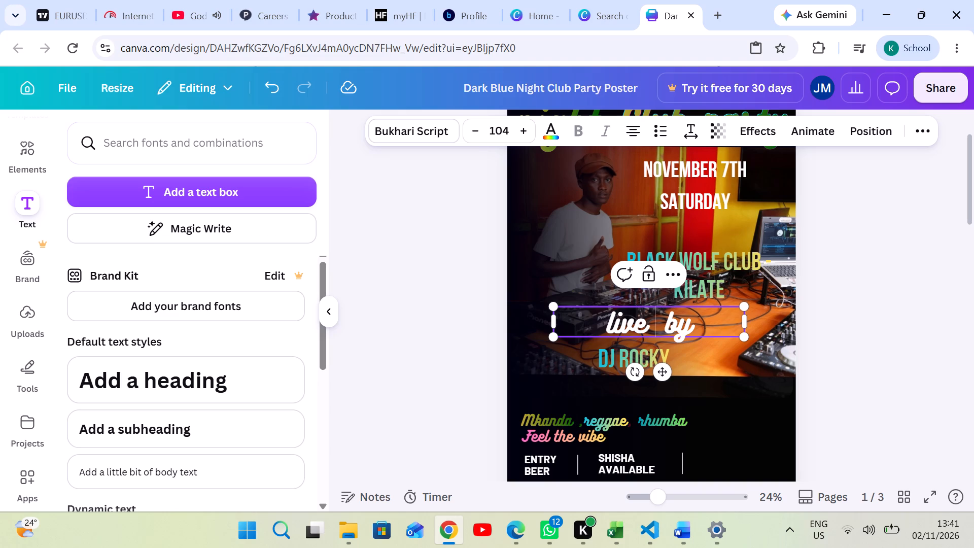
{"action": "type", "text": "vybe"}
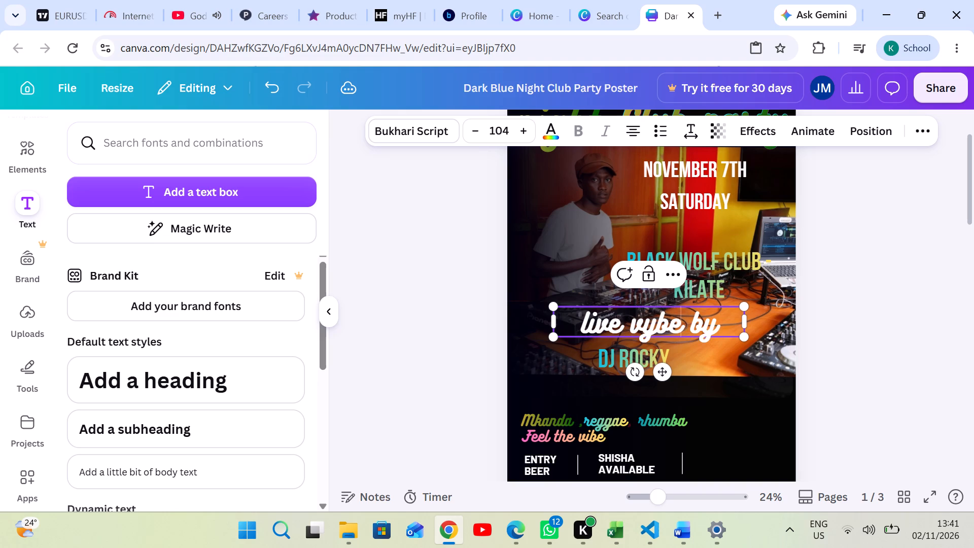
{"action": "key", "text": "s"}
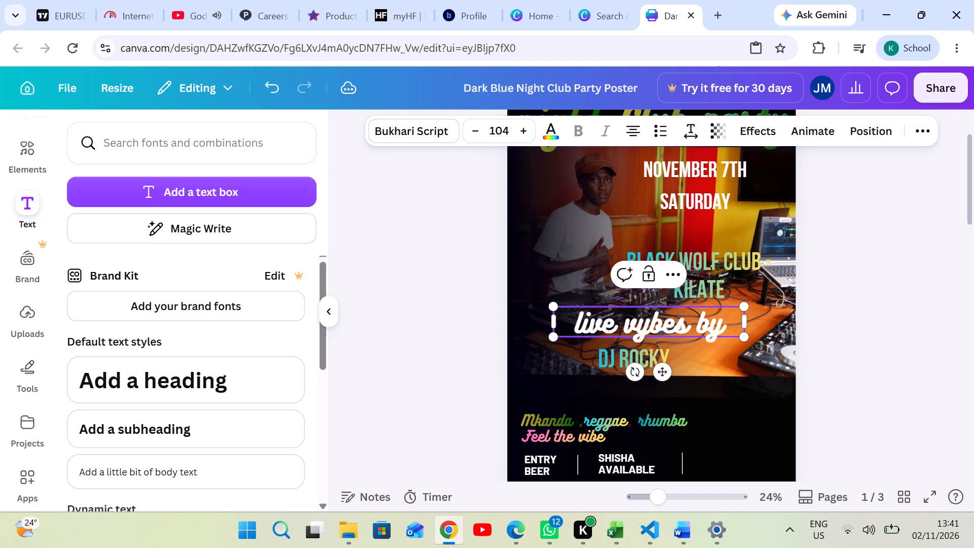
Replace the word "live" with "Pure" so the line above "DJ ROCKY" reads "Pure vybes by".
{"action": "left_click", "coordinate": [618, 322]}
{"action": "key", "text": "BackSpace"}
{"action": "key", "text": "BackSpace"}
{"action": "key", "text": "BackSpace"}
{"action": "key", "text": "BackSpace"}
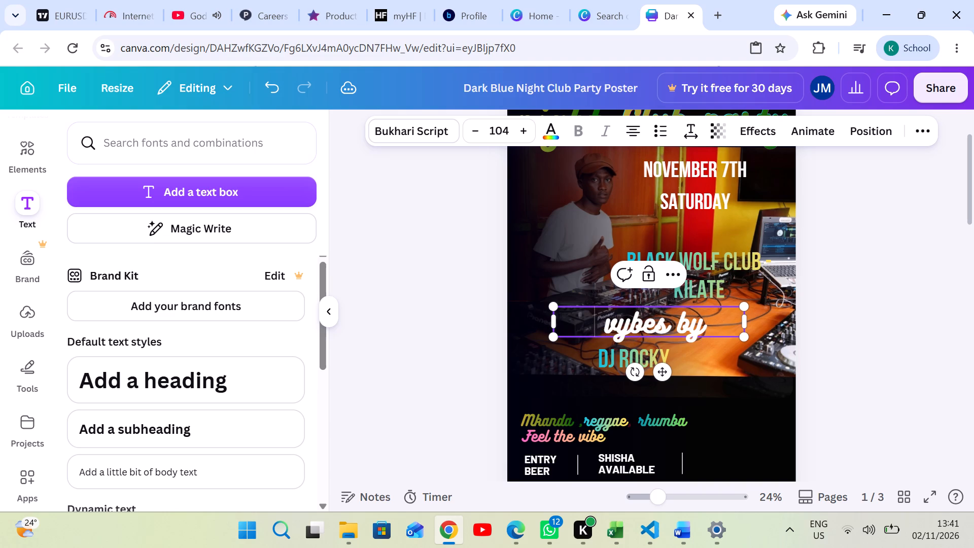
{"action": "key", "text": "p"}
{"action": "type", "text": "ure"}
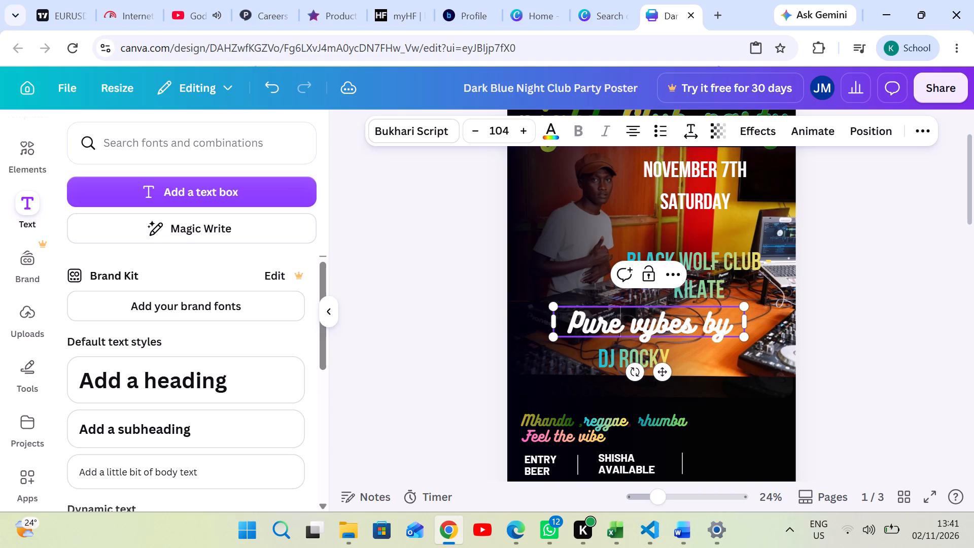
{"action": "left_click", "coordinate": [855, 351]}
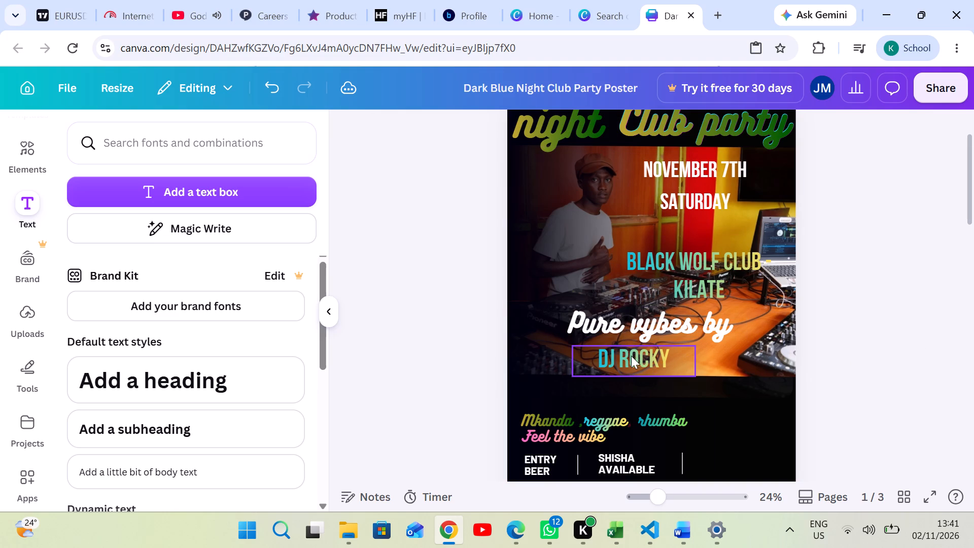
Enlarge the "DJ ROCKY" text under "Pure vybes by" to a font size of about 122.
{"action": "left_click", "coordinate": [646, 349]}
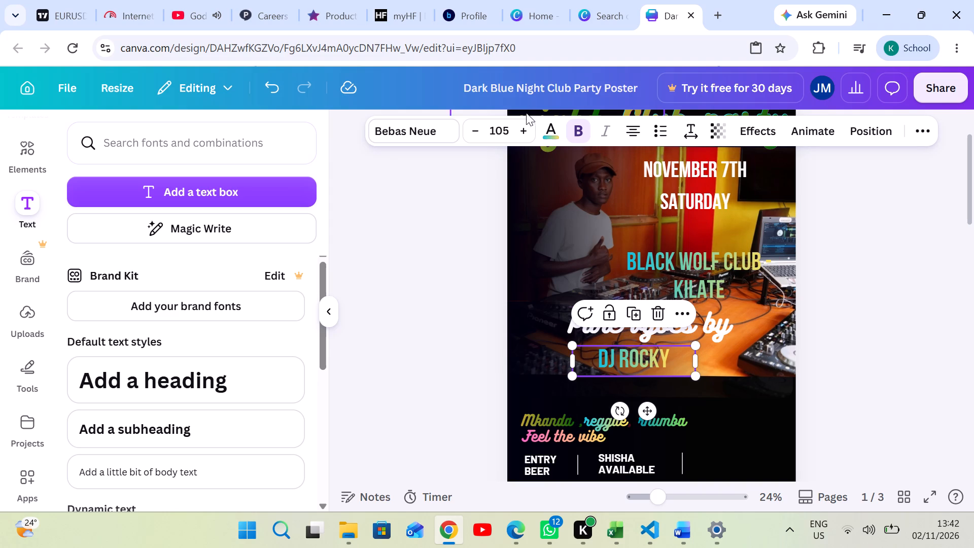
{"action": "triple_click", "coordinate": [527, 128]}
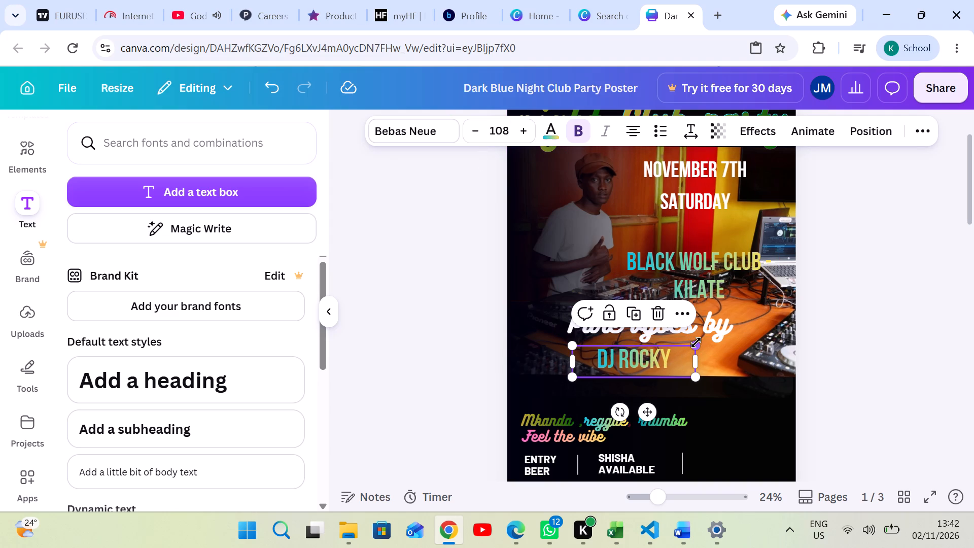
{"action": "left_click_drag", "start_coordinate": [697, 345], "coordinate": [718, 347]}
{"action": "left_click", "coordinate": [848, 319]}
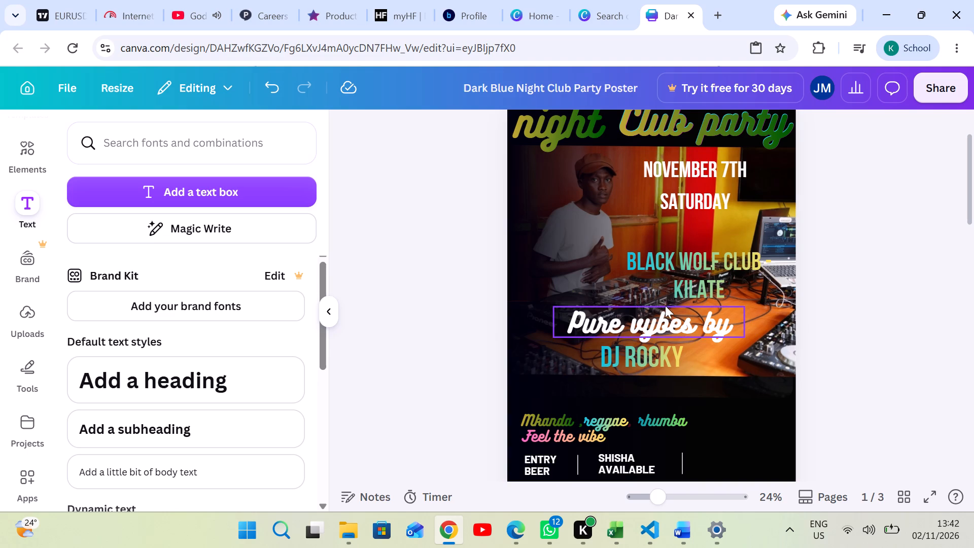
{"action": "left_click", "coordinate": [859, 196]}
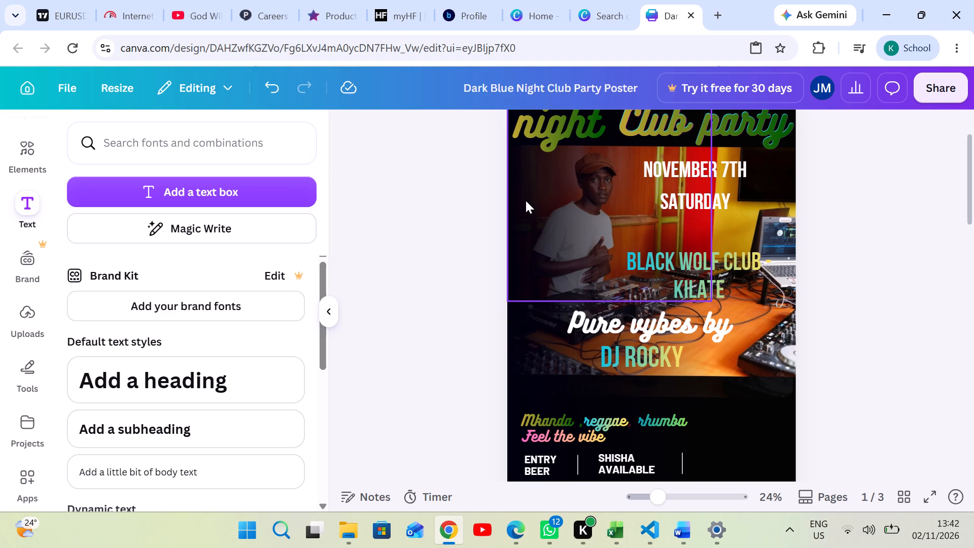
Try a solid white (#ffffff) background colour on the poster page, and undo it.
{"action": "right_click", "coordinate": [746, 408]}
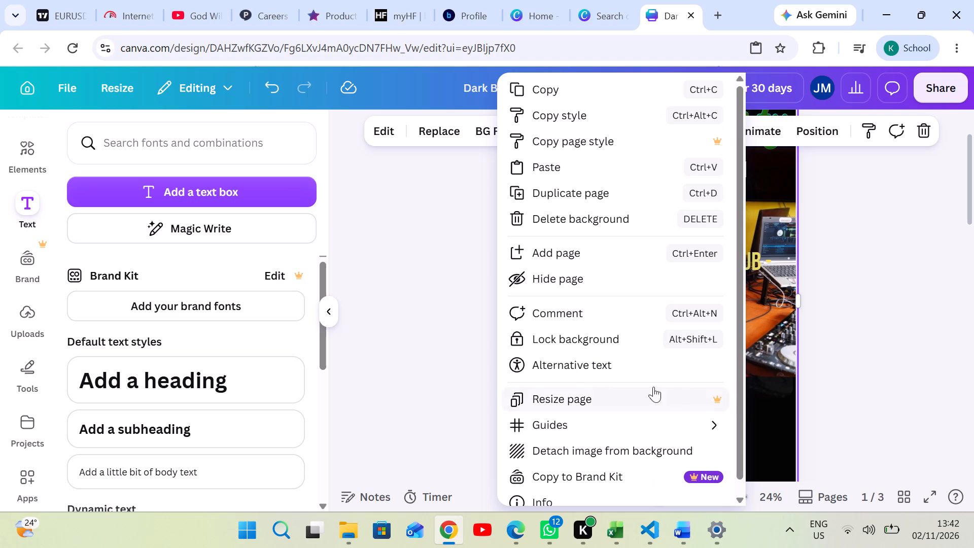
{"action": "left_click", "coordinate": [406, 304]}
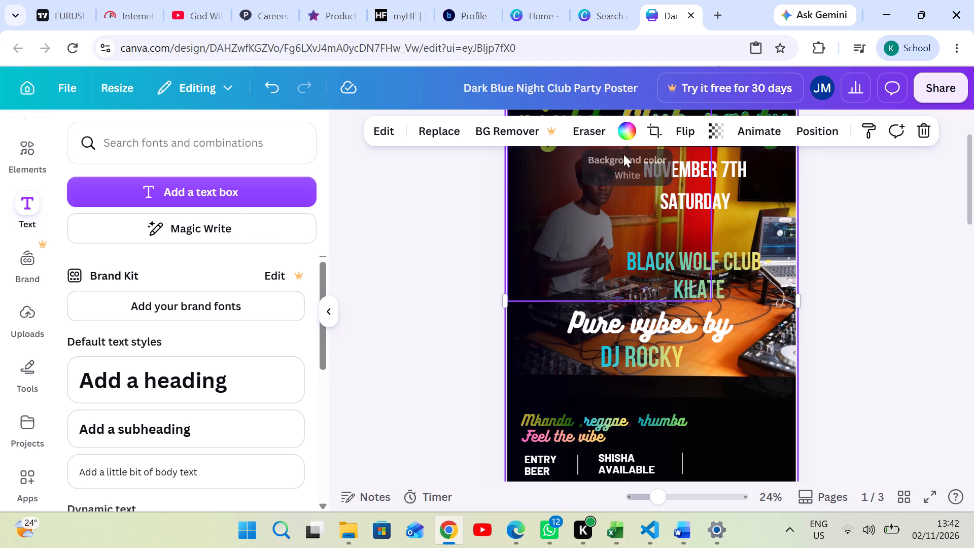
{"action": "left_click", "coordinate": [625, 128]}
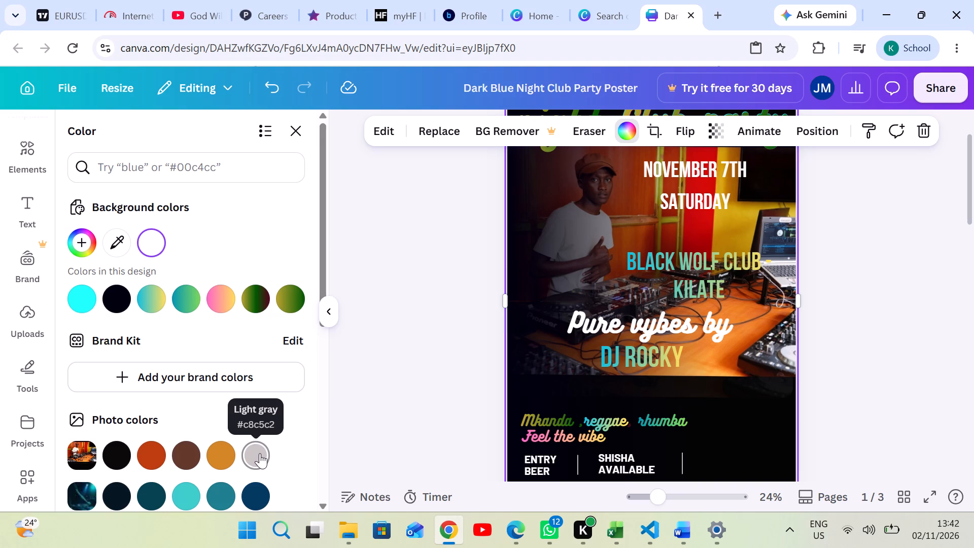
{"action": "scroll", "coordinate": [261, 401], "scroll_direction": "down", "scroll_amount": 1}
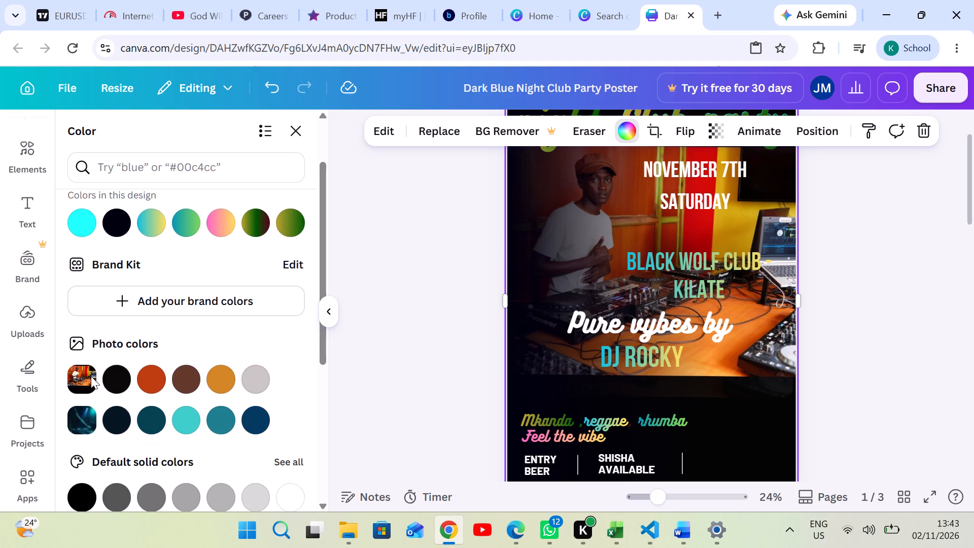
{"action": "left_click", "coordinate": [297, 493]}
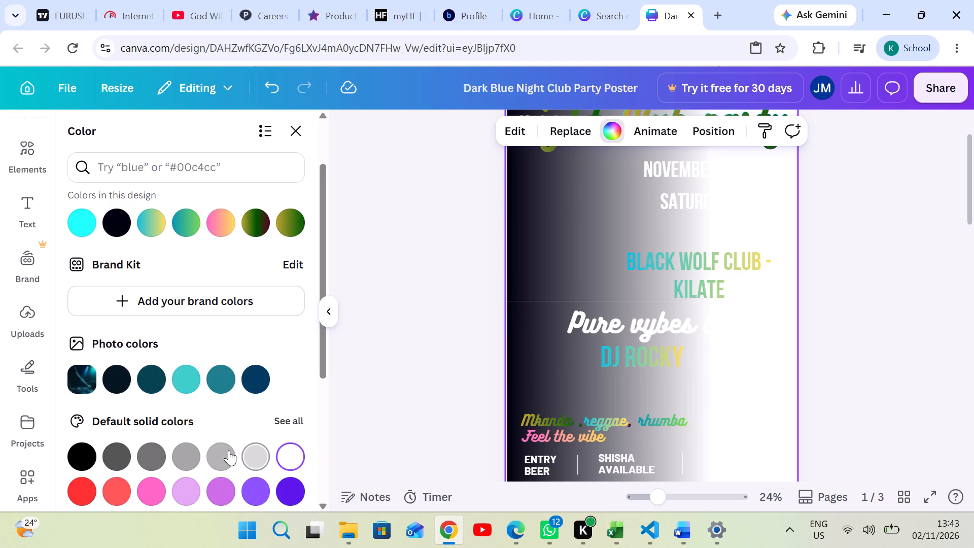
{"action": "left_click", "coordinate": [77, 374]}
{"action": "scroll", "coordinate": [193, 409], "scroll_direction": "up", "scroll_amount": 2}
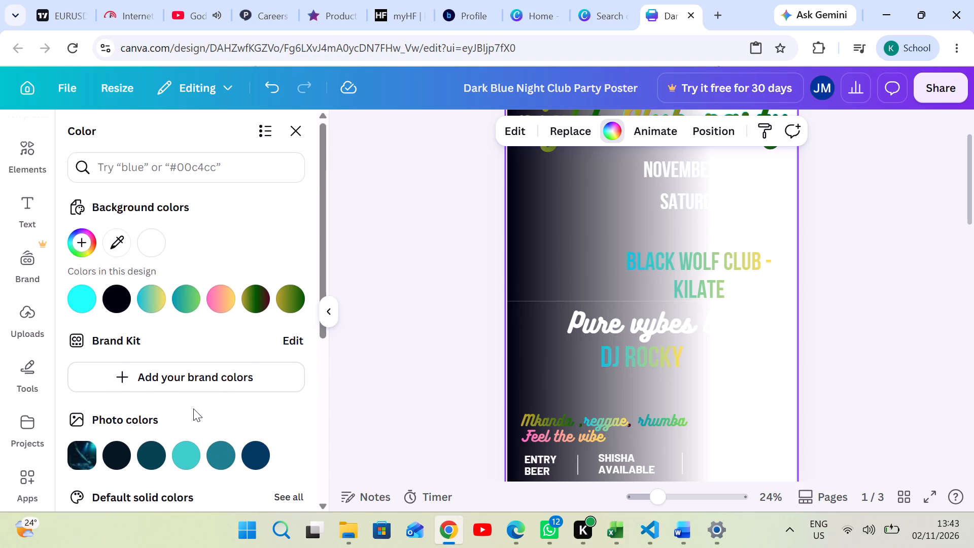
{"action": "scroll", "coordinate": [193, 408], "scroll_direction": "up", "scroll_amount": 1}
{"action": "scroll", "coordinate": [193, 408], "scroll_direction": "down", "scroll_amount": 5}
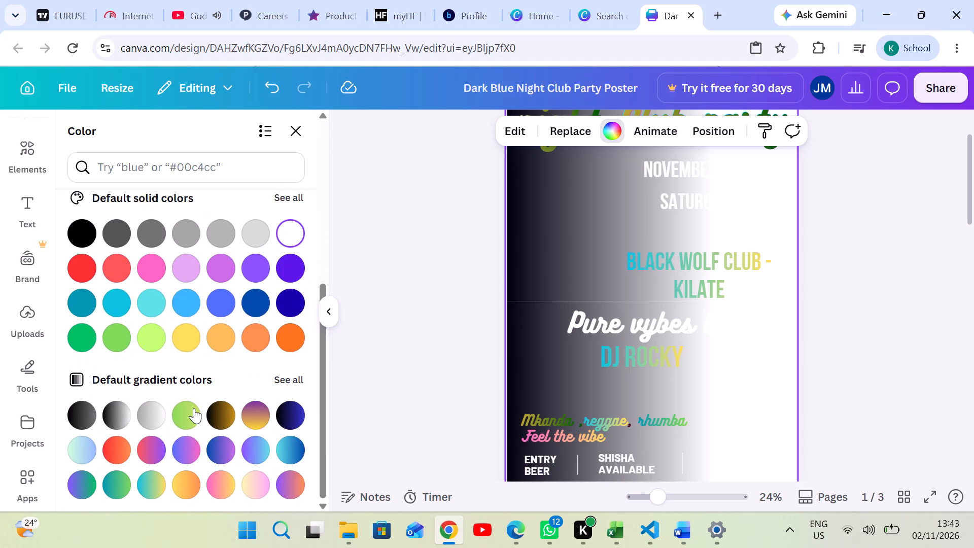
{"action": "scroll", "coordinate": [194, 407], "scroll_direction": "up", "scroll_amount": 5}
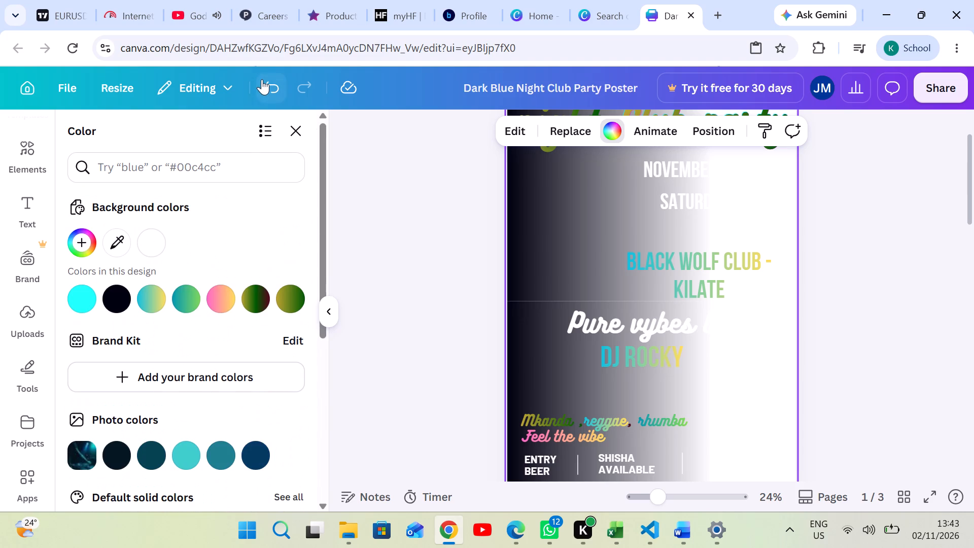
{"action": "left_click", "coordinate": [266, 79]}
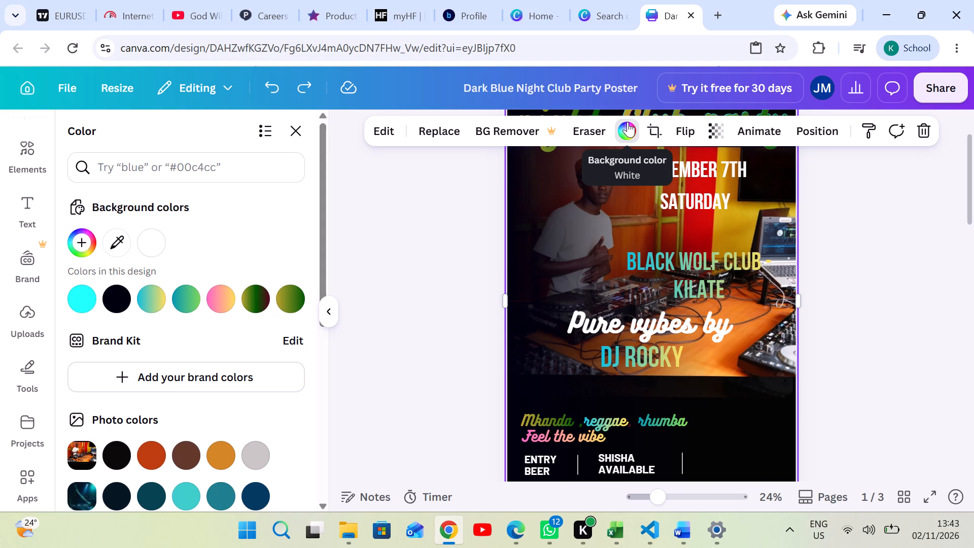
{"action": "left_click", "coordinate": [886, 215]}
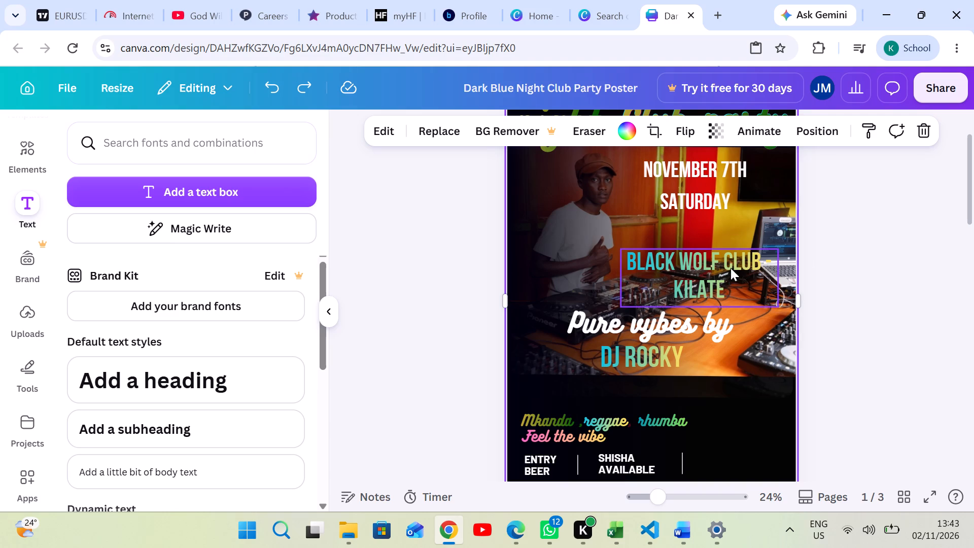
Try Bodoni FLF and Alex Brush on the "BLACK WOLF CLUB - KILATE" text, and settle on the Impact font.
{"action": "left_click", "coordinate": [684, 259]}
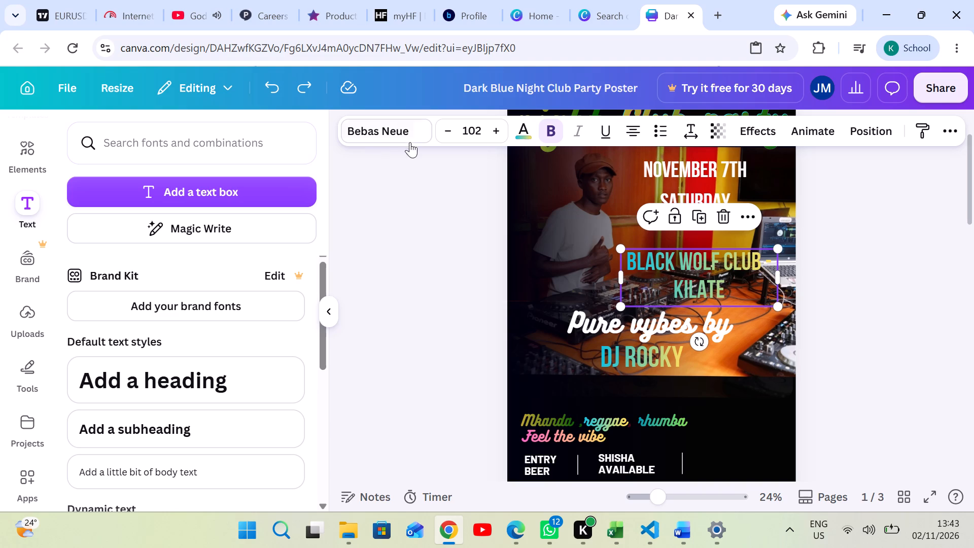
{"action": "left_click", "coordinate": [403, 123]}
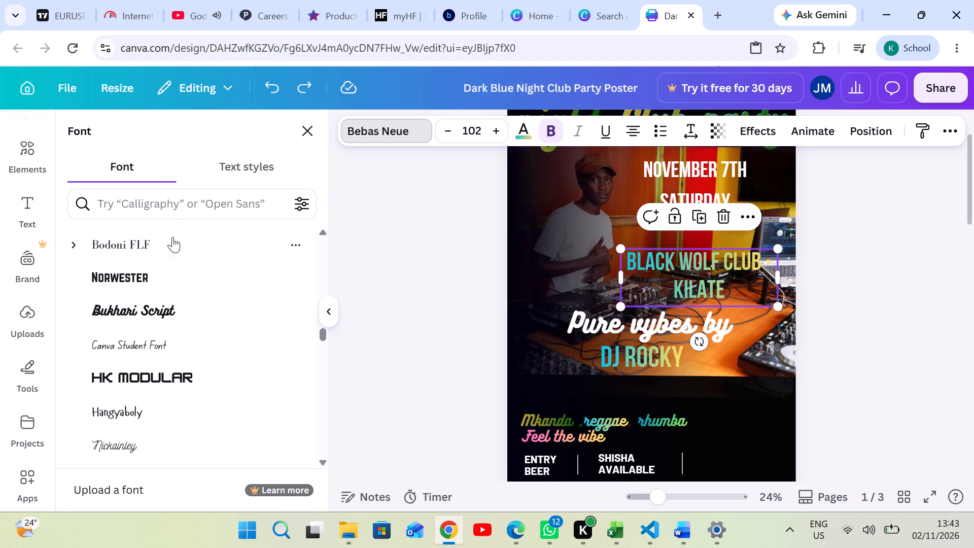
{"action": "left_click", "coordinate": [168, 239]}
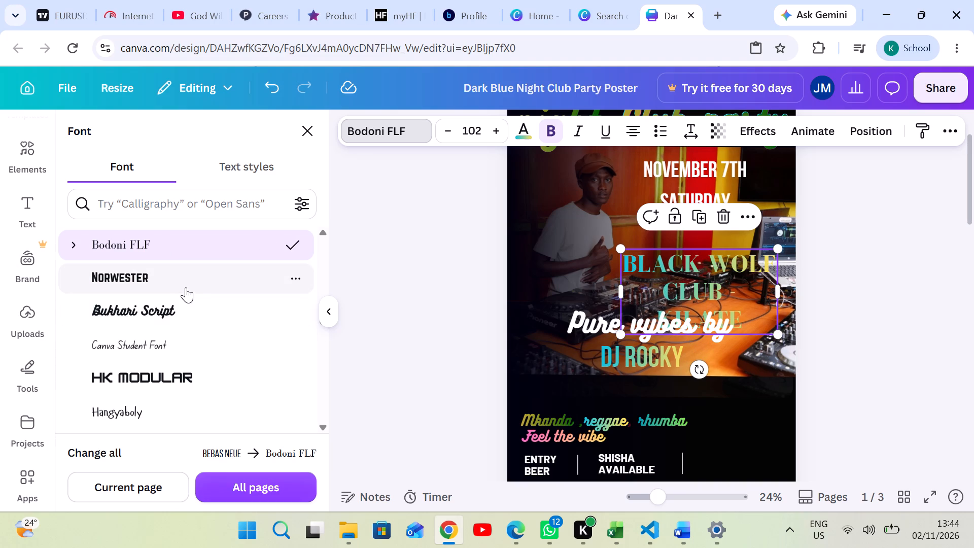
{"action": "scroll", "coordinate": [186, 287], "scroll_direction": "down", "scroll_amount": 1}
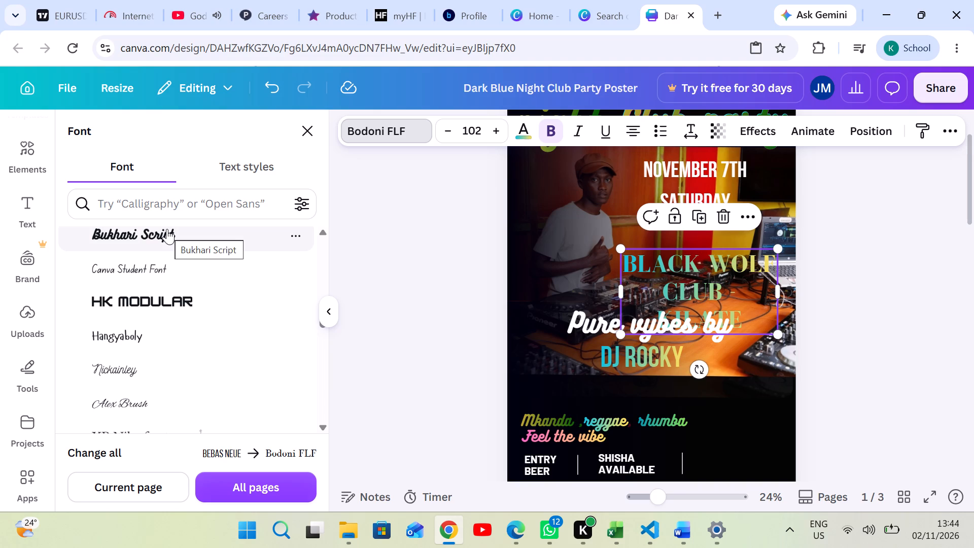
{"action": "scroll", "coordinate": [147, 337], "scroll_direction": "down", "scroll_amount": 2}
{"action": "scroll", "coordinate": [156, 333], "scroll_direction": "up", "scroll_amount": 1}
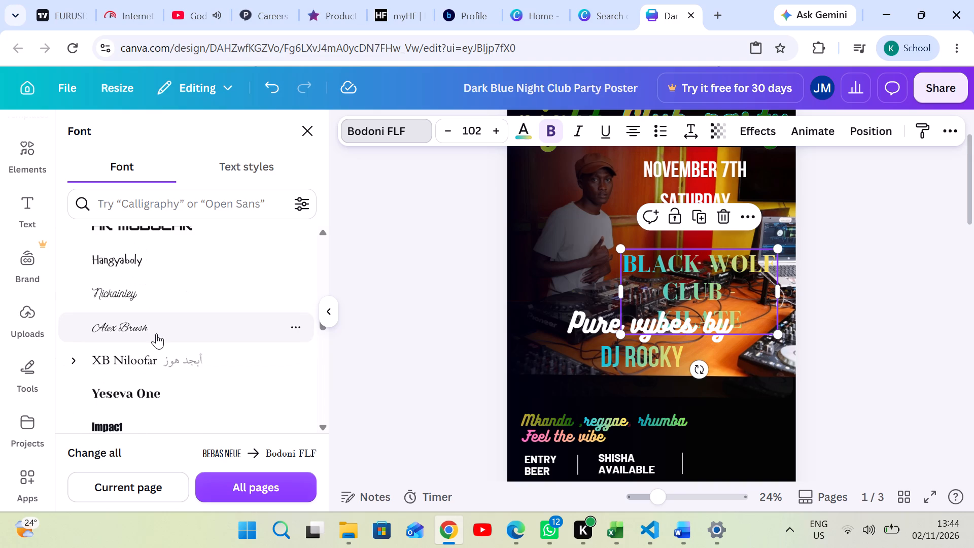
{"action": "scroll", "coordinate": [164, 293], "scroll_direction": "down", "scroll_amount": 1}
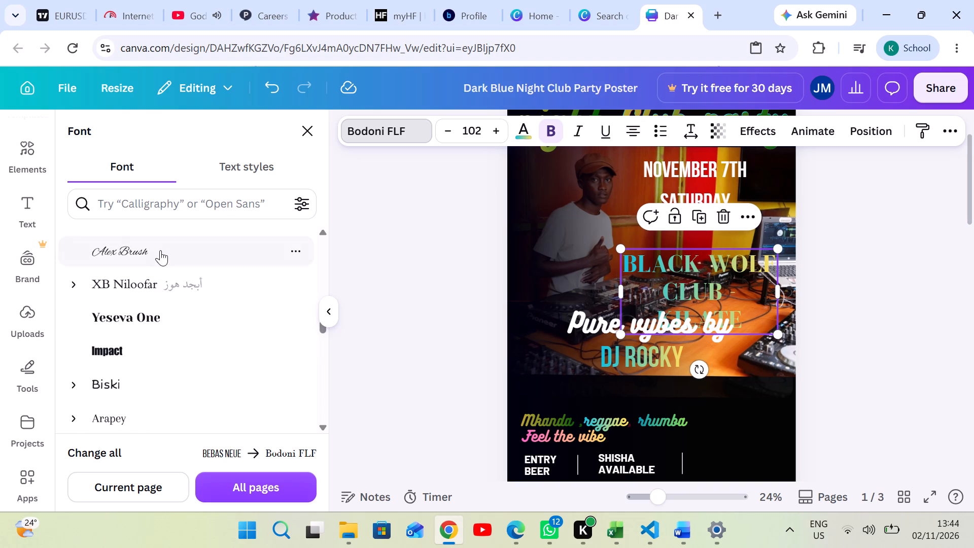
{"action": "left_click", "coordinate": [160, 250]}
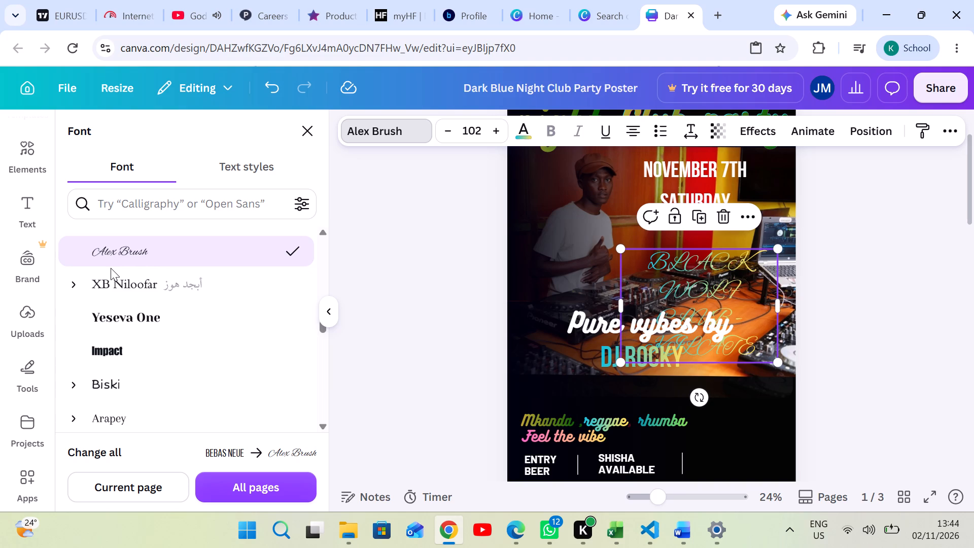
{"action": "left_click", "coordinate": [123, 347]}
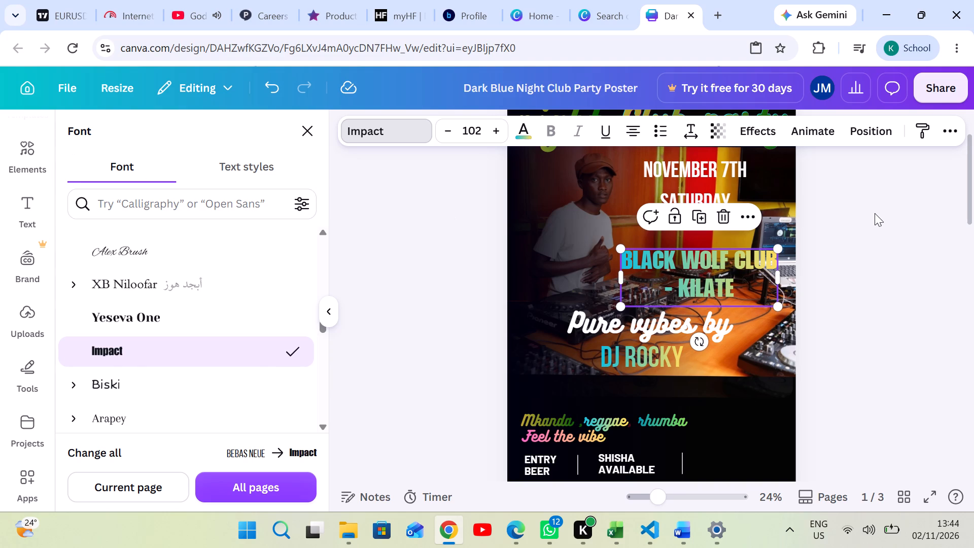
{"action": "left_click", "coordinate": [847, 245]}
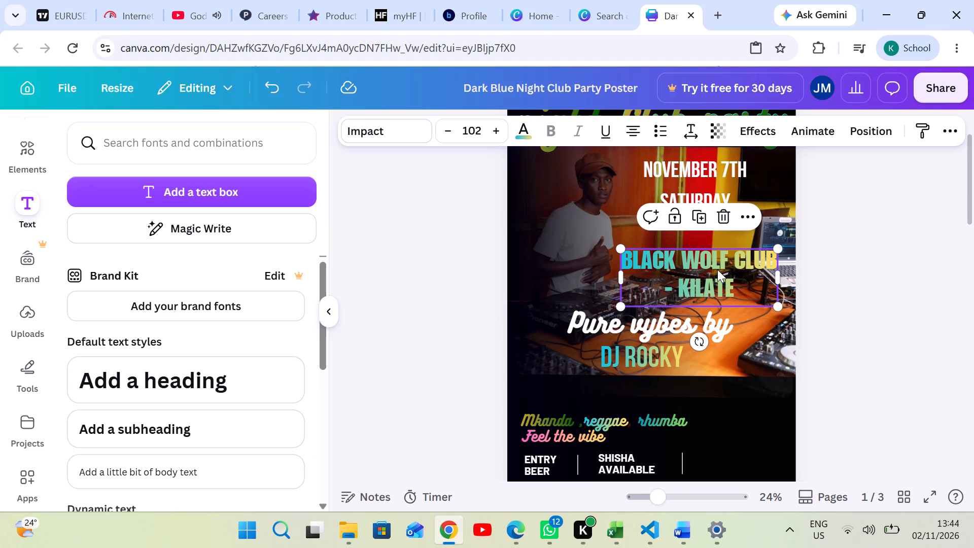
{"action": "left_click", "coordinate": [854, 264]}
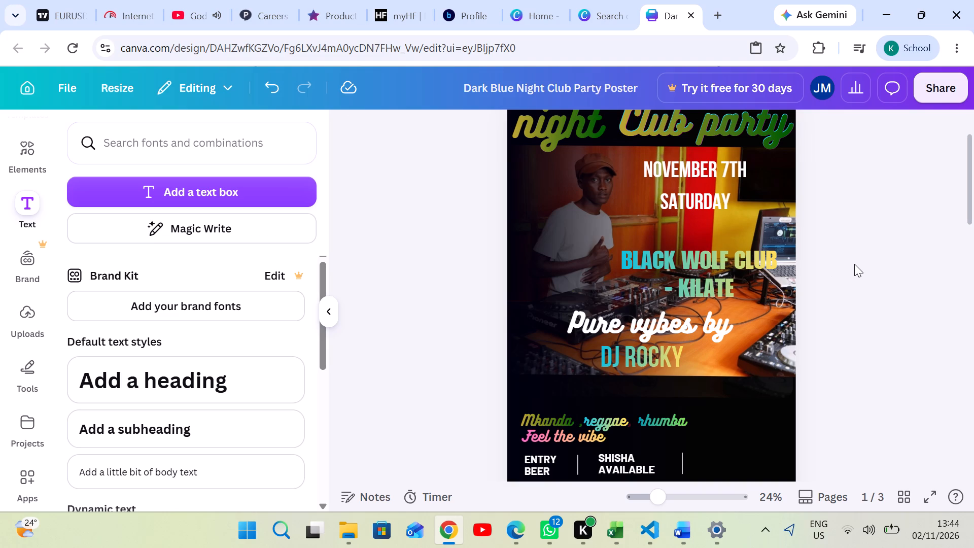
Set the venue text's font size to 103 and widen its box slightly so "BLACK WOLF CLUB" fits on one line.
{"action": "left_click", "coordinate": [719, 269]}
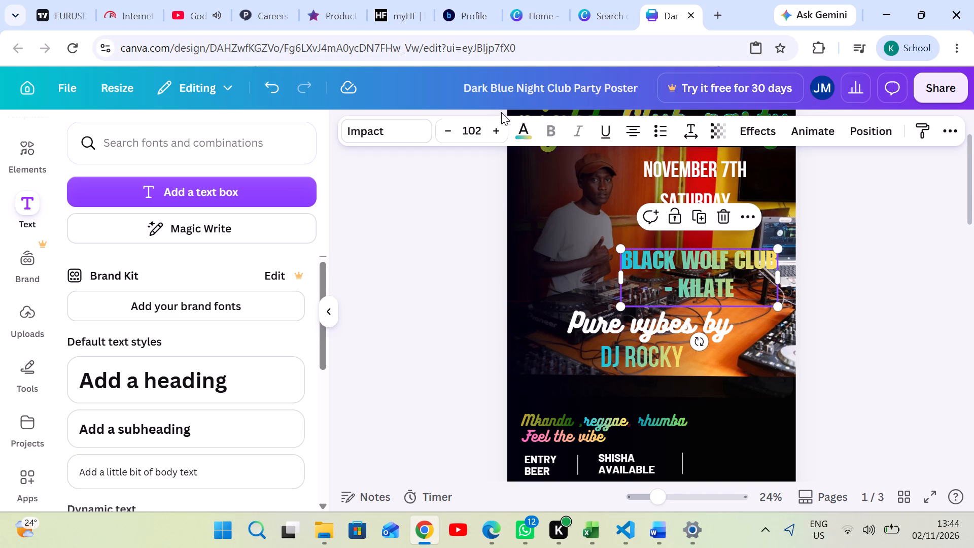
{"action": "left_click", "coordinate": [500, 132]}
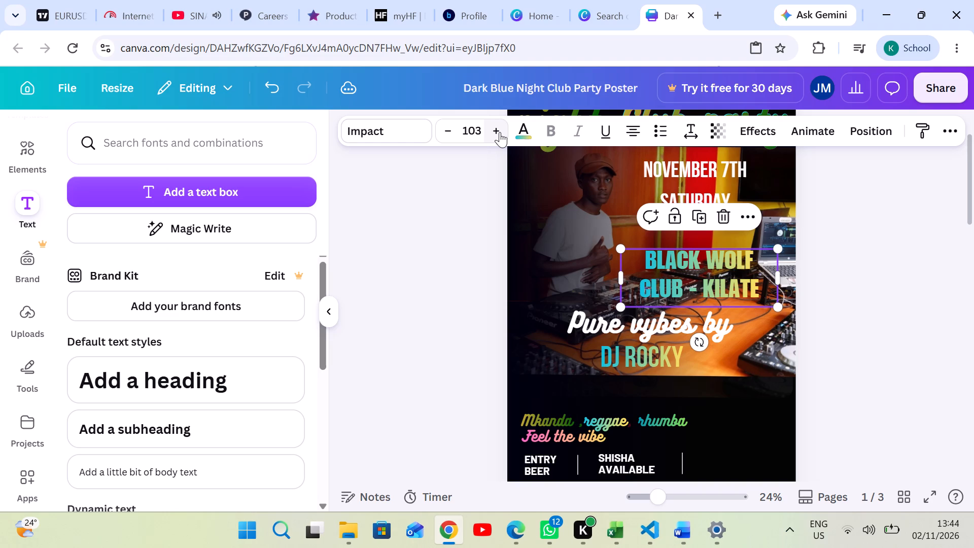
{"action": "left_click", "coordinate": [781, 281]}
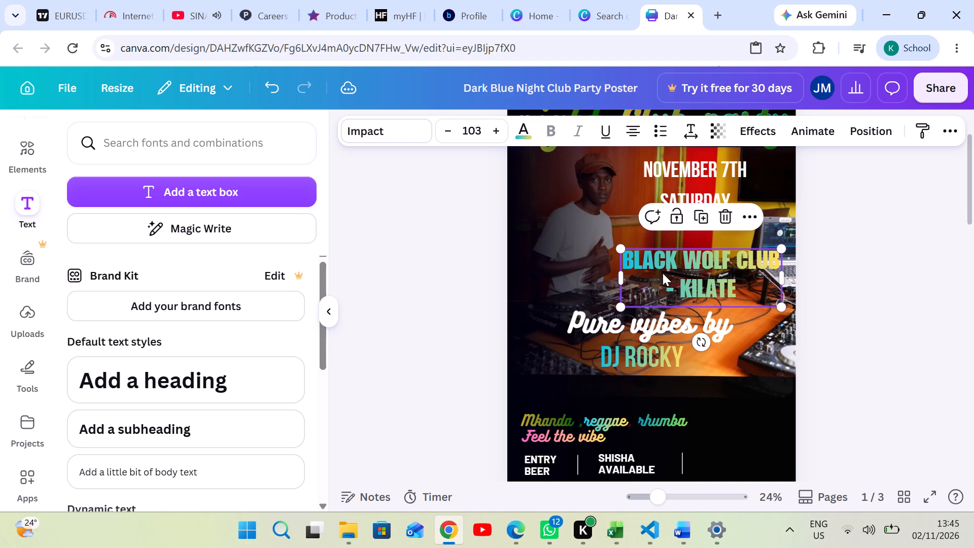
{"action": "left_click", "coordinate": [885, 265]}
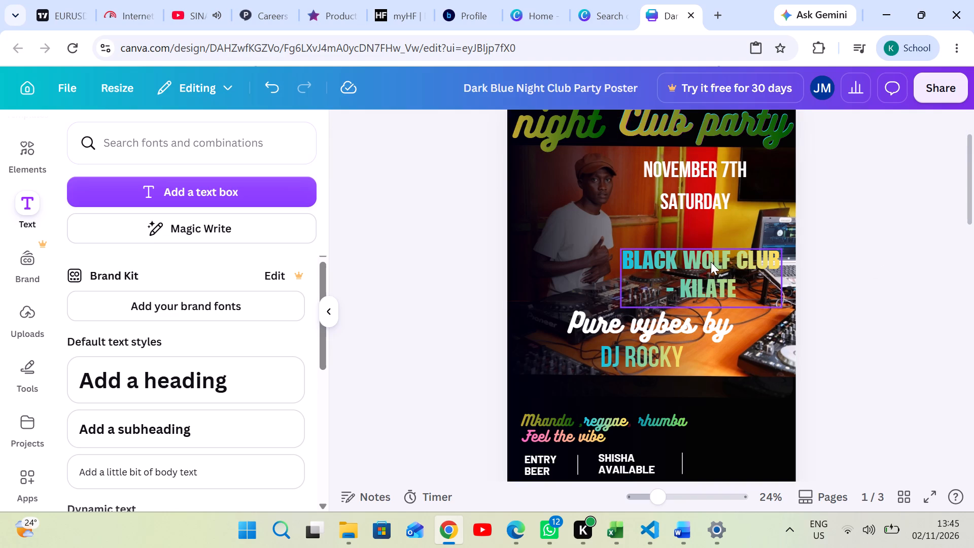
Move the "BLACK WOLF CLUB - KILATE" text down the poster to just below "DJ ROCKY".
{"action": "left_click_drag", "start_coordinate": [711, 262], "coordinate": [698, 267]}
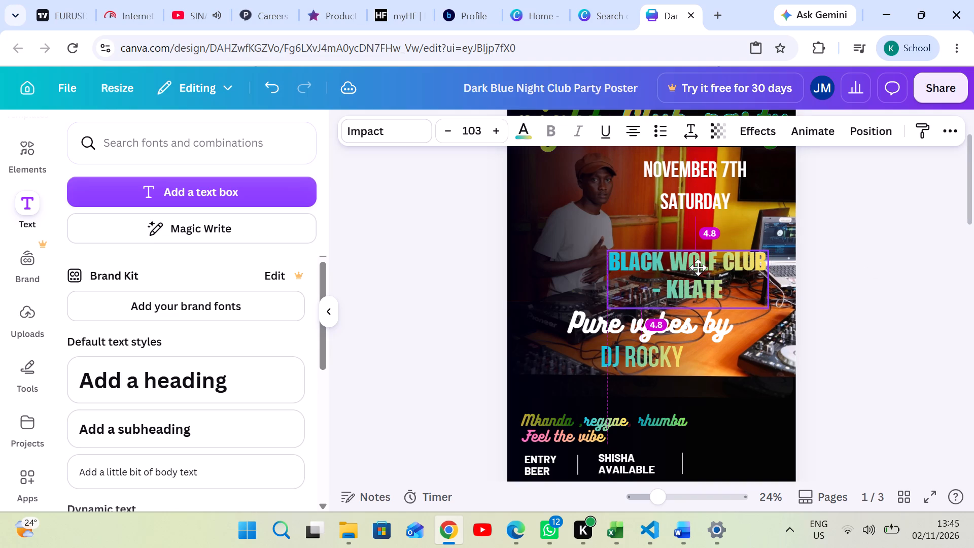
{"action": "left_click_drag", "start_coordinate": [698, 267], "coordinate": [704, 251]}
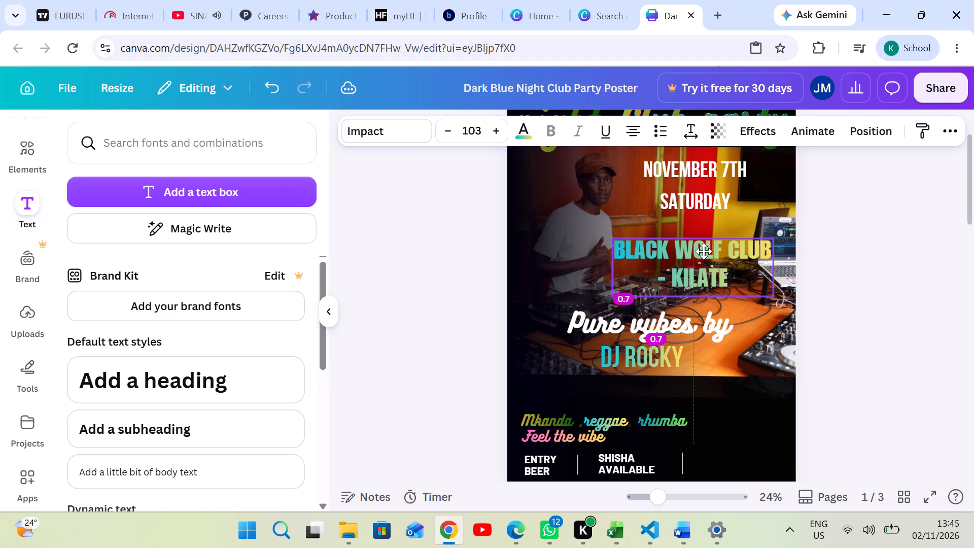
{"action": "left_click_drag", "start_coordinate": [704, 251], "coordinate": [637, 369]}
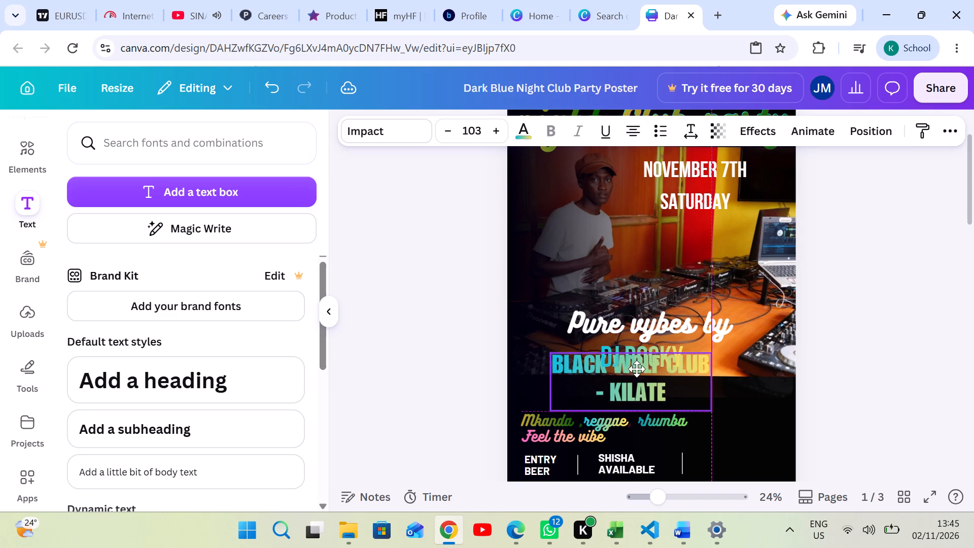
{"action": "left_click_drag", "start_coordinate": [637, 369], "coordinate": [616, 376]}
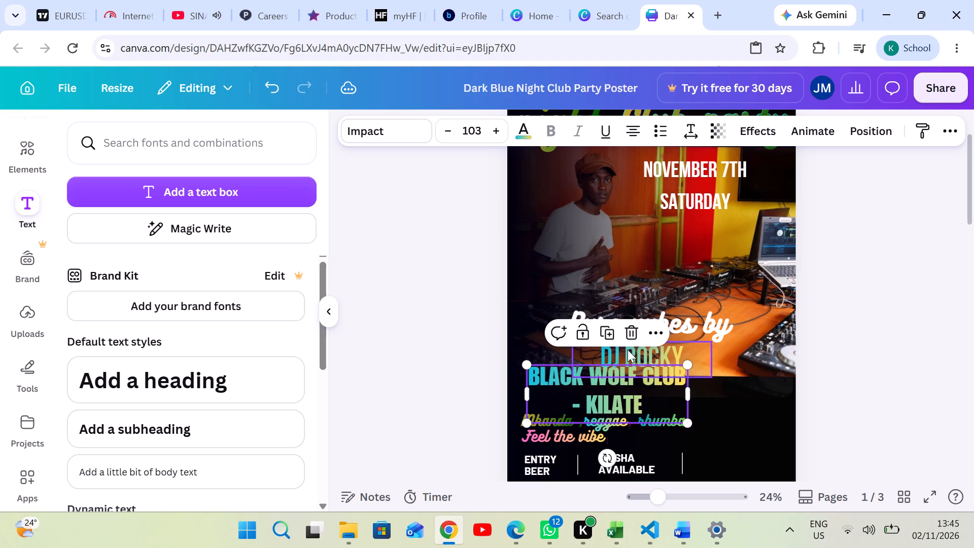
{"action": "left_click", "coordinate": [864, 318]}
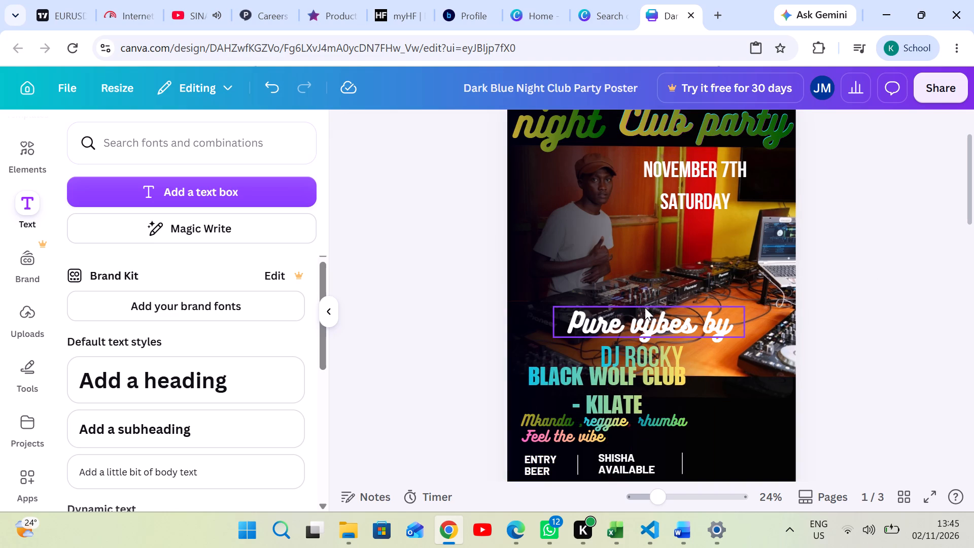
Move "Pure vybes by" and "DJ ROCKY" up and to the right, over the DJ decks in the photo.
{"action": "left_click_drag", "start_coordinate": [648, 317], "coordinate": [688, 286]}
{"action": "left_click_drag", "start_coordinate": [662, 348], "coordinate": [664, 342]}
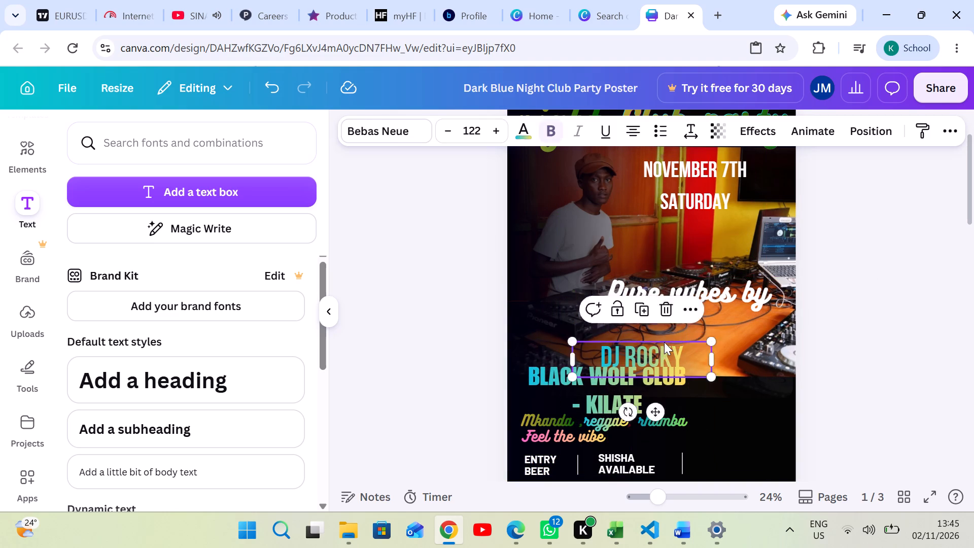
{"action": "left_click_drag", "start_coordinate": [664, 342], "coordinate": [719, 314]}
{"action": "left_click", "coordinate": [845, 333]}
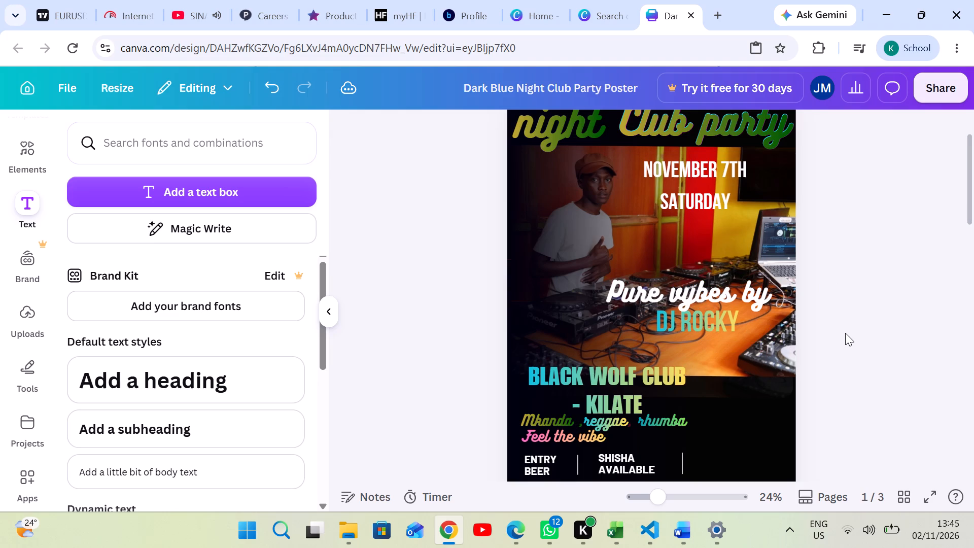
Move the "BLACK WOLF CLUB - KILATE" text up to just below "DJ ROCKY" and shift the "Mkanda, reggae, rhumba" text right beneath it.
{"action": "left_click_drag", "start_coordinate": [610, 381], "coordinate": [605, 350]}
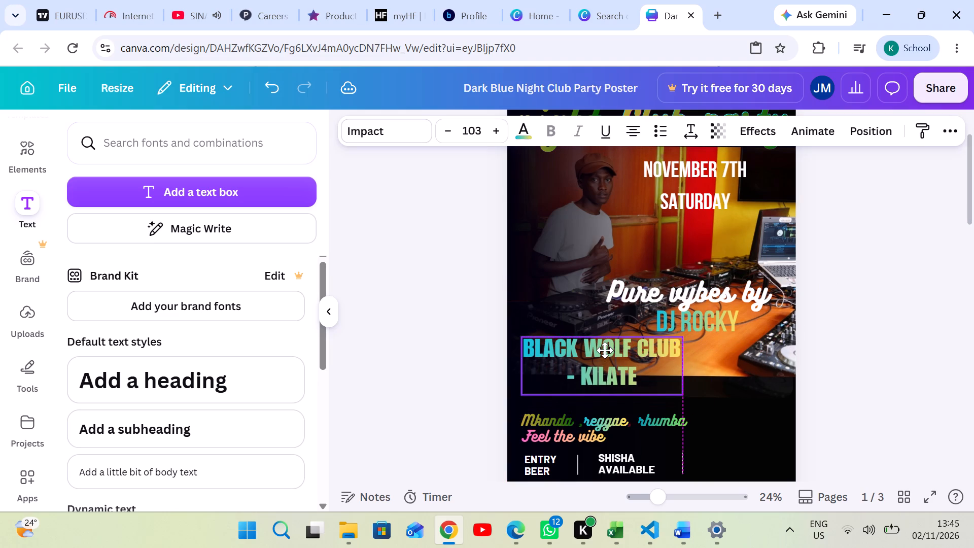
{"action": "left_click_drag", "start_coordinate": [605, 350], "coordinate": [602, 350]}
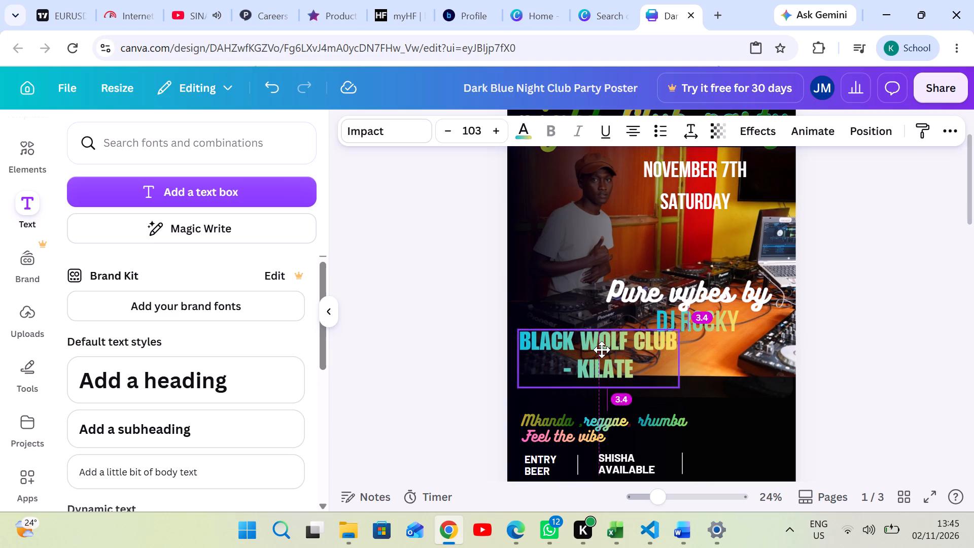
{"action": "left_click_drag", "start_coordinate": [602, 350], "coordinate": [603, 350]}
{"action": "left_click_drag", "start_coordinate": [603, 350], "coordinate": [646, 353]}
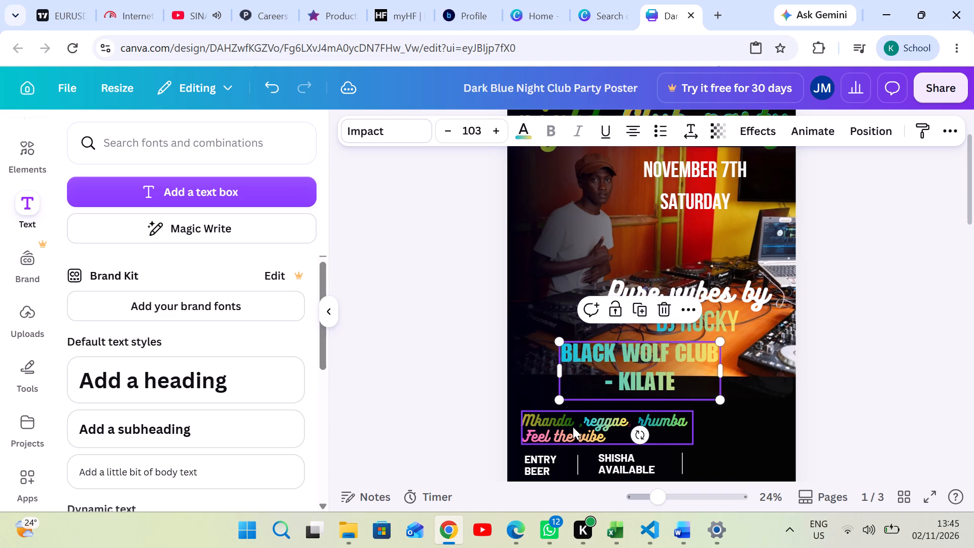
{"action": "left_click_drag", "start_coordinate": [574, 427], "coordinate": [606, 425]}
{"action": "left_click", "coordinate": [920, 414]}
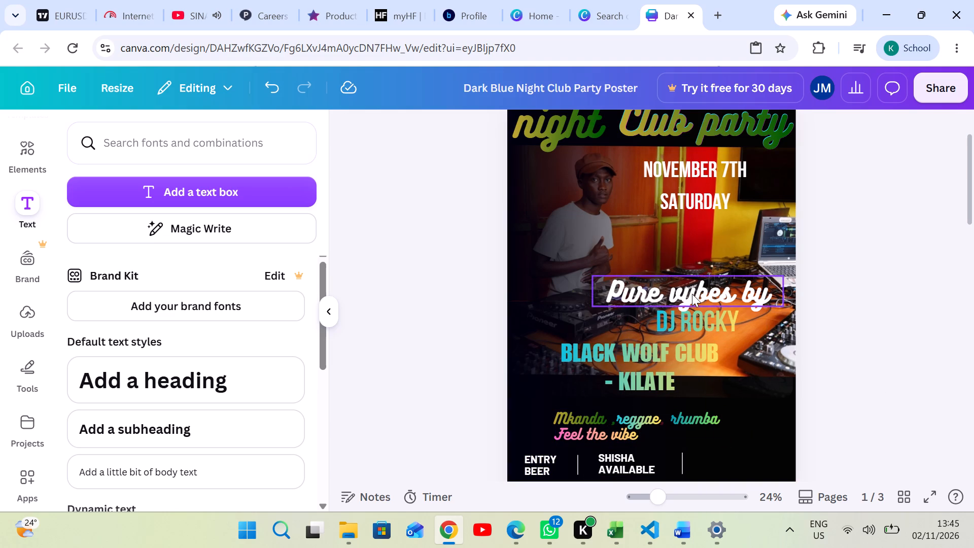
Shift "Pure vybes by" and "DJ ROCKY" left to centre them above the venue text, and nudge the music genre text slightly right.
{"action": "left_click_drag", "start_coordinate": [692, 293], "coordinate": [663, 286]}
{"action": "left_click_drag", "start_coordinate": [688, 325], "coordinate": [639, 325]}
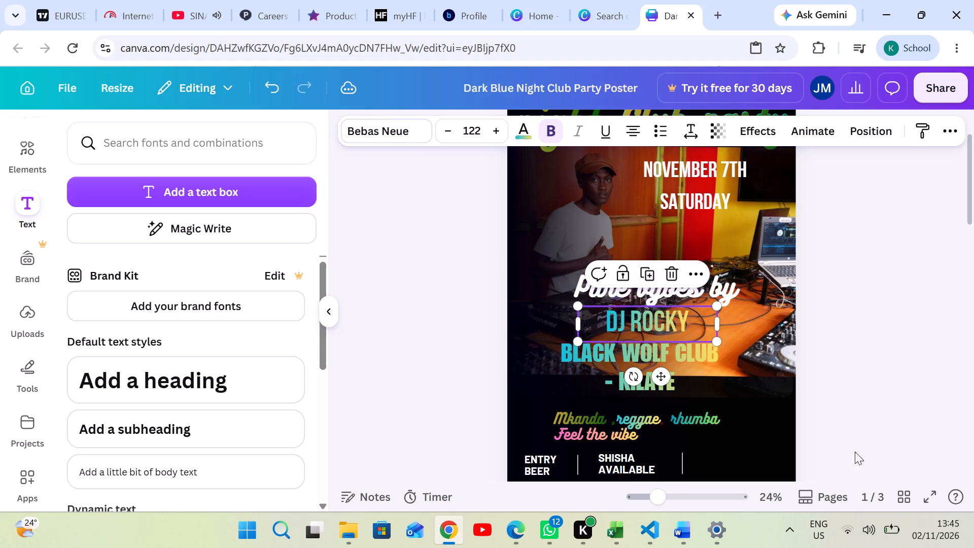
{"action": "left_click", "coordinate": [861, 374]}
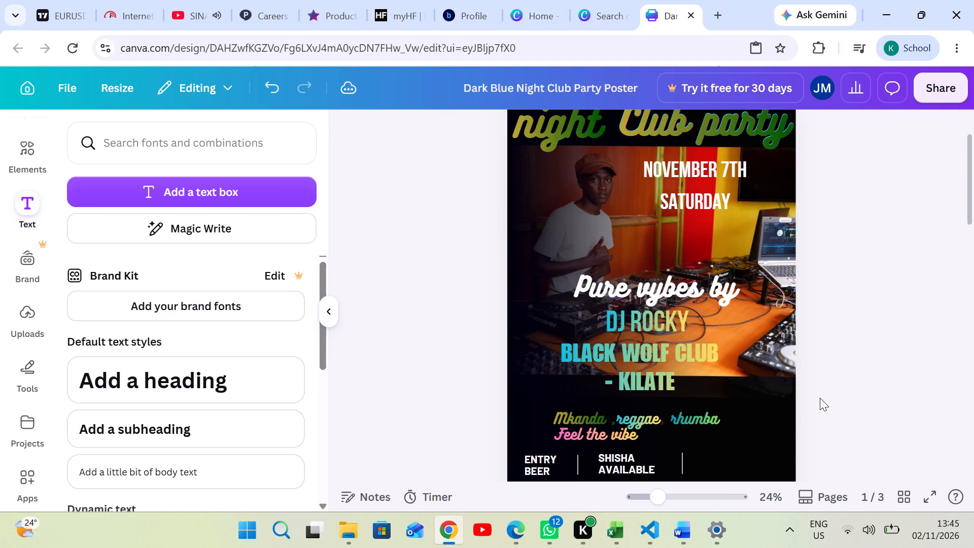
{"action": "left_click_drag", "start_coordinate": [629, 419], "coordinate": [635, 418]}
{"action": "left_click", "coordinate": [891, 384]}
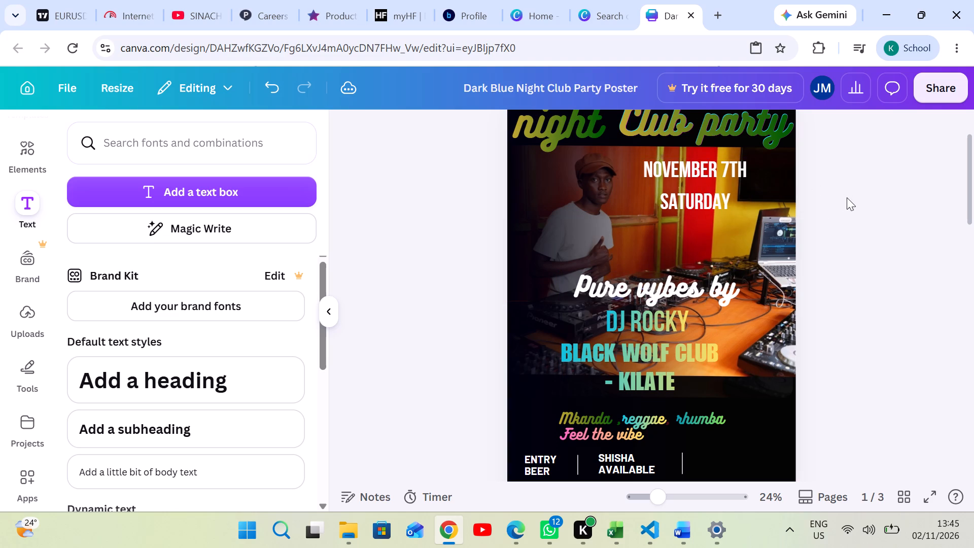
Move the "NOVEMBER 7TH SATURDAY" text down to the poster's bottom-right corner, beside "SHISHA AVAILABLE".
{"action": "scroll", "coordinate": [784, 298], "scroll_direction": "up", "scroll_amount": 1}
{"action": "scroll", "coordinate": [785, 296], "scroll_direction": "down", "scroll_amount": 1}
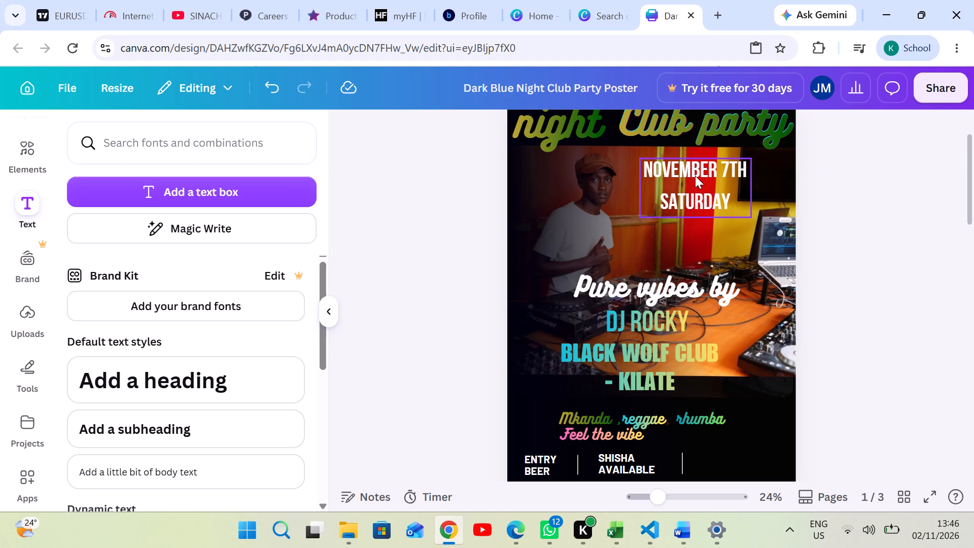
{"action": "left_click_drag", "start_coordinate": [695, 176], "coordinate": [736, 404]}
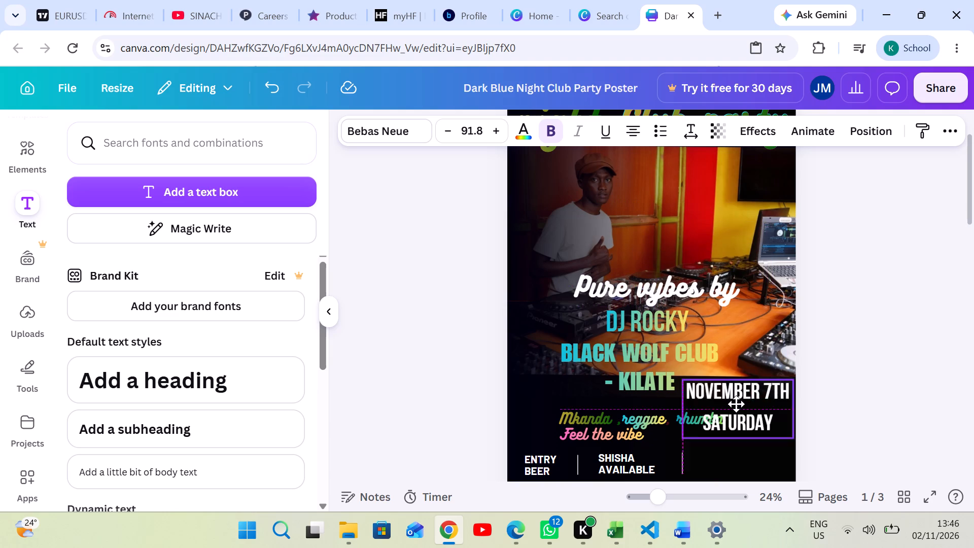
{"action": "left_click_drag", "start_coordinate": [736, 404], "coordinate": [744, 438]}
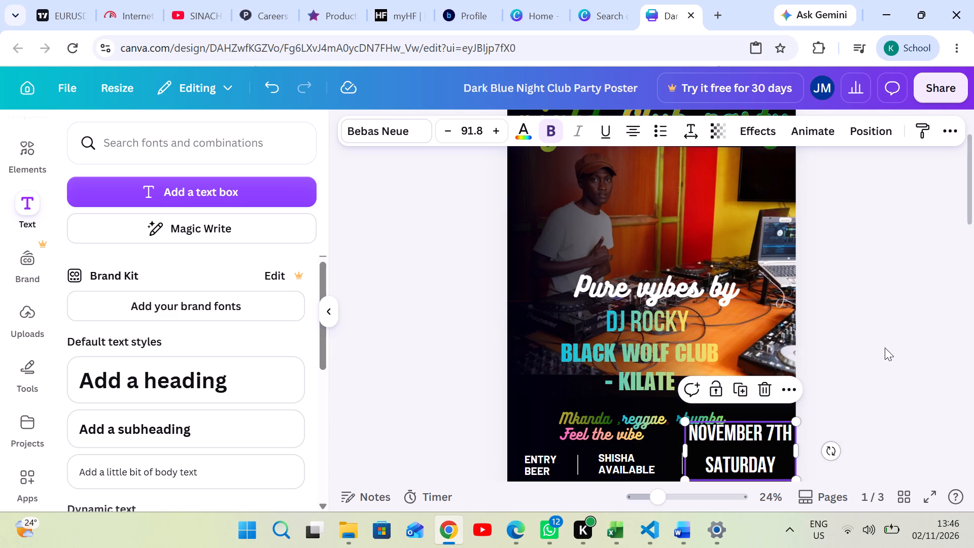
{"action": "left_click", "coordinate": [885, 347]}
Move the "Mkanda, reggae, rhumba / Feel the vibe" text left along the poster so it clears the date text.
{"action": "left_click_drag", "start_coordinate": [614, 425], "coordinate": [614, 424]}
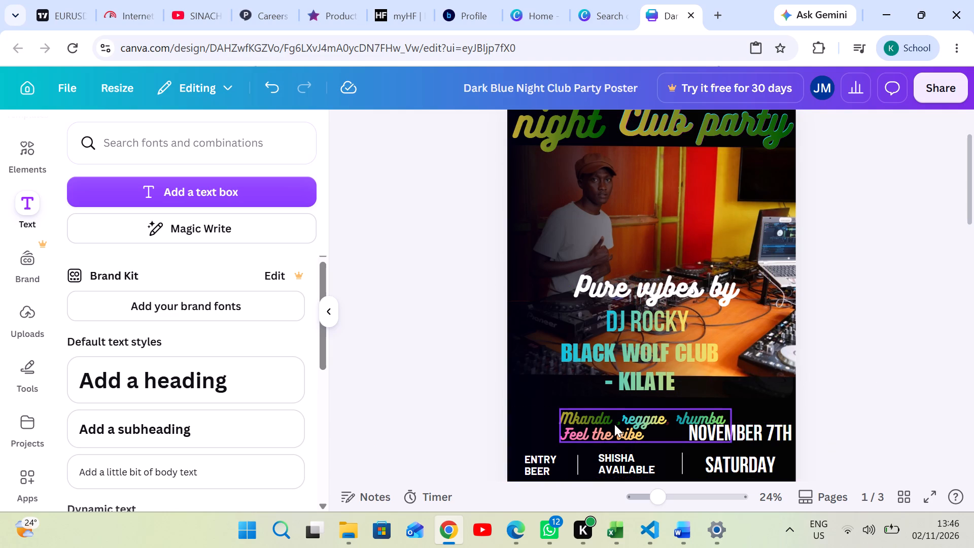
{"action": "left_click_drag", "start_coordinate": [614, 424], "coordinate": [611, 417]}
{"action": "left_click", "coordinate": [870, 405]}
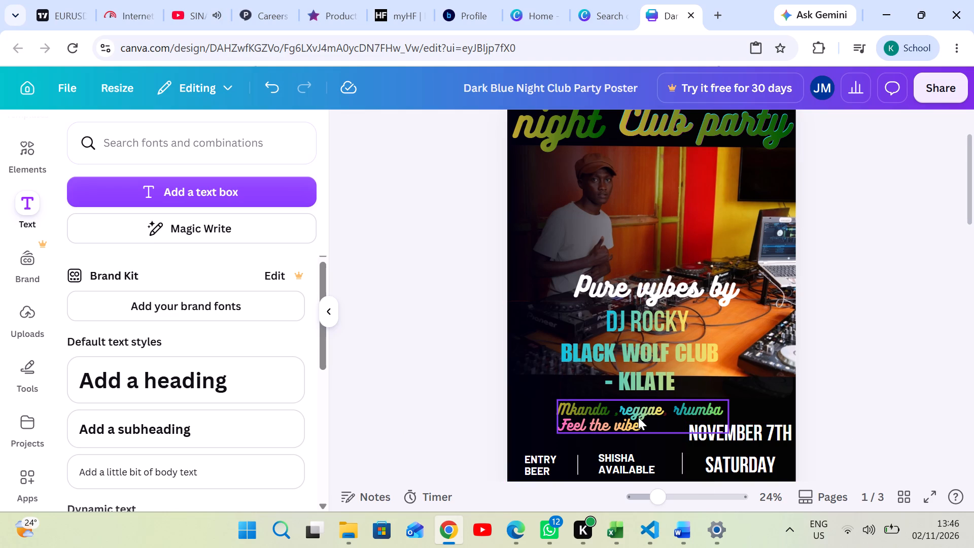
{"action": "left_click_drag", "start_coordinate": [624, 417], "coordinate": [584, 424]}
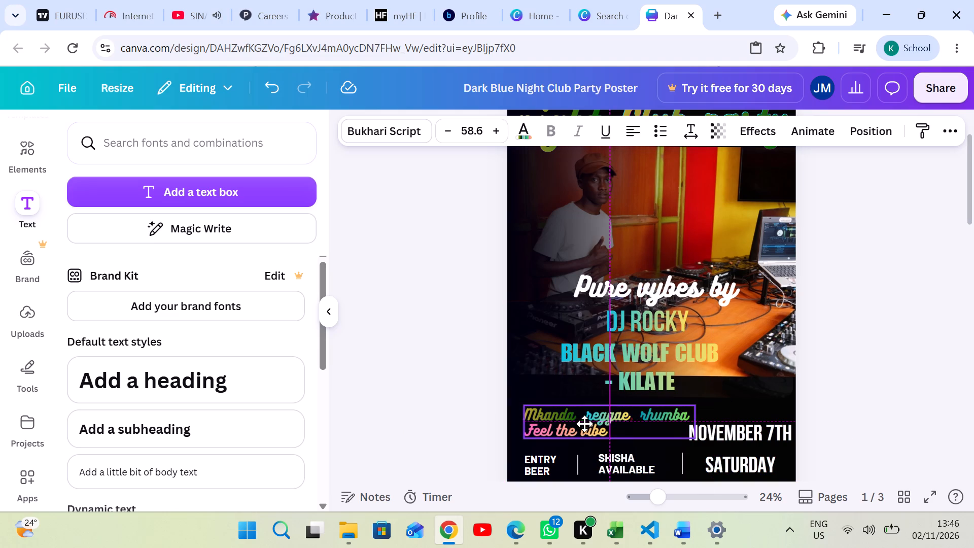
{"action": "left_click_drag", "start_coordinate": [584, 424], "coordinate": [585, 425]}
{"action": "left_click", "coordinate": [886, 353]}
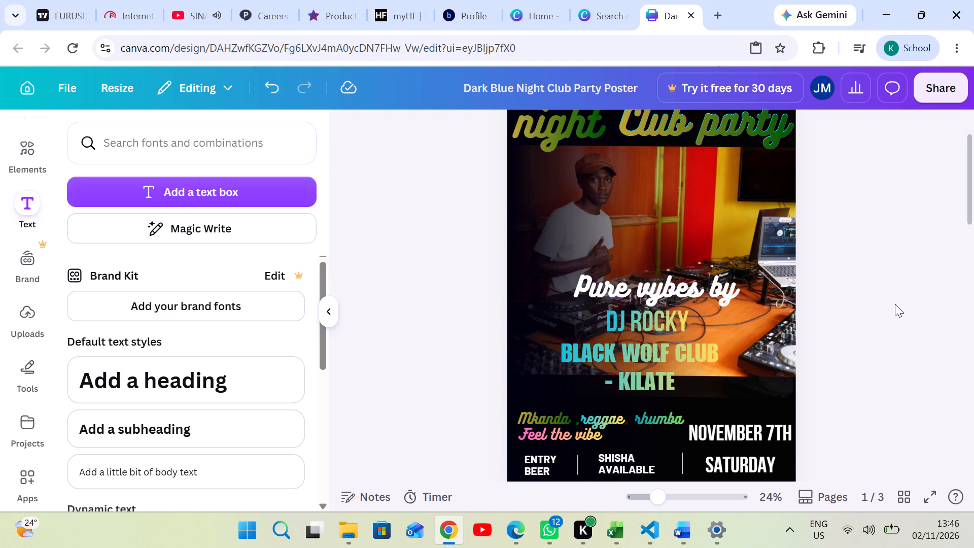
Increase the "SHISHA AVAILABLE" text's font size to 48.5.
{"action": "left_click", "coordinate": [632, 459]}
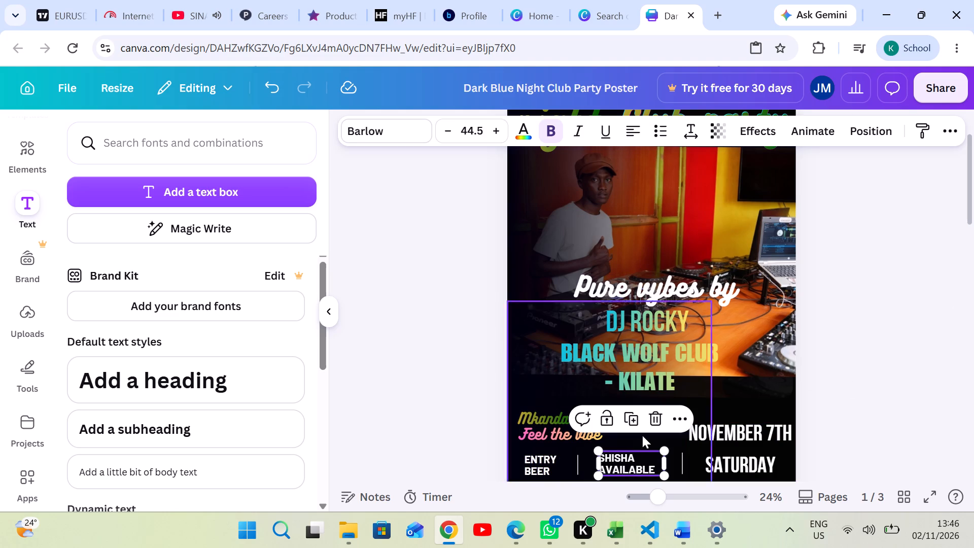
{"action": "left_click", "coordinate": [498, 128]}
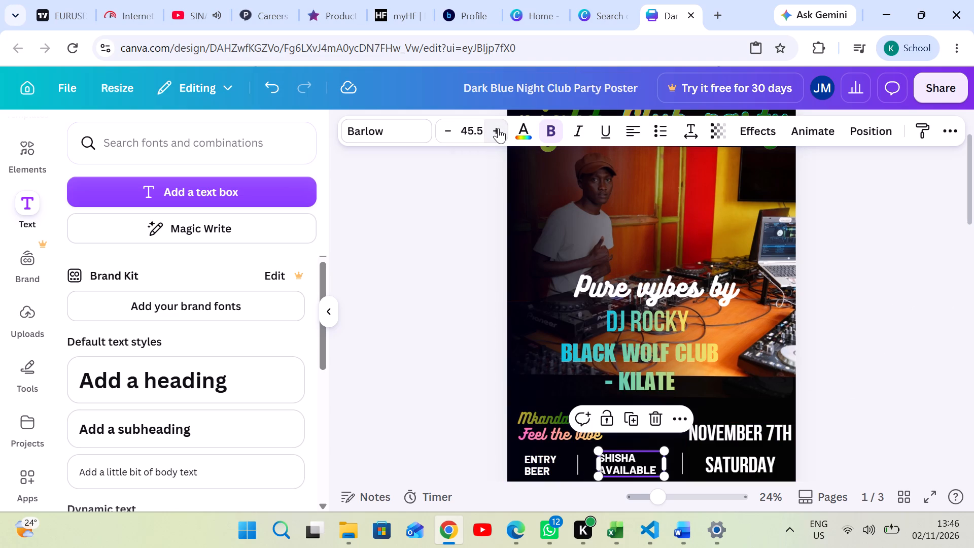
{"action": "left_click", "coordinate": [498, 128]}
{"action": "left_click", "coordinate": [498, 128]}
{"action": "left_click", "coordinate": [498, 128]}
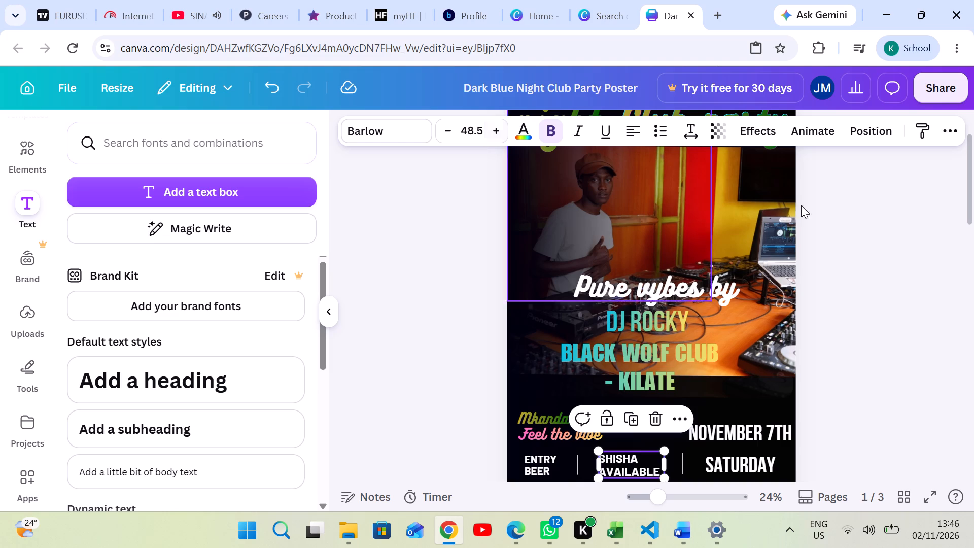
{"action": "left_click", "coordinate": [916, 303]}
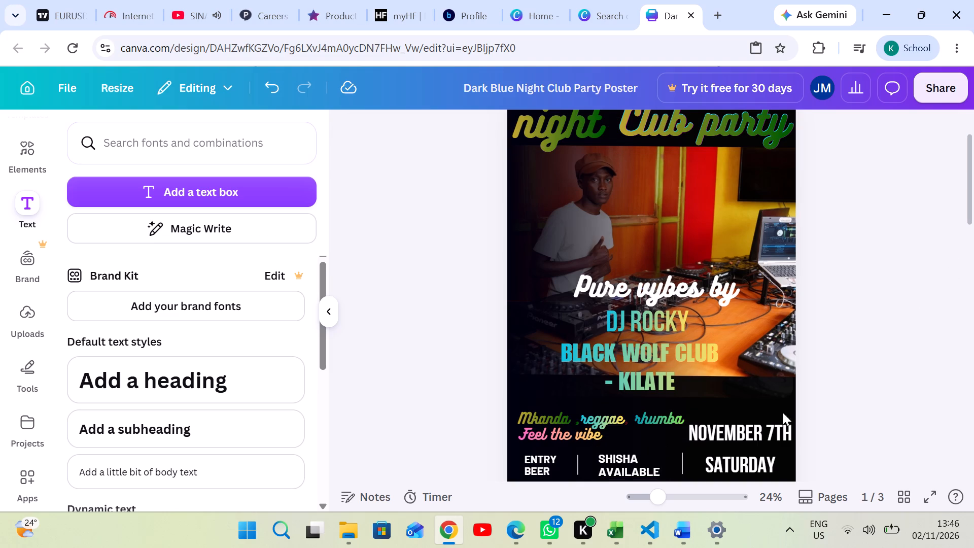
Set the "ENTRY BEER" text's font size to 45.3 and widen its box so "ENTRY" fits on one line.
{"action": "left_click", "coordinate": [535, 465]}
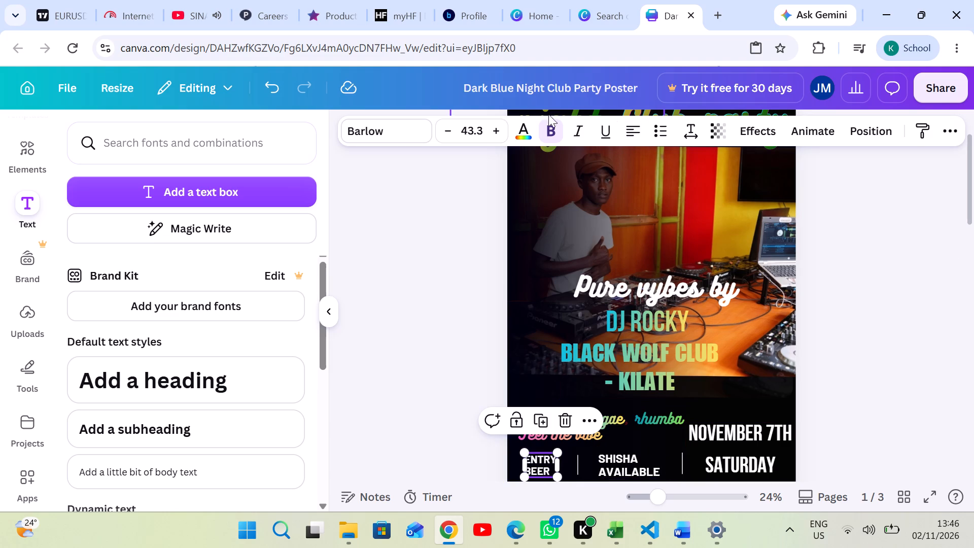
{"action": "double_click", "coordinate": [497, 126]}
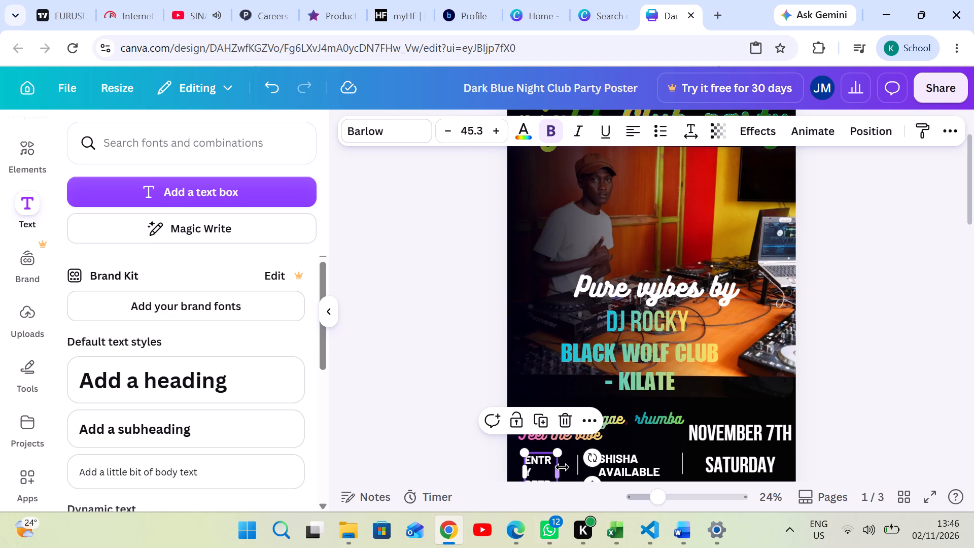
{"action": "left_click_drag", "start_coordinate": [559, 467], "coordinate": [570, 467]}
{"action": "left_click", "coordinate": [871, 454]}
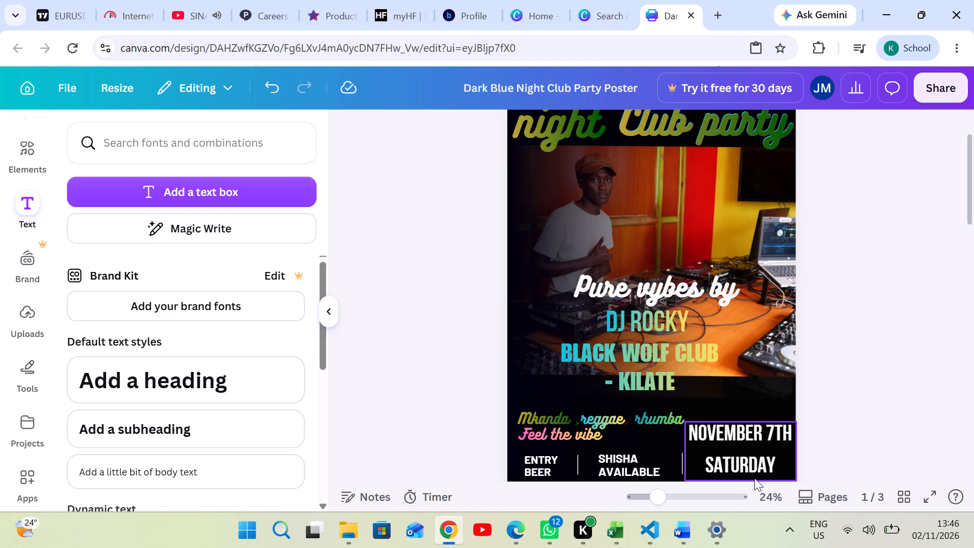
Try the Slopes font on the word "SATURDAY" in the date text, and settle on Magnolia Script.
{"action": "left_click", "coordinate": [756, 462]}
{"action": "left_click", "coordinate": [781, 463]}
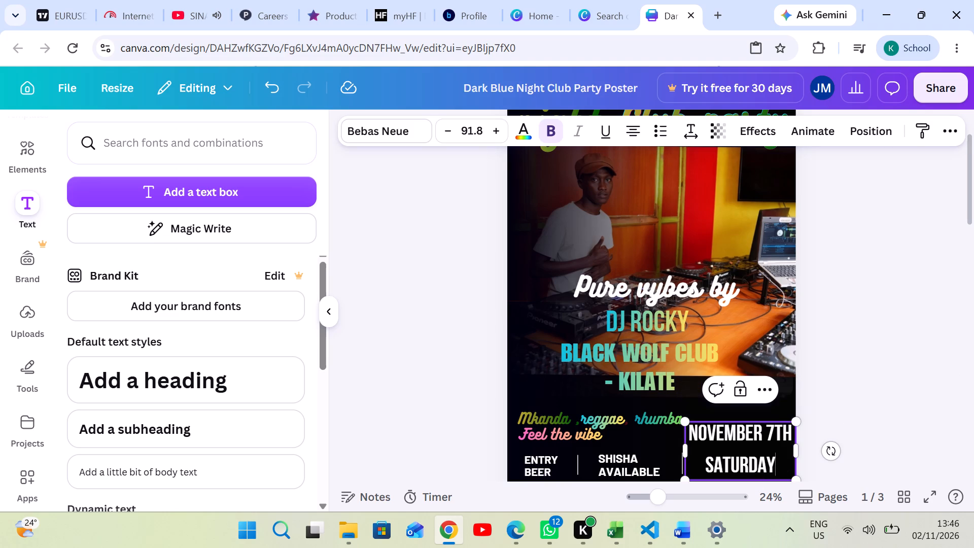
{"action": "left_click_drag", "start_coordinate": [781, 462], "coordinate": [702, 469]}
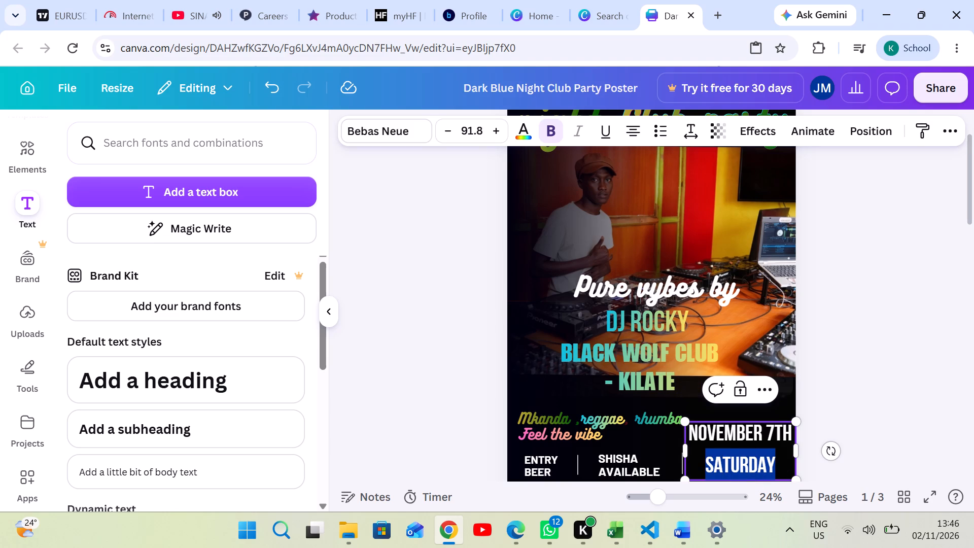
{"action": "left_click_drag", "start_coordinate": [702, 469], "coordinate": [699, 469]}
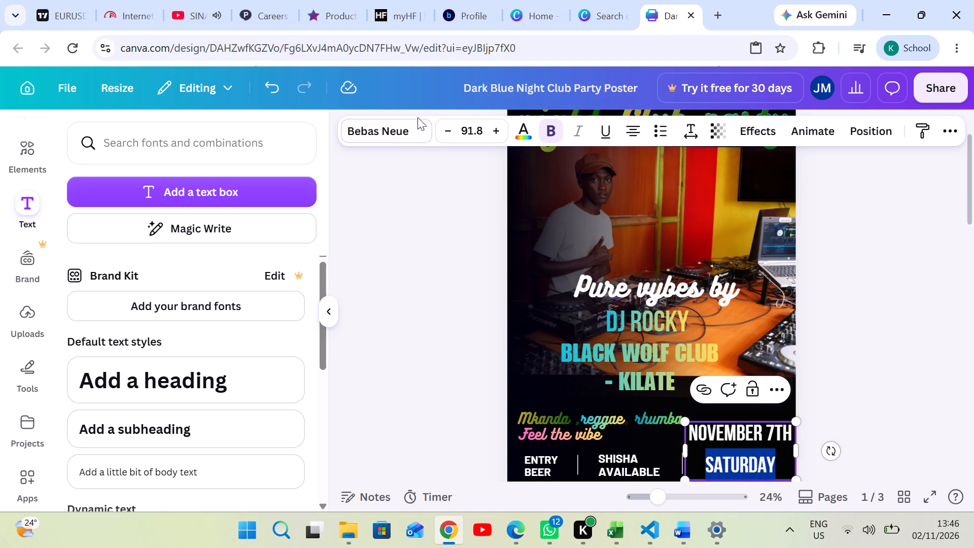
{"action": "left_click", "coordinate": [398, 126]}
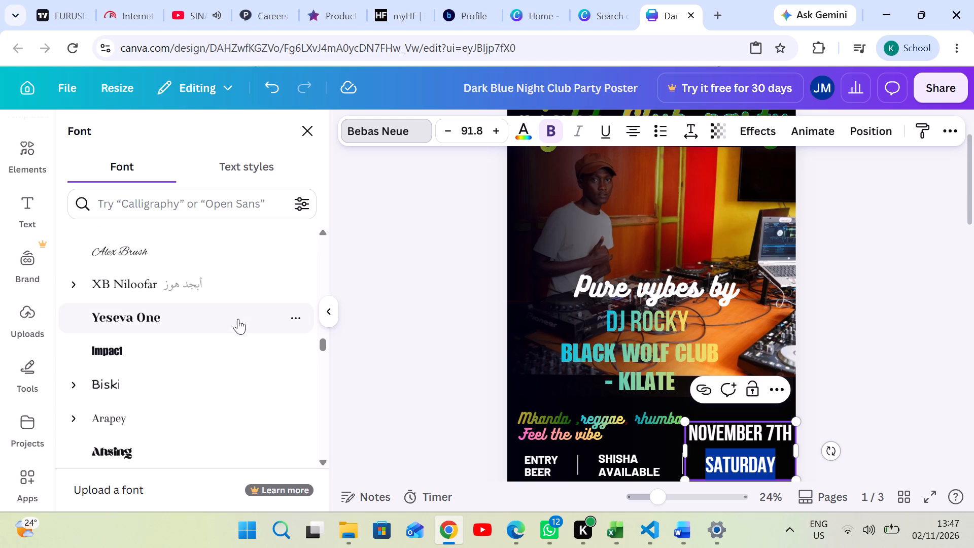
{"action": "scroll", "coordinate": [198, 373], "scroll_direction": "down", "scroll_amount": 2}
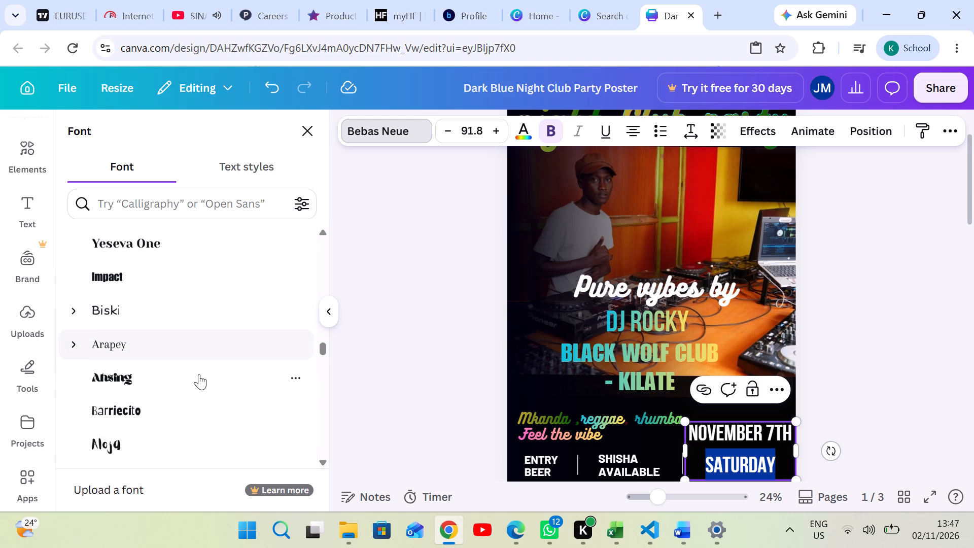
{"action": "scroll", "coordinate": [199, 374], "scroll_direction": "down", "scroll_amount": 3}
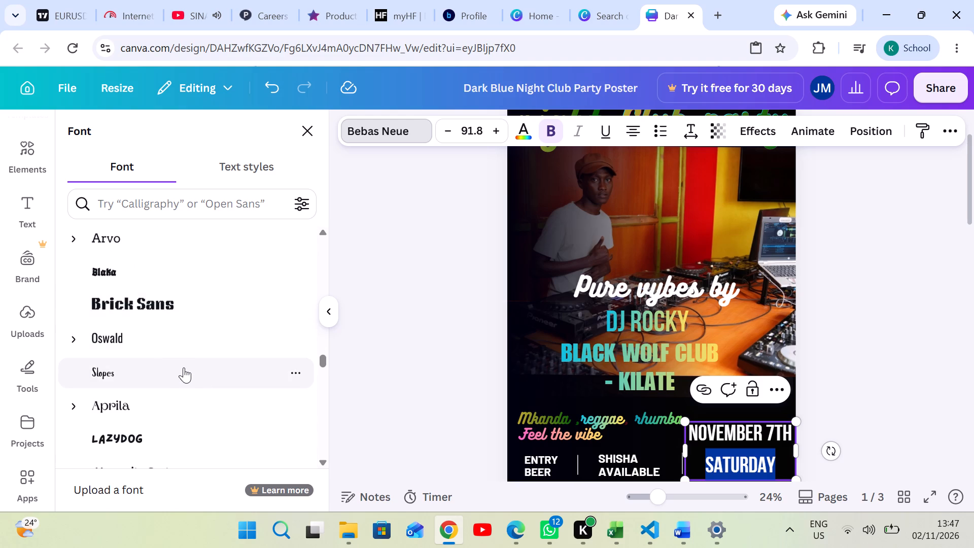
{"action": "left_click", "coordinate": [184, 368]}
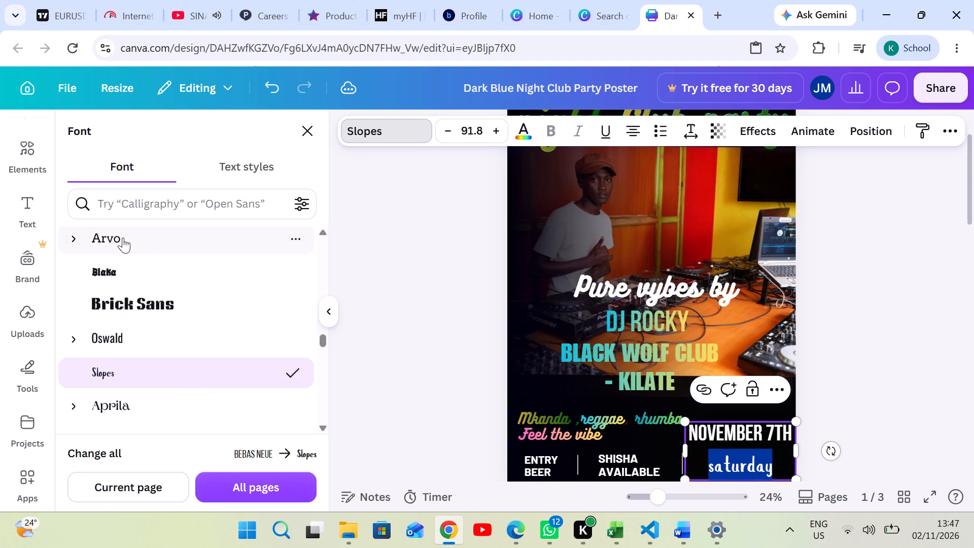
{"action": "scroll", "coordinate": [123, 253], "scroll_direction": "down", "scroll_amount": 1}
{"action": "scroll", "coordinate": [173, 347], "scroll_direction": "down", "scroll_amount": 1}
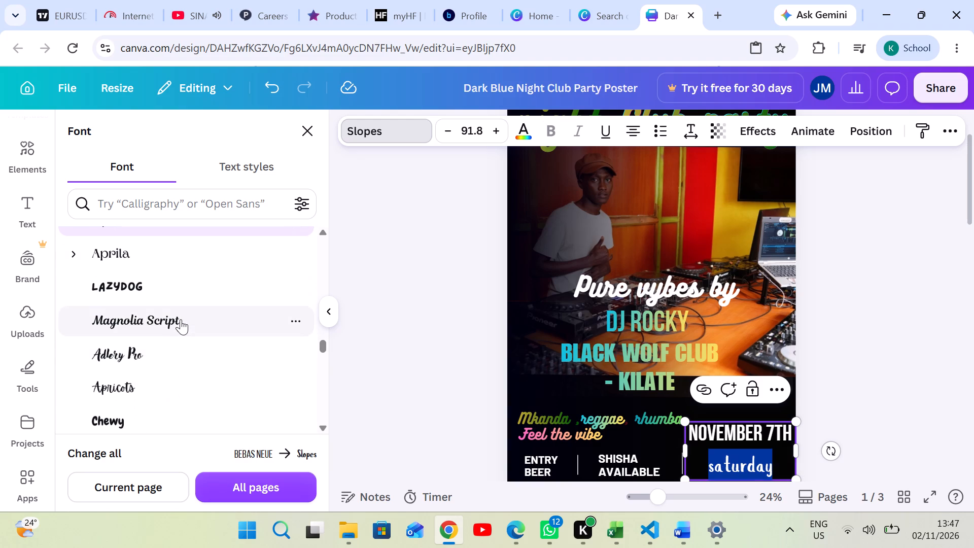
{"action": "left_click", "coordinate": [181, 319]}
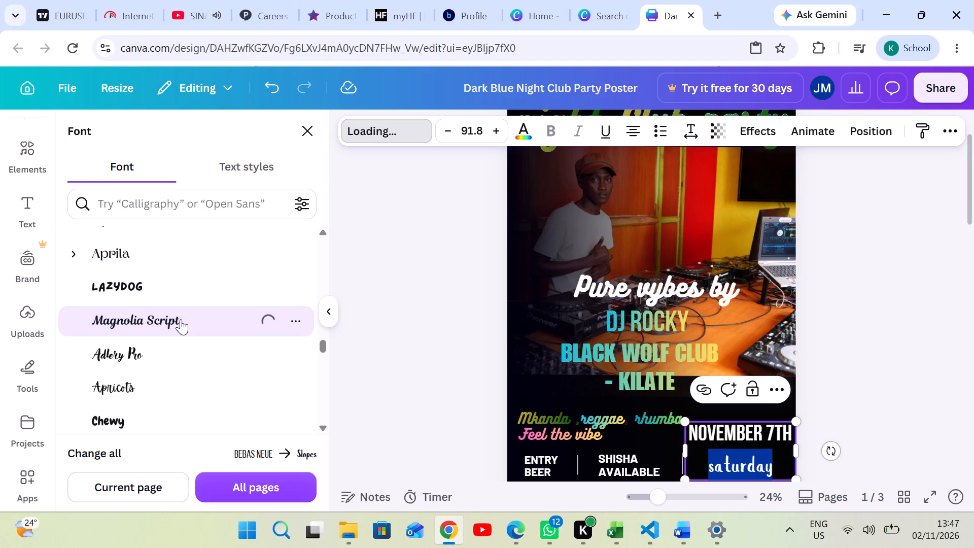
{"action": "left_click", "coordinate": [877, 356]}
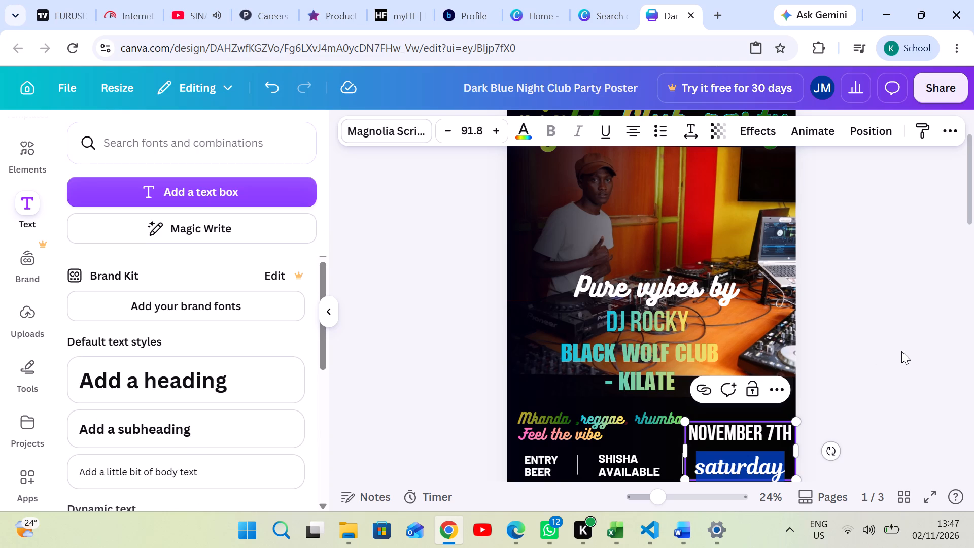
{"action": "left_click", "coordinate": [899, 351]}
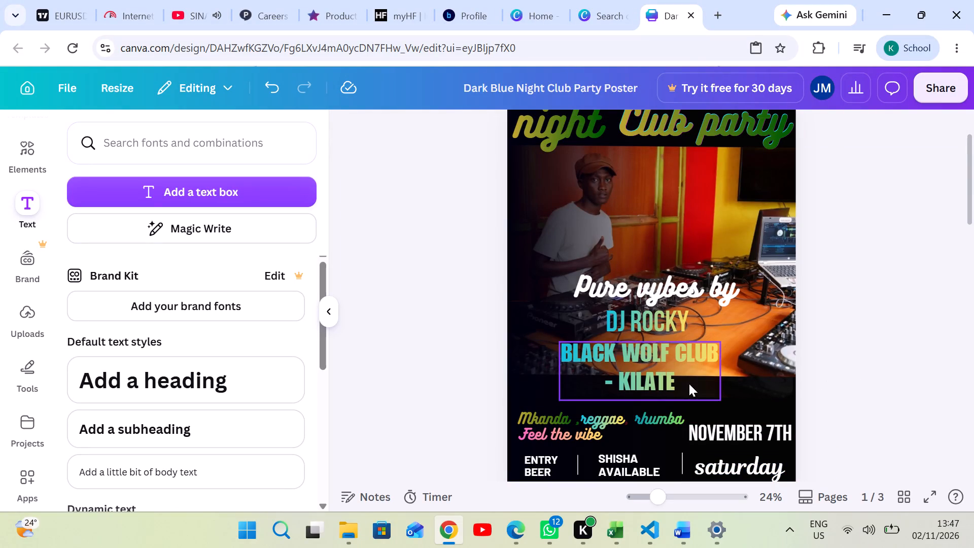
Change the font of the "DJ ROCKY" text to Magnolia Script.
{"action": "left_click", "coordinate": [656, 320]}
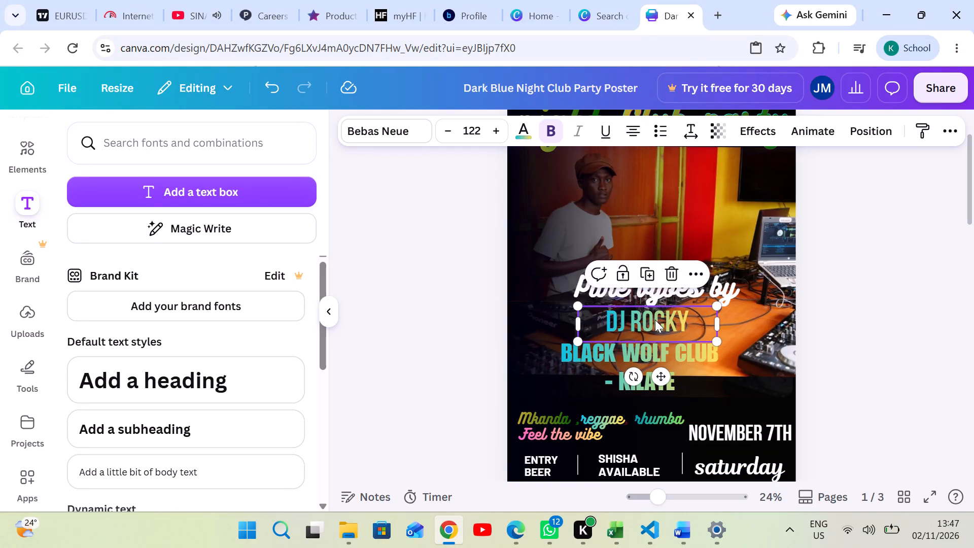
{"action": "left_click", "coordinate": [388, 127]}
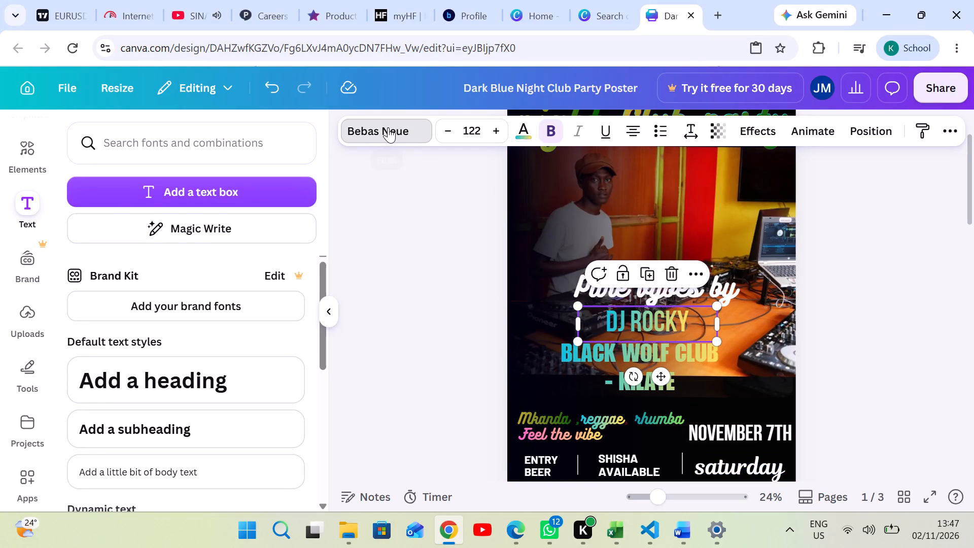
{"action": "scroll", "coordinate": [166, 348], "scroll_direction": "down", "scroll_amount": 1}
{"action": "scroll", "coordinate": [167, 348], "scroll_direction": "up", "scroll_amount": 1}
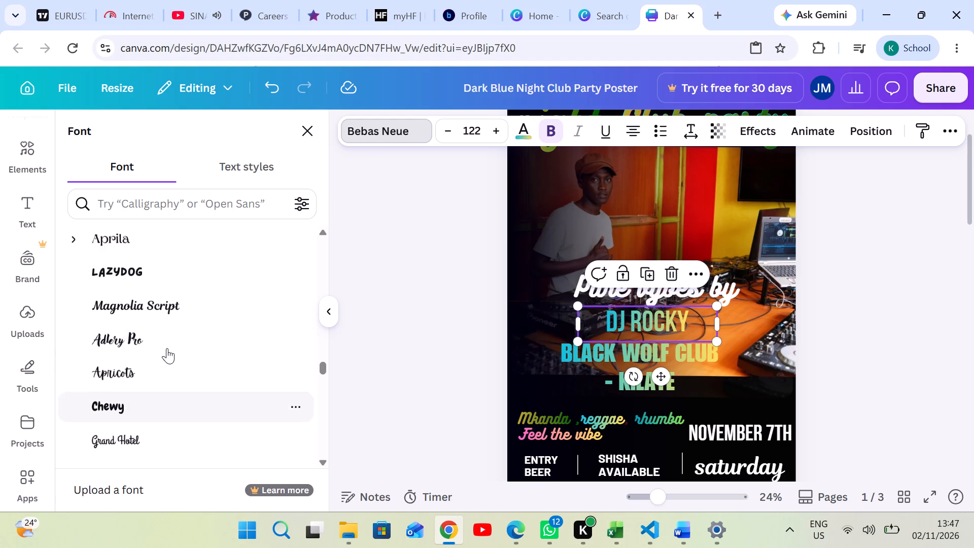
{"action": "left_click", "coordinate": [167, 350]}
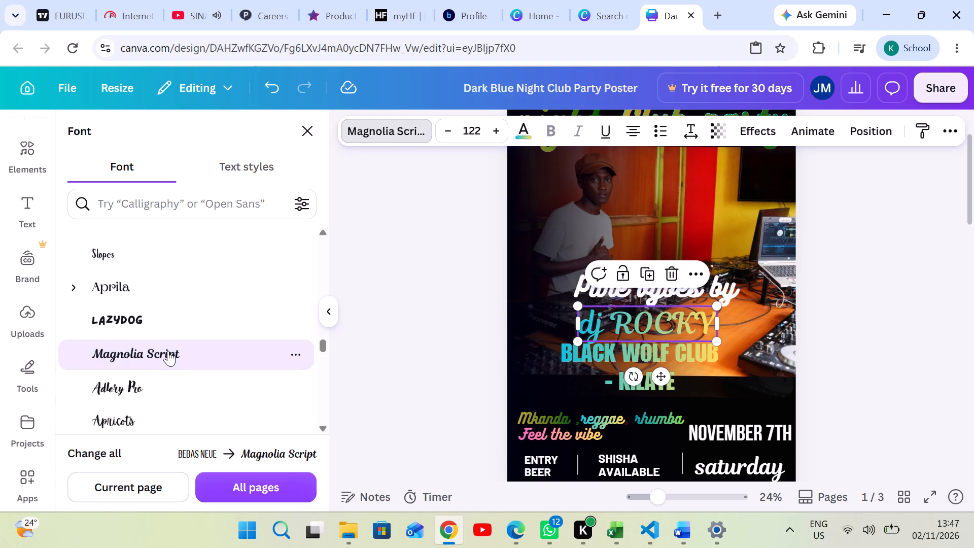
{"action": "left_click", "coordinate": [887, 334]}
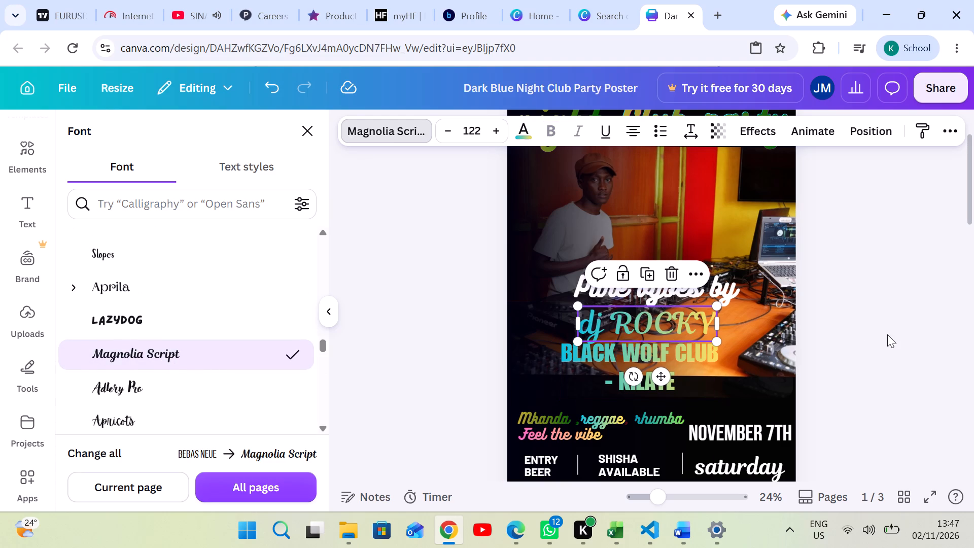
{"action": "left_click", "coordinate": [887, 334]}
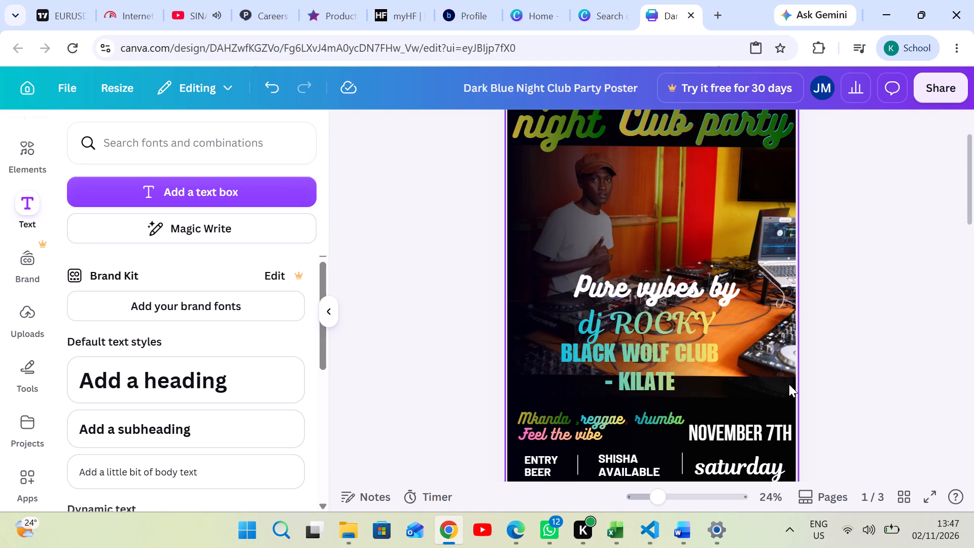
Shift the "BLACK WOLF CLUB - KILATE" text slightly right on the poster and widen its box on both sides.
{"action": "left_click", "coordinate": [600, 369]}
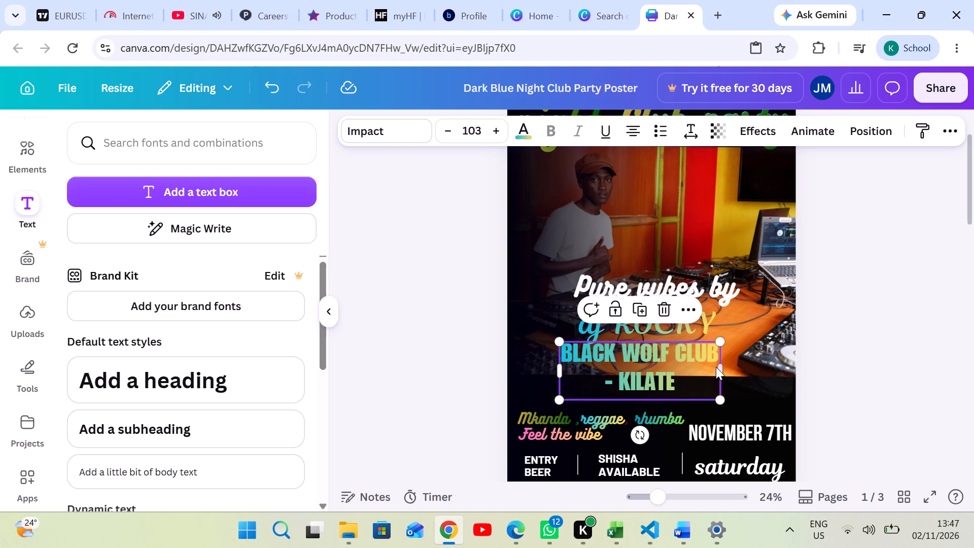
{"action": "left_click_drag", "start_coordinate": [716, 366], "coordinate": [736, 367]}
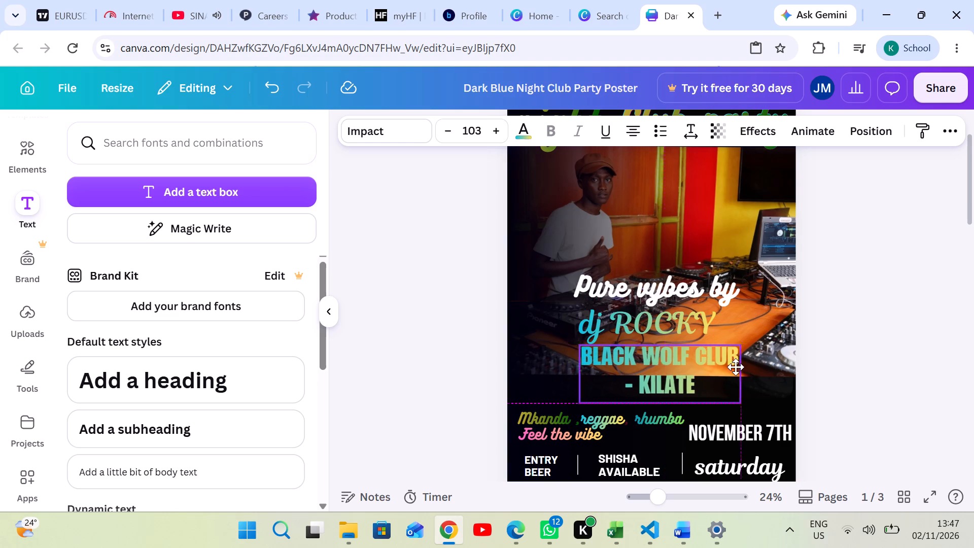
{"action": "left_click_drag", "start_coordinate": [736, 367], "coordinate": [732, 366]}
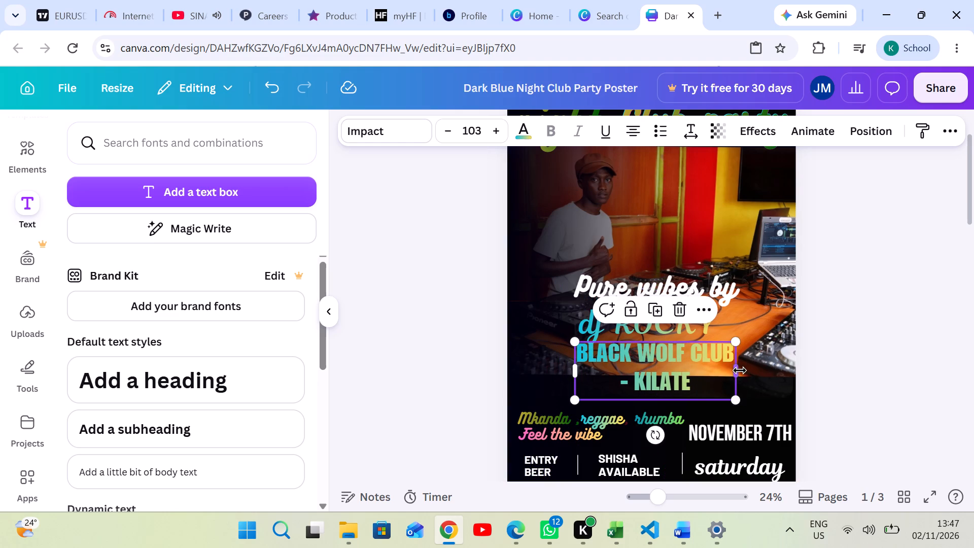
{"action": "left_click_drag", "start_coordinate": [739, 371], "coordinate": [756, 374]}
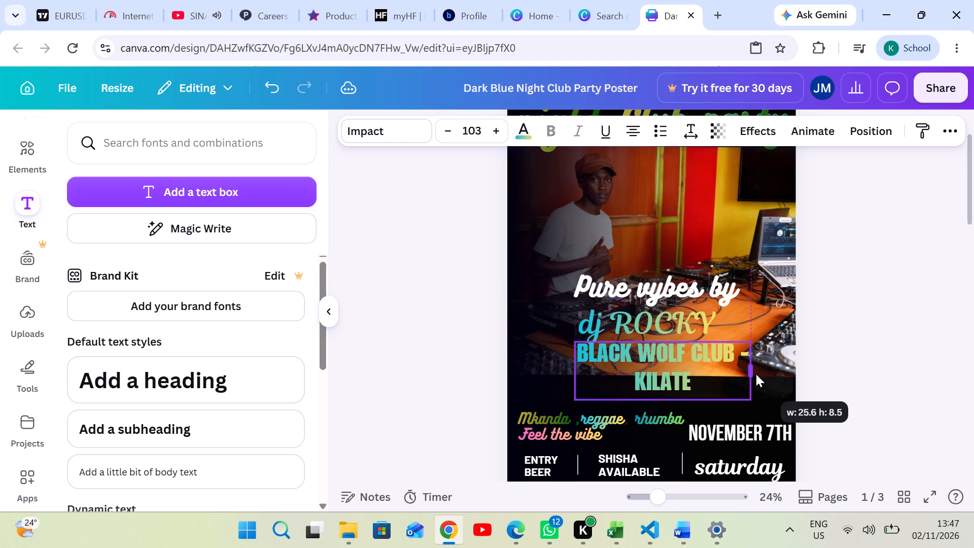
{"action": "left_click_drag", "start_coordinate": [756, 374], "coordinate": [753, 374]}
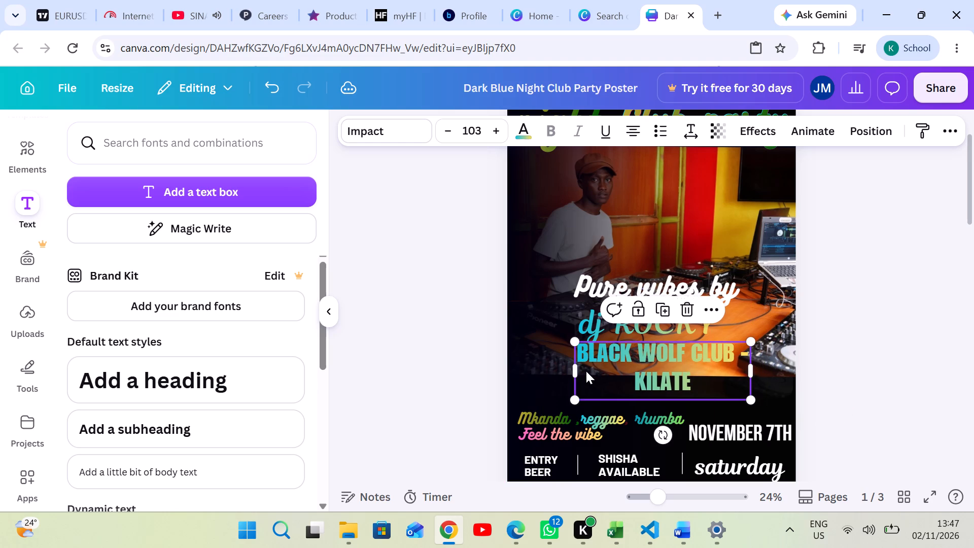
{"action": "left_click_drag", "start_coordinate": [572, 369], "coordinate": [559, 372]}
Delete the hyphen after "BLACK WOLF CLUB" in the venue text.
{"action": "left_click", "coordinate": [741, 352]}
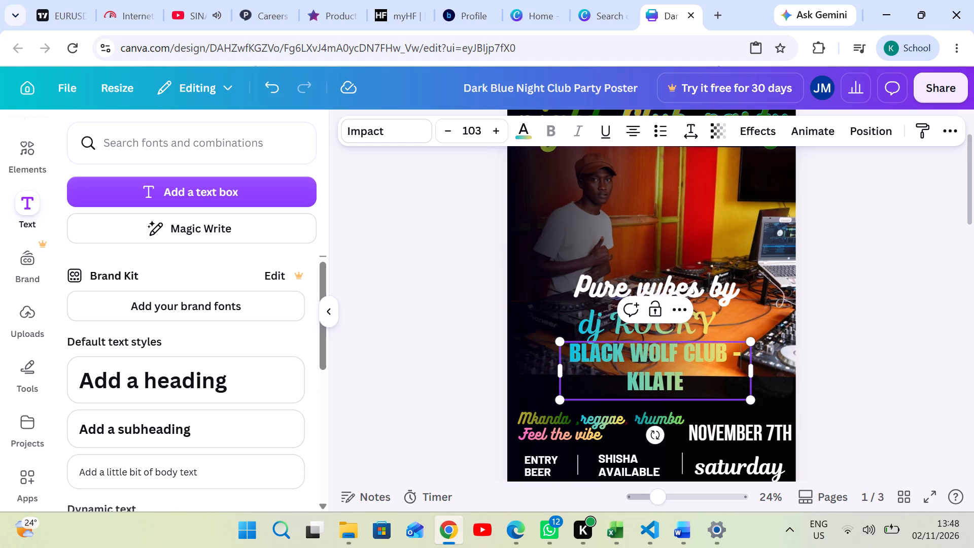
{"action": "key", "text": "BackSpace"}
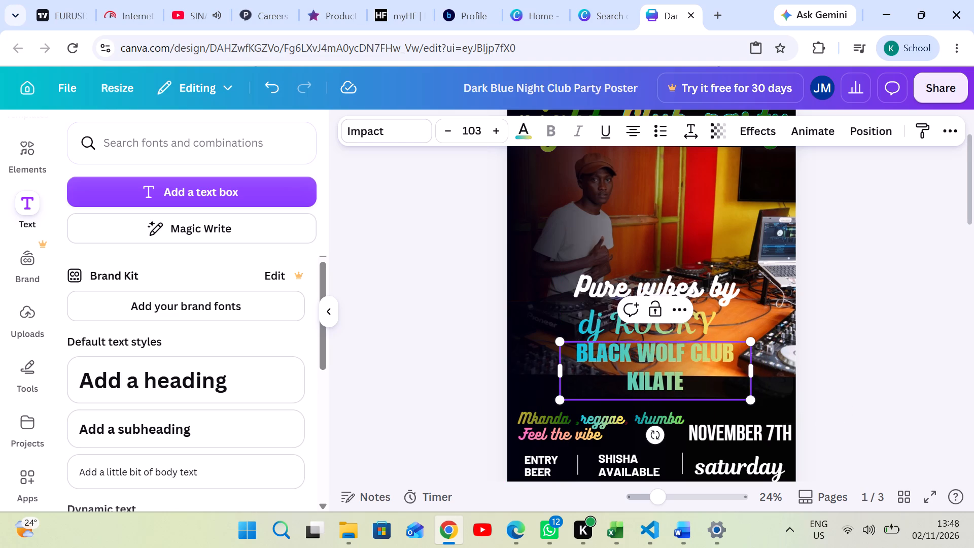
{"action": "left_click", "coordinate": [833, 329]}
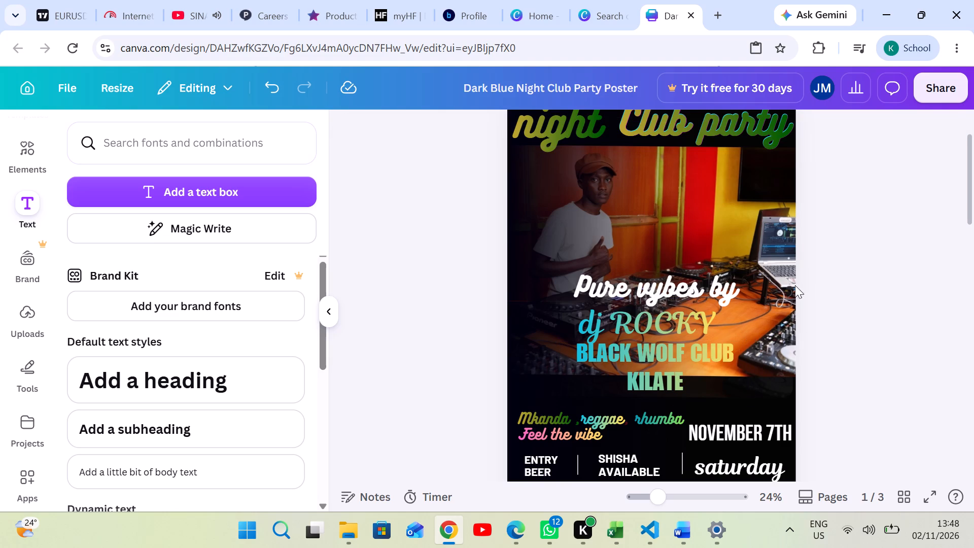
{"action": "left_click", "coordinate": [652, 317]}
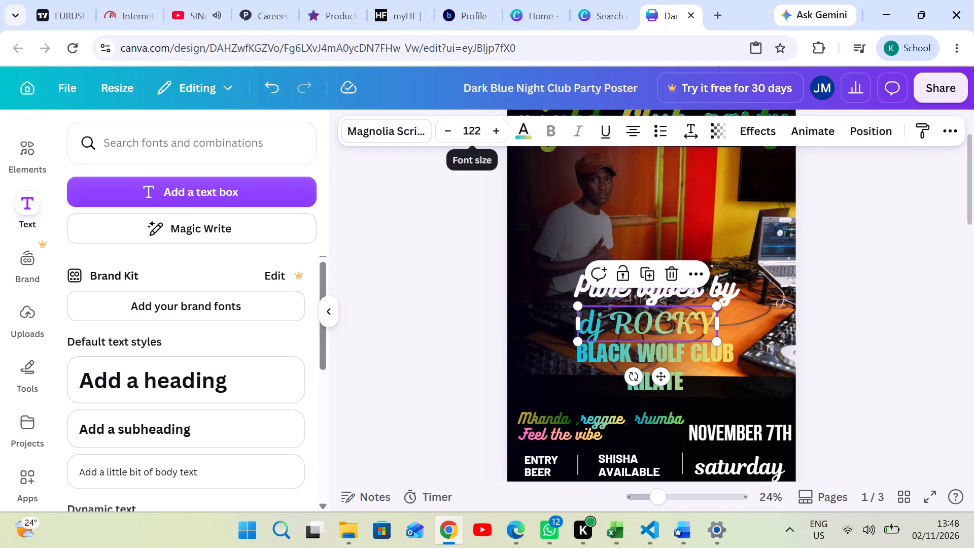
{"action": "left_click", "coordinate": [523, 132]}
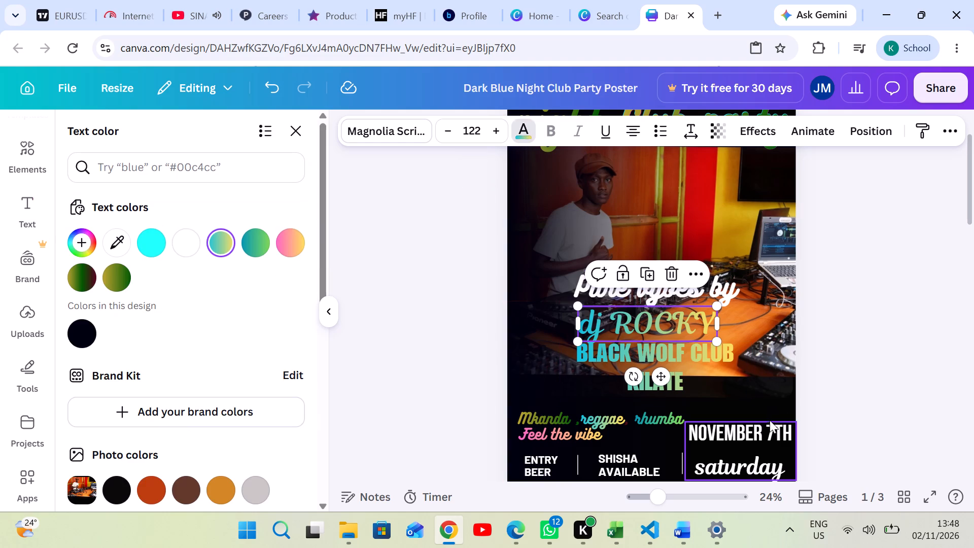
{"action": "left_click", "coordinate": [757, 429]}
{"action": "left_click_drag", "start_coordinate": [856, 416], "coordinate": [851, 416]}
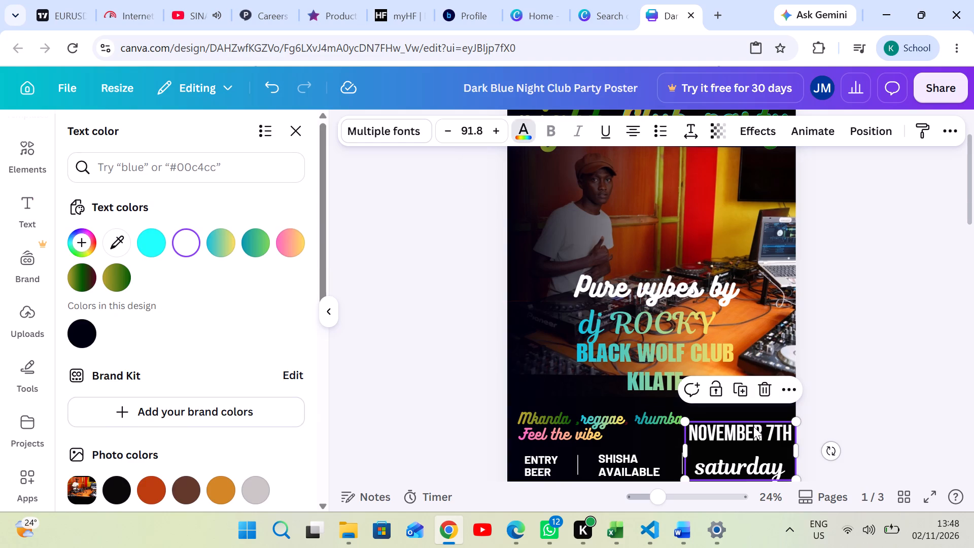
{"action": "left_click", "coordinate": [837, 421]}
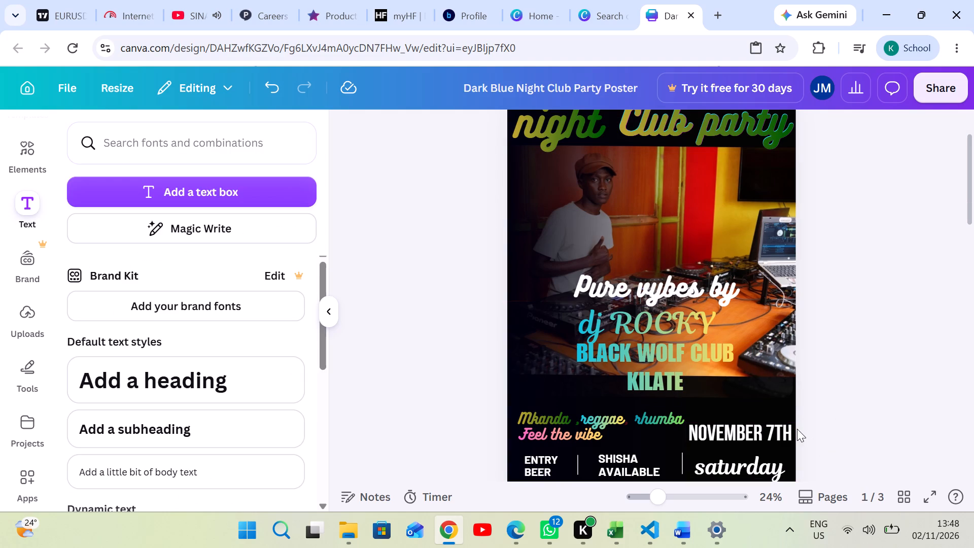
Nudge the "NOVEMBER 7TH saturday" date text slightly left and up, away from the poster's edge.
{"action": "left_click_drag", "start_coordinate": [790, 429], "coordinate": [783, 426]}
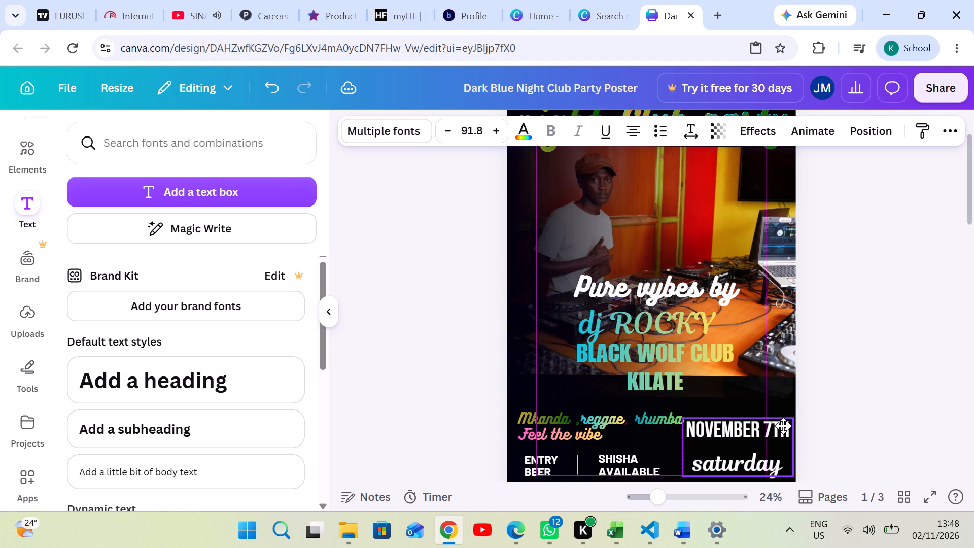
{"action": "left_click_drag", "start_coordinate": [783, 426], "coordinate": [783, 428]}
{"action": "left_click", "coordinate": [832, 413]}
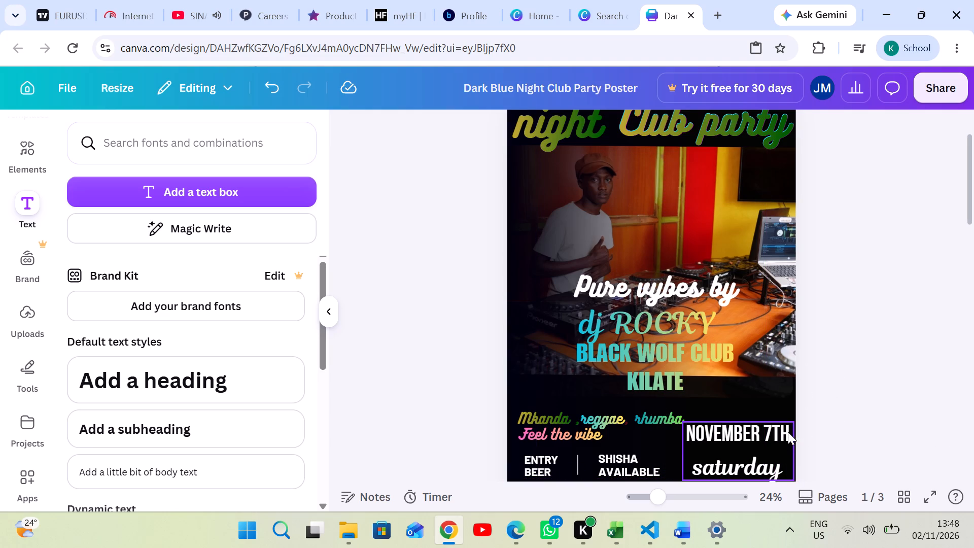
{"action": "left_click", "coordinate": [786, 431]}
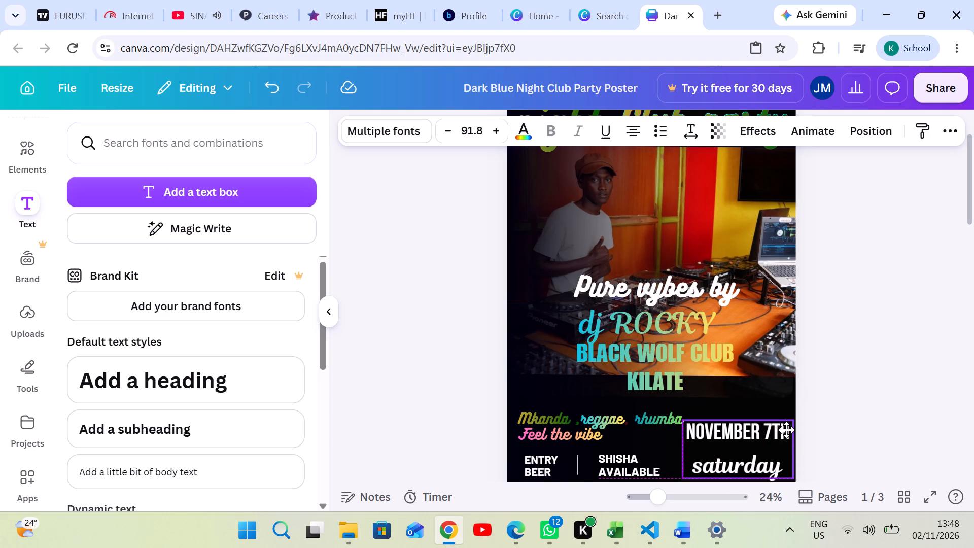
{"action": "left_click", "coordinate": [830, 425]}
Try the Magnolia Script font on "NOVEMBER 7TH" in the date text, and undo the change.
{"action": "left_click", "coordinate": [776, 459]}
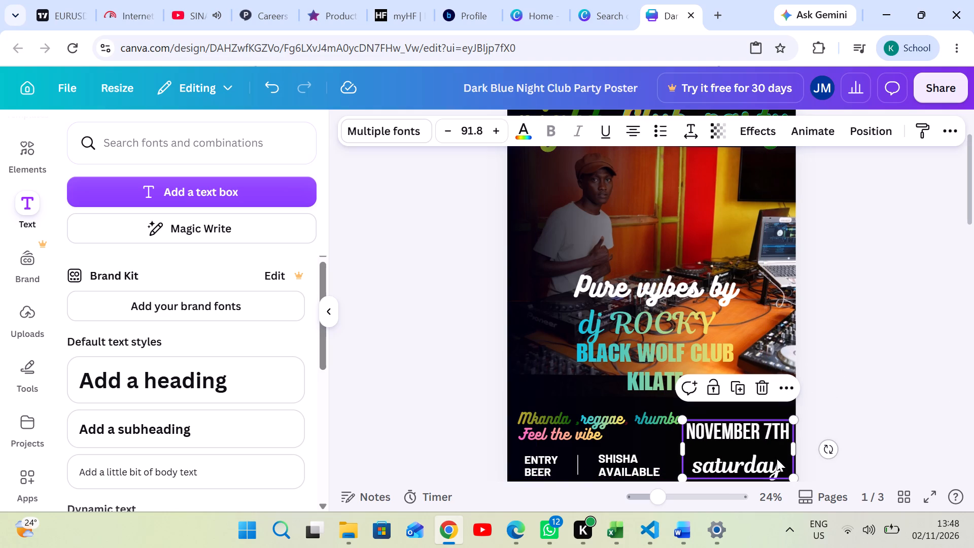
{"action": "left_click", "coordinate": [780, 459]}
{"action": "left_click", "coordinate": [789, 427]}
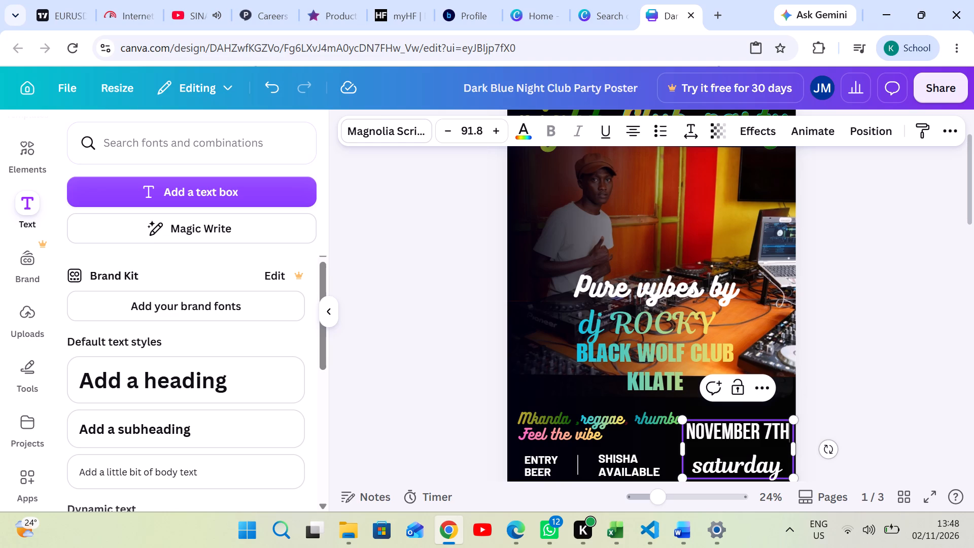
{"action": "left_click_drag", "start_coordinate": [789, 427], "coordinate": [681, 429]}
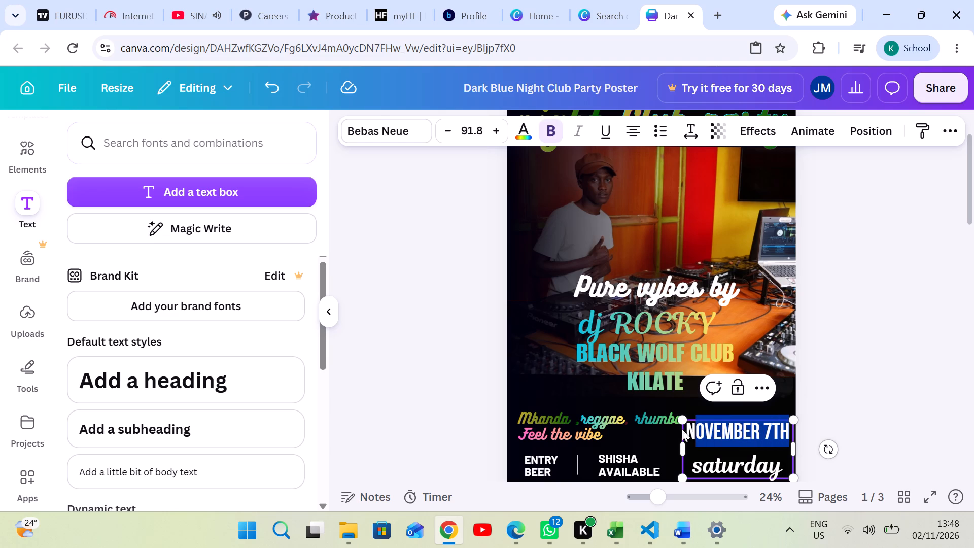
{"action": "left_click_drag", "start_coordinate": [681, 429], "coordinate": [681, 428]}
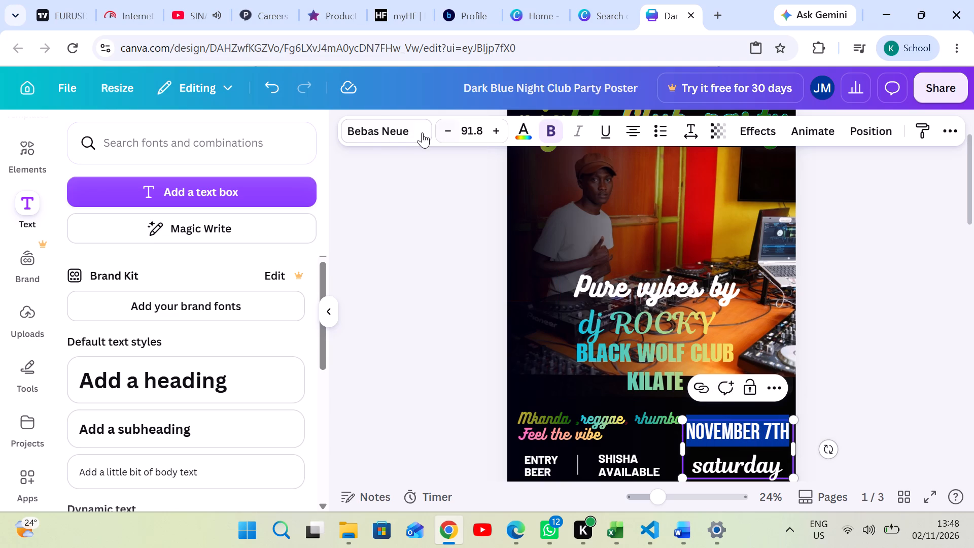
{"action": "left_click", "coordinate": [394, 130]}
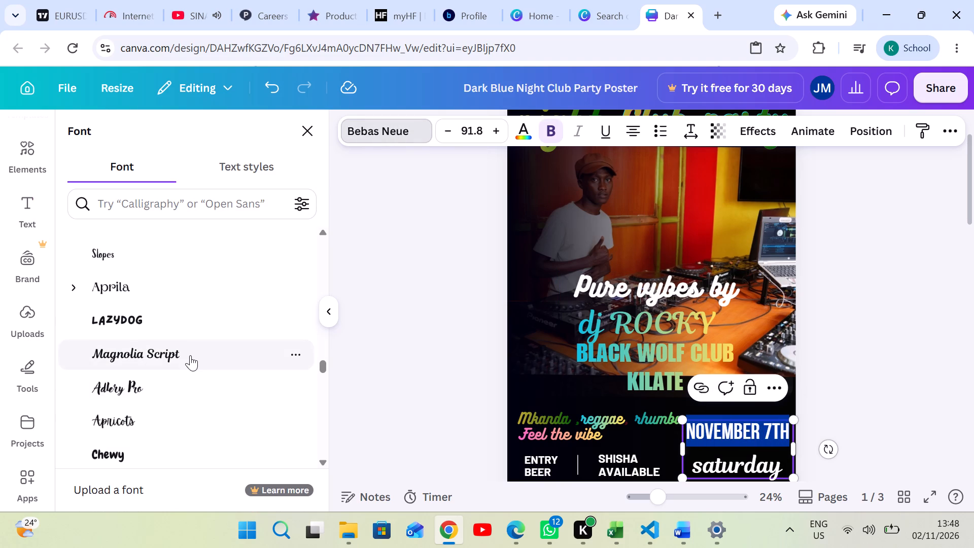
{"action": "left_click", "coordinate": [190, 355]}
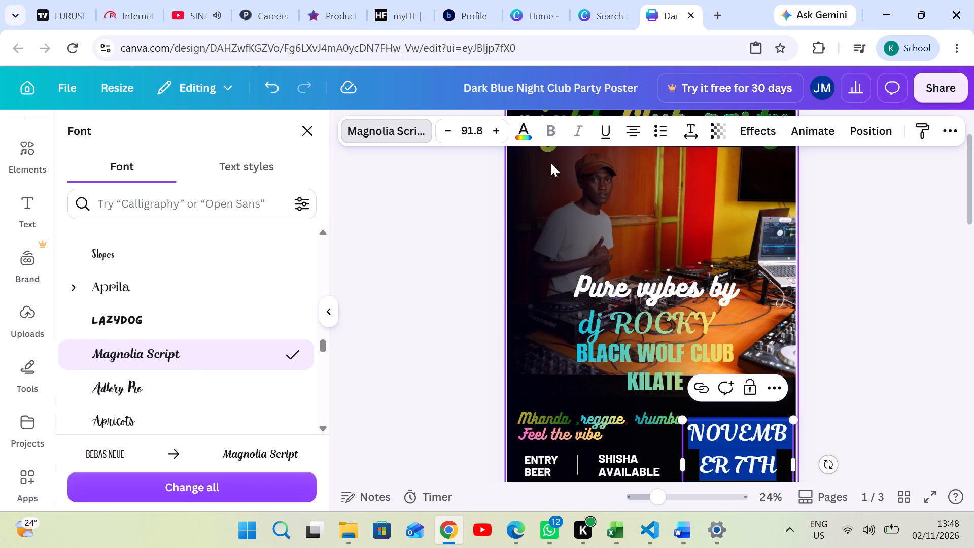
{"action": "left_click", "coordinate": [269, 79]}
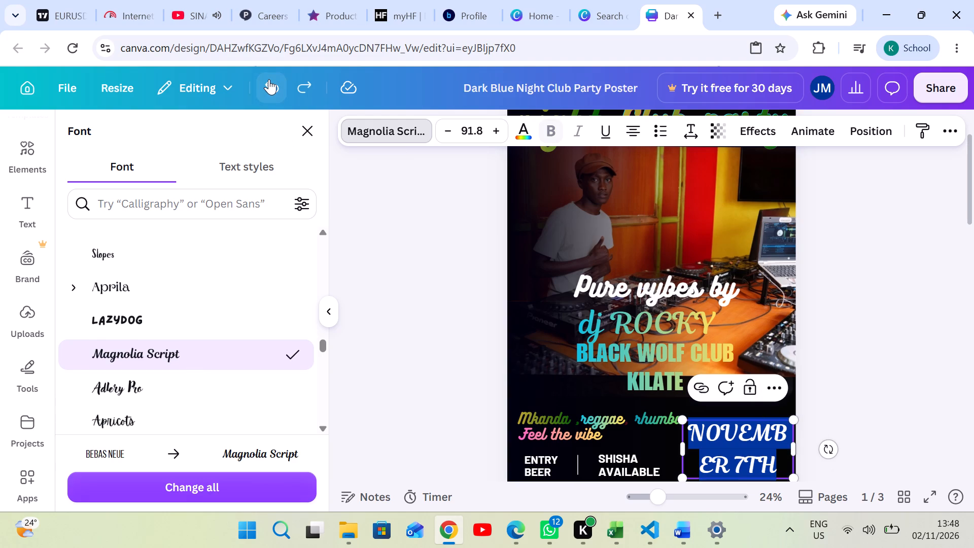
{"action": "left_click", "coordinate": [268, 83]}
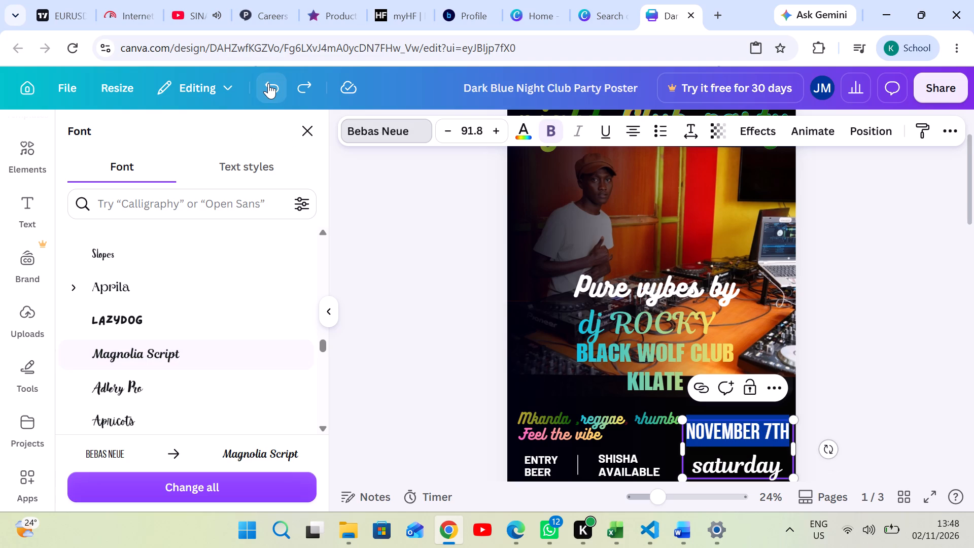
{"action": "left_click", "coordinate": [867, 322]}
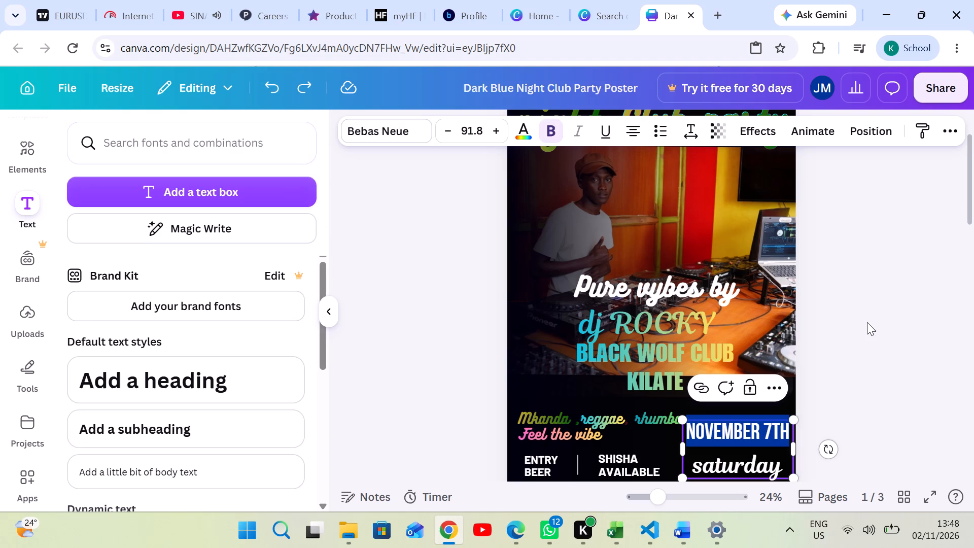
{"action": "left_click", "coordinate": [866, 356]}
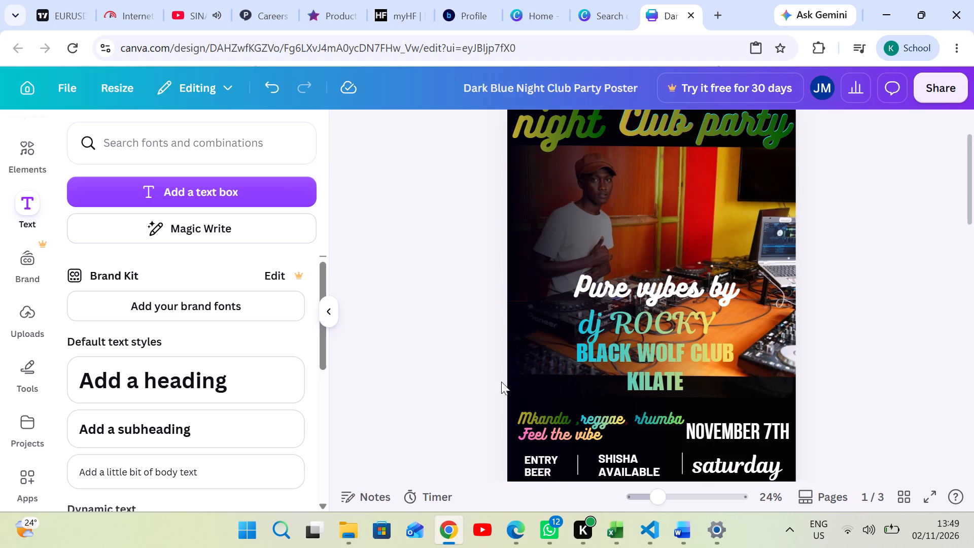
Change the first colour of the lower background gradient shape to the photo colour orange #d38624, trying white along the way.
{"action": "left_click", "coordinate": [519, 366]}
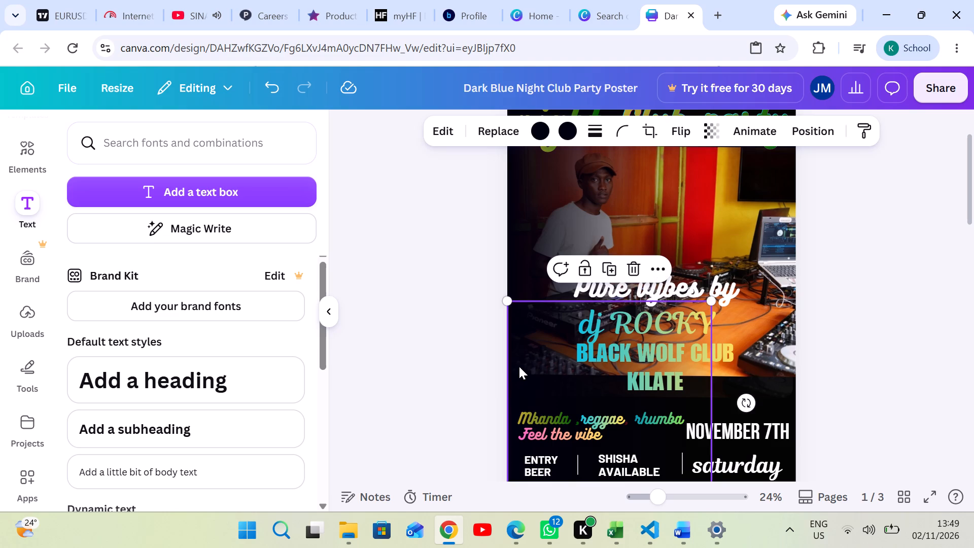
{"action": "left_click", "coordinate": [528, 128]}
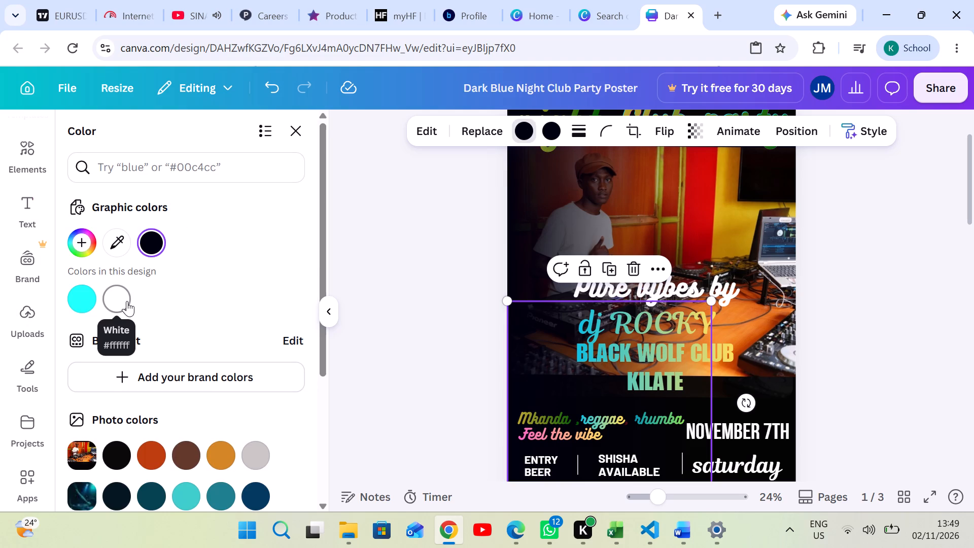
{"action": "left_click", "coordinate": [228, 454]}
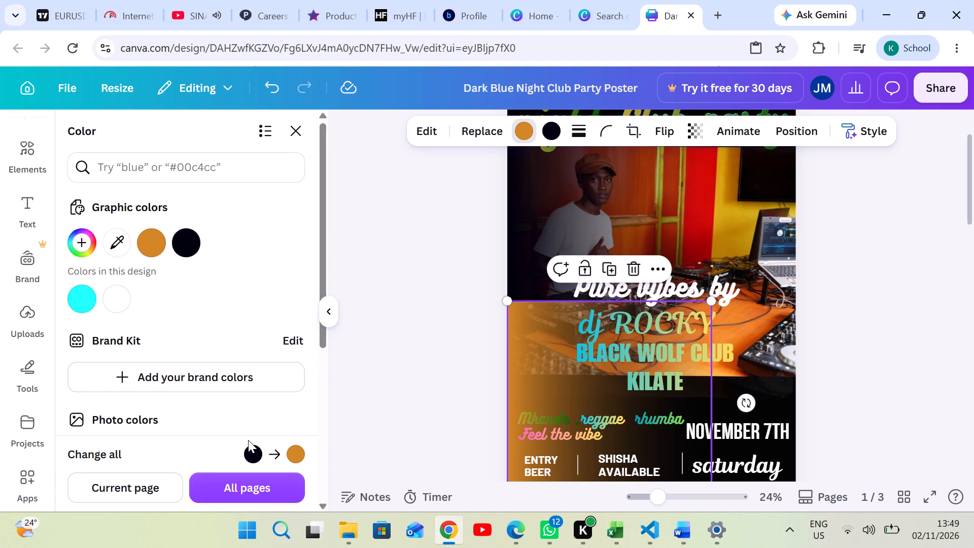
{"action": "left_click", "coordinate": [118, 295]}
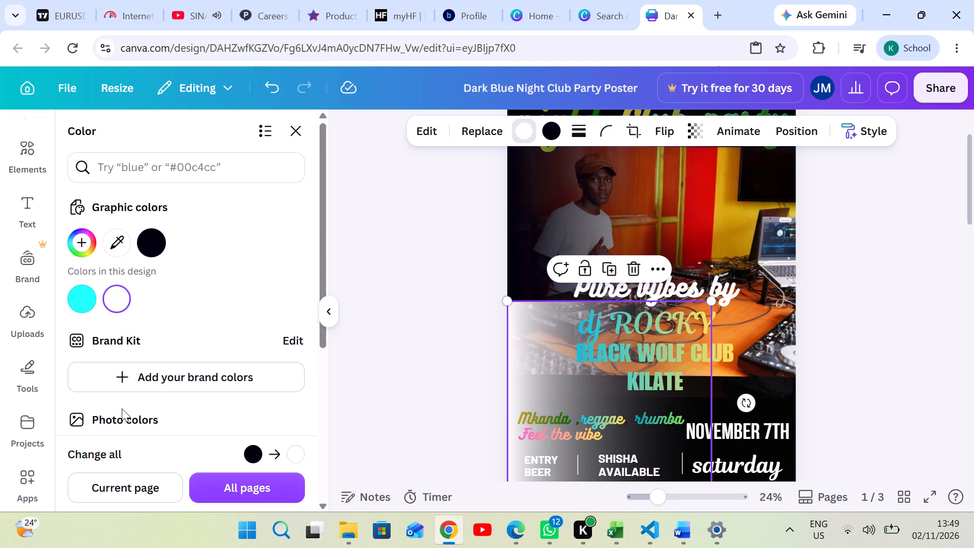
{"action": "scroll", "coordinate": [123, 410], "scroll_direction": "down", "scroll_amount": 1}
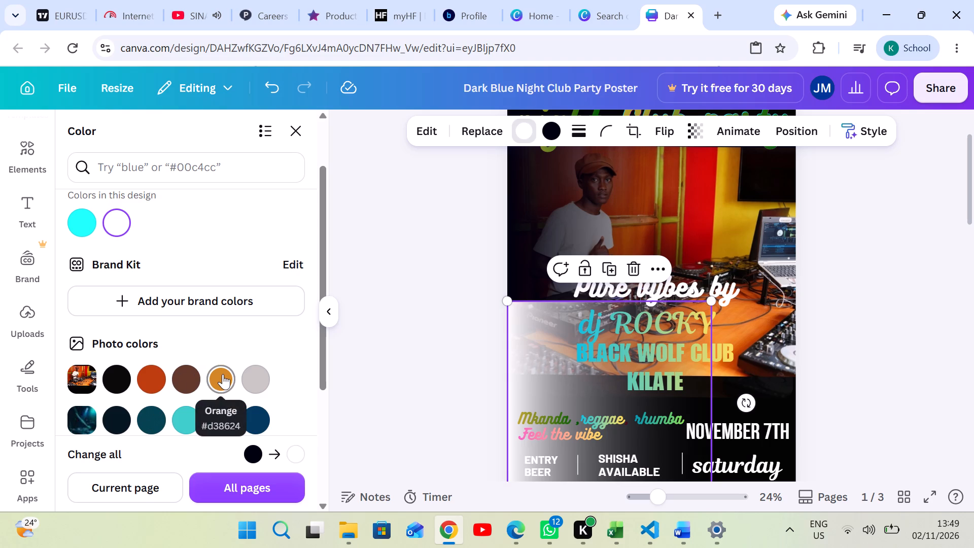
{"action": "left_click", "coordinate": [223, 374]}
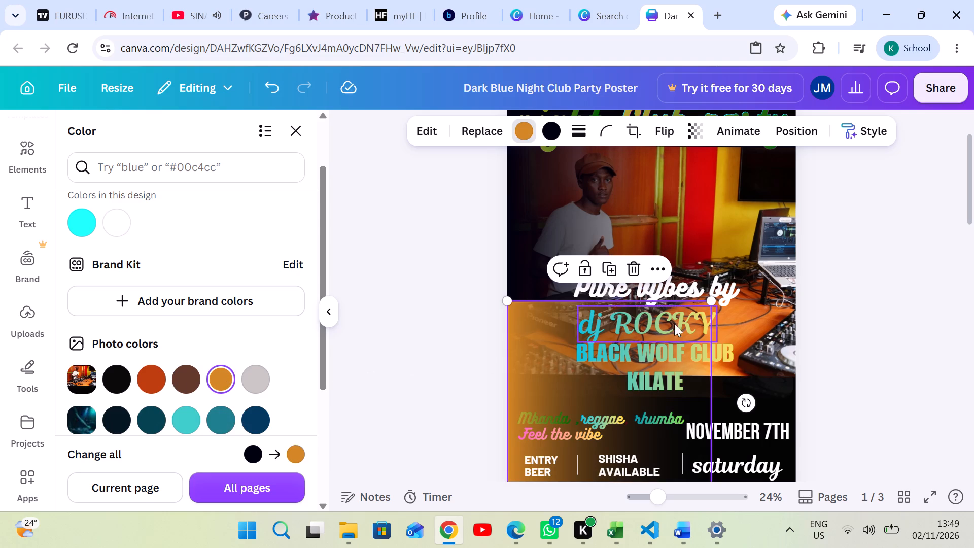
{"action": "left_click", "coordinate": [934, 271]}
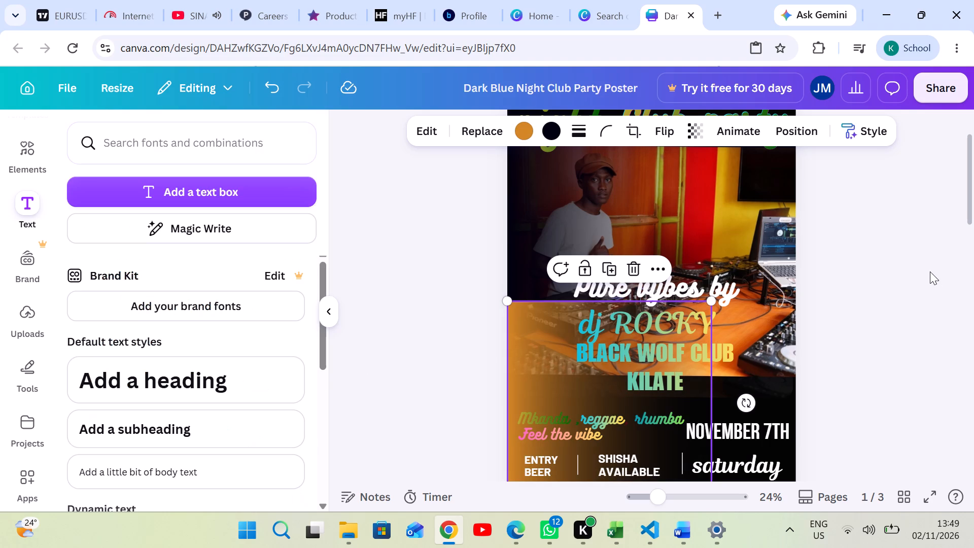
{"action": "left_click", "coordinate": [930, 271]}
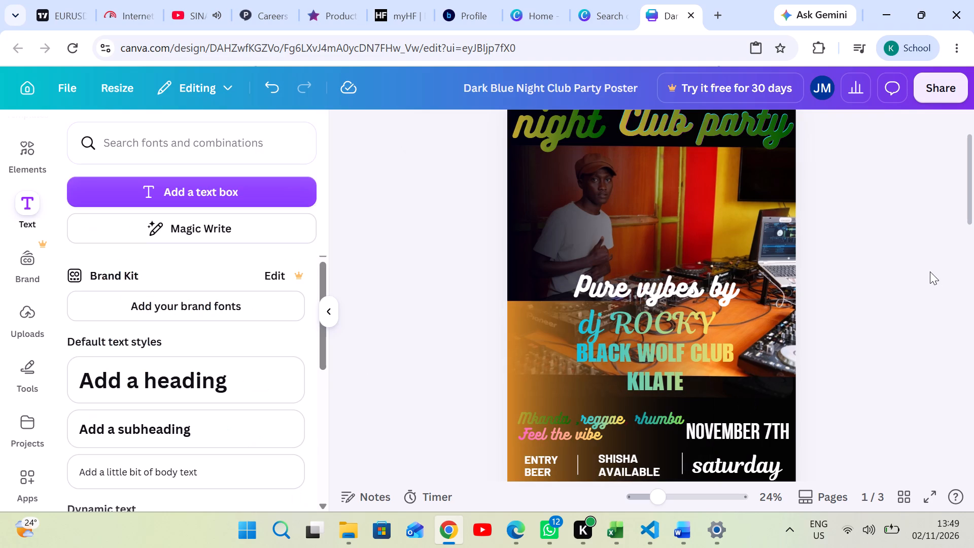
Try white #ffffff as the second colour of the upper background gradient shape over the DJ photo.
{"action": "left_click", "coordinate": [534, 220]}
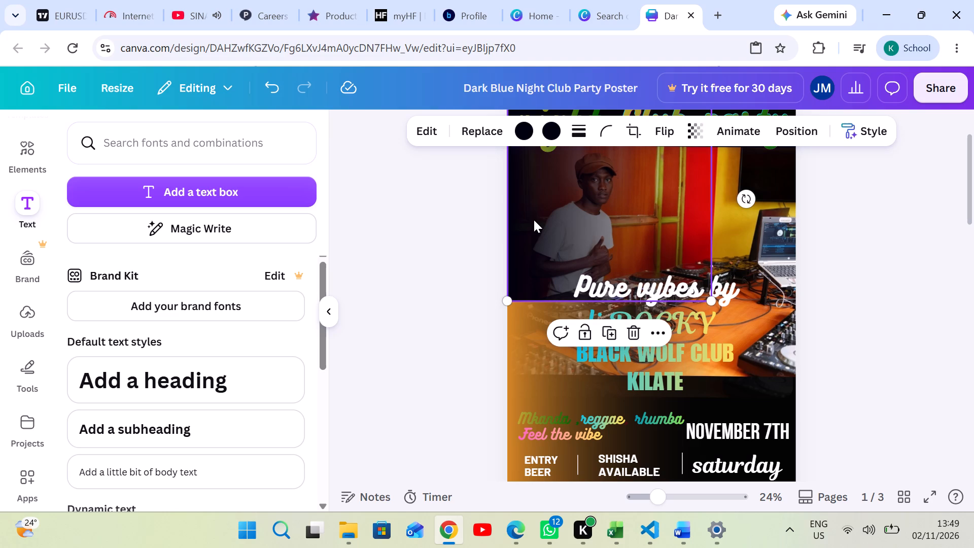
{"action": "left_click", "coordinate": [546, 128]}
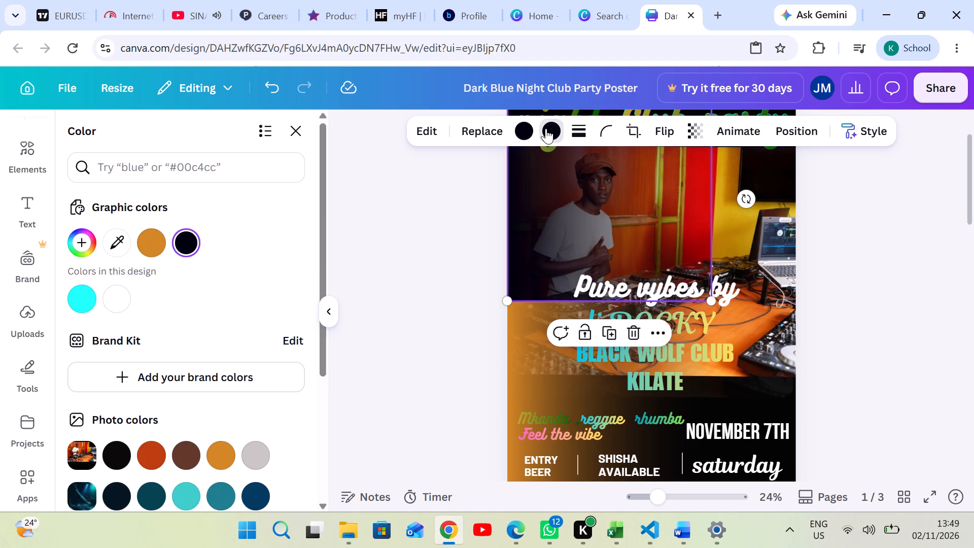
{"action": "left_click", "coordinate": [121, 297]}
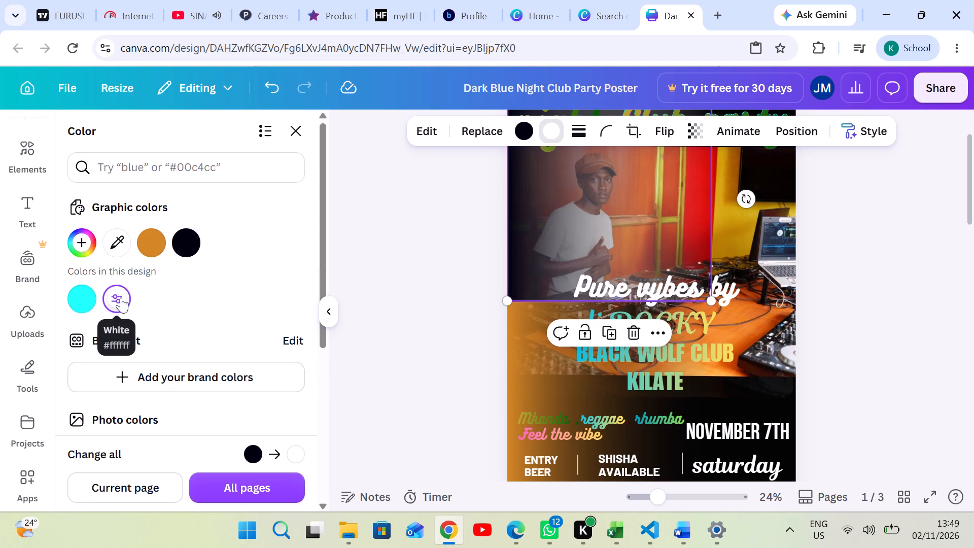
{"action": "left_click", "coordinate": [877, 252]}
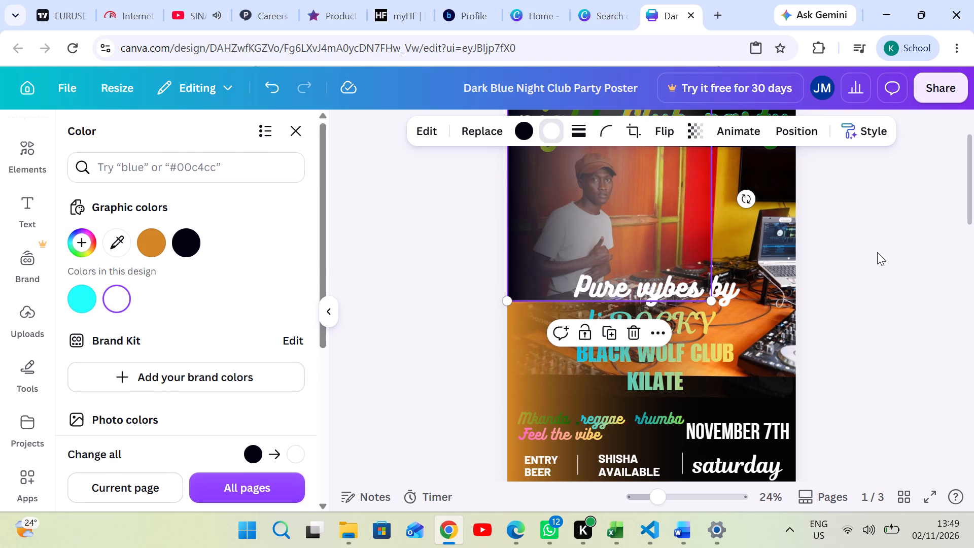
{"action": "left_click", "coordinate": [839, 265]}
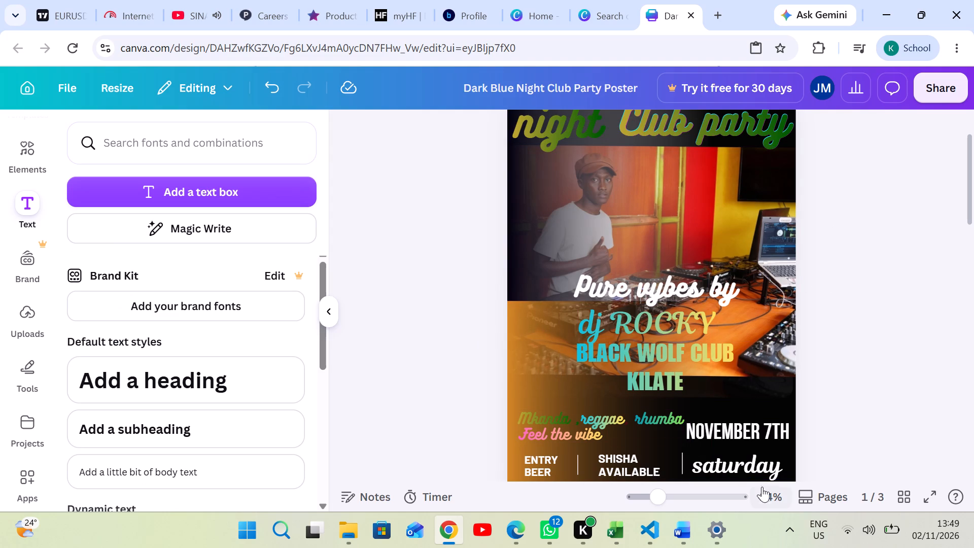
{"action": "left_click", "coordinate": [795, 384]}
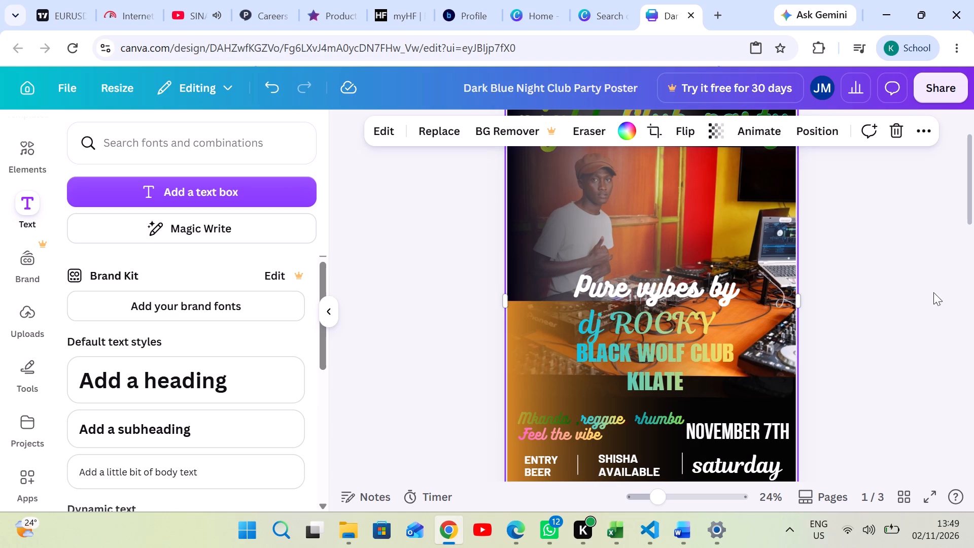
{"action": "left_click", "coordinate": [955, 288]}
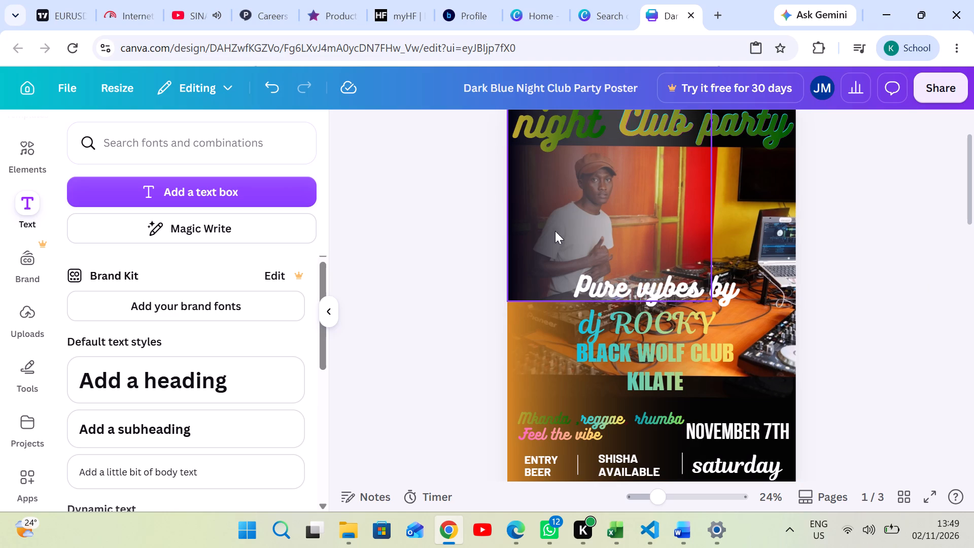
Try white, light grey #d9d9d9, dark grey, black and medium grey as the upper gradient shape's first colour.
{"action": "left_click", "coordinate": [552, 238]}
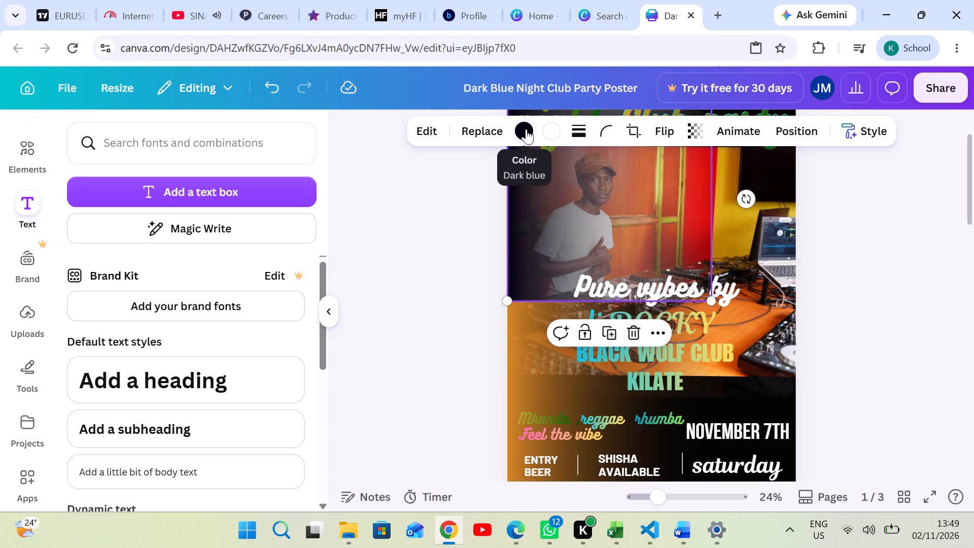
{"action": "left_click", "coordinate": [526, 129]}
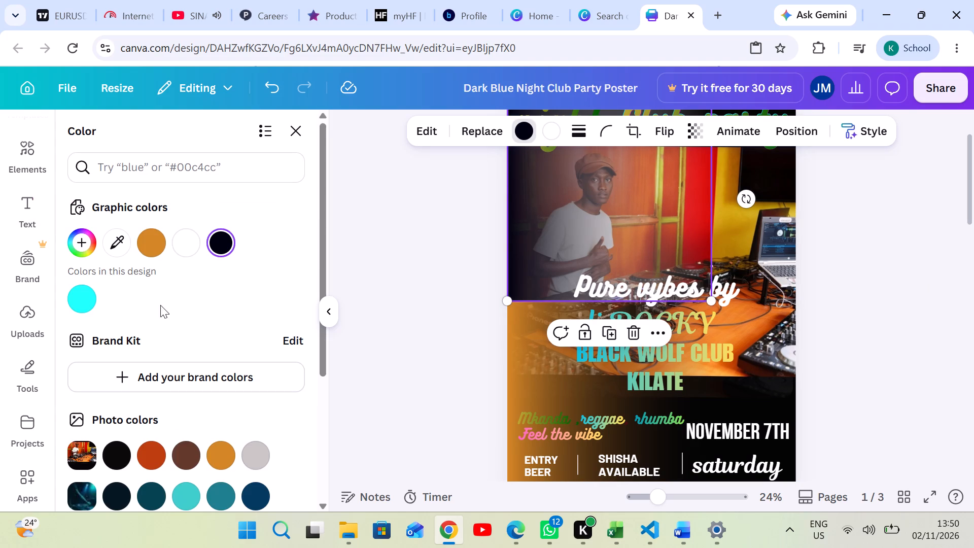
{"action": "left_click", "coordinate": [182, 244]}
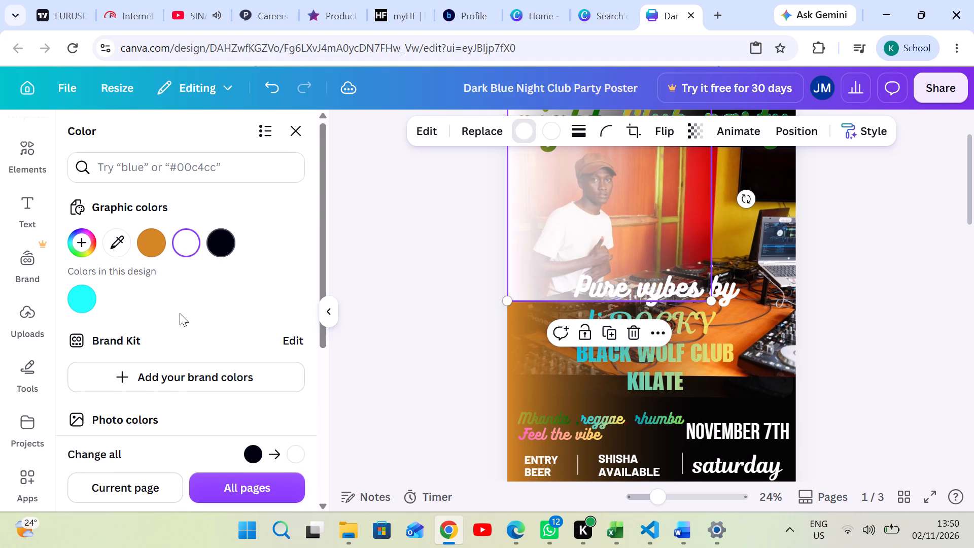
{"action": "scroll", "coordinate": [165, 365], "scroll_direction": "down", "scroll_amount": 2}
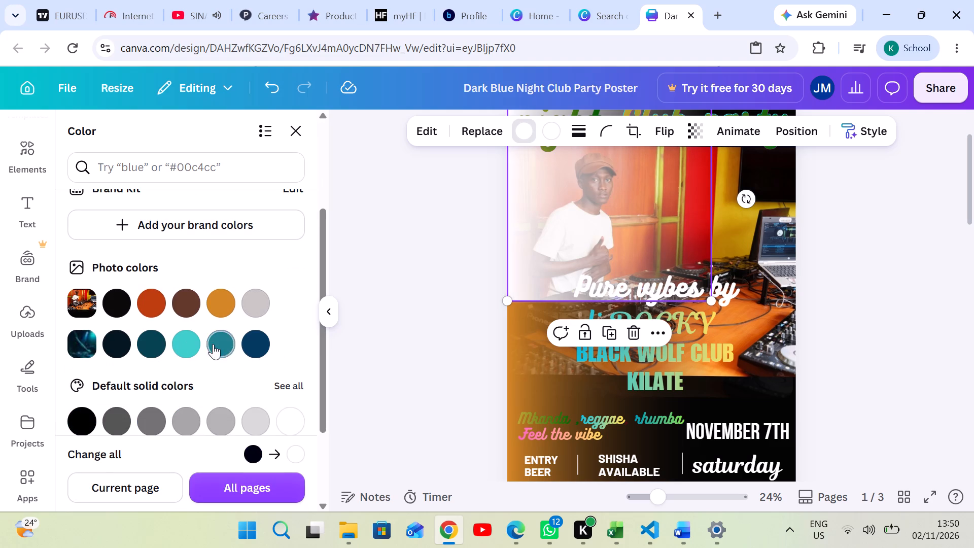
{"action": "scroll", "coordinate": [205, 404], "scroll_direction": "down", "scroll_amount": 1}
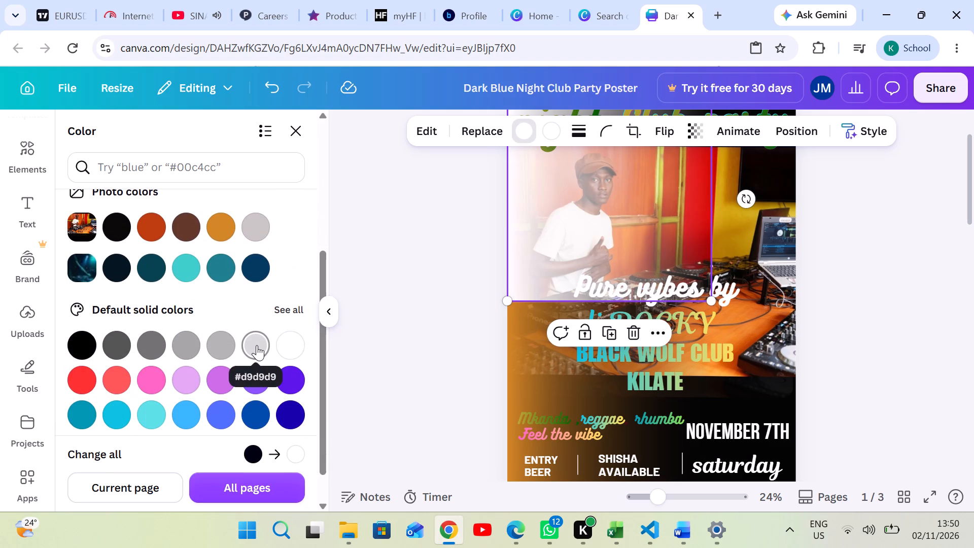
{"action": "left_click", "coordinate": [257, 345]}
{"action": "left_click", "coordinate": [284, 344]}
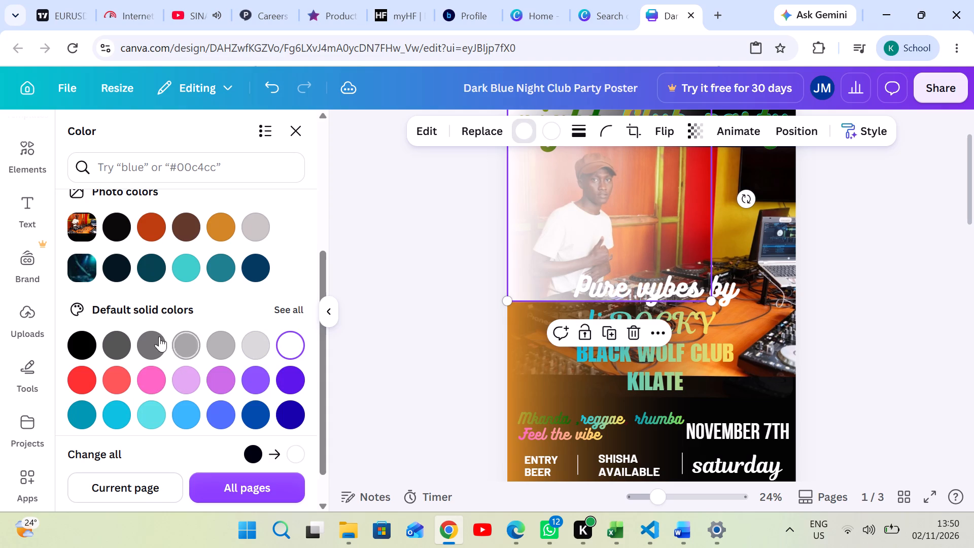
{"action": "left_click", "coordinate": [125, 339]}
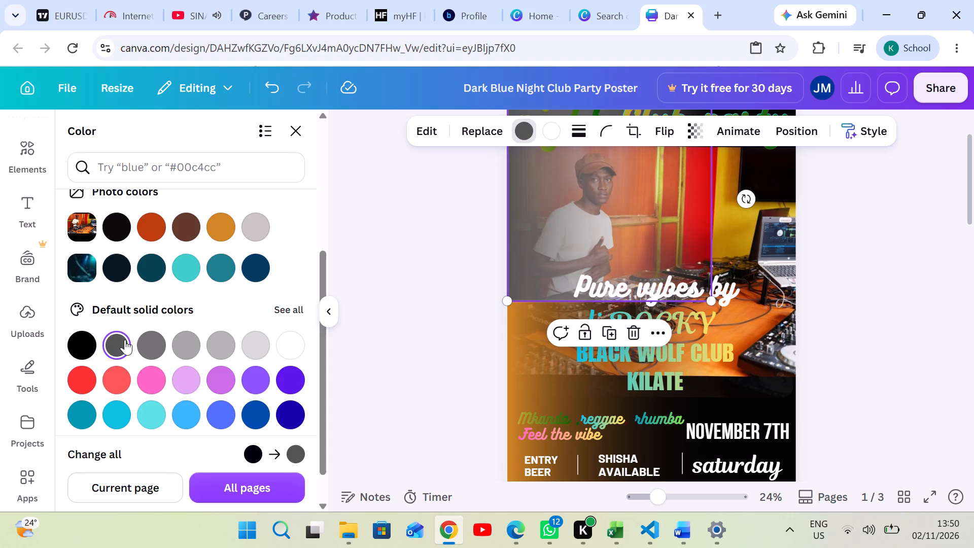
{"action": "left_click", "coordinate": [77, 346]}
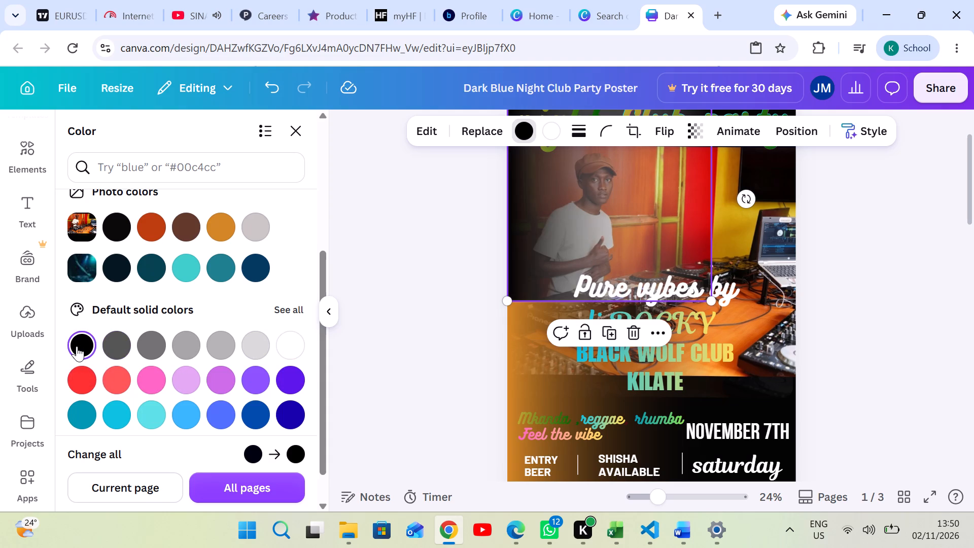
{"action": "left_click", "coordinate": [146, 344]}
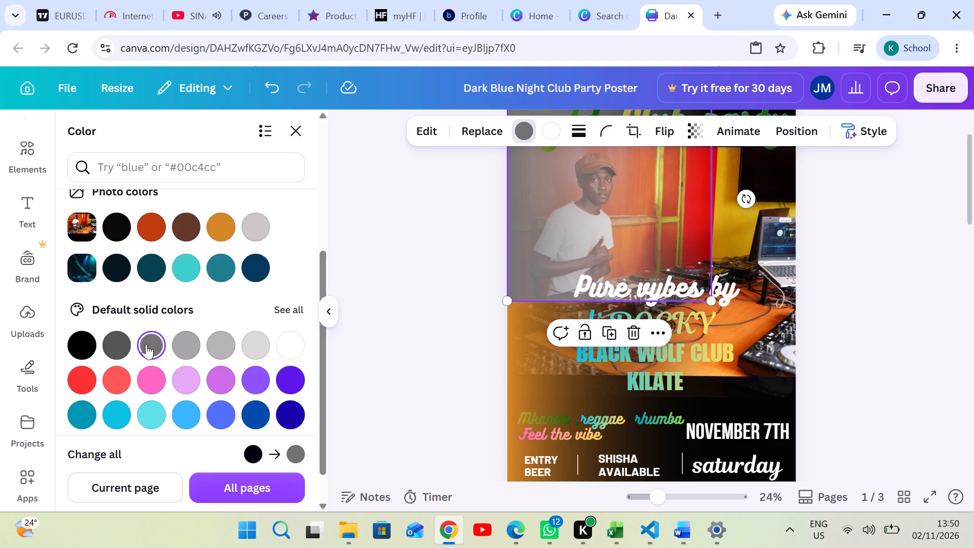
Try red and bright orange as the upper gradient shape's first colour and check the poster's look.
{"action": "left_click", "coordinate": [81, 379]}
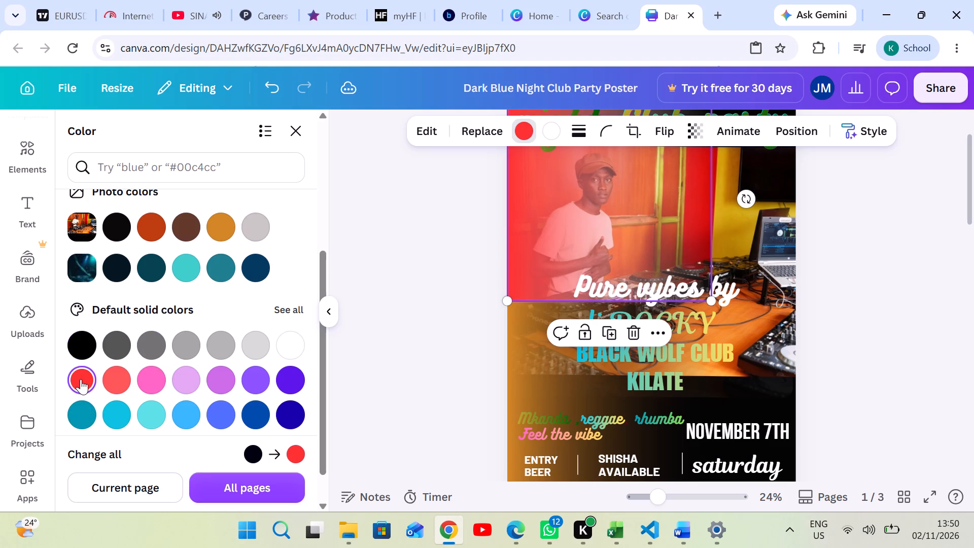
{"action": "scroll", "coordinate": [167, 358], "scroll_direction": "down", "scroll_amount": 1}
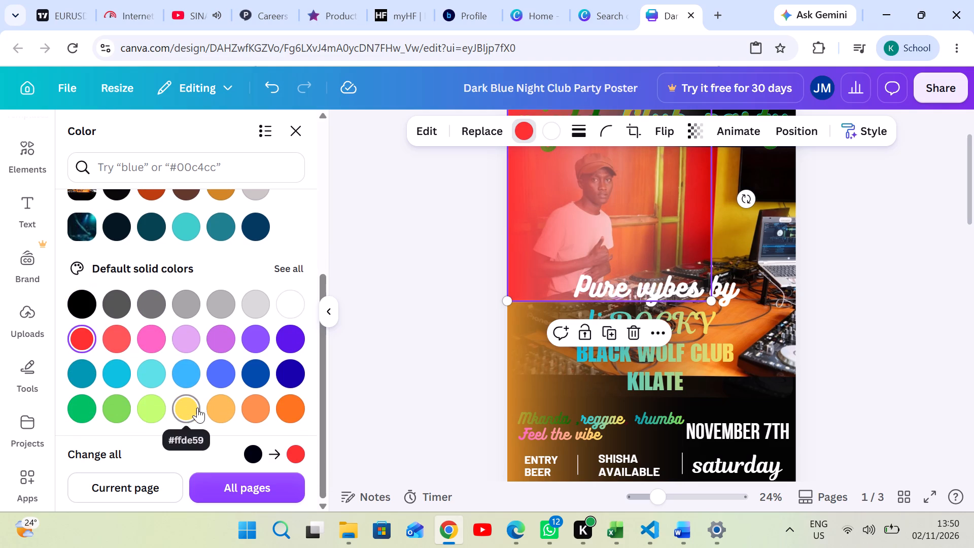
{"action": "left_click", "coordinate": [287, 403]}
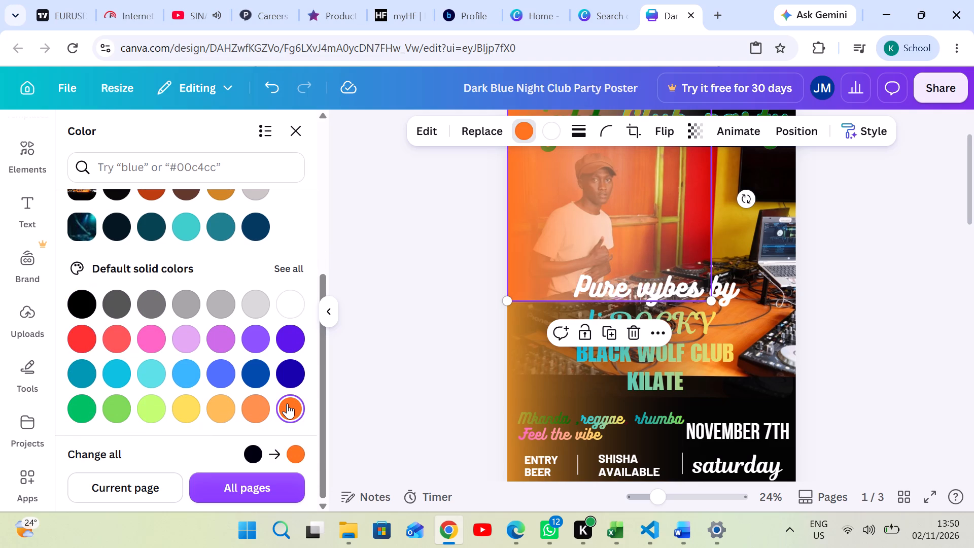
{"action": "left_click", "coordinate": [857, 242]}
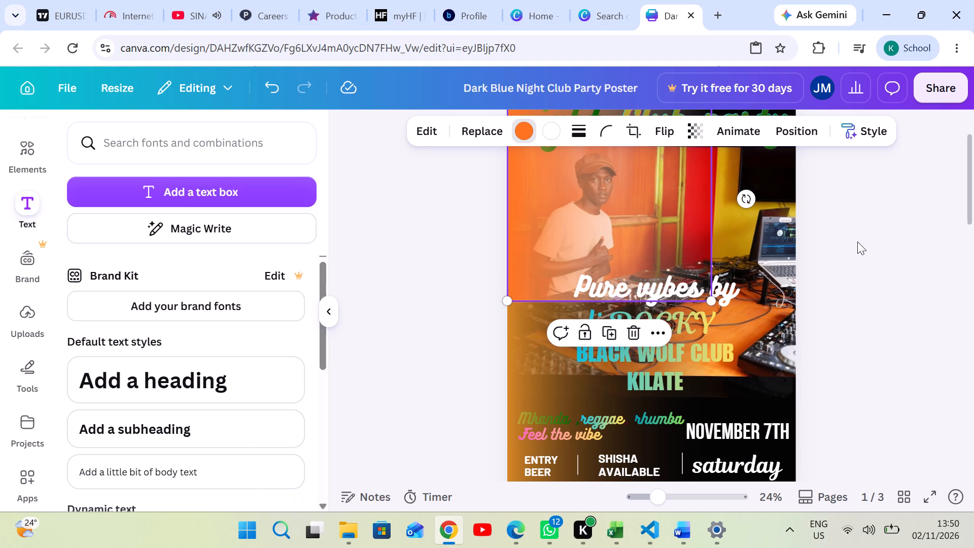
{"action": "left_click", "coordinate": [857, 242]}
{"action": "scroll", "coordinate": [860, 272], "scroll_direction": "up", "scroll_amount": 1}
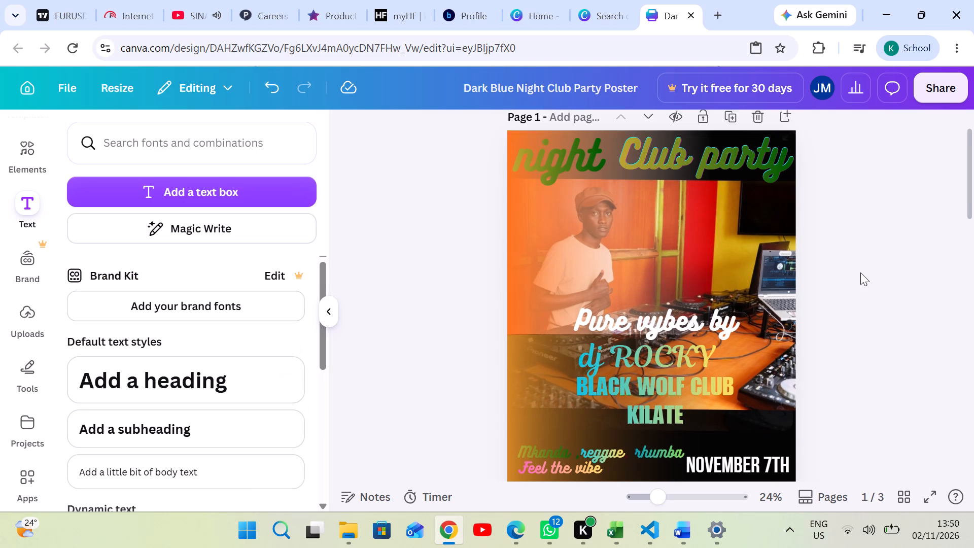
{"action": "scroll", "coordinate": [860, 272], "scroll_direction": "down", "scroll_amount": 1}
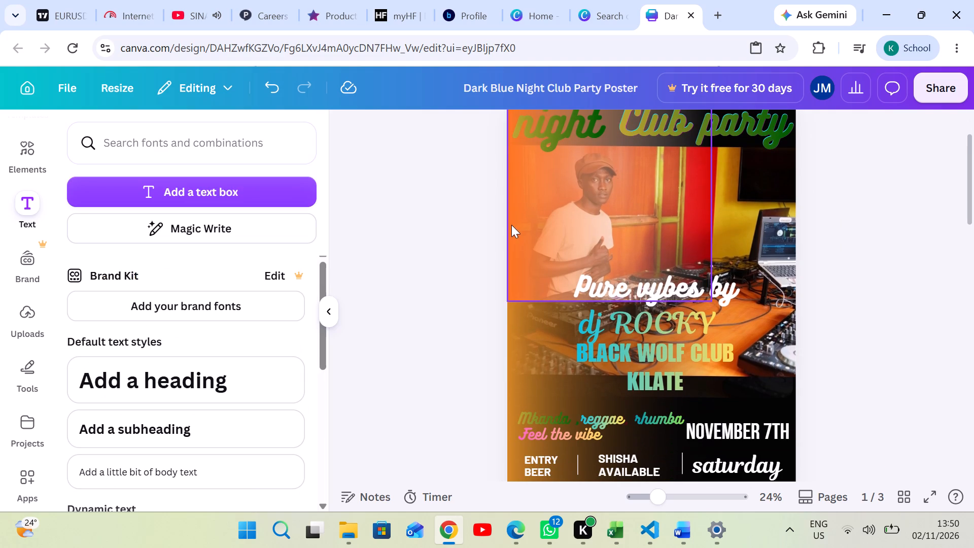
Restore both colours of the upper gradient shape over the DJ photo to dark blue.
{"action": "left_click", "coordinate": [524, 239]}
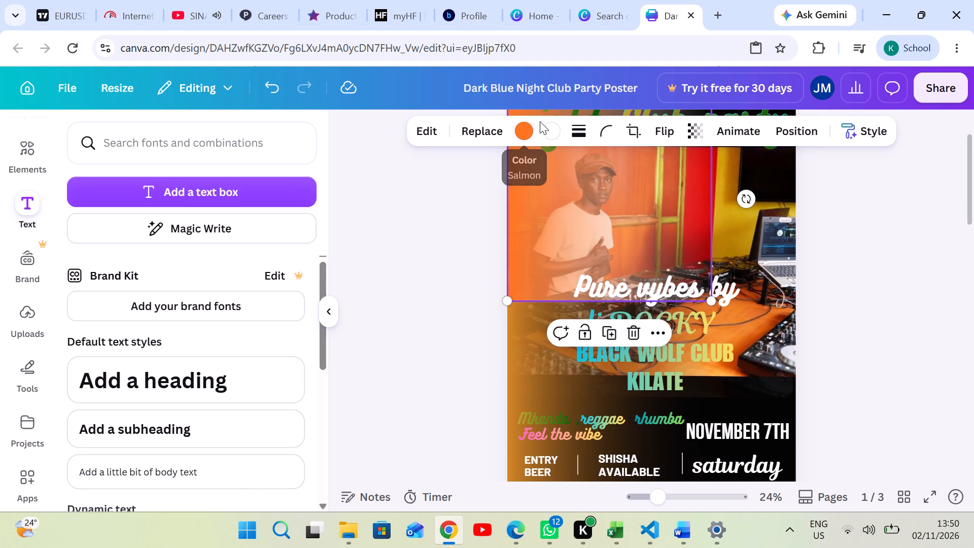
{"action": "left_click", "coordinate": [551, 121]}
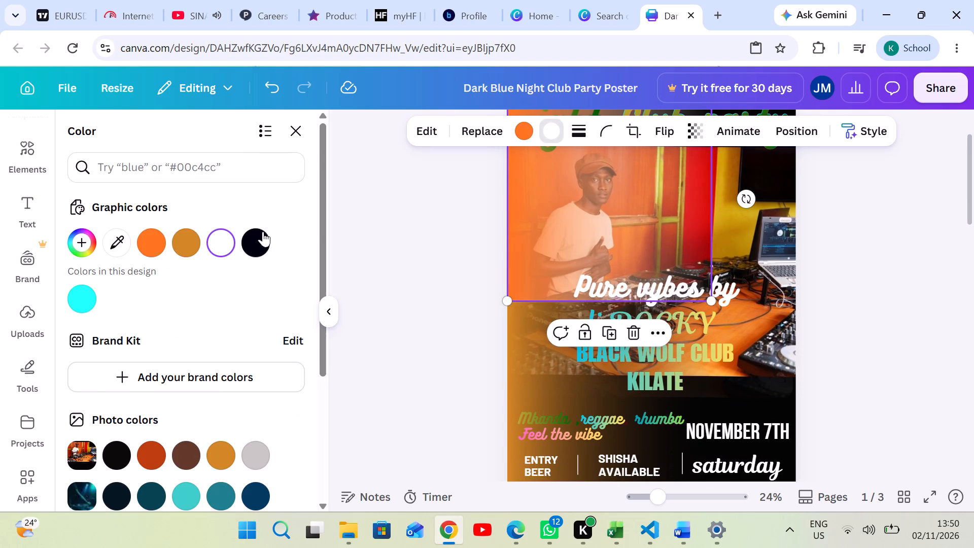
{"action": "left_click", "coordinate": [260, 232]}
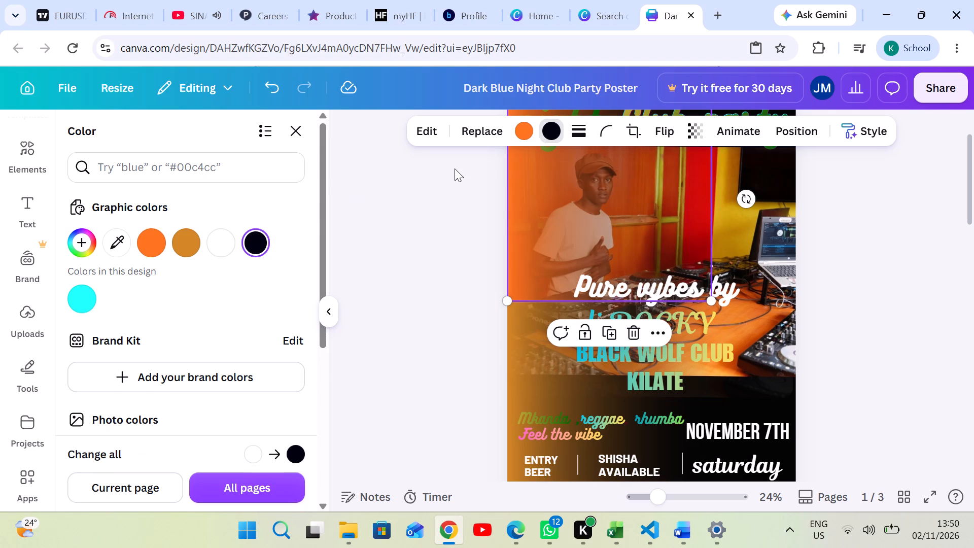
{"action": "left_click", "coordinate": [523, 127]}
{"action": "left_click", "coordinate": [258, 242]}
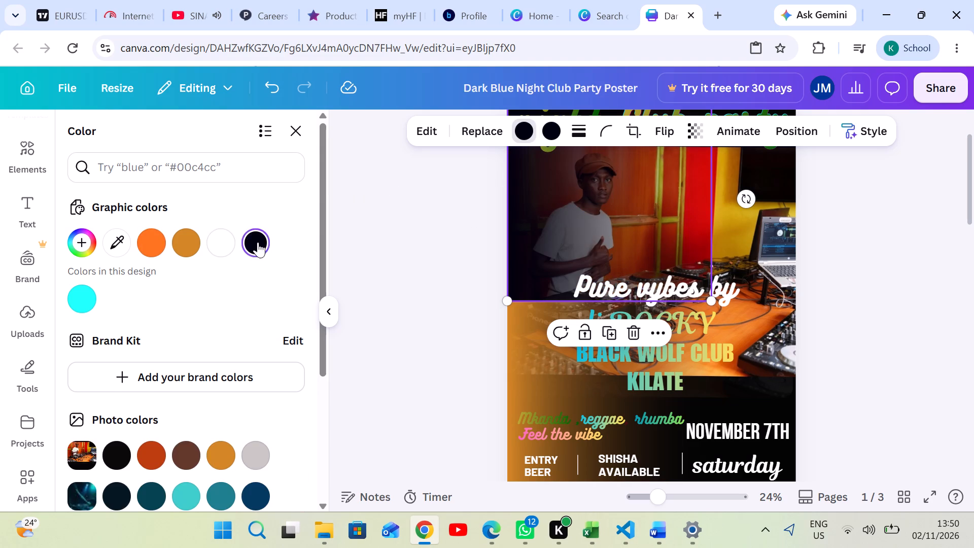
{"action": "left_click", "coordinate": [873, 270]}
Set the first colour of the lower gradient shape, behind the event details, to the design's dark blue instead of orange.
{"action": "left_click", "coordinate": [536, 376]}
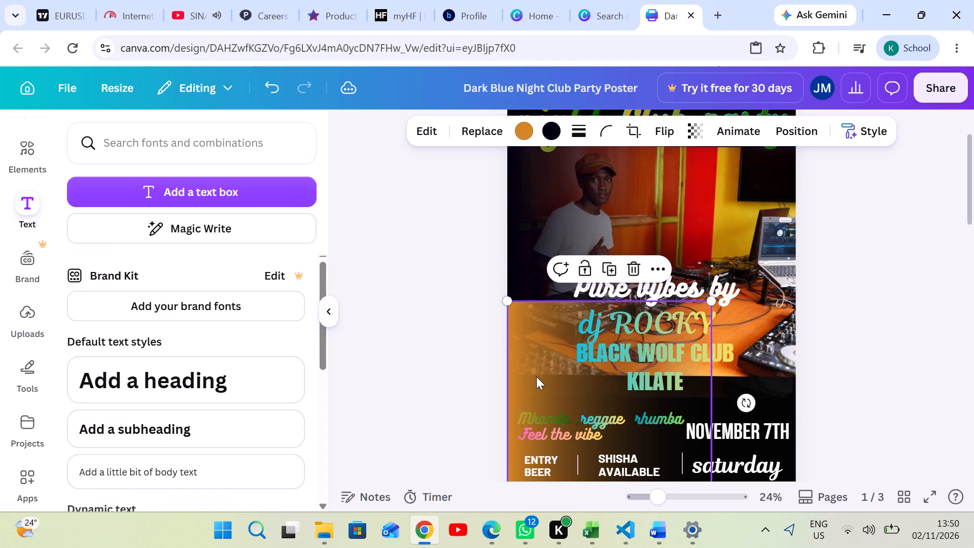
{"action": "left_click", "coordinate": [525, 121]}
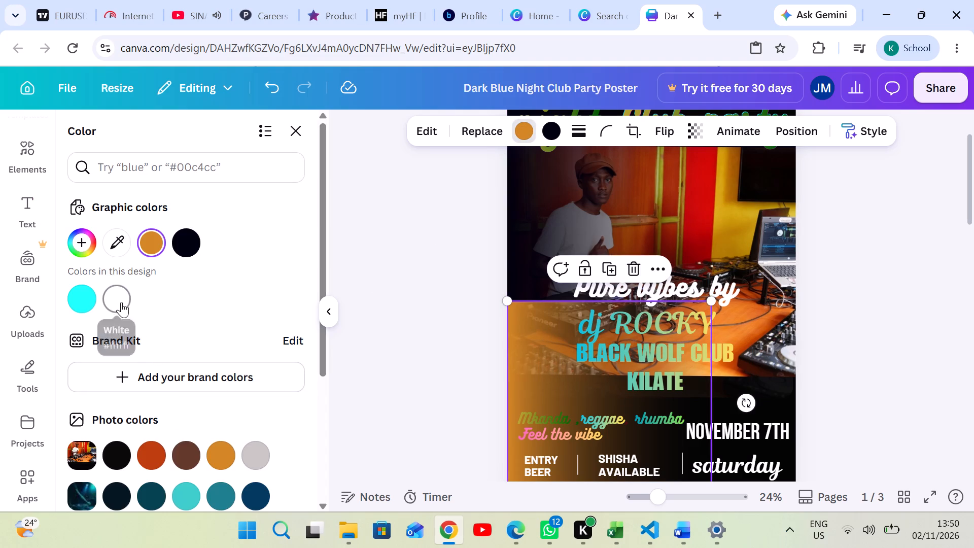
{"action": "left_click", "coordinate": [197, 247]}
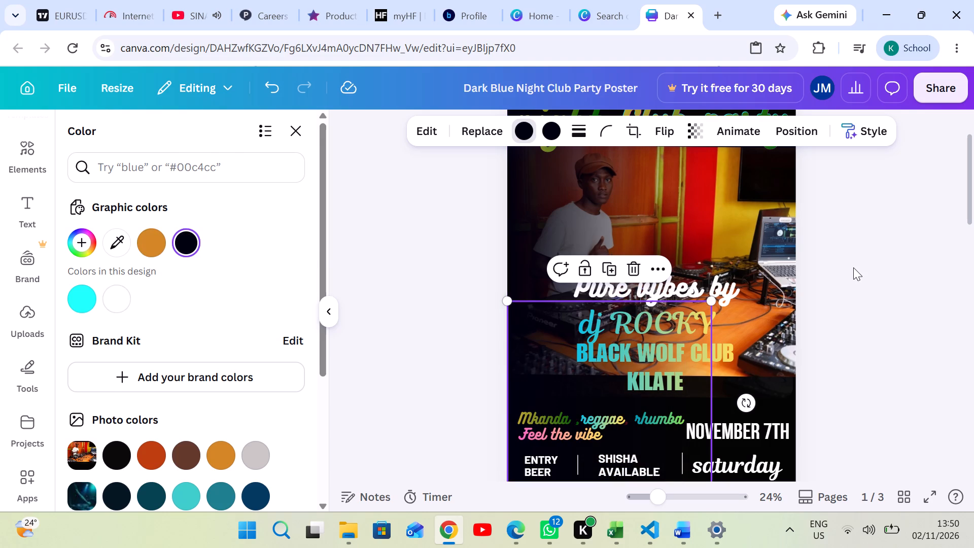
{"action": "left_click", "coordinate": [853, 267]}
{"action": "left_click", "coordinate": [858, 255]}
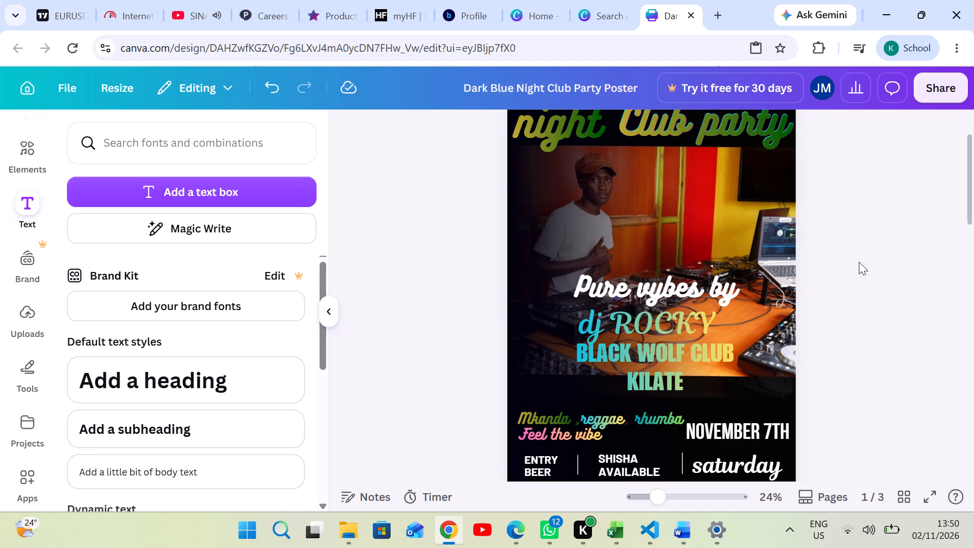
Move the BLACK WOLF CLUB KILATE text slightly down, closer to the music genres line.
{"action": "scroll", "coordinate": [935, 312], "scroll_direction": "up", "scroll_amount": 1}
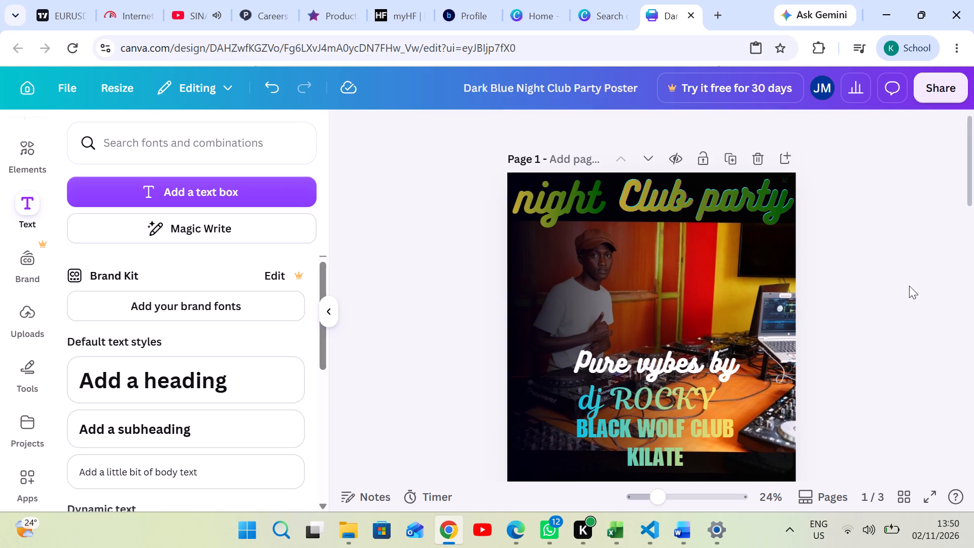
{"action": "scroll", "coordinate": [907, 277], "scroll_direction": "down", "scroll_amount": 2}
{"action": "scroll", "coordinate": [929, 275], "scroll_direction": "up", "scroll_amount": 1}
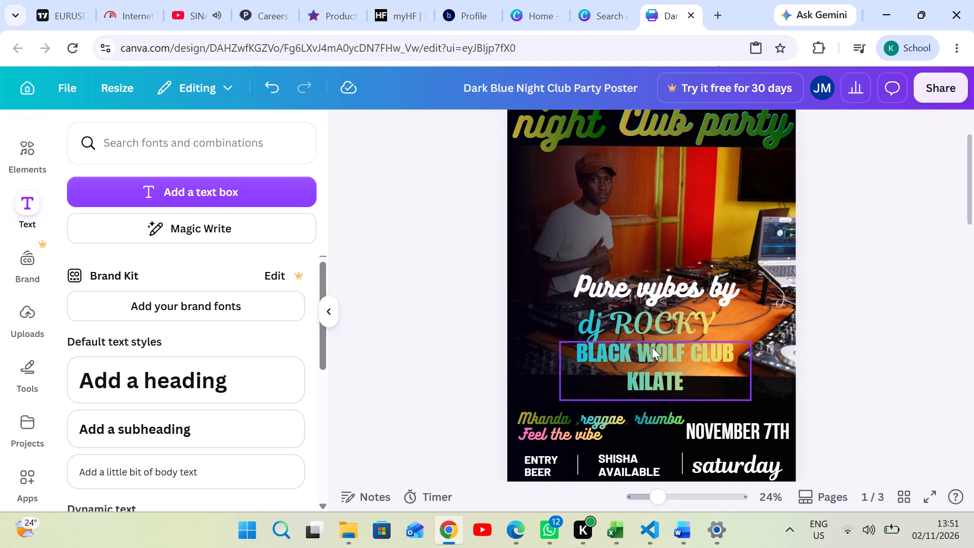
{"action": "left_click_drag", "start_coordinate": [651, 358], "coordinate": [652, 362]}
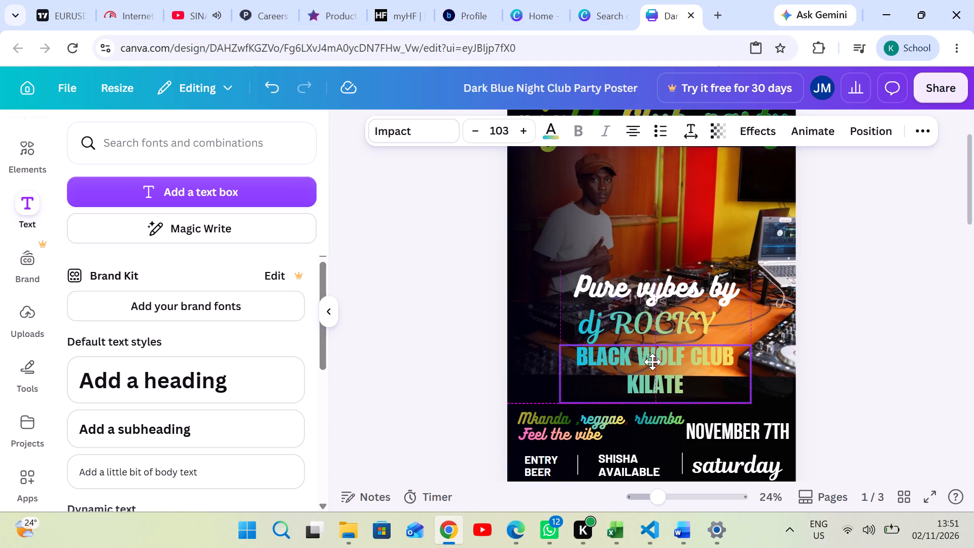
{"action": "left_click_drag", "start_coordinate": [652, 362], "coordinate": [652, 366]}
{"action": "left_click", "coordinate": [905, 303]}
Move the dj ROCKY text slightly down so it sits just above BLACK WOLF CLUB.
{"action": "left_click_drag", "start_coordinate": [657, 310], "coordinate": [662, 315]}
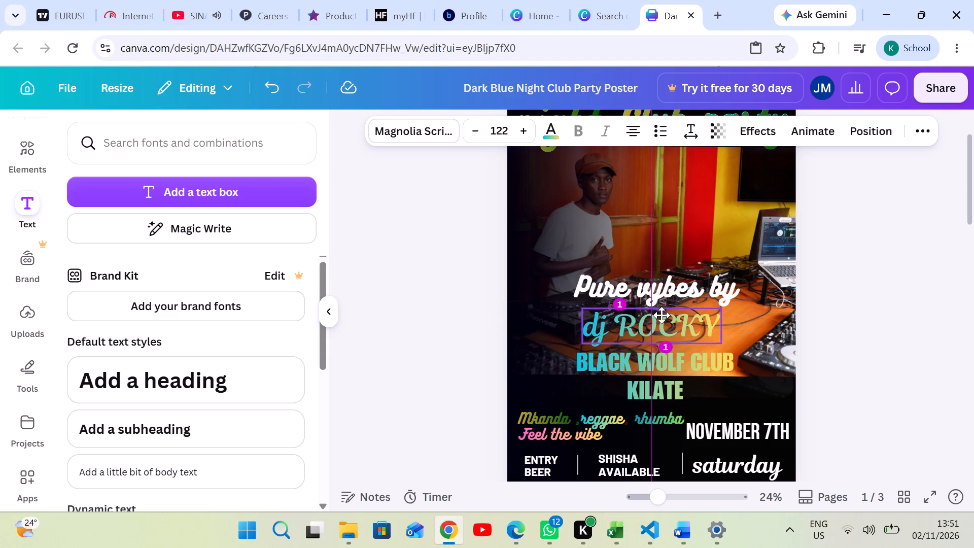
{"action": "left_click_drag", "start_coordinate": [662, 315], "coordinate": [663, 316]}
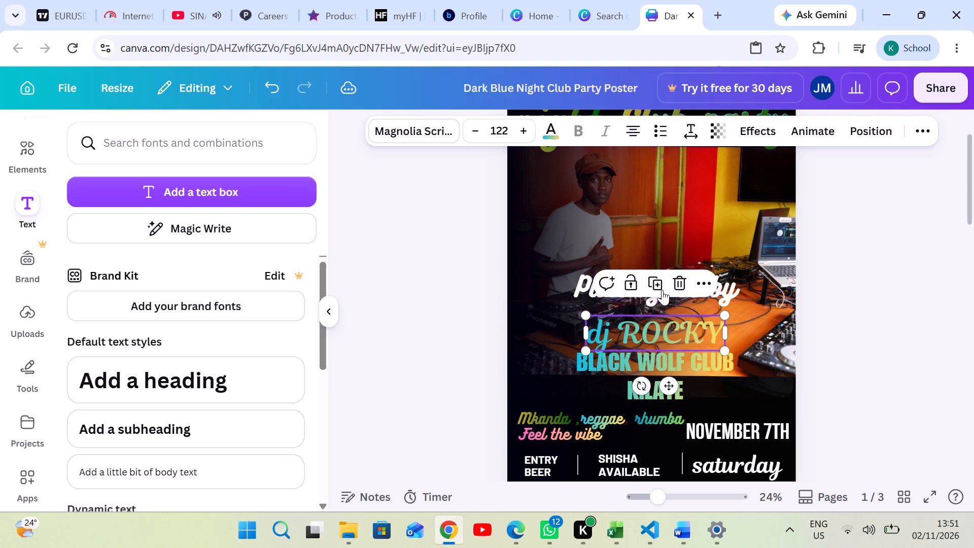
{"action": "left_click", "coordinate": [882, 263]}
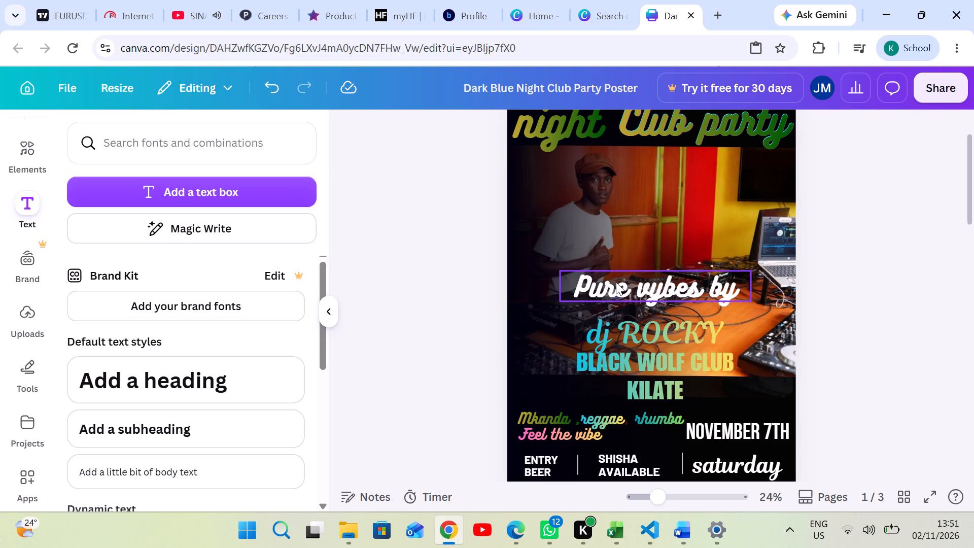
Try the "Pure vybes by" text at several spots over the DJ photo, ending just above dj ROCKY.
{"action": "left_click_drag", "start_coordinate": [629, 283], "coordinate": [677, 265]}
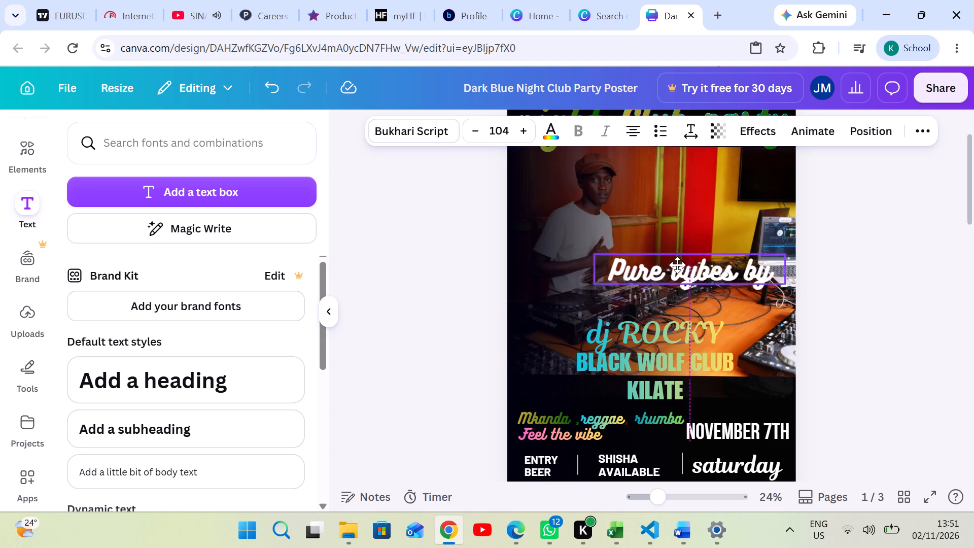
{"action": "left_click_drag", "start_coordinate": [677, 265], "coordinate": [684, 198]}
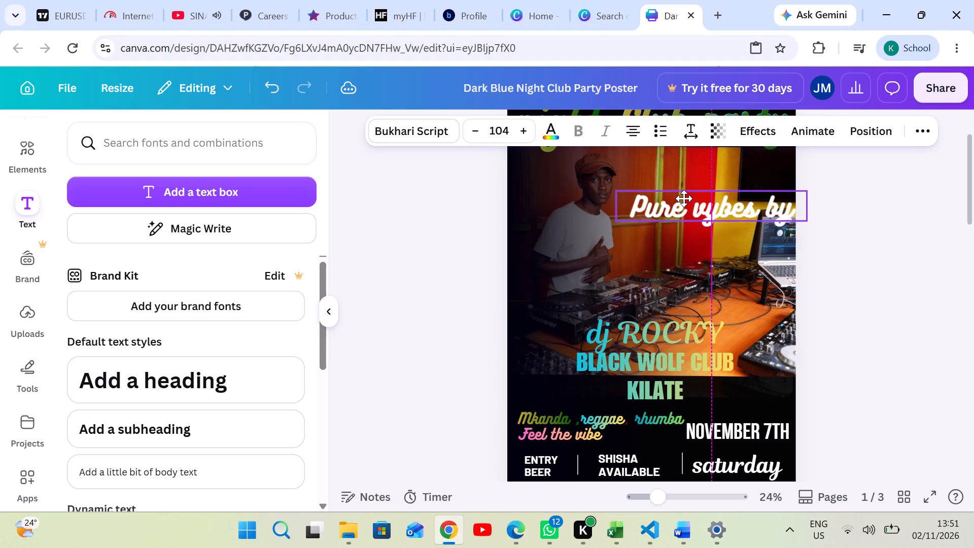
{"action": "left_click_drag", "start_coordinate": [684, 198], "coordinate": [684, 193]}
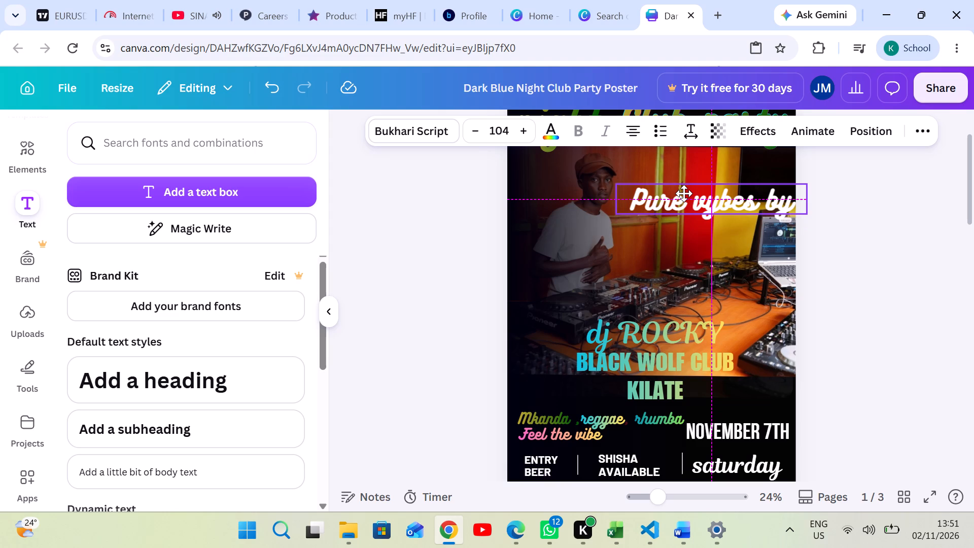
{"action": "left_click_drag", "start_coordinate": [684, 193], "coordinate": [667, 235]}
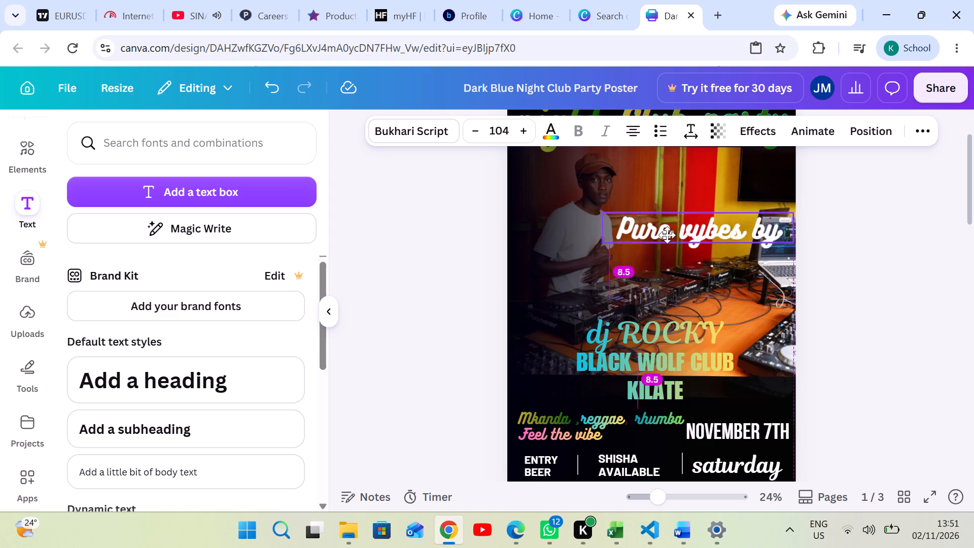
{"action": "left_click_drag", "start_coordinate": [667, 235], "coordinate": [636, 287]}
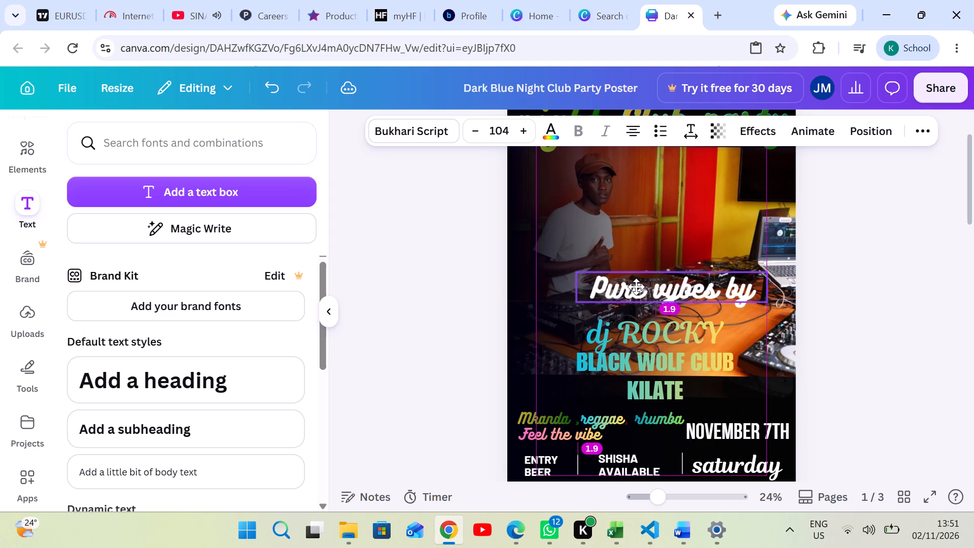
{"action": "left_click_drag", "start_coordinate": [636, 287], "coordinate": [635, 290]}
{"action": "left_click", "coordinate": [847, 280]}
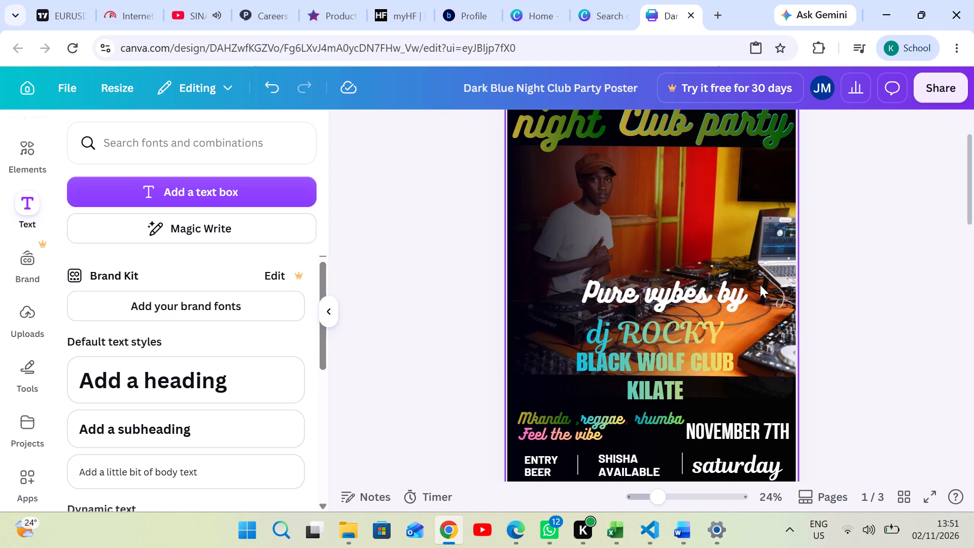
Delete the "Pure vybes by" text from the poster.
{"action": "left_click", "coordinate": [706, 290]}
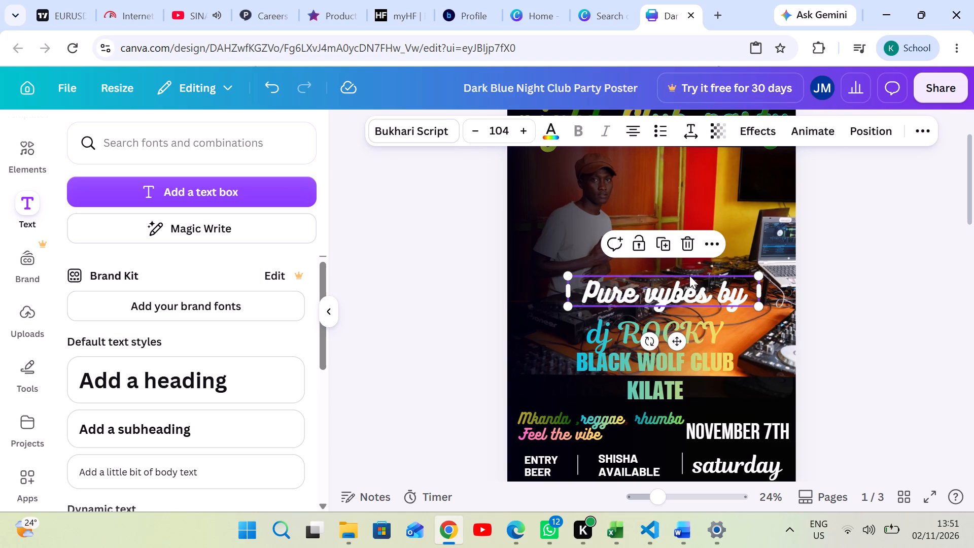
{"action": "left_click", "coordinate": [684, 235]}
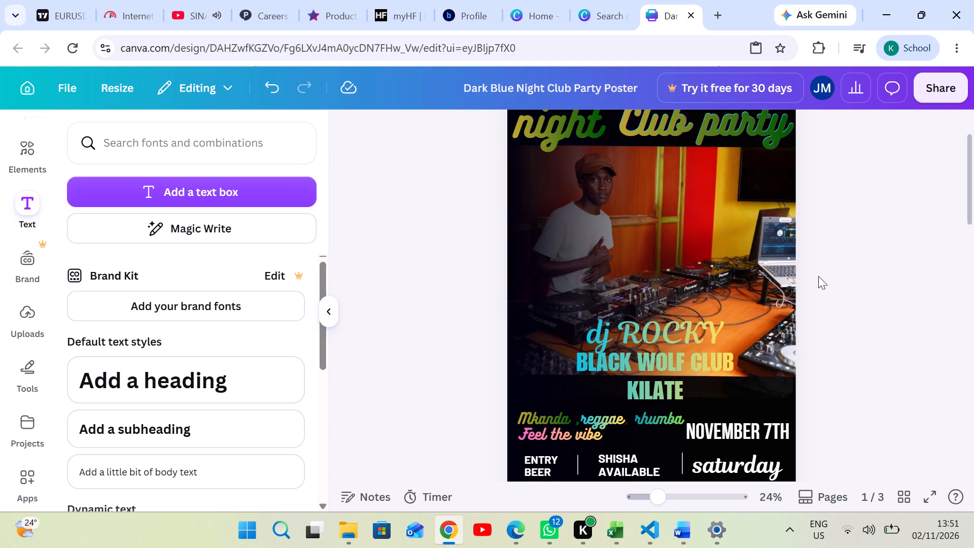
{"action": "left_click", "coordinate": [828, 285]}
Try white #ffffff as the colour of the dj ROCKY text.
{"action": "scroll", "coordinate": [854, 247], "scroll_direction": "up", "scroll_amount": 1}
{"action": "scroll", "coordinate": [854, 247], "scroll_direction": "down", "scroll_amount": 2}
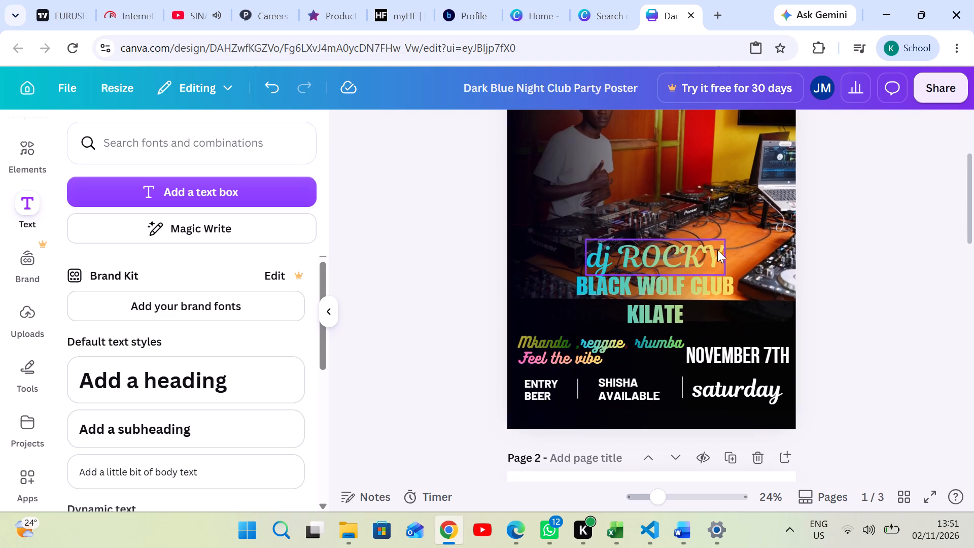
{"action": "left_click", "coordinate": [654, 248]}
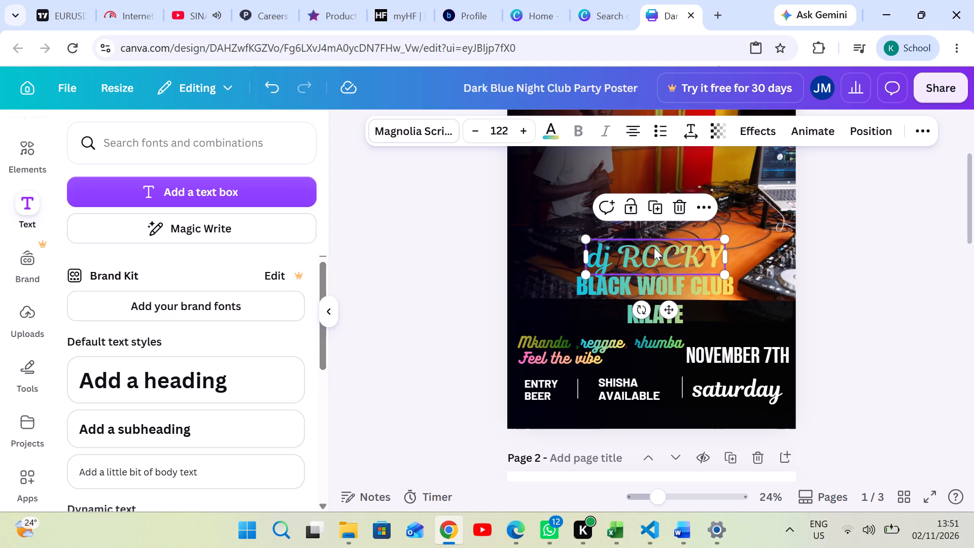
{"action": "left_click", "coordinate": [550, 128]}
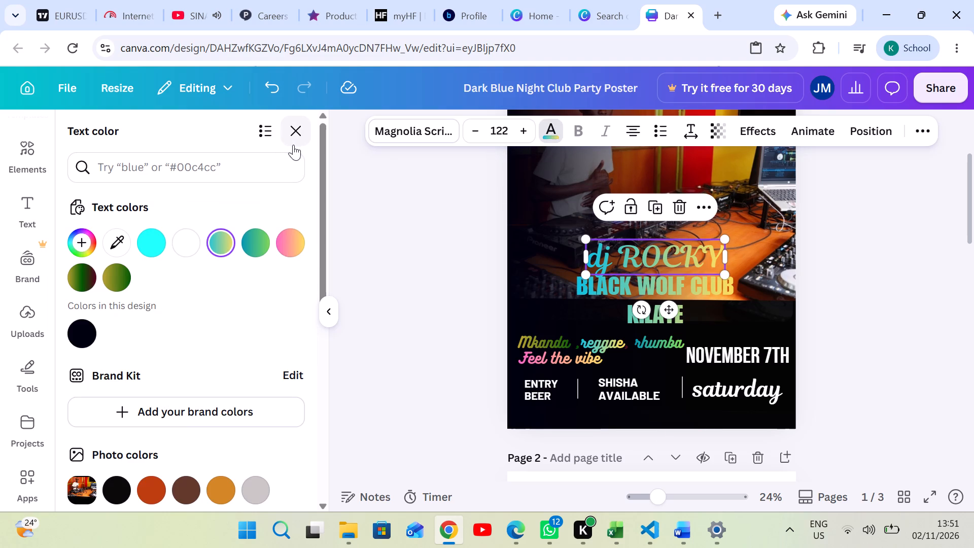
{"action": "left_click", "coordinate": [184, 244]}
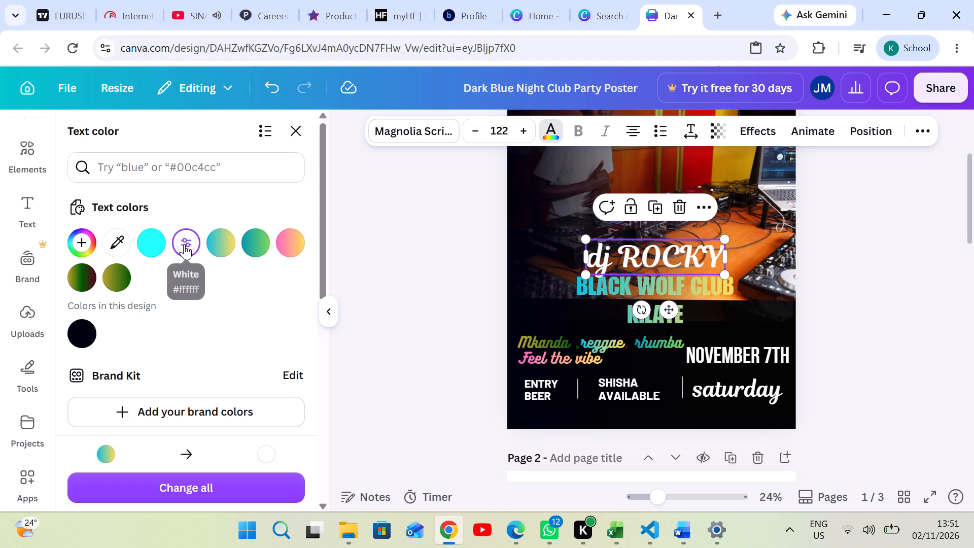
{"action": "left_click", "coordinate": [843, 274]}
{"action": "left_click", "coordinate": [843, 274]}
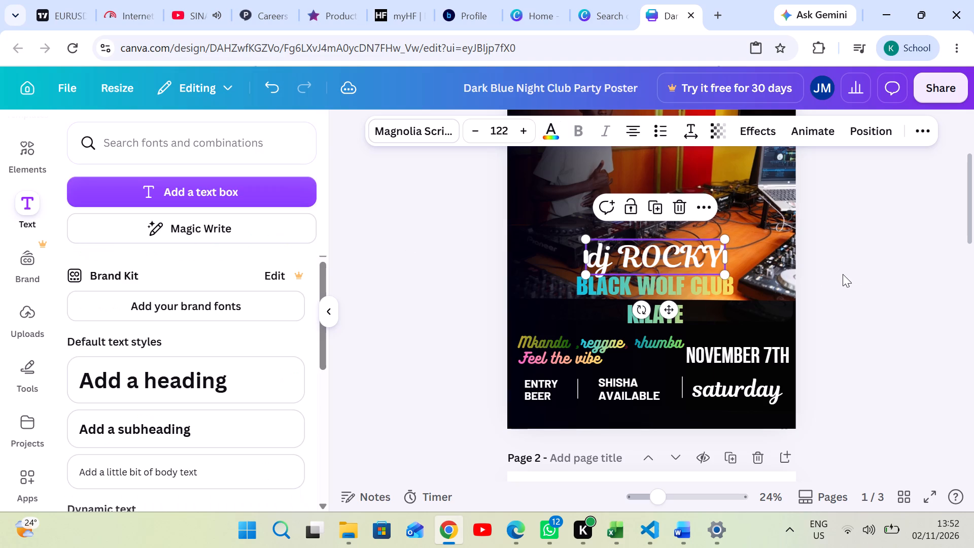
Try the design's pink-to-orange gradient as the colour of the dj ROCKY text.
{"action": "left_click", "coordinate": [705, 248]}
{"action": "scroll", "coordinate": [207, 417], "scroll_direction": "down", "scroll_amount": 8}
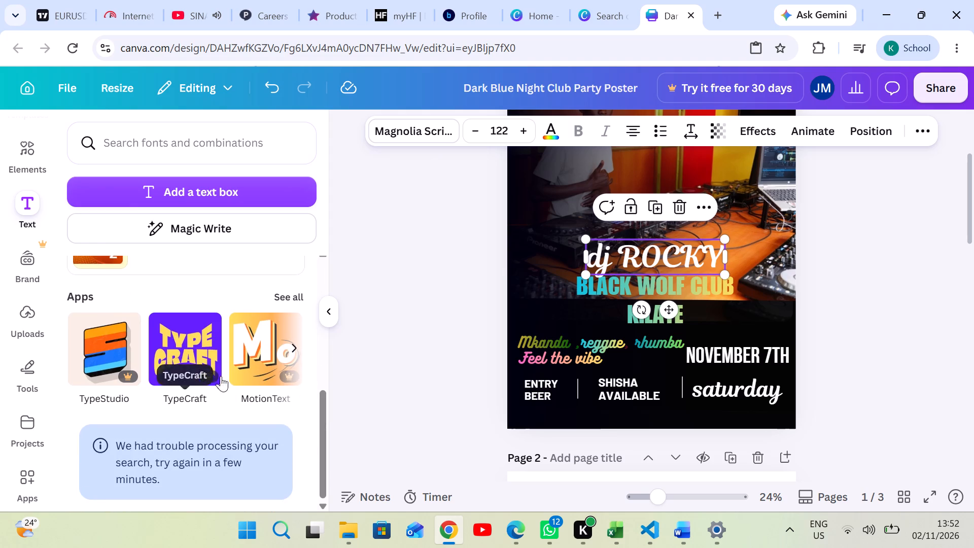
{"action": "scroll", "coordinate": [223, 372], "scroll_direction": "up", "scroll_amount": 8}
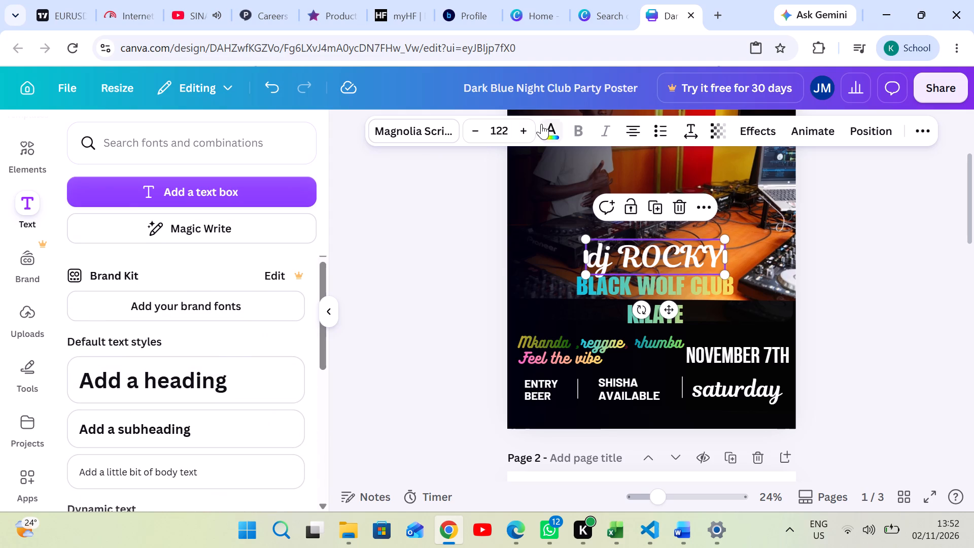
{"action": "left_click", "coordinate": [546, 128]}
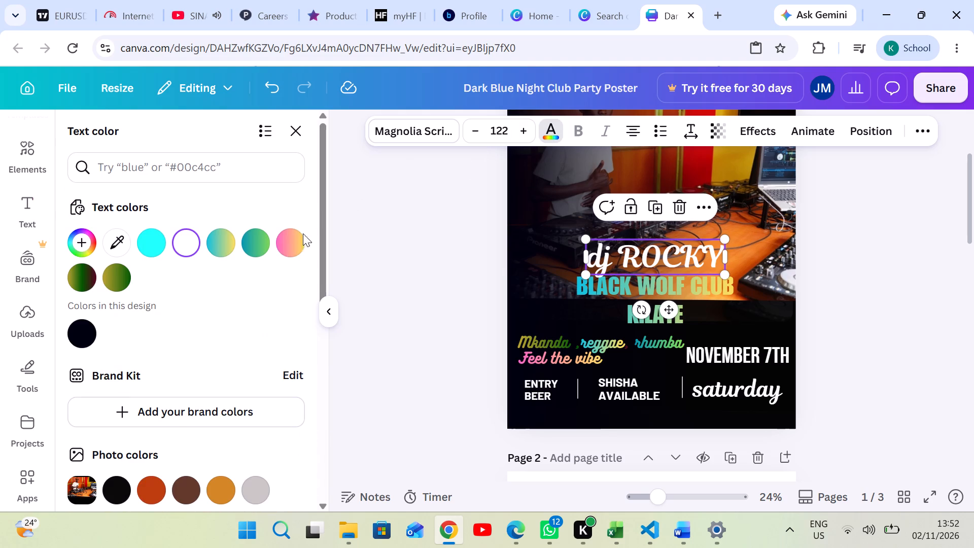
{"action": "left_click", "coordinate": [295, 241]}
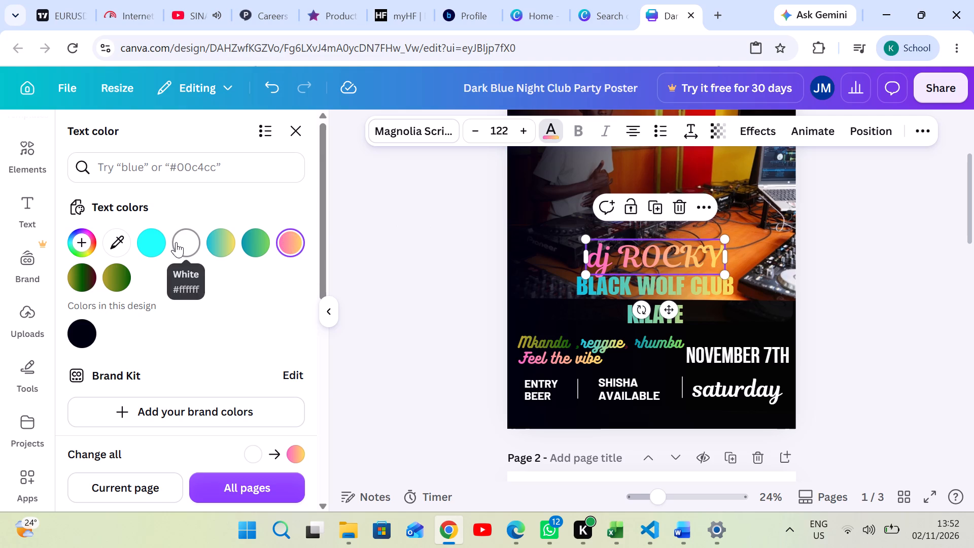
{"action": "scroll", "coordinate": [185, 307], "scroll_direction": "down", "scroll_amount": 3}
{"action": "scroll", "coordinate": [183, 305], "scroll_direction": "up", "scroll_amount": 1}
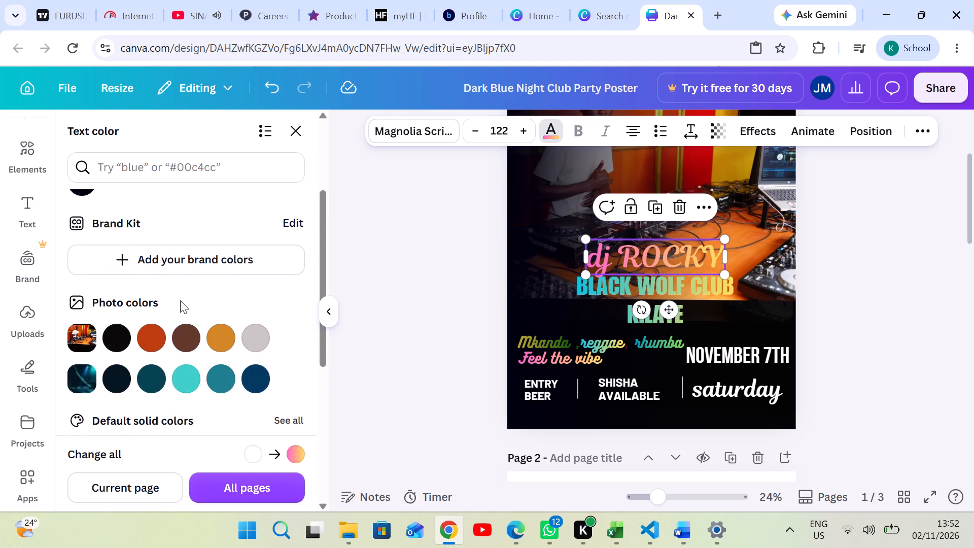
Try violet and light turquoise #5ce1e6 on the dj ROCKY text, ending on the solid bright cyan-blue default colour.
{"action": "scroll", "coordinate": [180, 295], "scroll_direction": "down", "scroll_amount": 3}
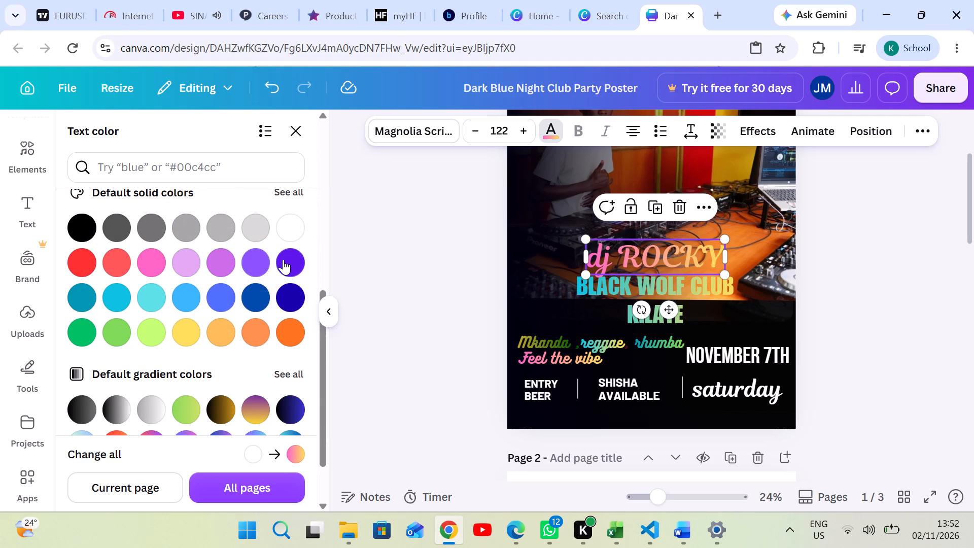
{"action": "left_click", "coordinate": [286, 259]}
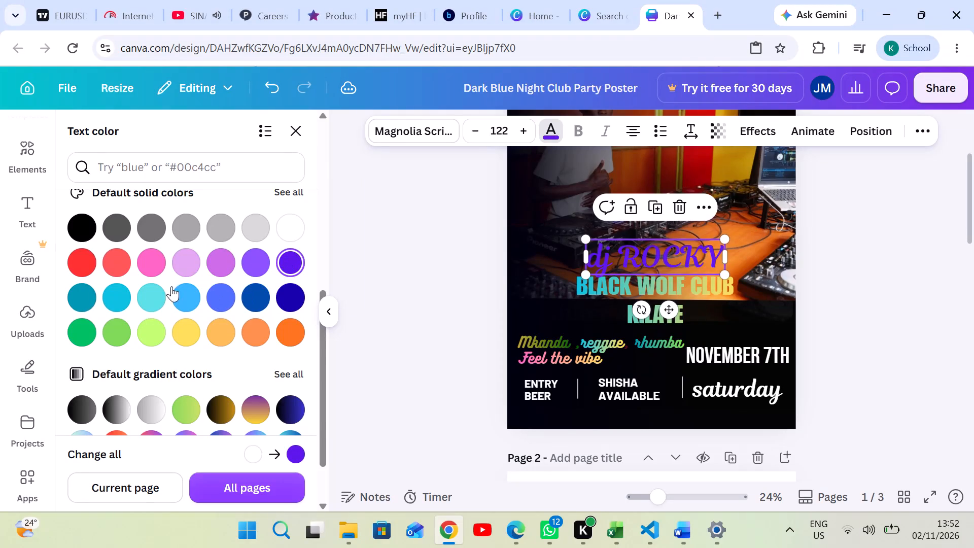
{"action": "left_click", "coordinate": [139, 288]}
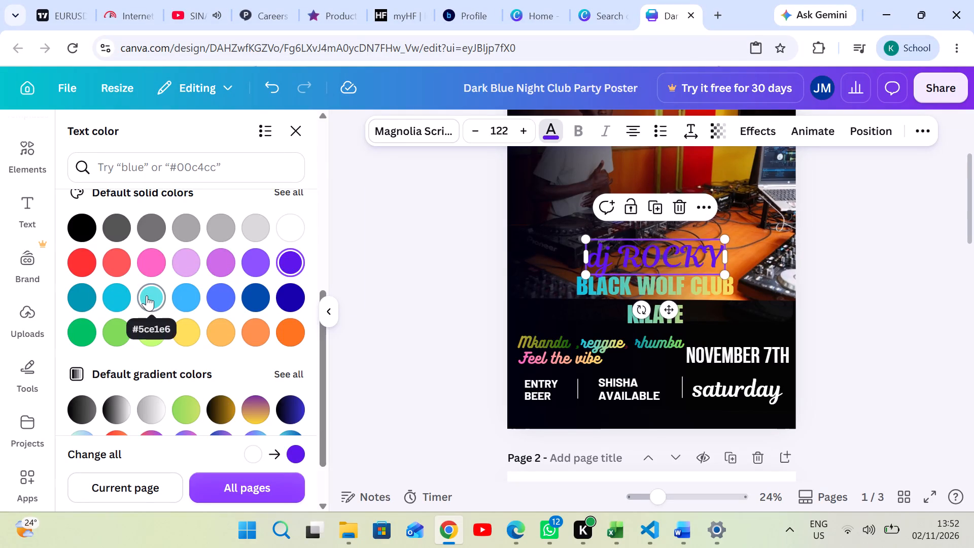
{"action": "left_click", "coordinate": [147, 295]}
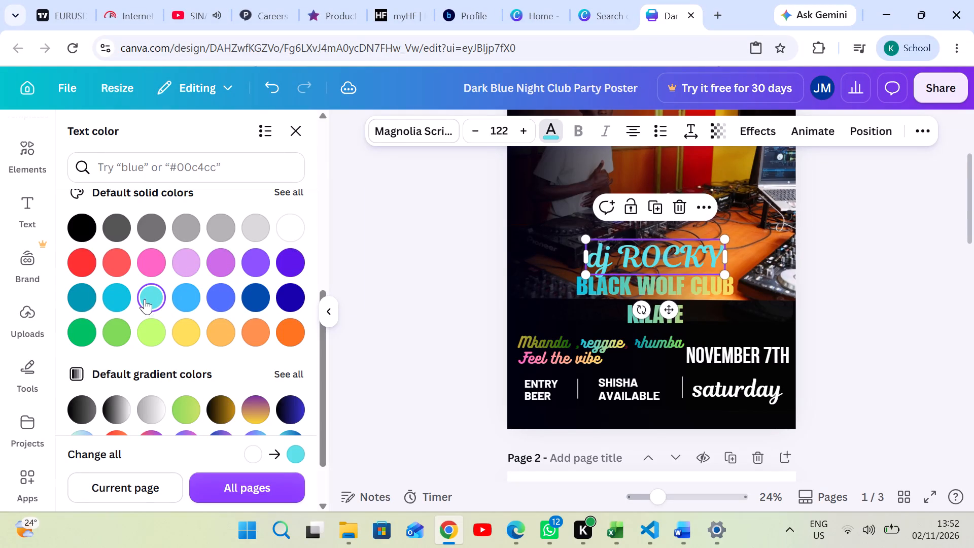
{"action": "left_click", "coordinate": [117, 296]}
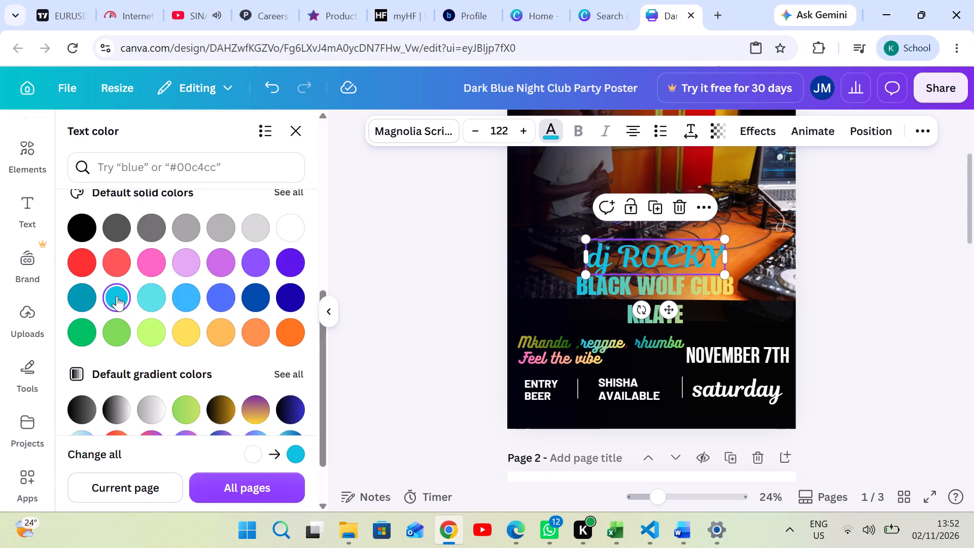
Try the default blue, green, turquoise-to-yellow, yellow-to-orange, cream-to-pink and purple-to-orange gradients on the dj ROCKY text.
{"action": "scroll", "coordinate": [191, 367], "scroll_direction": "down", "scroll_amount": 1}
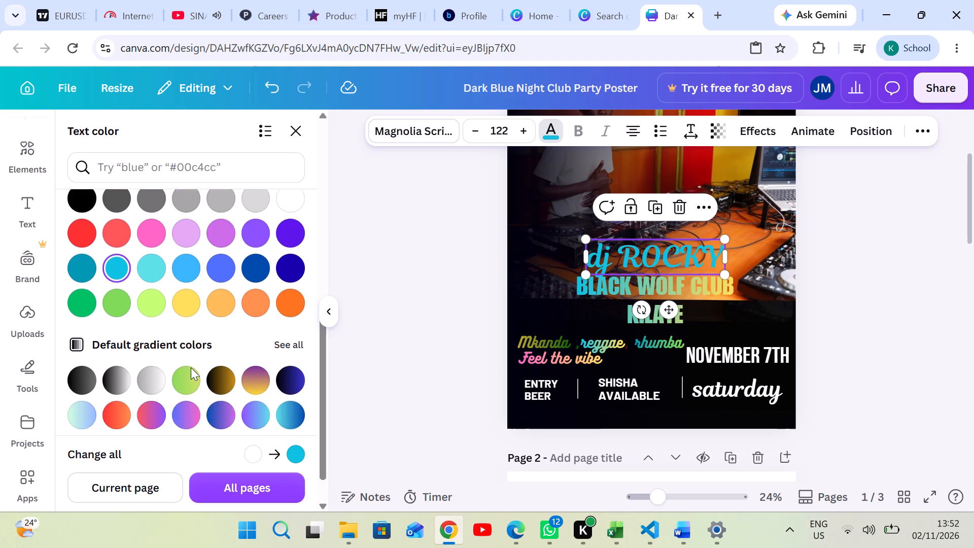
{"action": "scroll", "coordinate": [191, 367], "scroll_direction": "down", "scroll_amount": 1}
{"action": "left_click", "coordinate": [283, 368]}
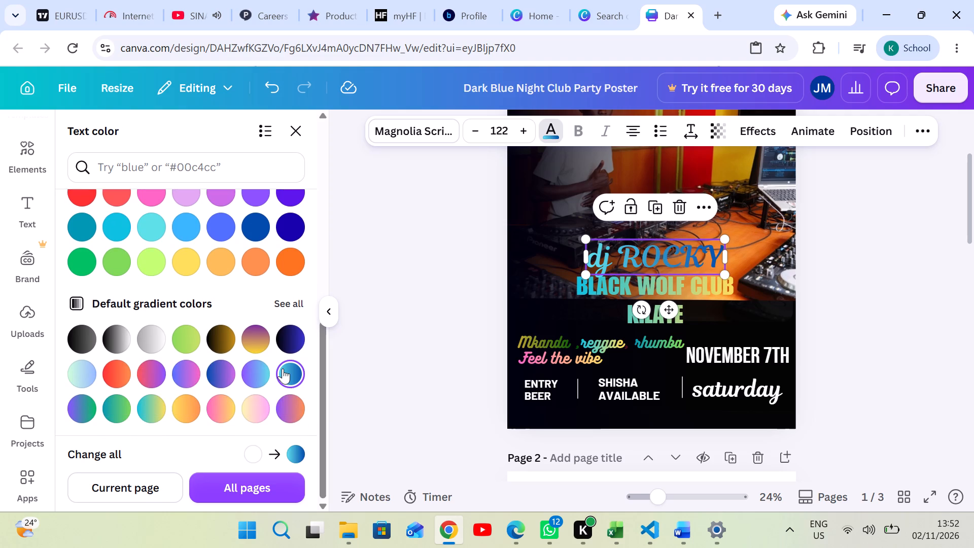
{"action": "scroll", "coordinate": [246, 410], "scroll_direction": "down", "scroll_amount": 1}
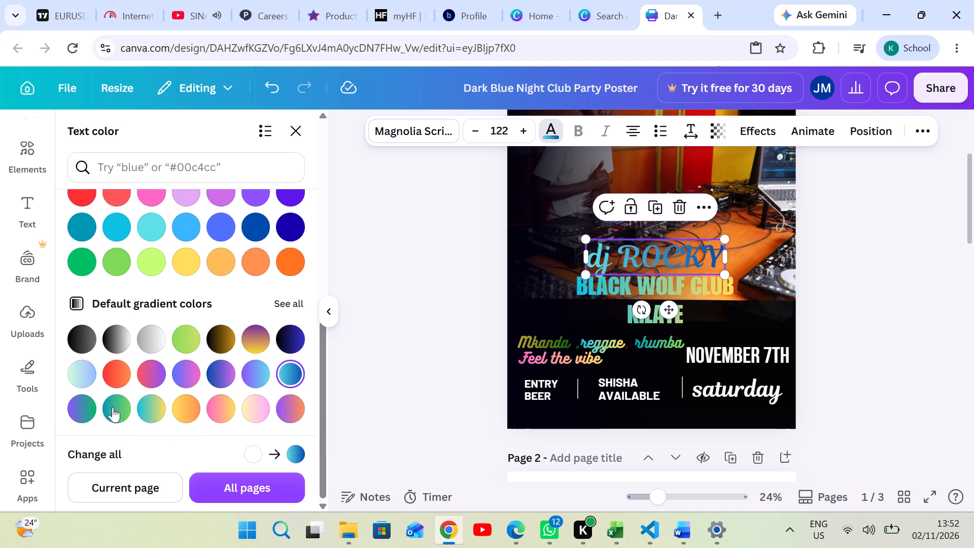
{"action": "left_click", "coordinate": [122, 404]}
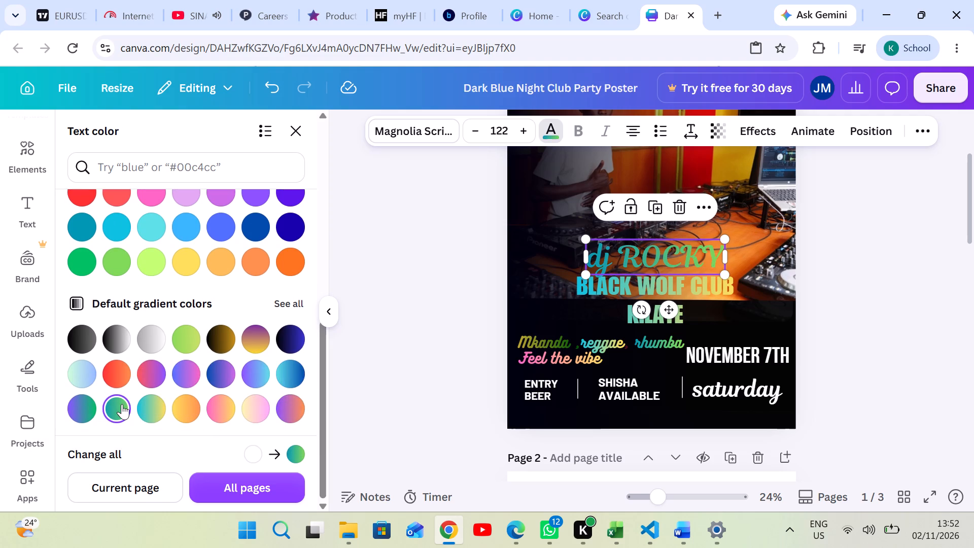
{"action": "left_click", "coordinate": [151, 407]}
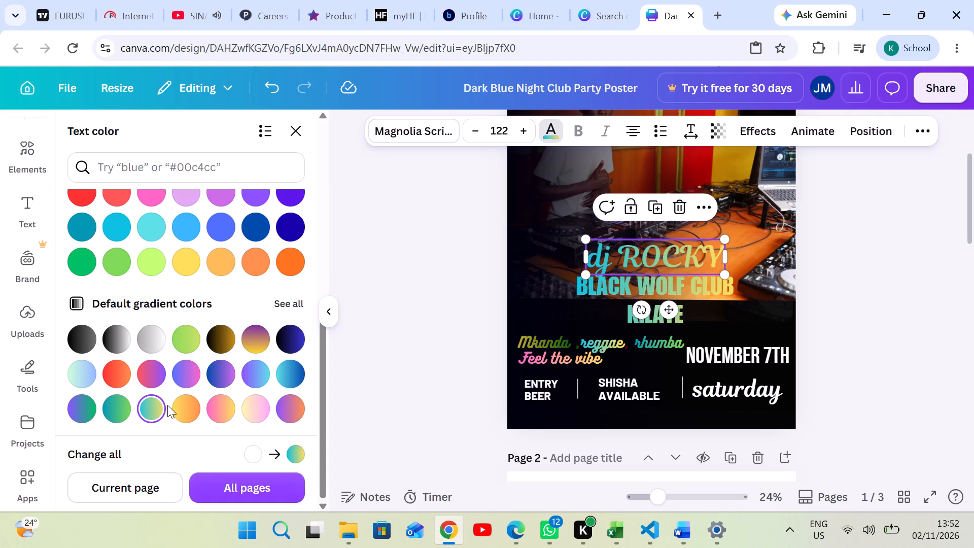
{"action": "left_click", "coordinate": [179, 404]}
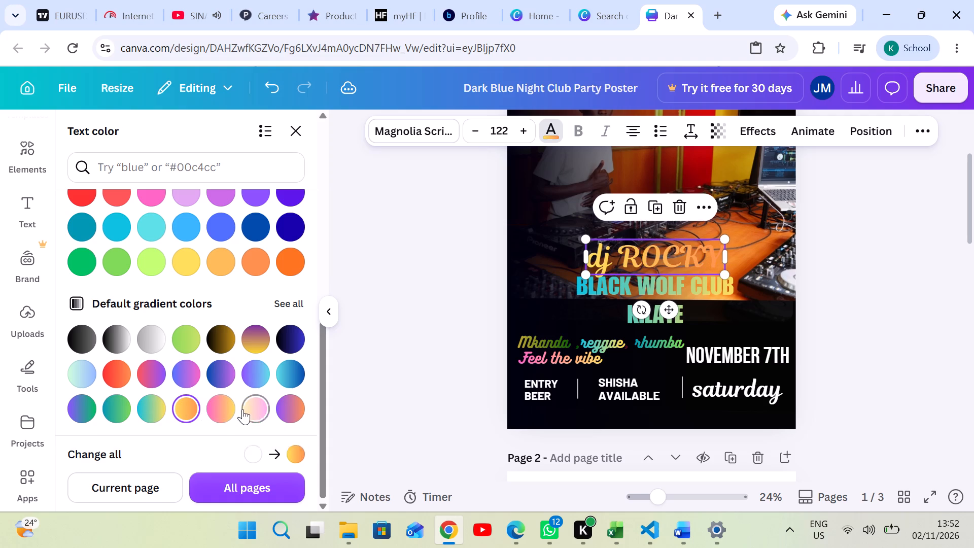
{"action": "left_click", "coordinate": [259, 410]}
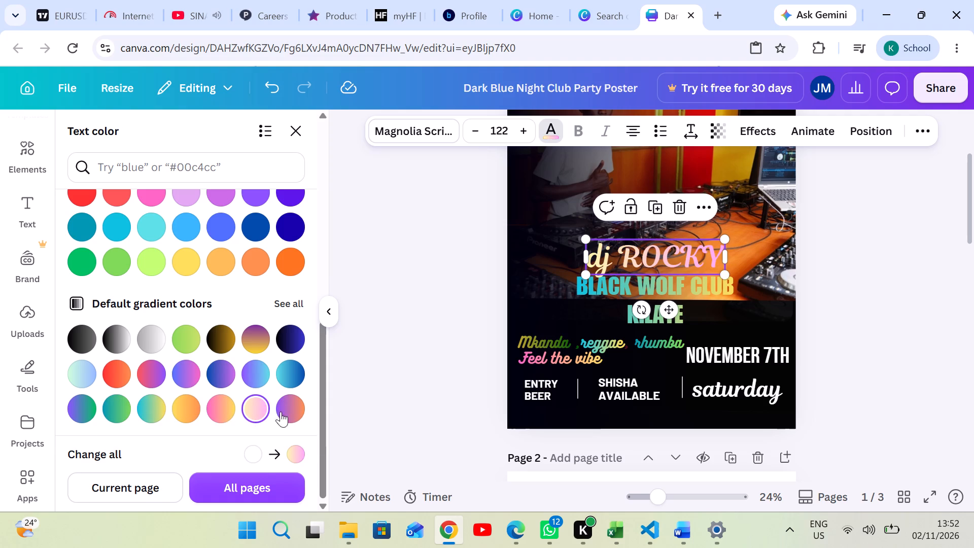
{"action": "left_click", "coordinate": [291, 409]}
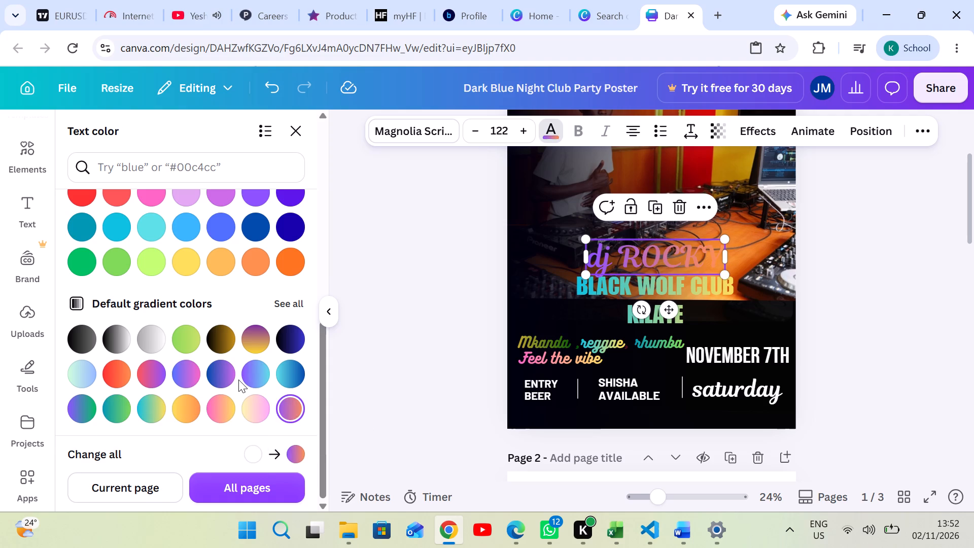
Compare the default grey-to-white and black-to-white gradients on the dj ROCKY text, ending on light grey-to-white.
{"action": "left_click", "coordinate": [151, 330]}
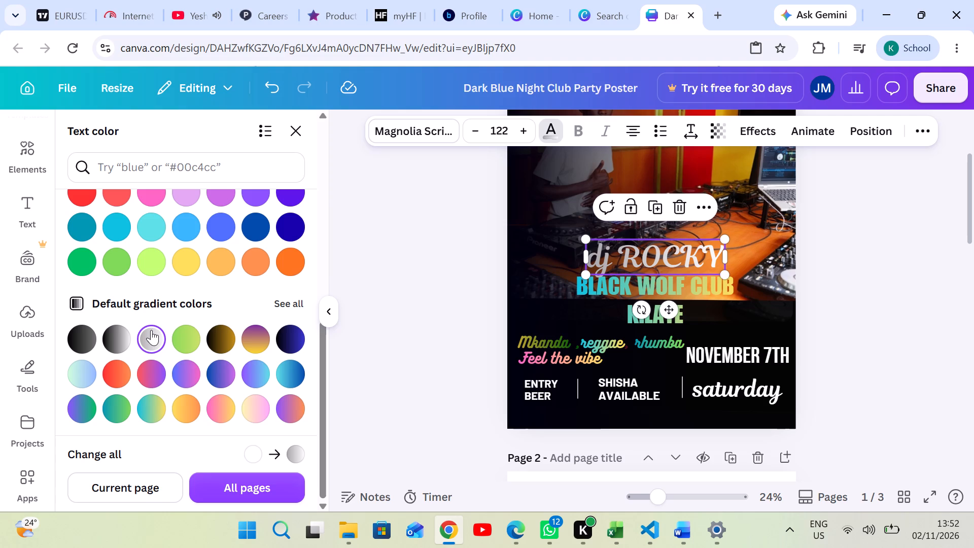
{"action": "left_click", "coordinate": [116, 333]}
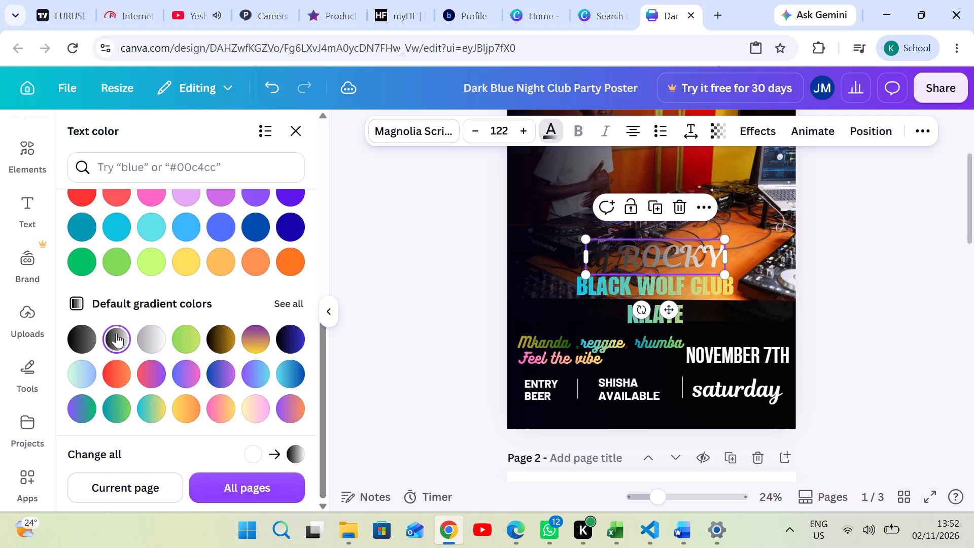
{"action": "left_click", "coordinate": [145, 335]}
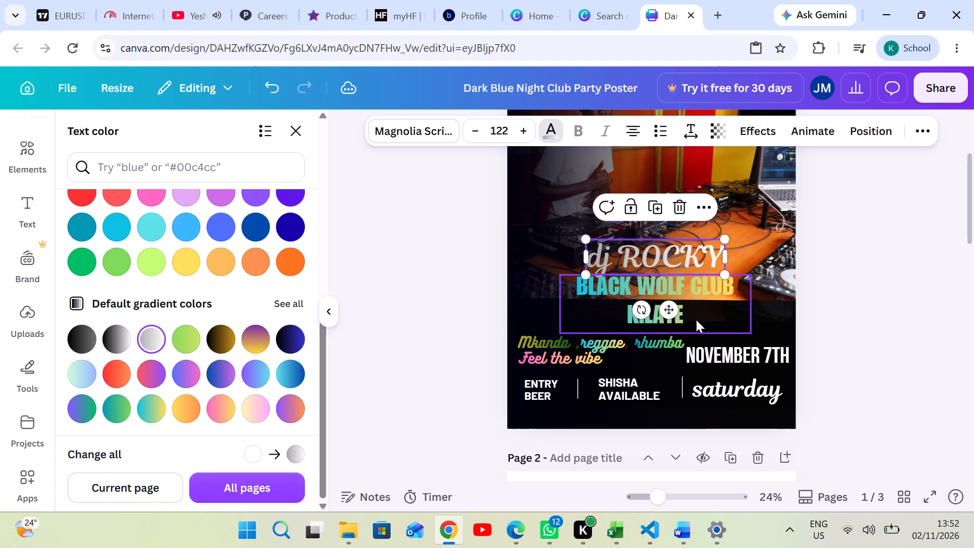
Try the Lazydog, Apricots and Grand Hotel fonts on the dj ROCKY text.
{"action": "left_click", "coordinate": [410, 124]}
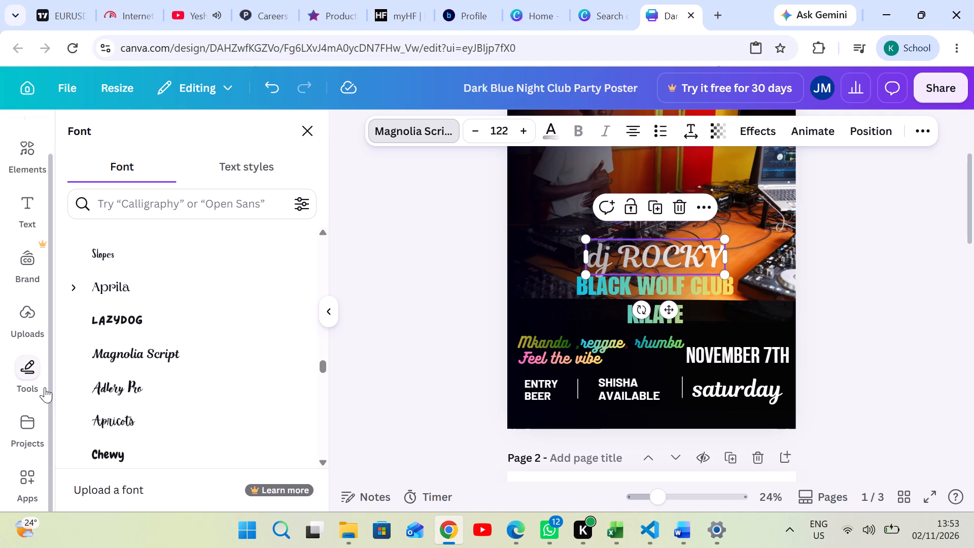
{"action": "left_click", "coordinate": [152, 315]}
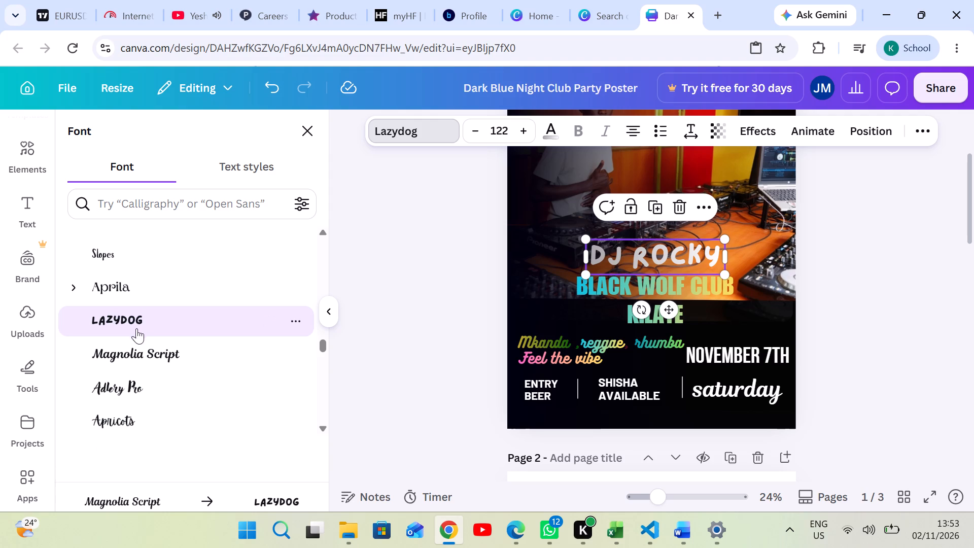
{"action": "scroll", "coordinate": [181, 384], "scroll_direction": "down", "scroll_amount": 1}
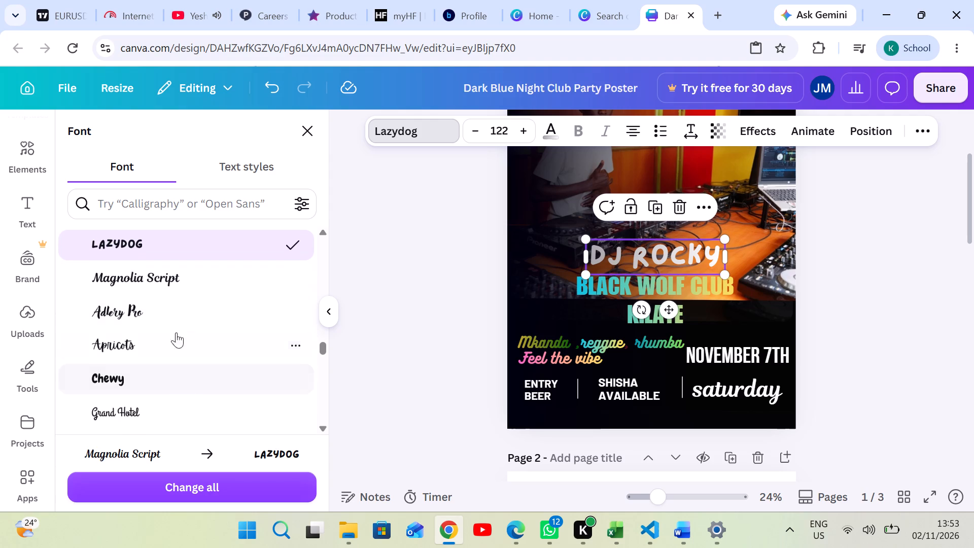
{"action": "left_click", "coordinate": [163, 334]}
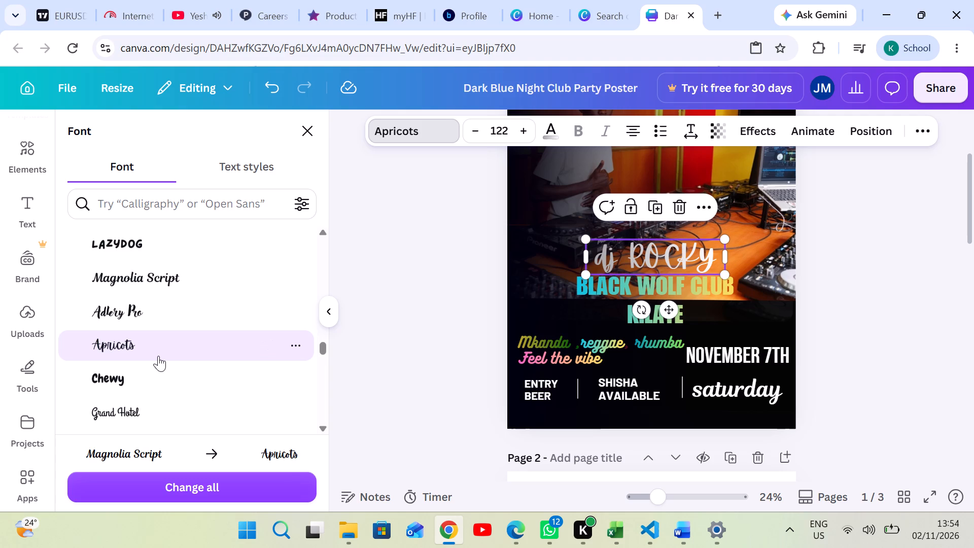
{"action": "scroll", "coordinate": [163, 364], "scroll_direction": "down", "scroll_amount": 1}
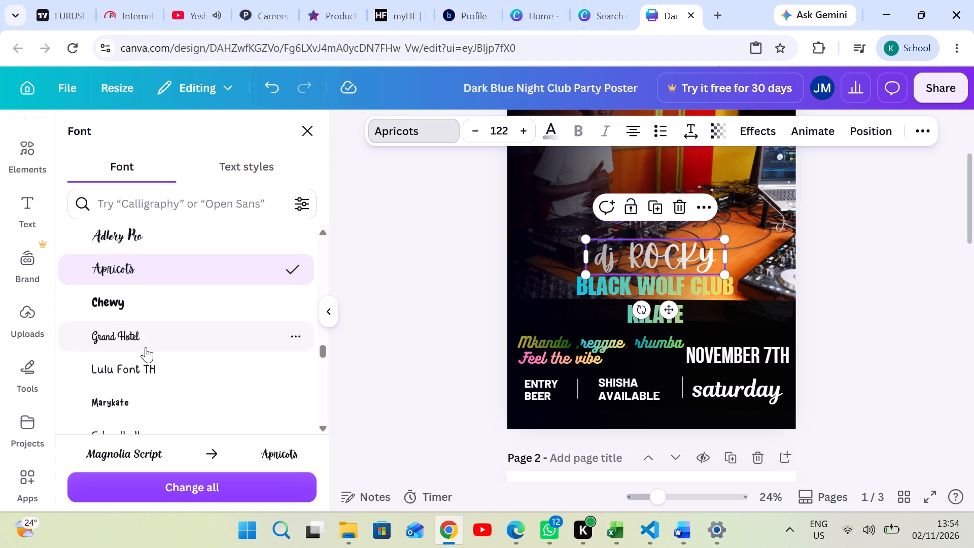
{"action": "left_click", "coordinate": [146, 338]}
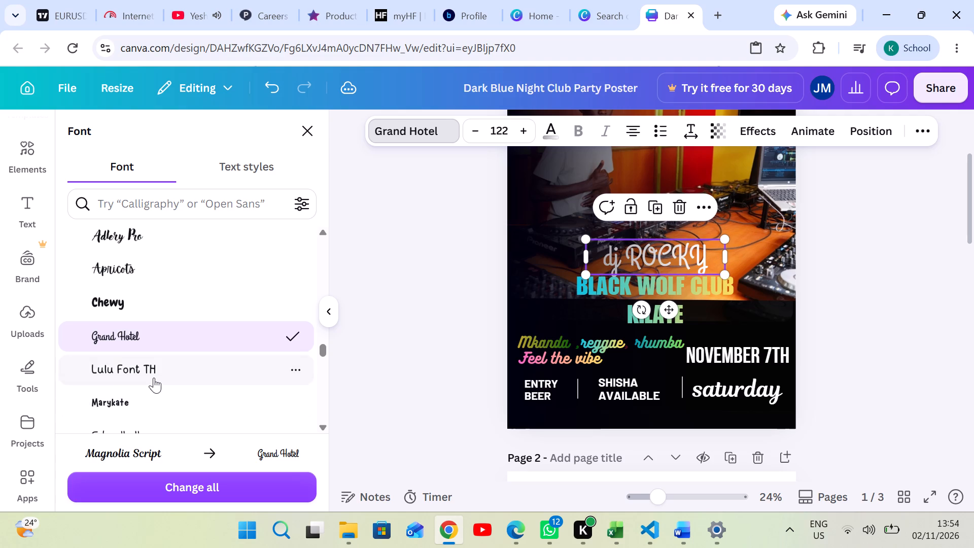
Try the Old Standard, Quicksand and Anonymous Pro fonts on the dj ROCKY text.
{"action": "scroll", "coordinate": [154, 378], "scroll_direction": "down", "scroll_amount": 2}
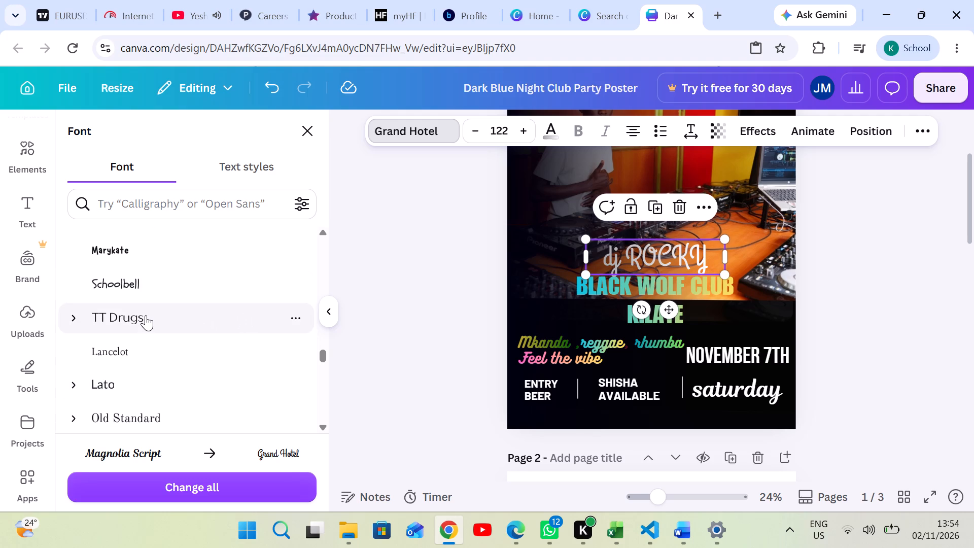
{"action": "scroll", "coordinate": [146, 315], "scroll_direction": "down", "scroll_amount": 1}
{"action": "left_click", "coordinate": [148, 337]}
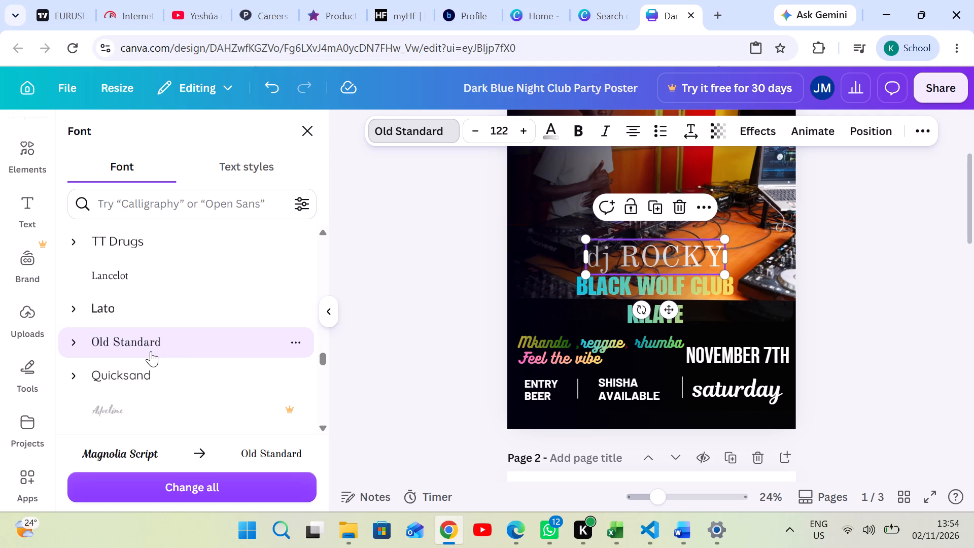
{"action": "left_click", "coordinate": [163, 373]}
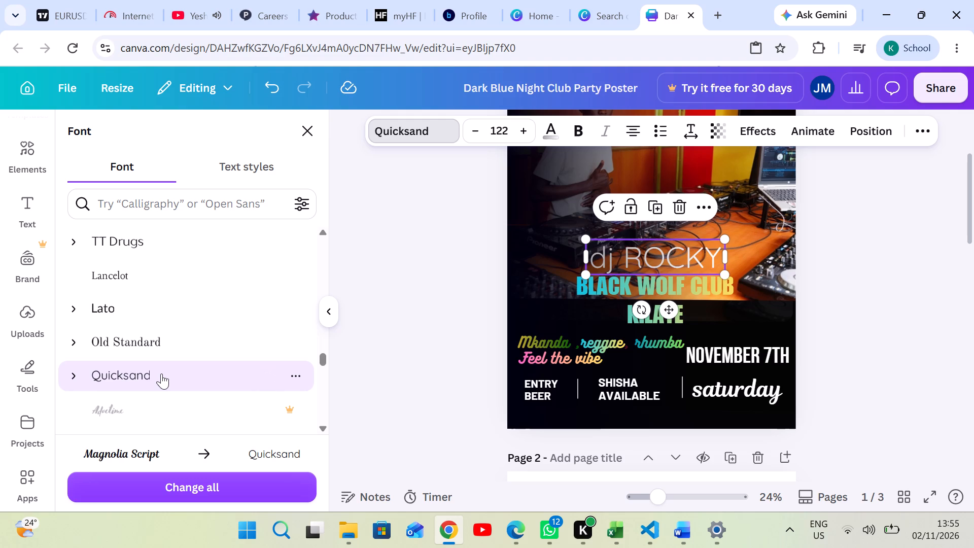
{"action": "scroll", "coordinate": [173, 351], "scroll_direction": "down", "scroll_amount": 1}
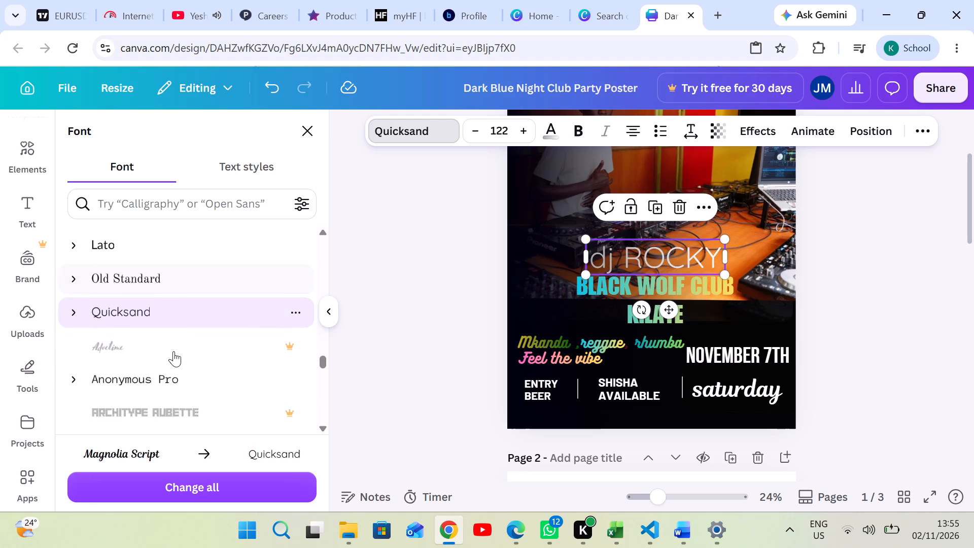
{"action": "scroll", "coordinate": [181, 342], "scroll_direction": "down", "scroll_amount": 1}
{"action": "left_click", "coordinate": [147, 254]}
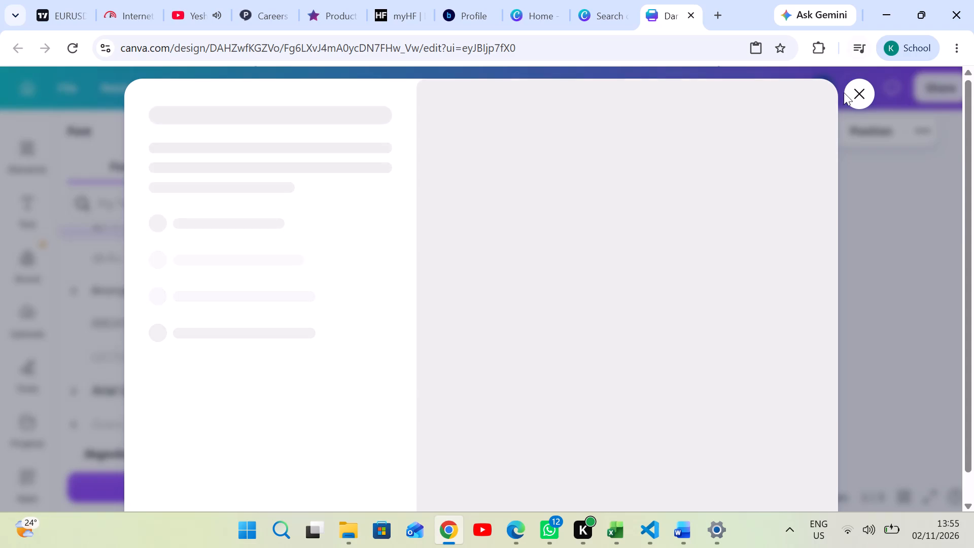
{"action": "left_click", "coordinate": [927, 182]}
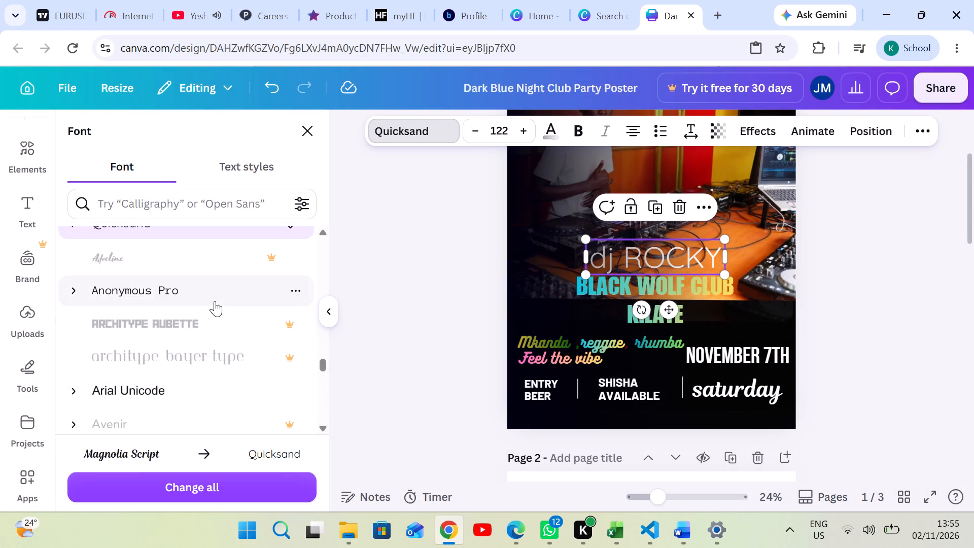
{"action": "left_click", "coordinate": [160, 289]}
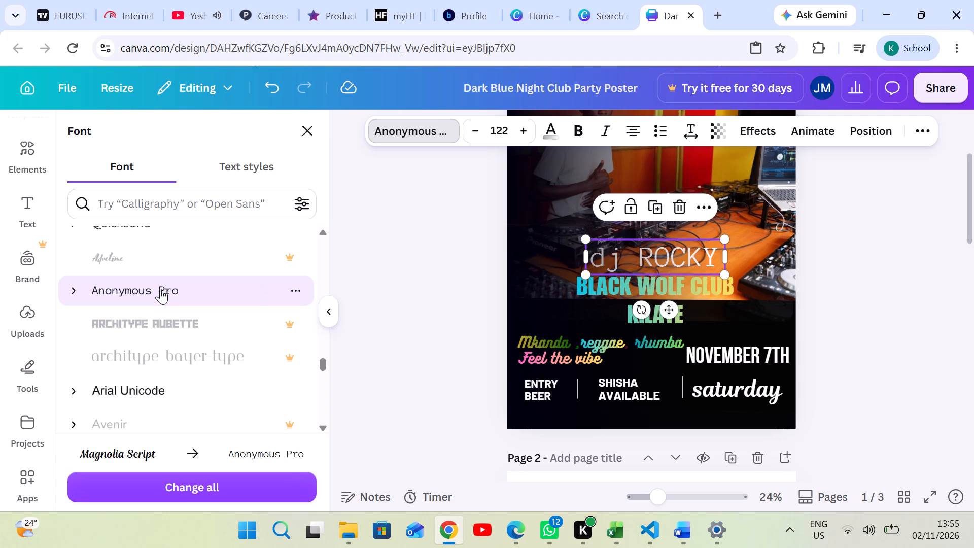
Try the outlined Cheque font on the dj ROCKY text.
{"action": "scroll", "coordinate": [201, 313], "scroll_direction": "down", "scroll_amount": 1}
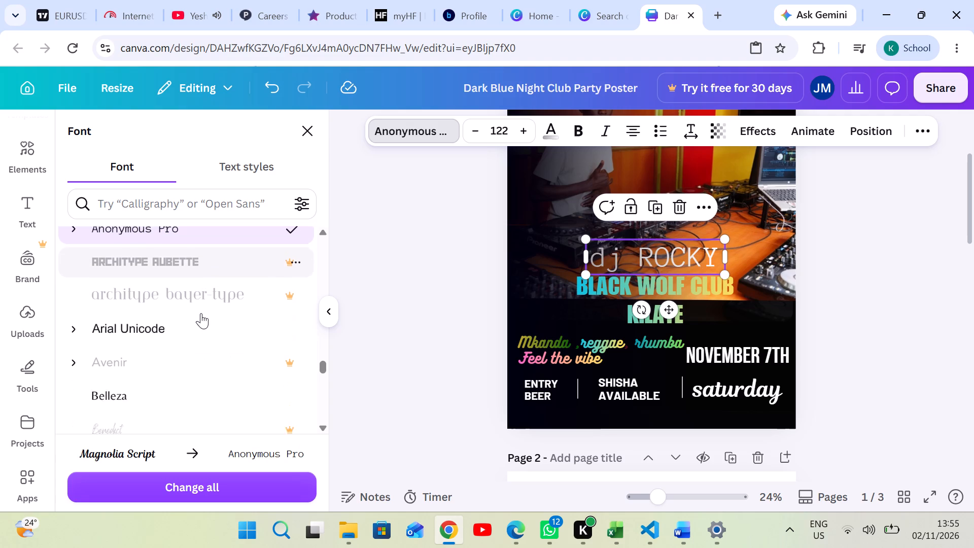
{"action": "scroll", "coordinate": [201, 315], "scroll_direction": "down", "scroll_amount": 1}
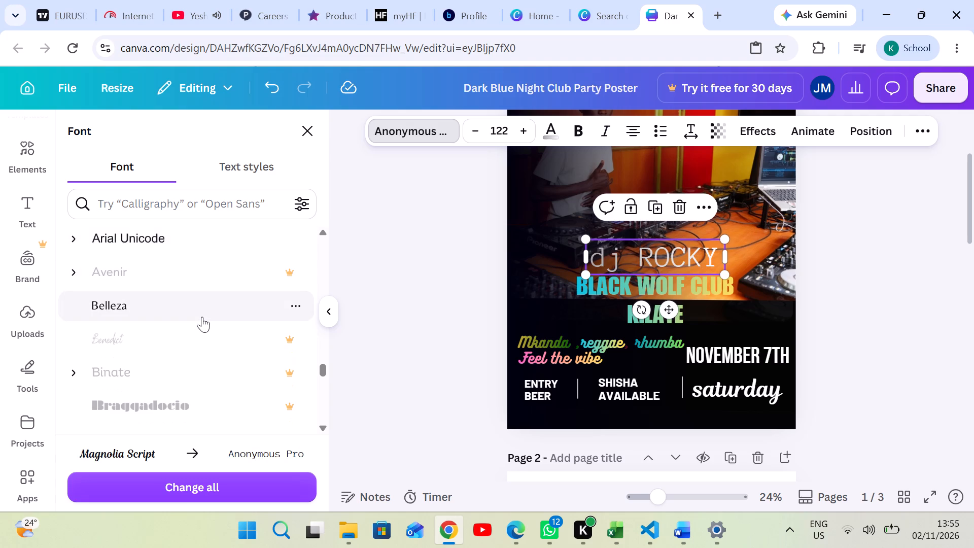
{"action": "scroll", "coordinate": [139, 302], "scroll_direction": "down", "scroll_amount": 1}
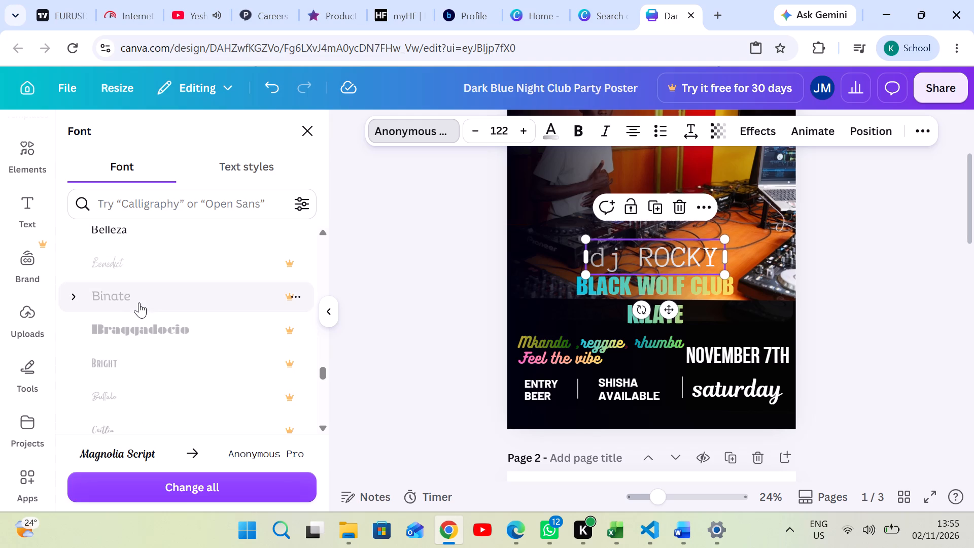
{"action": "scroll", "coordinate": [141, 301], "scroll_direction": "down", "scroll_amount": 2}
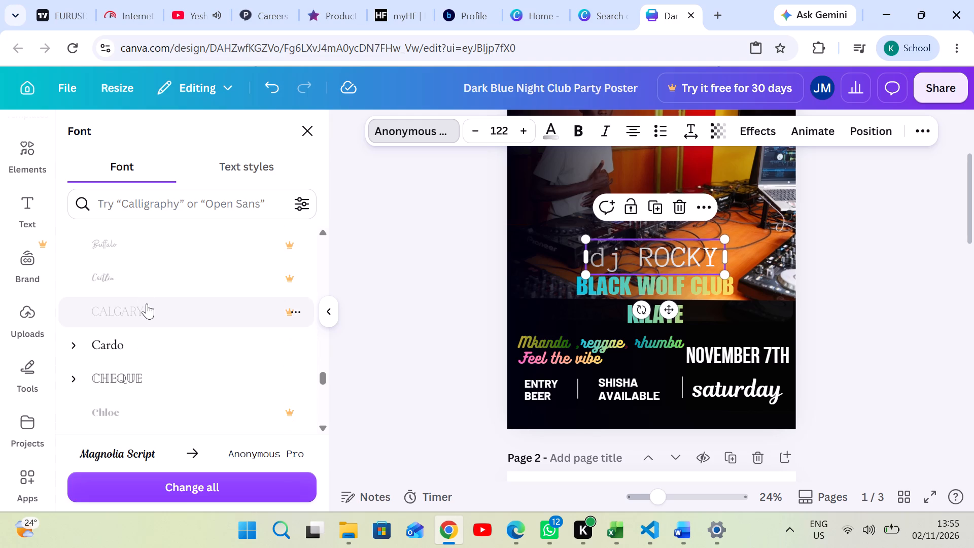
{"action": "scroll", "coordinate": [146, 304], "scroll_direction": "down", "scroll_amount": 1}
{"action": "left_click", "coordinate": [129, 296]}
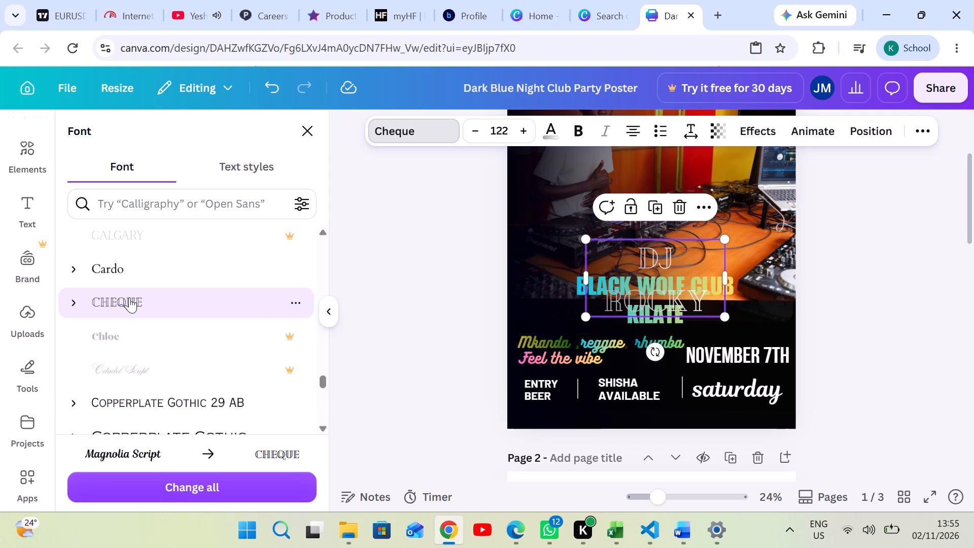
Browse further through the available fonts and apply Helvetica World to the dj ROCKY text.
{"action": "scroll", "coordinate": [195, 388], "scroll_direction": "down", "scroll_amount": 2}
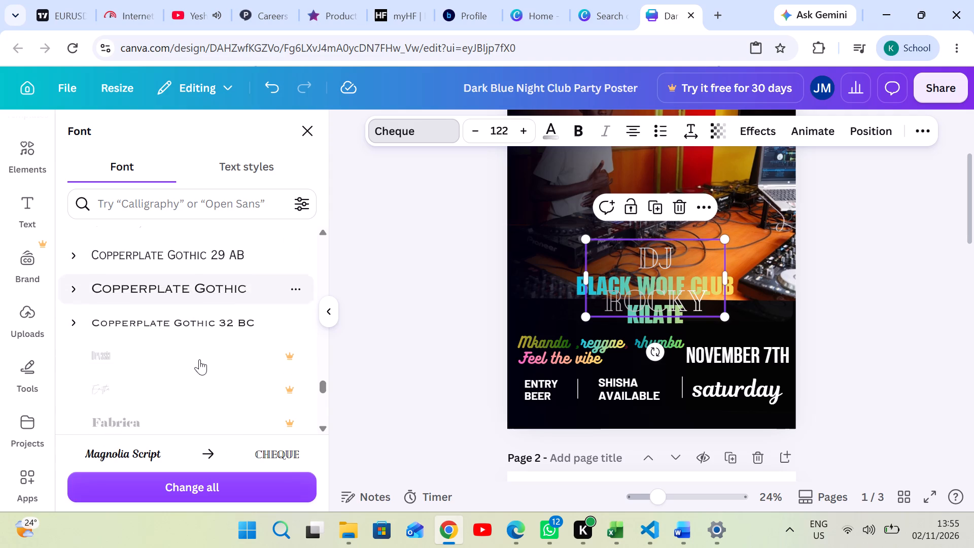
{"action": "scroll", "coordinate": [199, 359], "scroll_direction": "down", "scroll_amount": 3}
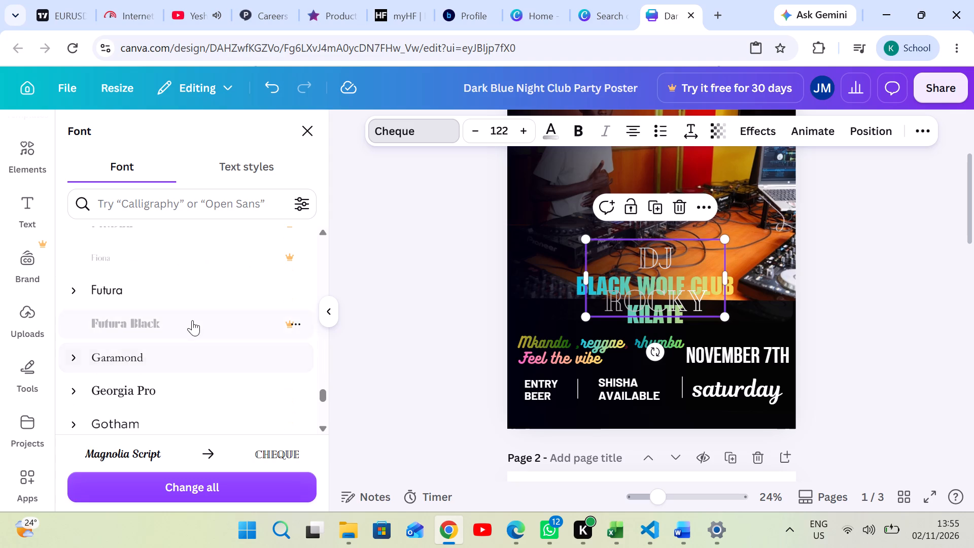
{"action": "scroll", "coordinate": [192, 320], "scroll_direction": "down", "scroll_amount": 3}
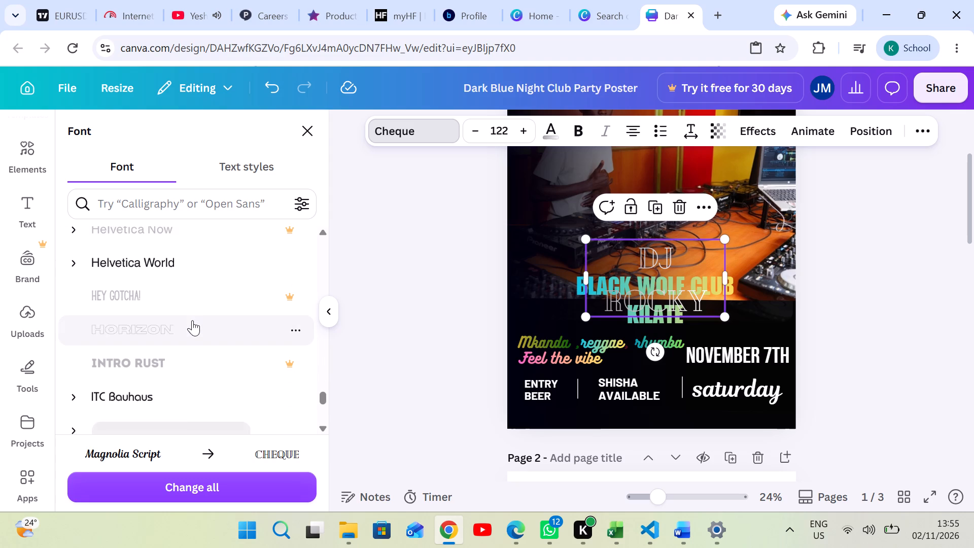
{"action": "scroll", "coordinate": [192, 320], "scroll_direction": "down", "scroll_amount": 4}
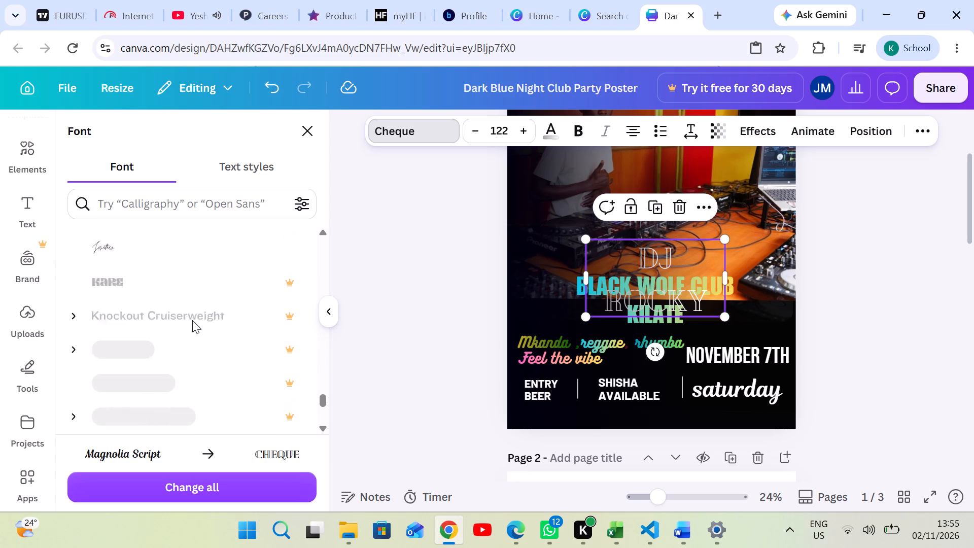
{"action": "scroll", "coordinate": [192, 320], "scroll_direction": "down", "scroll_amount": 2}
{"action": "scroll", "coordinate": [192, 320], "scroll_direction": "up", "scroll_amount": 2}
{"action": "scroll", "coordinate": [192, 320], "scroll_direction": "down", "scroll_amount": 1}
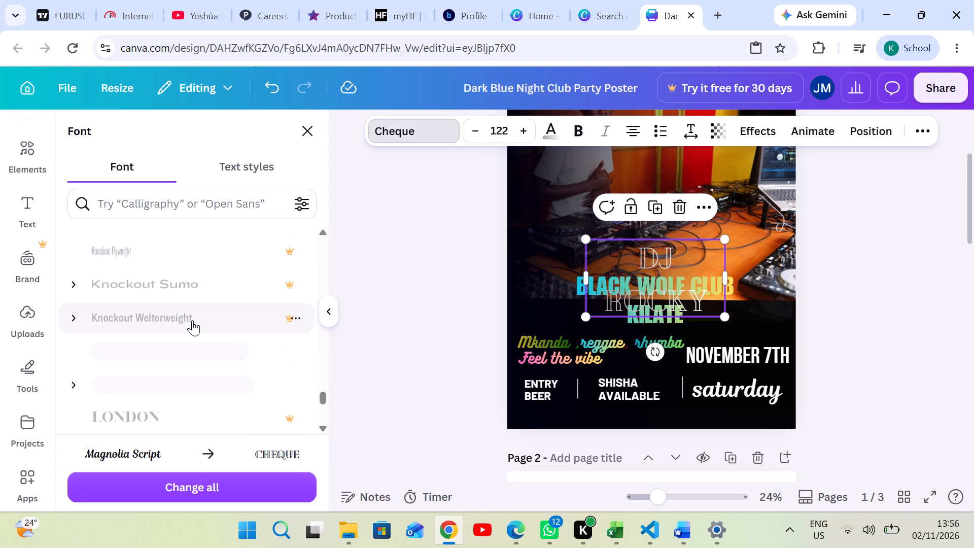
{"action": "scroll", "coordinate": [192, 320], "scroll_direction": "up", "scroll_amount": 2}
{"action": "scroll", "coordinate": [192, 320], "scroll_direction": "down", "scroll_amount": 2}
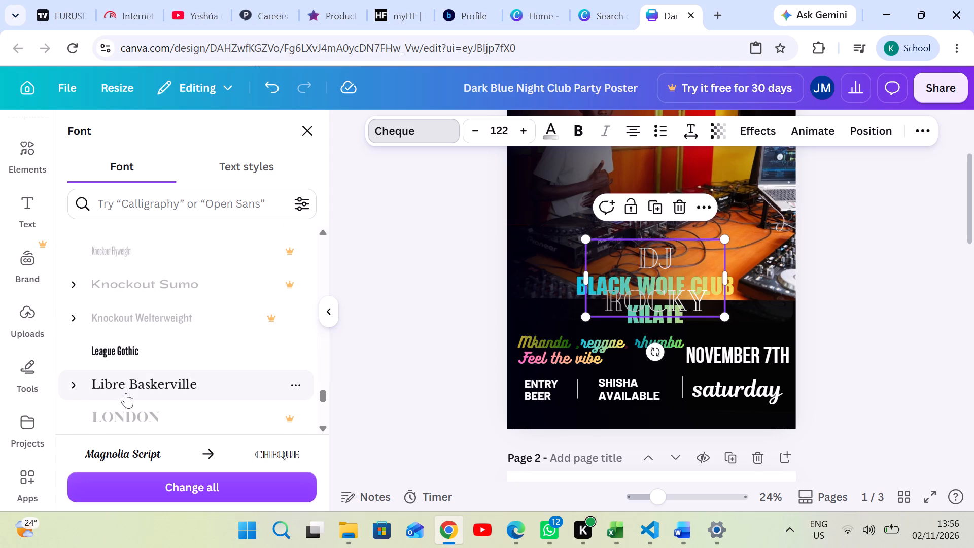
{"action": "scroll", "coordinate": [144, 373], "scroll_direction": "up", "scroll_amount": 5}
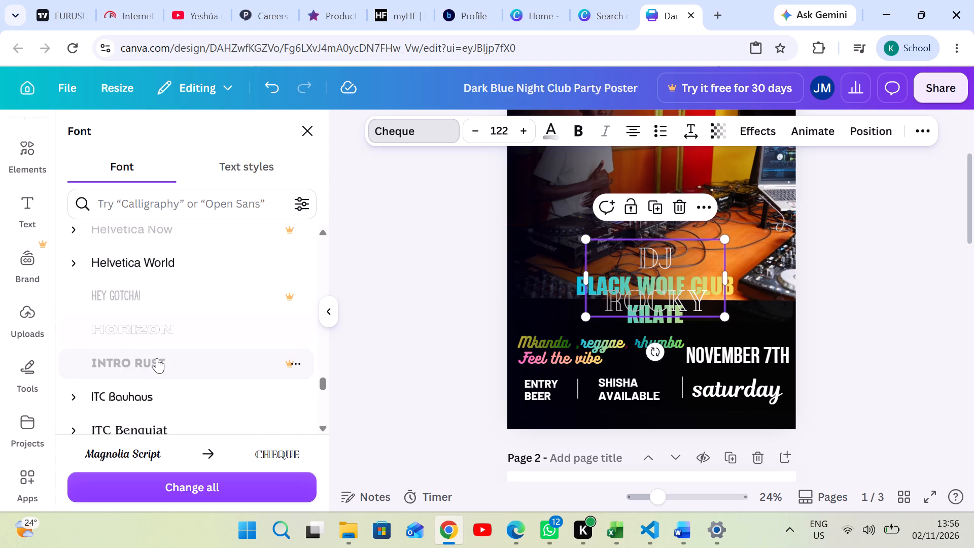
{"action": "scroll", "coordinate": [157, 356], "scroll_direction": "down", "scroll_amount": 1}
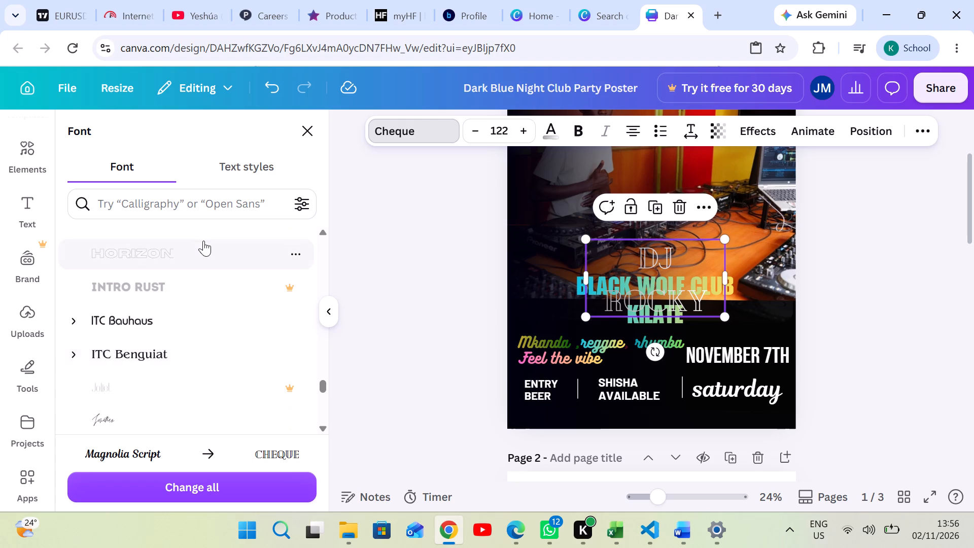
{"action": "scroll", "coordinate": [203, 241], "scroll_direction": "up", "scroll_amount": 1}
{"action": "left_click", "coordinate": [147, 265]}
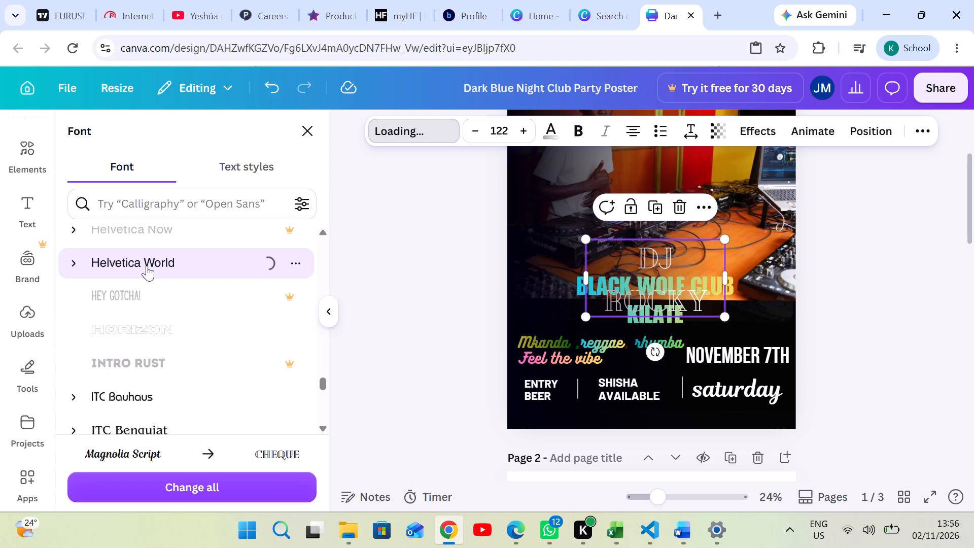
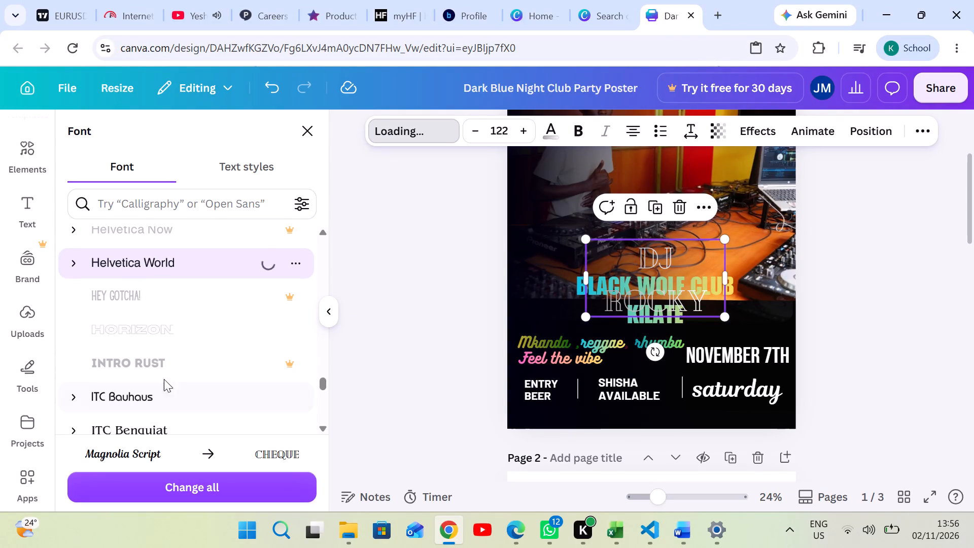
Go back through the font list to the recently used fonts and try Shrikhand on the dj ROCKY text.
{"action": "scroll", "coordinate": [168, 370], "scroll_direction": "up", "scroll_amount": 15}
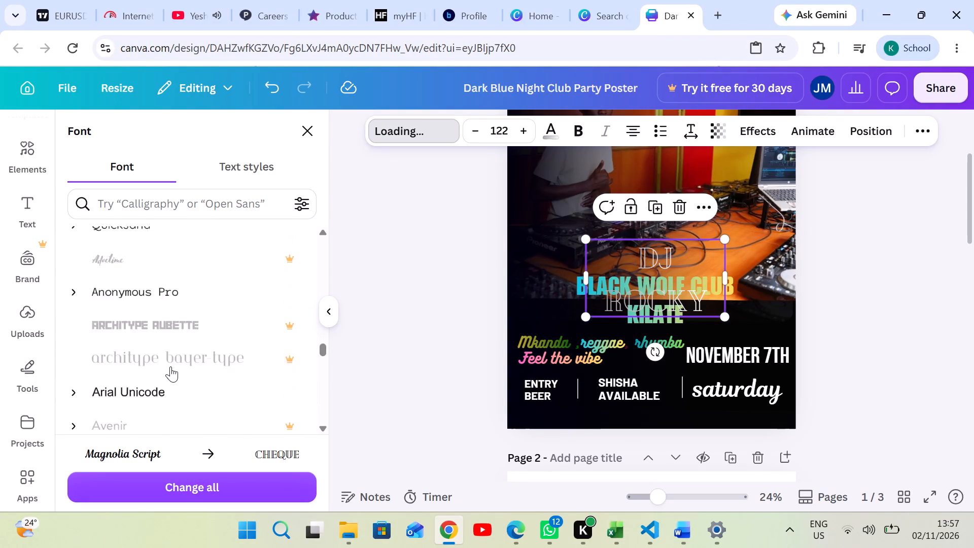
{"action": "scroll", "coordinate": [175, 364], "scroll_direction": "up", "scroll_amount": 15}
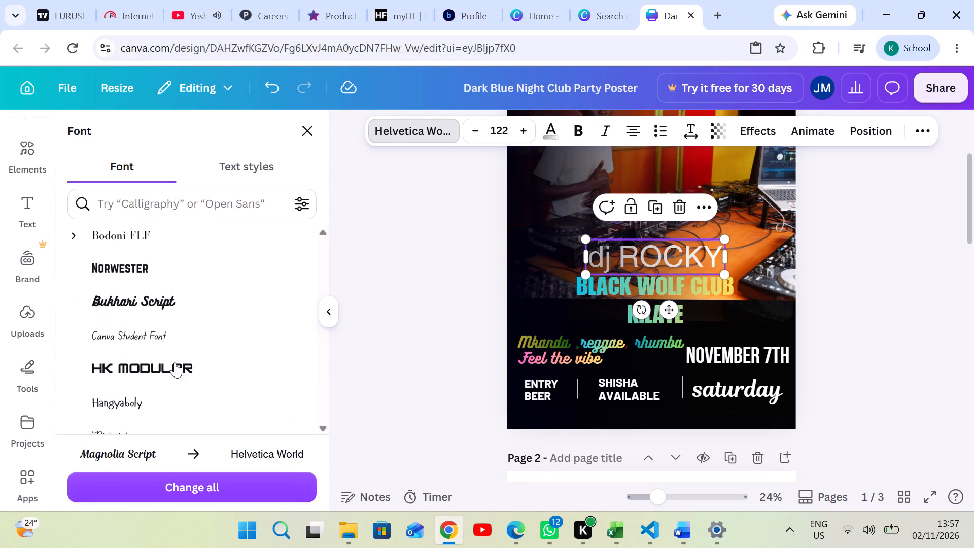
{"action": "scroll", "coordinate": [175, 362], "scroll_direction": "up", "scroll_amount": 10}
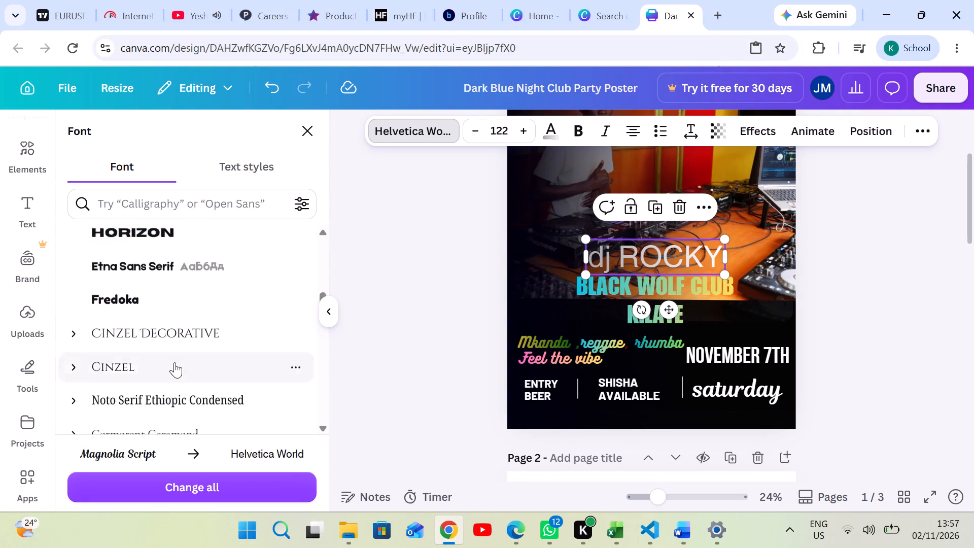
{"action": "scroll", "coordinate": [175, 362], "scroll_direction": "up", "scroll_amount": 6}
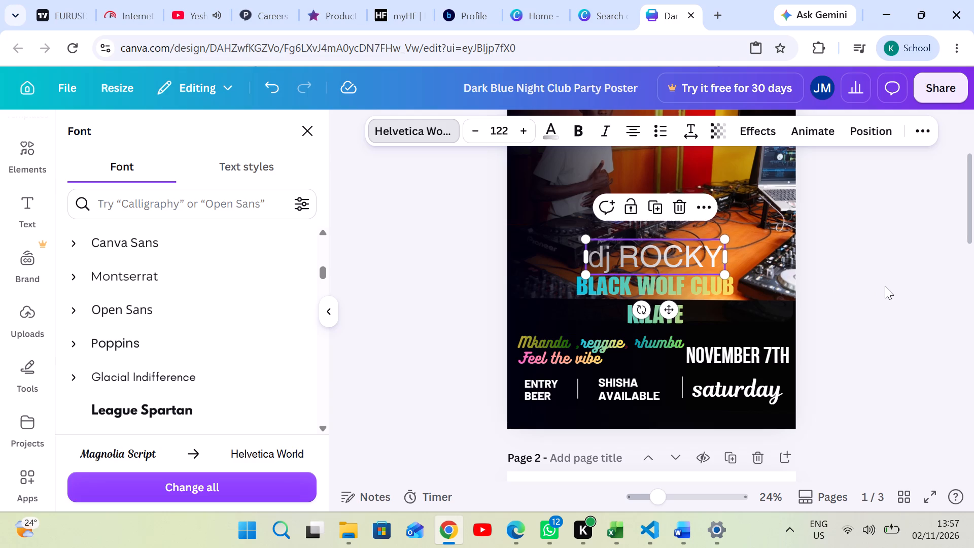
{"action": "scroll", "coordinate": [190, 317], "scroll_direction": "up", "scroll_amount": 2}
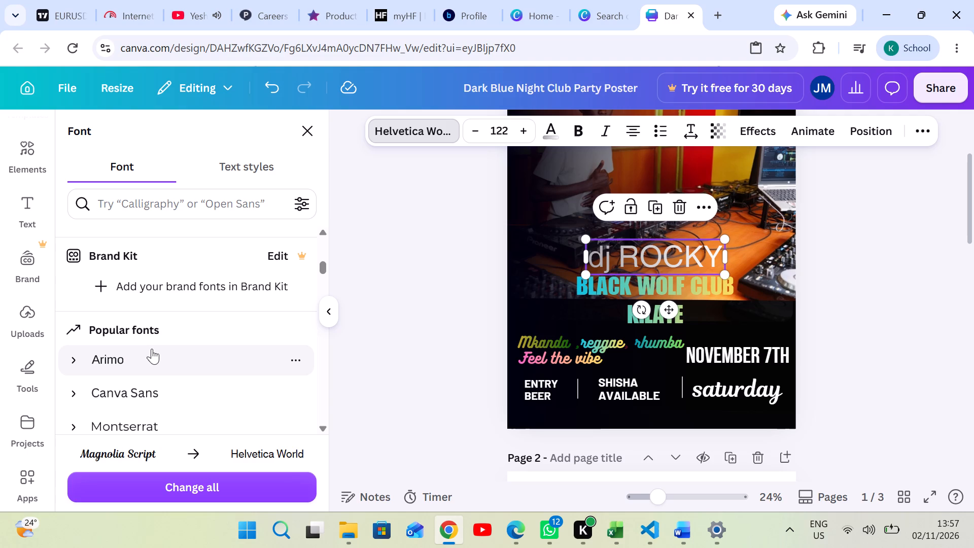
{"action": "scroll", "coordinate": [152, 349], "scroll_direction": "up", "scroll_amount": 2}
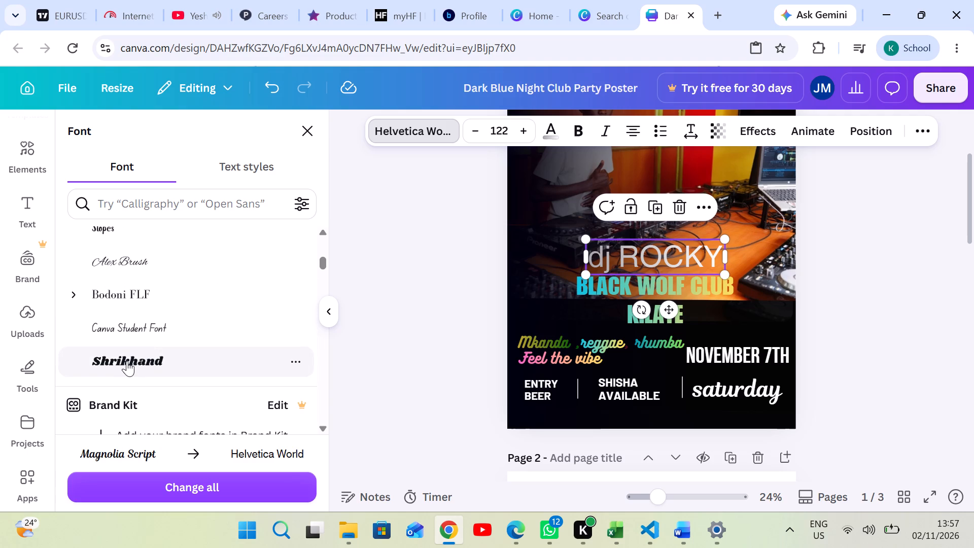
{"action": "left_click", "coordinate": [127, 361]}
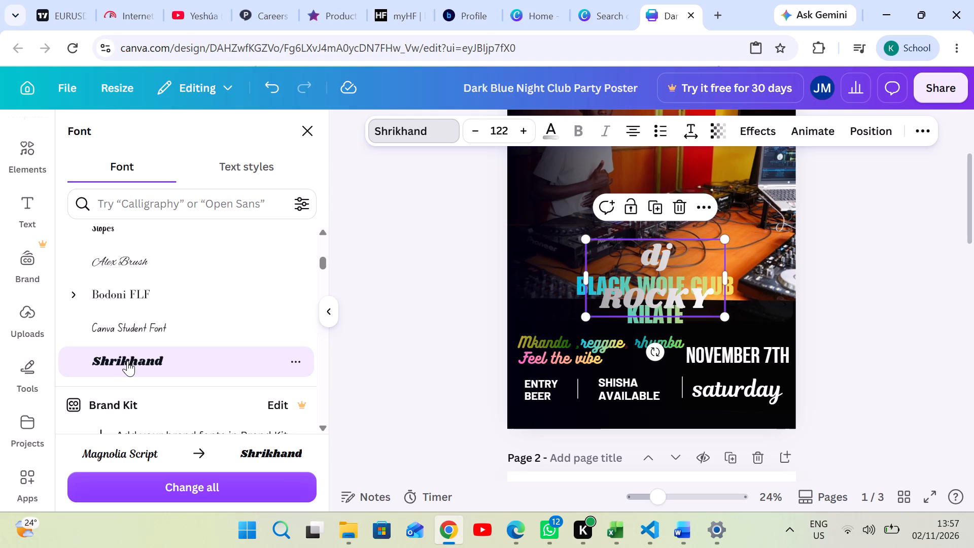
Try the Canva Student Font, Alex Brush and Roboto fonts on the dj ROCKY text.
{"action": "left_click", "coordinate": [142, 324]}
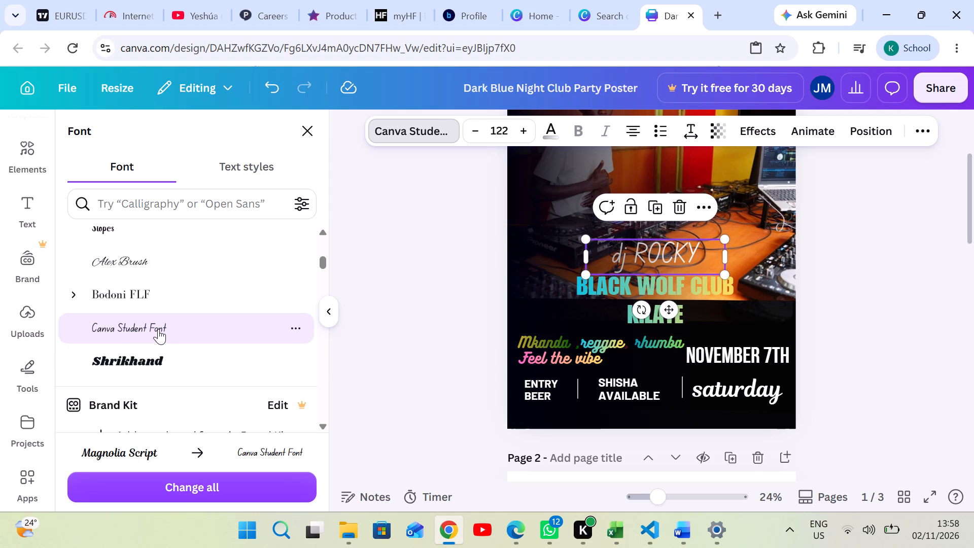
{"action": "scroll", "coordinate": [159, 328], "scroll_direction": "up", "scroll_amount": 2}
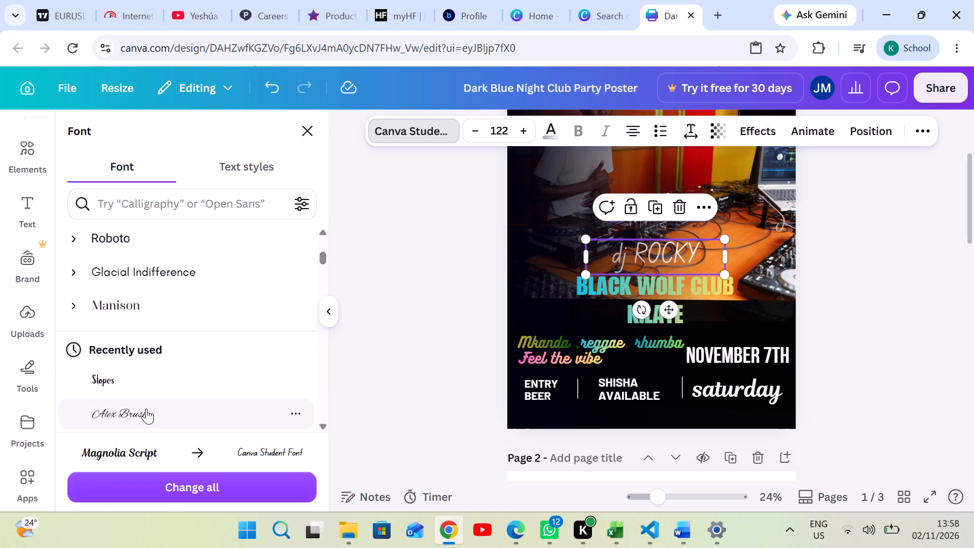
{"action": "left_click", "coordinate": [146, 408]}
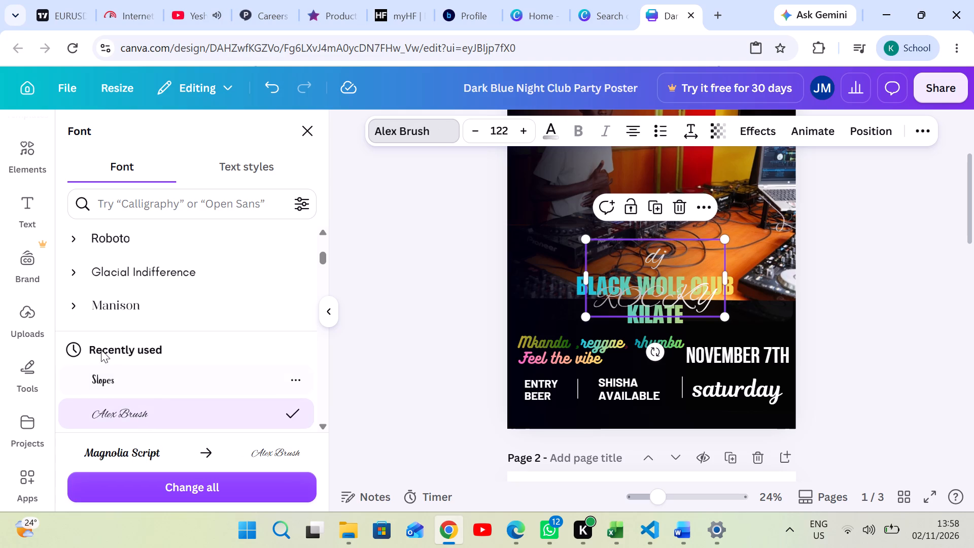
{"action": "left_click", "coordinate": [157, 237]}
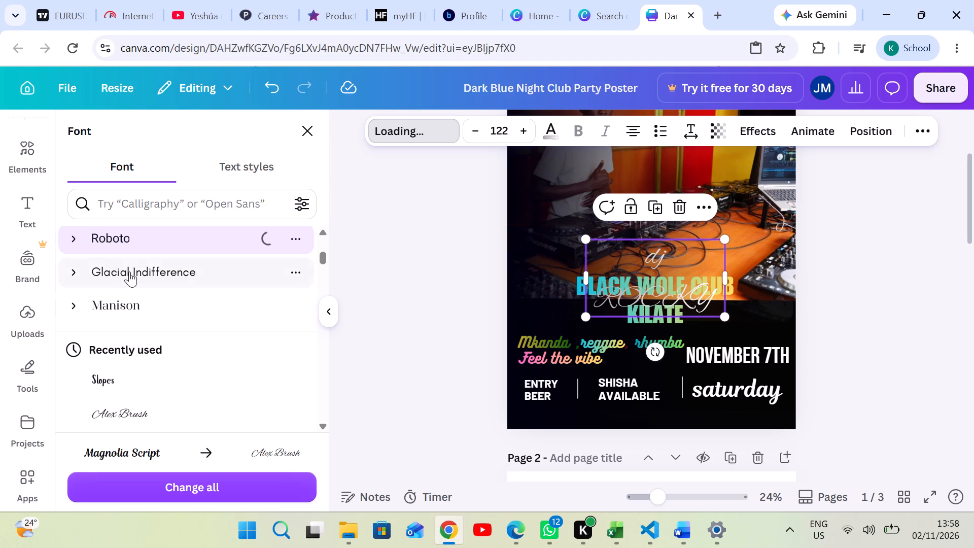
Apply the Bukhari Script font from the document fonts to the dj ROCKY text.
{"action": "scroll", "coordinate": [129, 271], "scroll_direction": "up", "scroll_amount": 2}
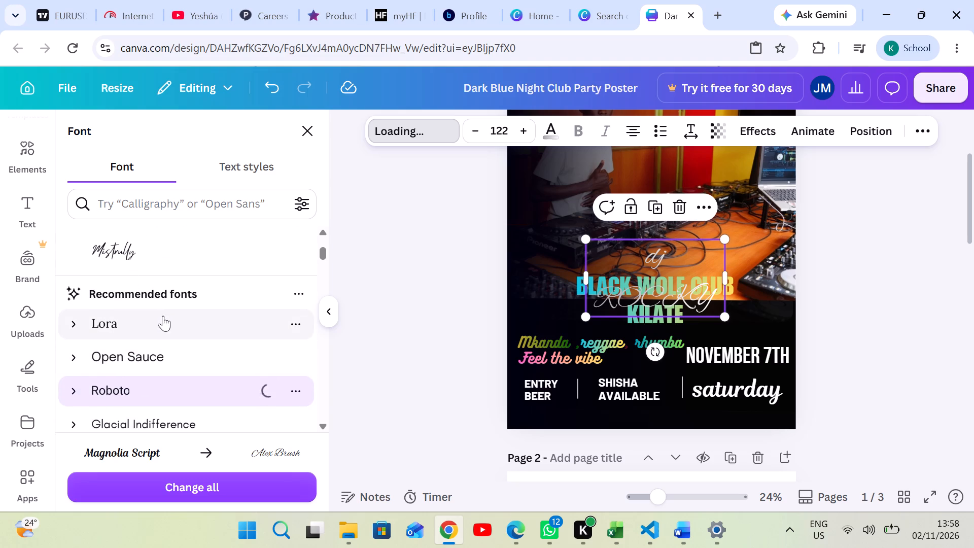
{"action": "scroll", "coordinate": [163, 315], "scroll_direction": "up", "scroll_amount": 1}
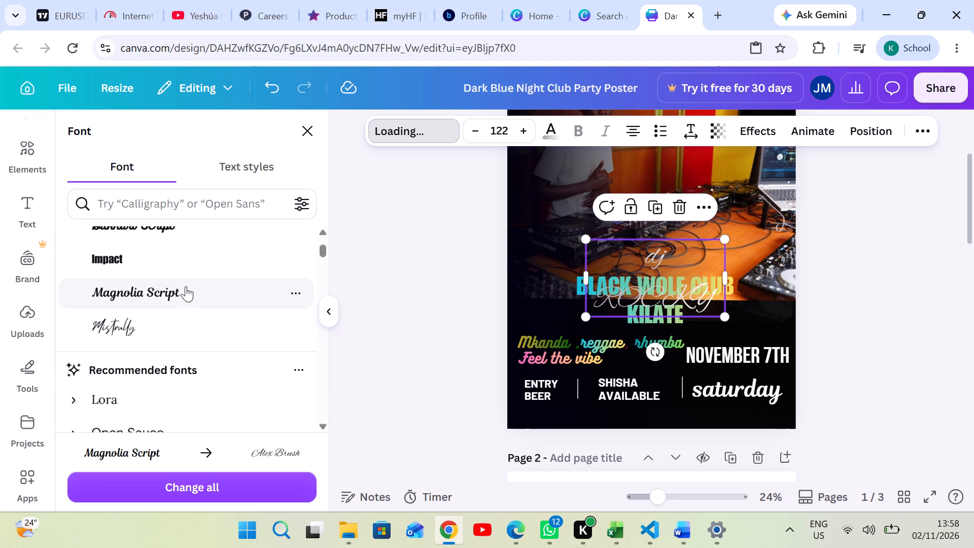
{"action": "scroll", "coordinate": [155, 297], "scroll_direction": "up", "scroll_amount": 2}
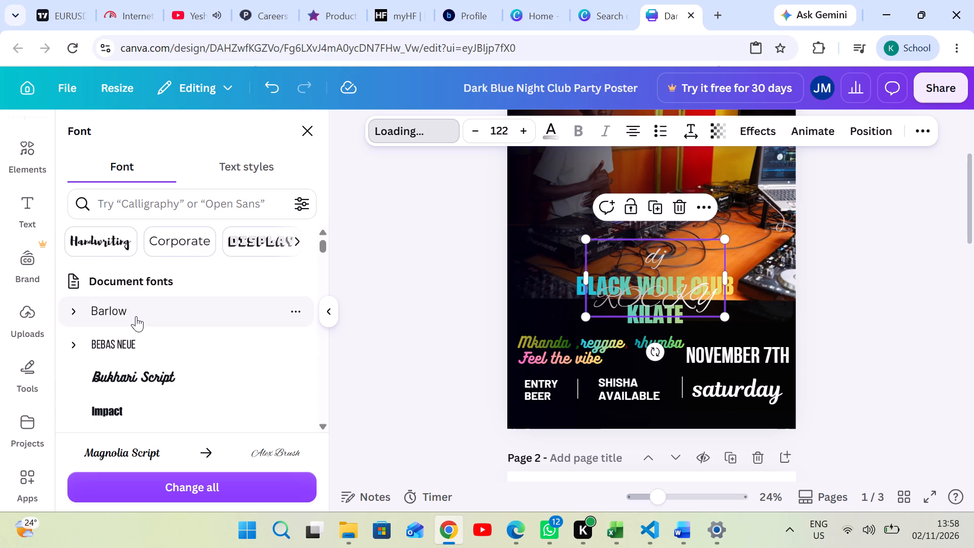
{"action": "scroll", "coordinate": [136, 316], "scroll_direction": "down", "scroll_amount": 1}
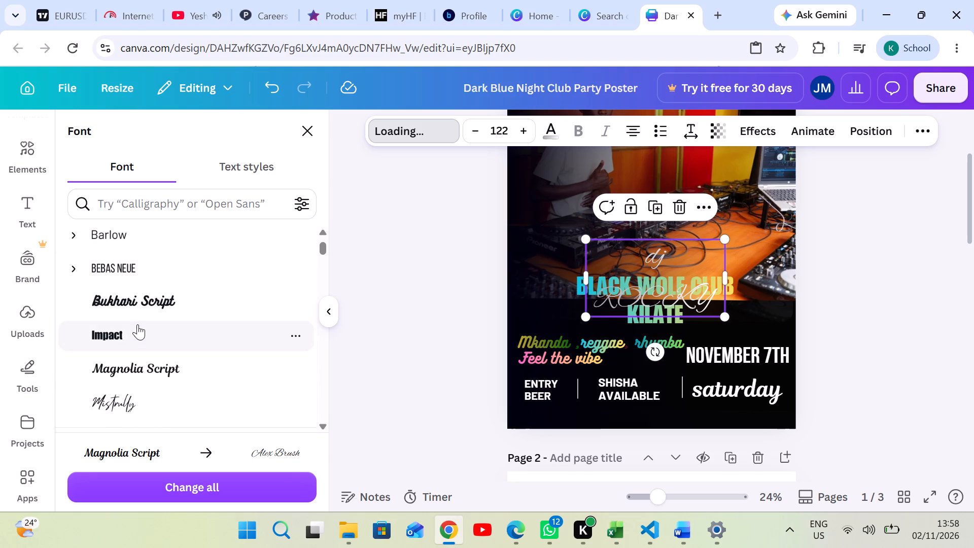
{"action": "left_click", "coordinate": [151, 302]}
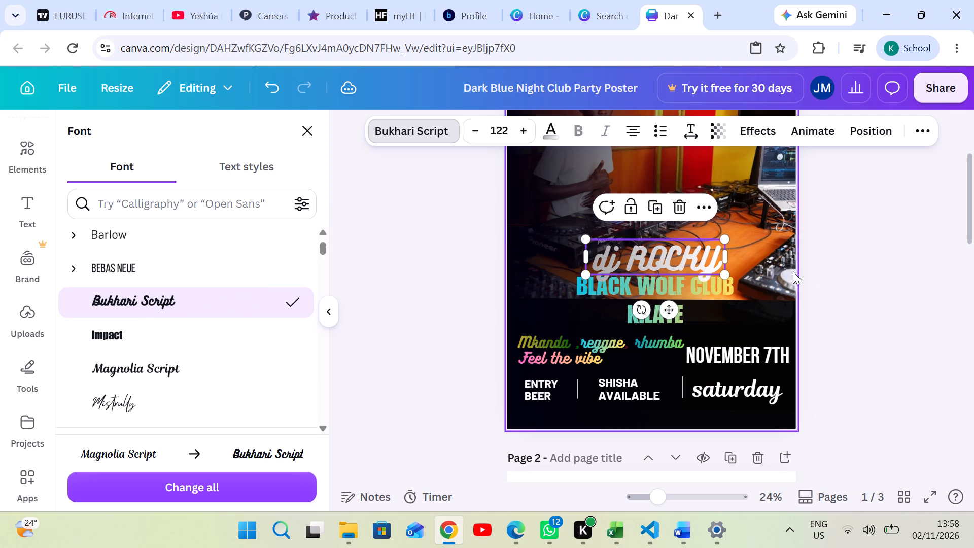
{"action": "scroll", "coordinate": [176, 329], "scroll_direction": "up", "scroll_amount": 1}
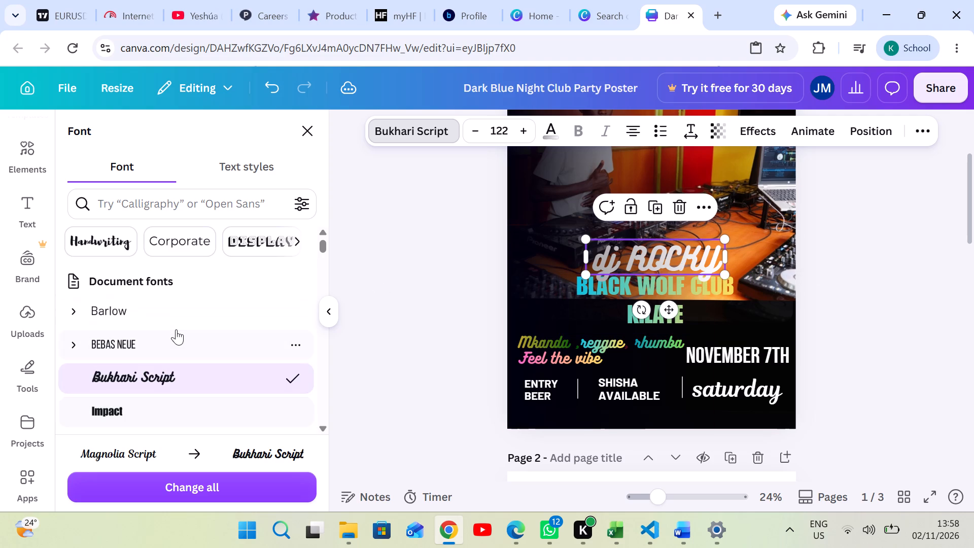
{"action": "scroll", "coordinate": [176, 329], "scroll_direction": "up", "scroll_amount": 1}
{"action": "left_click", "coordinate": [824, 220]}
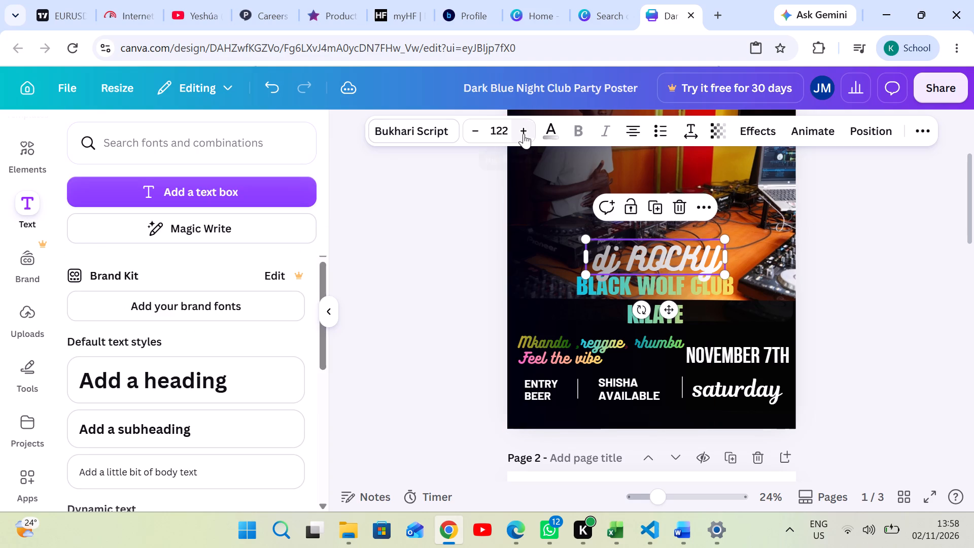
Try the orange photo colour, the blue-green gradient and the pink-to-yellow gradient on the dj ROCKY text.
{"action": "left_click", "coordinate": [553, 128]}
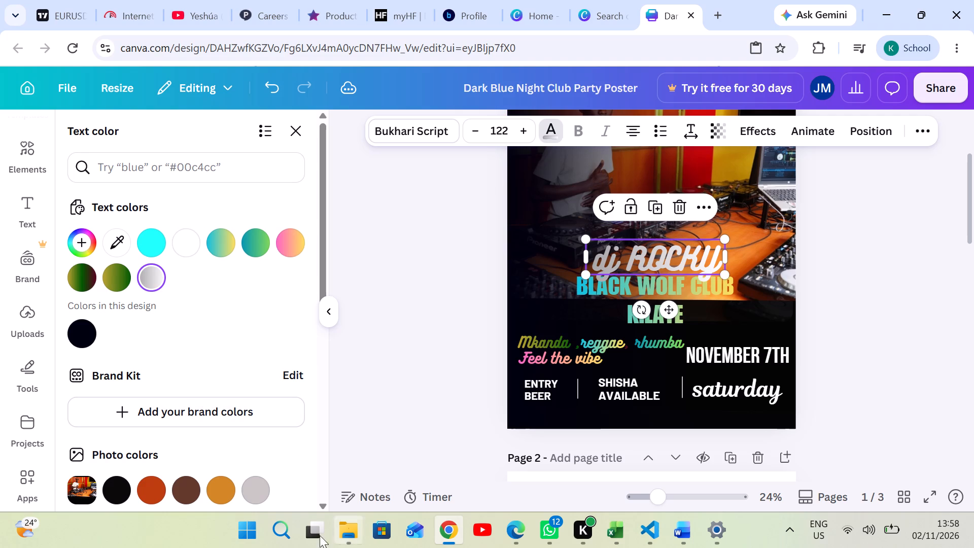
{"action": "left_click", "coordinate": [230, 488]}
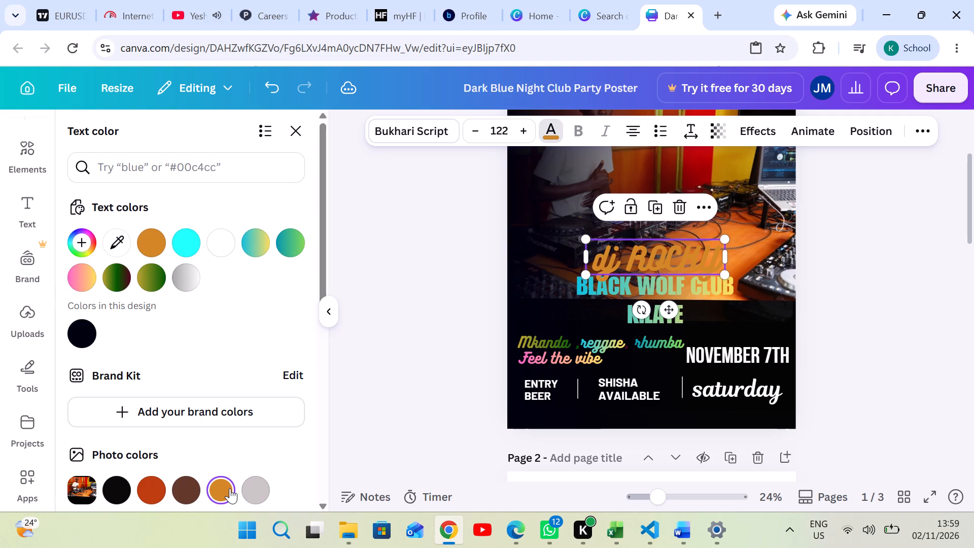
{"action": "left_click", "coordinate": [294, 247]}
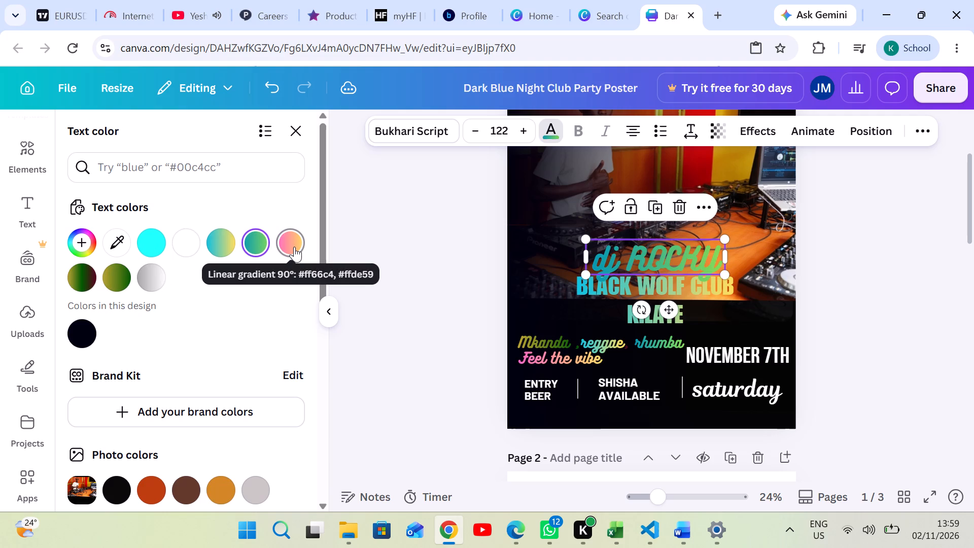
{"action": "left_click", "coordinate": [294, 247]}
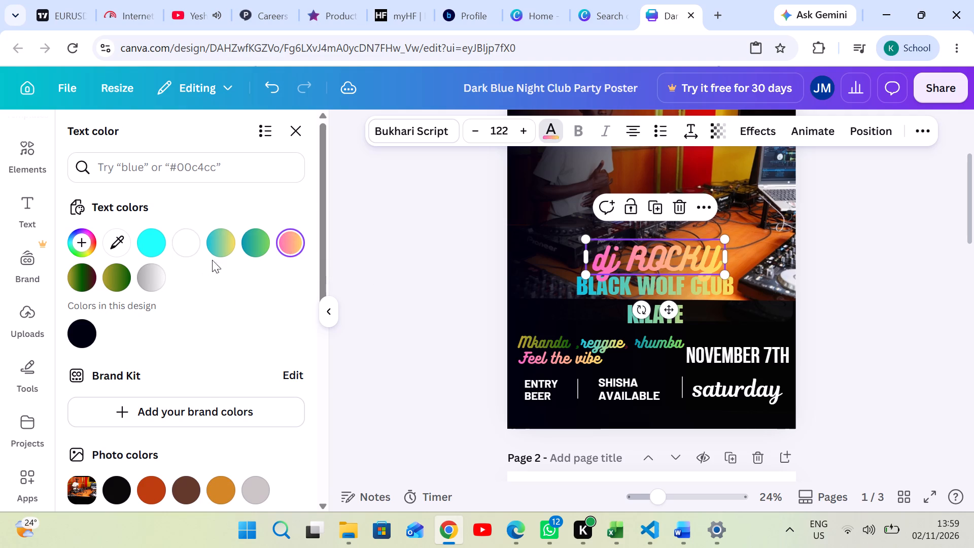
Recolour the dj ROCKY text white and deselect it.
{"action": "left_click", "coordinate": [190, 242]}
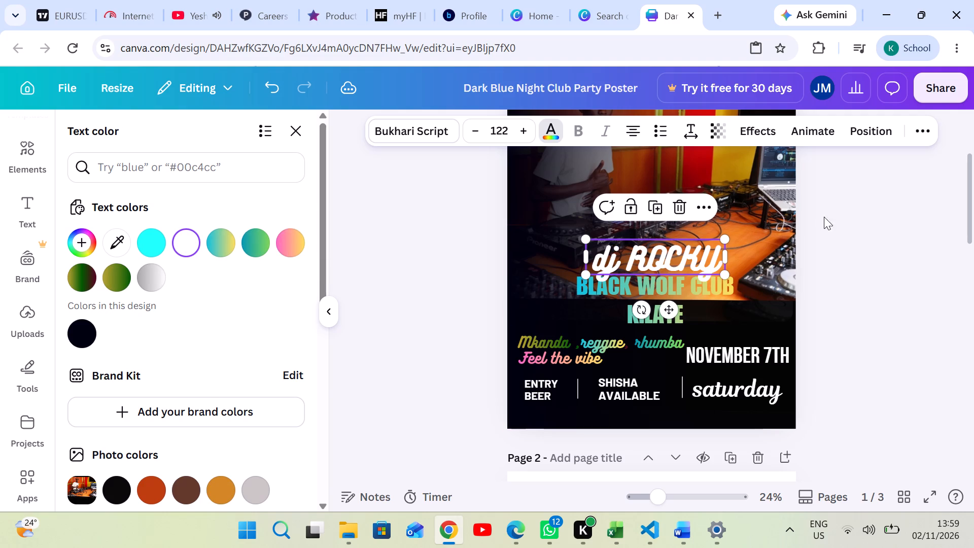
{"action": "left_click", "coordinate": [858, 231]}
{"action": "left_click", "coordinate": [858, 231]}
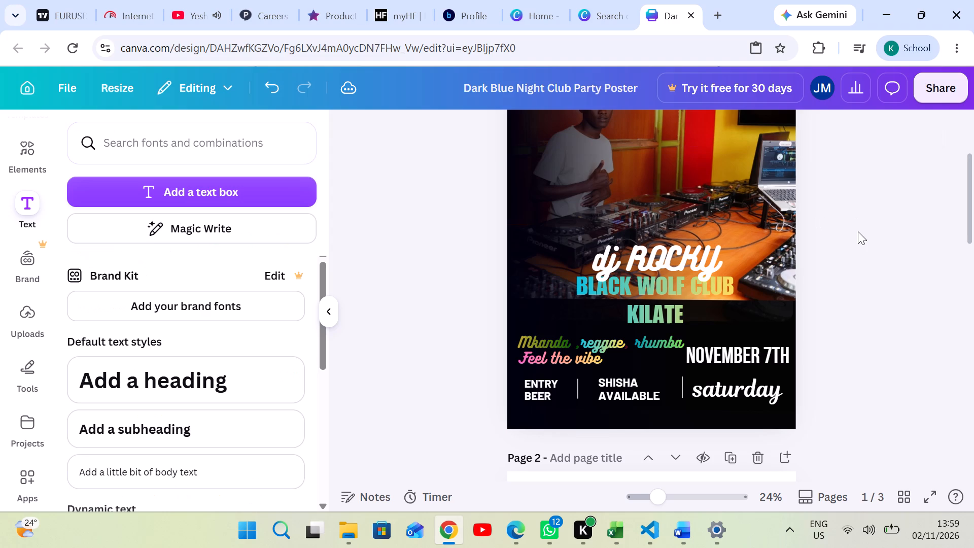
Capitalise the first letter of the DJ name so the text reads Dj ROCKY.
{"action": "left_click", "coordinate": [605, 254]}
{"action": "left_click", "coordinate": [620, 250]}
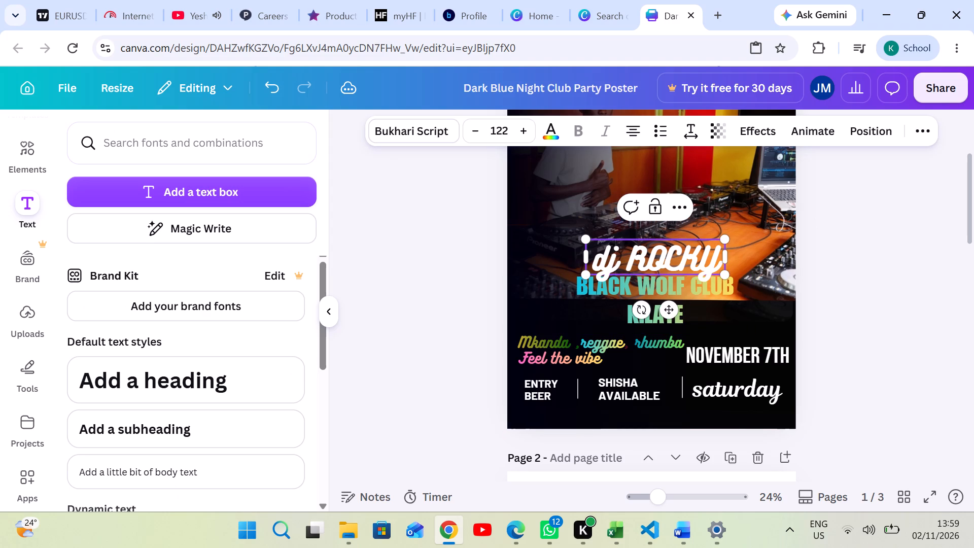
{"action": "left_click", "coordinate": [607, 253]}
{"action": "key", "text": "BackSpace"}
{"action": "key", "text": "d"}
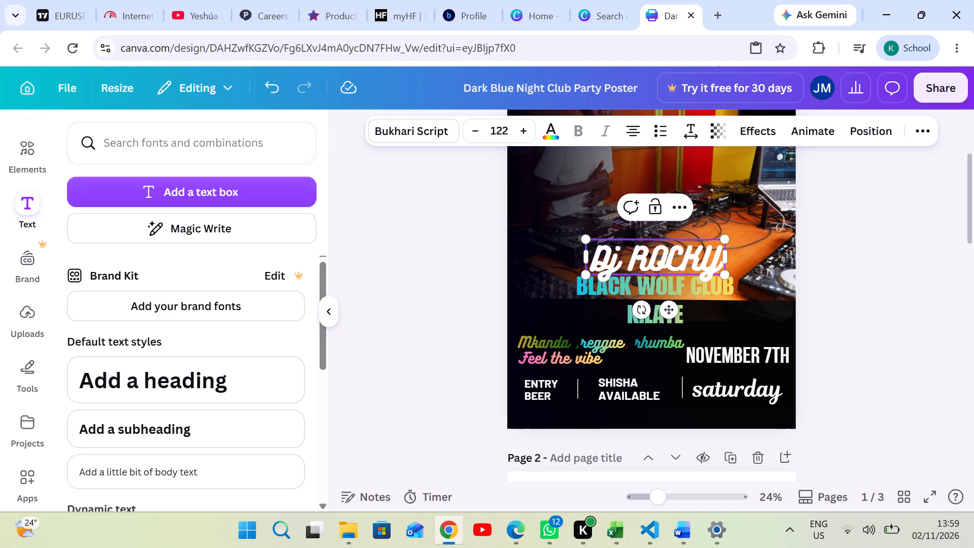
{"action": "left_click", "coordinate": [879, 223]}
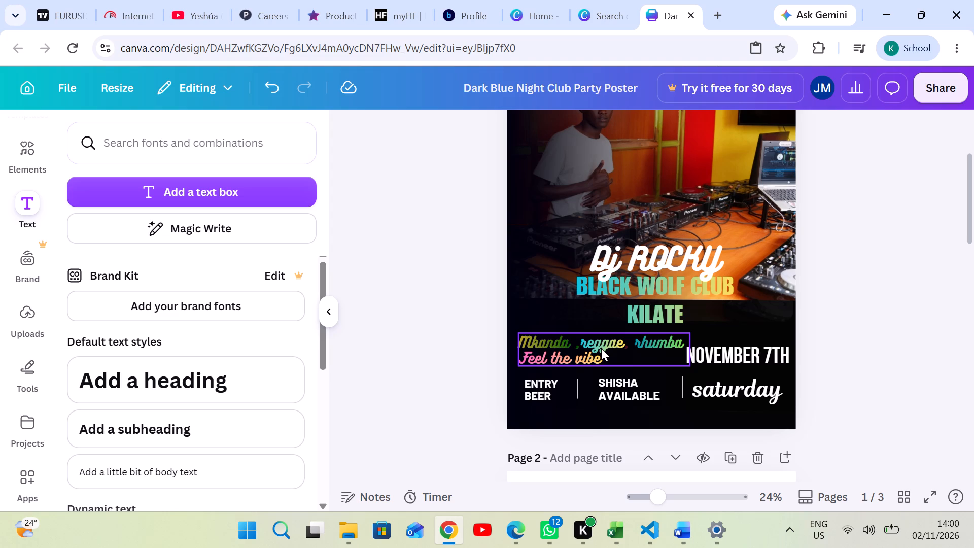
Review the whole poster on page 1 and look over the blank second page and the original design on page 3.
{"action": "left_click", "coordinate": [526, 350]}
{"action": "left_click", "coordinate": [882, 325]}
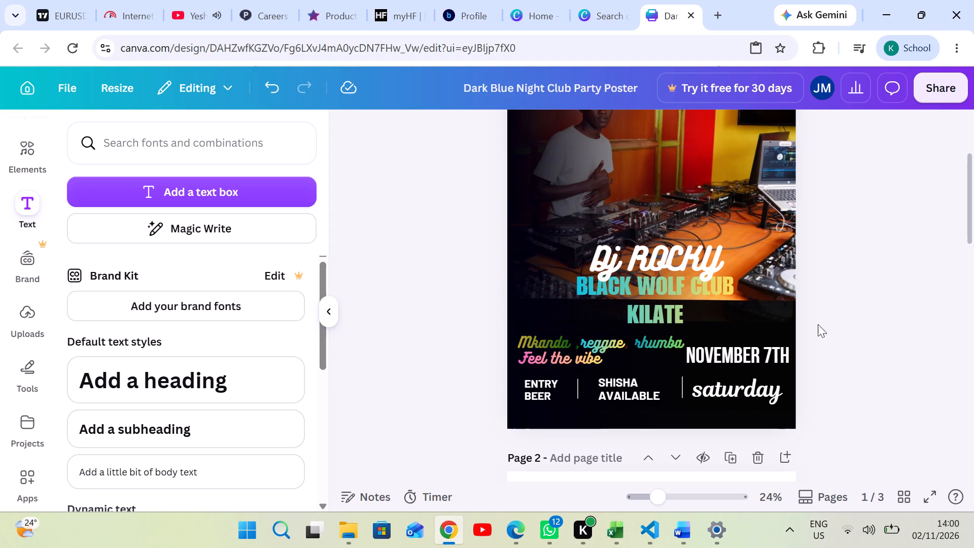
{"action": "scroll", "coordinate": [790, 286], "scroll_direction": "up", "scroll_amount": 1}
{"action": "scroll", "coordinate": [876, 284], "scroll_direction": "up", "scroll_amount": 2}
{"action": "scroll", "coordinate": [876, 284], "scroll_direction": "down", "scroll_amount": 1}
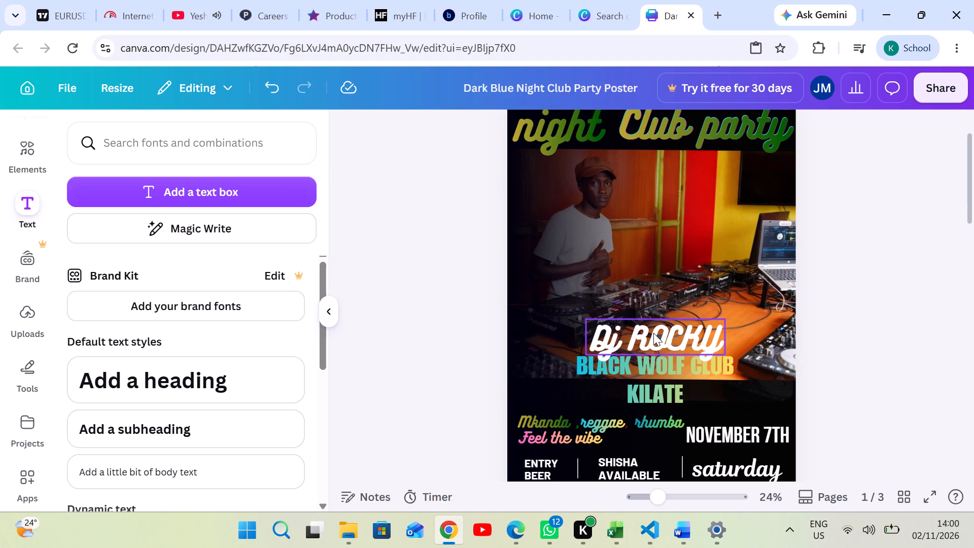
{"action": "scroll", "coordinate": [899, 261], "scroll_direction": "up", "scroll_amount": 2}
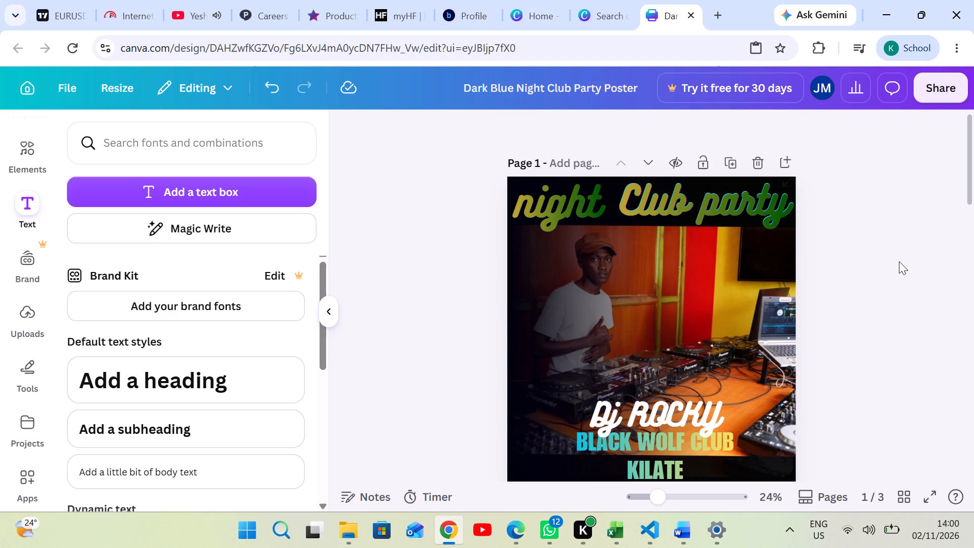
{"action": "scroll", "coordinate": [841, 268], "scroll_direction": "down", "scroll_amount": 3}
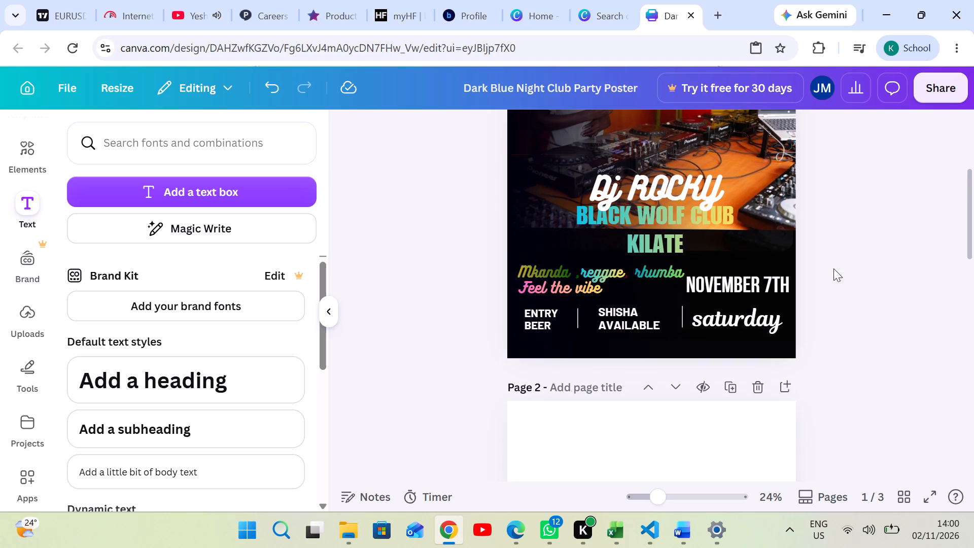
{"action": "scroll", "coordinate": [911, 419], "scroll_direction": "down", "scroll_amount": 2}
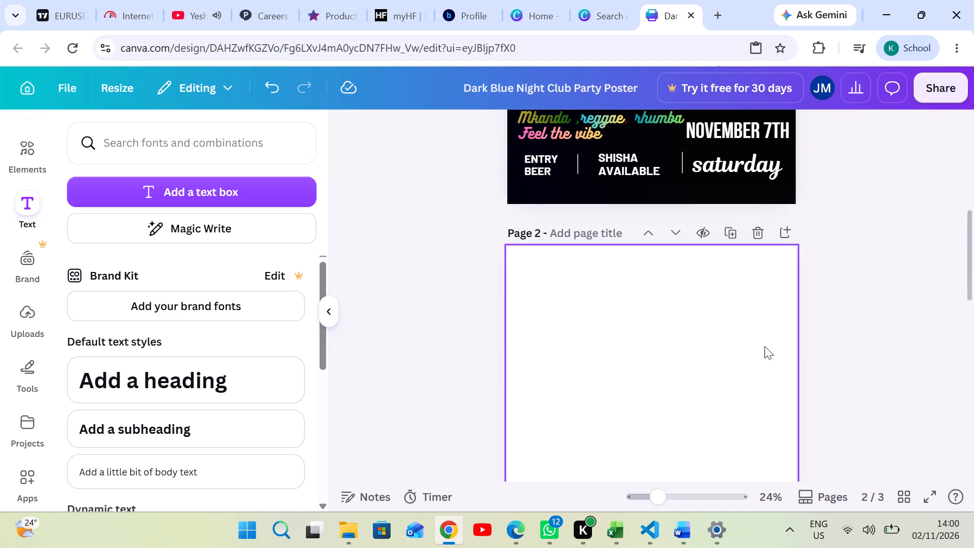
{"action": "scroll", "coordinate": [754, 337], "scroll_direction": "down", "scroll_amount": 8}
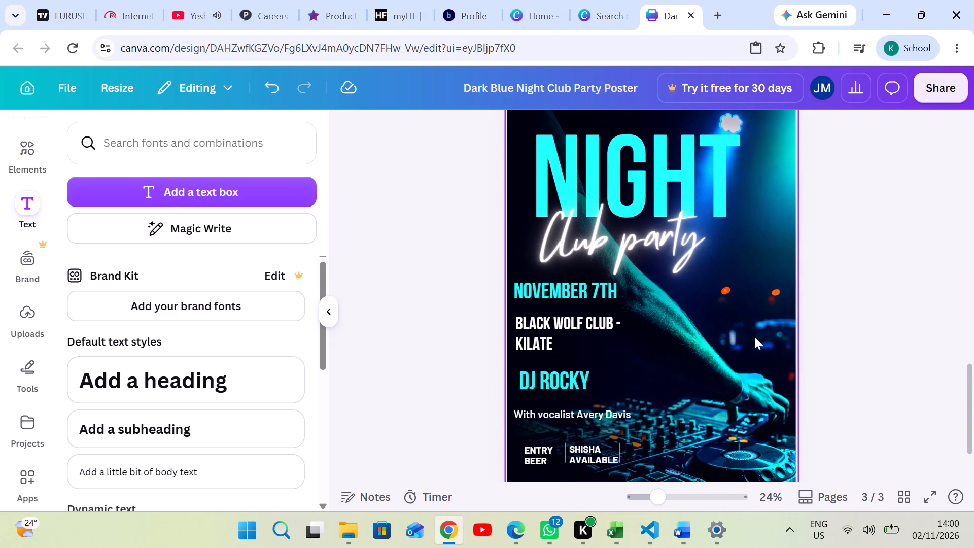
Recolour both gradient colours of the lower dark overlay on page 3 white.
{"action": "scroll", "coordinate": [754, 336], "scroll_direction": "down", "scroll_amount": 1}
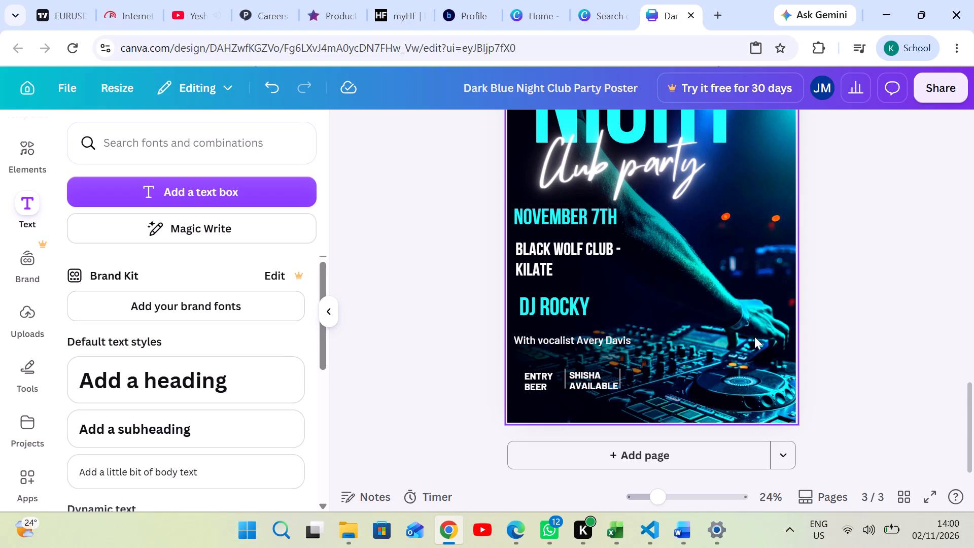
{"action": "right_click", "coordinate": [640, 224]}
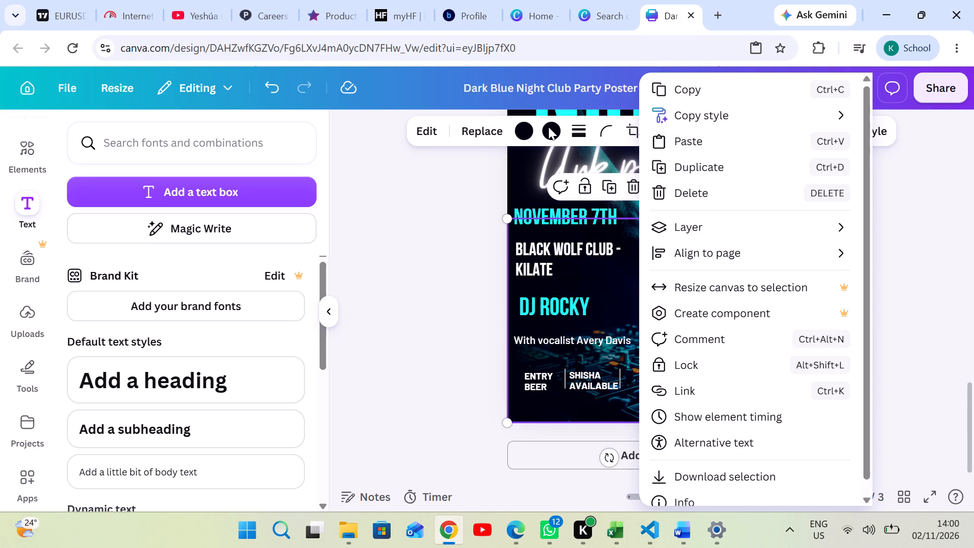
{"action": "left_click", "coordinate": [547, 119]}
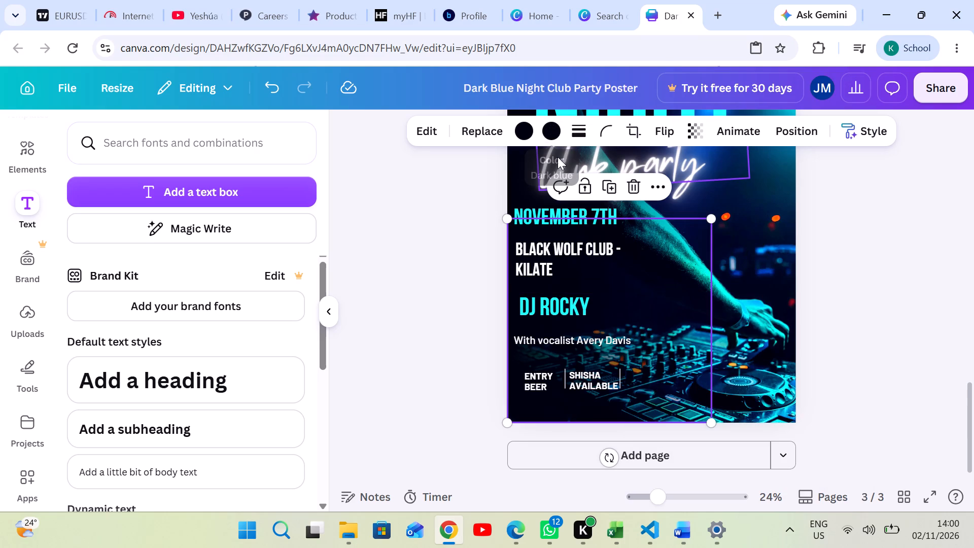
{"action": "left_click", "coordinate": [554, 129]}
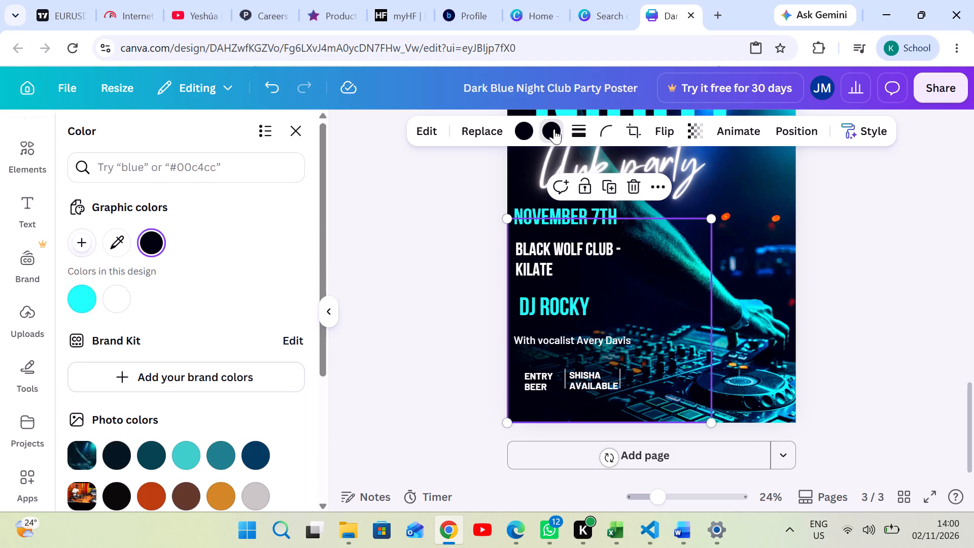
{"action": "left_click", "coordinate": [117, 300]}
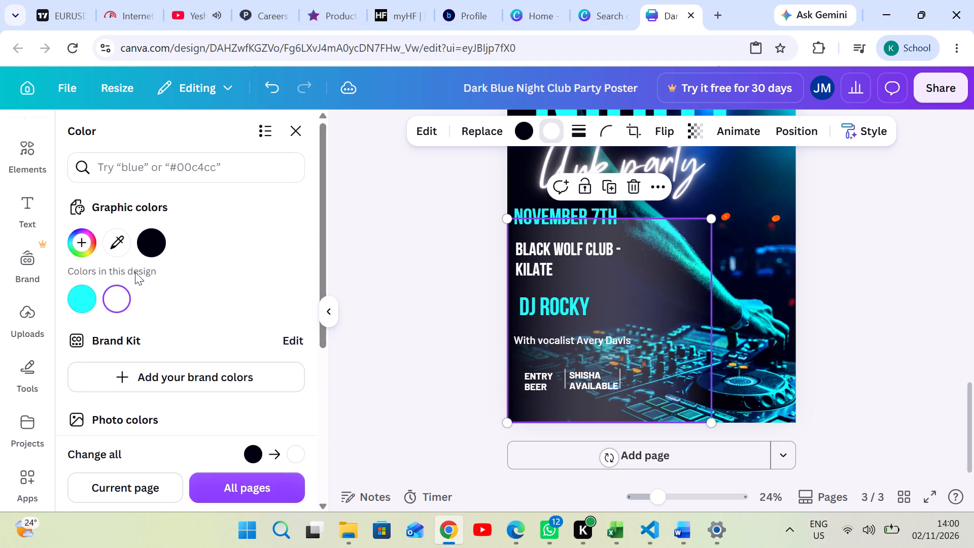
{"action": "left_click", "coordinate": [526, 131]}
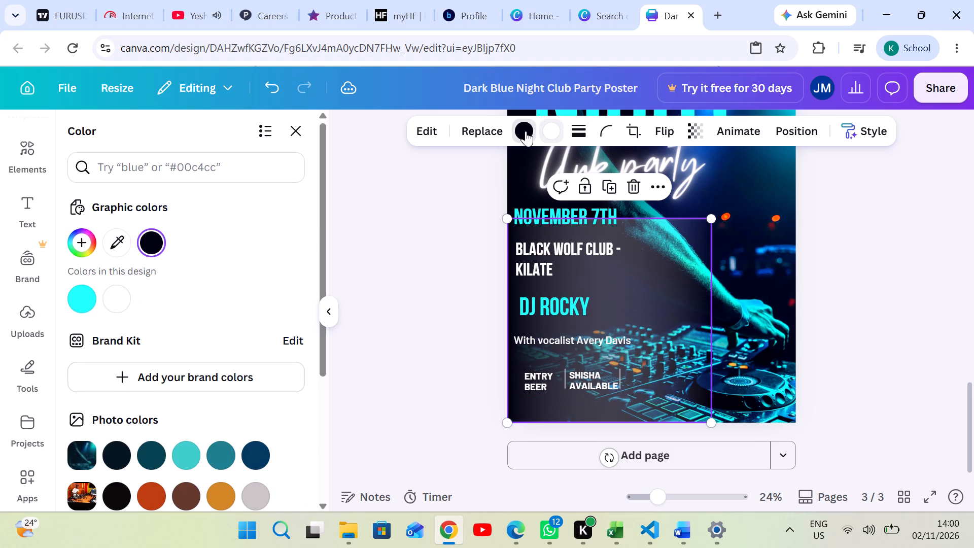
{"action": "left_click", "coordinate": [112, 294]}
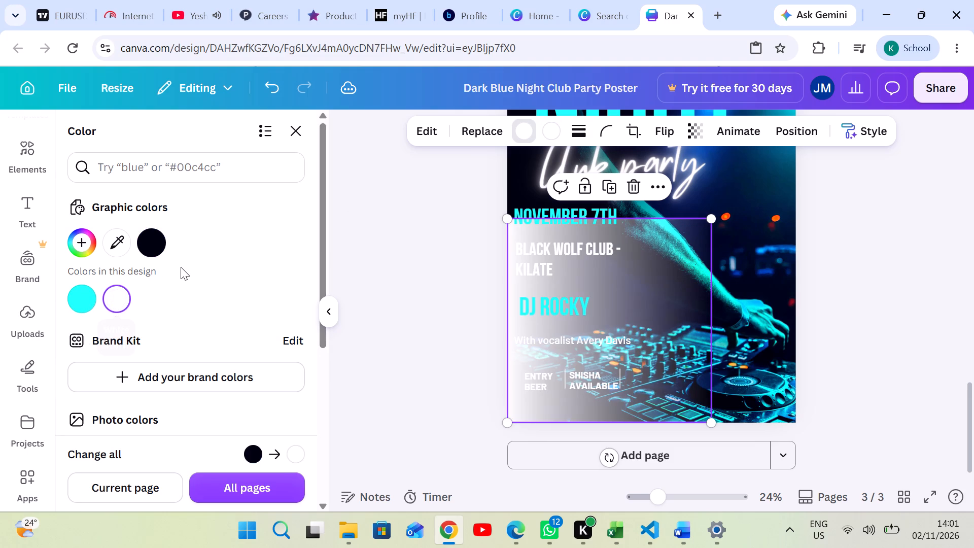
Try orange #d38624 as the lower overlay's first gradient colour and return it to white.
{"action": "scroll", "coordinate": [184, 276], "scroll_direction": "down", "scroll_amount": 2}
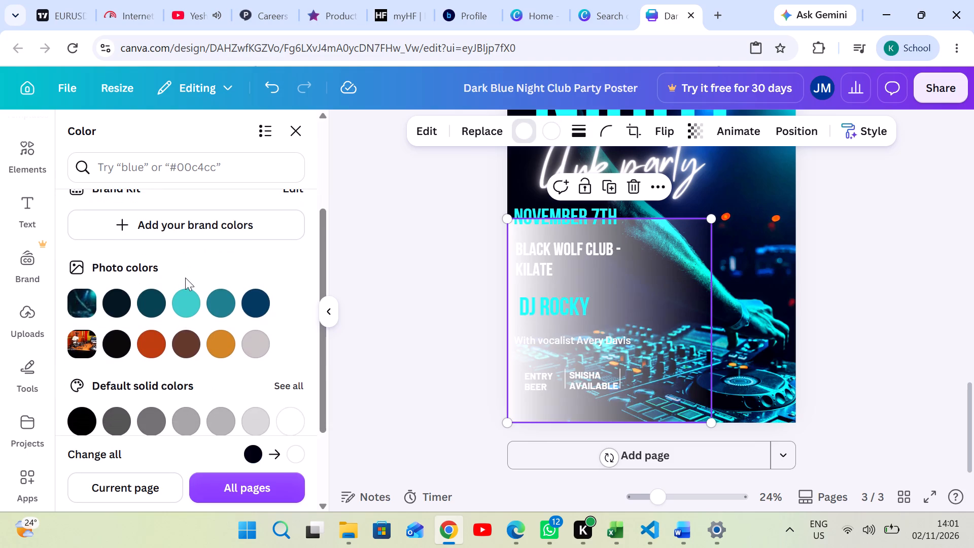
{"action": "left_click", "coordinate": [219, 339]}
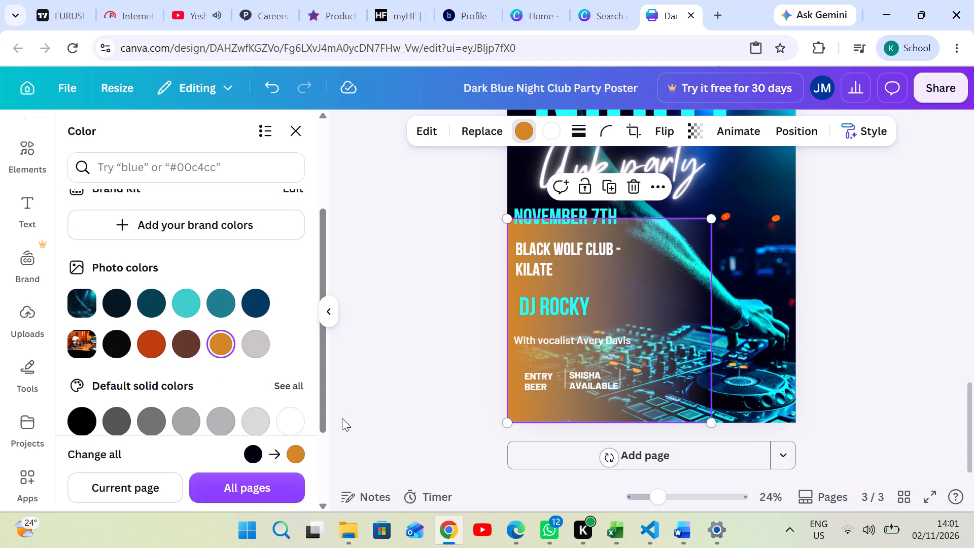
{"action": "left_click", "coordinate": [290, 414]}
Recolour both gradient colours of the upper dark overlay behind the NIGHT title white.
{"action": "scroll", "coordinate": [441, 318], "scroll_direction": "up", "scroll_amount": 2}
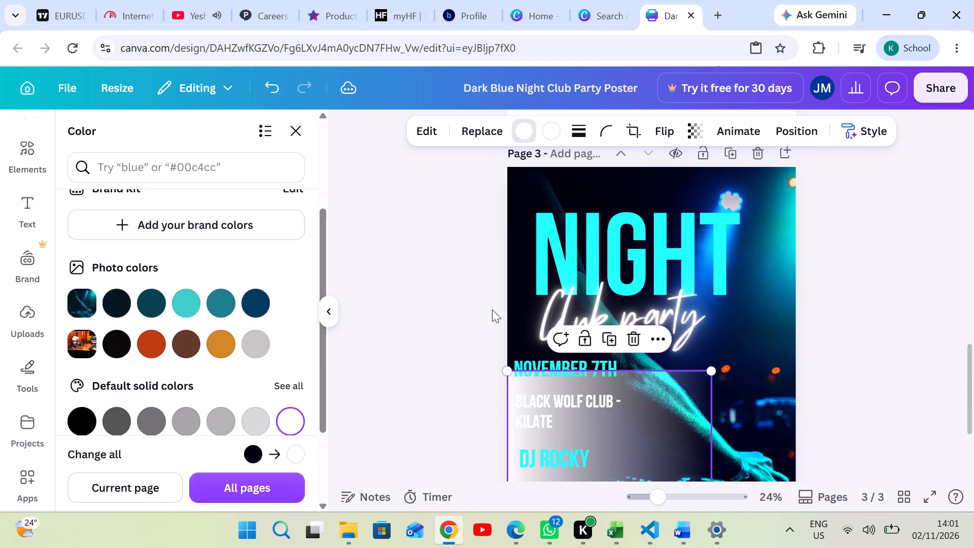
{"action": "left_click", "coordinate": [517, 269]}
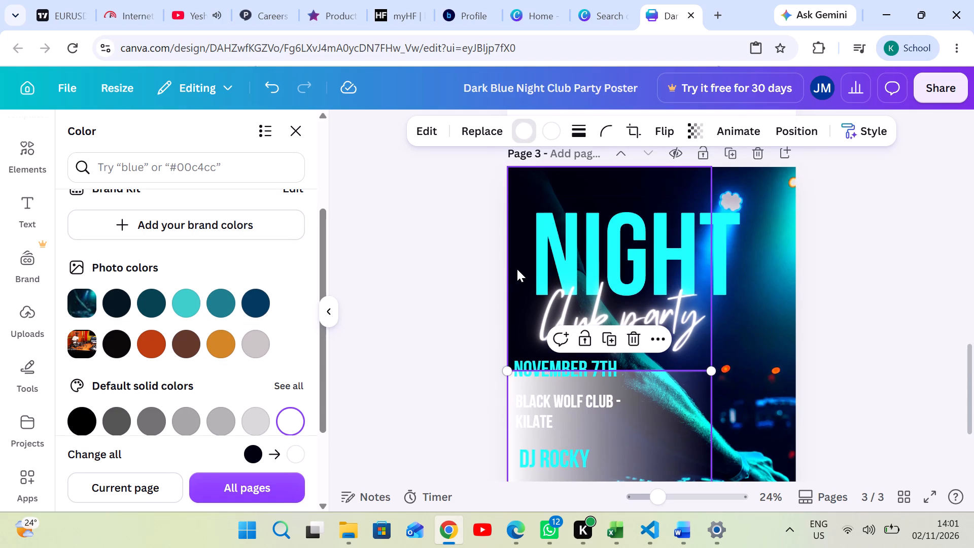
{"action": "left_click", "coordinate": [553, 123]}
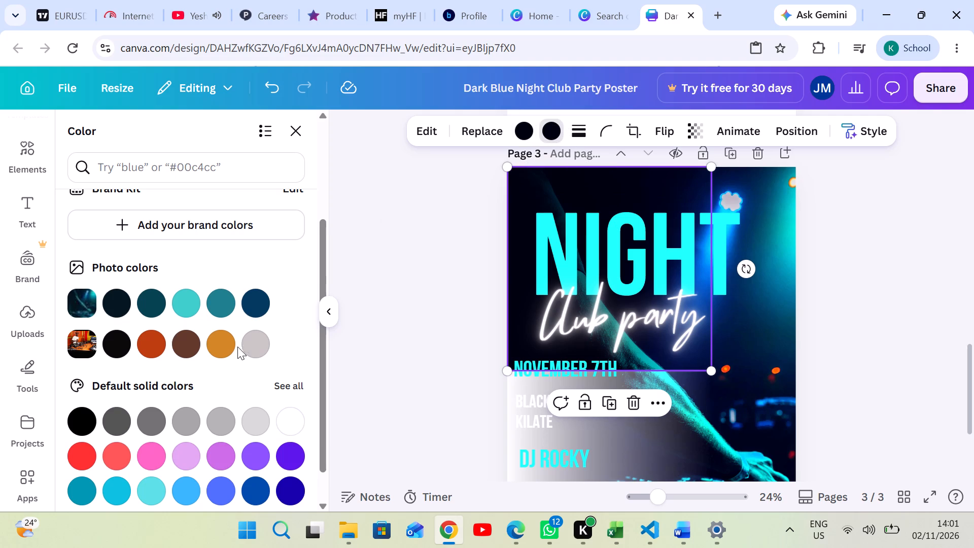
{"action": "left_click", "coordinate": [290, 413]}
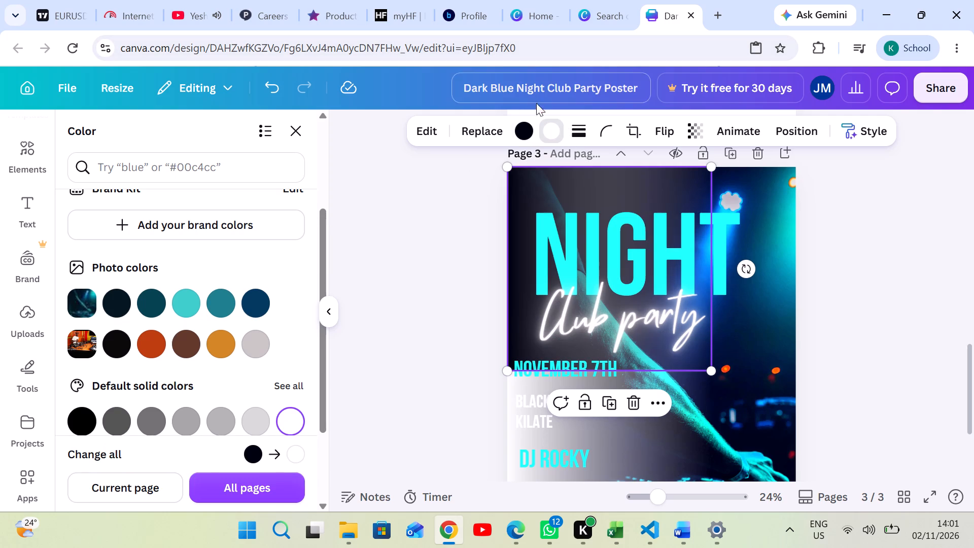
{"action": "left_click", "coordinate": [520, 121]}
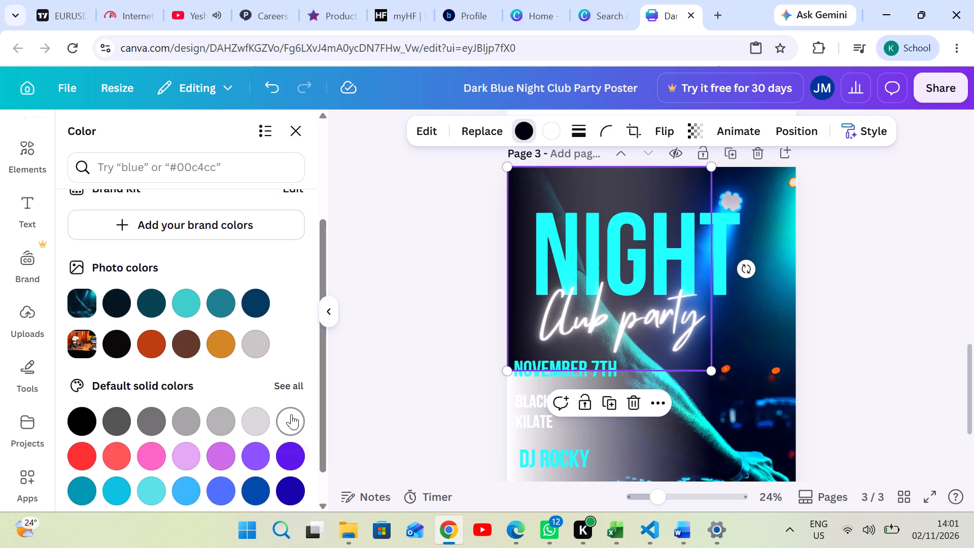
{"action": "left_click", "coordinate": [291, 414]}
Delete the blue DJ background photo from page 3.
{"action": "scroll", "coordinate": [973, 229], "scroll_direction": "down", "scroll_amount": 2}
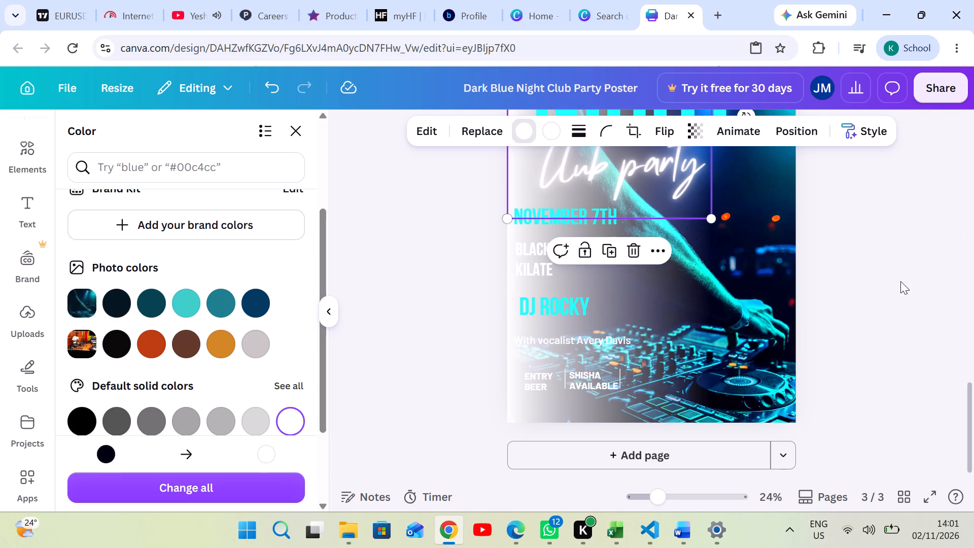
{"action": "right_click", "coordinate": [740, 298]}
{"action": "left_click", "coordinate": [739, 298]}
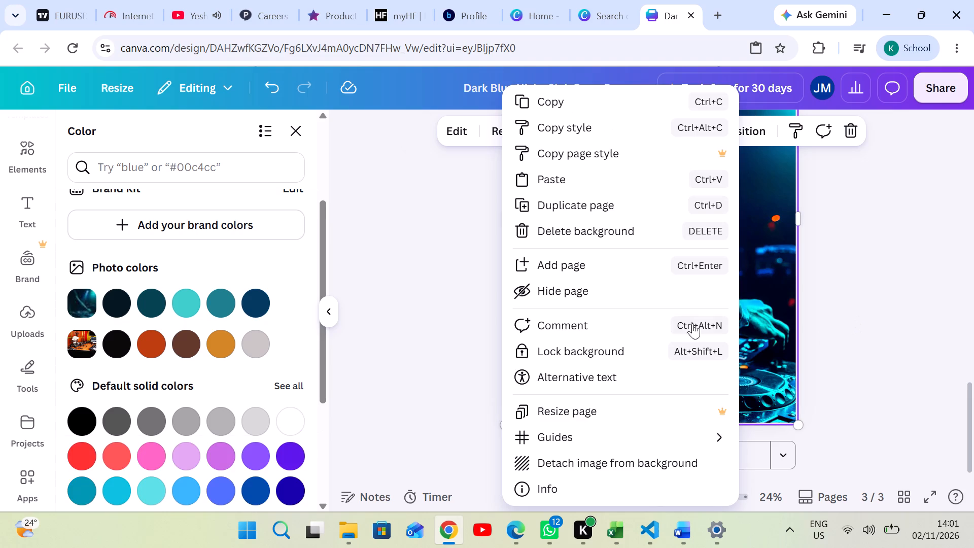
{"action": "left_click", "coordinate": [609, 229]}
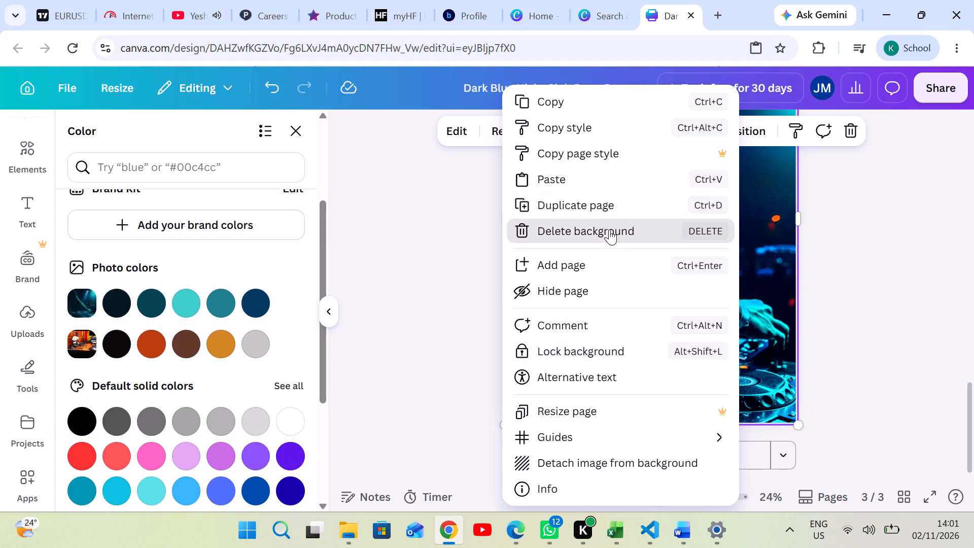
Paste the copied photo of the DJ at his decks onto page 3.
{"action": "scroll", "coordinate": [906, 299], "scroll_direction": "up", "scroll_amount": 1}
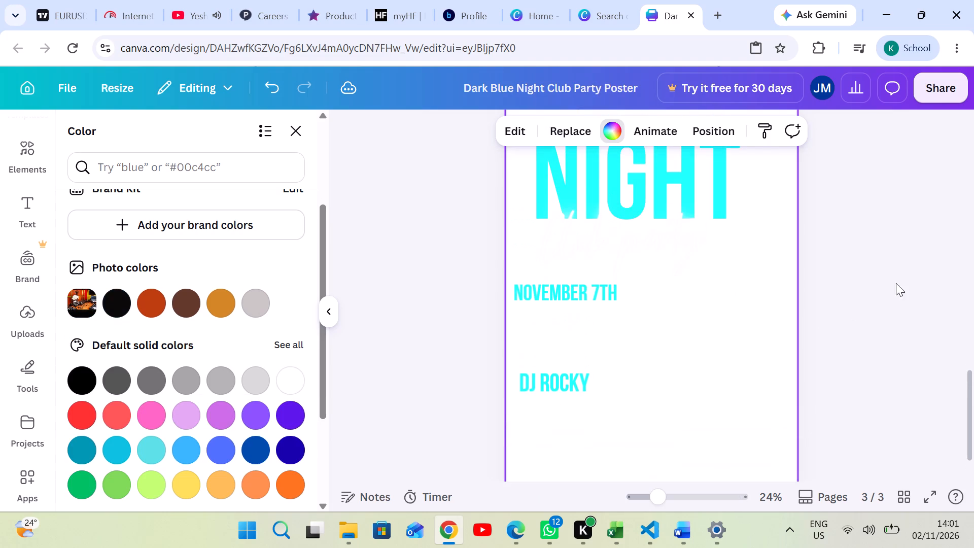
{"action": "scroll", "coordinate": [894, 283], "scroll_direction": "up", "scroll_amount": 1}
{"action": "scroll", "coordinate": [876, 270], "scroll_direction": "down", "scroll_amount": 2}
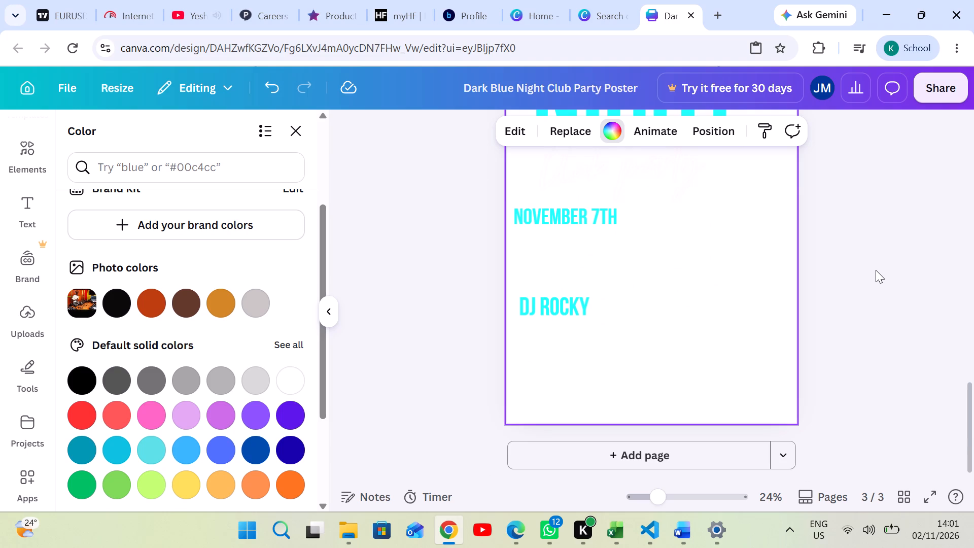
{"action": "right_click", "coordinate": [735, 225]}
{"action": "left_click", "coordinate": [735, 225]}
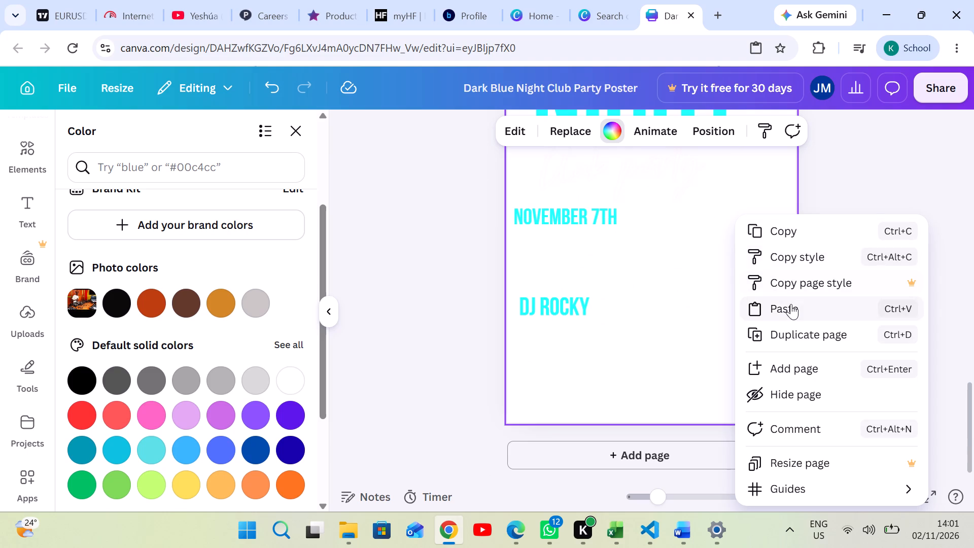
{"action": "left_click", "coordinate": [791, 304]}
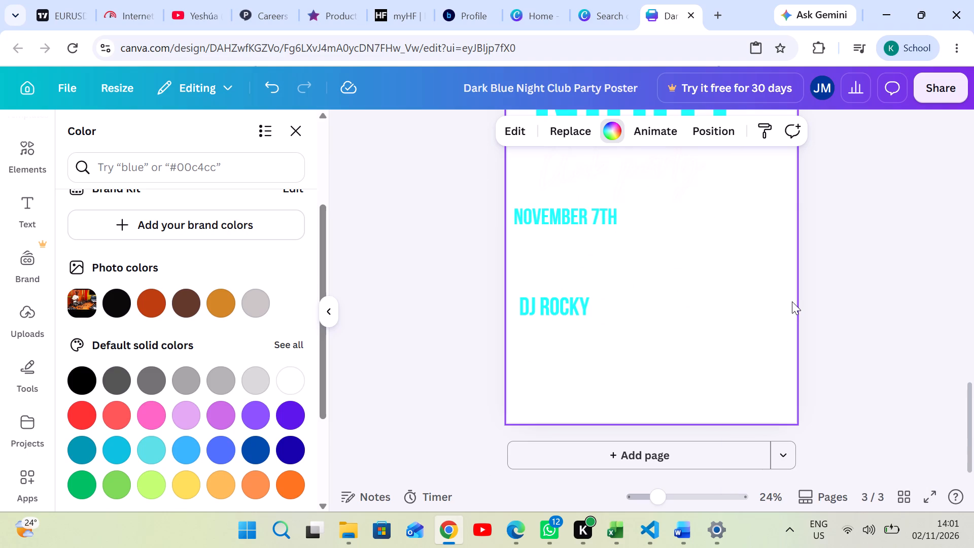
Stretch the DJ photo to both side edges of the page and extend it downwards to a height of about 42.4.
{"action": "scroll", "coordinate": [719, 264], "scroll_direction": "up", "scroll_amount": 1}
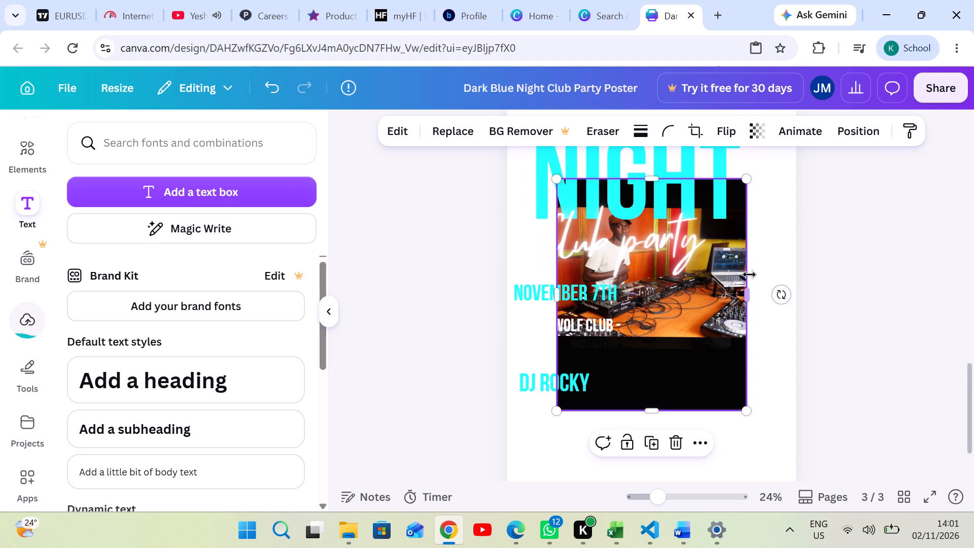
{"action": "left_click_drag", "start_coordinate": [748, 295], "coordinate": [779, 284]}
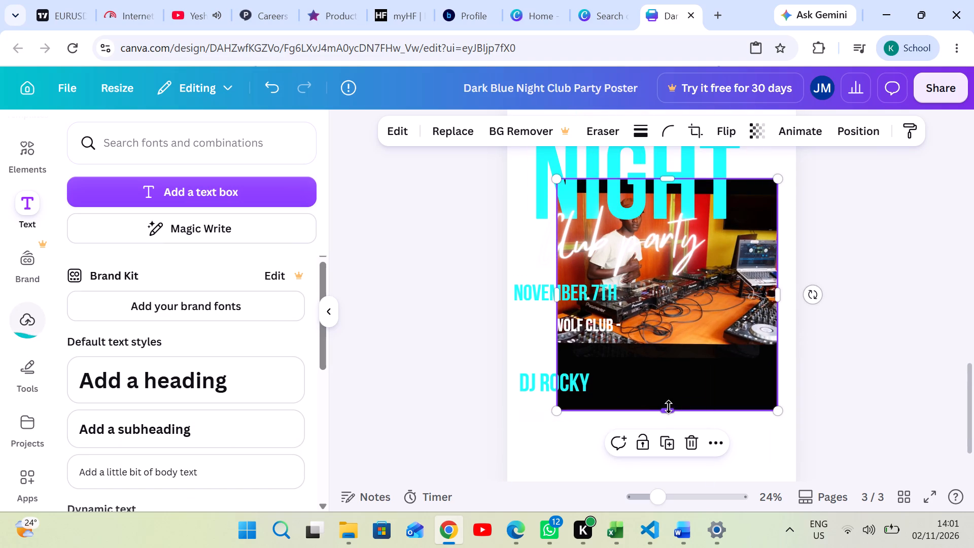
{"action": "left_click_drag", "start_coordinate": [669, 407], "coordinate": [613, 470]}
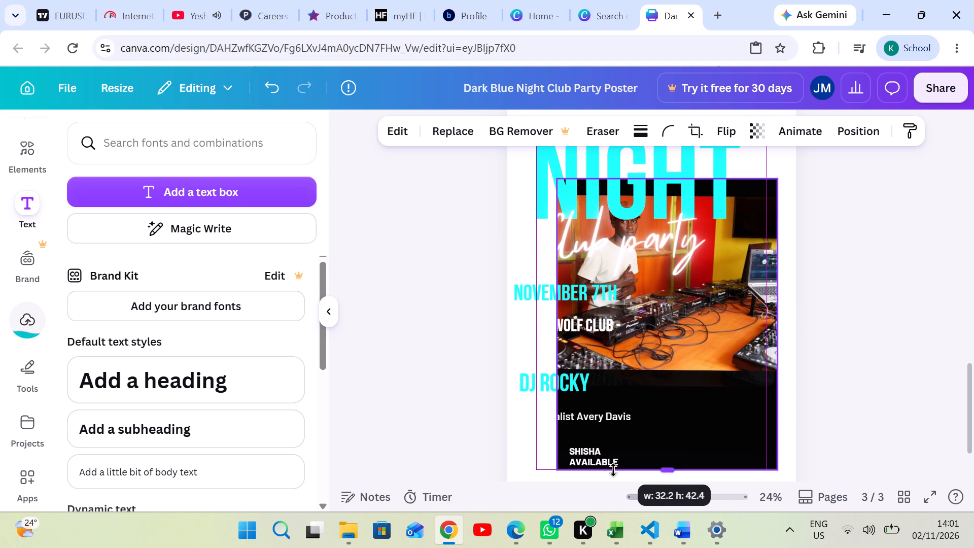
{"action": "left_click_drag", "start_coordinate": [613, 470], "coordinate": [613, 467]}
{"action": "left_click_drag", "start_coordinate": [553, 320], "coordinate": [514, 333]}
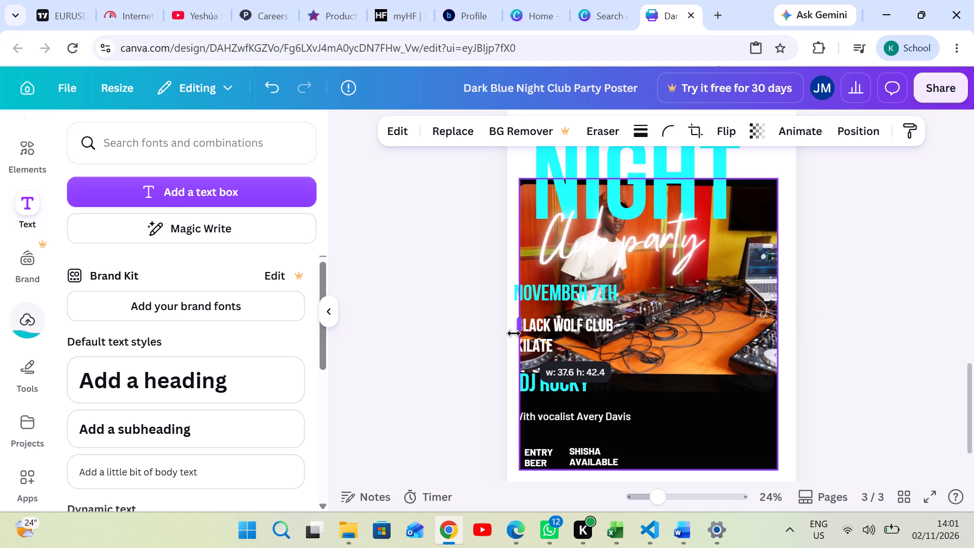
{"action": "left_click_drag", "start_coordinate": [514, 333], "coordinate": [505, 328]}
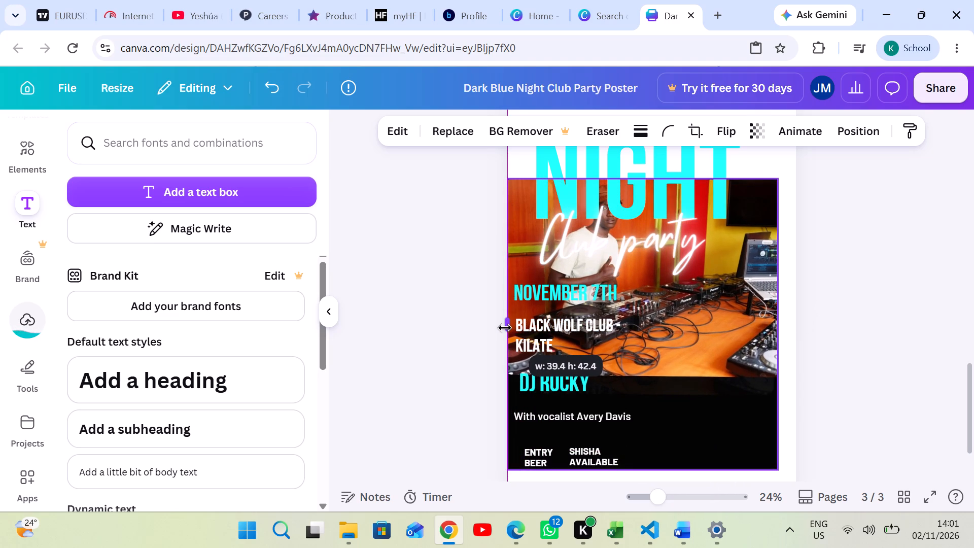
{"action": "left_click_drag", "start_coordinate": [505, 328], "coordinate": [505, 327]}
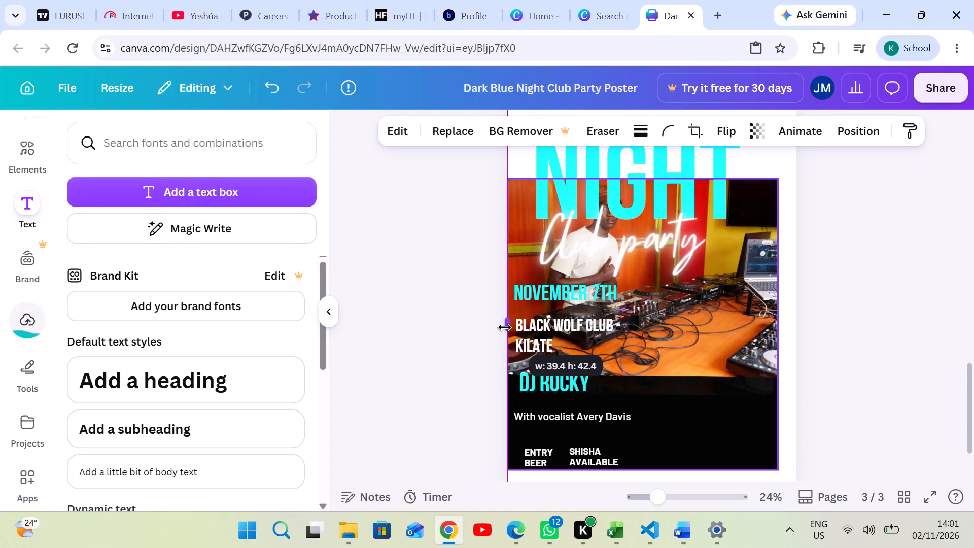
{"action": "left_click_drag", "start_coordinate": [505, 327], "coordinate": [506, 327]}
{"action": "left_click", "coordinate": [856, 314]}
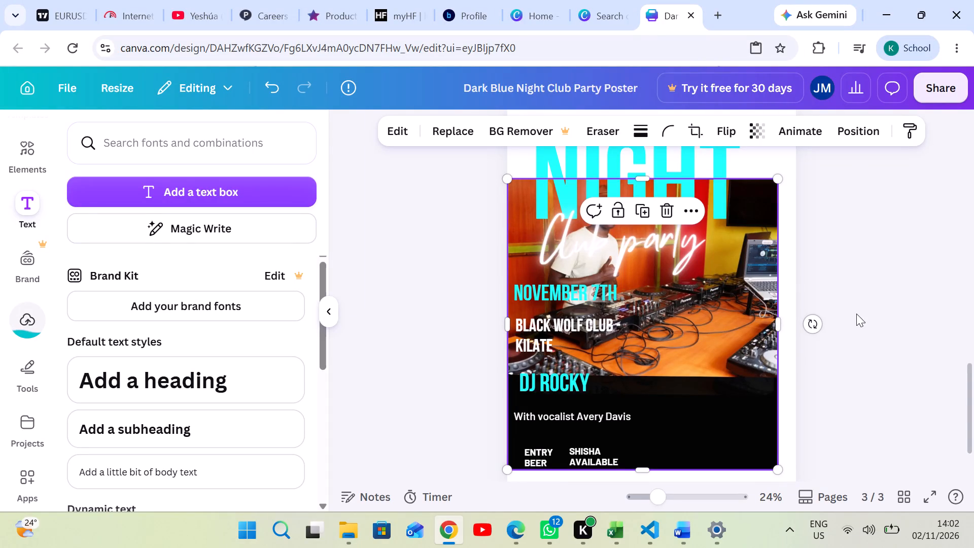
{"action": "left_click", "coordinate": [769, 323]}
{"action": "left_click_drag", "start_coordinate": [776, 322], "coordinate": [790, 322]}
{"action": "left_click", "coordinate": [857, 280]}
Extend the DJ photo's upper edge to the top of page 3, behind the NIGHT title.
{"action": "scroll", "coordinate": [857, 280], "scroll_direction": "up", "scroll_amount": 1}
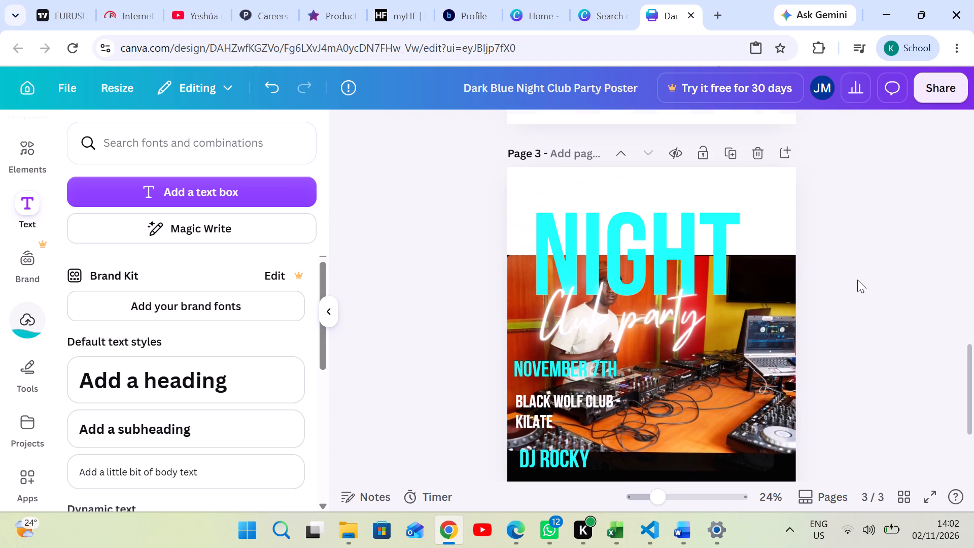
{"action": "left_click", "coordinate": [513, 282]}
{"action": "left_click_drag", "start_coordinate": [506, 253], "coordinate": [507, 251]}
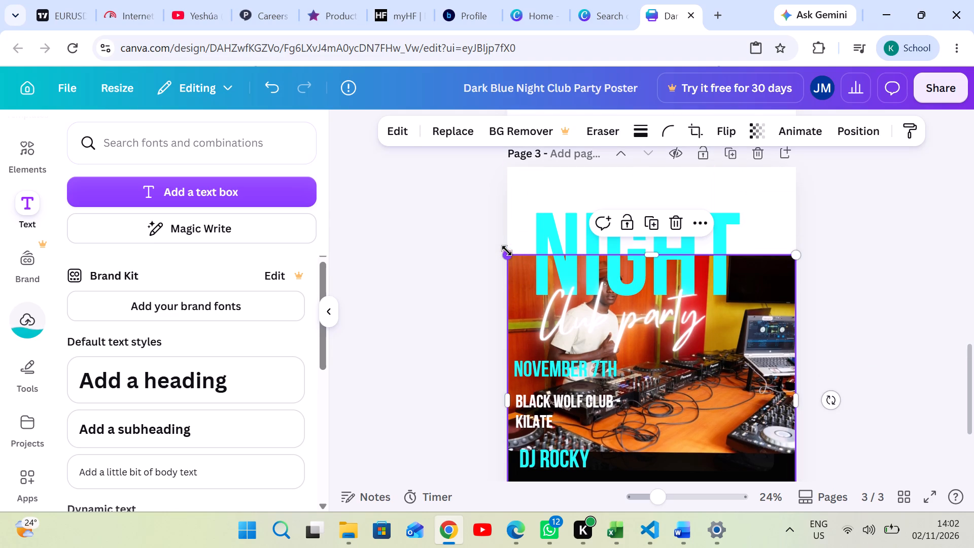
{"action": "left_click_drag", "start_coordinate": [507, 251], "coordinate": [538, 225]}
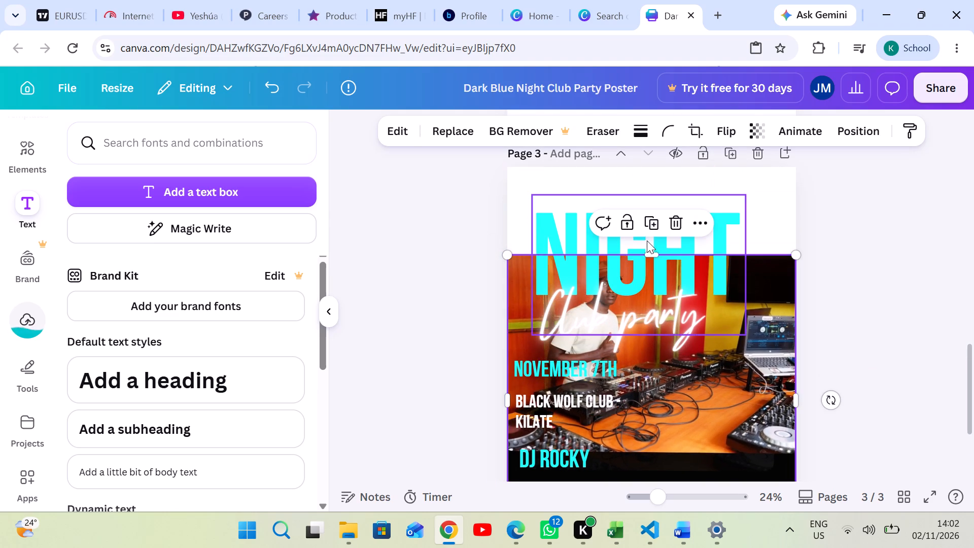
{"action": "left_click_drag", "start_coordinate": [649, 252], "coordinate": [650, 185]}
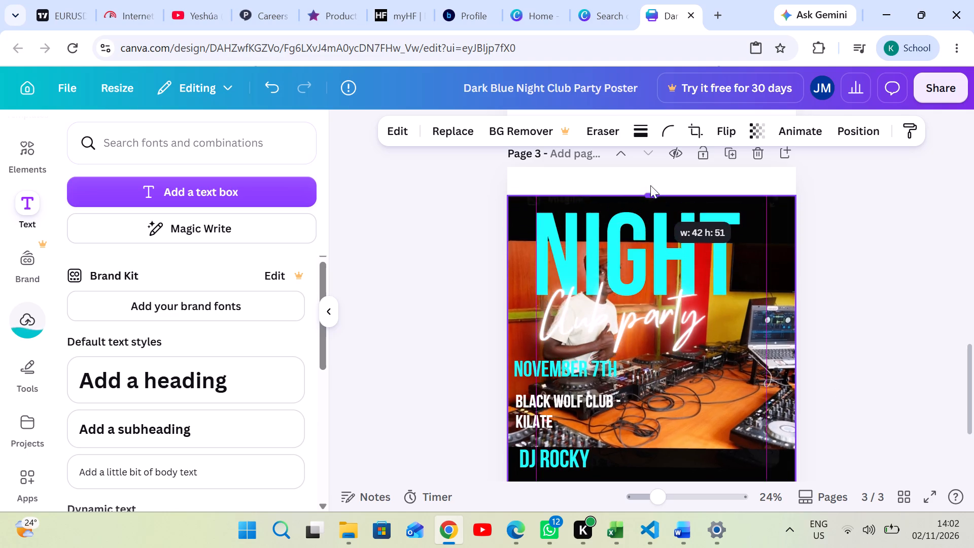
{"action": "left_click_drag", "start_coordinate": [650, 185], "coordinate": [650, 166]}
{"action": "scroll", "coordinate": [881, 253], "scroll_direction": "down", "scroll_amount": 1}
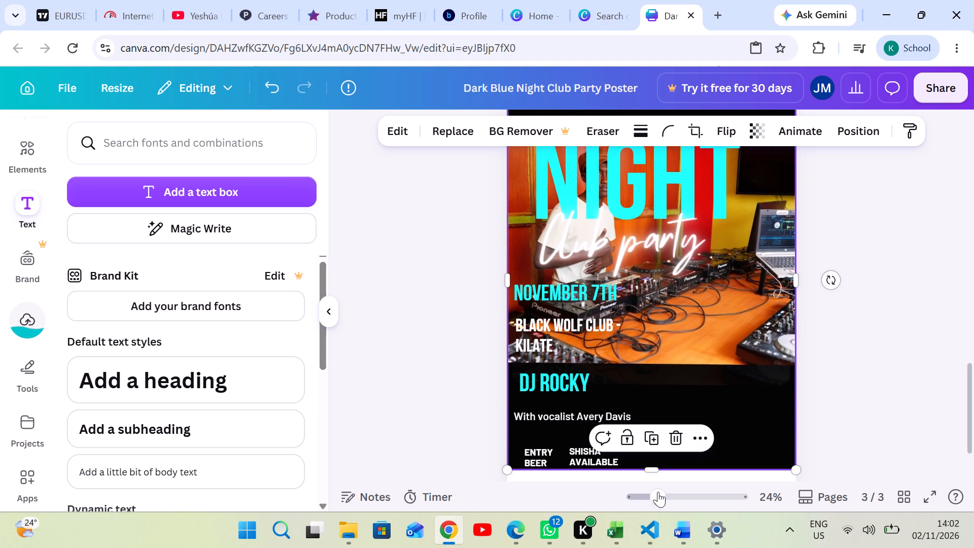
Move the NIGHT title on page 3 up and to the right, closer to the page's upper right corner.
{"action": "left_click_drag", "start_coordinate": [660, 489], "coordinate": [655, 491]}
{"action": "left_click", "coordinate": [848, 360]}
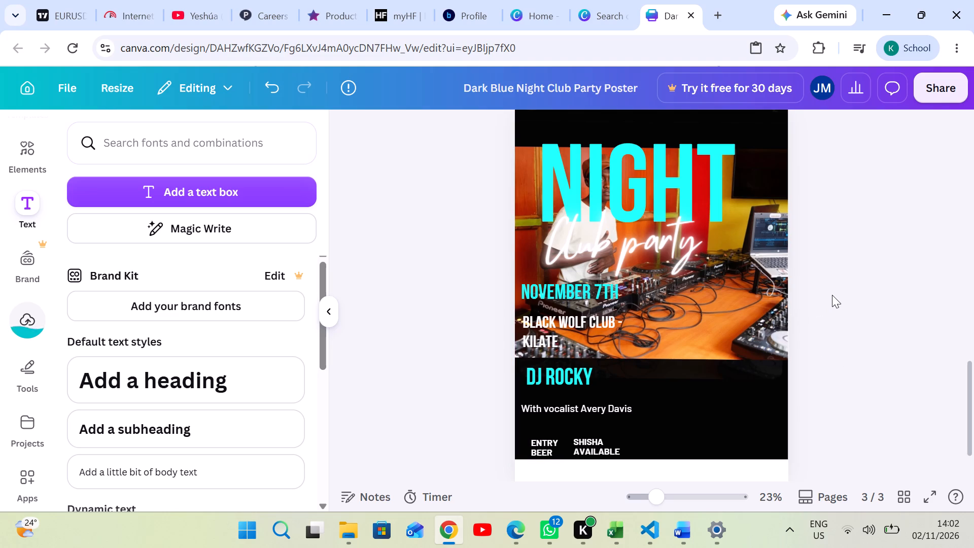
{"action": "scroll", "coordinate": [830, 300], "scroll_direction": "up", "scroll_amount": 1}
{"action": "scroll", "coordinate": [826, 293], "scroll_direction": "down", "scroll_amount": 1}
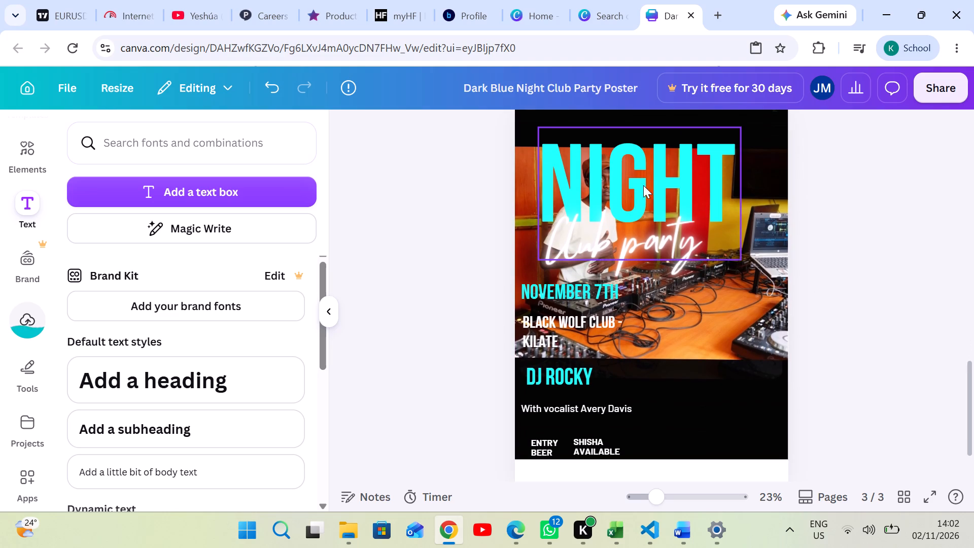
{"action": "left_click_drag", "start_coordinate": [641, 172], "coordinate": [679, 153]}
{"action": "left_click", "coordinate": [915, 225]}
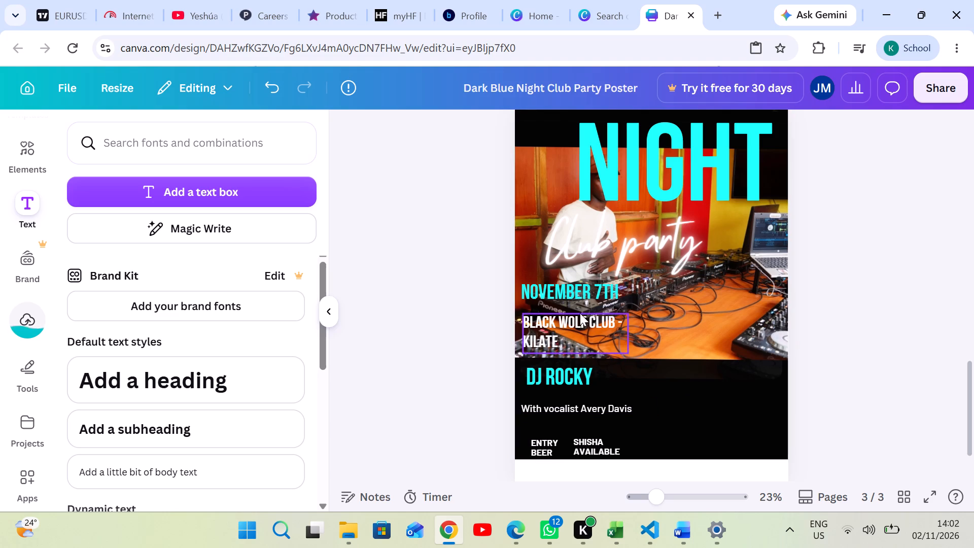
{"action": "left_click", "coordinate": [843, 260]}
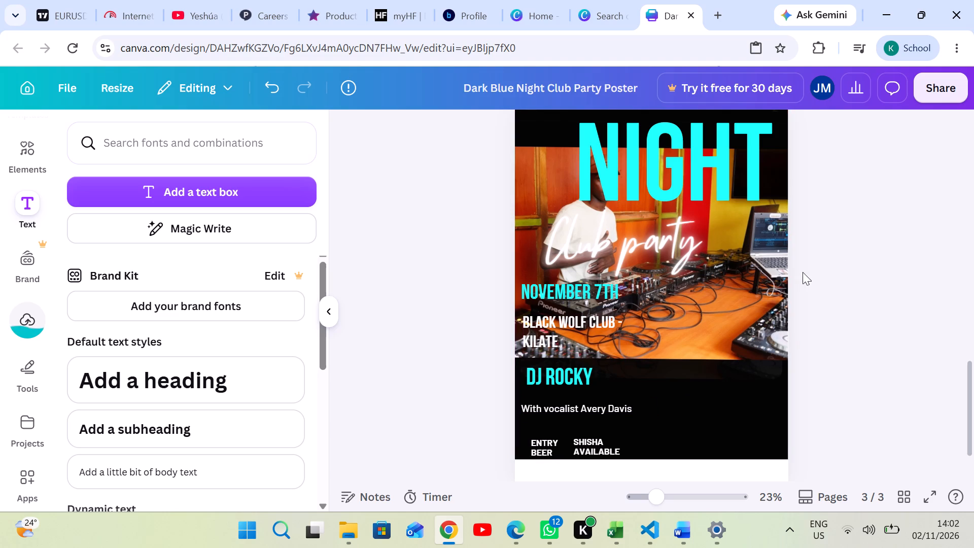
Reduce the NIGHT title's font size to about 310 so it clears the DJ's face.
{"action": "left_click", "coordinate": [666, 167]}
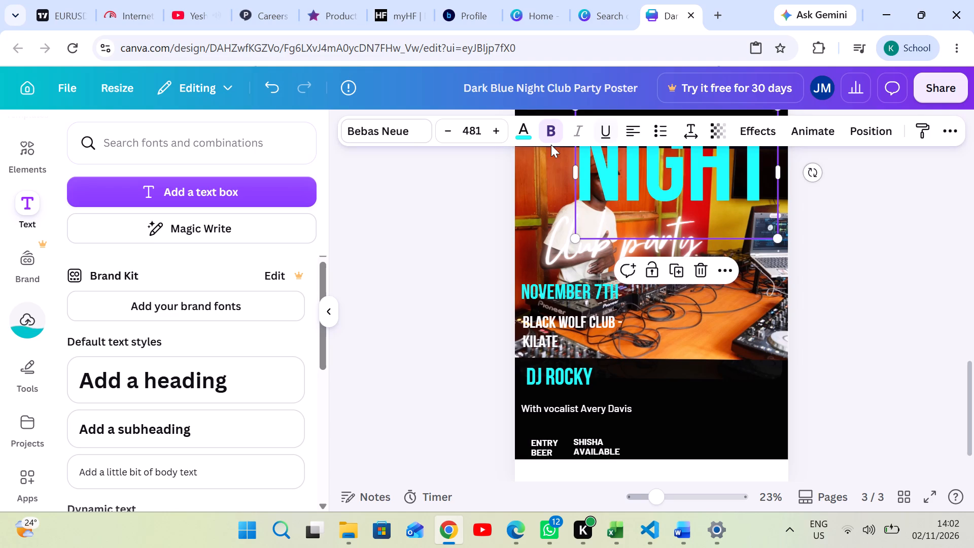
{"action": "double_click", "coordinate": [446, 128]}
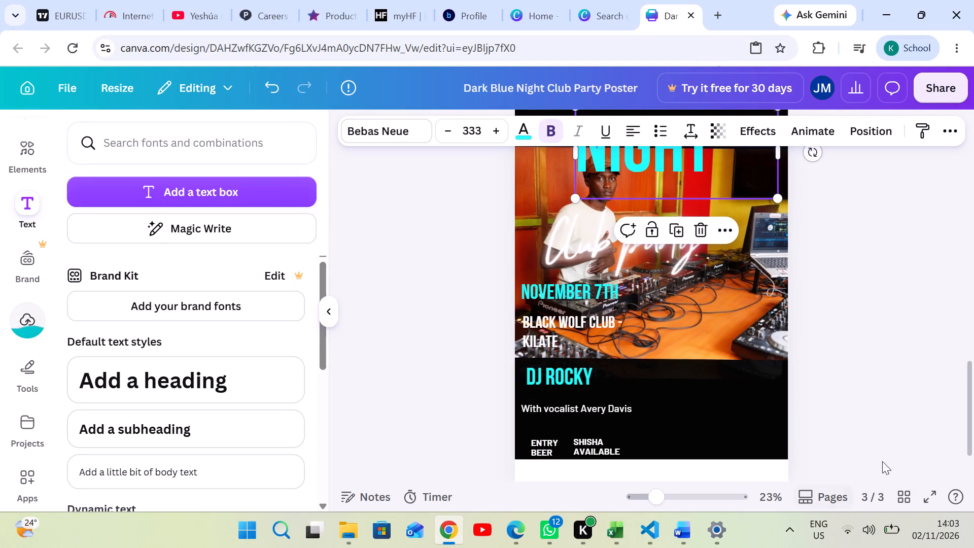
{"action": "left_click", "coordinate": [450, 133]}
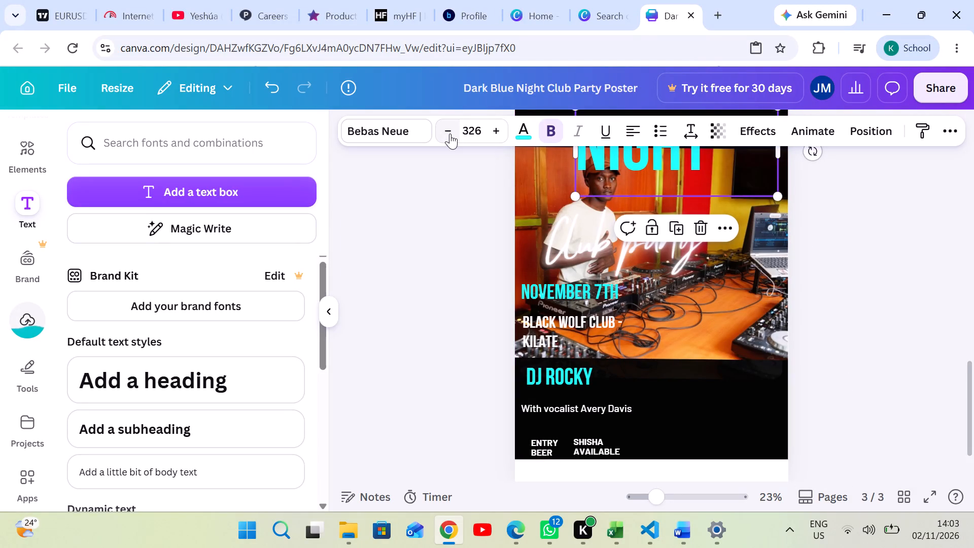
{"action": "triple_click", "coordinate": [450, 133]}
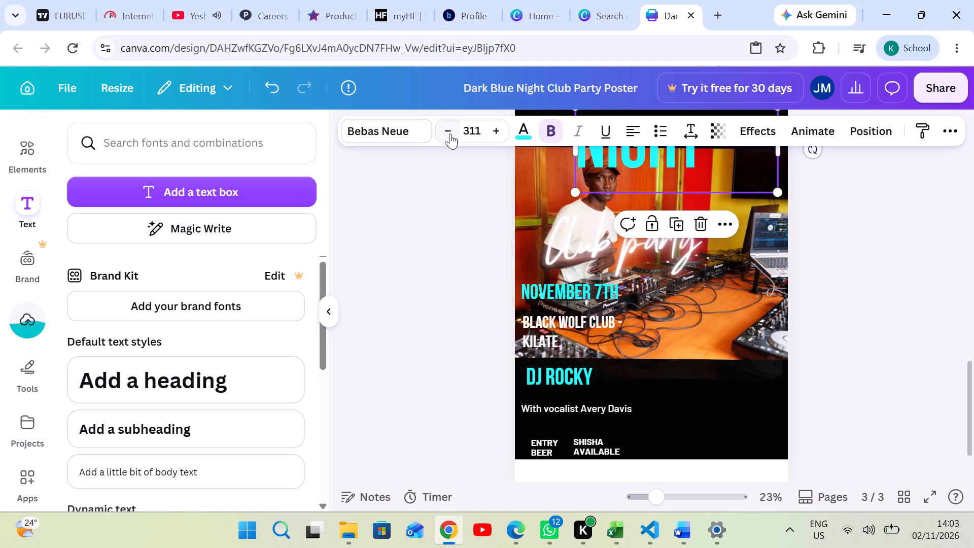
{"action": "left_click", "coordinate": [450, 133]}
{"action": "left_click", "coordinate": [919, 296]}
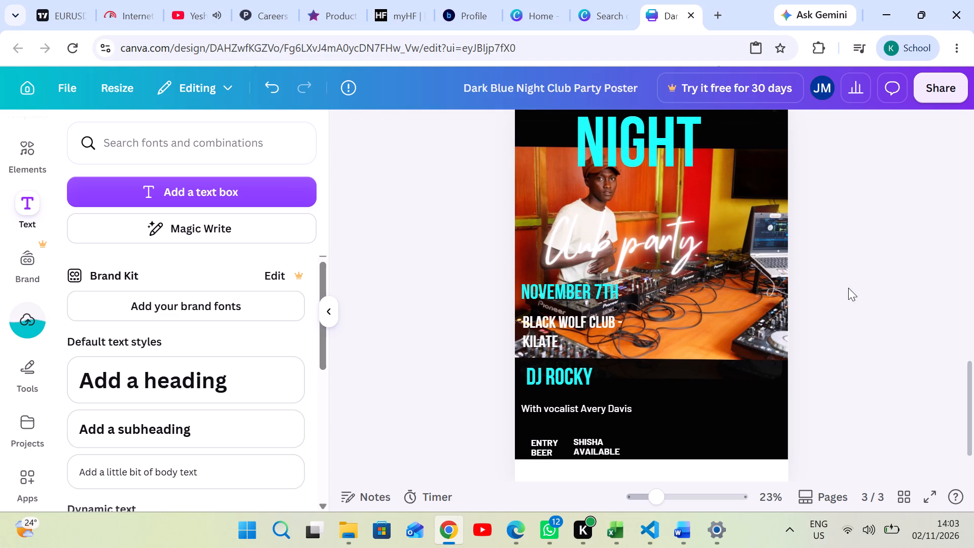
{"action": "scroll", "coordinate": [903, 289], "scroll_direction": "up", "scroll_amount": 1}
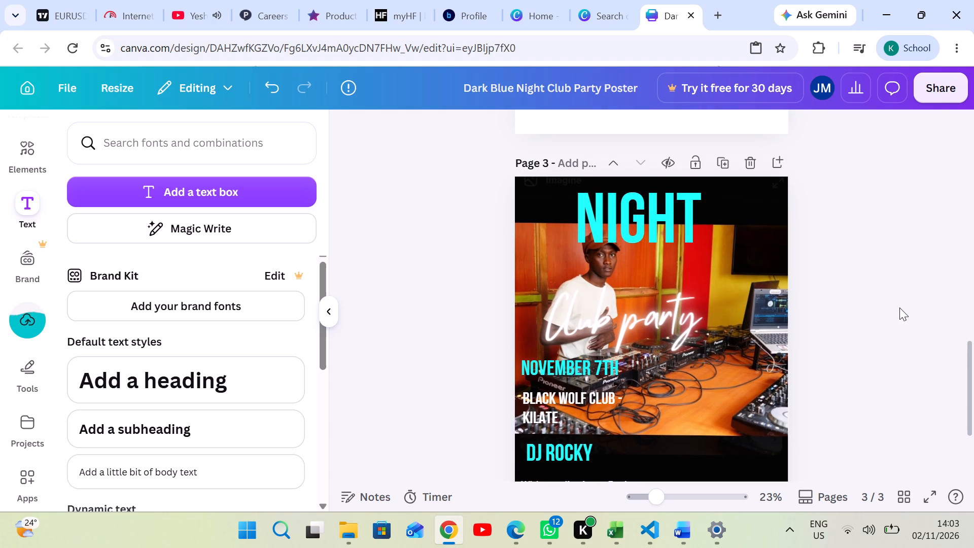
{"action": "scroll", "coordinate": [891, 256], "scroll_direction": "down", "scroll_amount": 1}
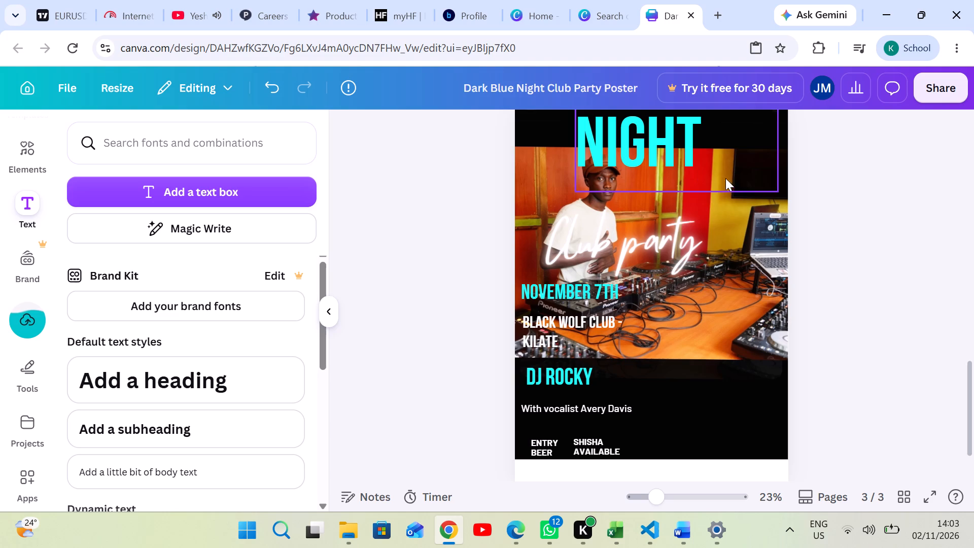
Move the Club party text up and to the right, beside the DJ and beneath the NIGHT title.
{"action": "left_click_drag", "start_coordinate": [631, 235], "coordinate": [695, 217]}
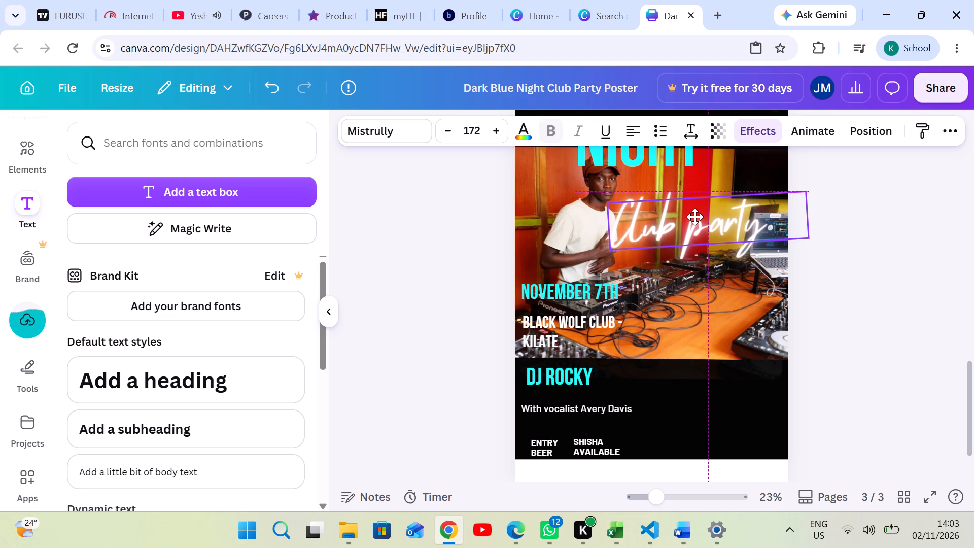
{"action": "left_click_drag", "start_coordinate": [695, 217], "coordinate": [694, 211]}
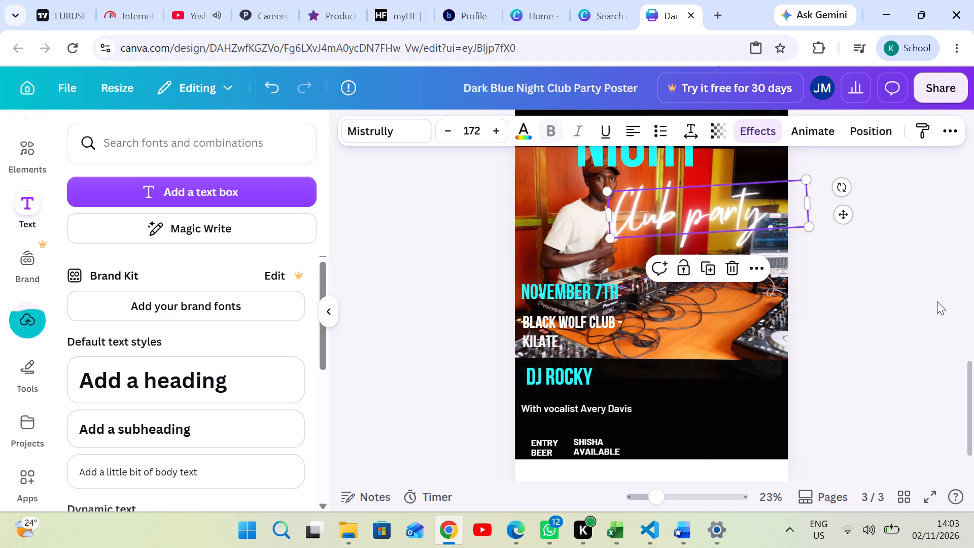
{"action": "left_click", "coordinate": [937, 301]}
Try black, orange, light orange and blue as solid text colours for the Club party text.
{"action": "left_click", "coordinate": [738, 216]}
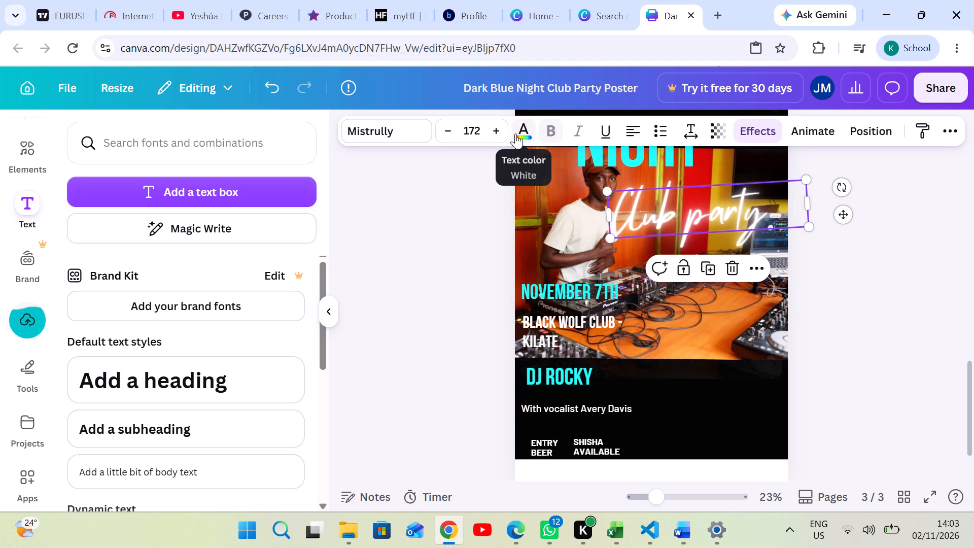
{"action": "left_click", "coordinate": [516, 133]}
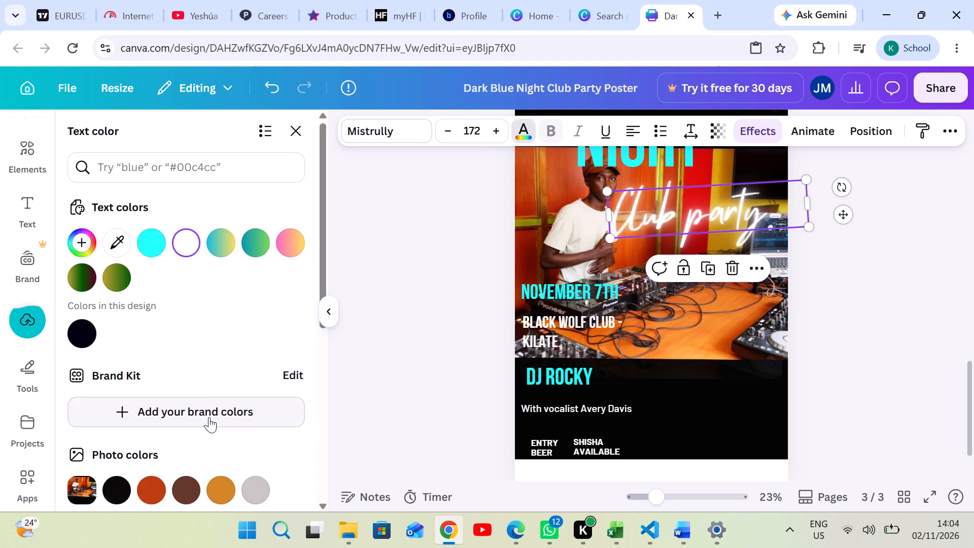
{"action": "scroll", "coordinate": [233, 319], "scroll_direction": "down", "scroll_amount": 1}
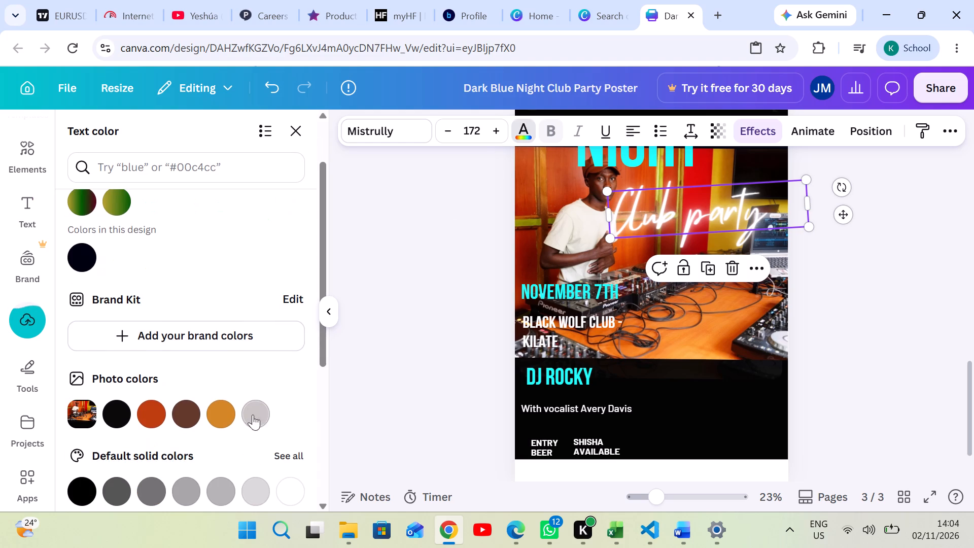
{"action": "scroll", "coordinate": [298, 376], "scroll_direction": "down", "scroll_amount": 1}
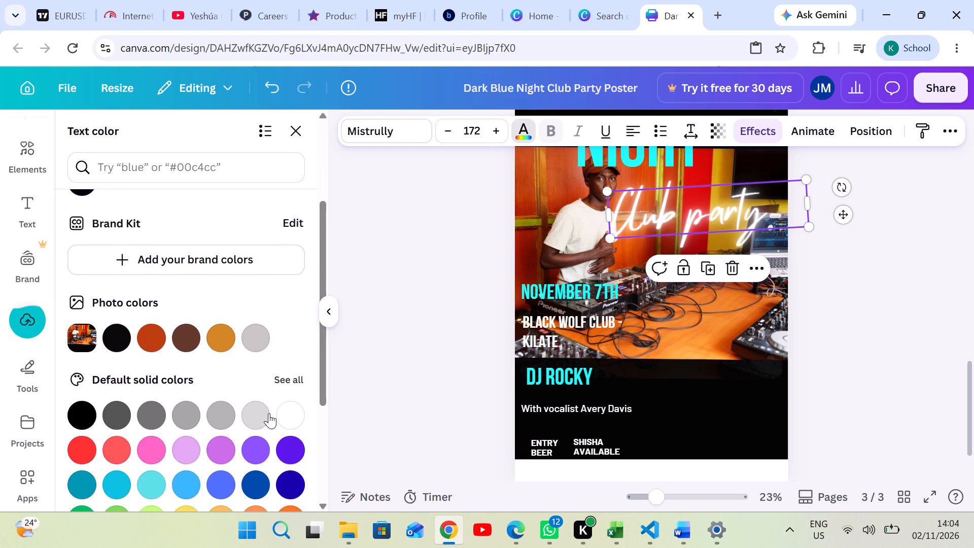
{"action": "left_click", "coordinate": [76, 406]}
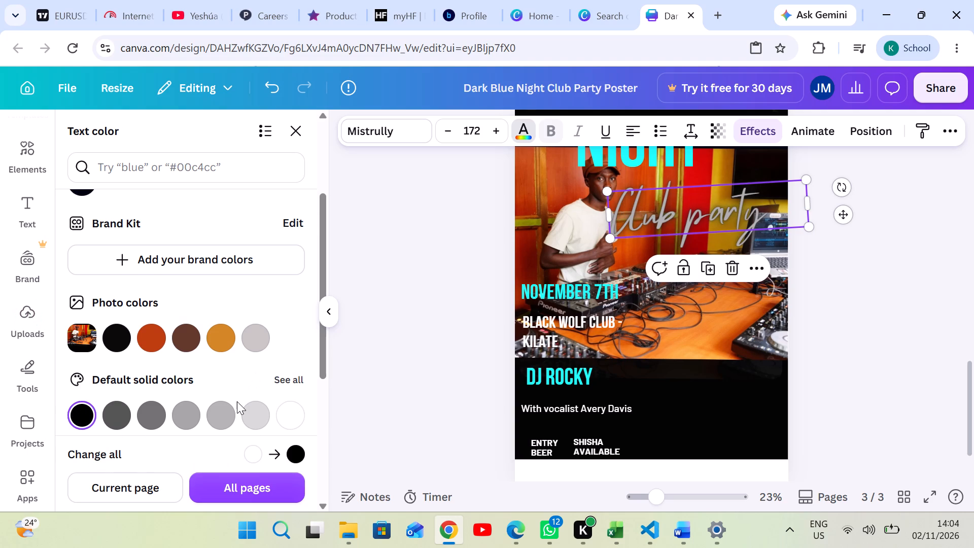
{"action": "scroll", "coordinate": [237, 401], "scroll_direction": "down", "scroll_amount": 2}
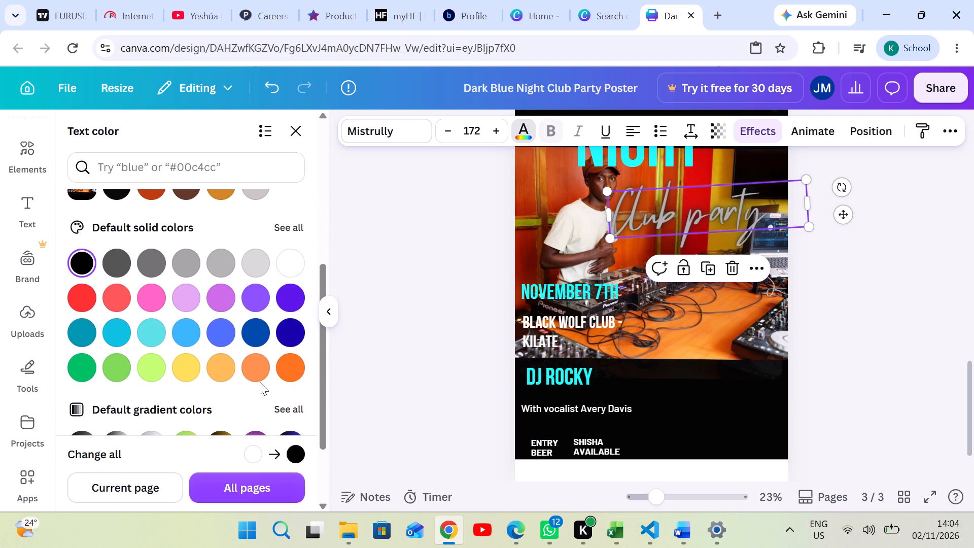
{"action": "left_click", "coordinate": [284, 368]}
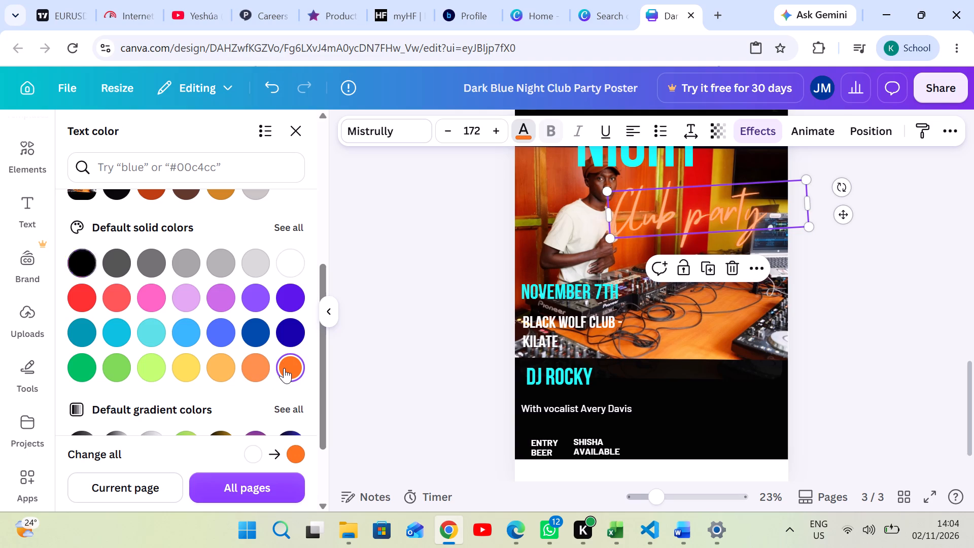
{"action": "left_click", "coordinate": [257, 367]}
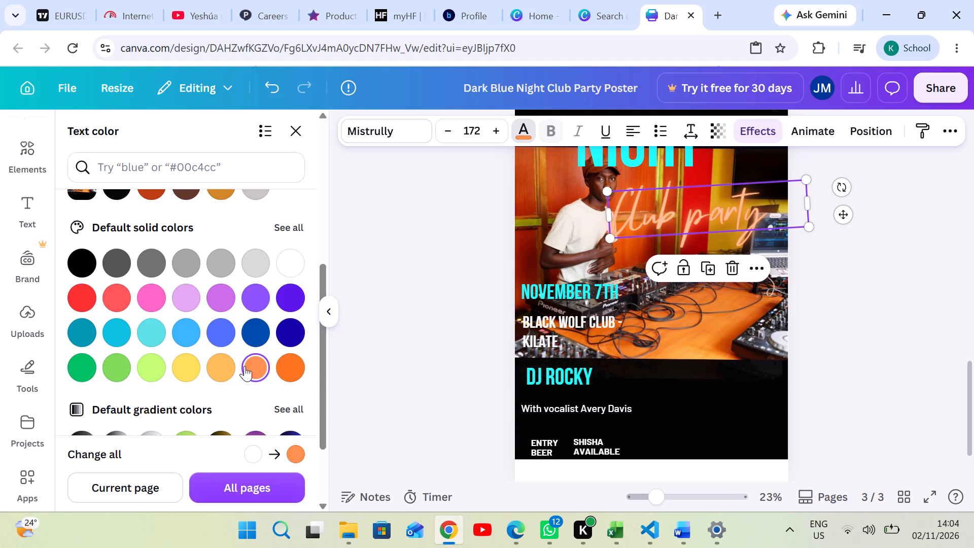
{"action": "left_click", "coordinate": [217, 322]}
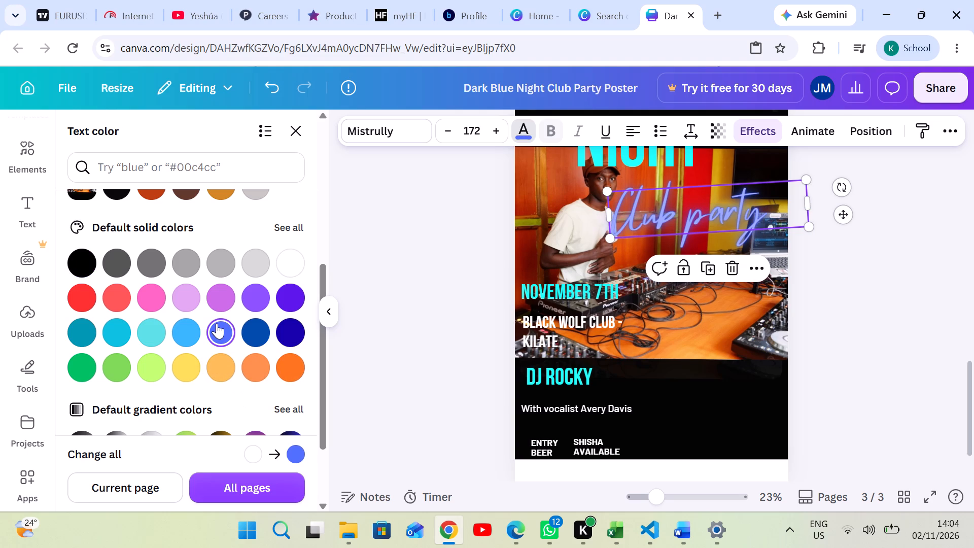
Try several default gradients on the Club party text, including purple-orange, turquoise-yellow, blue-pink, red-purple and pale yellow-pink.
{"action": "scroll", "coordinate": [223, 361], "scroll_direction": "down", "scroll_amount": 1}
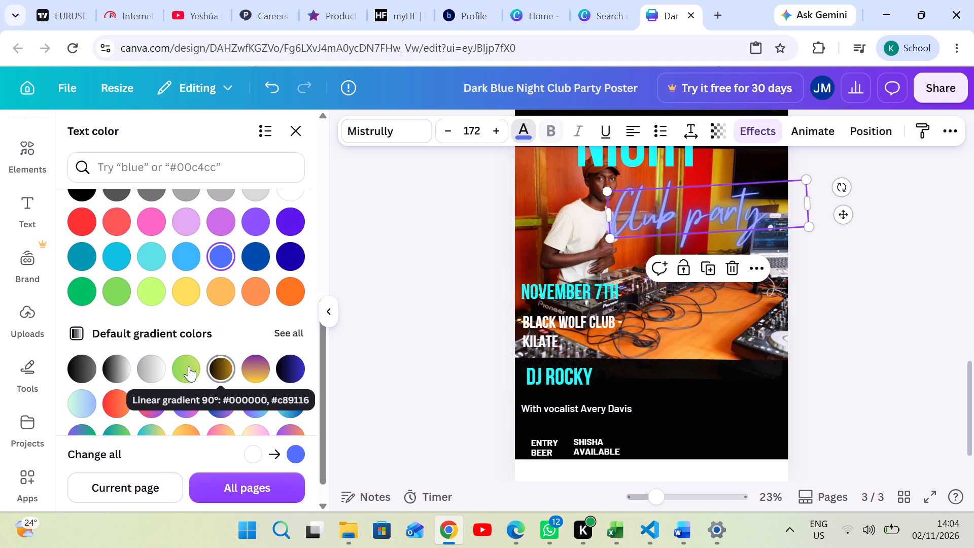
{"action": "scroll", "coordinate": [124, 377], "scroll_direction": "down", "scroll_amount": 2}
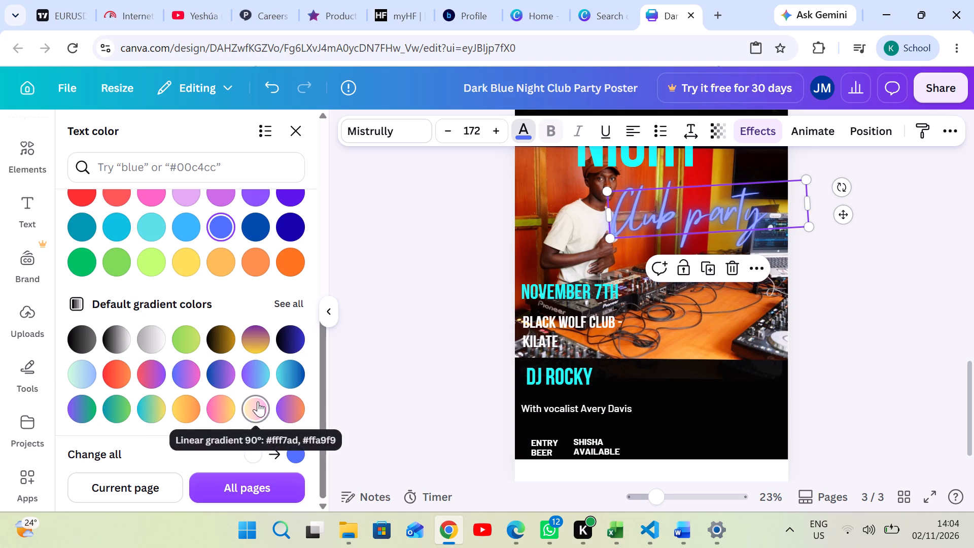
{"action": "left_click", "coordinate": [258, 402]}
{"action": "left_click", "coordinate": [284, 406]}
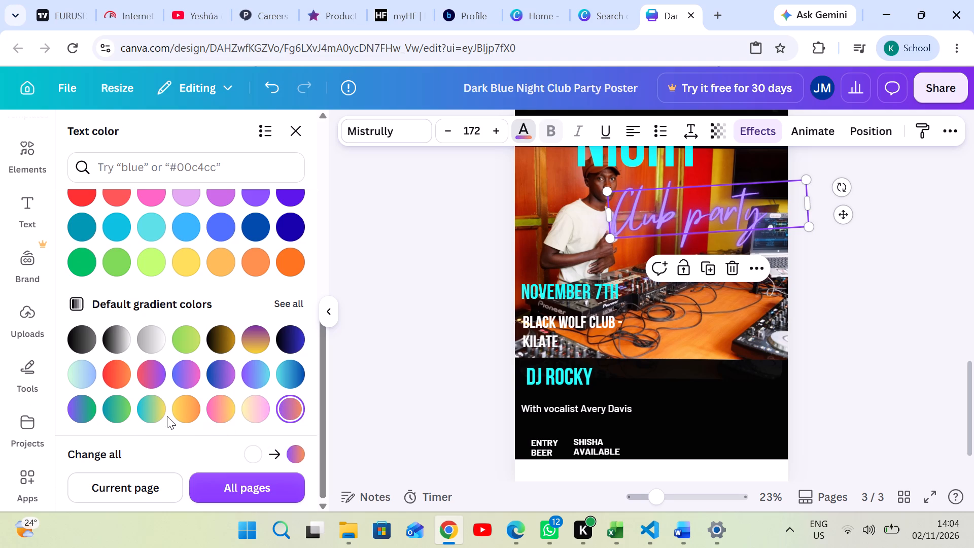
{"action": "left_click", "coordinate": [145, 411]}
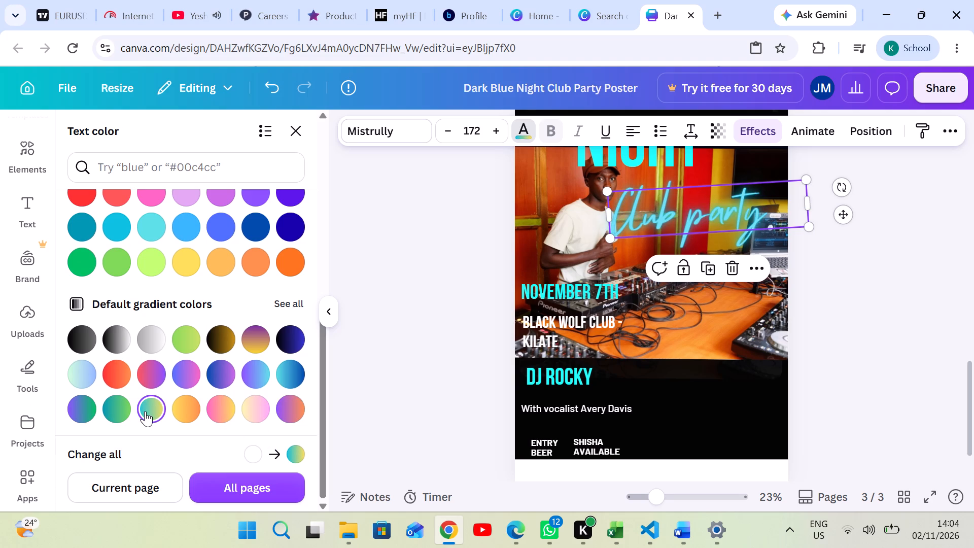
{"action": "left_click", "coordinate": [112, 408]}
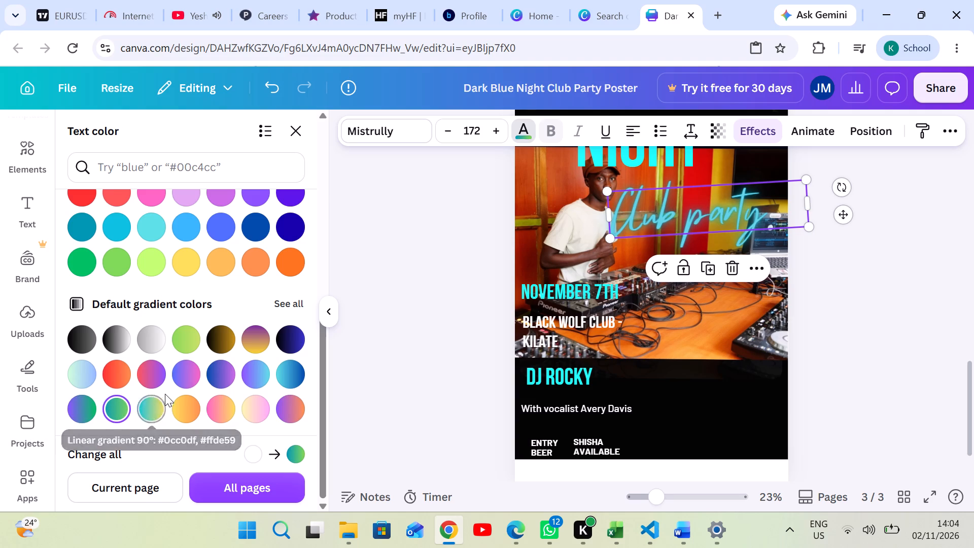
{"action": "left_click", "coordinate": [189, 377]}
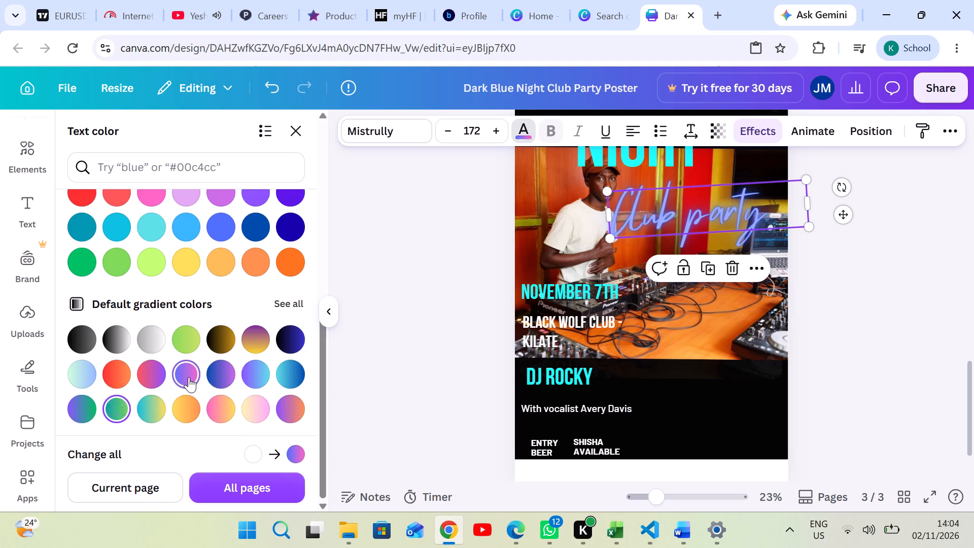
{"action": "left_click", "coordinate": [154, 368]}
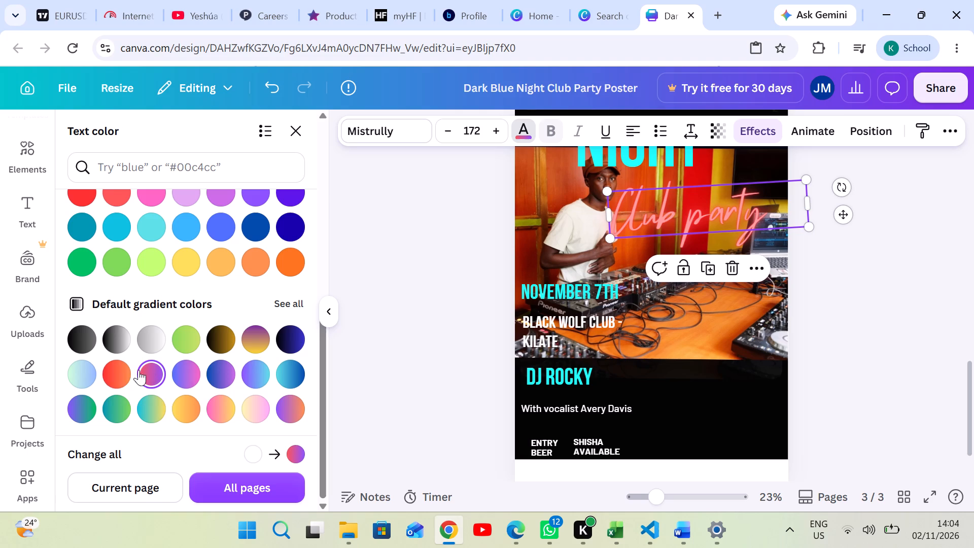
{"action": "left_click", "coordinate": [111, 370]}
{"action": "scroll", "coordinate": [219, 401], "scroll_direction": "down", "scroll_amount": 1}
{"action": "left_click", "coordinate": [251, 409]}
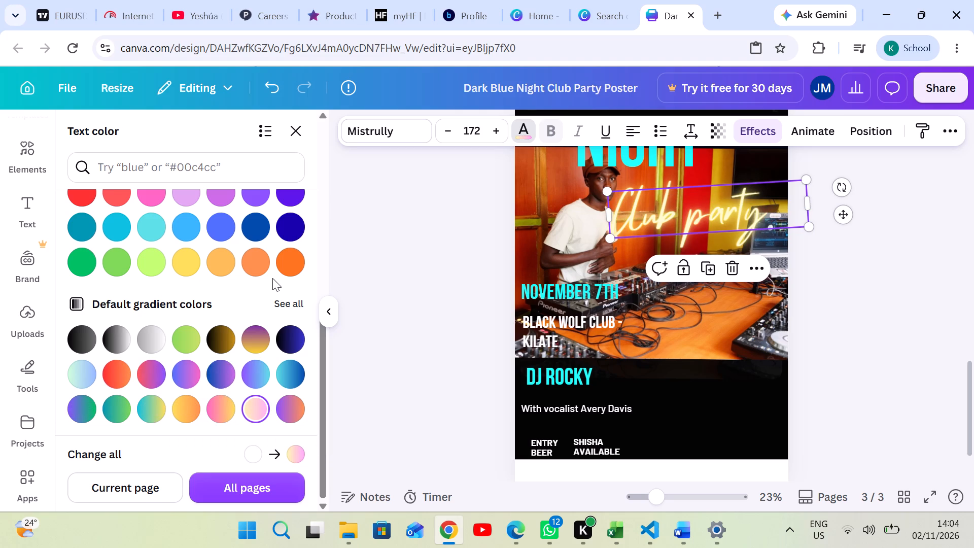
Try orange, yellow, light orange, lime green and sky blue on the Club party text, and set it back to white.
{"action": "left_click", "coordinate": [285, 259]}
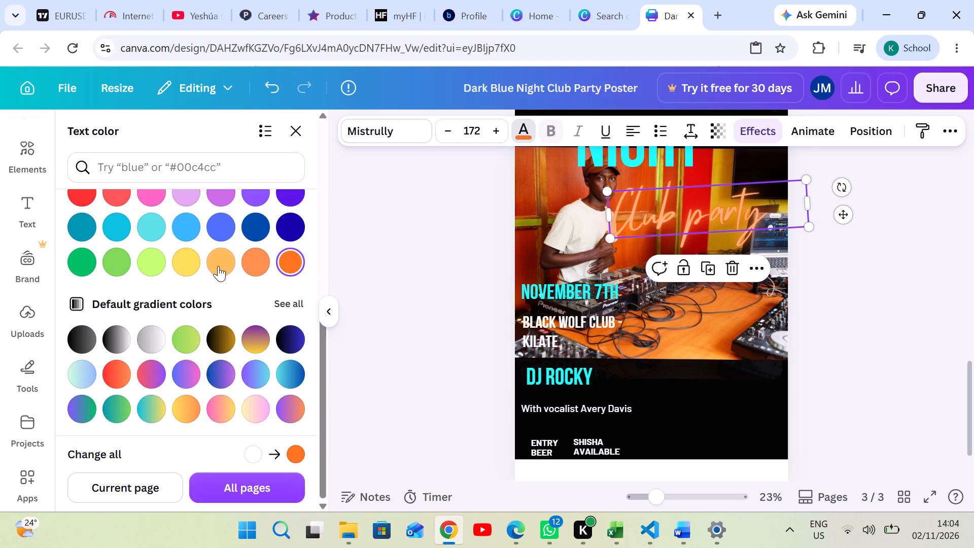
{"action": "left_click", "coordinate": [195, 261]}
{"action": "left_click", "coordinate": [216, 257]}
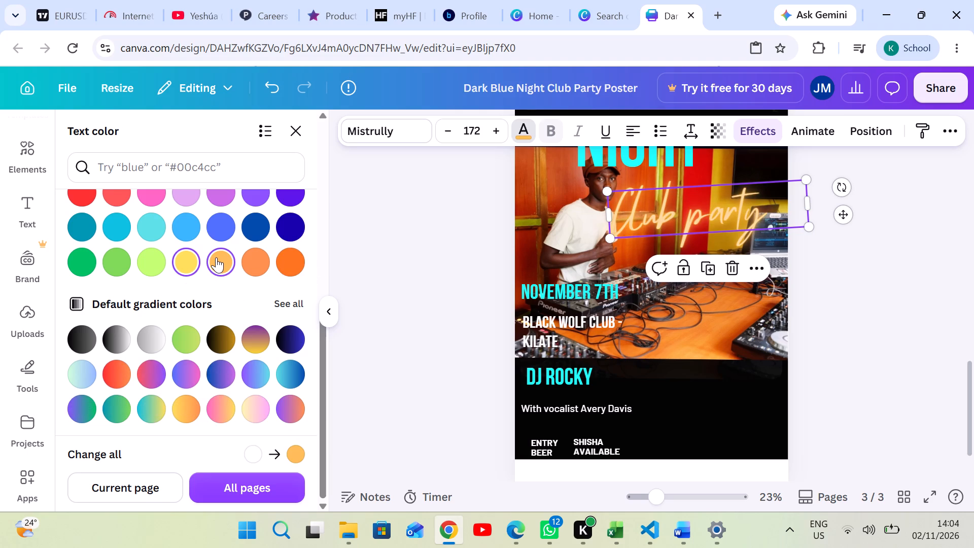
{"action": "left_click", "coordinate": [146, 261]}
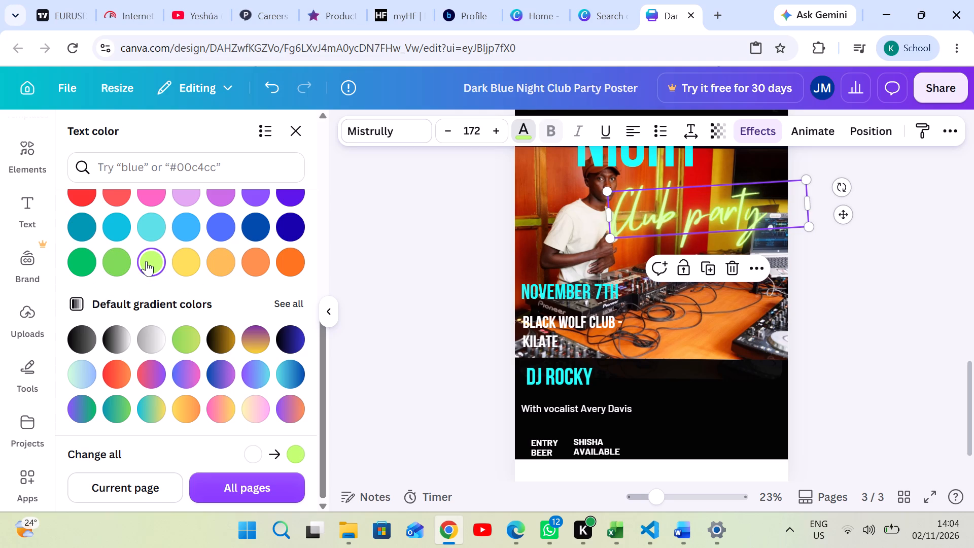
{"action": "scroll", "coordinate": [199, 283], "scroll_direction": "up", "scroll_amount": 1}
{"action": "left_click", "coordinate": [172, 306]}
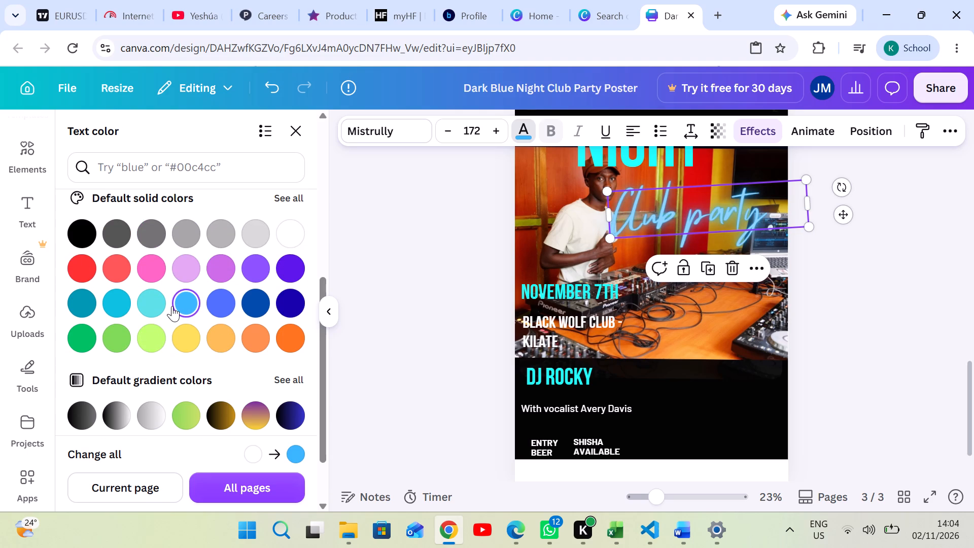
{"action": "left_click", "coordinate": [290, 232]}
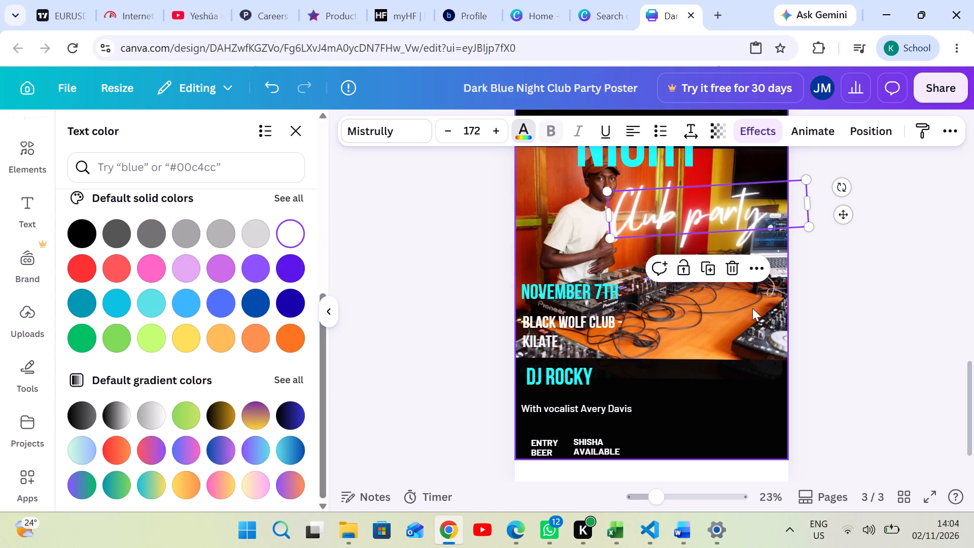
Move the NIGHT title on page 3 left so it starts near the poster's left edge.
{"action": "left_click", "coordinate": [837, 295]}
{"action": "left_click", "coordinate": [843, 279]}
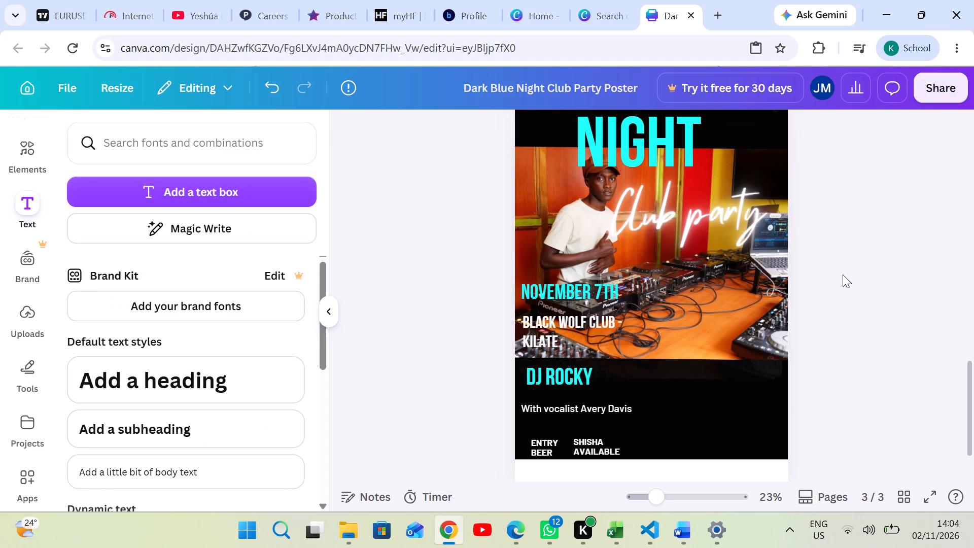
{"action": "left_click_drag", "start_coordinate": [612, 146], "coordinate": [612, 146]}
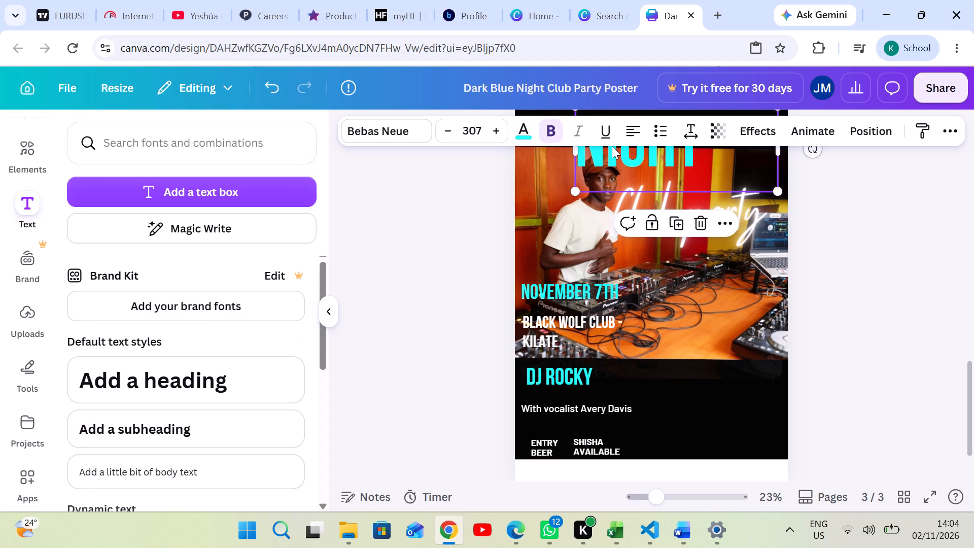
{"action": "left_click_drag", "start_coordinate": [612, 146], "coordinate": [562, 149]}
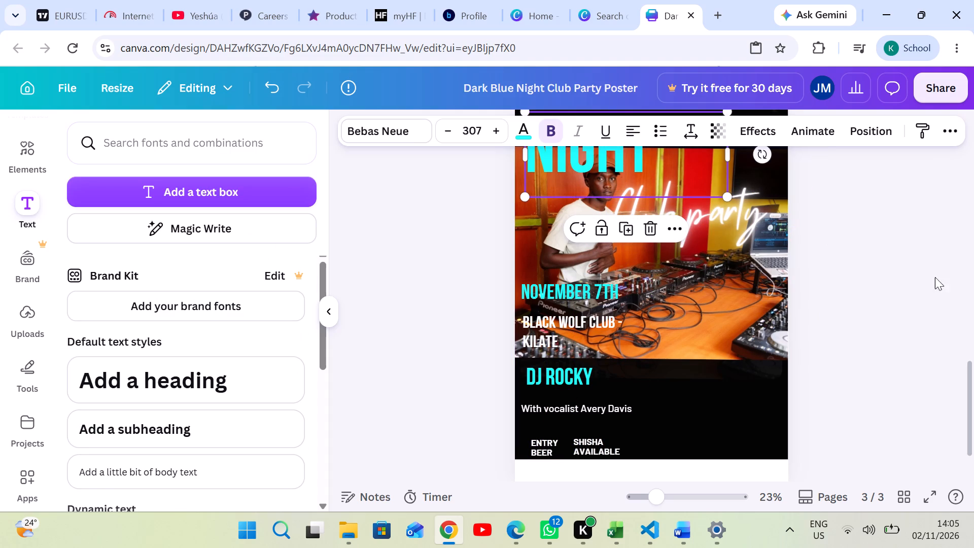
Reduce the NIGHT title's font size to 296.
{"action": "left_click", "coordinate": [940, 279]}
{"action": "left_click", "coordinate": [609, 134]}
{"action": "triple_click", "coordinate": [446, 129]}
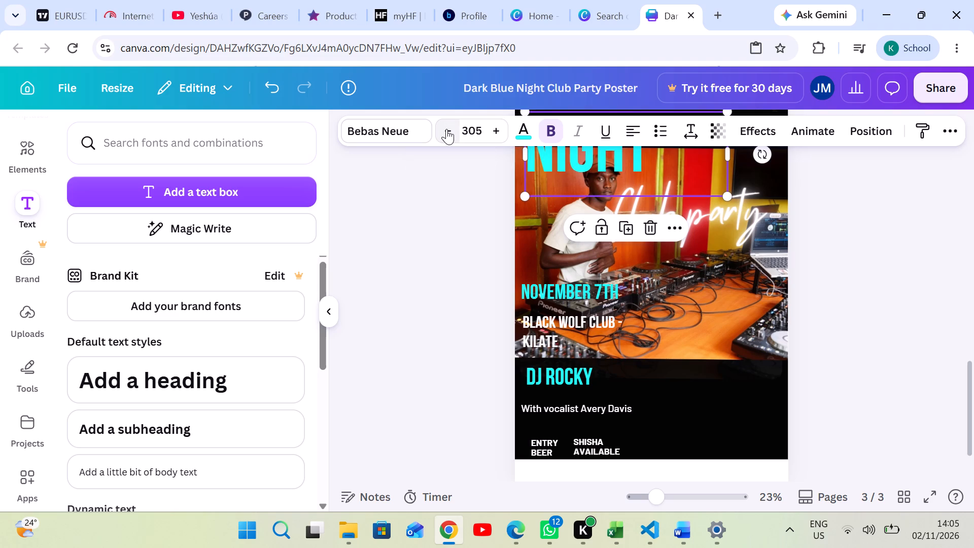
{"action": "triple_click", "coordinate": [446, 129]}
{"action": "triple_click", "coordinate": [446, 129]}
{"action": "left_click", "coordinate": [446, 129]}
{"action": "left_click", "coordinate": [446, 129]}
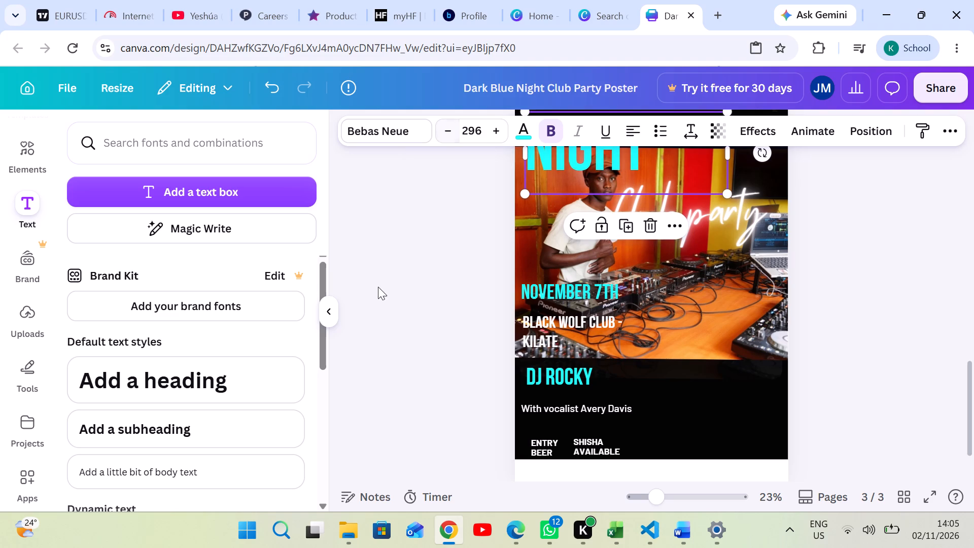
Apply the default teal-to-green gradient to the NIGHT title.
{"action": "scroll", "coordinate": [239, 440], "scroll_direction": "down", "scroll_amount": 7}
{"action": "scroll", "coordinate": [239, 432], "scroll_direction": "up", "scroll_amount": 4}
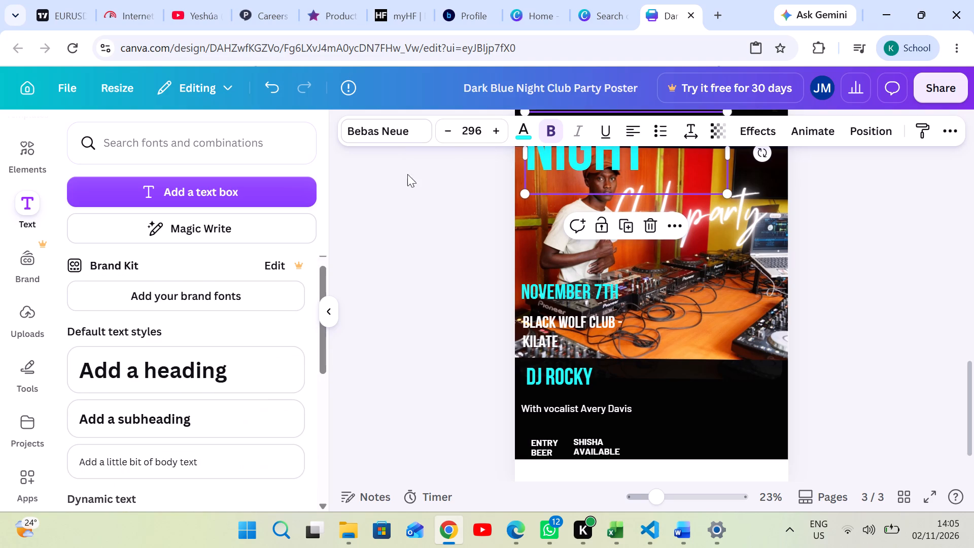
{"action": "left_click", "coordinate": [529, 131]}
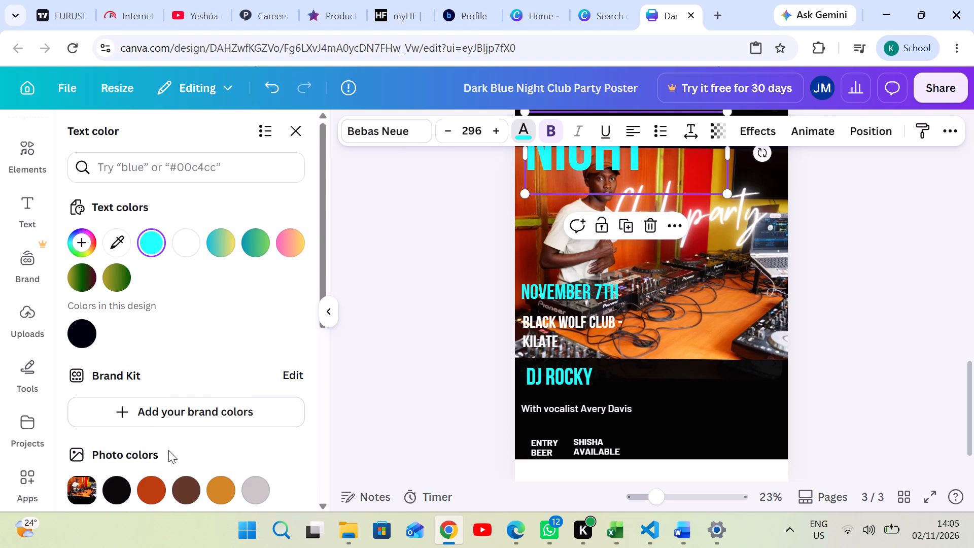
{"action": "scroll", "coordinate": [168, 451], "scroll_direction": "down", "scroll_amount": 9}
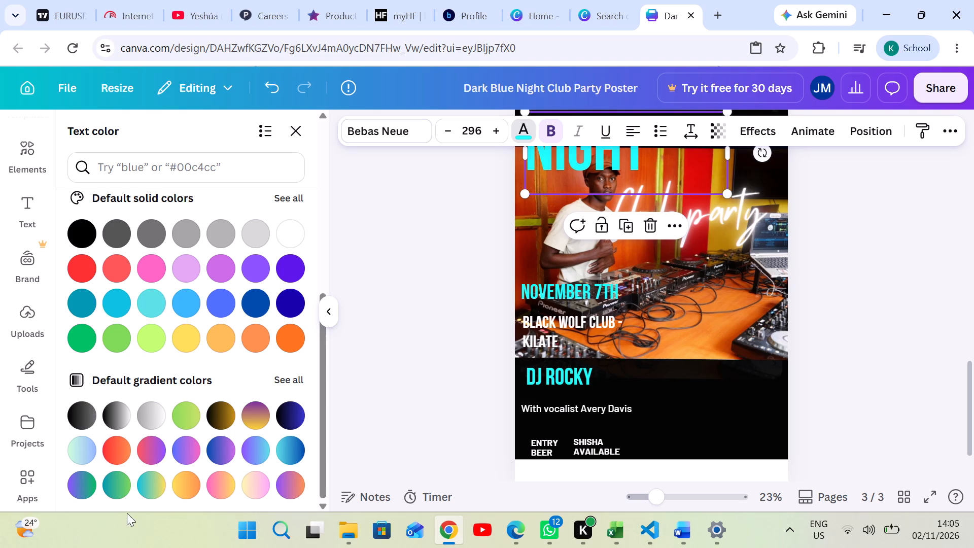
{"action": "left_click", "coordinate": [123, 490]}
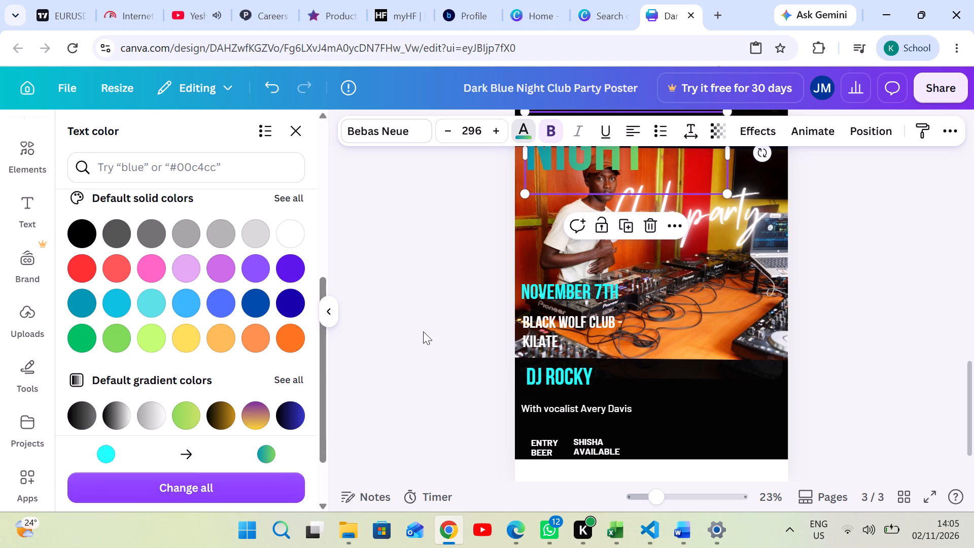
{"action": "scroll", "coordinate": [423, 331], "scroll_direction": "up", "scroll_amount": 1}
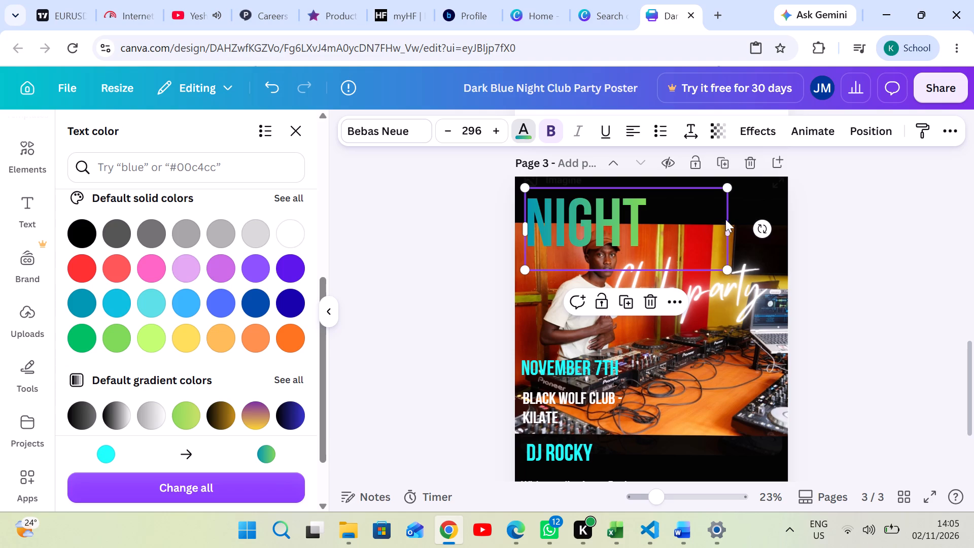
{"action": "left_click", "coordinate": [760, 228]}
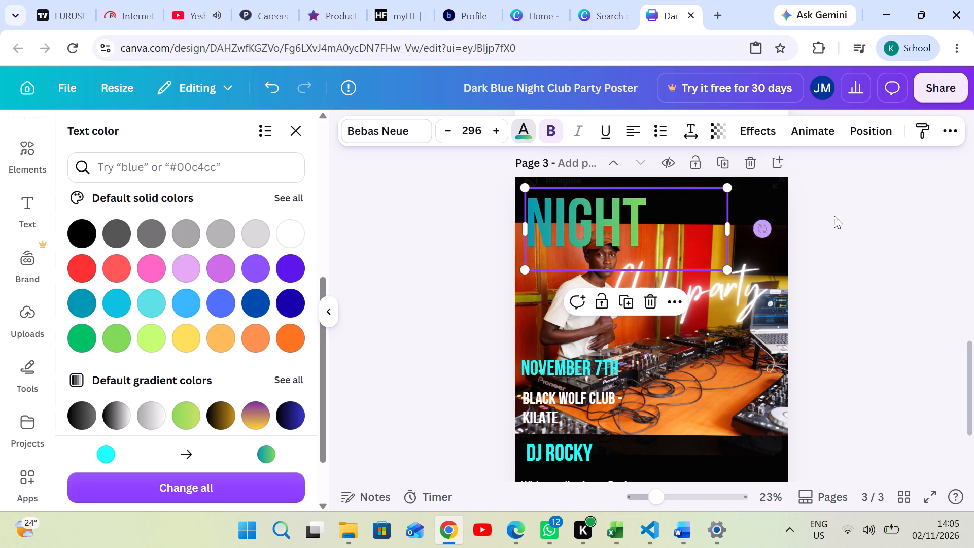
{"action": "left_click", "coordinate": [850, 216]}
Move the NIGHT title up into the top-left corner of the page 3 poster.
{"action": "left_click_drag", "start_coordinate": [584, 222], "coordinate": [586, 212]}
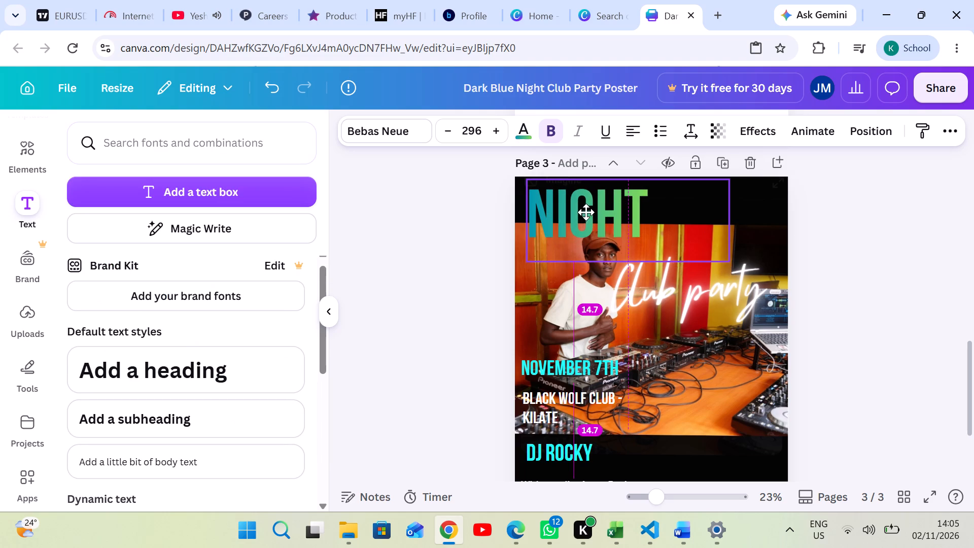
{"action": "left_click_drag", "start_coordinate": [586, 212], "coordinate": [581, 208]}
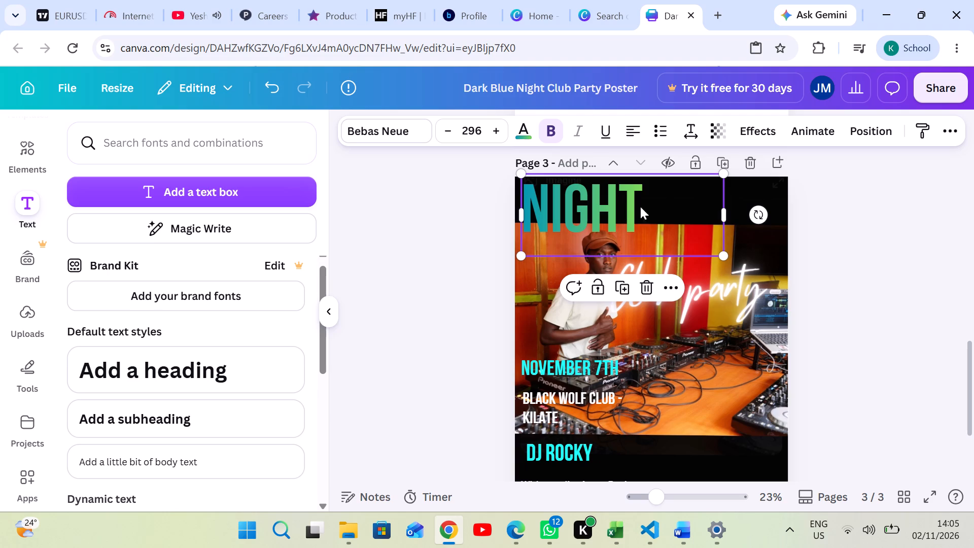
Scale the NIGHT title down to font size 203 so it fits within the black band above the photo.
{"action": "left_click_drag", "start_coordinate": [524, 254], "coordinate": [522, 237]}
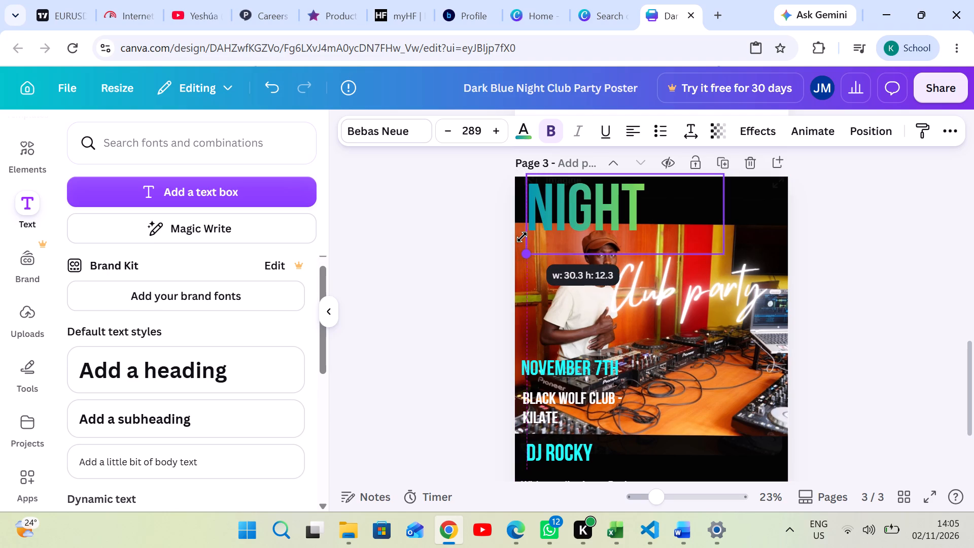
{"action": "left_click_drag", "start_coordinate": [522, 237], "coordinate": [521, 217]}
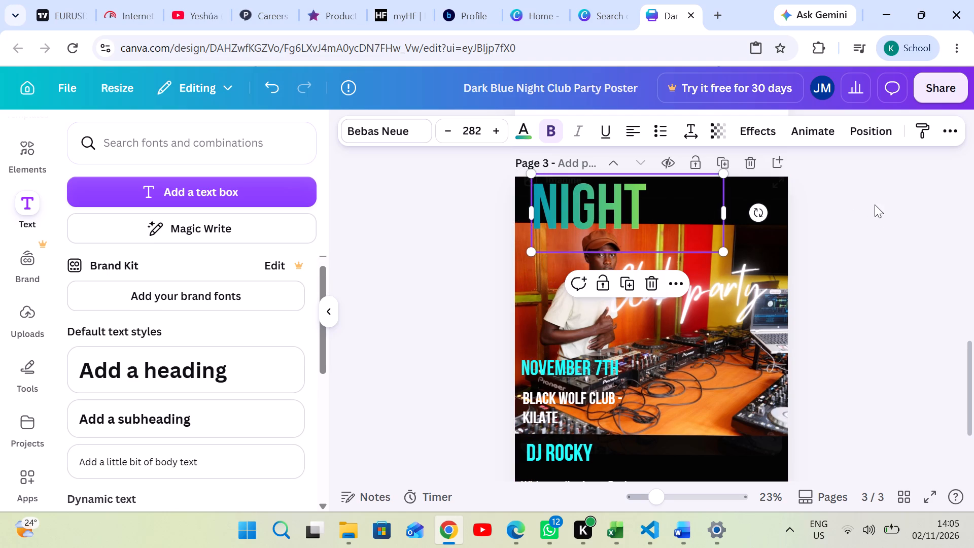
{"action": "left_click_drag", "start_coordinate": [722, 249], "coordinate": [699, 229]}
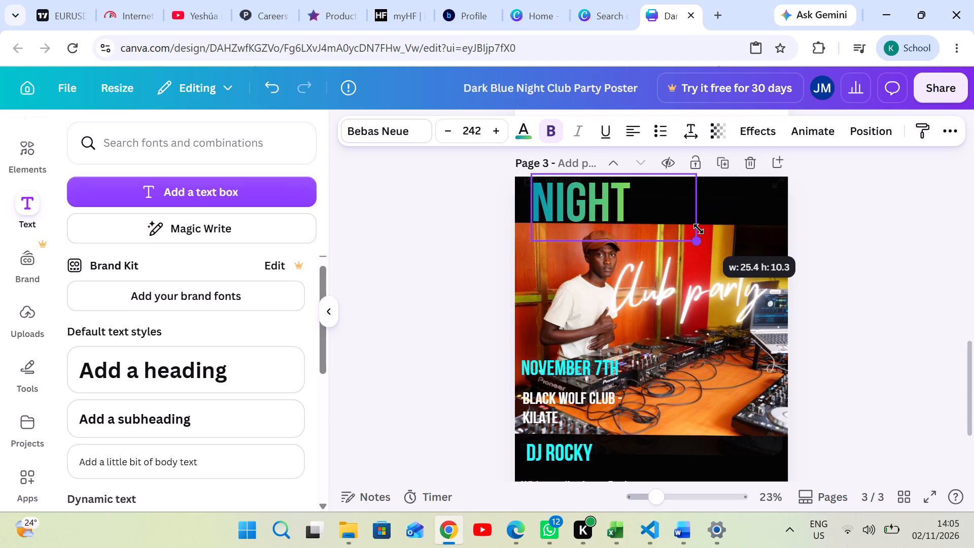
{"action": "left_click_drag", "start_coordinate": [699, 229], "coordinate": [678, 220]}
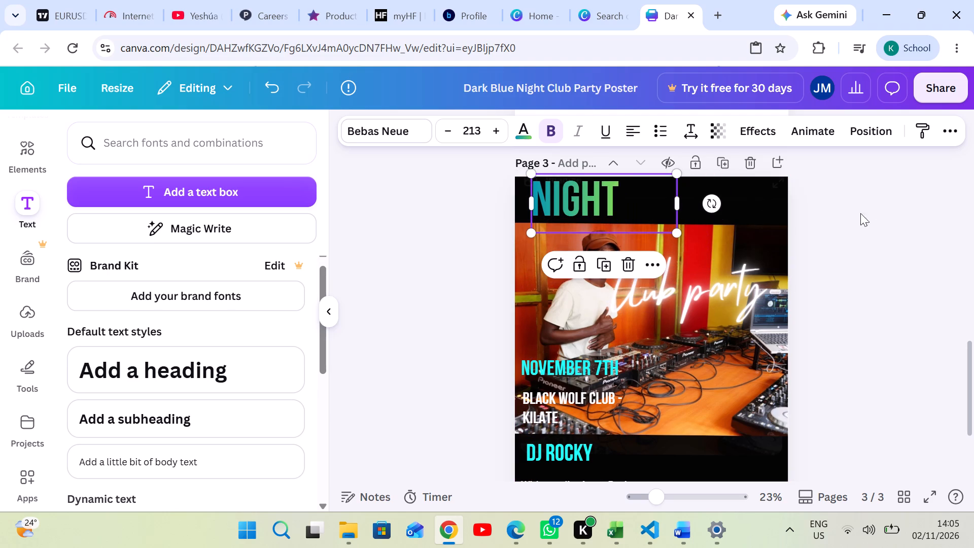
{"action": "left_click_drag", "start_coordinate": [677, 168], "coordinate": [677, 178]}
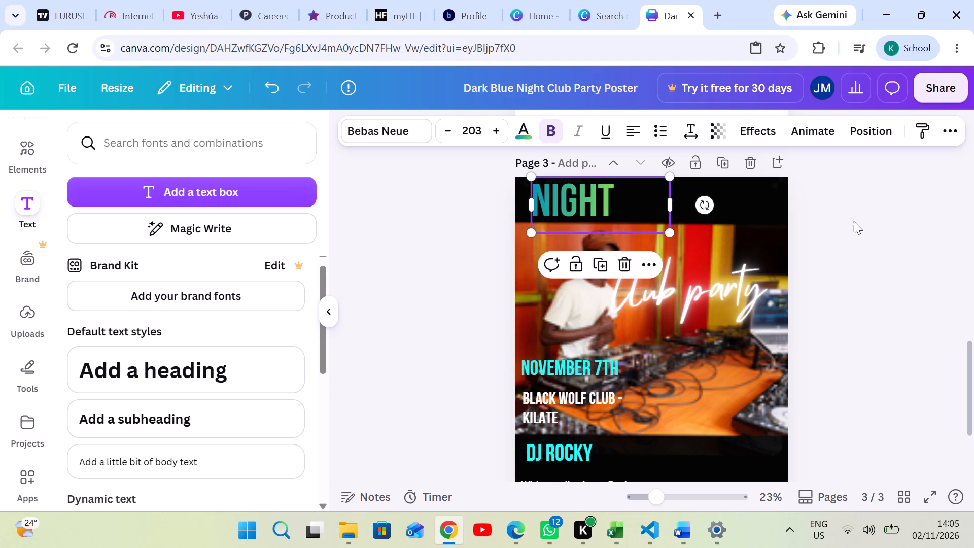
{"action": "left_click", "coordinate": [854, 221]}
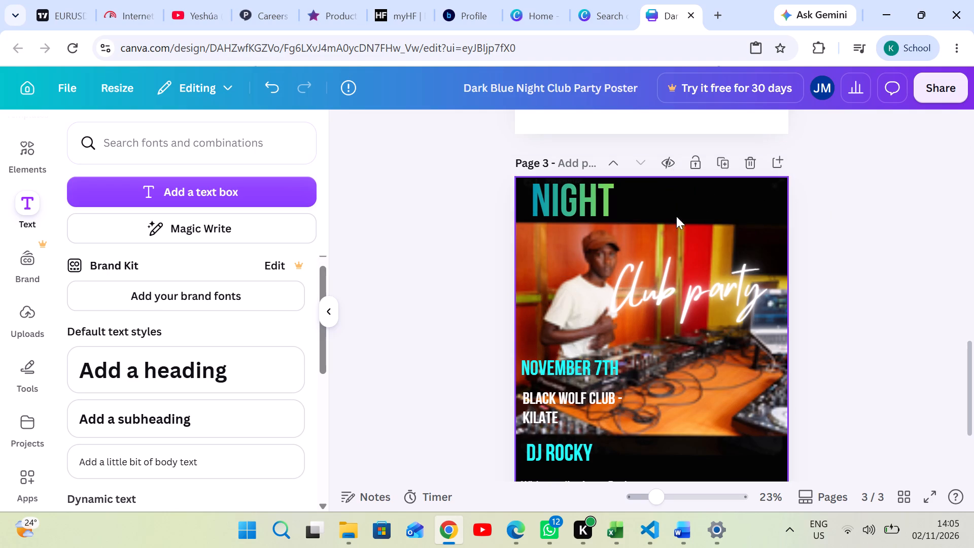
Move the Club party text up beside the NIGHT title, just right of it and slightly lower.
{"action": "left_click_drag", "start_coordinate": [699, 296], "coordinate": [695, 225]}
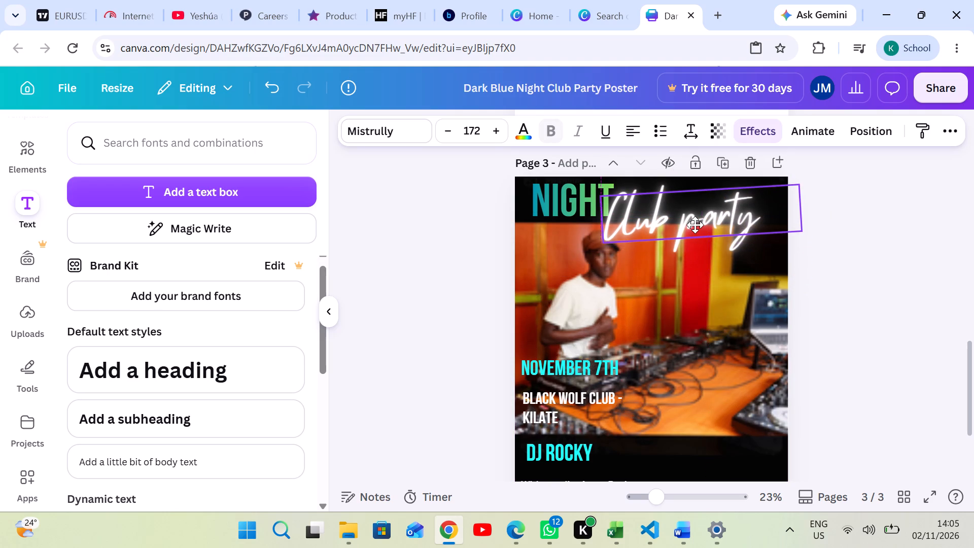
{"action": "left_click_drag", "start_coordinate": [695, 225], "coordinate": [697, 228]}
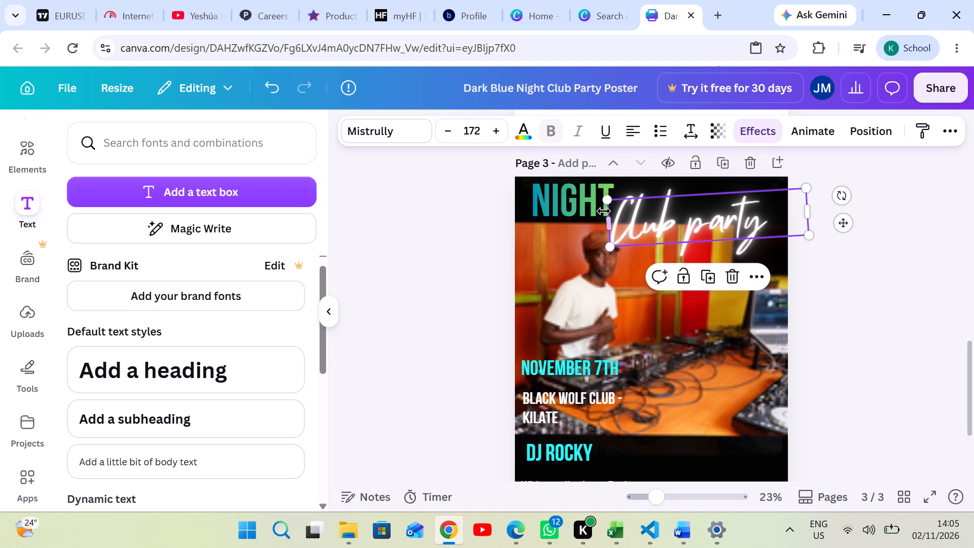
{"action": "left_click", "coordinate": [561, 200]}
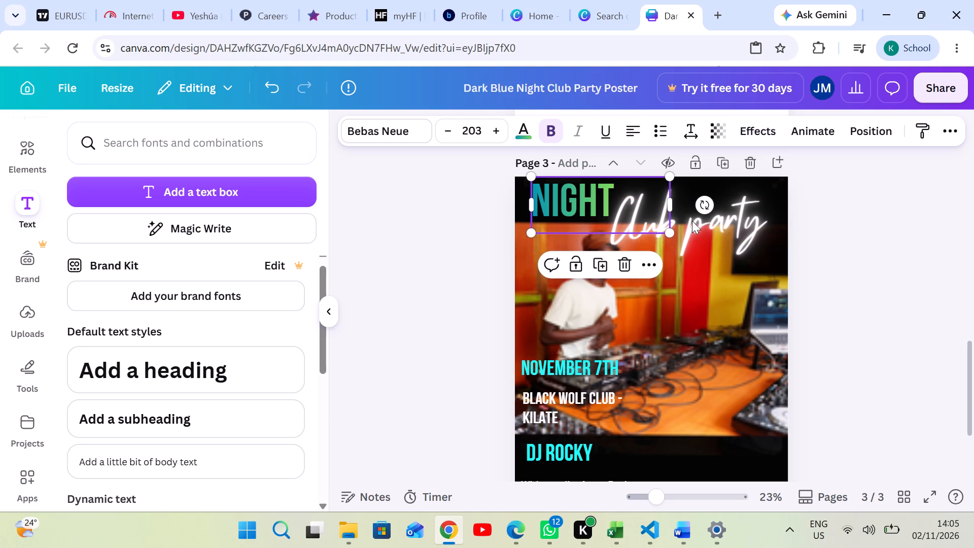
{"action": "left_click_drag", "start_coordinate": [724, 223], "coordinate": [728, 226]}
{"action": "left_click", "coordinate": [872, 309]}
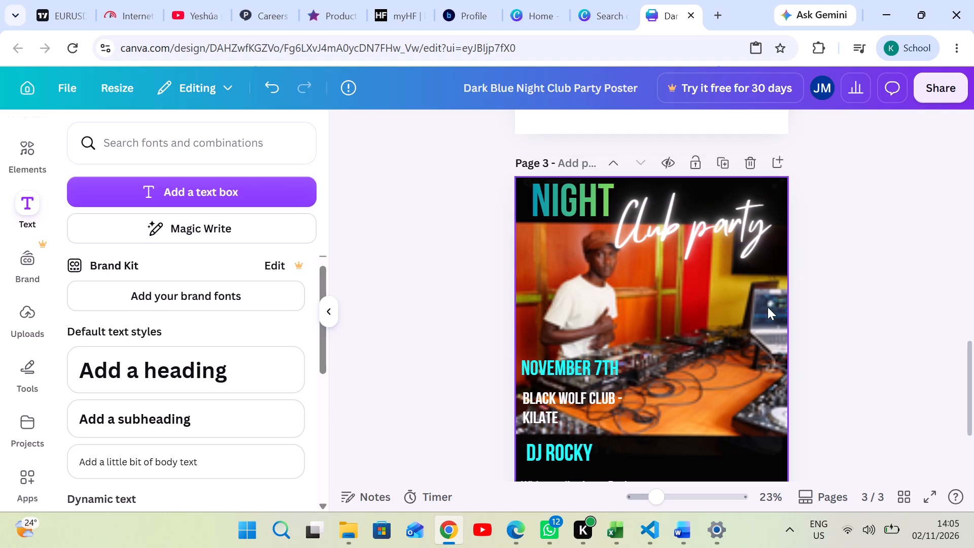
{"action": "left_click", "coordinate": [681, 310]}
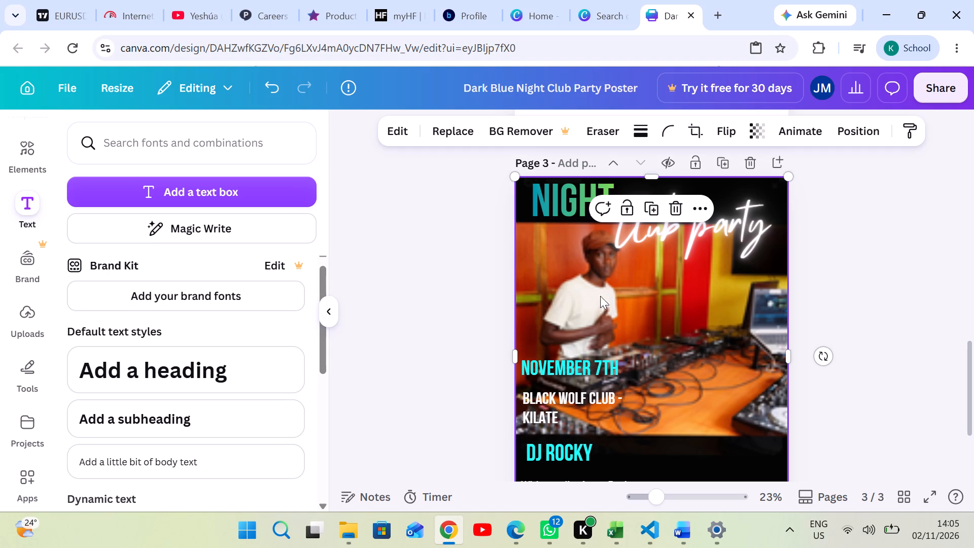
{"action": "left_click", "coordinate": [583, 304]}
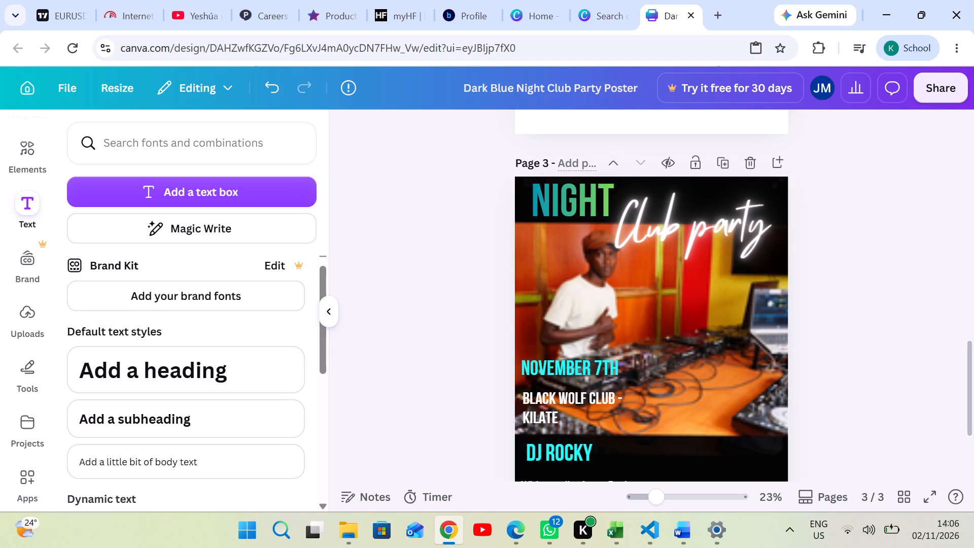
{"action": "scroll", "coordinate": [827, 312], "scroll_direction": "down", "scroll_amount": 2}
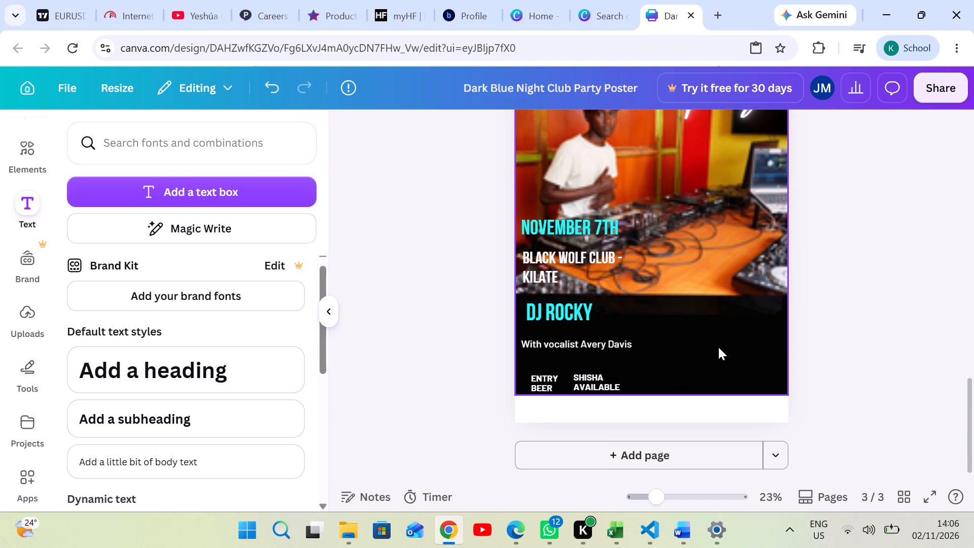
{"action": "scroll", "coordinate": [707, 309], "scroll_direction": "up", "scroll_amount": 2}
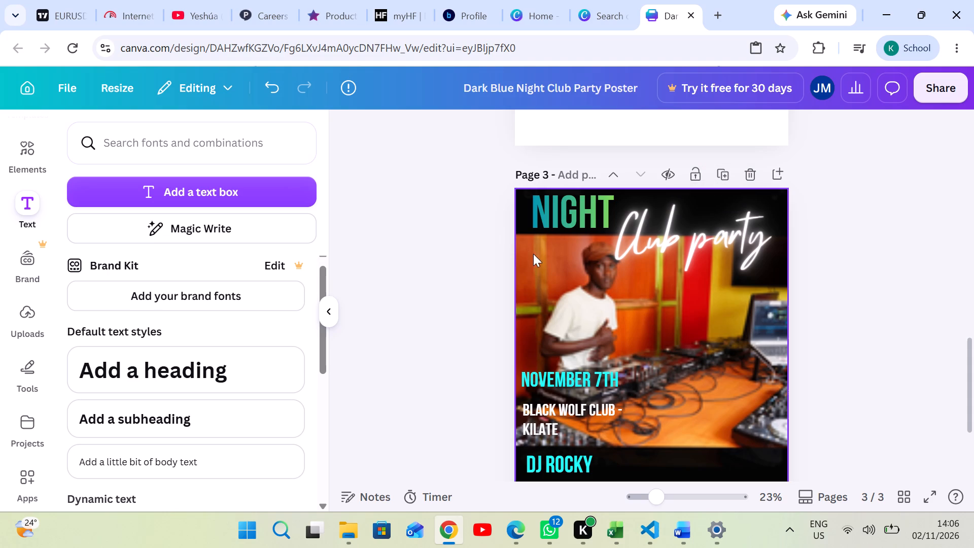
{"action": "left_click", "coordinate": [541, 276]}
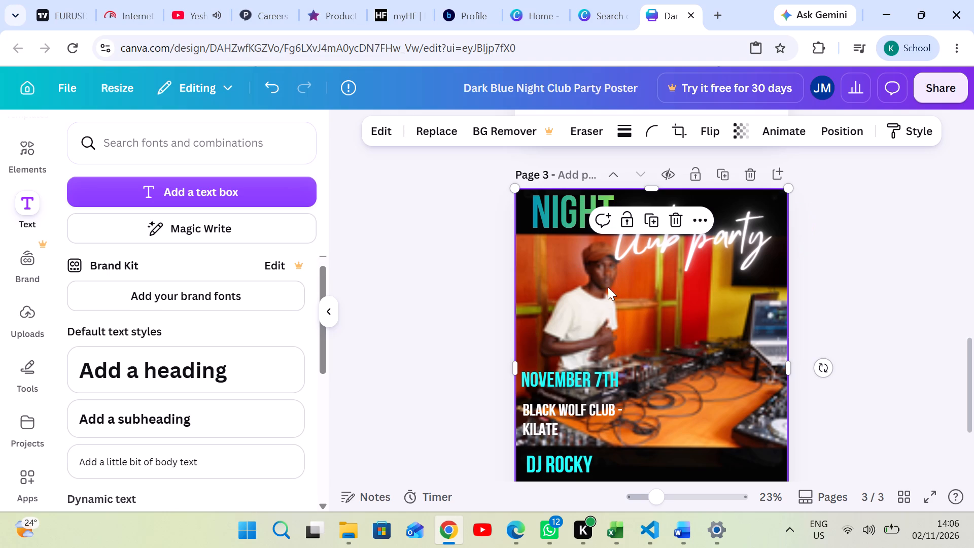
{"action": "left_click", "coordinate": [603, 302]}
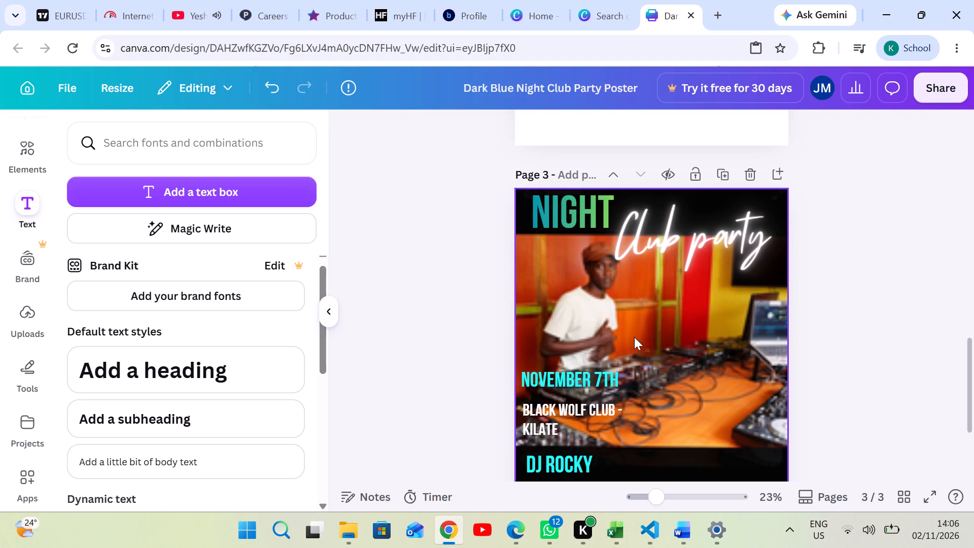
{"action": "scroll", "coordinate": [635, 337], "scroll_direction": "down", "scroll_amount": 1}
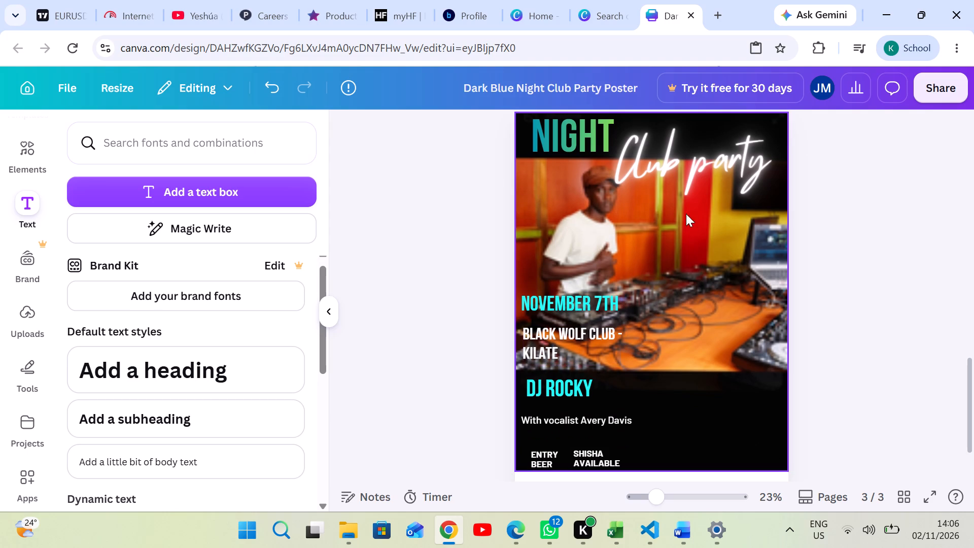
Widen the SHISHA AVAILABLE text box to about 11.1 and scale its text up to font size 40.6.
{"action": "left_click", "coordinate": [593, 460]}
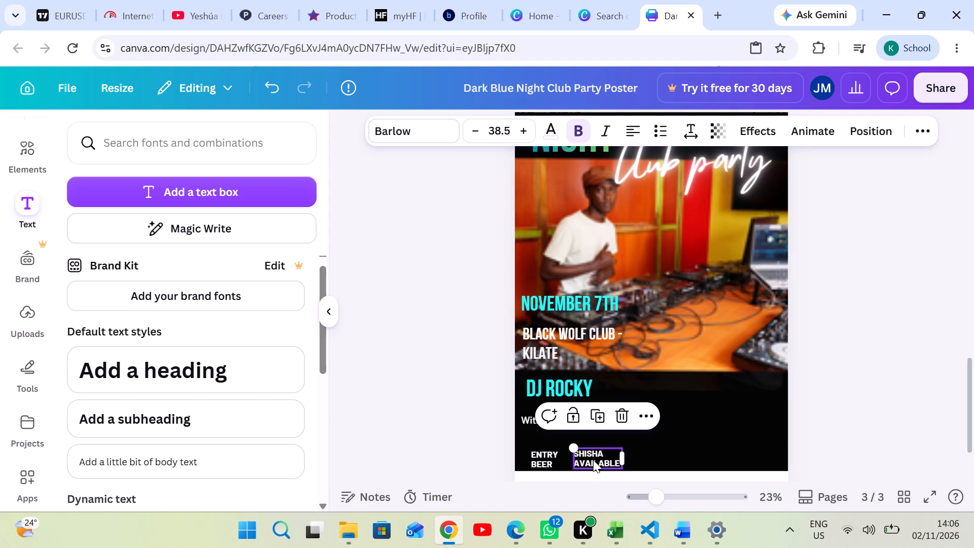
{"action": "left_click_drag", "start_coordinate": [624, 456], "coordinate": [655, 461]}
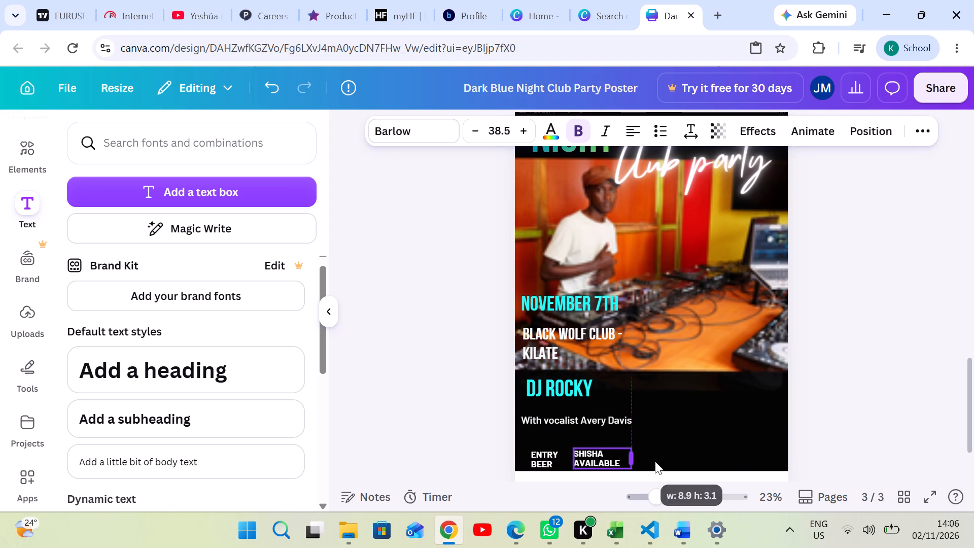
{"action": "left_click_drag", "start_coordinate": [655, 461], "coordinate": [648, 476]}
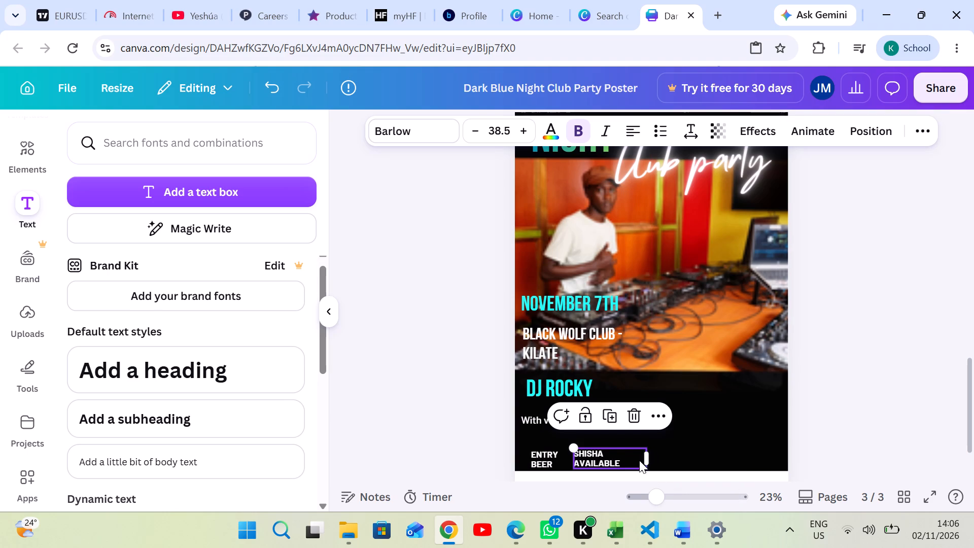
{"action": "left_click_drag", "start_coordinate": [573, 449], "coordinate": [574, 441]}
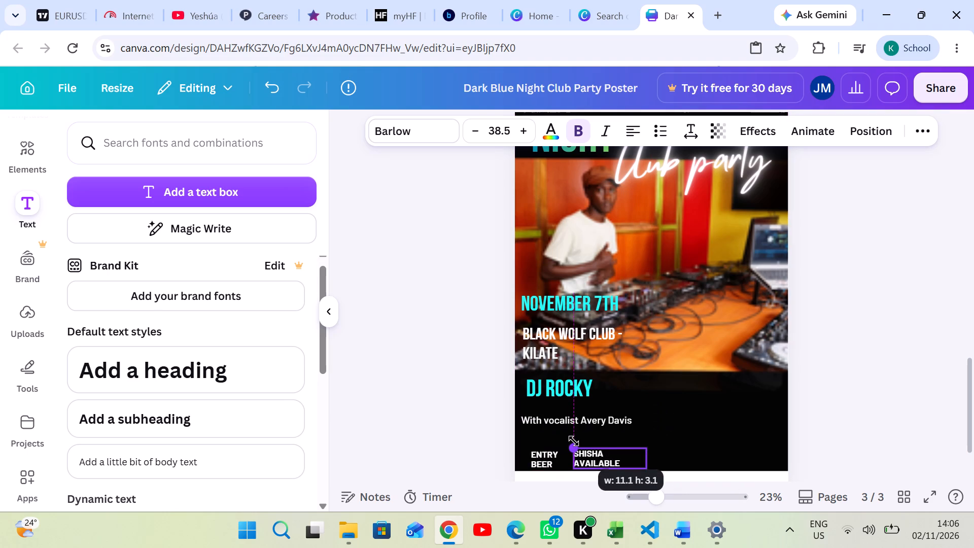
{"action": "left_click_drag", "start_coordinate": [574, 441], "coordinate": [573, 434]}
{"action": "left_click", "coordinate": [877, 423]}
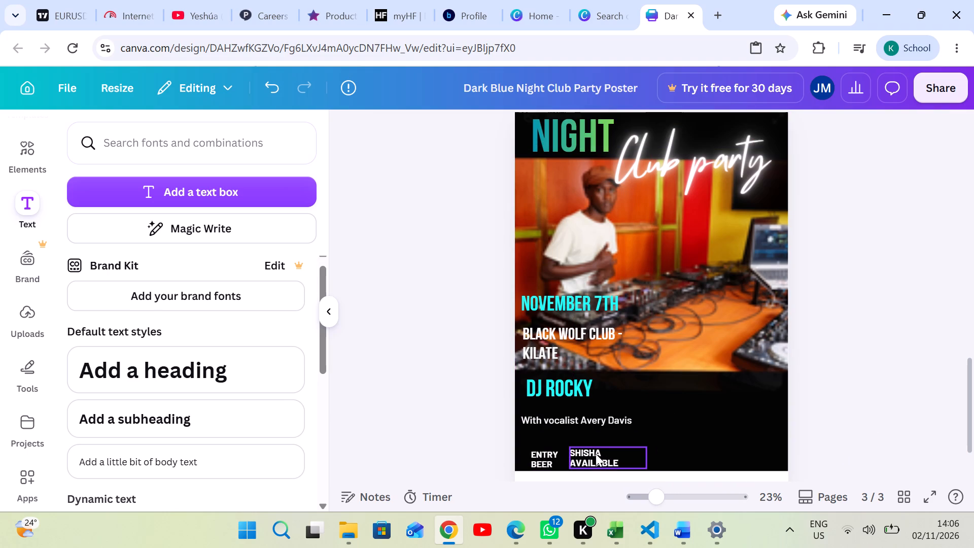
Move the SHISHA AVAILABLE text to the right, leaving a wider gap after ENTRY BEER.
{"action": "left_click_drag", "start_coordinate": [603, 454], "coordinate": [645, 456]}
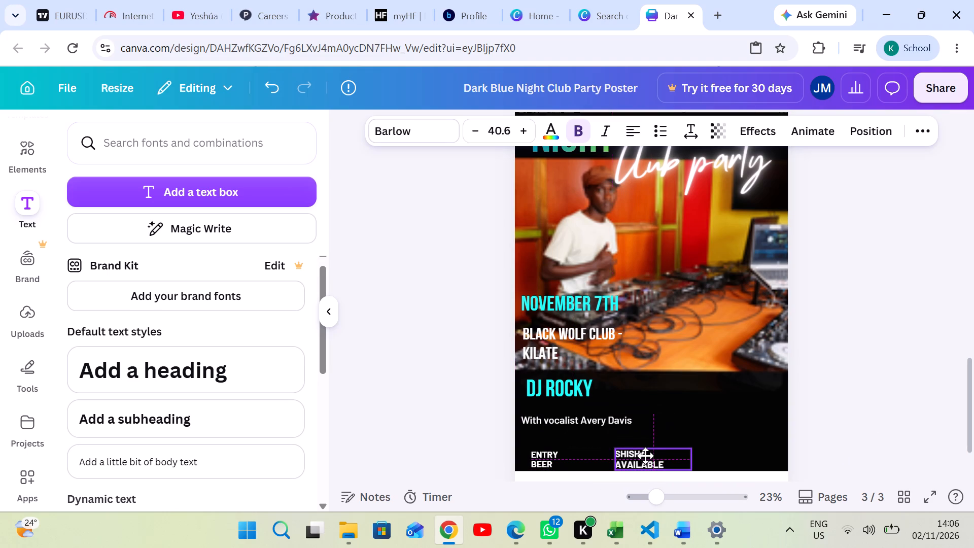
{"action": "left_click_drag", "start_coordinate": [645, 456], "coordinate": [645, 456]}
Shift the ENTRY BEER text slightly right, widen its box and scale the text up a little.
{"action": "left_click_drag", "start_coordinate": [541, 454], "coordinate": [552, 455]}
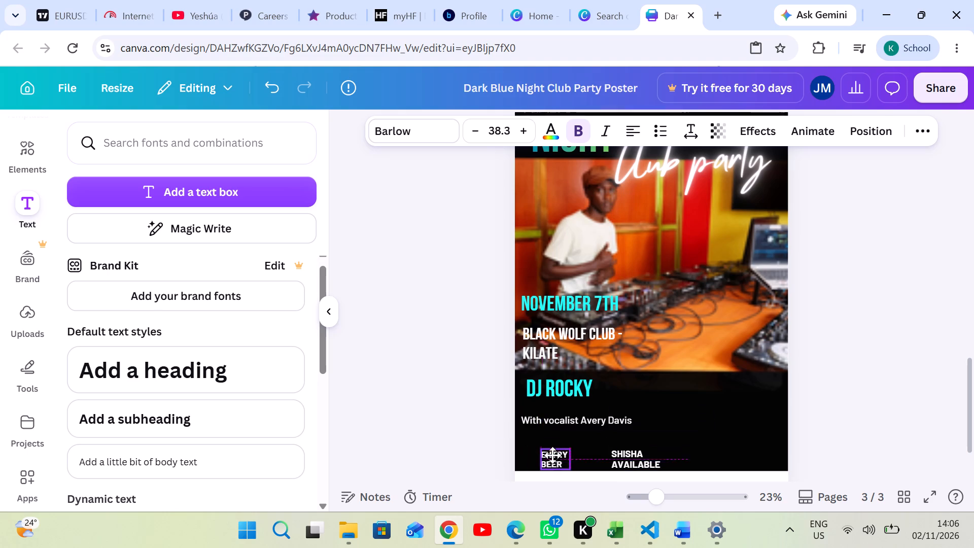
{"action": "left_click_drag", "start_coordinate": [552, 455], "coordinate": [555, 456]}
{"action": "left_click_drag", "start_coordinate": [575, 452], "coordinate": [576, 452]}
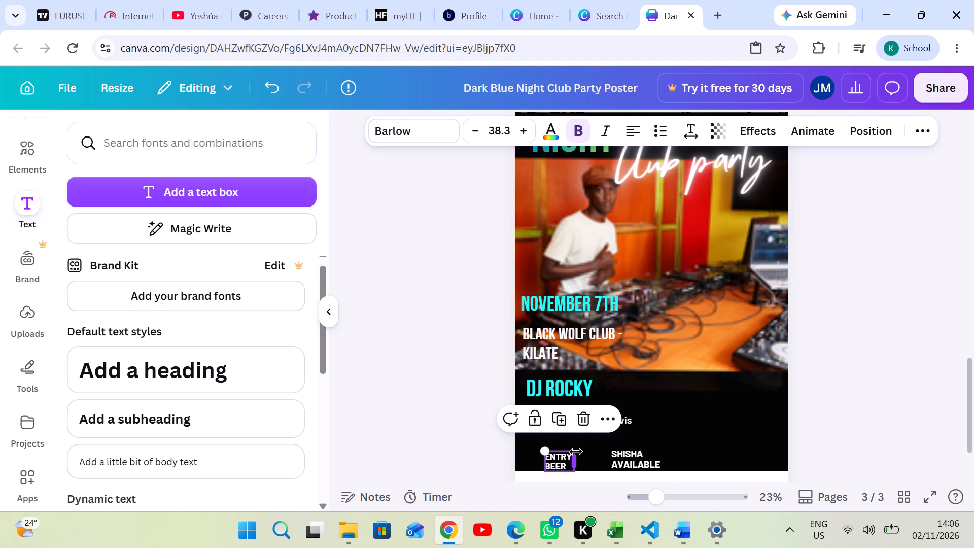
{"action": "left_click_drag", "start_coordinate": [576, 452], "coordinate": [591, 448]}
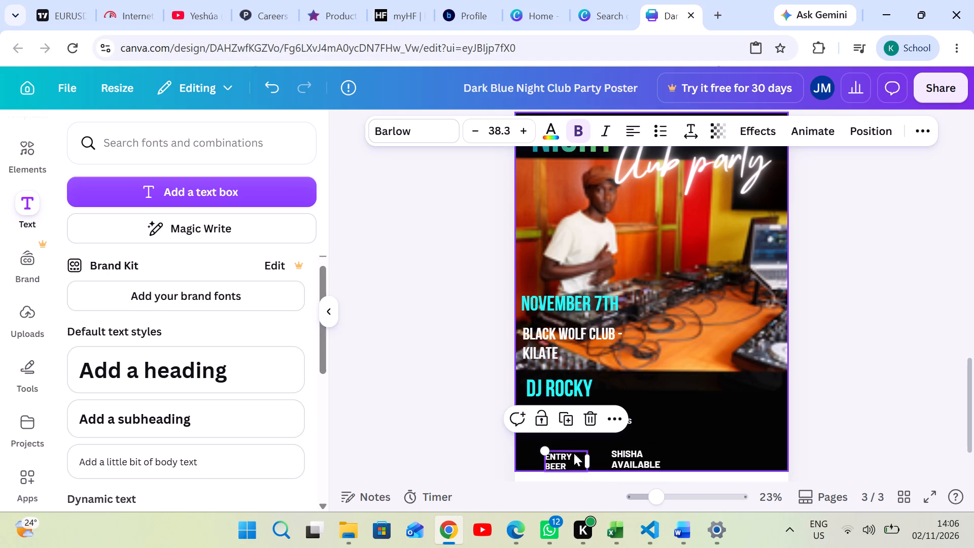
{"action": "left_click_drag", "start_coordinate": [543, 450], "coordinate": [533, 449]}
{"action": "left_click", "coordinate": [877, 440]}
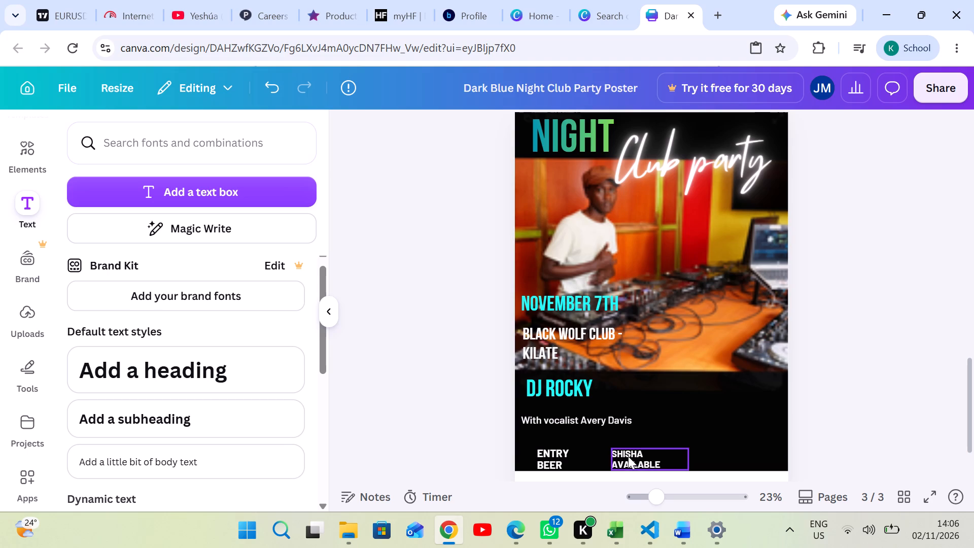
Scale the SHISHA AVAILABLE text up to font size 45.7.
{"action": "left_click", "coordinate": [628, 456]}
{"action": "left_click_drag", "start_coordinate": [610, 447], "coordinate": [610, 436]}
{"action": "left_click", "coordinate": [605, 446]}
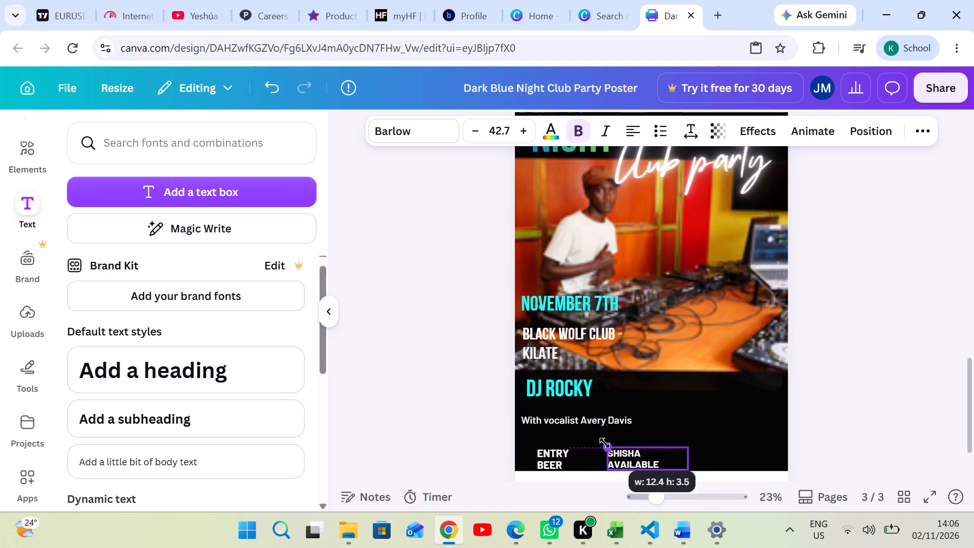
{"action": "left_click", "coordinate": [895, 401]}
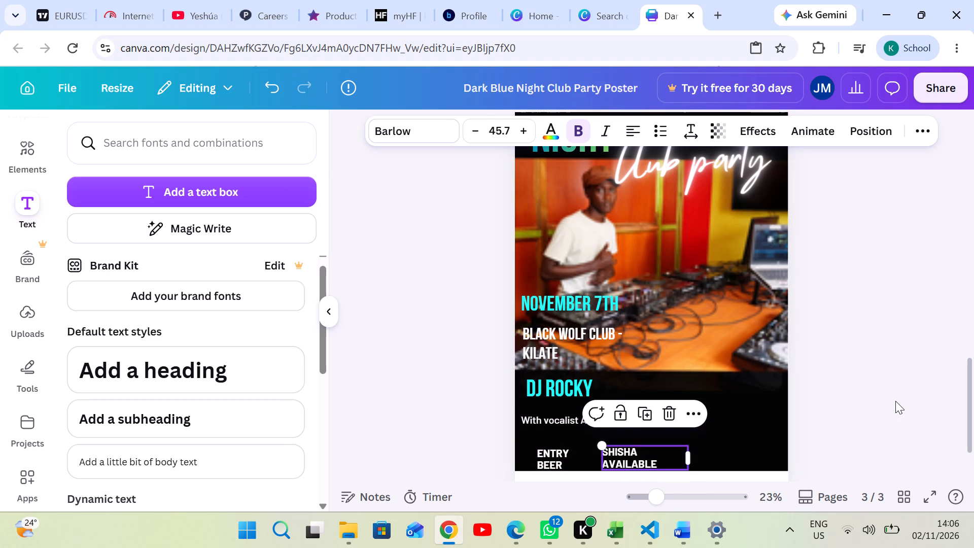
Replace the vocalist line below DJ ROCKY with "Mkanda reggae , rhumba,".
{"action": "left_click", "coordinate": [611, 415]}
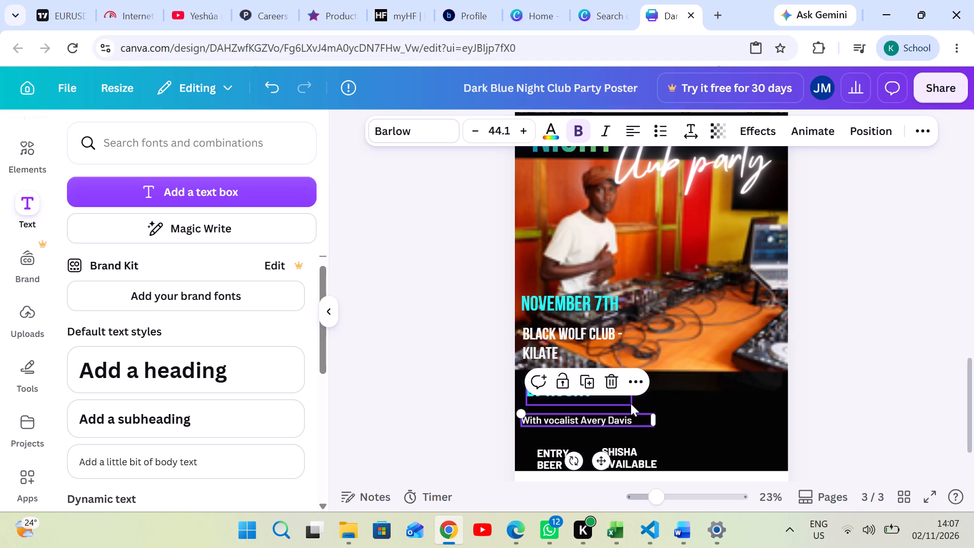
{"action": "left_click", "coordinate": [640, 416]}
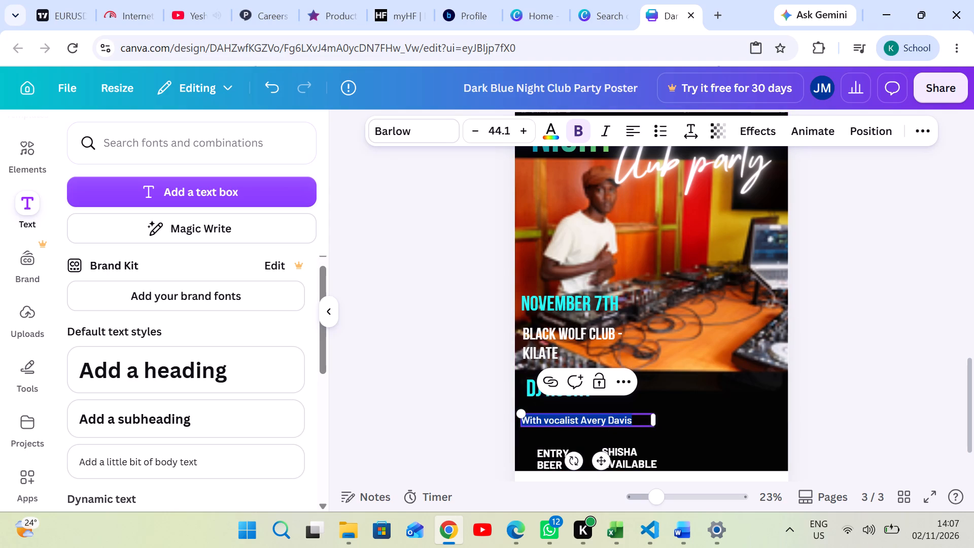
{"action": "key", "text": "m"}
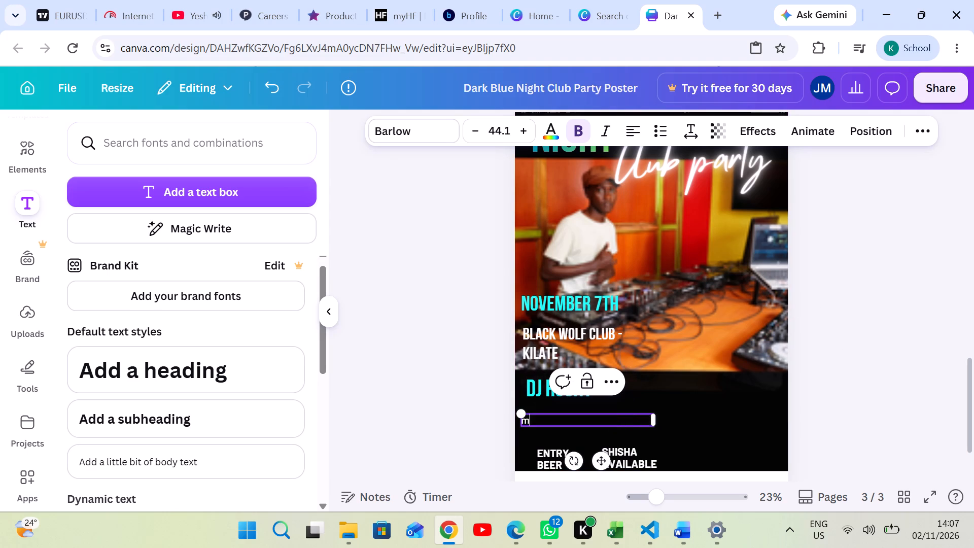
{"action": "key", "text": "BackSpace"}
{"action": "type", "text": "kanda"}
{"action": "key", "text": "space"}
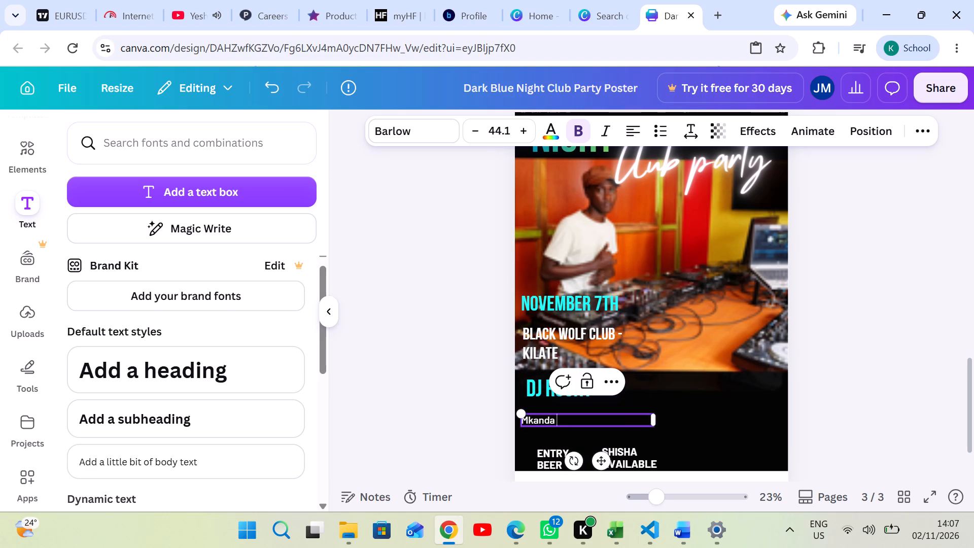
{"action": "type", "text": "regaae"}
{"action": "key", "text": "BackSpace"}
{"action": "key", "text": "BackSpace"}
{"action": "key", "text": "BackSpace"}
{"action": "type", "text": "gae"}
{"action": "key", "text": "space"}
{"action": "type", "text": ","}
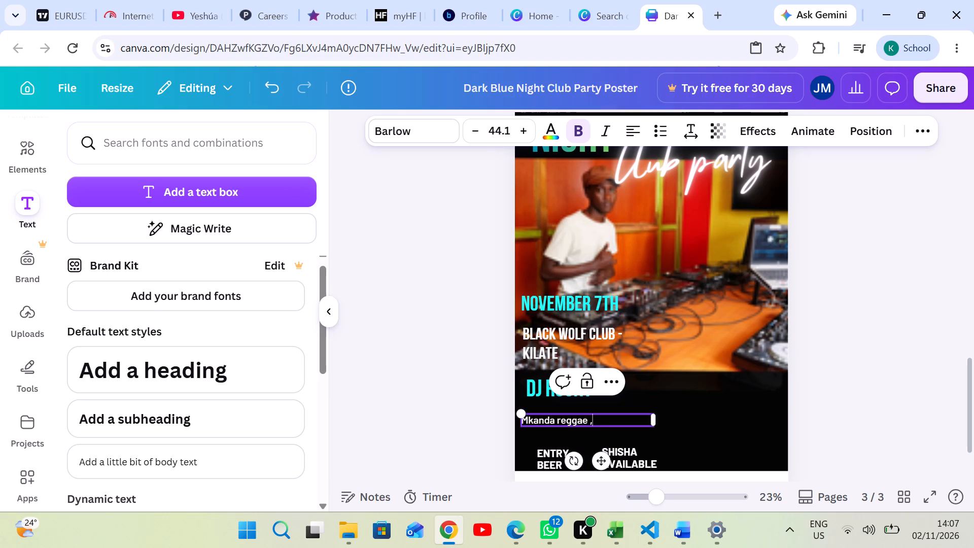
{"action": "key", "text": "space"}
{"action": "type", "text": "rhumb"}
{"action": "key", "text": "a"}
{"action": "key", "text": "a"}
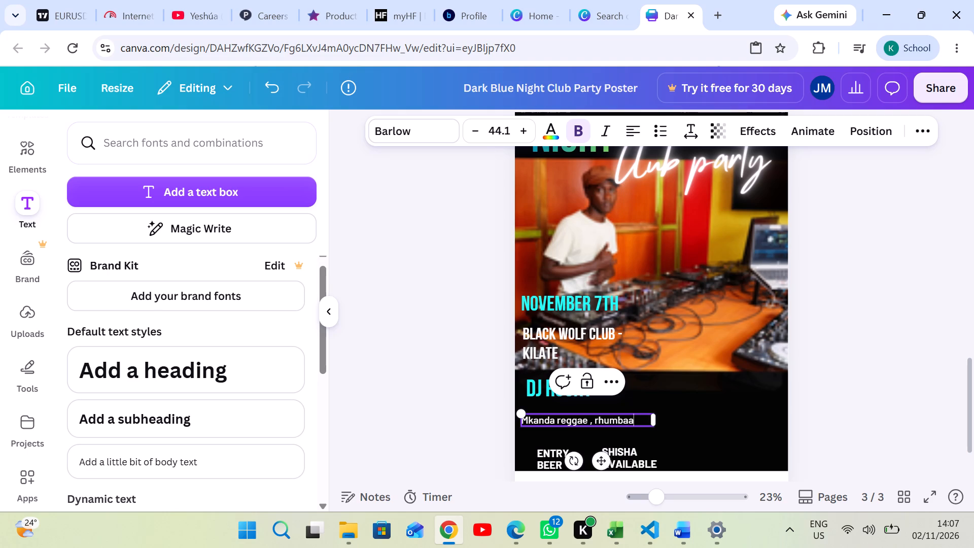
{"action": "key", "text": "BackSpace"}
{"action": "key", "text": "comma"}
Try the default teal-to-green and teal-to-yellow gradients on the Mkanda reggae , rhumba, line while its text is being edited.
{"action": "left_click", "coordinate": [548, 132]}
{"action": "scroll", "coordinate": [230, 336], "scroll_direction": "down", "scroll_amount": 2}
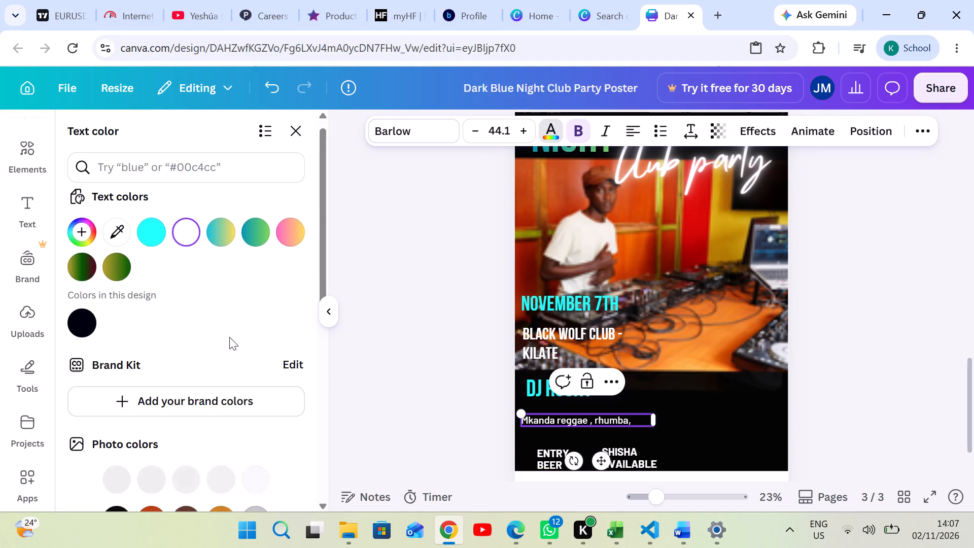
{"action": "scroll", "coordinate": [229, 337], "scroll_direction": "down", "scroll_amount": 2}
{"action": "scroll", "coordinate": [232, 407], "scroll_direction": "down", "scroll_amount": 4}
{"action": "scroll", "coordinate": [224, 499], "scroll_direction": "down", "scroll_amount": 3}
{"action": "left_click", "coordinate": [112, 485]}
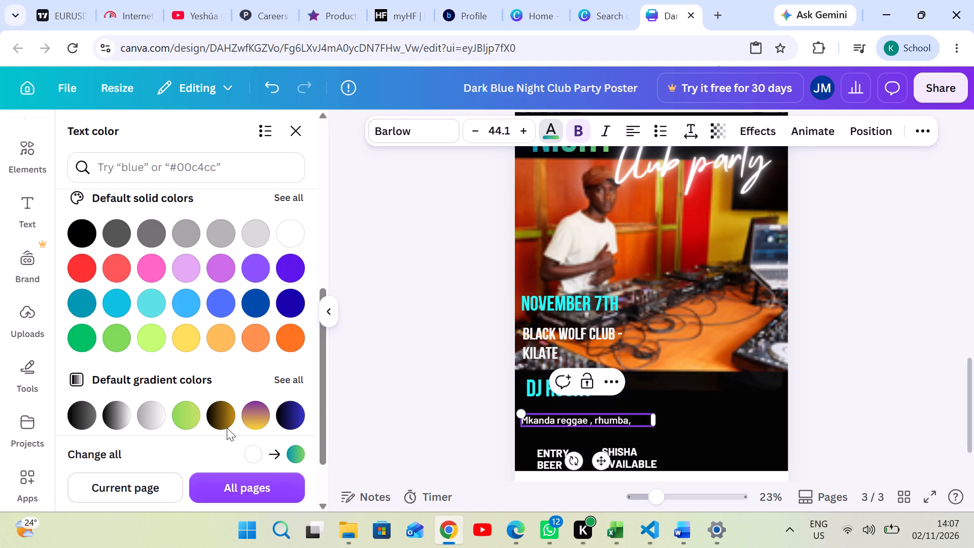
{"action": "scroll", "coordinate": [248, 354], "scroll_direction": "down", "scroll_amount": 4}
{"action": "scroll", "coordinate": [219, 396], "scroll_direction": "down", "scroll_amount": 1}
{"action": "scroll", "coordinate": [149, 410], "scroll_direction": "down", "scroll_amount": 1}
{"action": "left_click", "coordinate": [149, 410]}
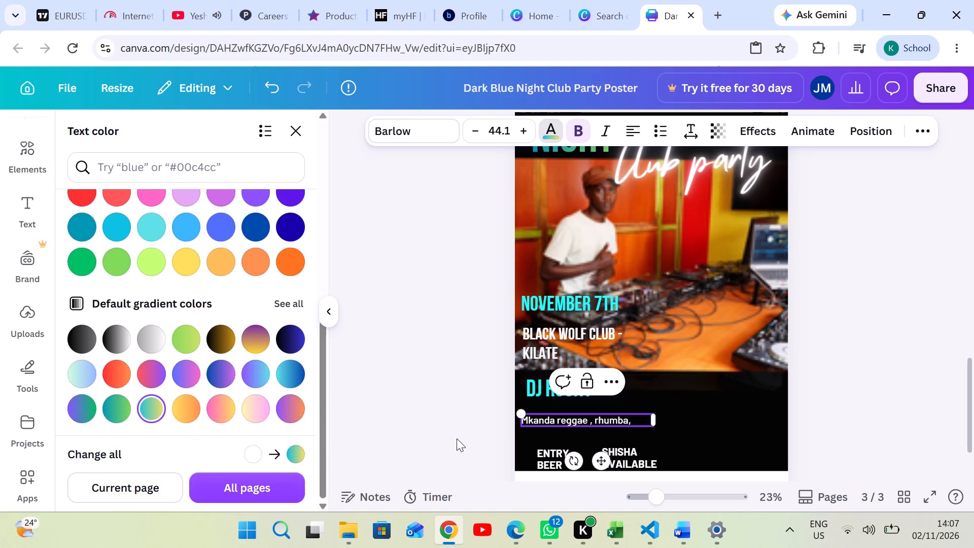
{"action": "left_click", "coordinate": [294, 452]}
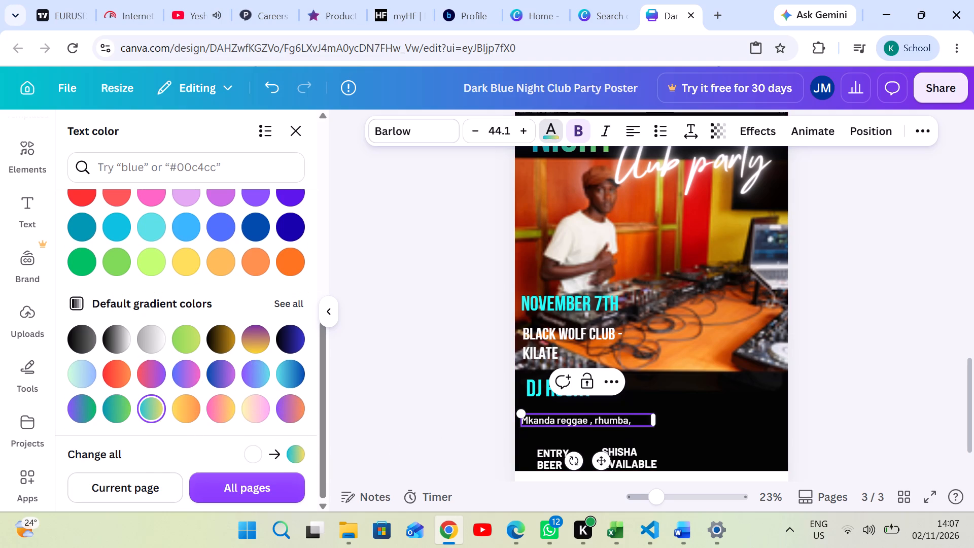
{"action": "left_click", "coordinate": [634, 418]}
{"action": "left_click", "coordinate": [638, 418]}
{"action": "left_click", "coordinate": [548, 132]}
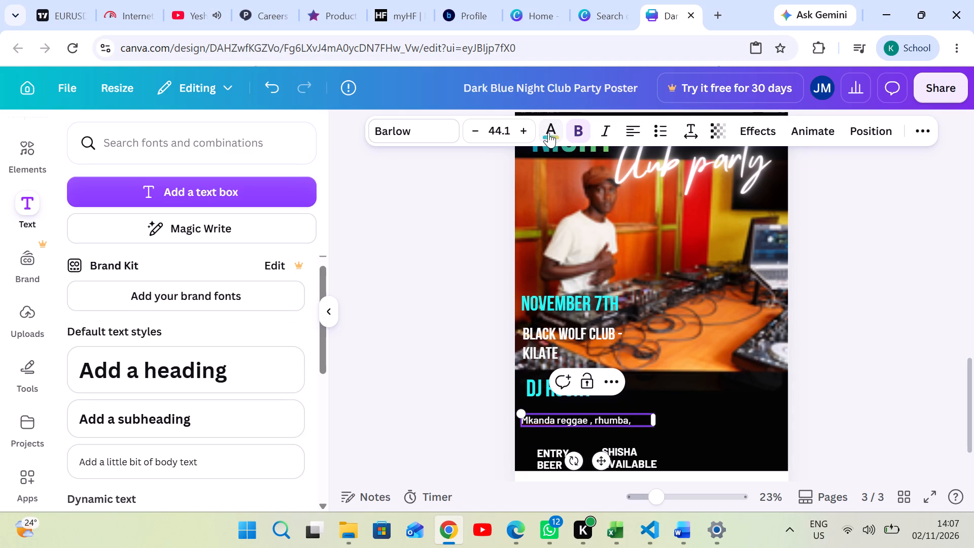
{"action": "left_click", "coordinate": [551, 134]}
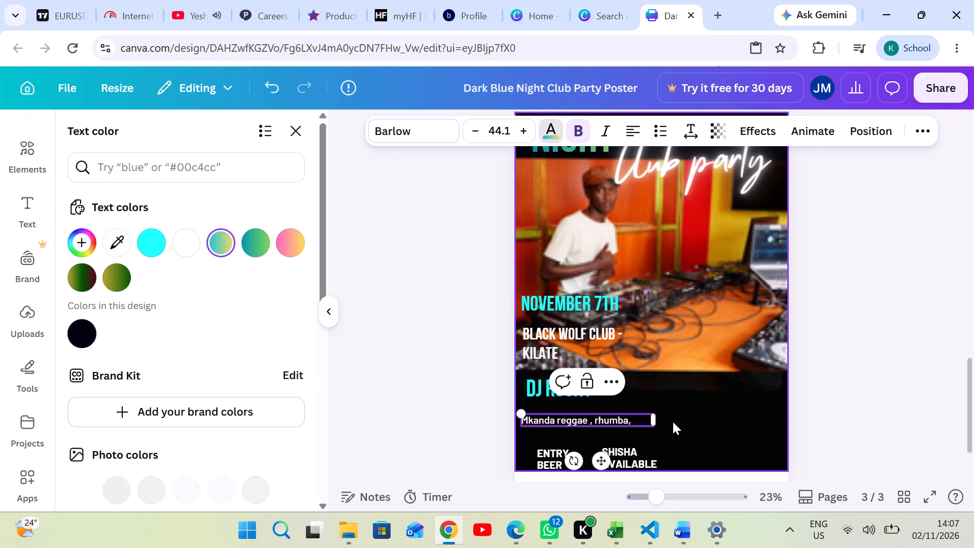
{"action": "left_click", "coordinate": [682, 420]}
Apply the teal-to-yellow gradient to the whole Mkanda reggae , rhumba, text box.
{"action": "left_click", "coordinate": [616, 419]}
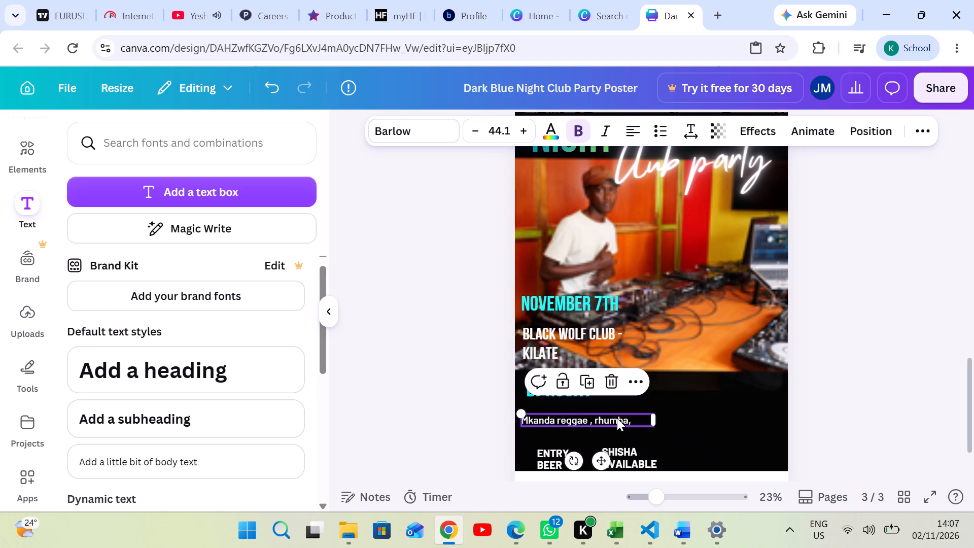
{"action": "left_click", "coordinate": [551, 130]}
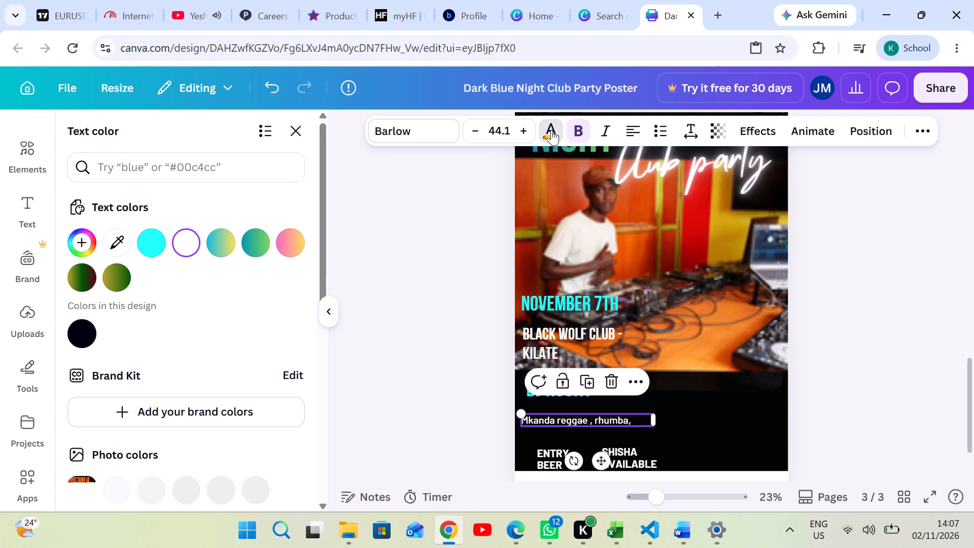
{"action": "left_click", "coordinate": [211, 233]}
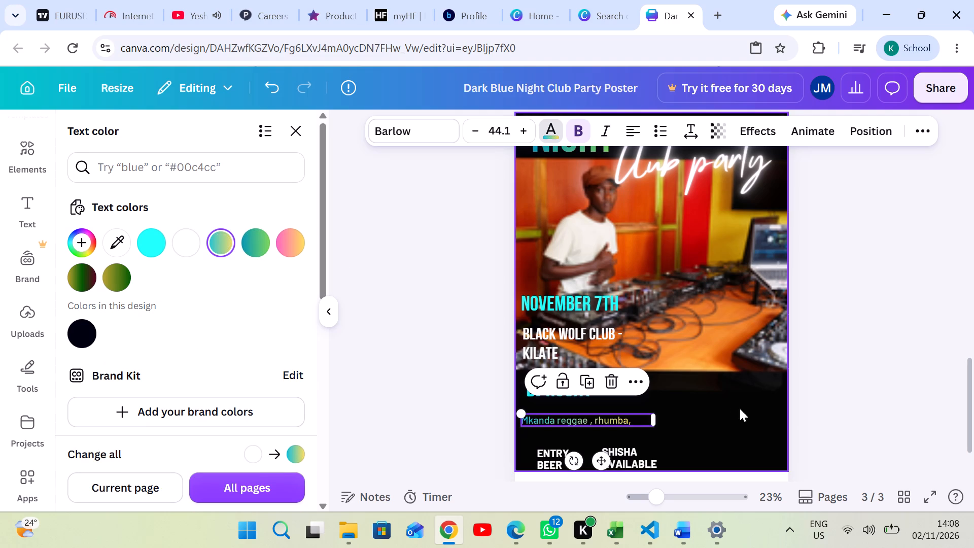
{"action": "left_click", "coordinate": [915, 401]}
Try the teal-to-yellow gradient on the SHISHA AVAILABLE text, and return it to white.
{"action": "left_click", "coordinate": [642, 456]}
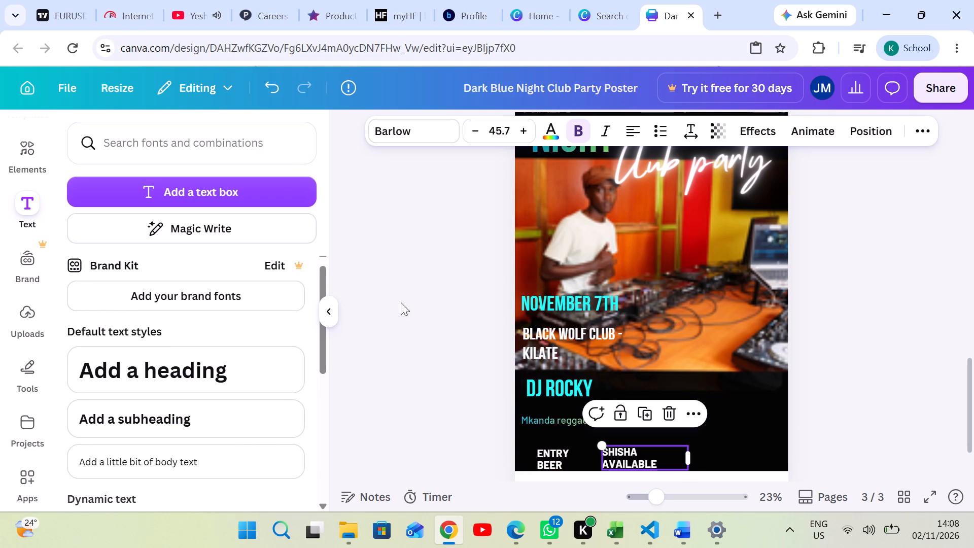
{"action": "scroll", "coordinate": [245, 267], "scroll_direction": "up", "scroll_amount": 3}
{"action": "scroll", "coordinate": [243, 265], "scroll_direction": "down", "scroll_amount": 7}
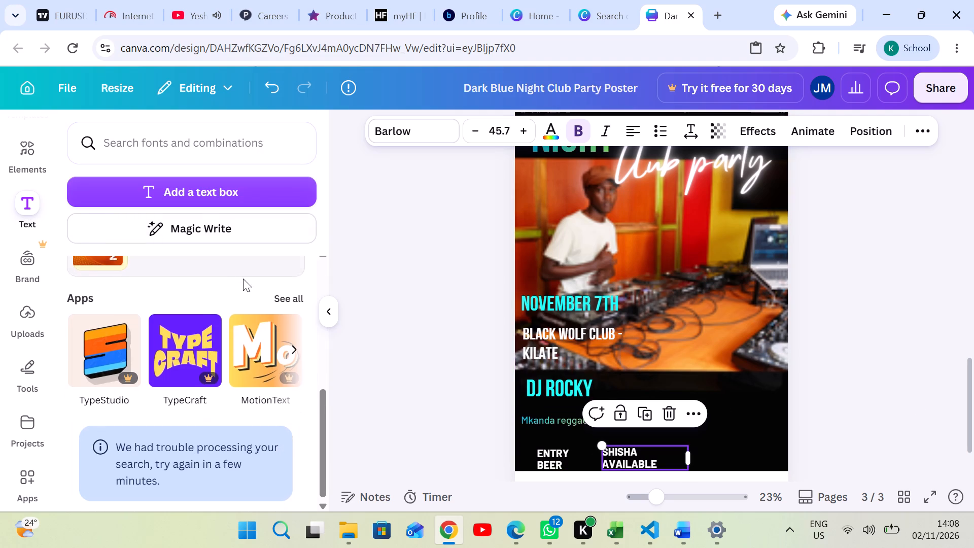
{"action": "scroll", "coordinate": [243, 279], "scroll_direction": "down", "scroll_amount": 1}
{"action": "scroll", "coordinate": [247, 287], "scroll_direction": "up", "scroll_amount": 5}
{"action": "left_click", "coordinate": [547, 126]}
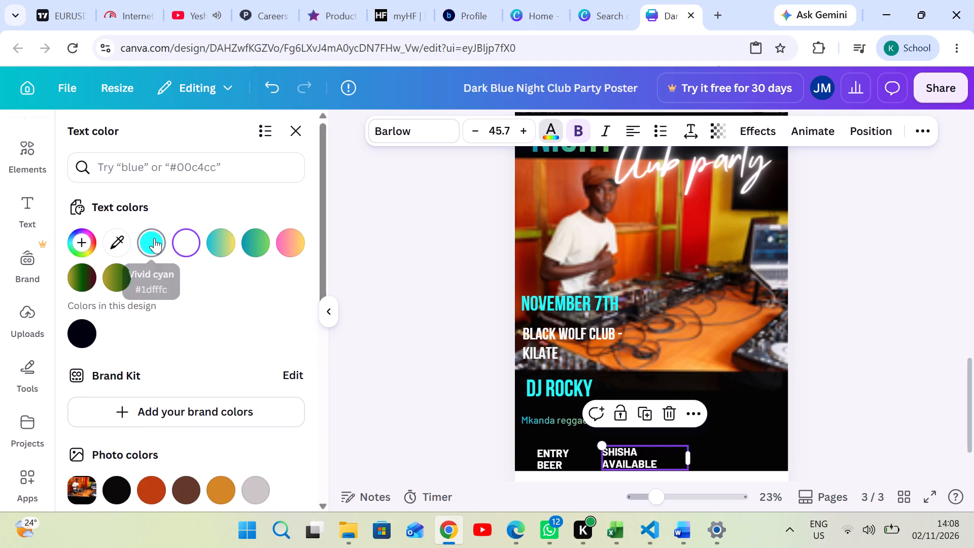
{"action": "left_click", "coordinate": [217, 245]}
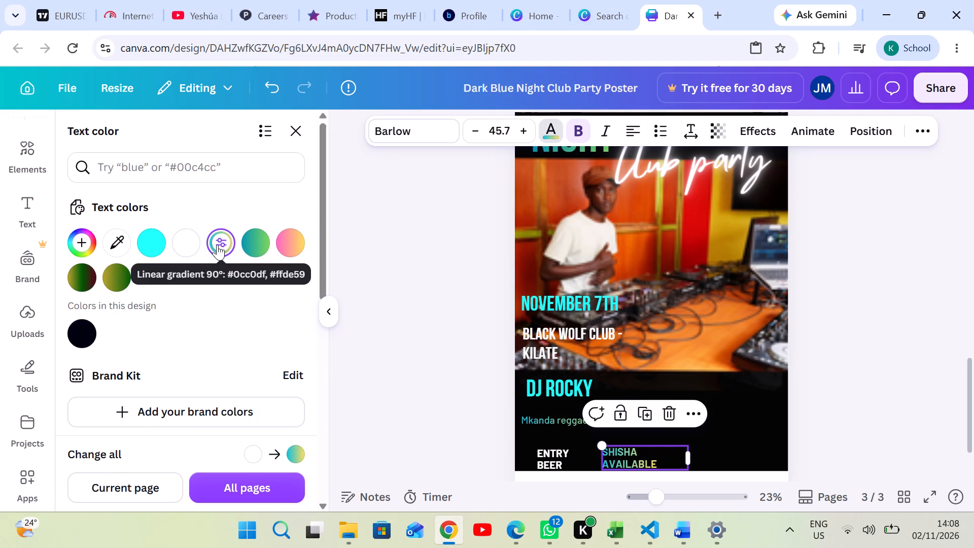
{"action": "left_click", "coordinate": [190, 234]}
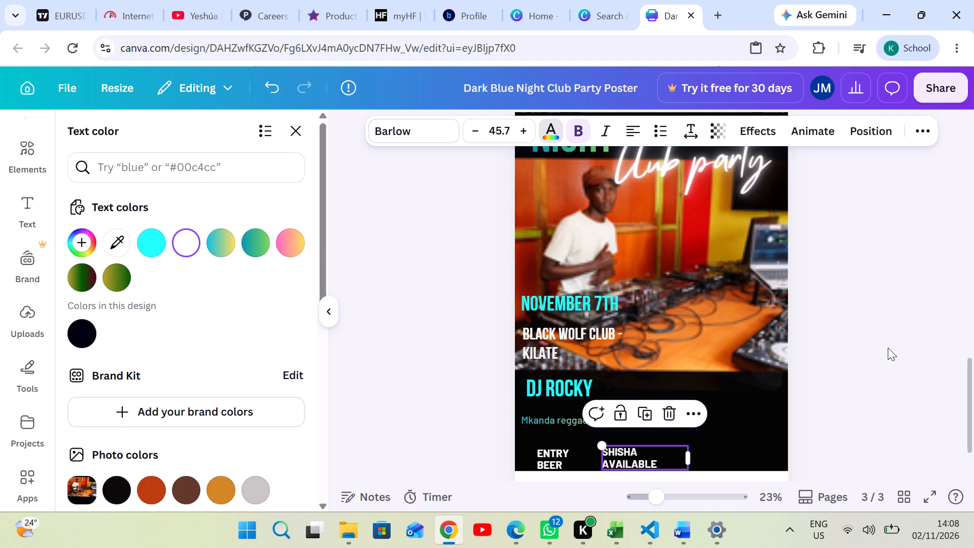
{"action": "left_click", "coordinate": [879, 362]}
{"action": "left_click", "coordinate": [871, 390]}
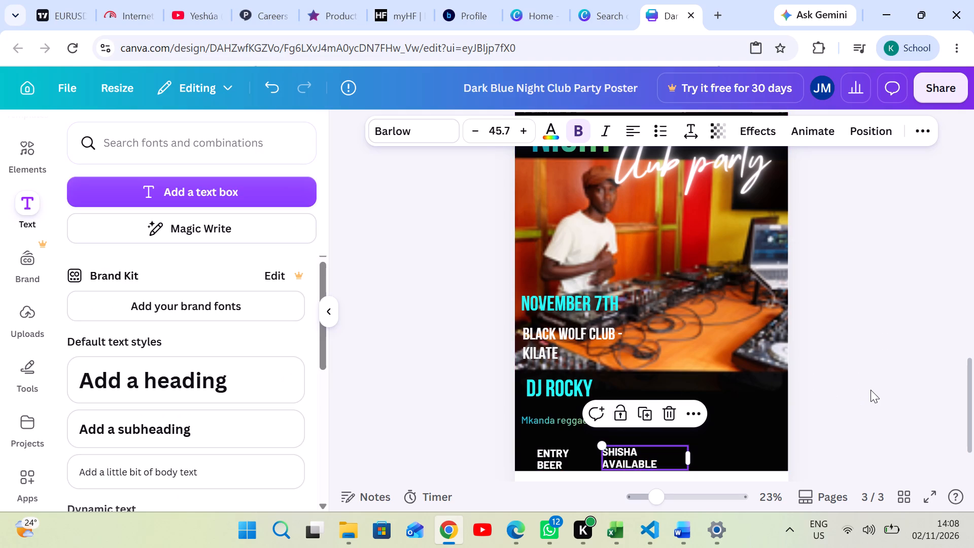
Shift DJ ROCKY and BLACK WOLF CLUB - KILATE rightward on page 3, left-aligned with the venue directly above the DJ name.
{"action": "left_click_drag", "start_coordinate": [552, 382], "coordinate": [625, 381]}
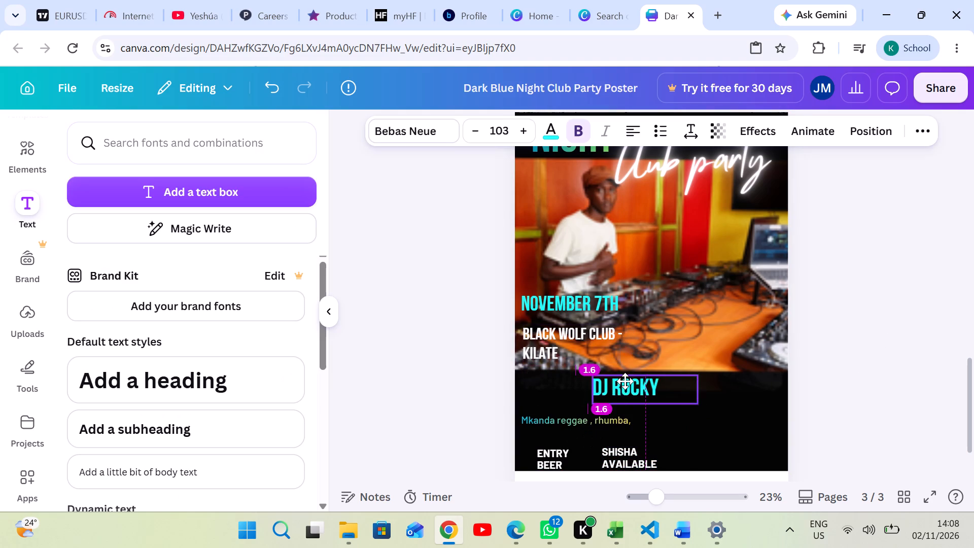
{"action": "left_click_drag", "start_coordinate": [625, 381], "coordinate": [612, 370]}
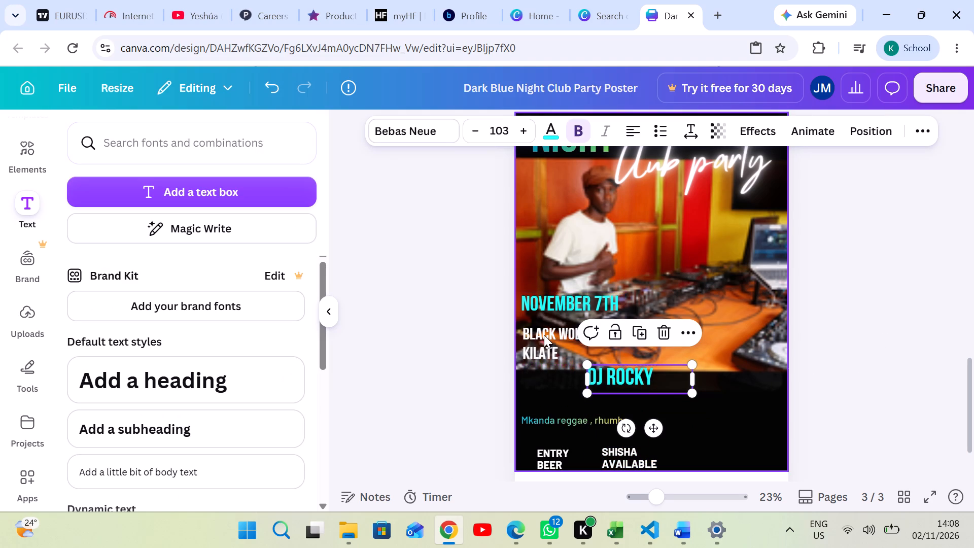
{"action": "left_click_drag", "start_coordinate": [544, 335], "coordinate": [609, 335]}
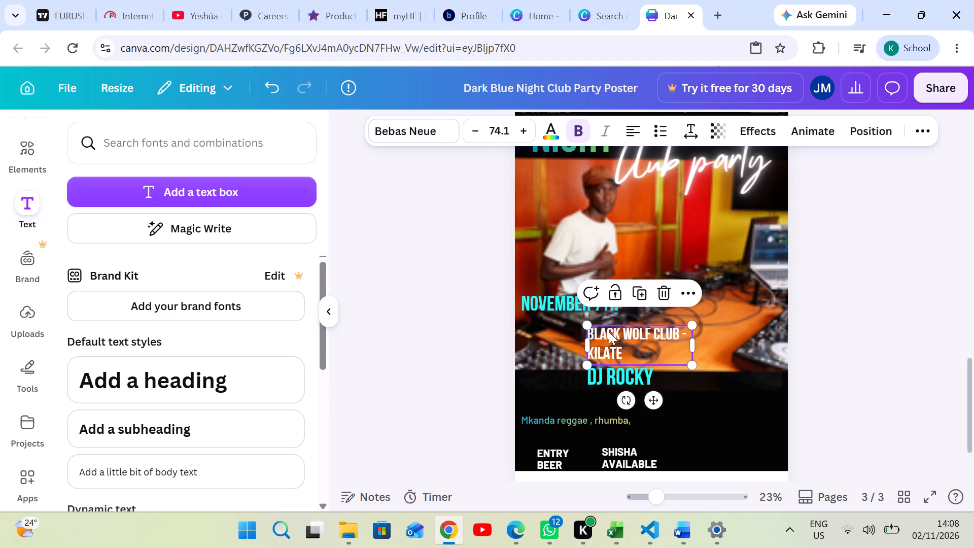
{"action": "left_click", "coordinate": [886, 284]}
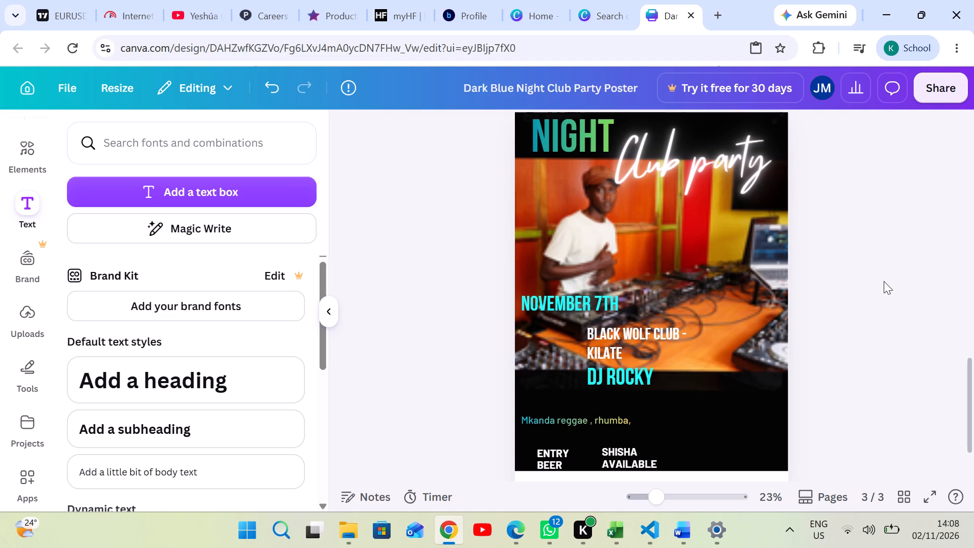
Apply the teal-to-yellow gradient (#0cc0df to #ffde59) to the Club party script title on page 3.
{"action": "left_click", "coordinate": [736, 158]}
{"action": "left_click", "coordinate": [546, 129]}
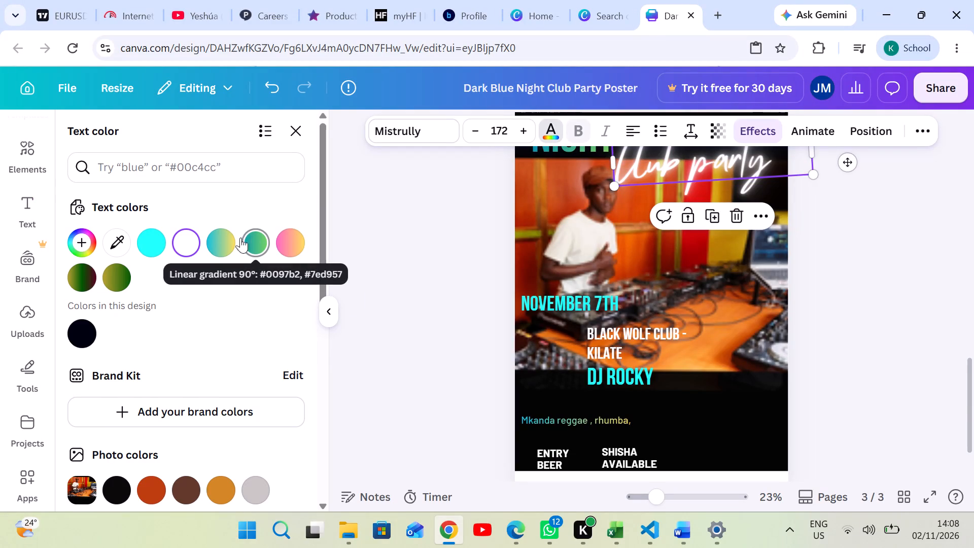
{"action": "left_click", "coordinate": [224, 238]}
{"action": "left_click", "coordinate": [852, 280]}
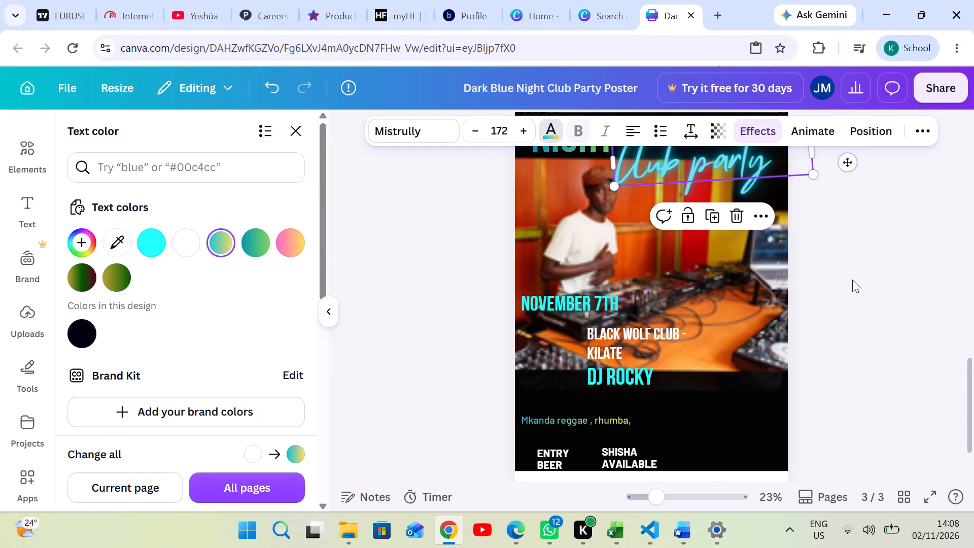
{"action": "left_click", "coordinate": [854, 279]}
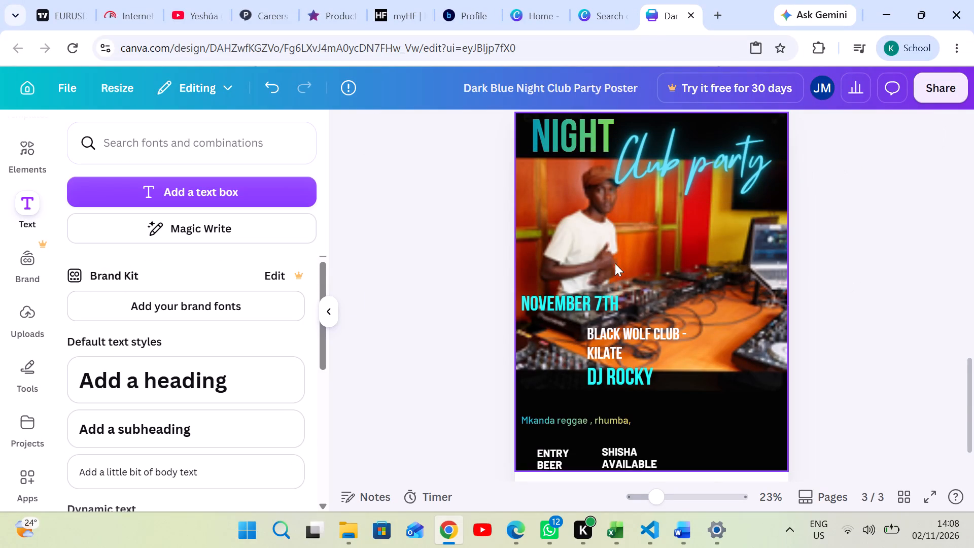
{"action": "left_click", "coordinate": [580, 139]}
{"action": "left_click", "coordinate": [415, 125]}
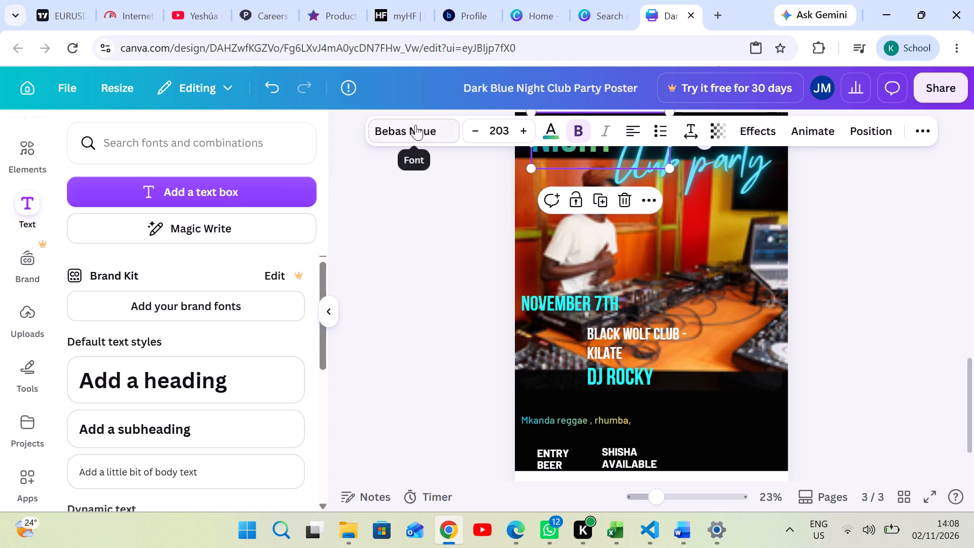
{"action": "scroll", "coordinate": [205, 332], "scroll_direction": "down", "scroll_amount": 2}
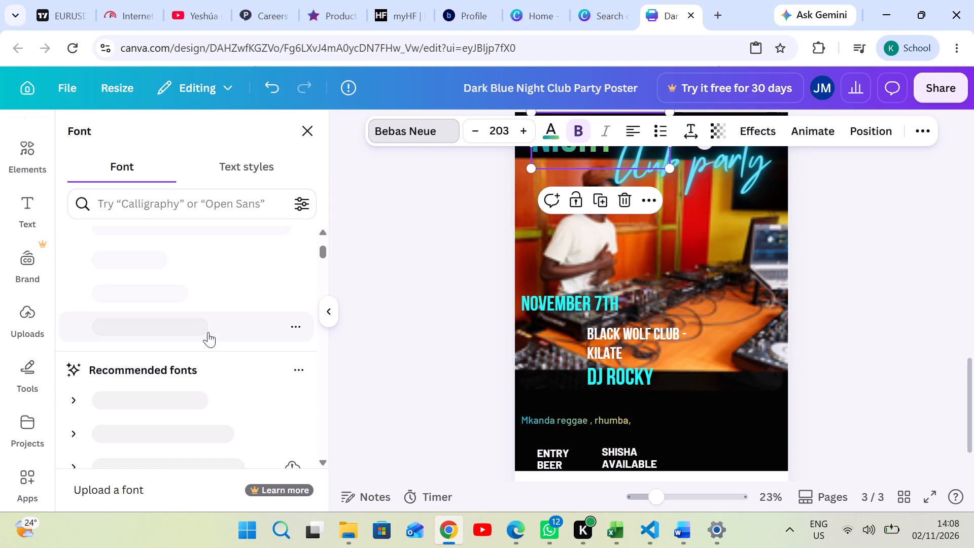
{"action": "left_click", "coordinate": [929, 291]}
Widen the BLACK WOLF CLUB - KILATE text box until the venue fits on one line.
{"action": "left_click", "coordinate": [633, 326]}
{"action": "left_click_drag", "start_coordinate": [694, 345], "coordinate": [743, 357]}
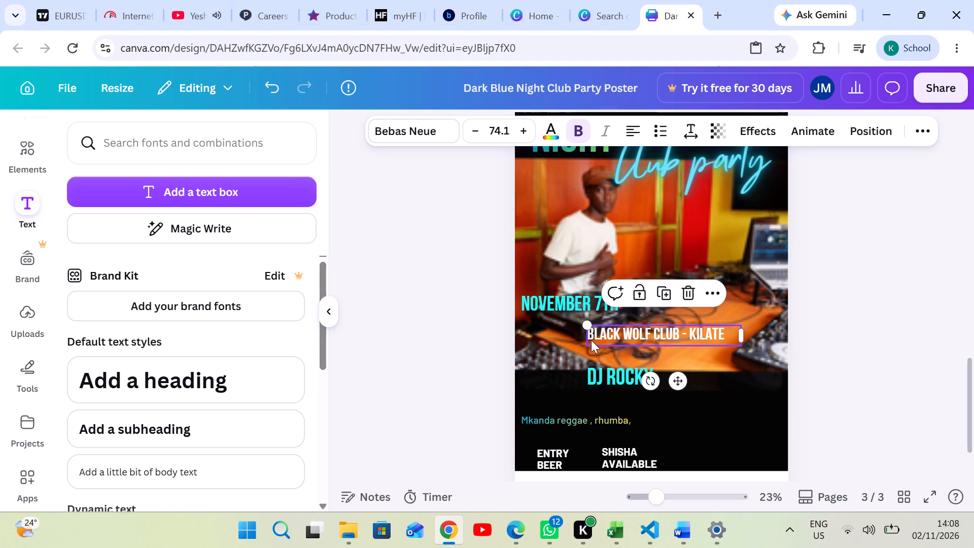
{"action": "left_click_drag", "start_coordinate": [587, 342], "coordinate": [586, 356]}
Increase the BLACK WOLF CLUB - KILATE text to font size 84.1.
{"action": "double_click", "coordinate": [522, 130]}
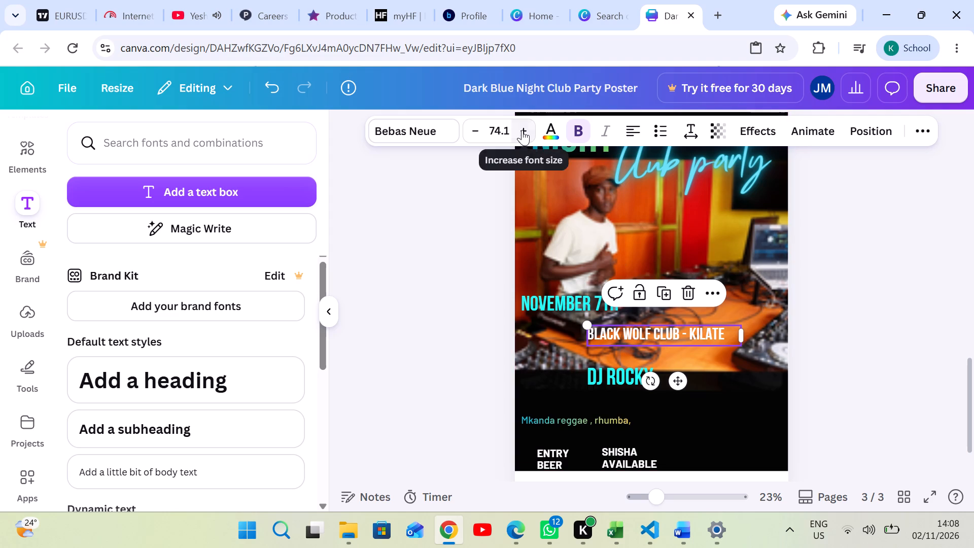
{"action": "triple_click", "coordinate": [523, 130]}
{"action": "triple_click", "coordinate": [523, 130]}
{"action": "double_click", "coordinate": [523, 130]}
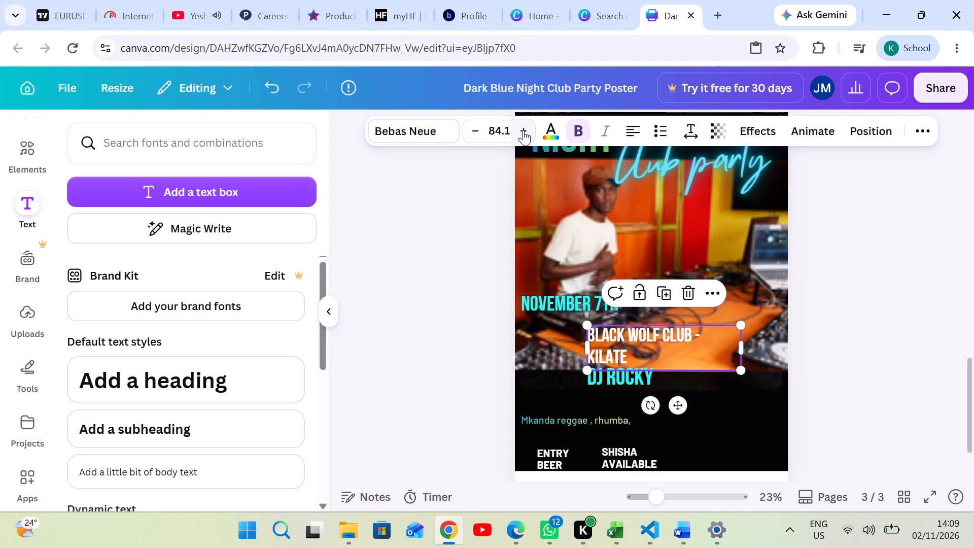
{"action": "left_click", "coordinate": [839, 327]}
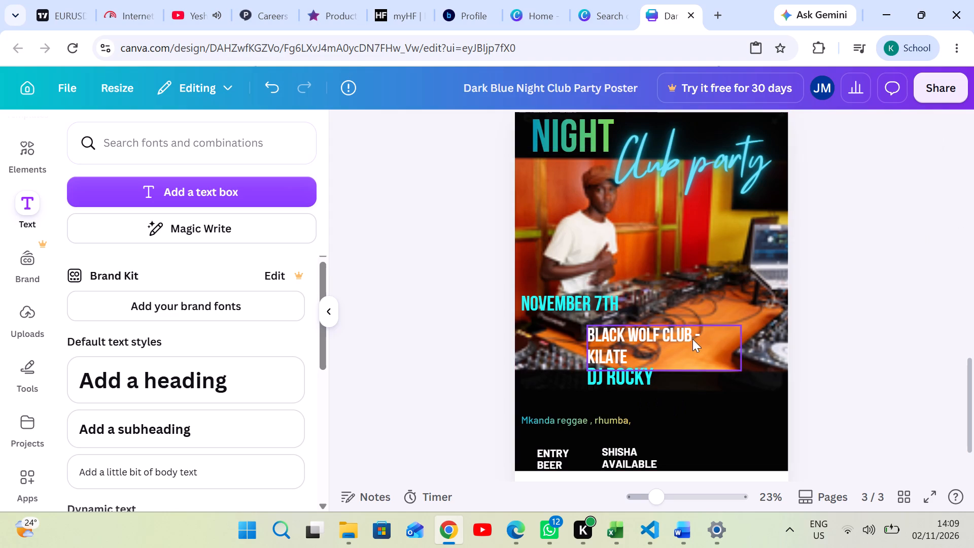
Nudge the BLACK WOLF CLUB - KILATE text slightly up and left, and enlarge it to font size 90.1, keeping it bold.
{"action": "left_click_drag", "start_coordinate": [686, 339], "coordinate": [682, 329]}
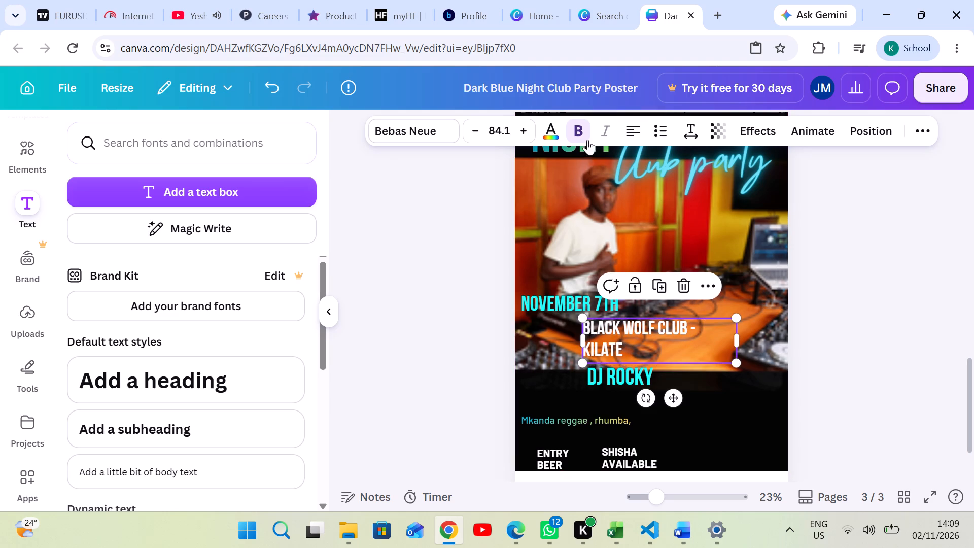
{"action": "left_click", "coordinate": [582, 130]}
{"action": "left_click", "coordinate": [582, 130]}
{"action": "left_click", "coordinate": [521, 127]}
{"action": "double_click", "coordinate": [521, 127]}
{"action": "double_click", "coordinate": [521, 127]}
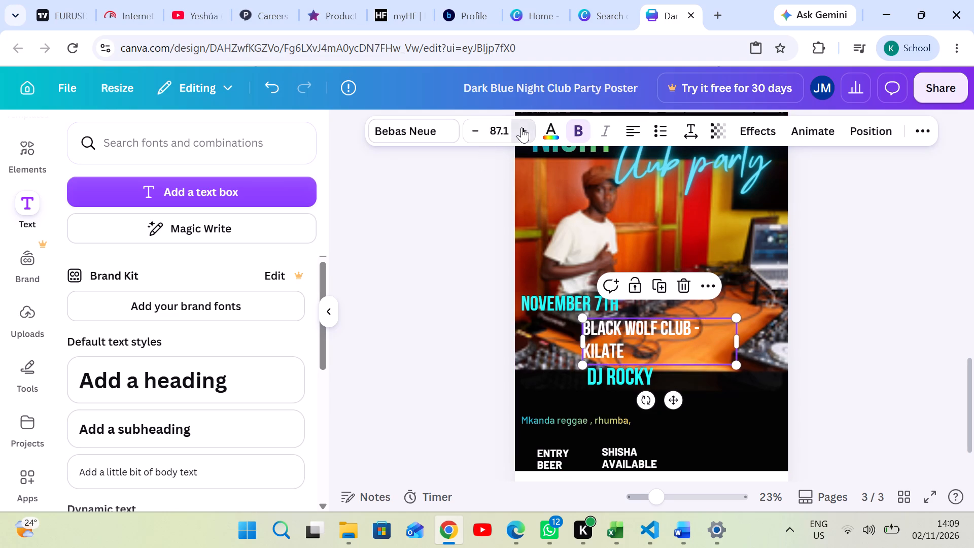
{"action": "left_click", "coordinate": [521, 127]}
{"action": "left_click", "coordinate": [851, 241]}
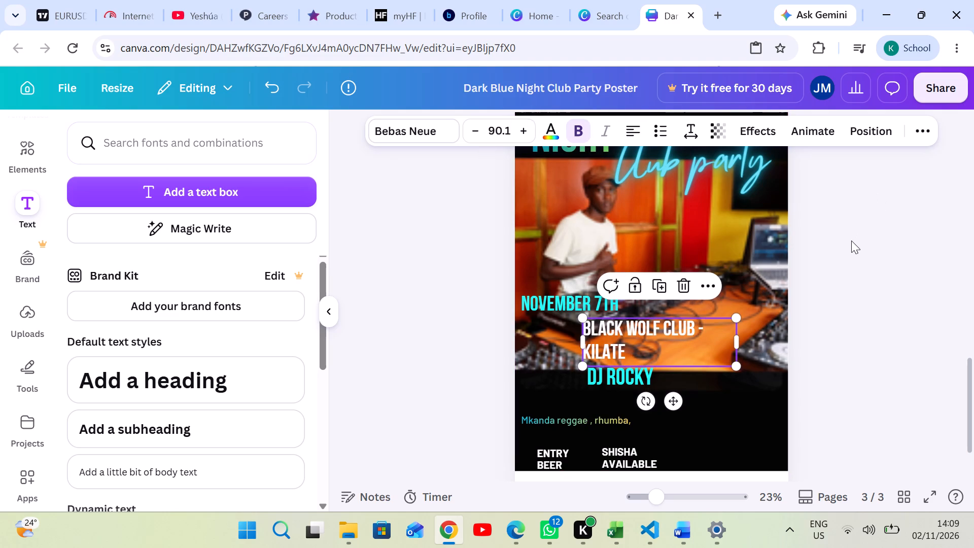
Compare the page 3 layout with the finished poster on page 1.
{"action": "scroll", "coordinate": [789, 237], "scroll_direction": "up", "scroll_amount": 3}
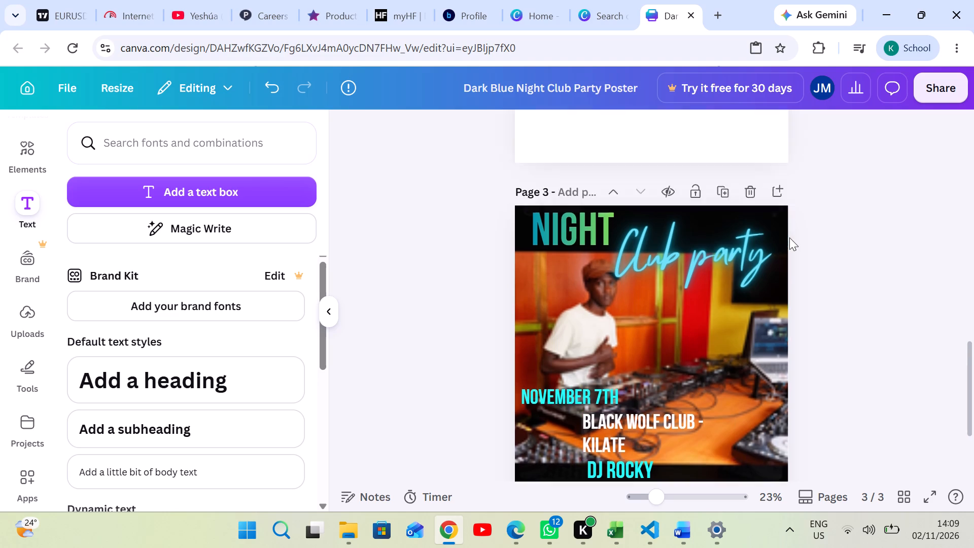
{"action": "scroll", "coordinate": [775, 248], "scroll_direction": "up", "scroll_amount": 7}
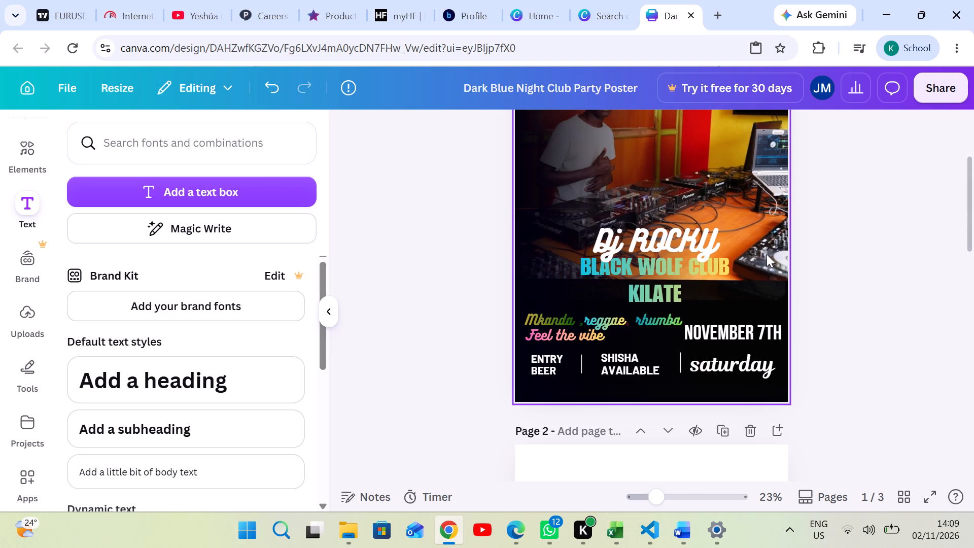
{"action": "scroll", "coordinate": [767, 250], "scroll_direction": "down", "scroll_amount": 11}
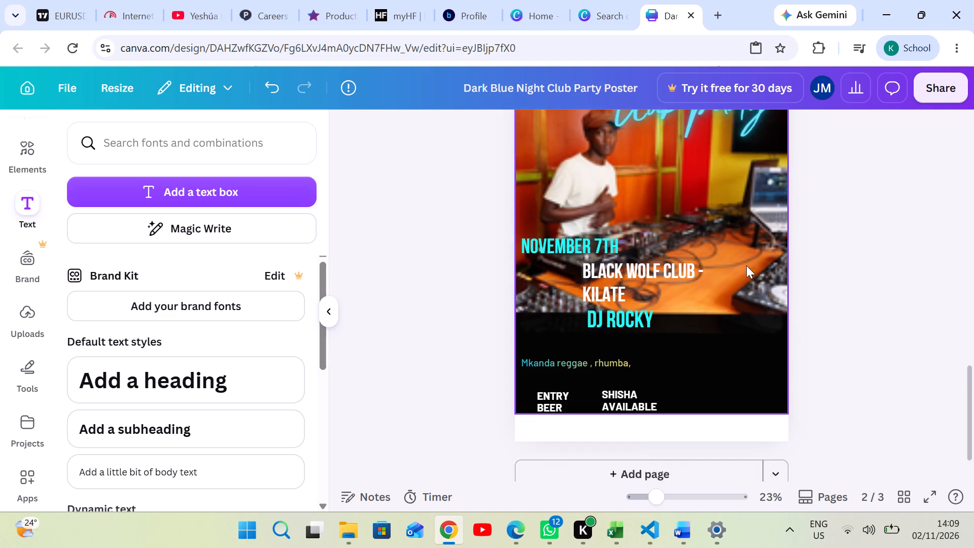
Browse the font list for an alternative font for the BLACK WOLF CLUB - KILATE text on page 3.
{"action": "left_click", "coordinate": [672, 259]}
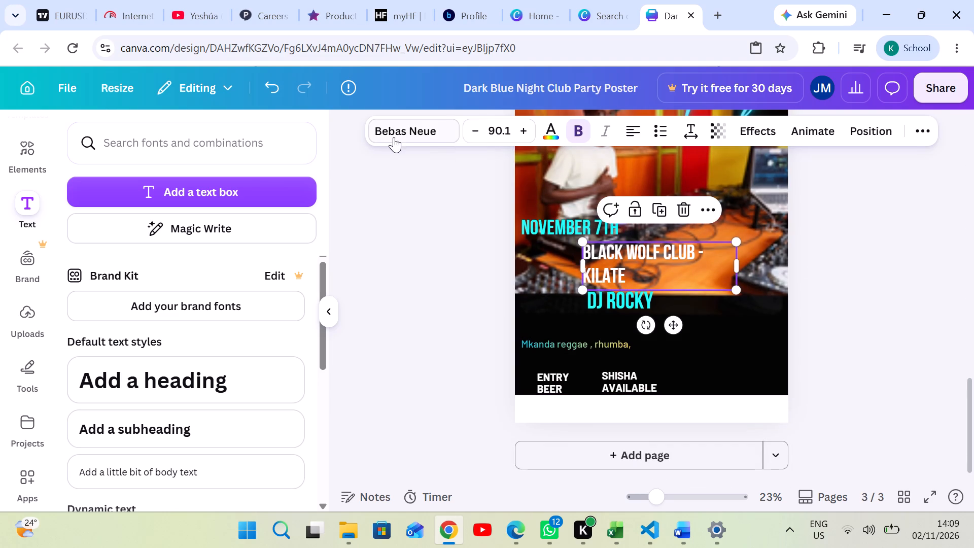
{"action": "left_click", "coordinate": [400, 130]}
{"action": "scroll", "coordinate": [236, 273], "scroll_direction": "down", "scroll_amount": 1}
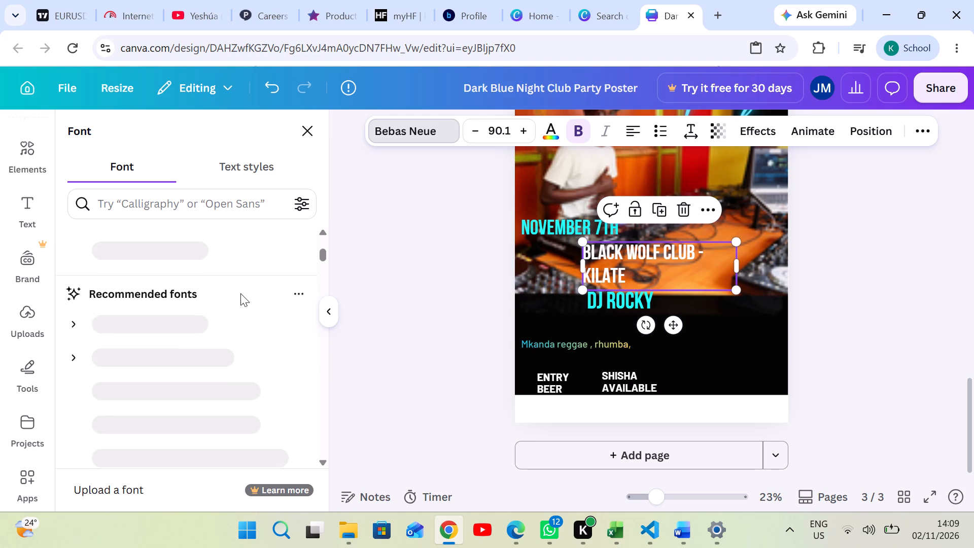
{"action": "scroll", "coordinate": [241, 294], "scroll_direction": "down", "scroll_amount": 2}
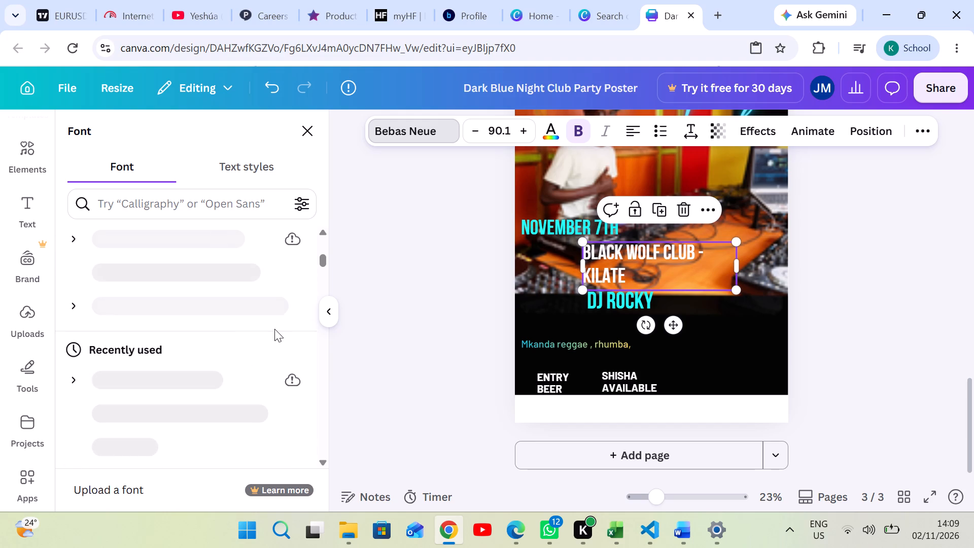
{"action": "scroll", "coordinate": [220, 315], "scroll_direction": "down", "scroll_amount": 5}
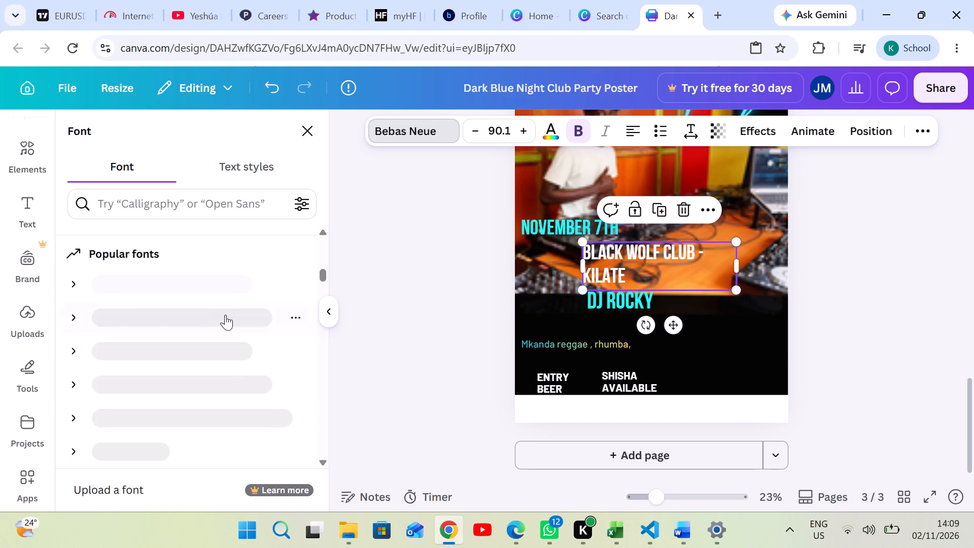
{"action": "scroll", "coordinate": [226, 314], "scroll_direction": "down", "scroll_amount": 9}
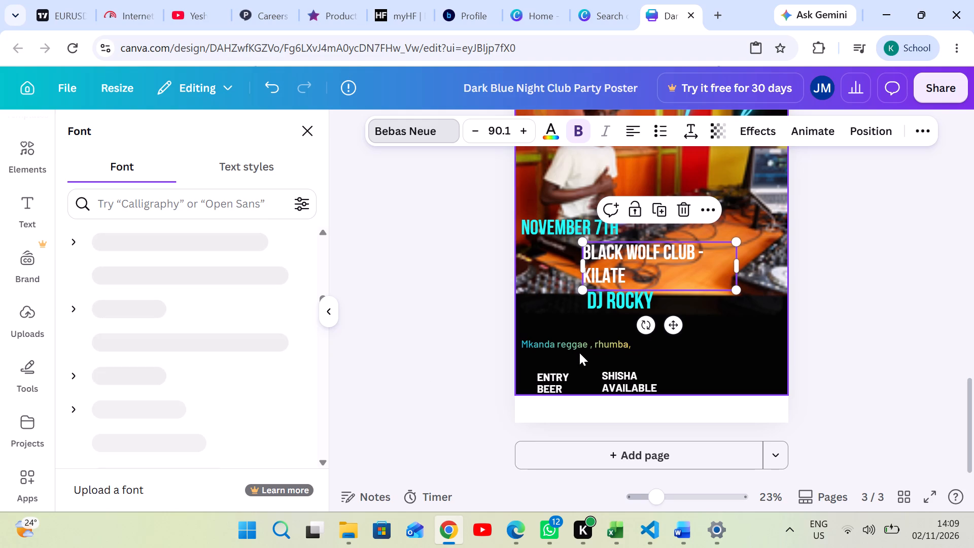
{"action": "left_click", "coordinate": [887, 271]}
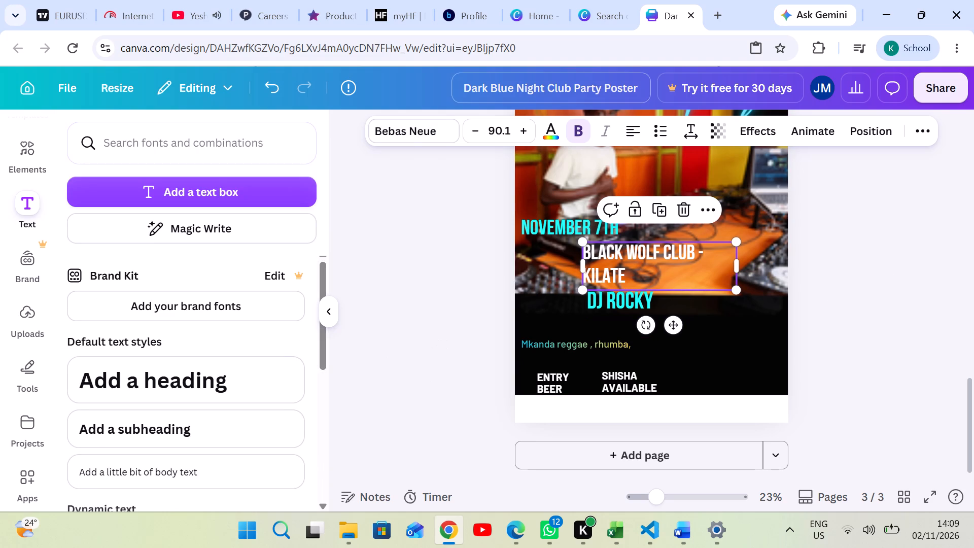
{"action": "left_click", "coordinate": [417, 127]}
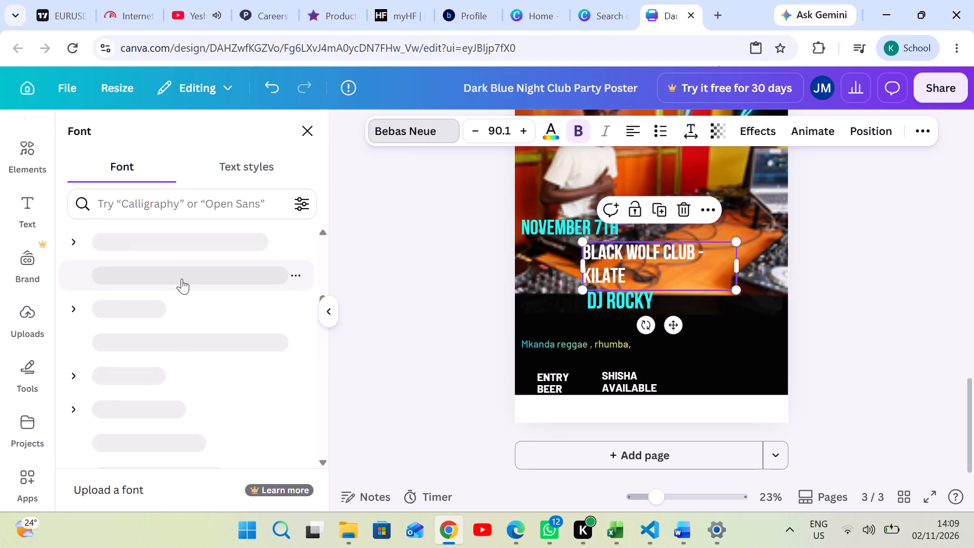
{"action": "scroll", "coordinate": [182, 279], "scroll_direction": "down", "scroll_amount": 11}
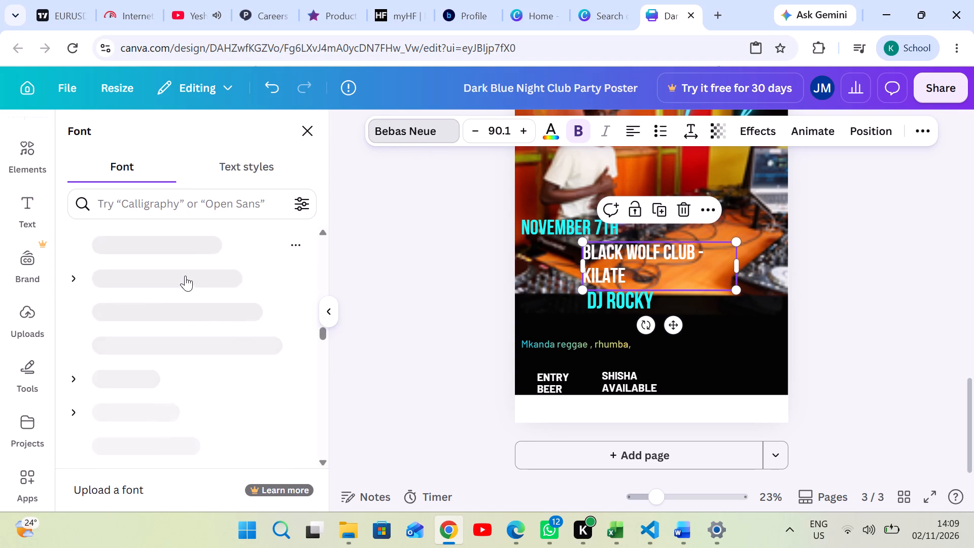
{"action": "scroll", "coordinate": [185, 276], "scroll_direction": "down", "scroll_amount": 5}
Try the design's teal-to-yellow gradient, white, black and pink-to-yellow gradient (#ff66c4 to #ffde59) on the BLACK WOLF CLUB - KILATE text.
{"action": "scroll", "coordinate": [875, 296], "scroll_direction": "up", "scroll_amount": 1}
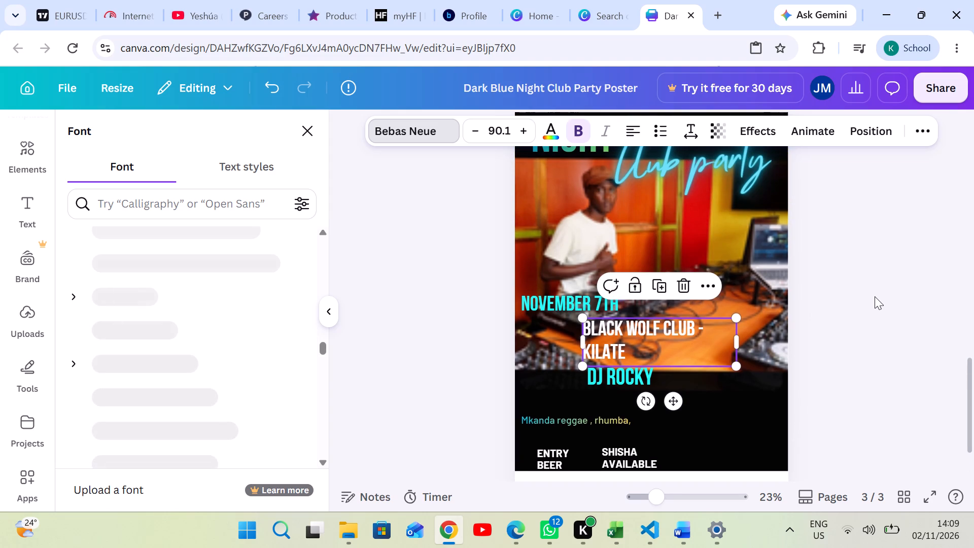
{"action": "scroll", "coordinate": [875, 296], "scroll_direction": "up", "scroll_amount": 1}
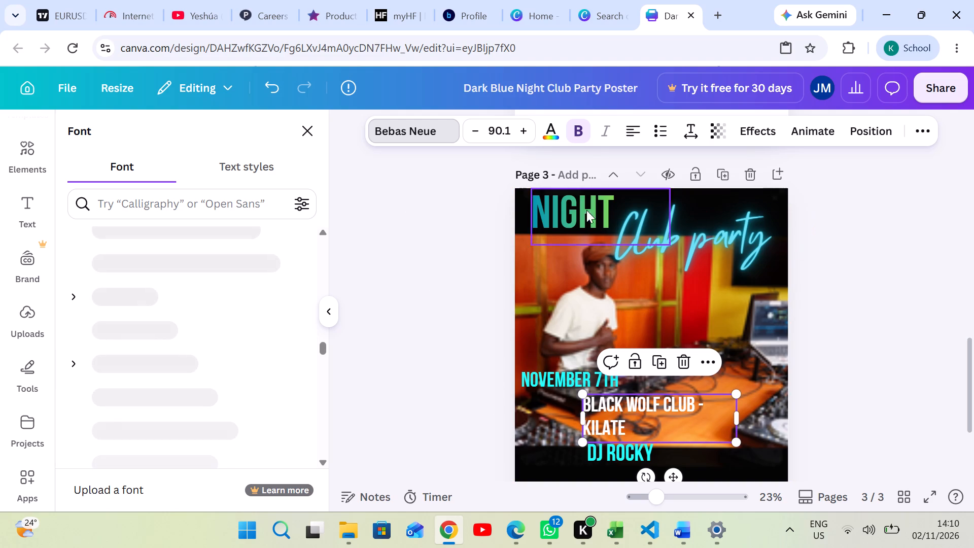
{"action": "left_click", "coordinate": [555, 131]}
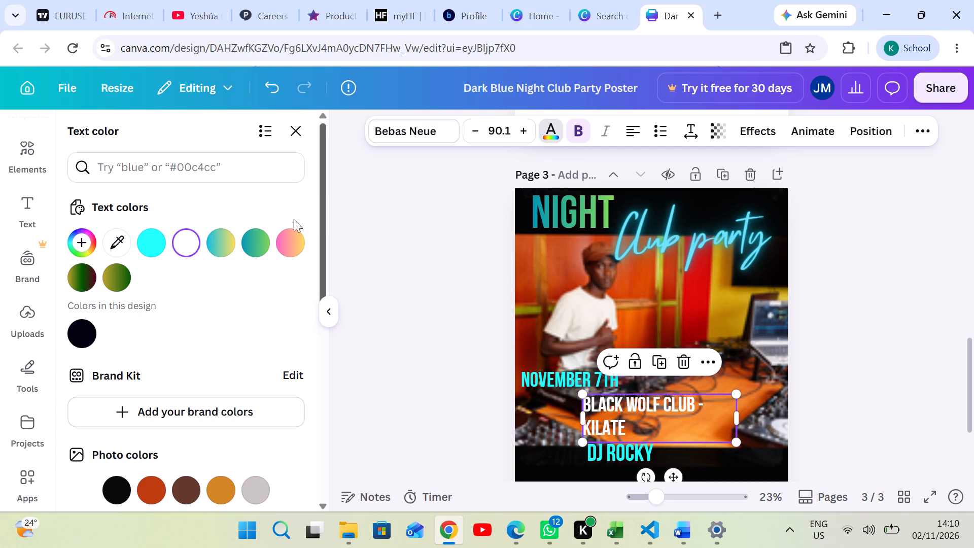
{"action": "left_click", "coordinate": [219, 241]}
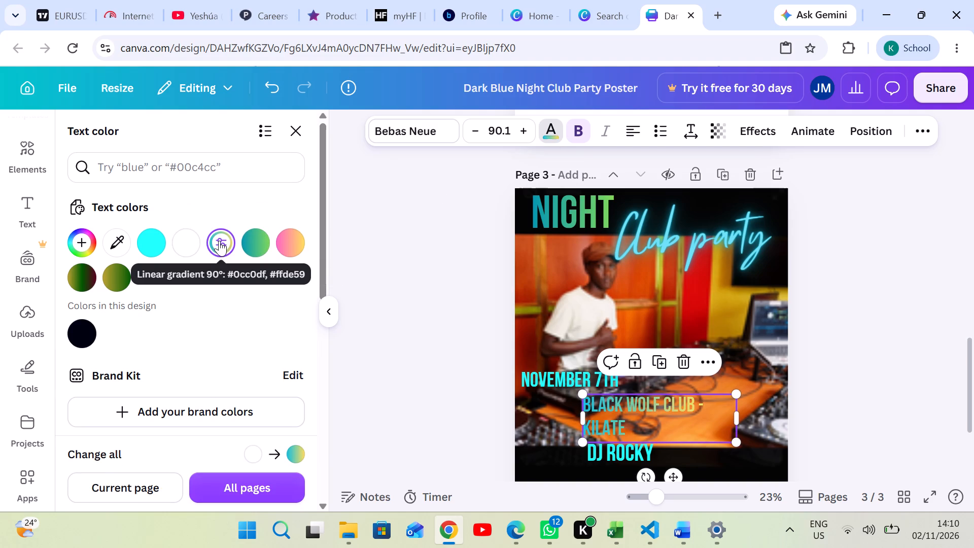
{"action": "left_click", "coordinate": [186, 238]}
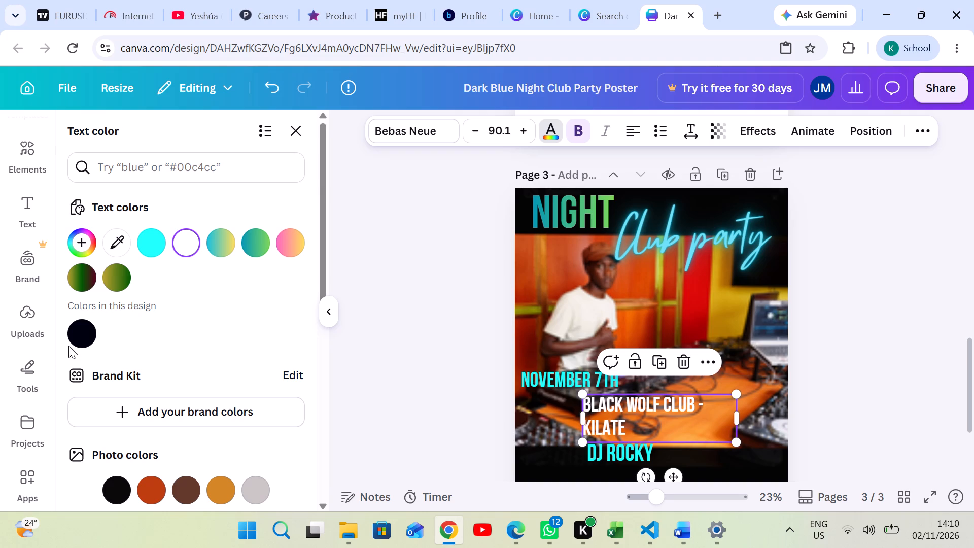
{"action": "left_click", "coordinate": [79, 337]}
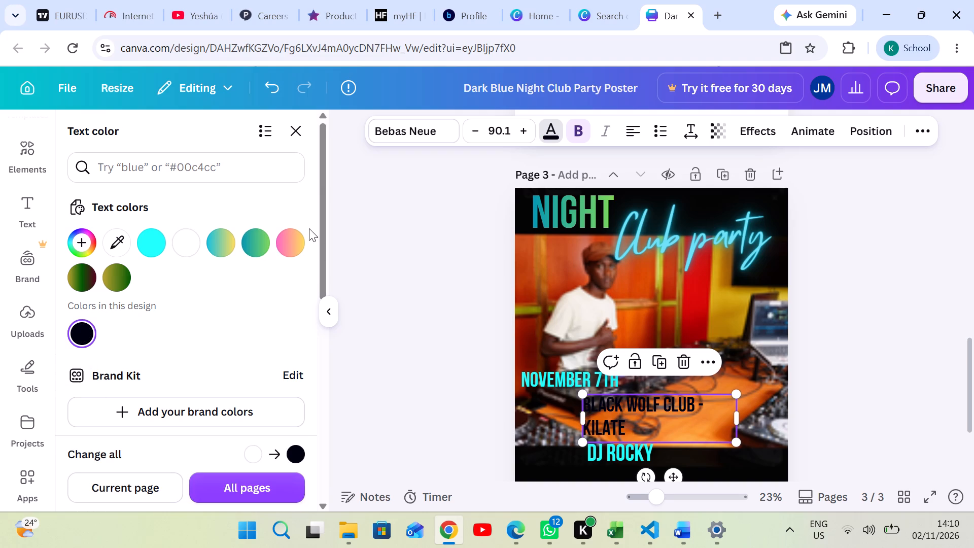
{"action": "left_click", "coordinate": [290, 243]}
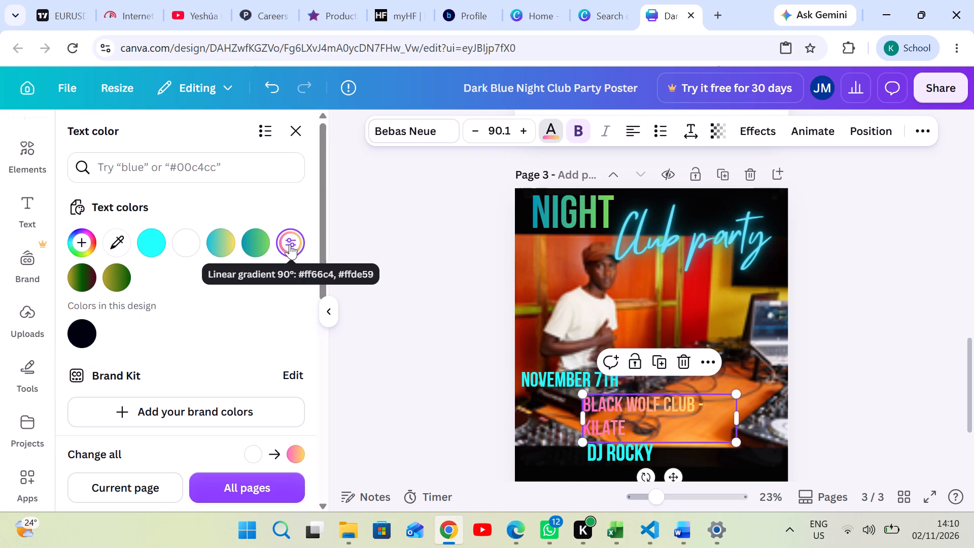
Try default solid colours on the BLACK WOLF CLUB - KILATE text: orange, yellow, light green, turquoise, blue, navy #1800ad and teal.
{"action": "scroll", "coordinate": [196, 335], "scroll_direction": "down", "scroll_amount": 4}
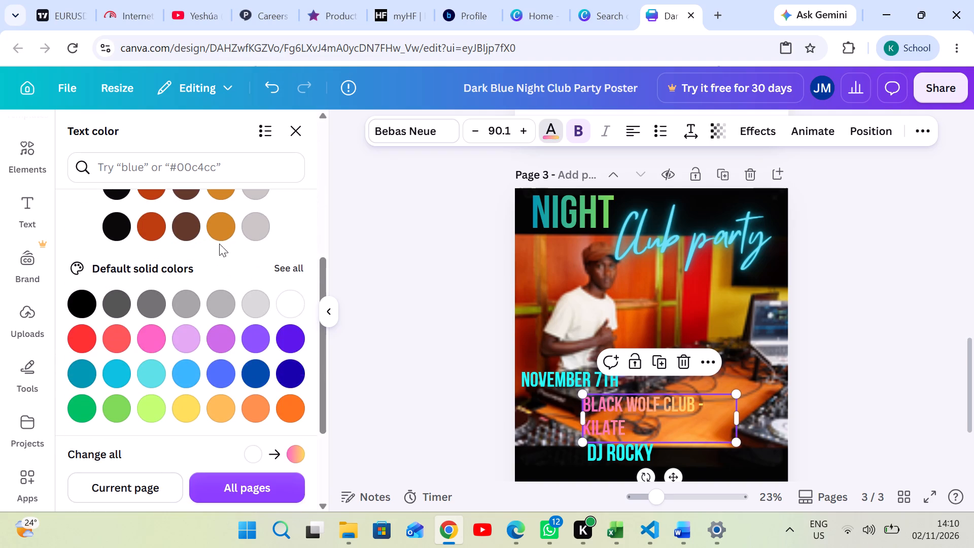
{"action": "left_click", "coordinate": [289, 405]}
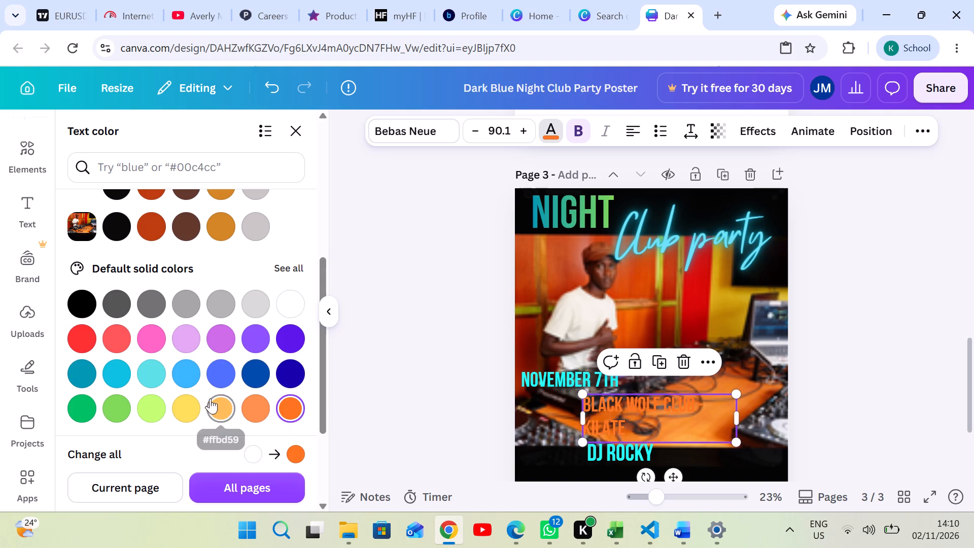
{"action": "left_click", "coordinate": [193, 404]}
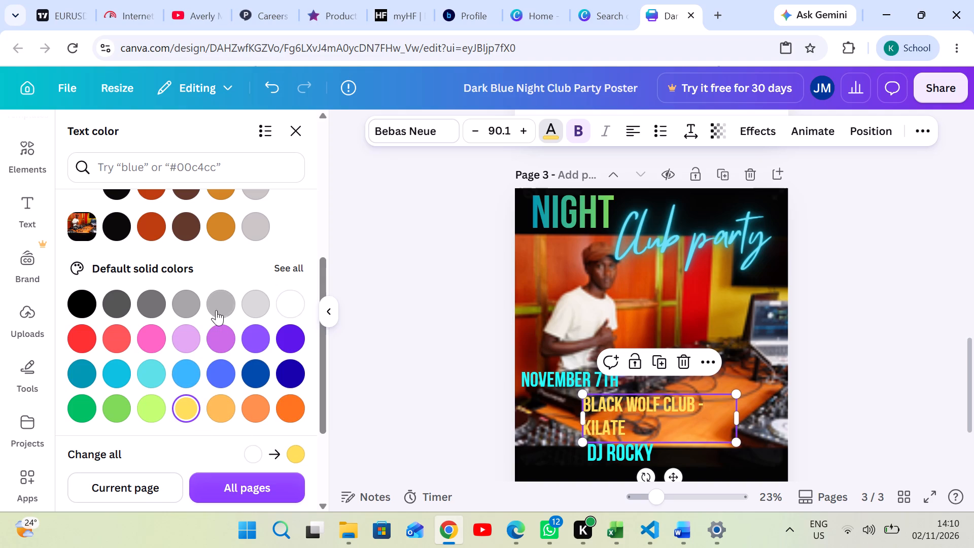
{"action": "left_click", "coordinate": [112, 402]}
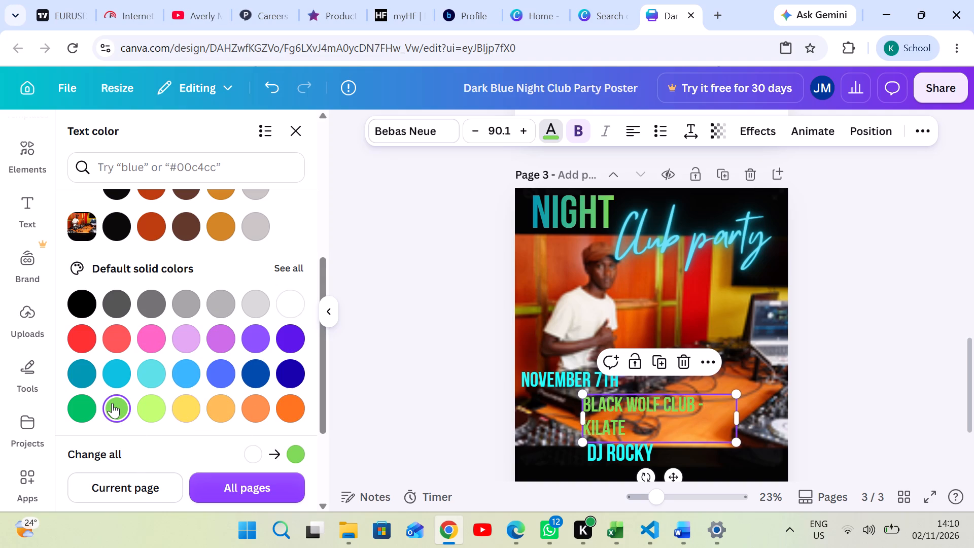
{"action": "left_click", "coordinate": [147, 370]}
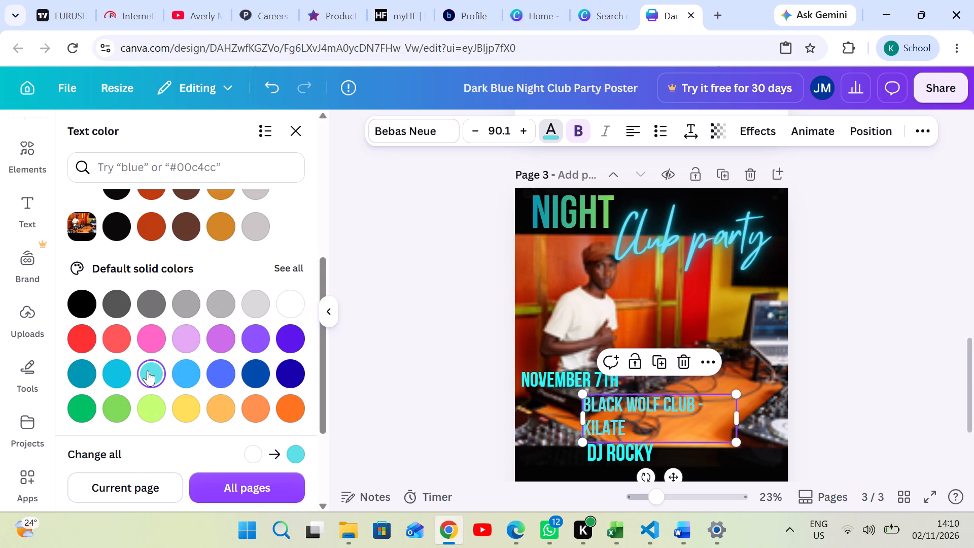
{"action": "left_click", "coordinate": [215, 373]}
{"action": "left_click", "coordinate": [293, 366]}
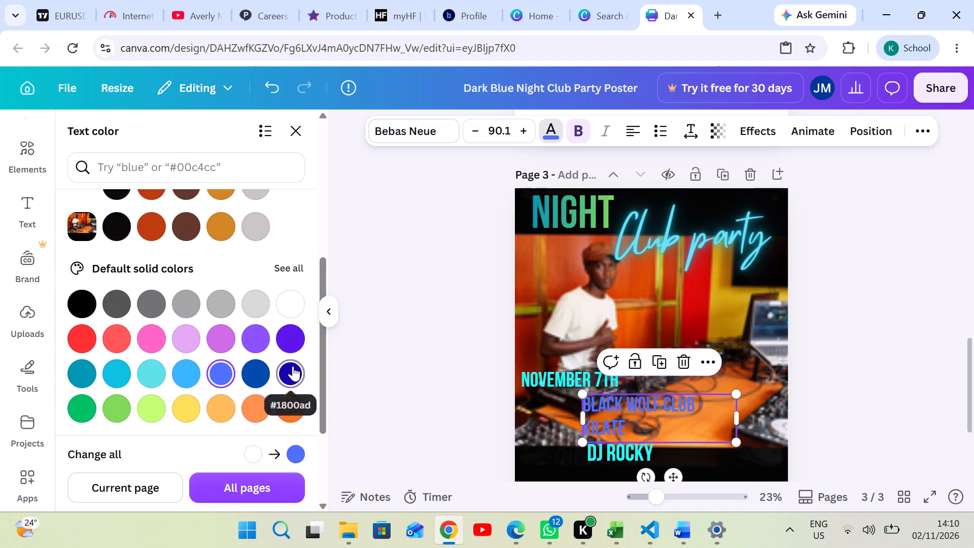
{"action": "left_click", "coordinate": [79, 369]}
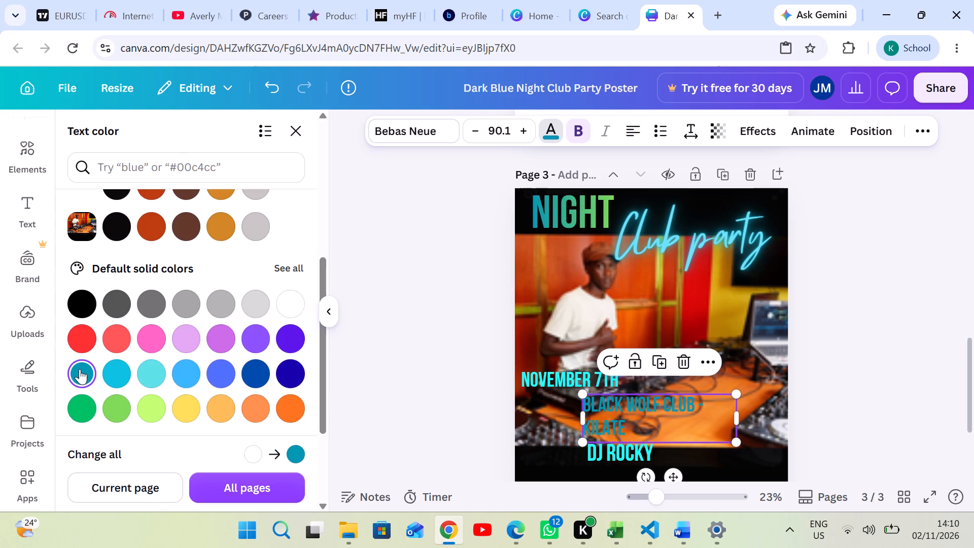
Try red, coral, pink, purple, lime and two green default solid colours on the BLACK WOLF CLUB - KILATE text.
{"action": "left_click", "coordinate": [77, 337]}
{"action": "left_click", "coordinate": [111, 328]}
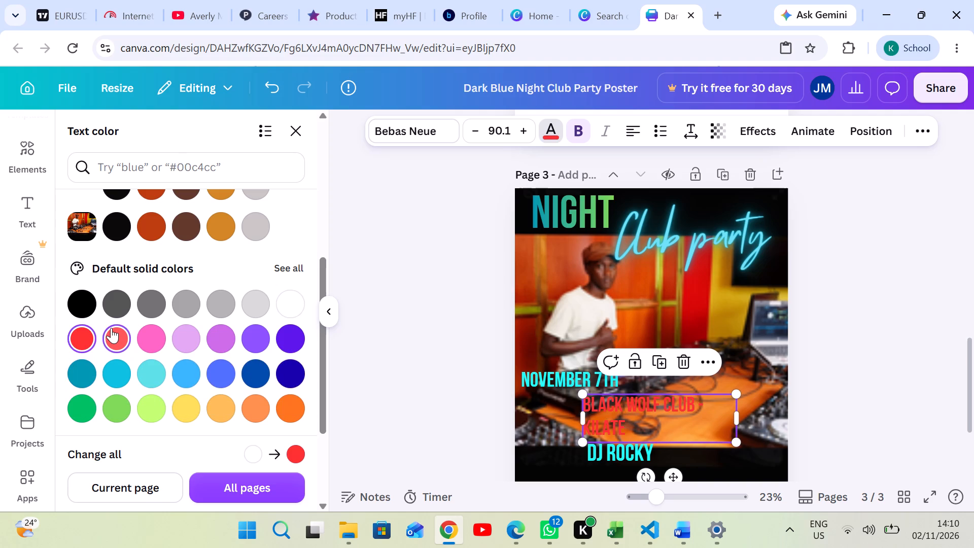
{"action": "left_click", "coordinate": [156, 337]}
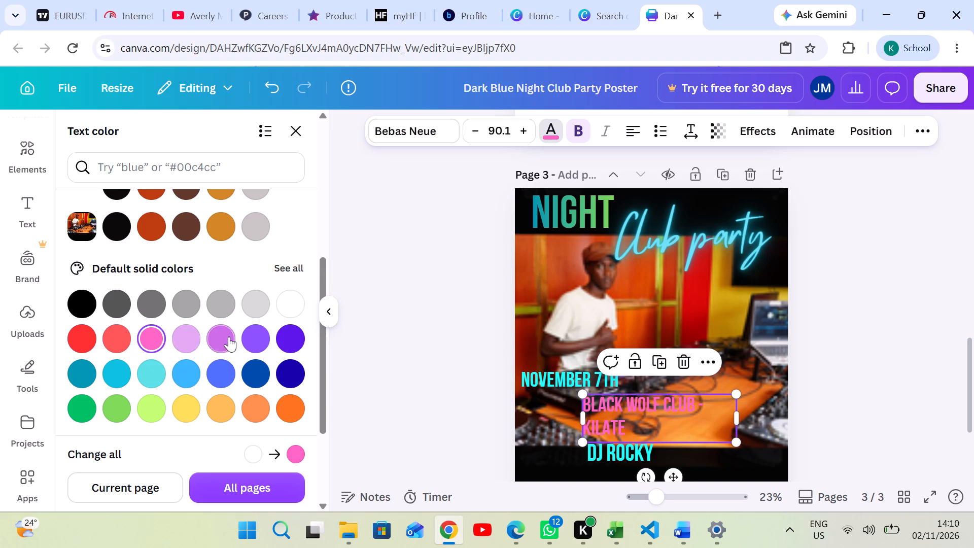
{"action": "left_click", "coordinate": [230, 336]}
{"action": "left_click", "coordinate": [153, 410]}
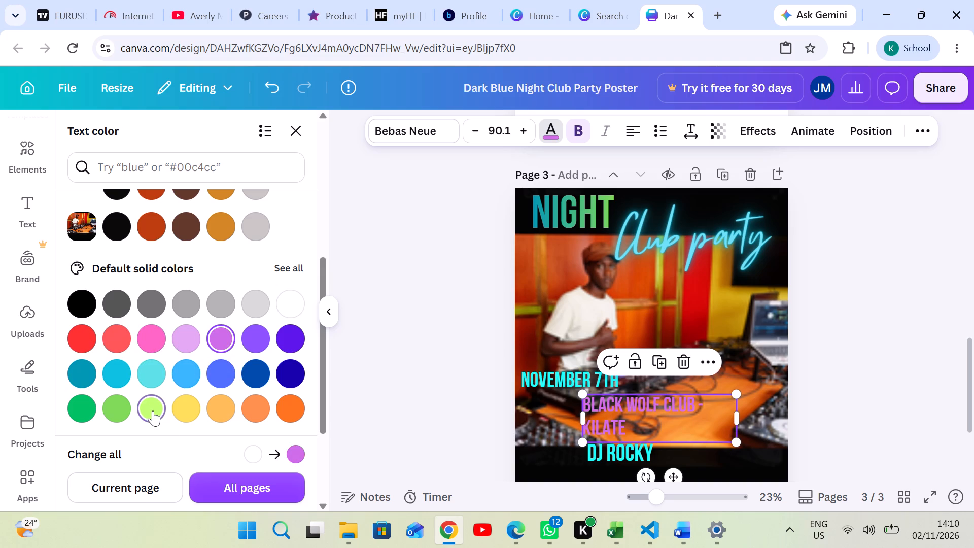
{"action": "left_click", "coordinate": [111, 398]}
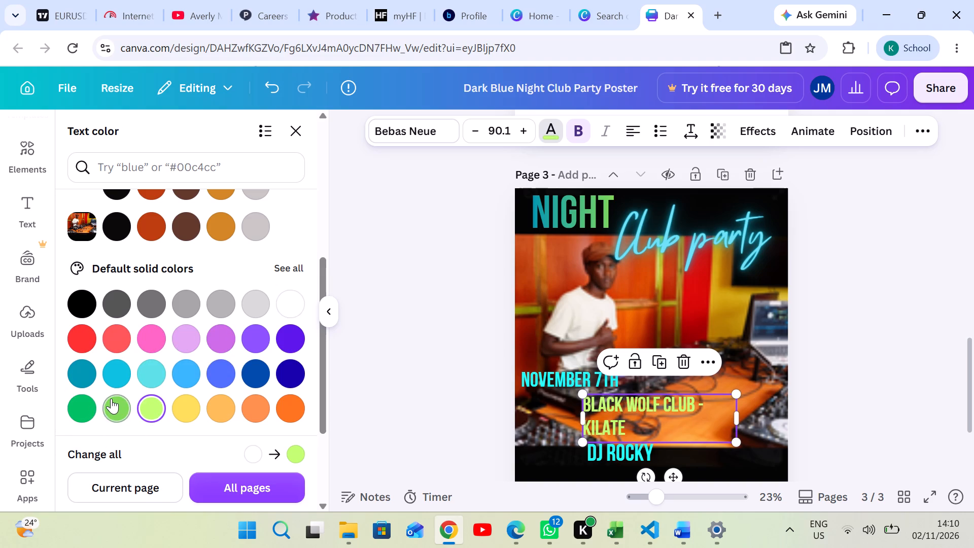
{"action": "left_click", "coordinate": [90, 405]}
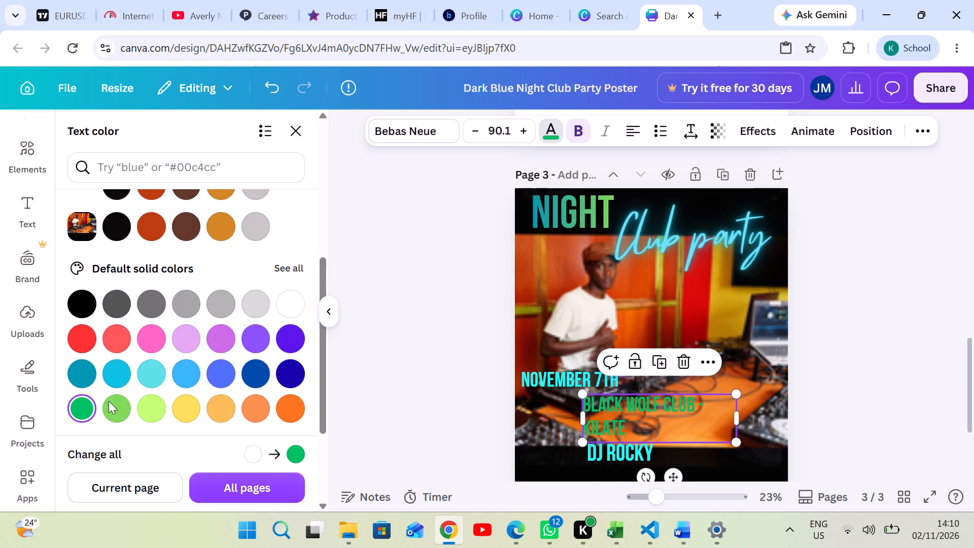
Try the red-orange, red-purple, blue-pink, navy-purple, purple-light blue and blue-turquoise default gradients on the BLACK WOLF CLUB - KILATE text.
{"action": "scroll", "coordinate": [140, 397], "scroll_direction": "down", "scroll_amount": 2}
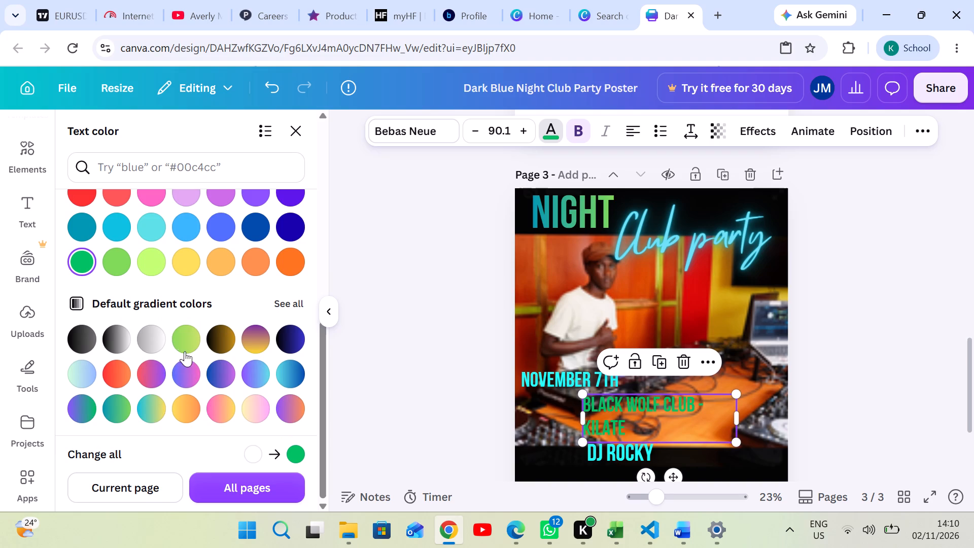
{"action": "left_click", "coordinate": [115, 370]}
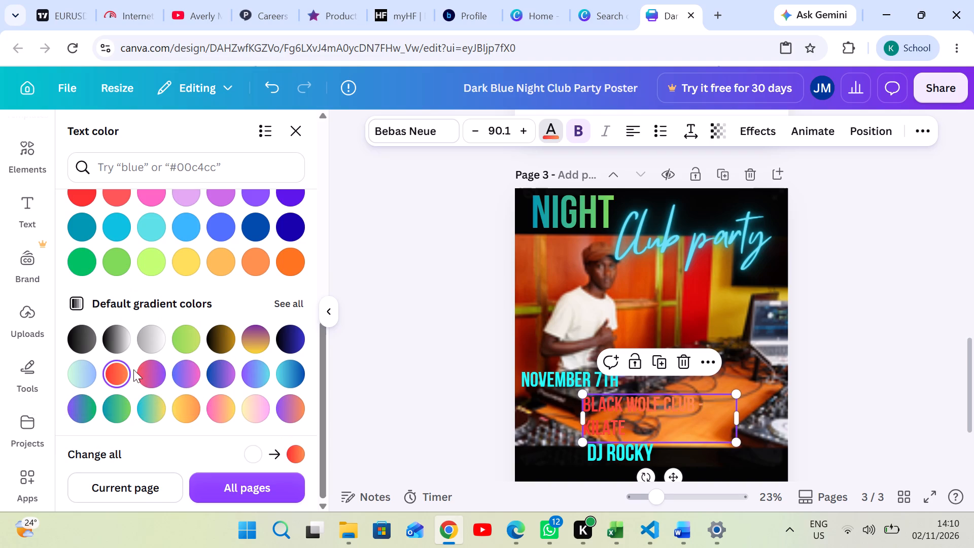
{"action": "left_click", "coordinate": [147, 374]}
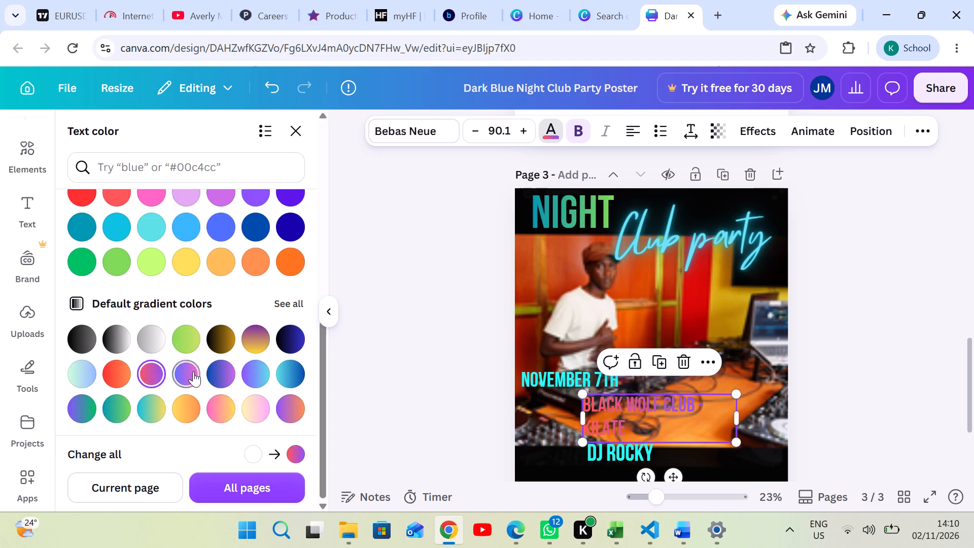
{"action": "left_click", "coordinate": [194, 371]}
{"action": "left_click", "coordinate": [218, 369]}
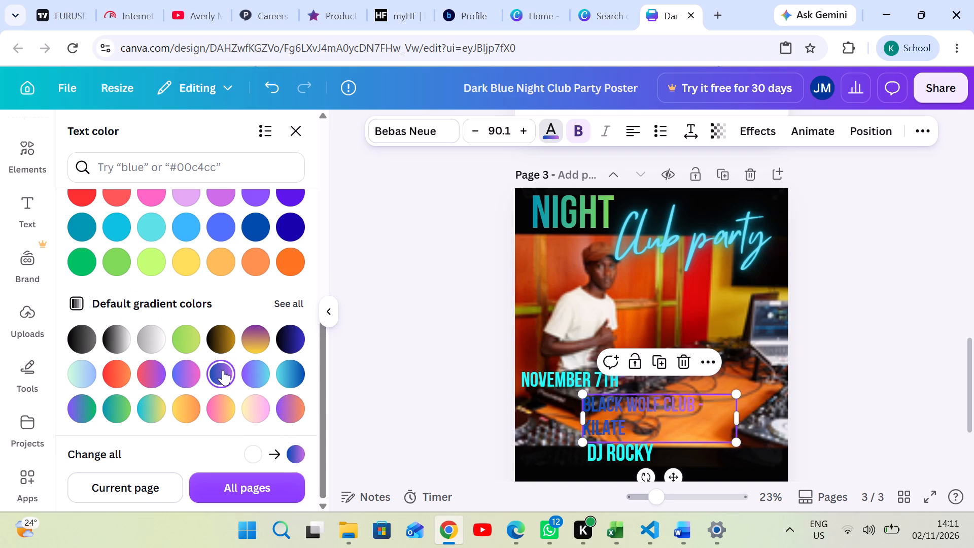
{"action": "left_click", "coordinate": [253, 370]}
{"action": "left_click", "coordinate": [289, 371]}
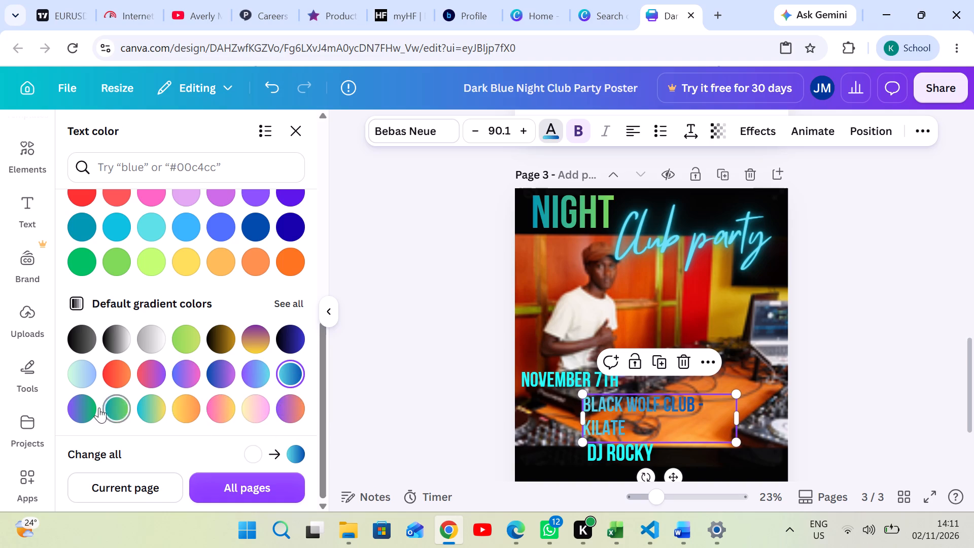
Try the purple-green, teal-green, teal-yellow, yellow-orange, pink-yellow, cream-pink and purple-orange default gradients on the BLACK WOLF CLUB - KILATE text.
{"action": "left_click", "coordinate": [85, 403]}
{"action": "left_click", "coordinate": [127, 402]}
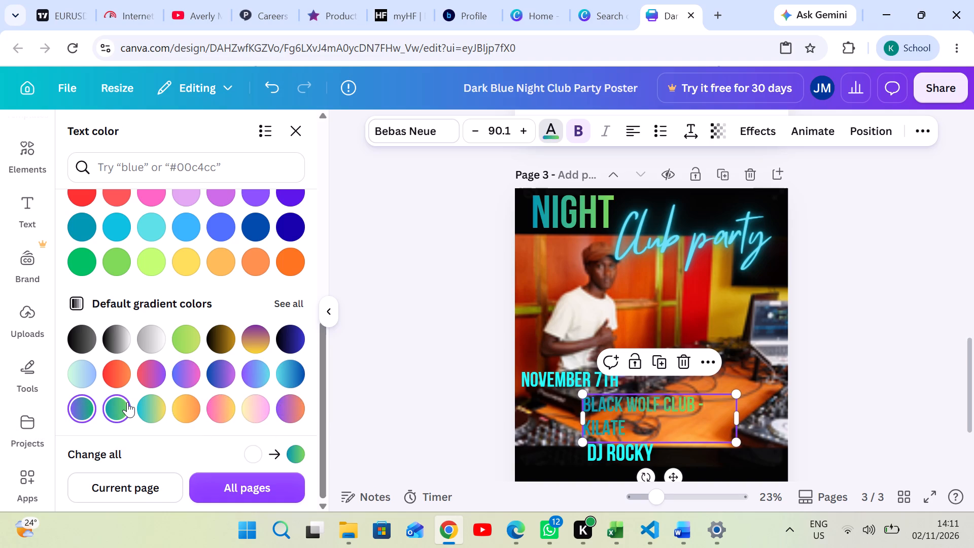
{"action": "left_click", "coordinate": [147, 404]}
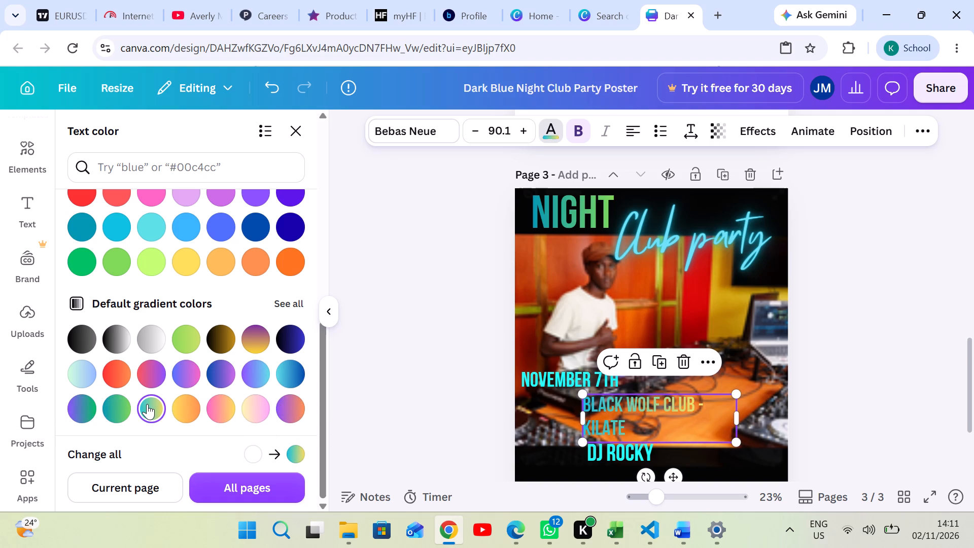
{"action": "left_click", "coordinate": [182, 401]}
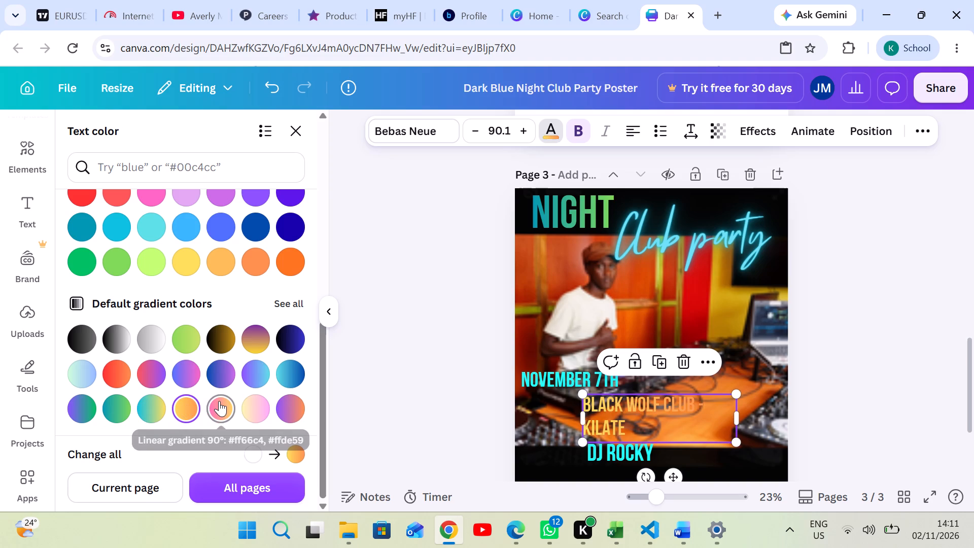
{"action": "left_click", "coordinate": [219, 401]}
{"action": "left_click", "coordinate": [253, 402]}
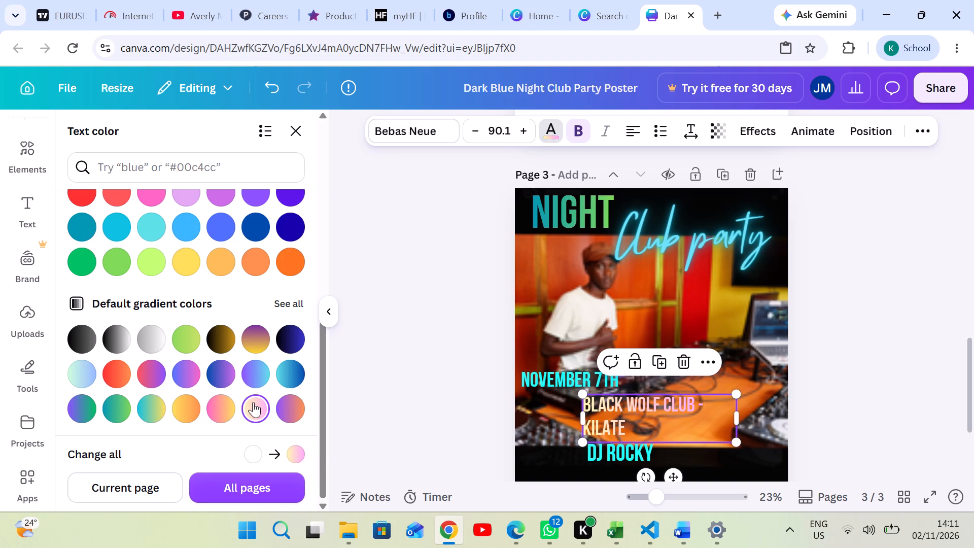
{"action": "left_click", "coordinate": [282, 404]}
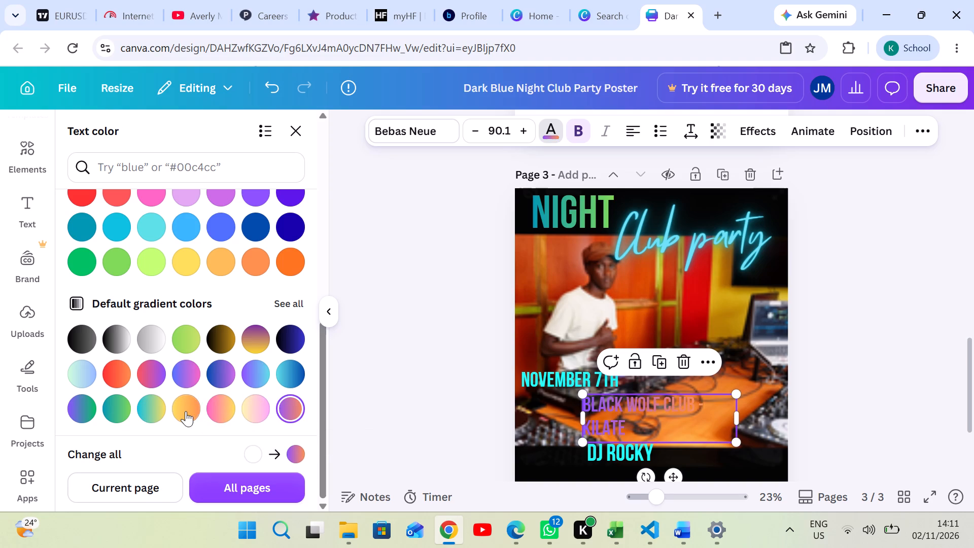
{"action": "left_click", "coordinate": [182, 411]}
Apply the teal-to-yellow default gradient to the BLACK WOLF CLUB - KILATE text on page 3.
{"action": "left_click", "coordinate": [148, 401]}
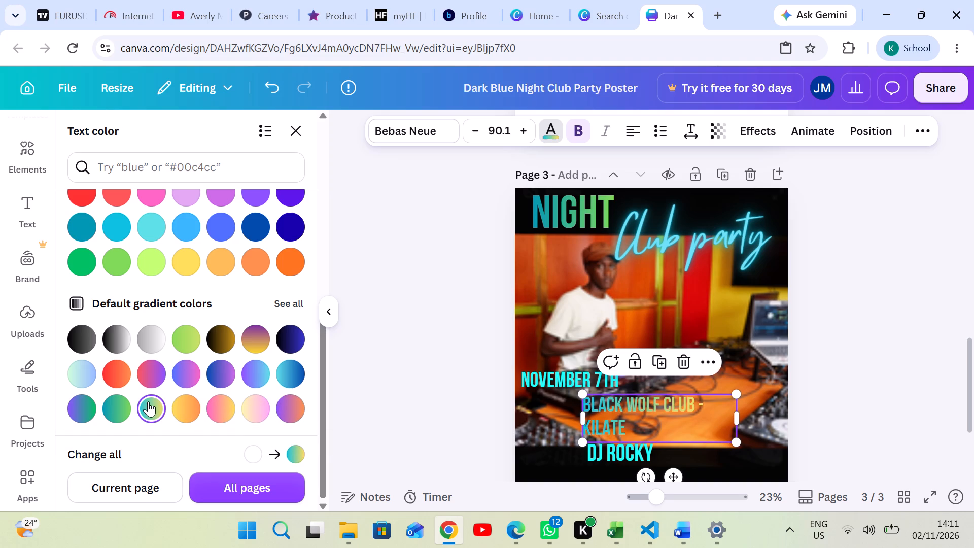
{"action": "left_click", "coordinate": [835, 367]}
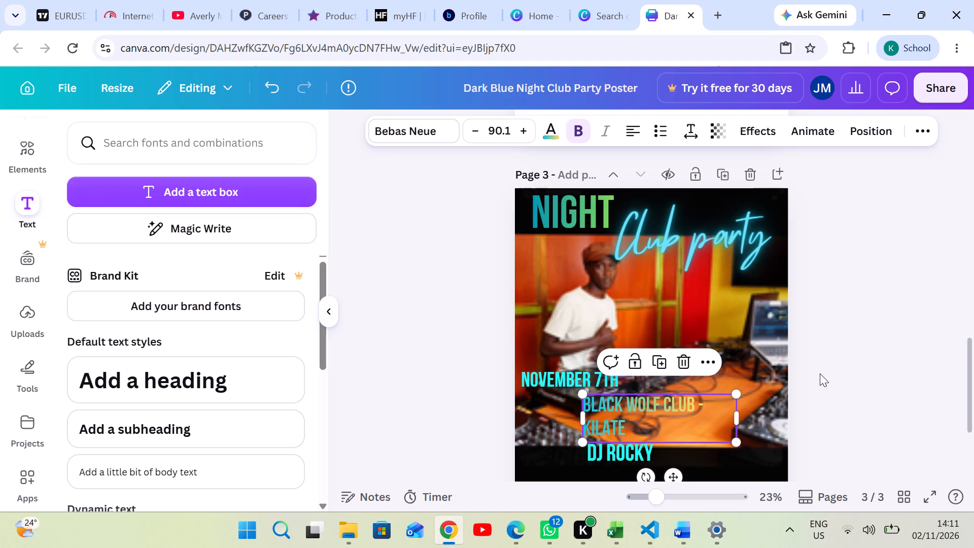
{"action": "left_click", "coordinate": [827, 365]}
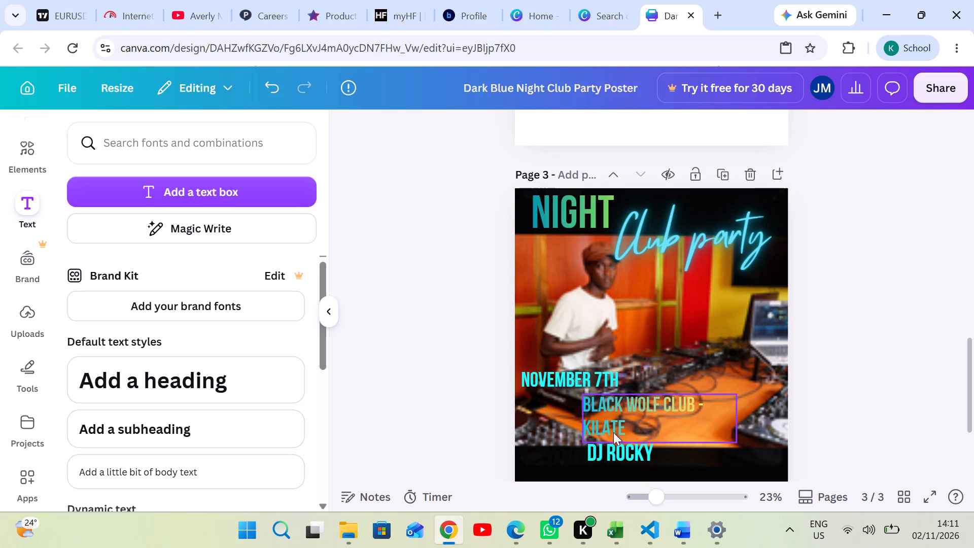
Move the "Mkanda reggae , rhumba," text to the lower right of page 3, beside SHISHA AVAILABLE.
{"action": "scroll", "coordinate": [765, 344], "scroll_direction": "down", "scroll_amount": 2}
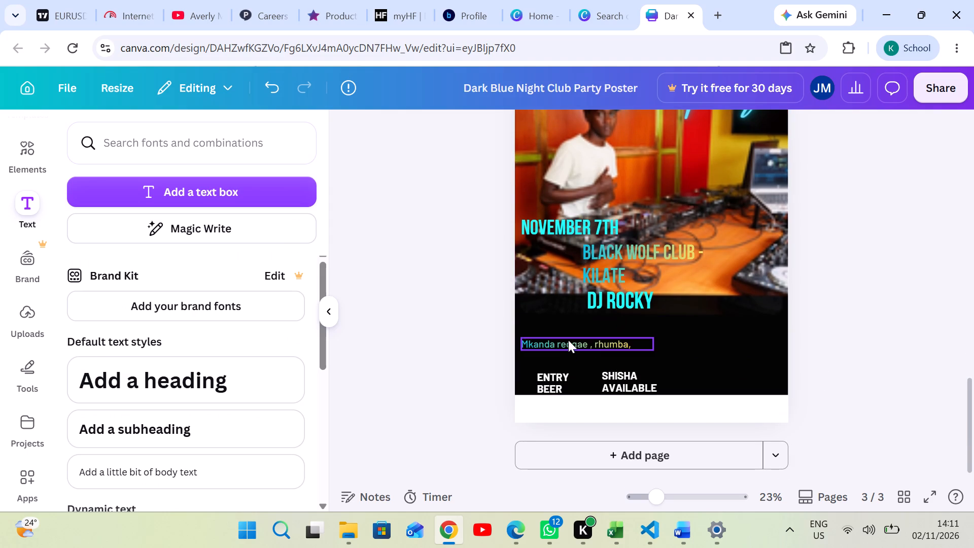
{"action": "left_click_drag", "start_coordinate": [568, 340], "coordinate": [566, 350]}
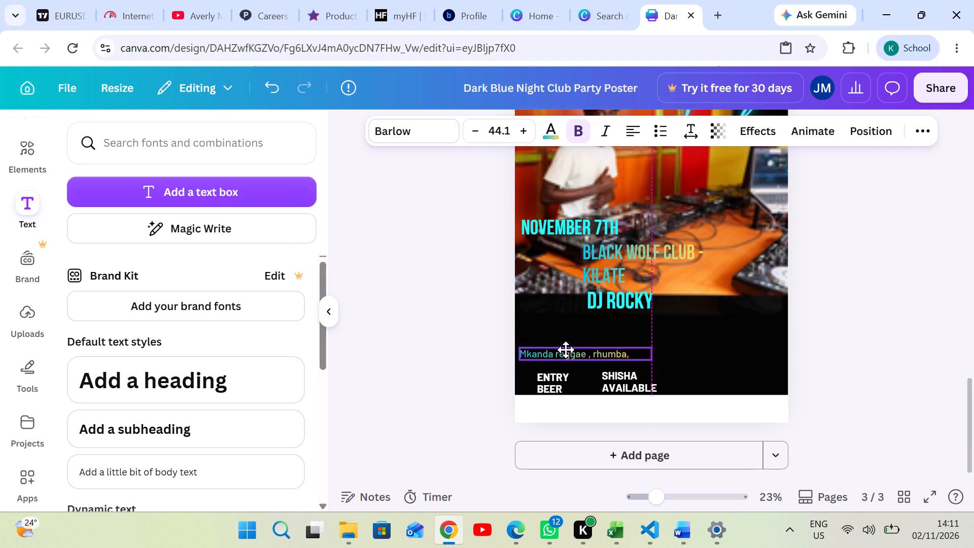
{"action": "left_click_drag", "start_coordinate": [566, 350], "coordinate": [563, 356]}
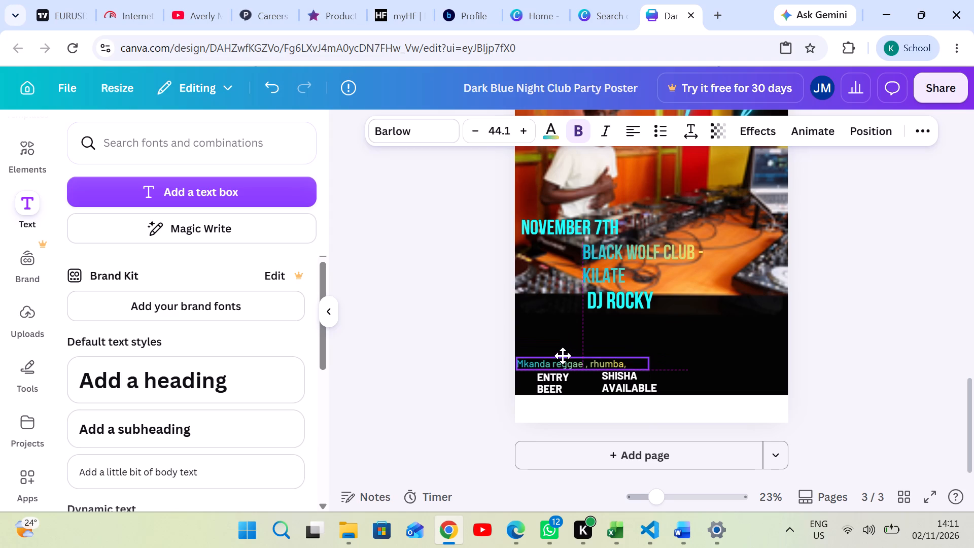
{"action": "left_click_drag", "start_coordinate": [563, 356], "coordinate": [703, 375]}
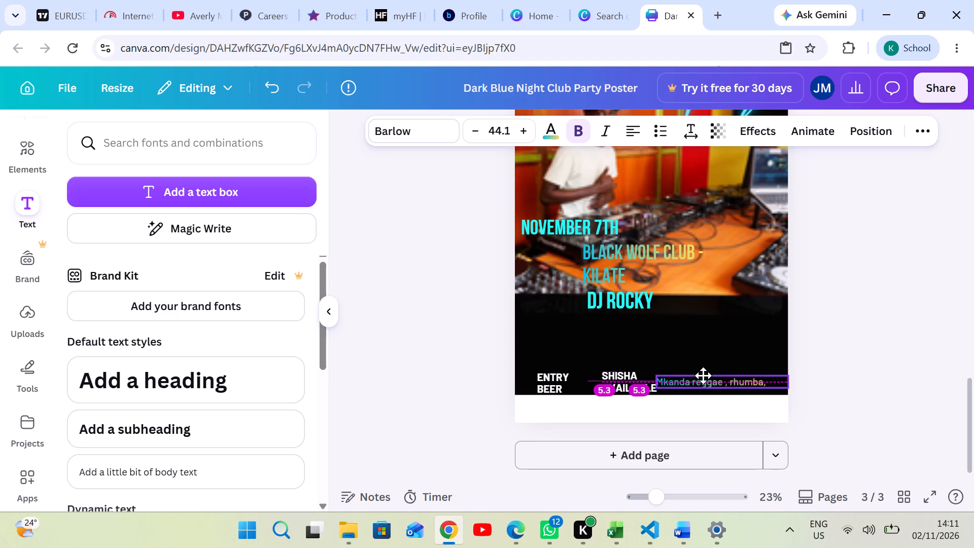
{"action": "left_click_drag", "start_coordinate": [703, 375], "coordinate": [709, 383]}
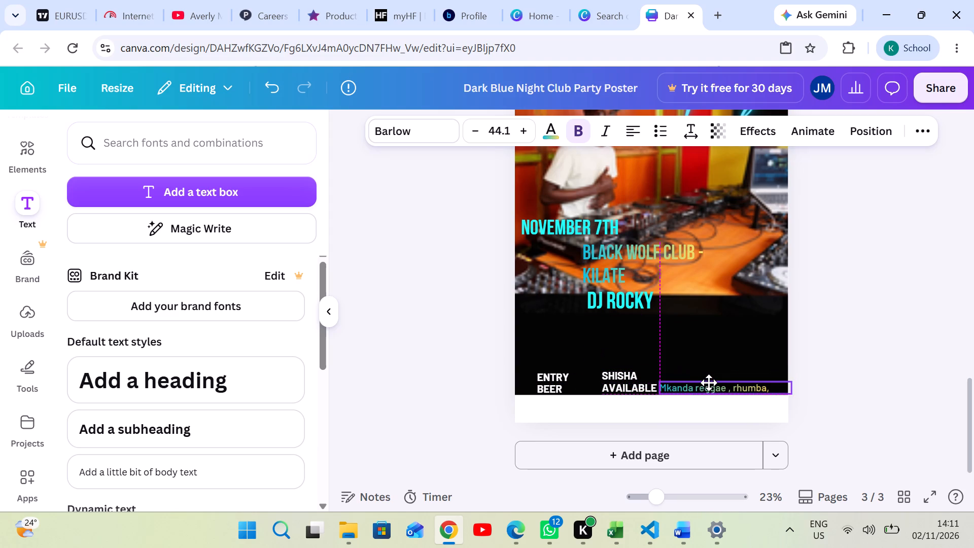
{"action": "left_click_drag", "start_coordinate": [709, 383], "coordinate": [711, 383]}
{"action": "left_click", "coordinate": [824, 332]}
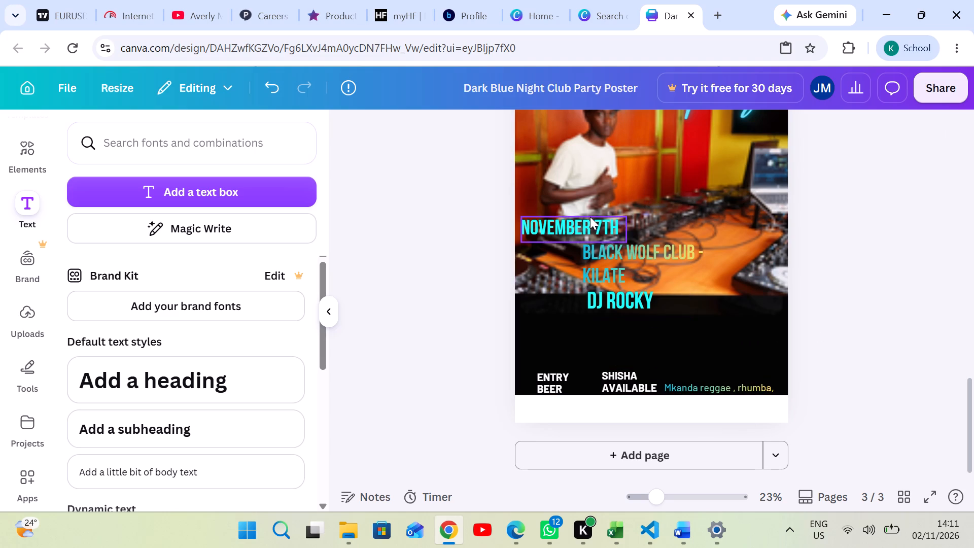
Move the NOVEMBER 7TH text on page 3 directly below DJ ROCKY.
{"action": "left_click_drag", "start_coordinate": [590, 217], "coordinate": [584, 255]}
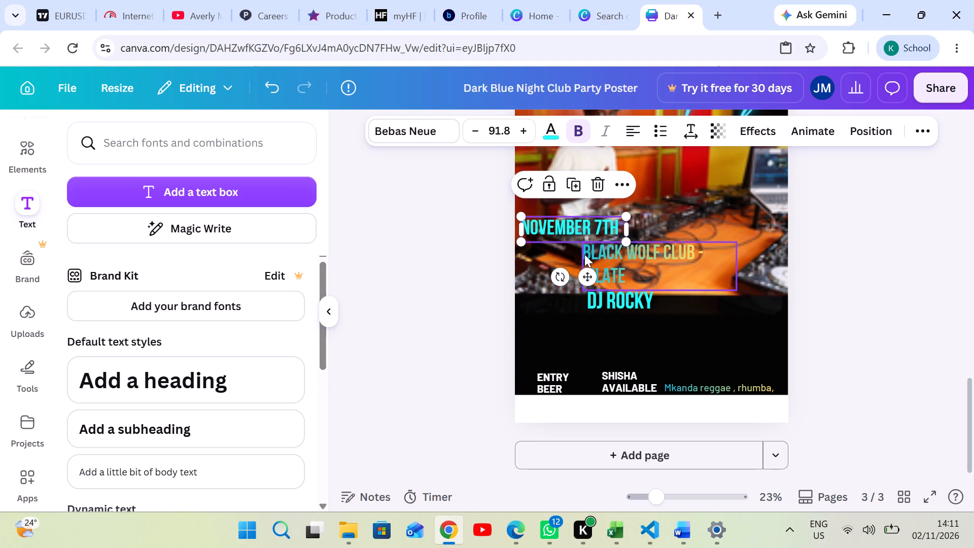
{"action": "left_click_drag", "start_coordinate": [565, 222], "coordinate": [580, 306]}
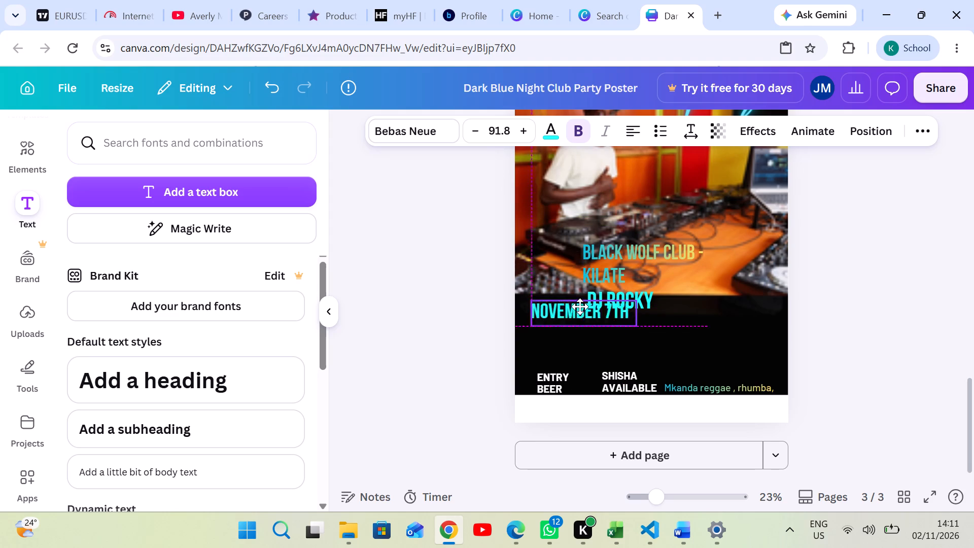
{"action": "left_click_drag", "start_coordinate": [580, 306], "coordinate": [624, 318]}
{"action": "left_click", "coordinate": [843, 254]}
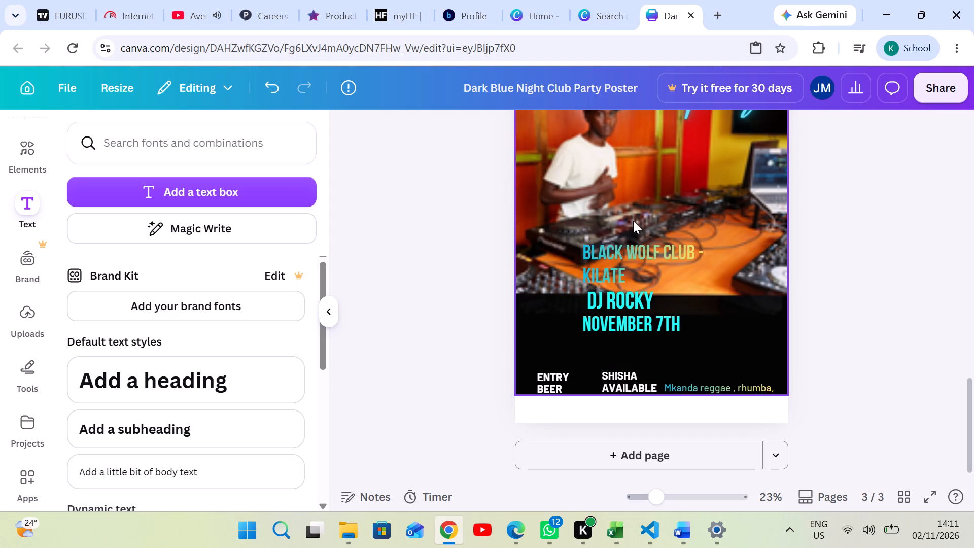
Shift the BLACK WOLF CLUB - KILATE text slightly left on the poster and centre-align its lines.
{"action": "left_click", "coordinate": [604, 271]}
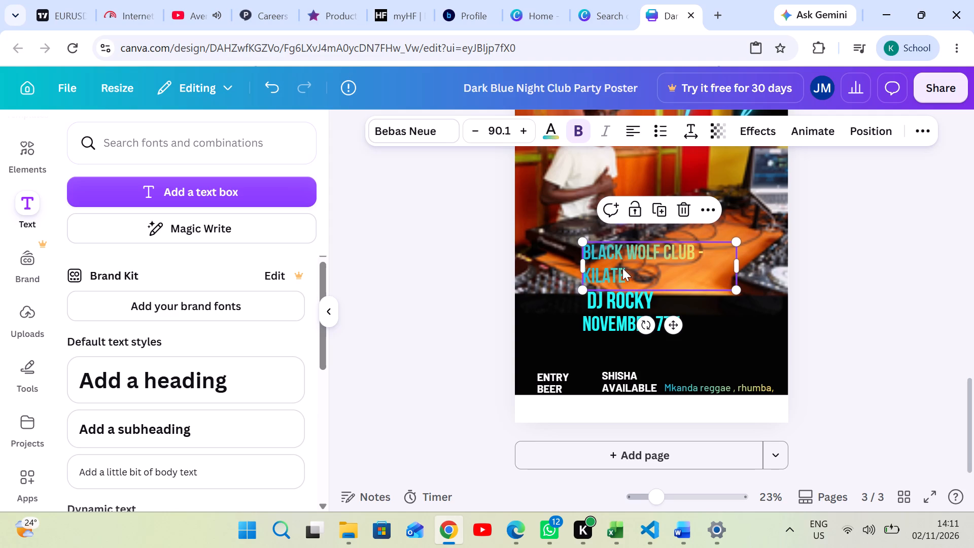
{"action": "left_click_drag", "start_coordinate": [624, 267], "coordinate": [610, 267]}
{"action": "left_click", "coordinate": [615, 271]}
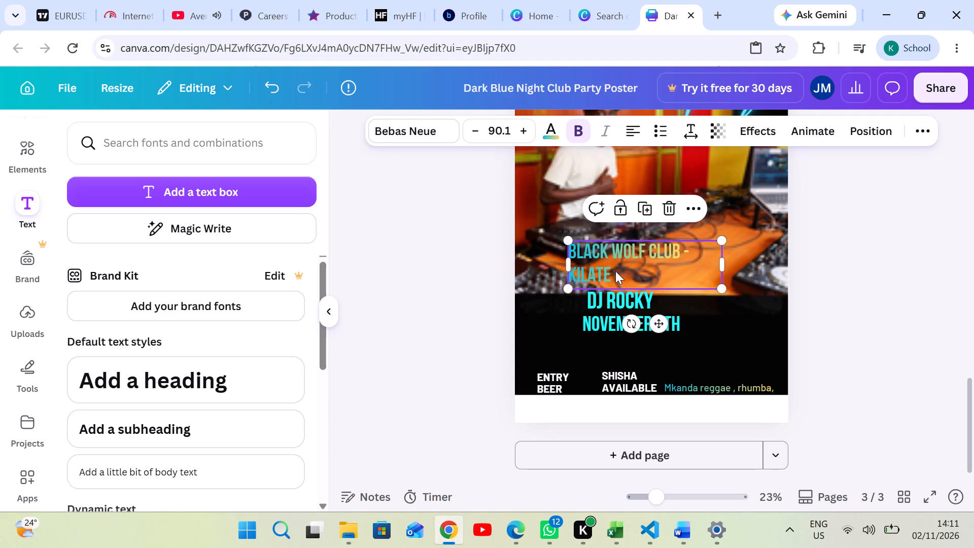
{"action": "left_click", "coordinate": [615, 271]}
{"action": "left_click_drag", "start_coordinate": [613, 271], "coordinate": [611, 272]}
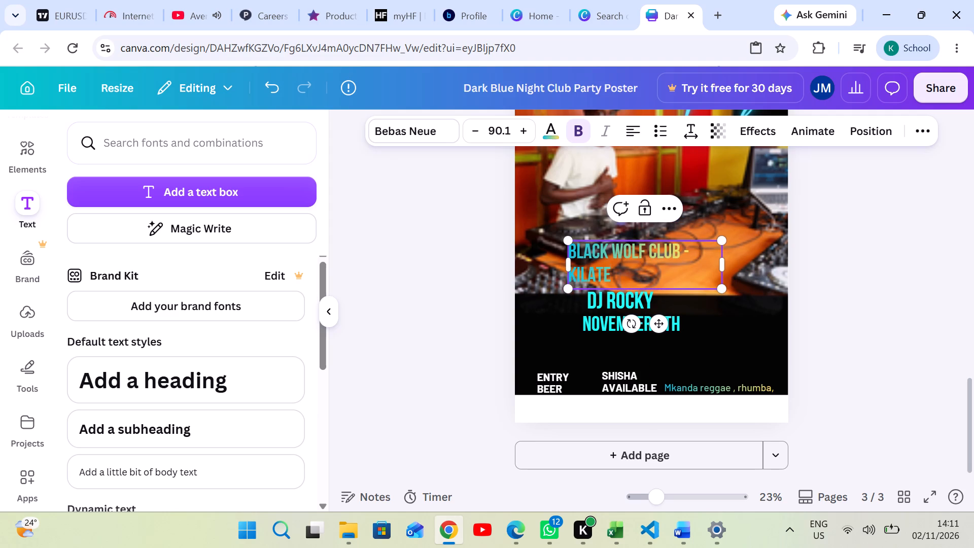
{"action": "left_click_drag", "start_coordinate": [611, 272], "coordinate": [564, 273]}
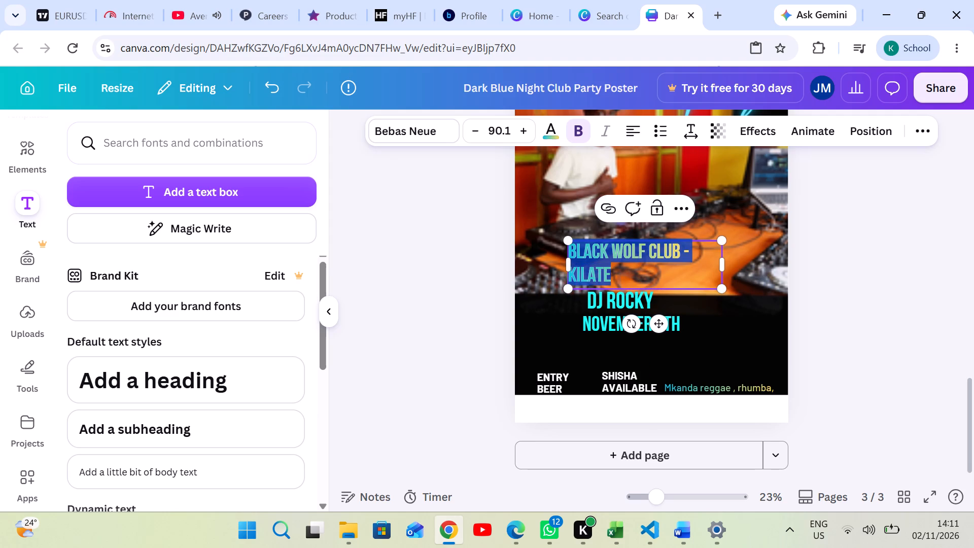
{"action": "left_click", "coordinate": [634, 275]}
{"action": "left_click_drag", "start_coordinate": [613, 274], "coordinate": [571, 274]}
{"action": "left_click", "coordinate": [627, 125]}
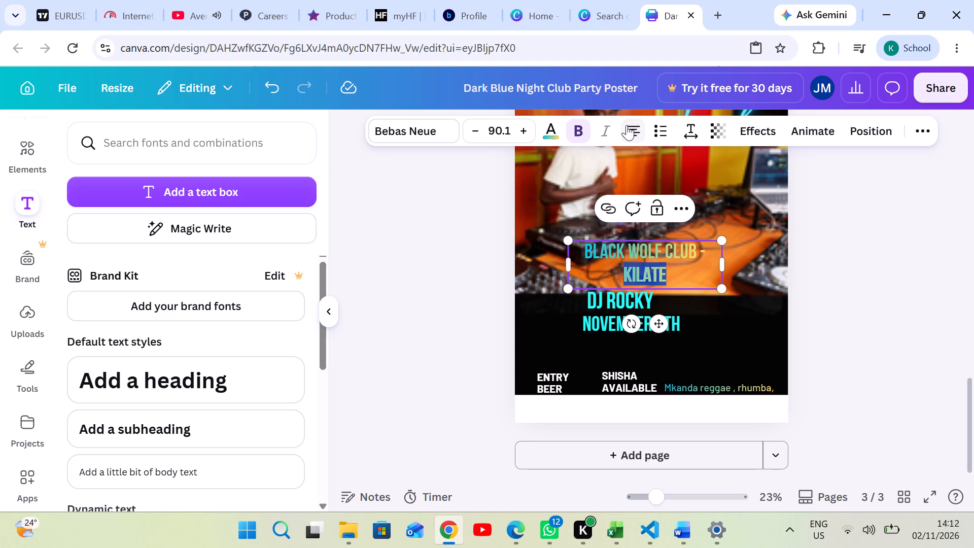
{"action": "left_click", "coordinate": [888, 268]}
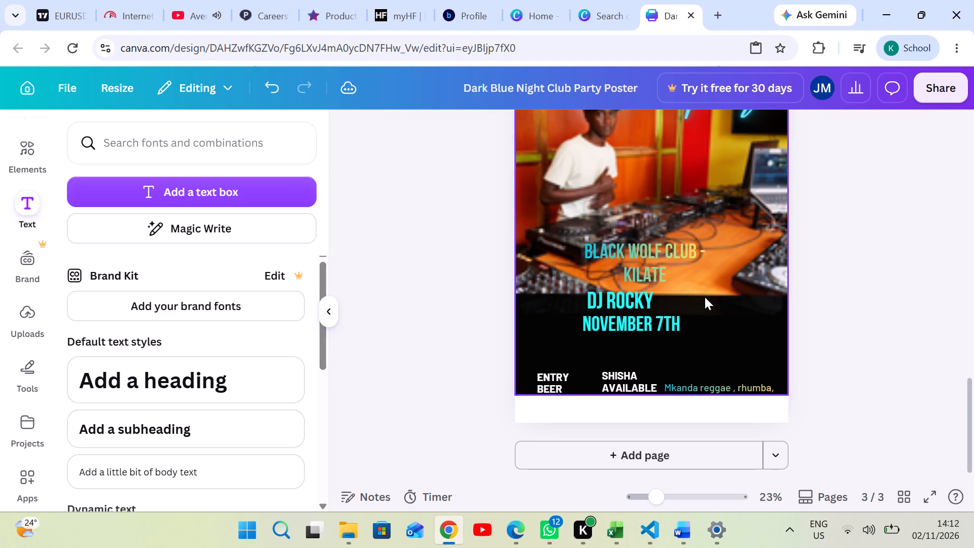
Move the DJ ROCKY text above the BLACK WOLF CLUB - KILATE text, over the DJ decks in the photo.
{"action": "left_click_drag", "start_coordinate": [628, 294], "coordinate": [643, 292]}
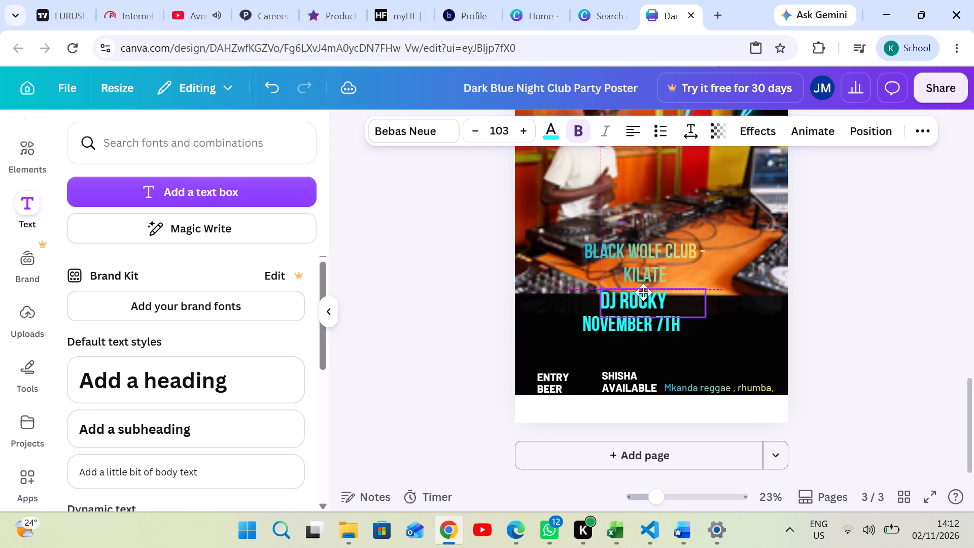
{"action": "left_click_drag", "start_coordinate": [643, 292], "coordinate": [645, 279]}
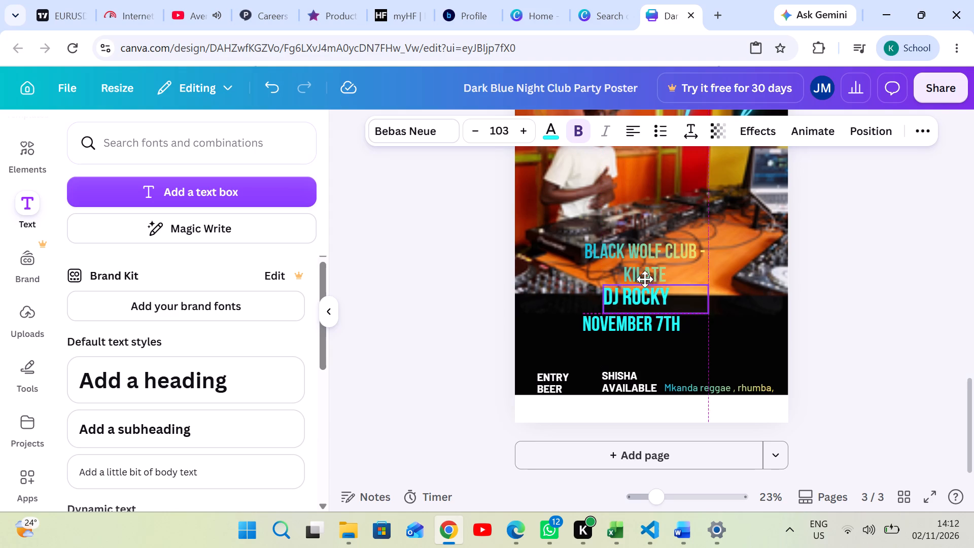
{"action": "left_click_drag", "start_coordinate": [645, 279], "coordinate": [643, 208]}
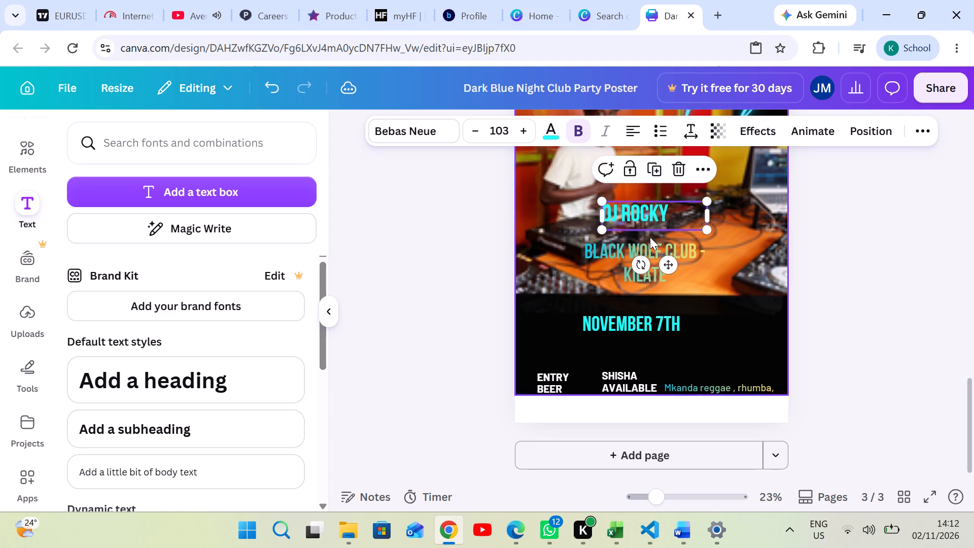
{"action": "left_click", "coordinate": [757, 290]}
Move the BLACK WOLF CLUB - KILATE text down so it sits just above NOVEMBER 7TH.
{"action": "left_click_drag", "start_coordinate": [641, 253], "coordinate": [633, 265]}
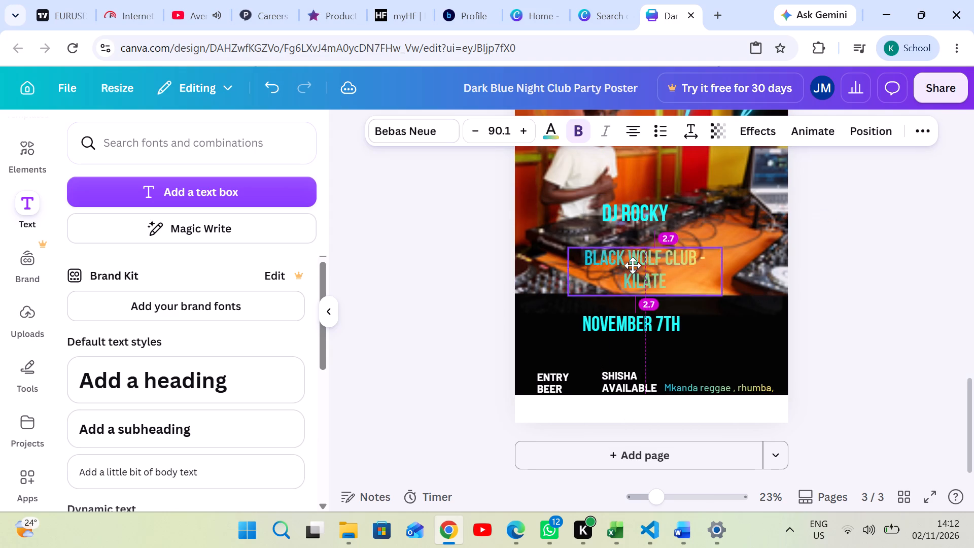
{"action": "left_click_drag", "start_coordinate": [633, 265], "coordinate": [633, 271]}
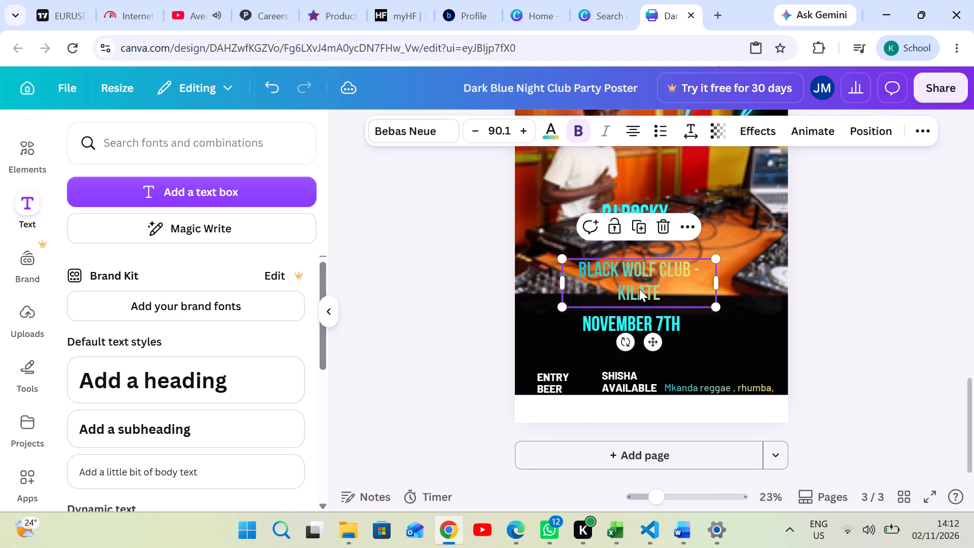
{"action": "left_click", "coordinate": [852, 319]}
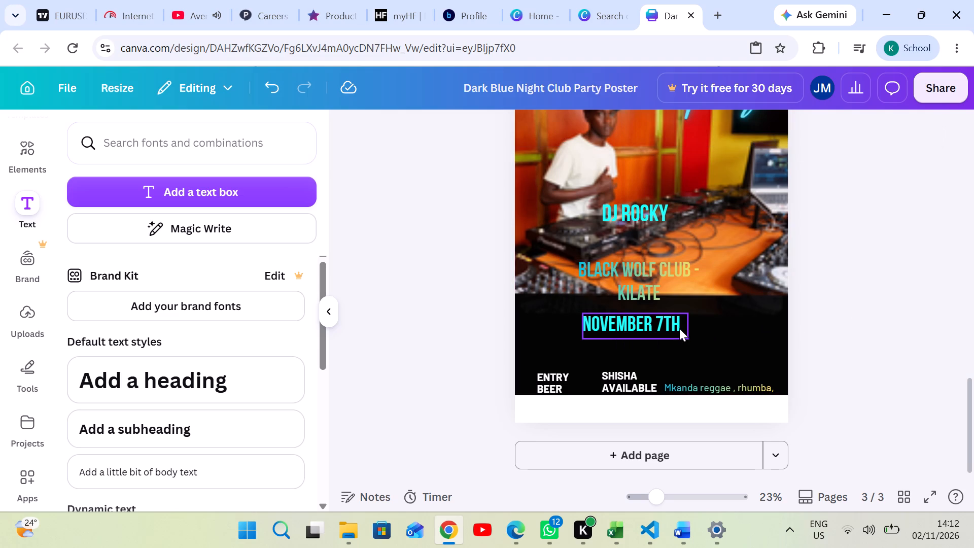
Add the word Saturday after NOVEMBER 7TH in page 3's date text.
{"action": "left_click", "coordinate": [663, 322]}
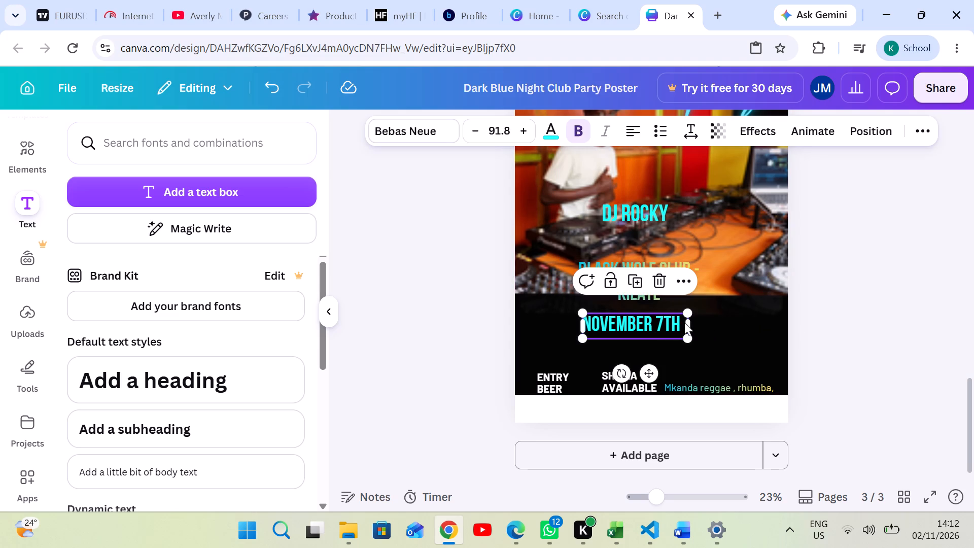
{"action": "left_click", "coordinate": [677, 318]}
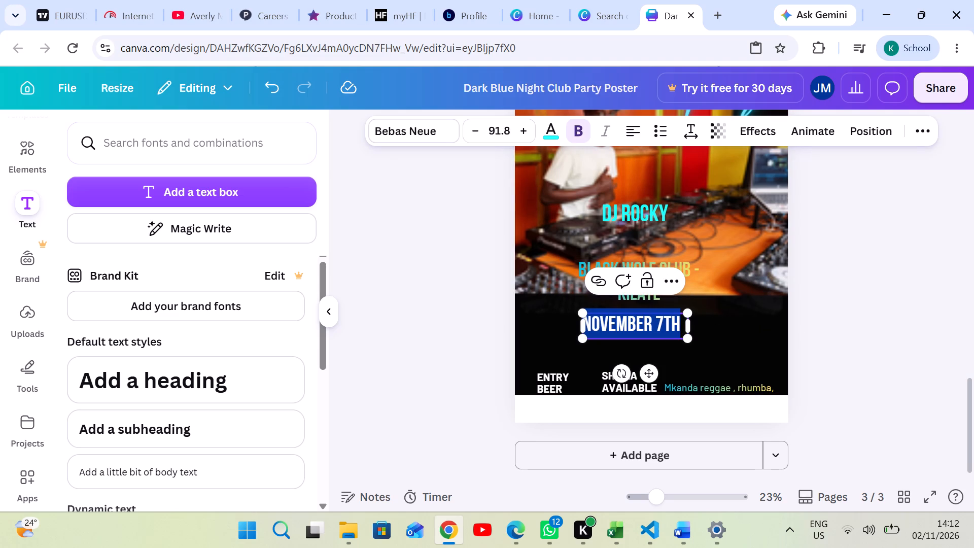
{"action": "left_click", "coordinate": [683, 318]}
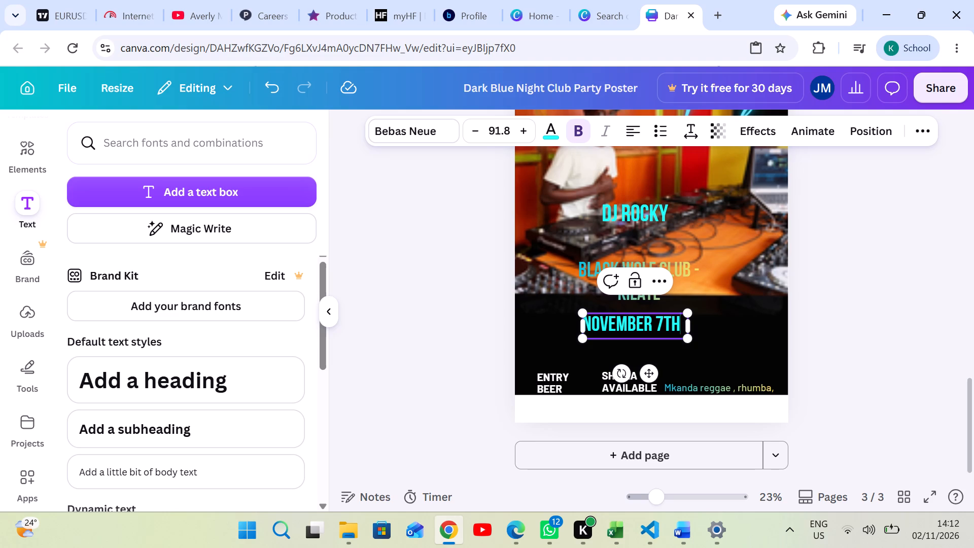
{"action": "key", "text": "space"}
{"action": "type", "text": "s"}
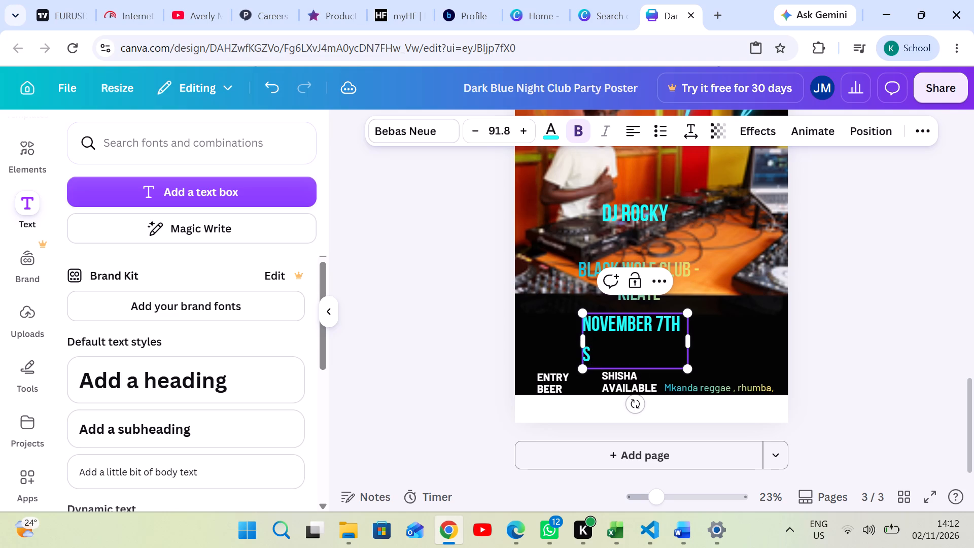
{"action": "key", "text": "a"}
{"action": "type", "text": "turday"}
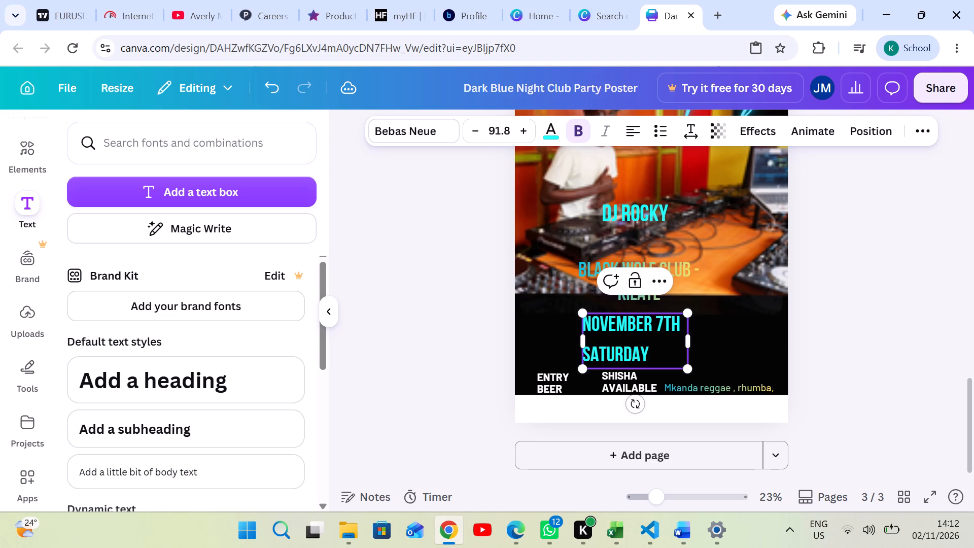
Centre-align the NOVEMBER 7TH SATURDAY text.
{"action": "left_click", "coordinate": [667, 345]}
{"action": "left_click_drag", "start_coordinate": [656, 353], "coordinate": [615, 356]}
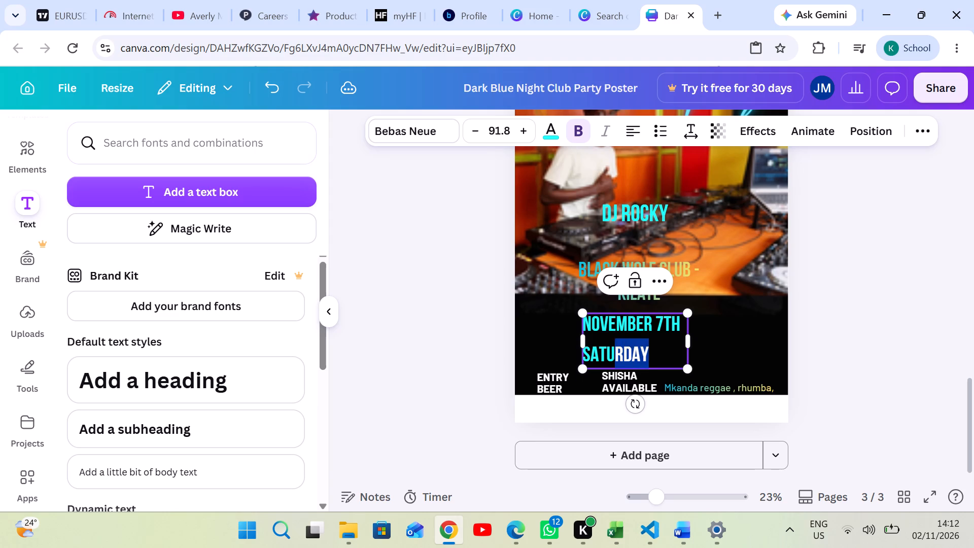
{"action": "left_click_drag", "start_coordinate": [615, 356], "coordinate": [584, 364]}
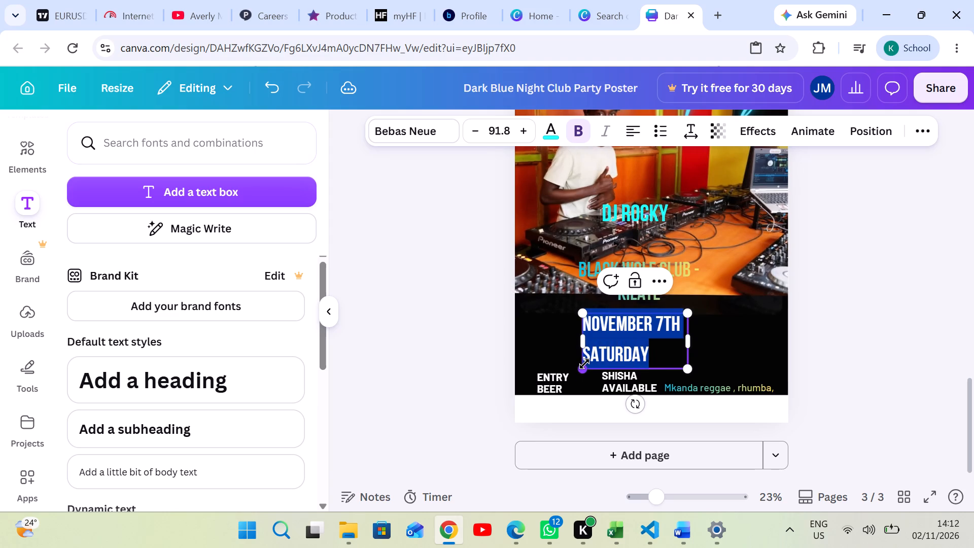
{"action": "left_click_drag", "start_coordinate": [584, 364], "coordinate": [585, 363]}
{"action": "left_click", "coordinate": [629, 128]}
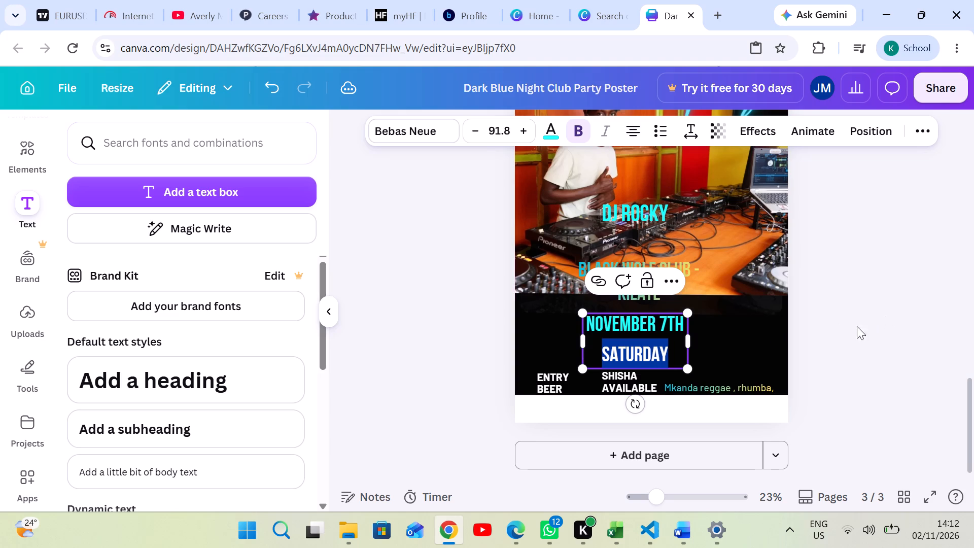
{"action": "left_click", "coordinate": [753, 336]}
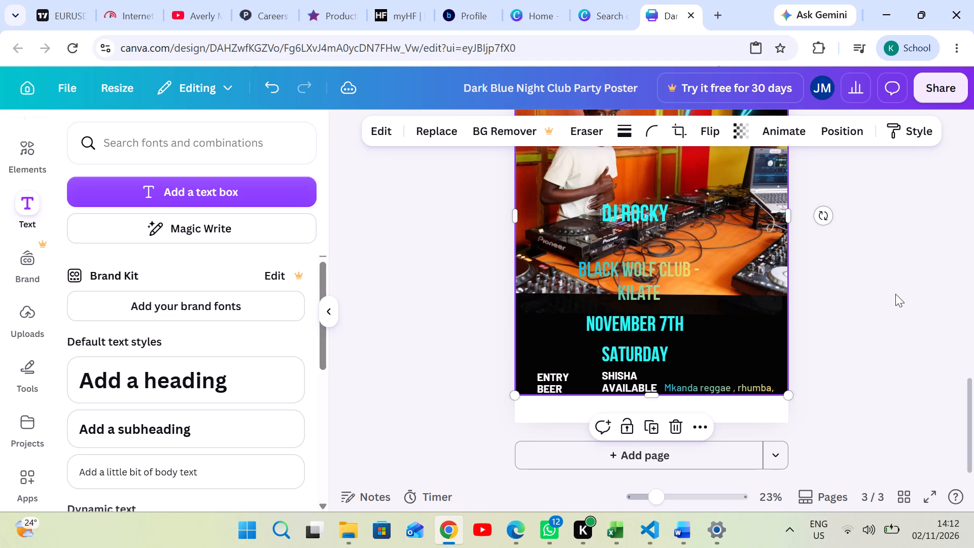
Move the DJ ROCKY text slightly down, closer to the BLACK WOLF CLUB - KILATE text.
{"action": "scroll", "coordinate": [837, 307], "scroll_direction": "up", "scroll_amount": 2}
{"action": "scroll", "coordinate": [836, 305], "scroll_direction": "down", "scroll_amount": 2}
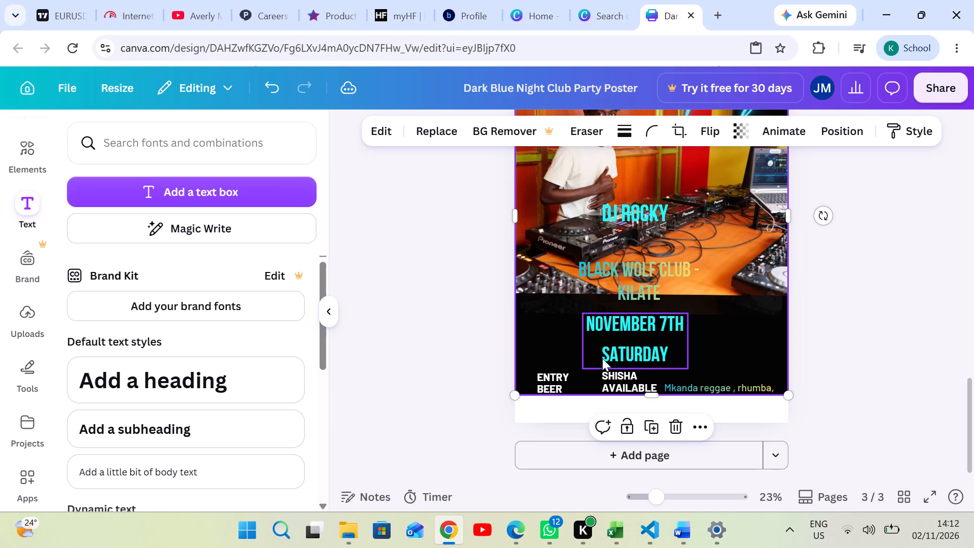
{"action": "scroll", "coordinate": [651, 318], "scroll_direction": "up", "scroll_amount": 2}
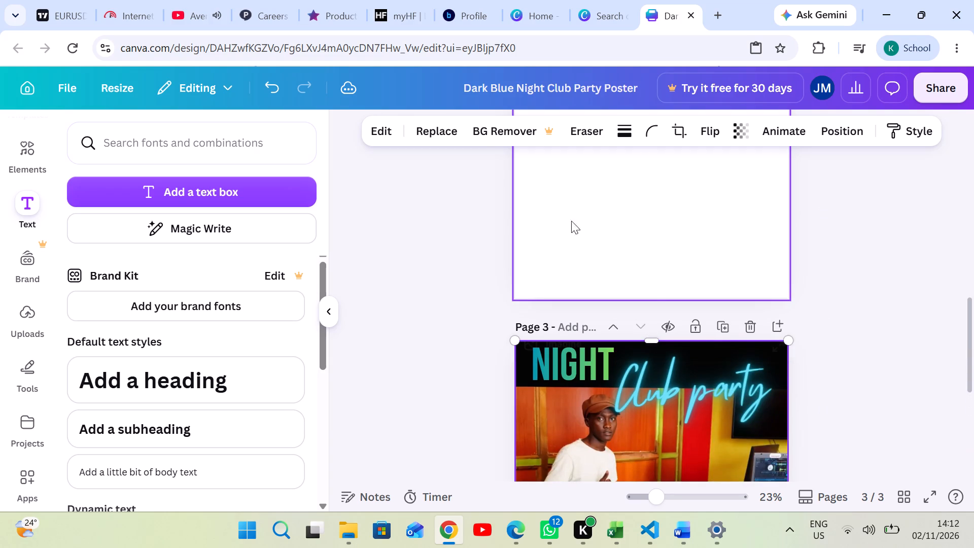
{"action": "scroll", "coordinate": [648, 285], "scroll_direction": "down", "scroll_amount": 2}
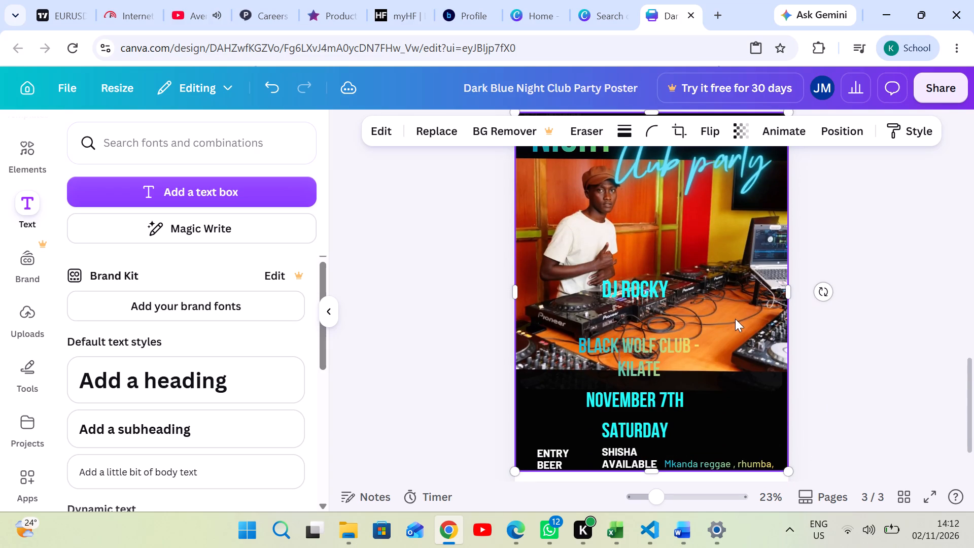
{"action": "scroll", "coordinate": [693, 307], "scroll_direction": "up", "scroll_amount": 1}
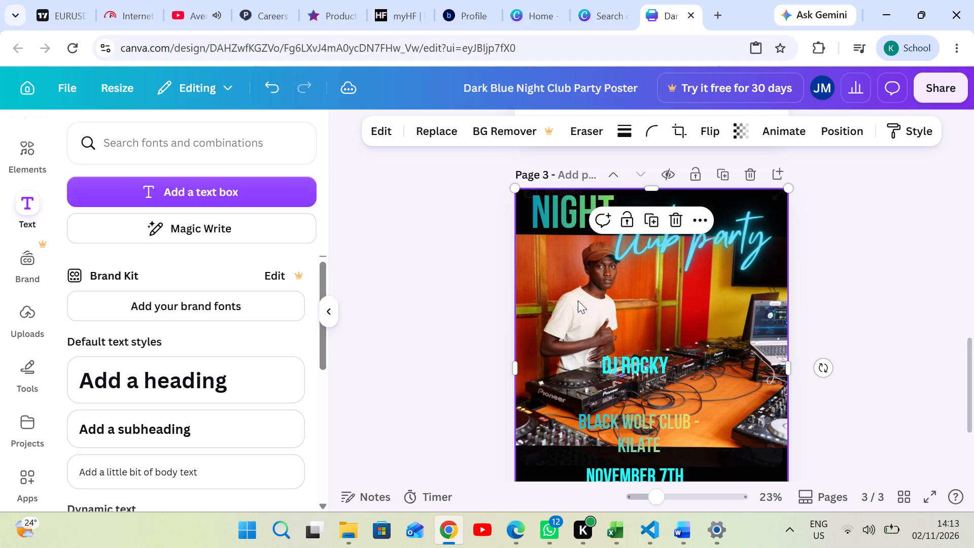
{"action": "scroll", "coordinate": [620, 323], "scroll_direction": "down", "scroll_amount": 1}
{"action": "left_click_drag", "start_coordinate": [650, 285], "coordinate": [649, 294]}
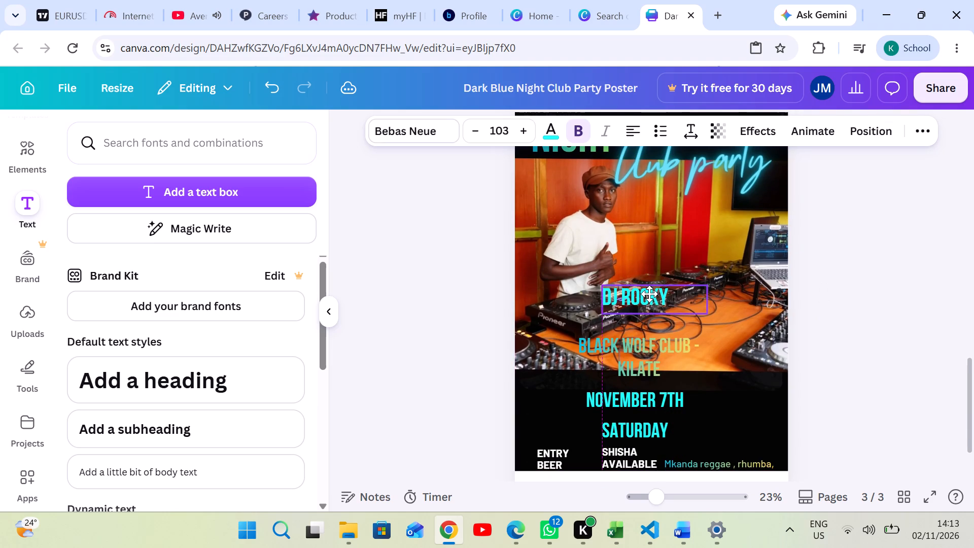
{"action": "left_click_drag", "start_coordinate": [649, 294], "coordinate": [649, 294]}
Increase the DJ ROCKY text's font size to 106.
{"action": "left_click", "coordinate": [649, 294]}
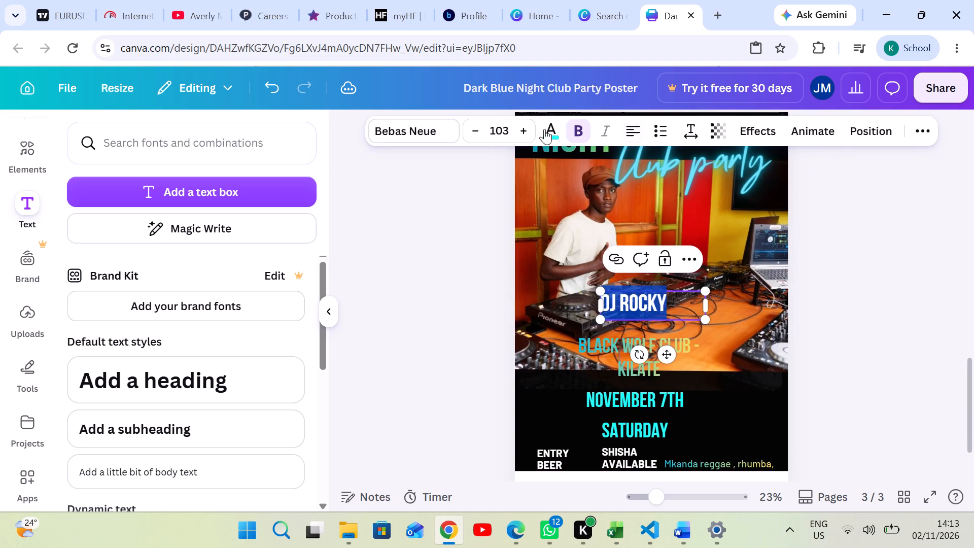
{"action": "left_click", "coordinate": [520, 128]}
{"action": "left_click", "coordinate": [520, 128]}
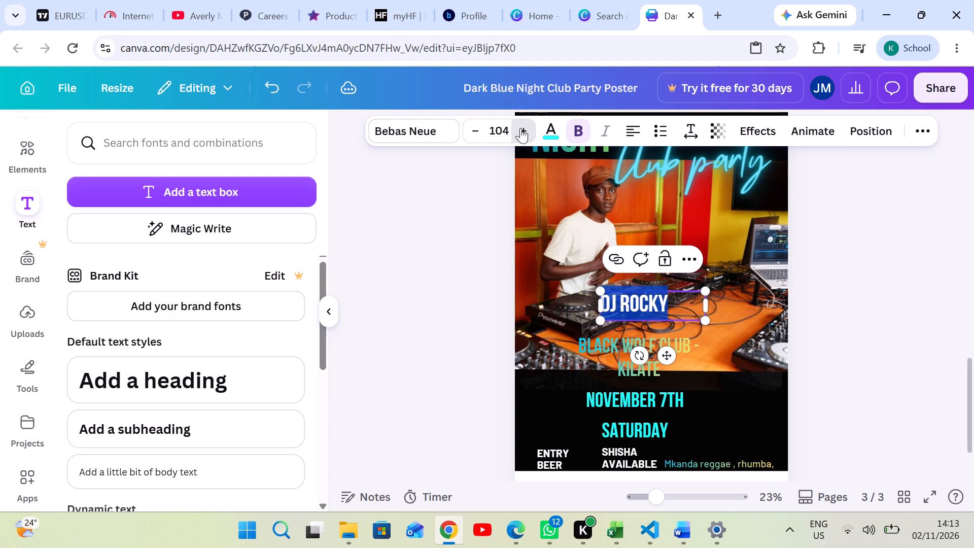
{"action": "left_click", "coordinate": [520, 128]}
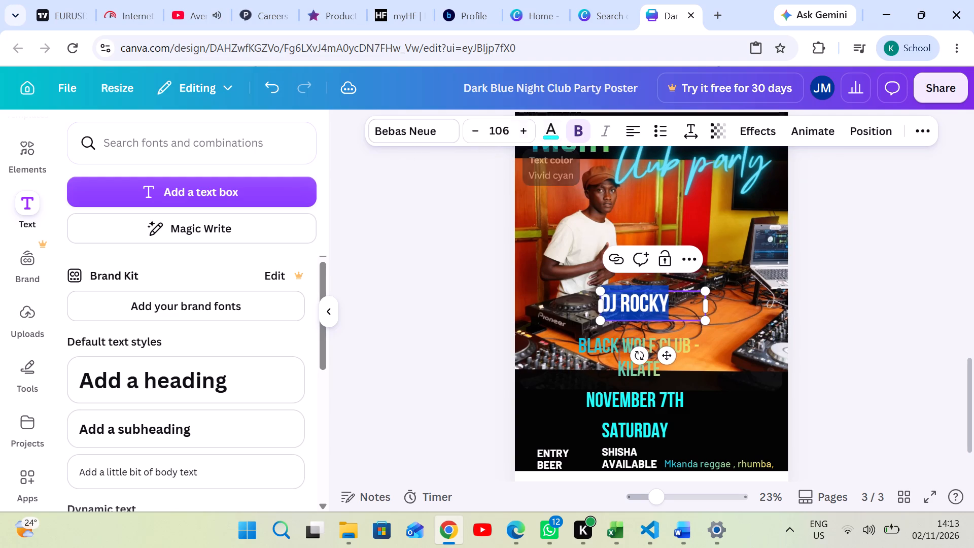
Recolour the DJ ROCKY text with the pink-to-yellow gradient.
{"action": "left_click", "coordinate": [550, 124]}
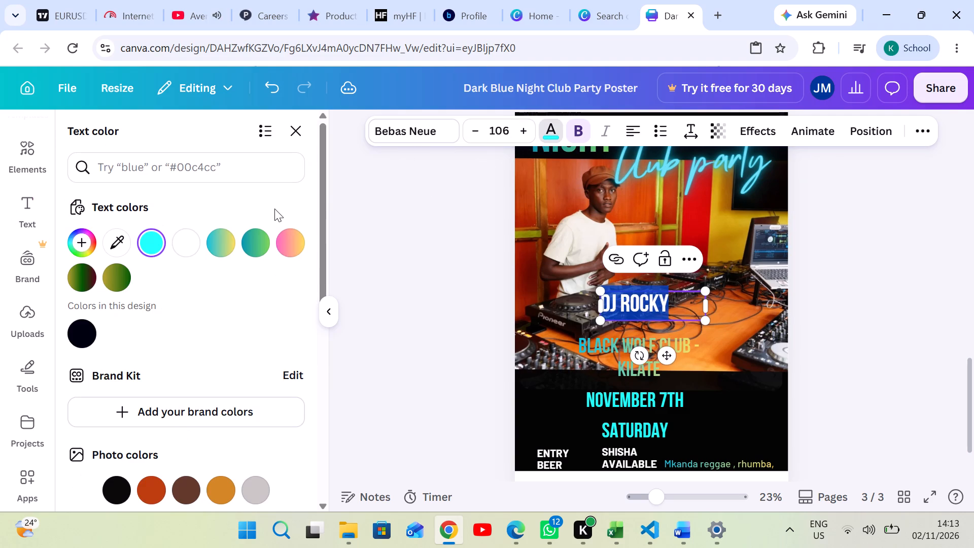
{"action": "left_click", "coordinate": [284, 245]}
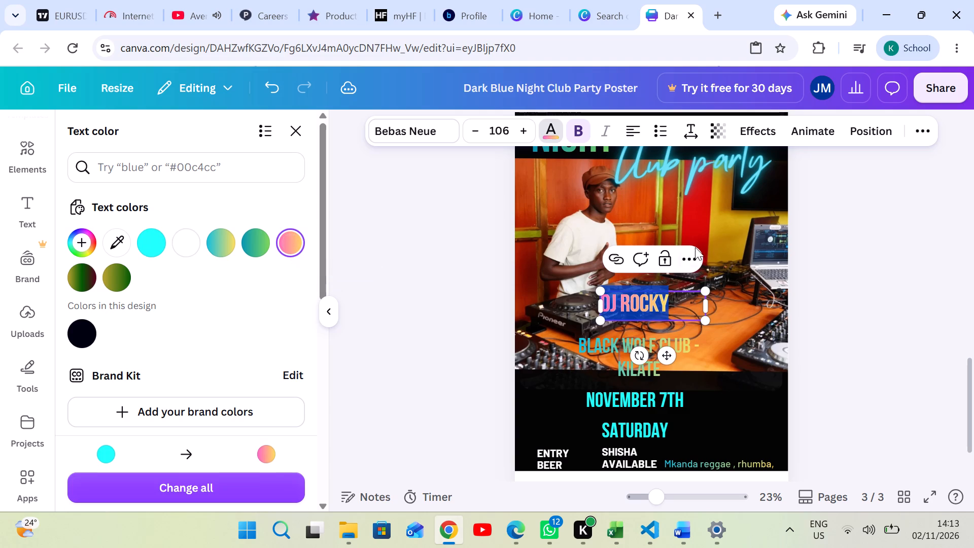
{"action": "left_click", "coordinate": [831, 271]}
{"action": "left_click", "coordinate": [831, 271]}
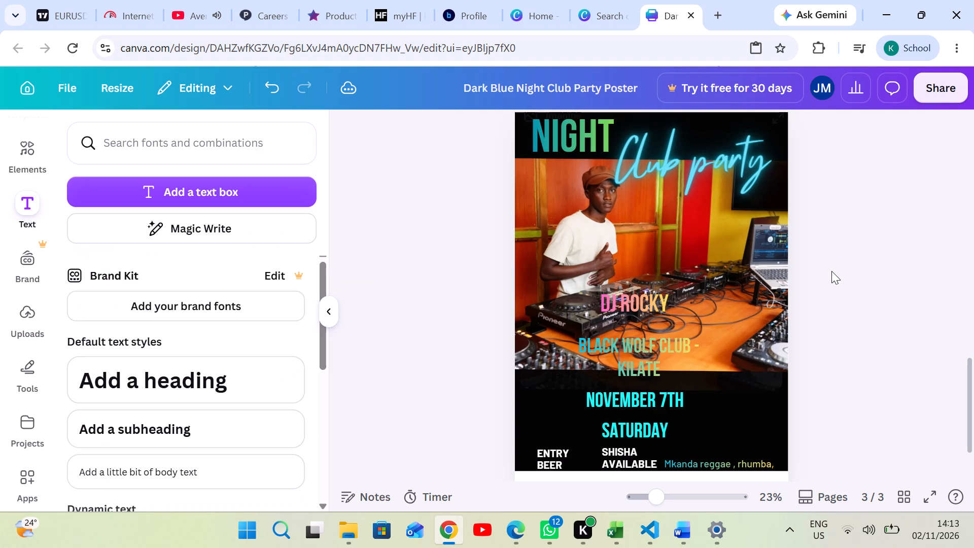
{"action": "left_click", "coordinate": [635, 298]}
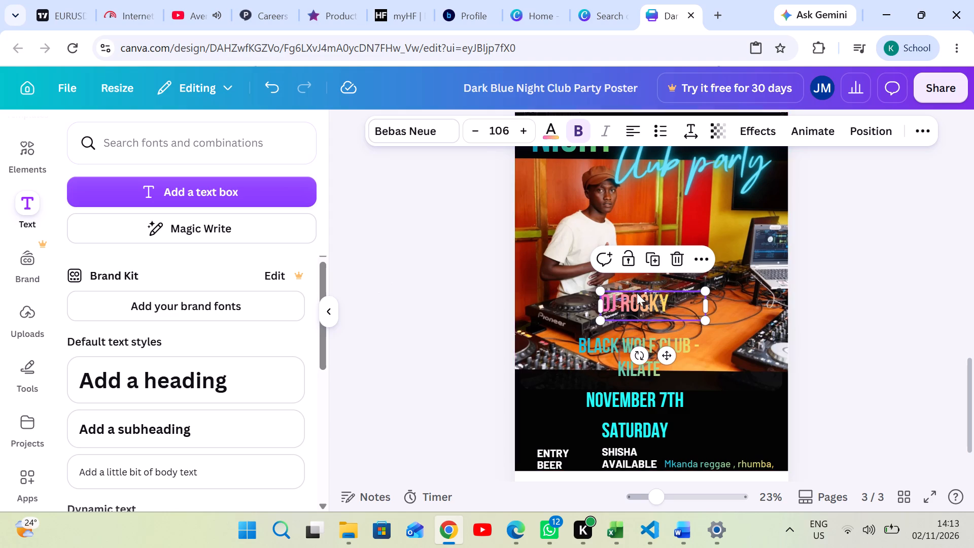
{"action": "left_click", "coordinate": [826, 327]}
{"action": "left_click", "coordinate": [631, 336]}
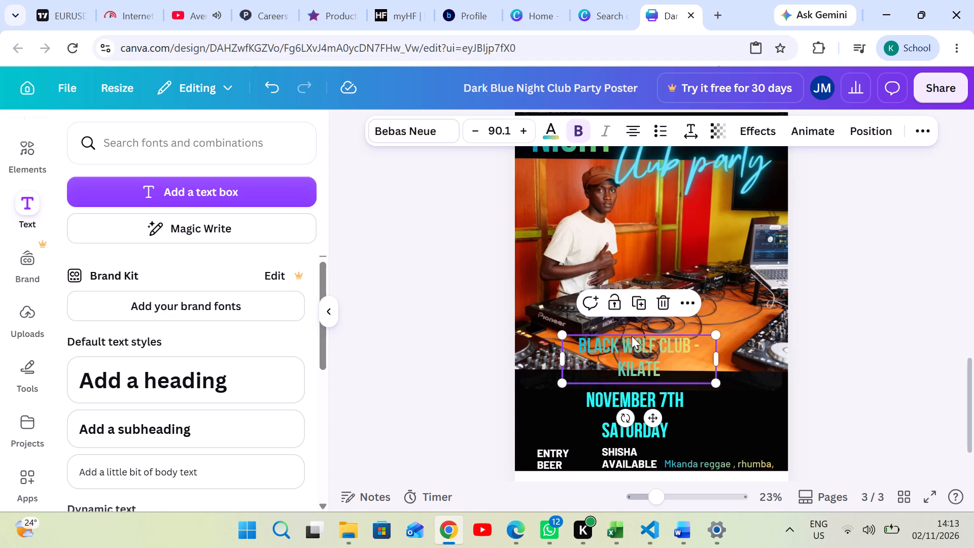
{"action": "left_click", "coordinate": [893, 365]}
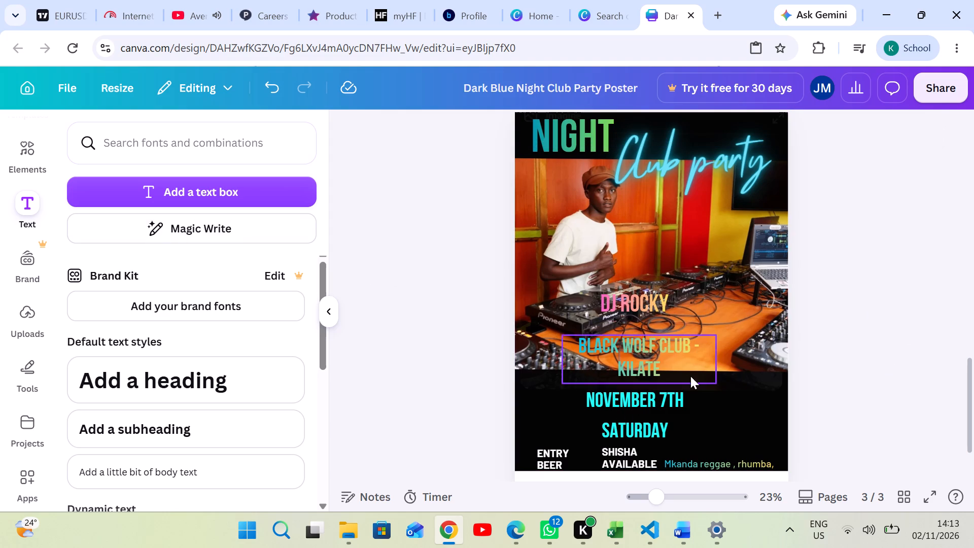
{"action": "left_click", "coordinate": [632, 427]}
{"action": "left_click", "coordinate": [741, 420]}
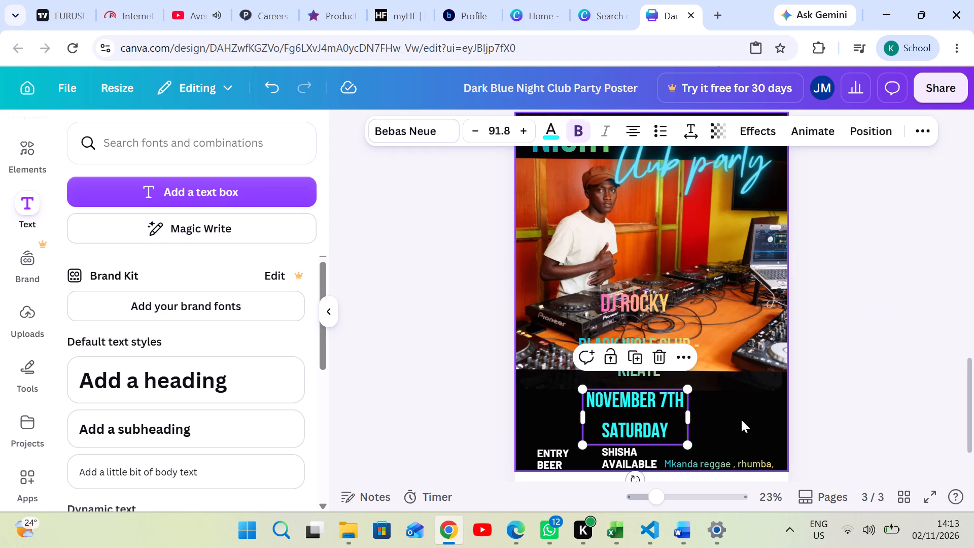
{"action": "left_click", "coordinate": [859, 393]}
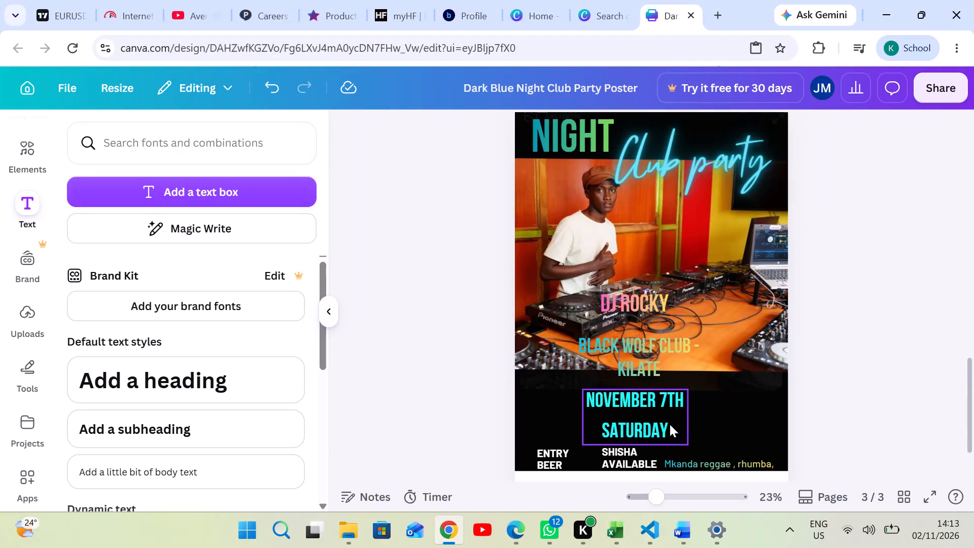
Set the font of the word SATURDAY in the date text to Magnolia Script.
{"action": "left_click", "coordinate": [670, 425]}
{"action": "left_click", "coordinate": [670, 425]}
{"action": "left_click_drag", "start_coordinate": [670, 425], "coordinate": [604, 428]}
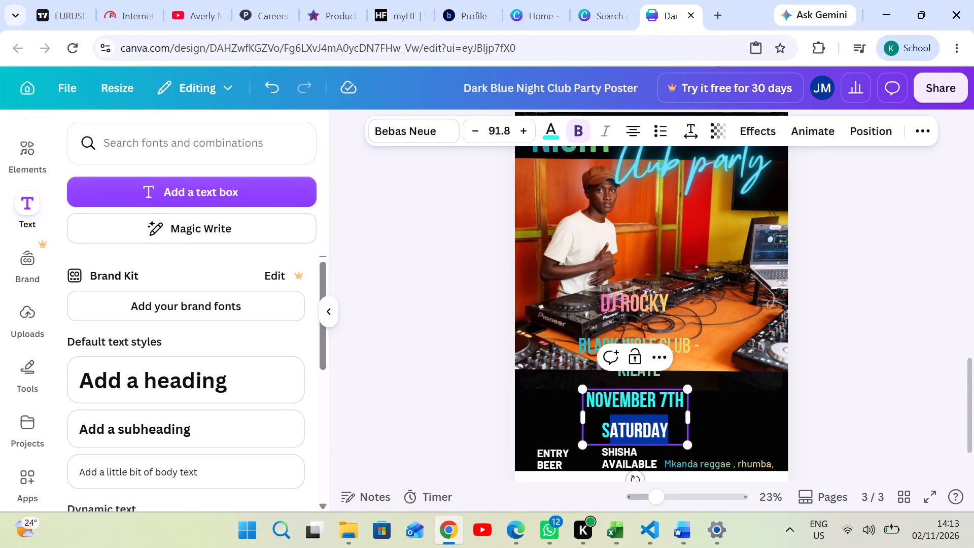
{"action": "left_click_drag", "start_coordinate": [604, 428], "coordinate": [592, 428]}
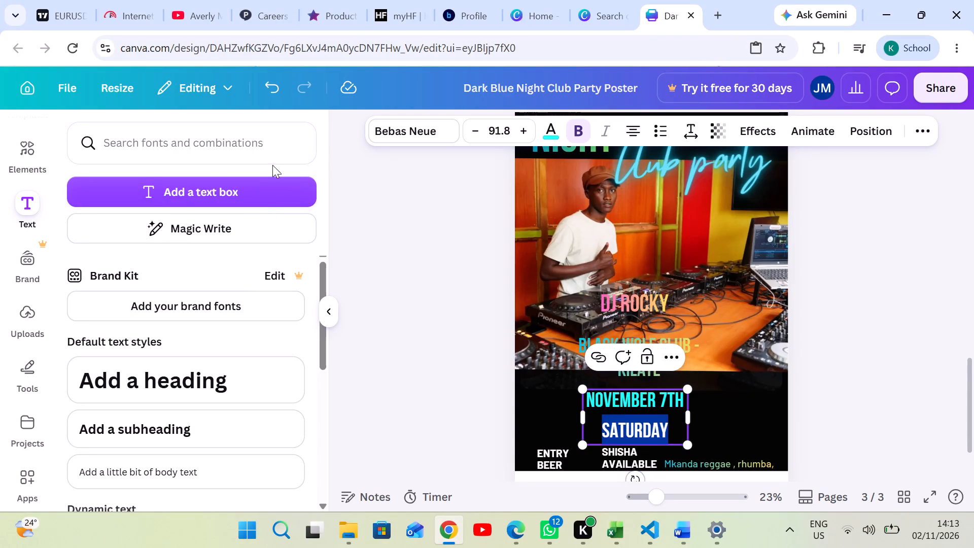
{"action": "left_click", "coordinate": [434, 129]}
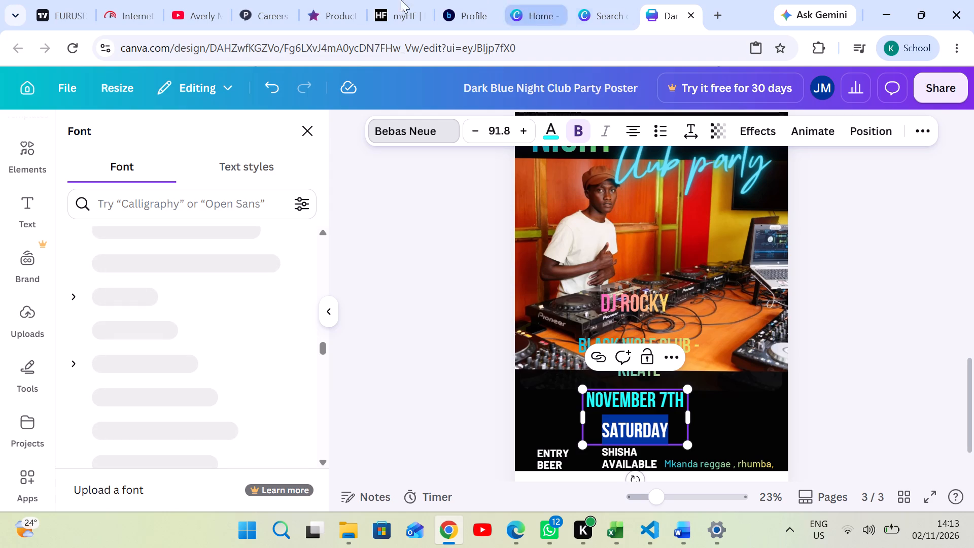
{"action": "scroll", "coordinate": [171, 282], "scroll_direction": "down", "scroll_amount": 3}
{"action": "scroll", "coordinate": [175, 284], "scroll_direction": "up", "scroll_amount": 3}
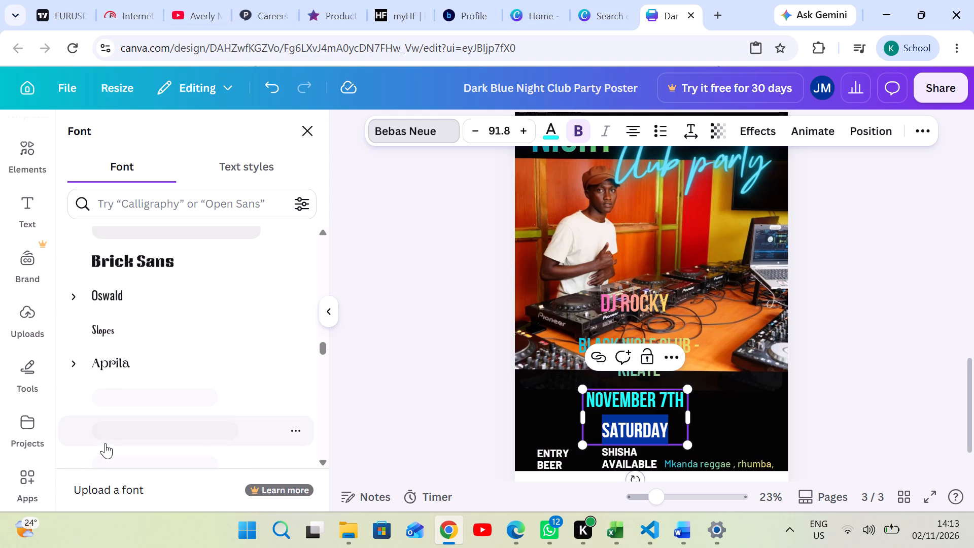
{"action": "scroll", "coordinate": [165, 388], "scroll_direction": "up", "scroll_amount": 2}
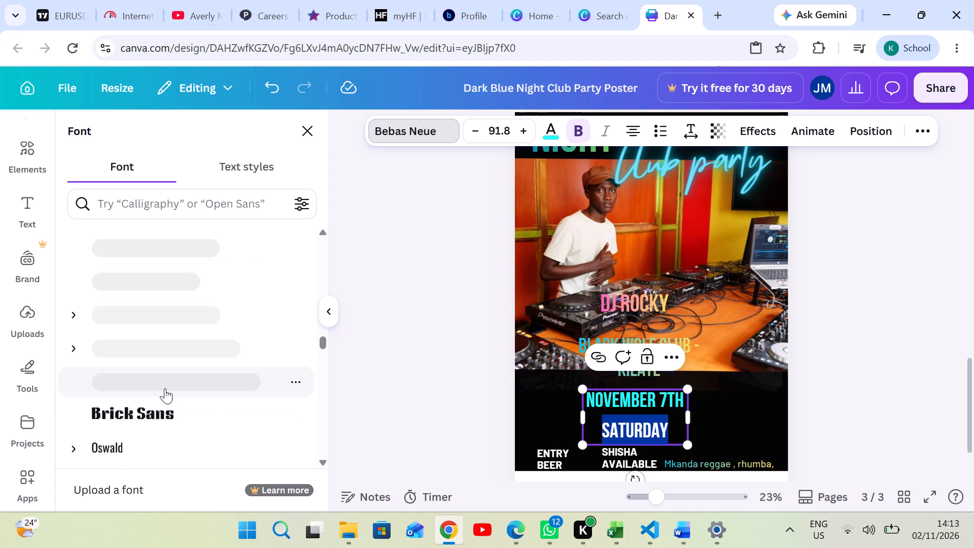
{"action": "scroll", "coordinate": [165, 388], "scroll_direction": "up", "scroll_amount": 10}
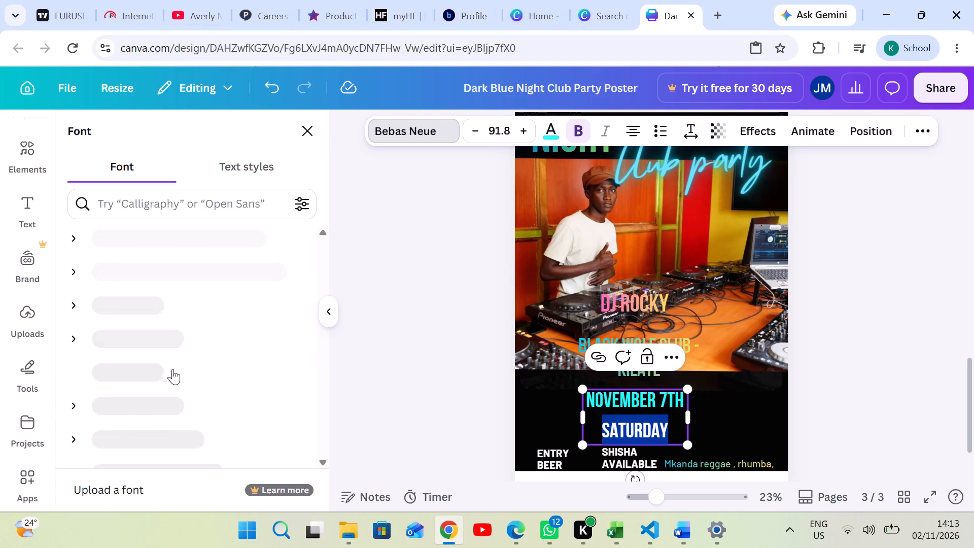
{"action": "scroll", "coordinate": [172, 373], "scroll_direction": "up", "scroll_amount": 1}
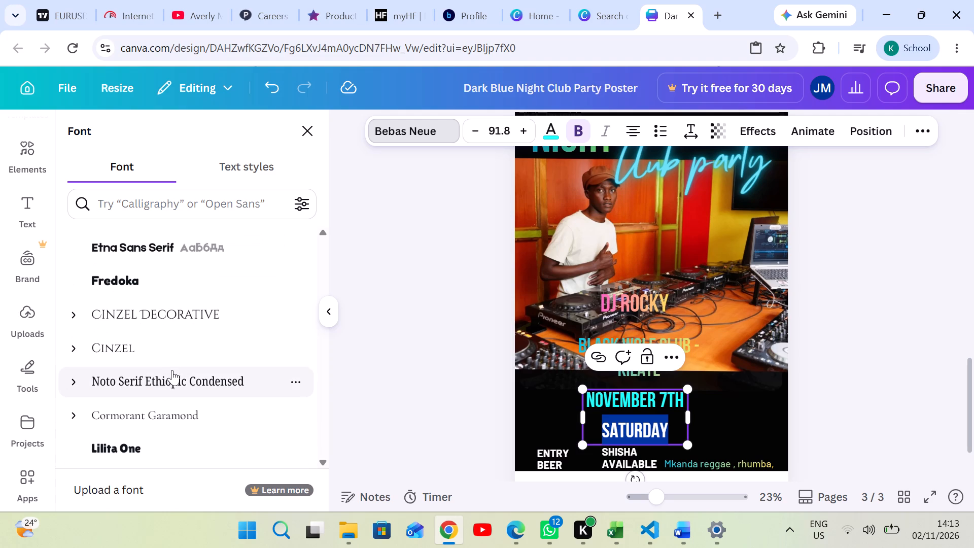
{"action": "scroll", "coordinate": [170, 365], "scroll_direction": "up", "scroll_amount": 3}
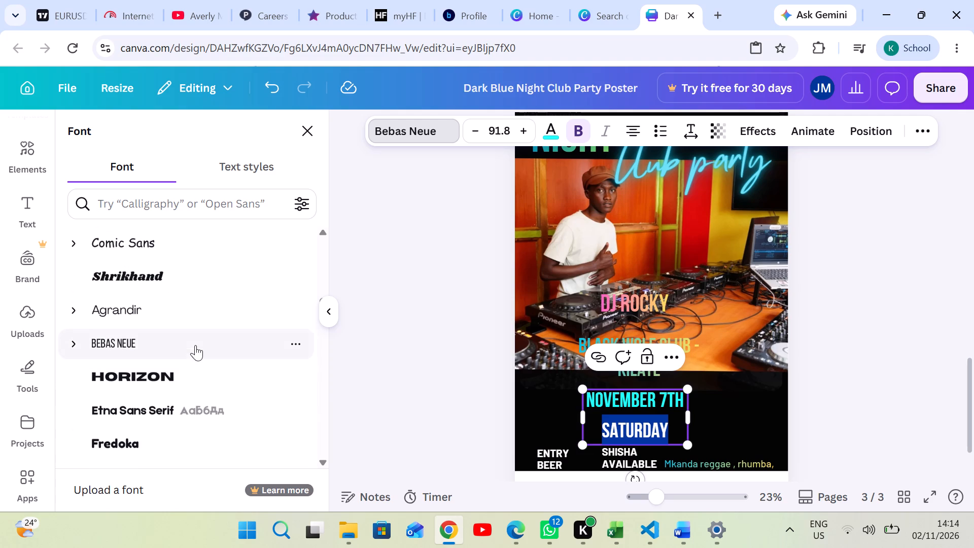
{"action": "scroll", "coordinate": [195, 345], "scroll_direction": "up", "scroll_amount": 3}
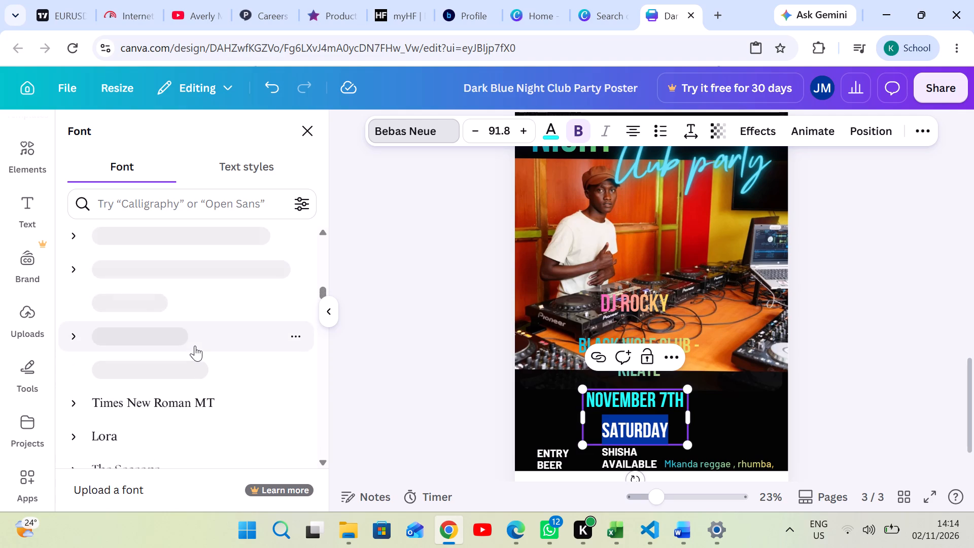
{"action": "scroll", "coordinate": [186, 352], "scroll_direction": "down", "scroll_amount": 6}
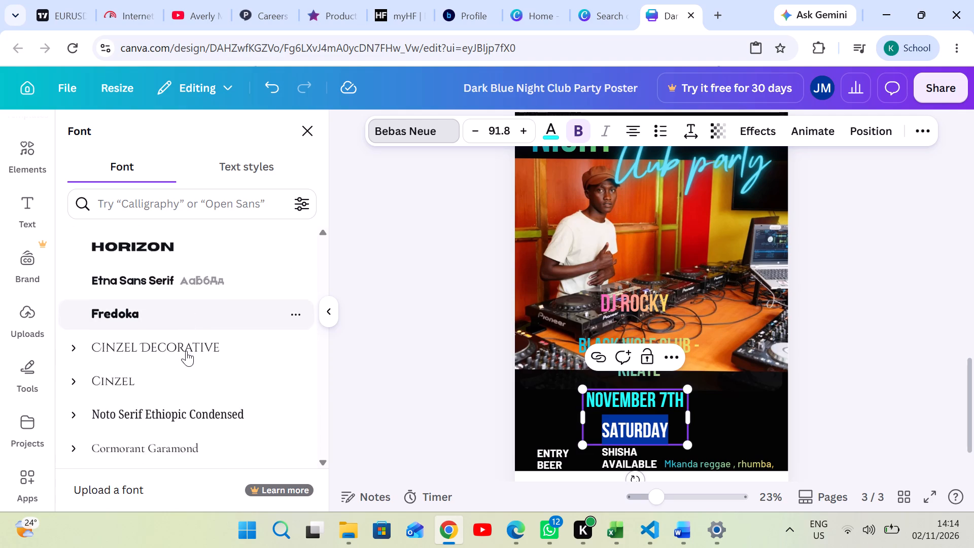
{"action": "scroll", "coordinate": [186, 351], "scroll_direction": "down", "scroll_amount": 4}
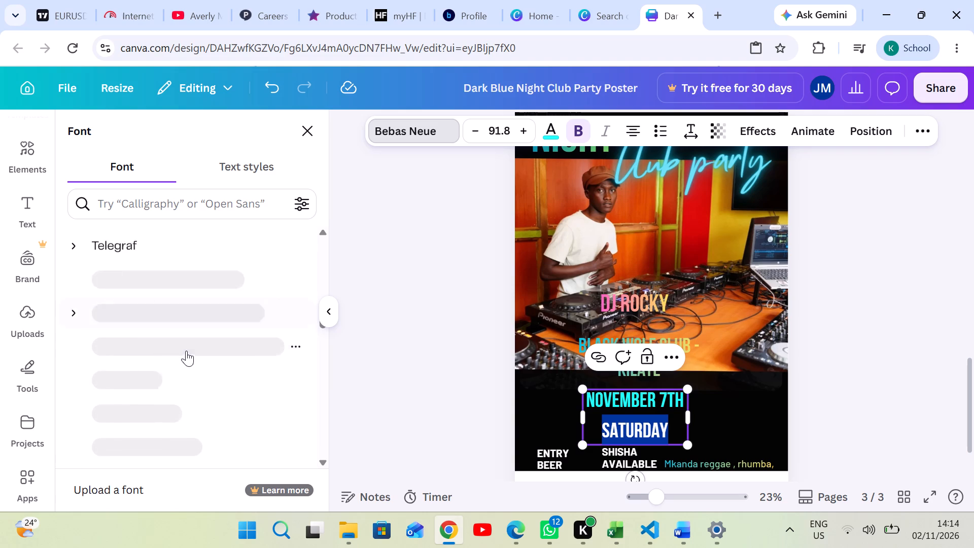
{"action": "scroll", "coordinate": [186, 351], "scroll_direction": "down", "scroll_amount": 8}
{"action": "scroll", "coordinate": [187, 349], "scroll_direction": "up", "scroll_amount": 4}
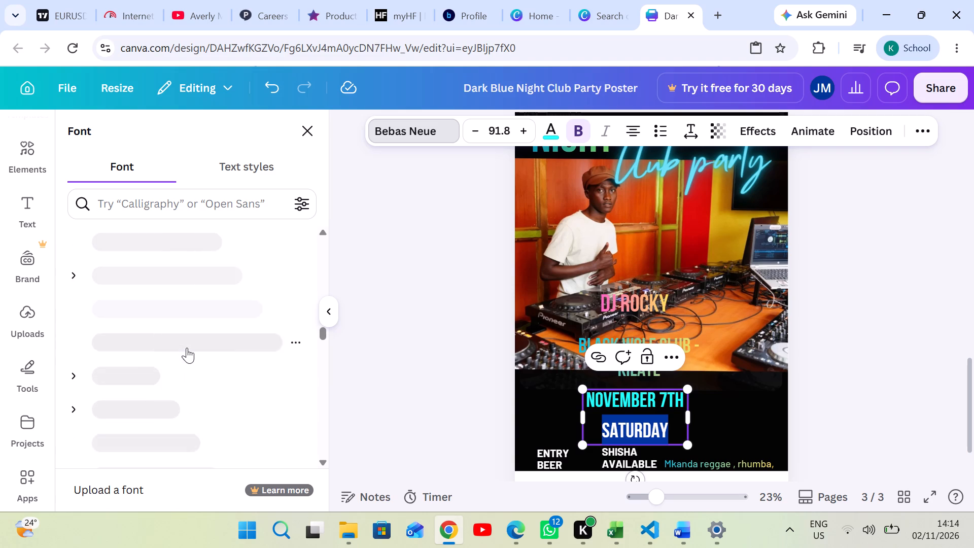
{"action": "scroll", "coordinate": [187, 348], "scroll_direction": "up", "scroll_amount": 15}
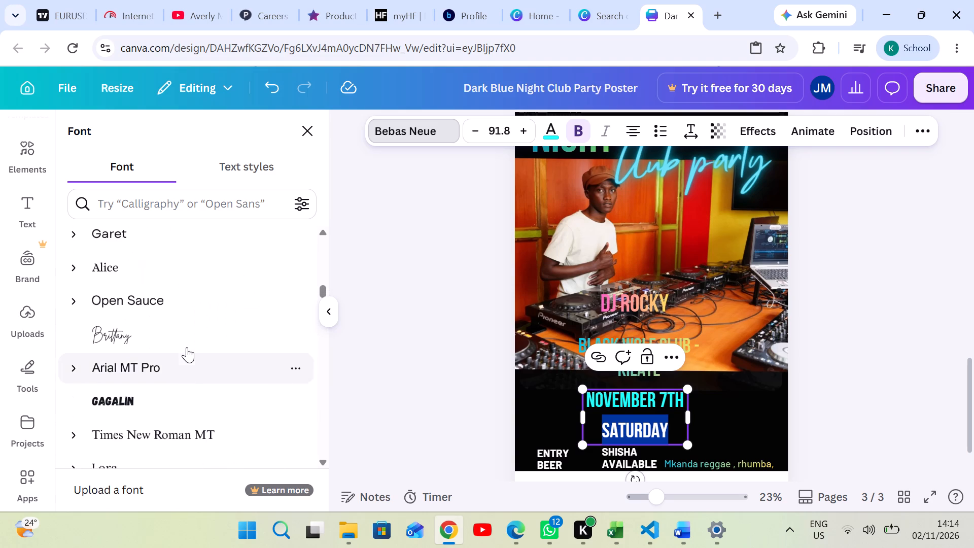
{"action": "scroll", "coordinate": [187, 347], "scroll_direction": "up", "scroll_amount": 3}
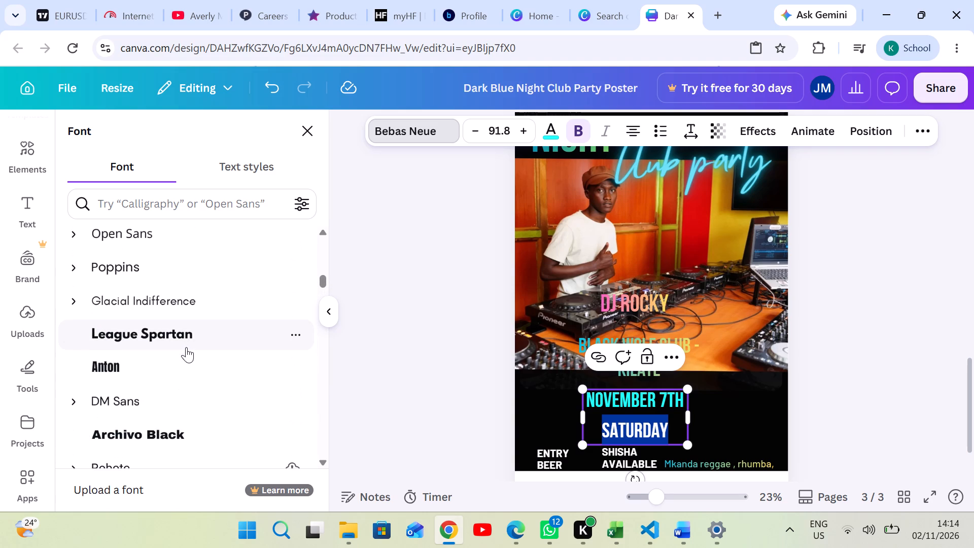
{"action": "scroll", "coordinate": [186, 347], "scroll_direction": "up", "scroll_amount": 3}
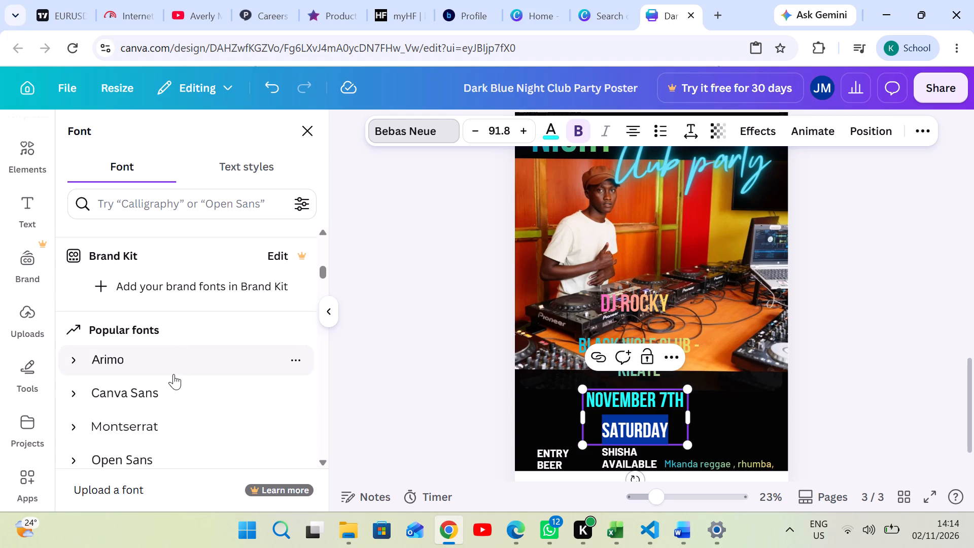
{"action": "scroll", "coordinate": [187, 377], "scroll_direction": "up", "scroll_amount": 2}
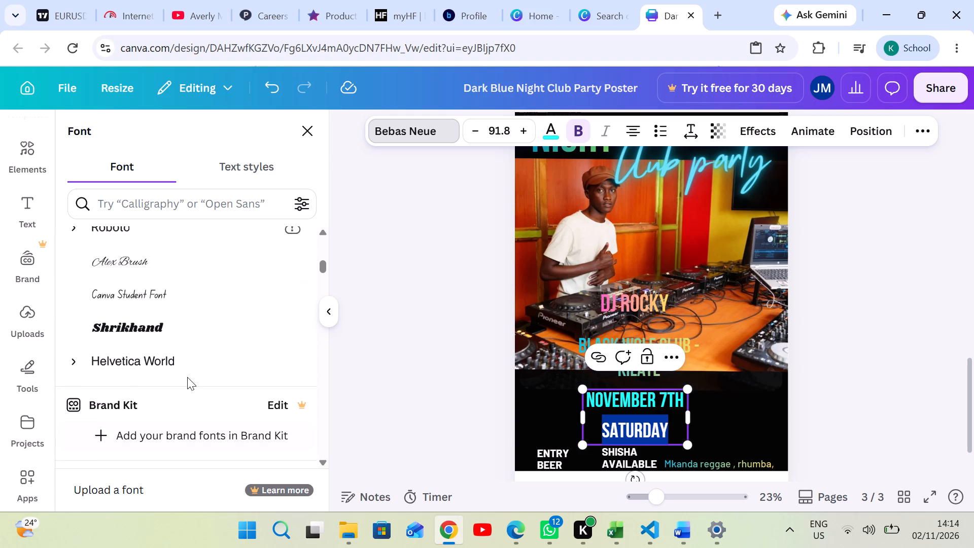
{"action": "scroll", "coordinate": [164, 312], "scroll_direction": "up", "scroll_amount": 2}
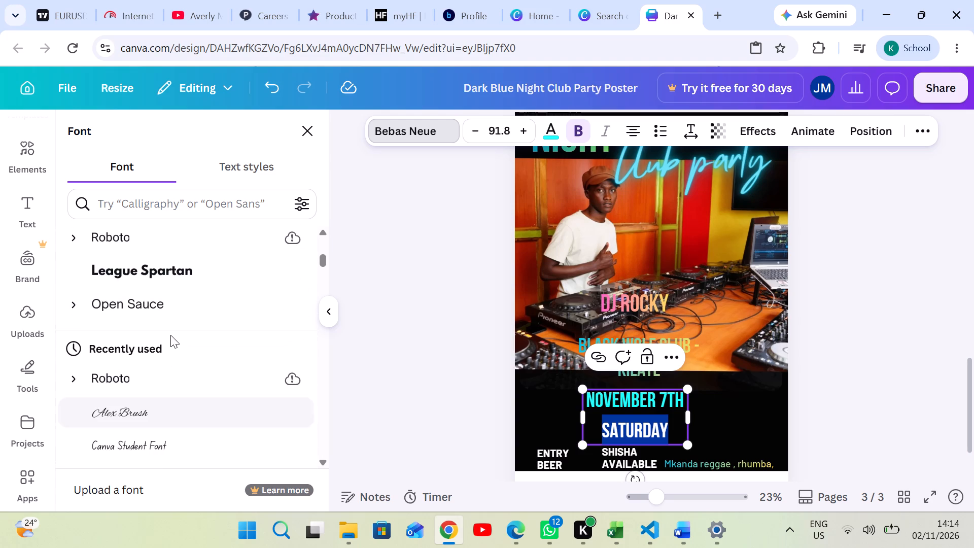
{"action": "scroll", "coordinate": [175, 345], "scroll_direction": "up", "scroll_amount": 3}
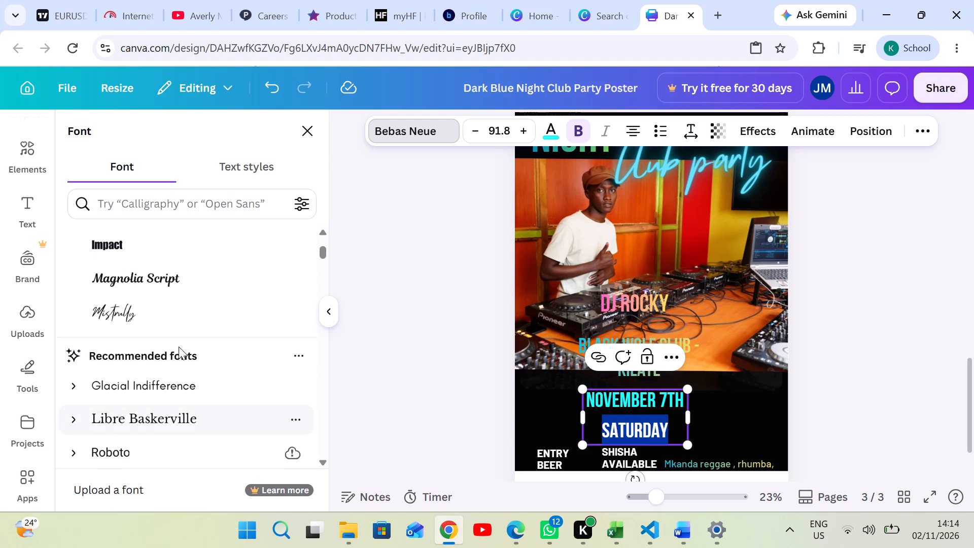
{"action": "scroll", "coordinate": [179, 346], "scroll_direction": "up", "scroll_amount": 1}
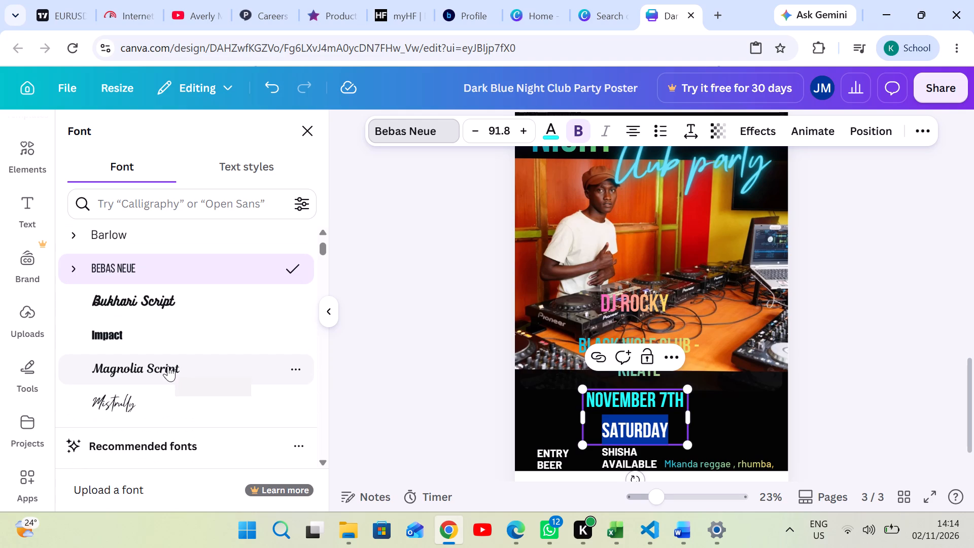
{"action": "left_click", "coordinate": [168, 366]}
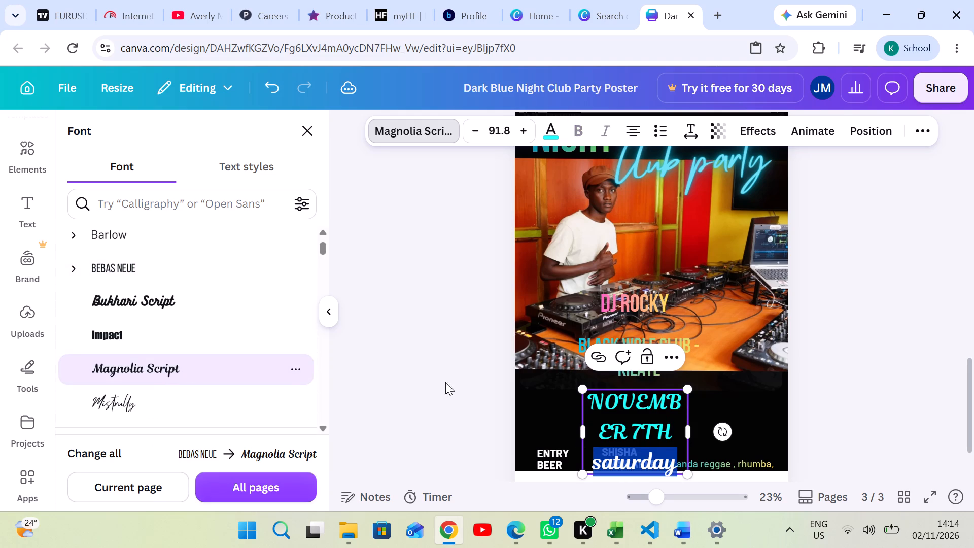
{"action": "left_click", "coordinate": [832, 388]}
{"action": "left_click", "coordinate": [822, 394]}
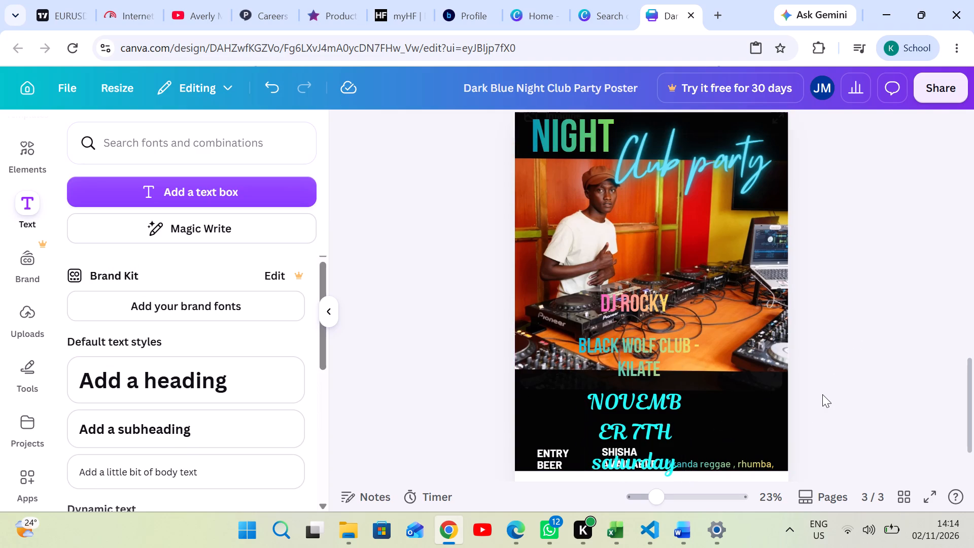
Move the date text slightly up and widen its box on both sides so NOVEMBER 7TH fits on one line above saturday.
{"action": "left_click", "coordinate": [686, 426]}
{"action": "left_click_drag", "start_coordinate": [685, 427], "coordinate": [713, 416]}
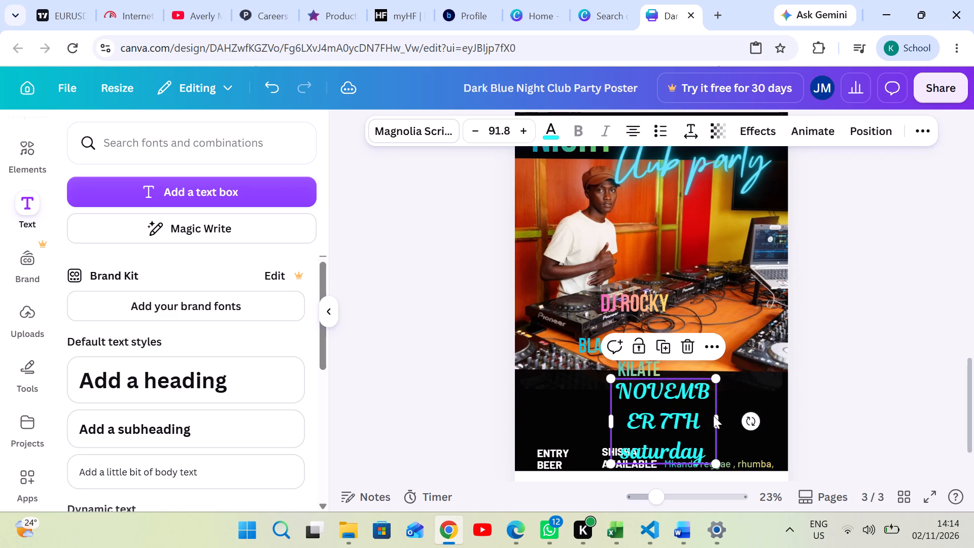
{"action": "left_click", "coordinate": [711, 418]}
{"action": "left_click_drag", "start_coordinate": [716, 419], "coordinate": [718, 419]}
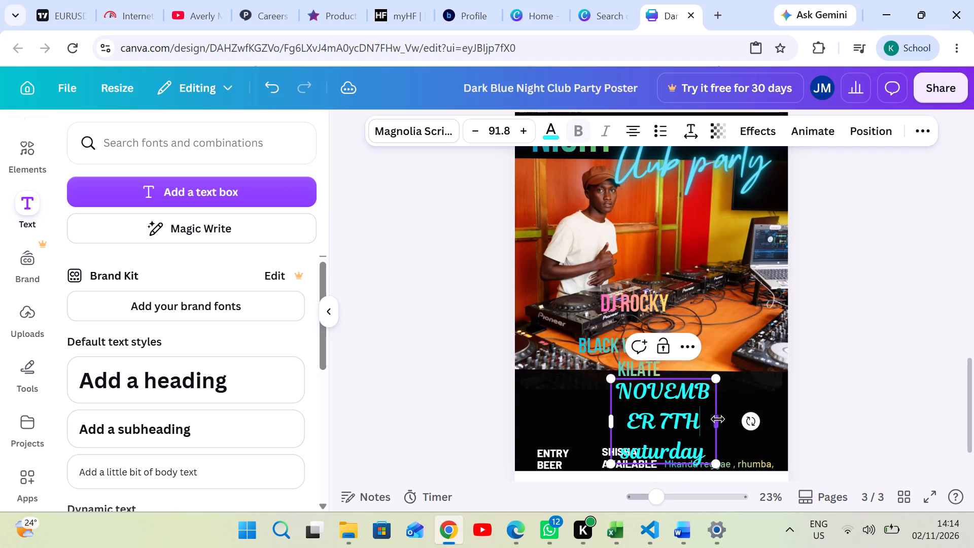
{"action": "left_click_drag", "start_coordinate": [718, 419], "coordinate": [757, 412]}
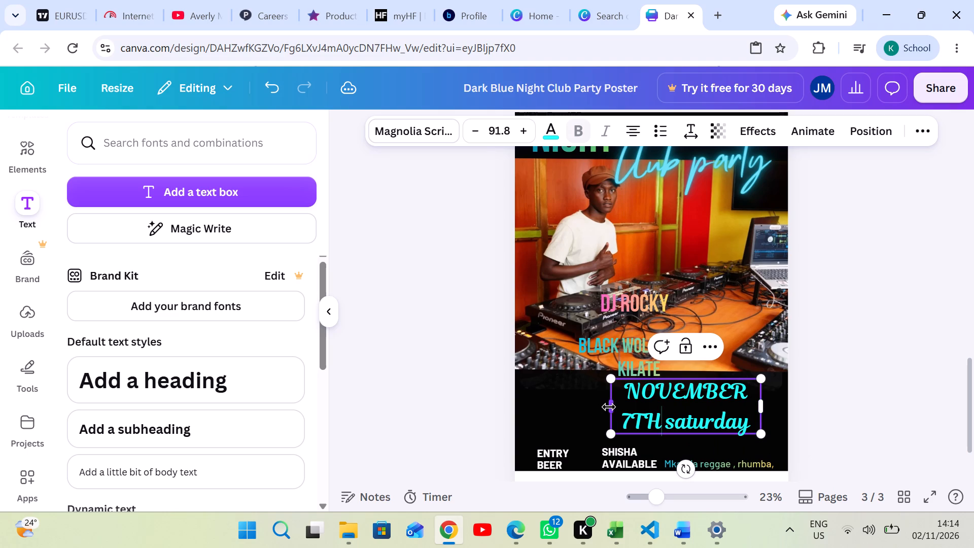
{"action": "left_click_drag", "start_coordinate": [610, 407], "coordinate": [582, 407]}
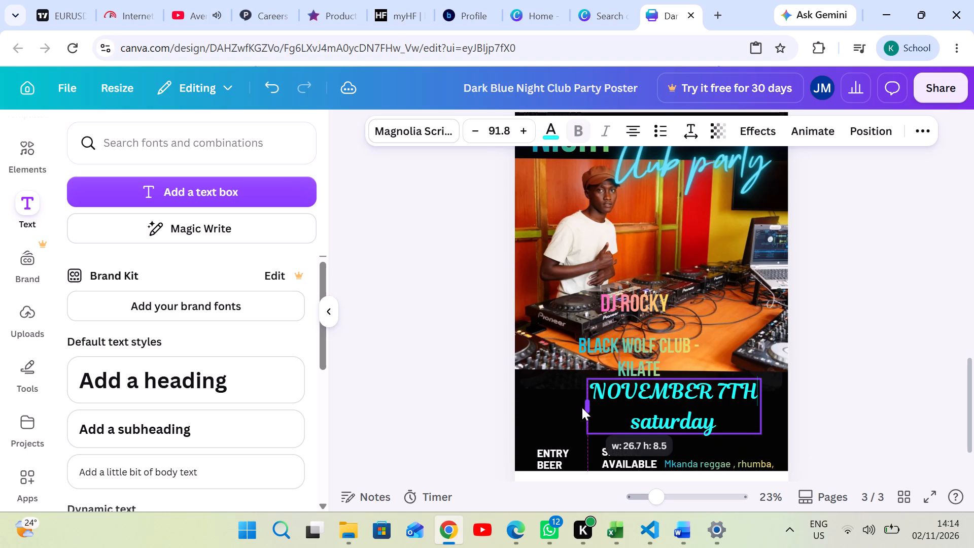
{"action": "left_click_drag", "start_coordinate": [582, 407], "coordinate": [579, 408]}
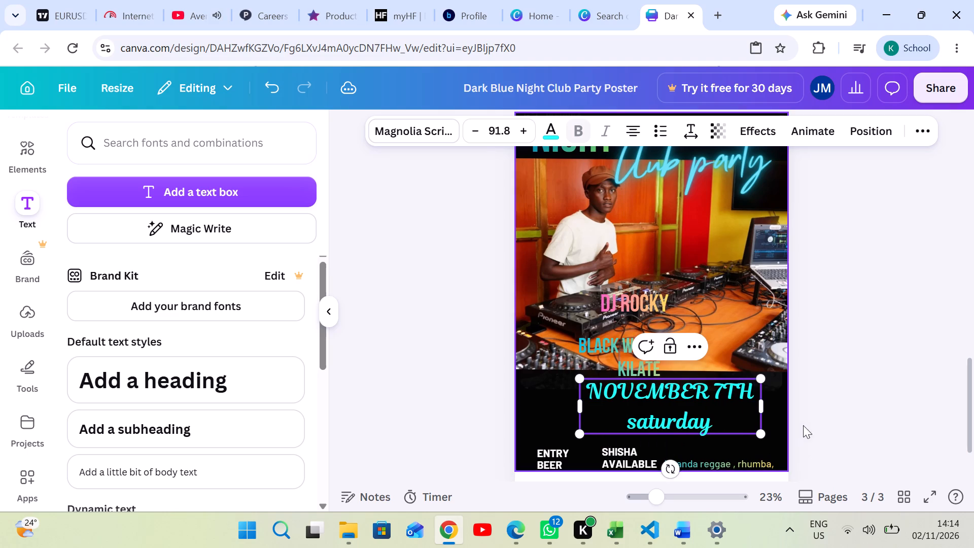
{"action": "left_click", "coordinate": [826, 418]}
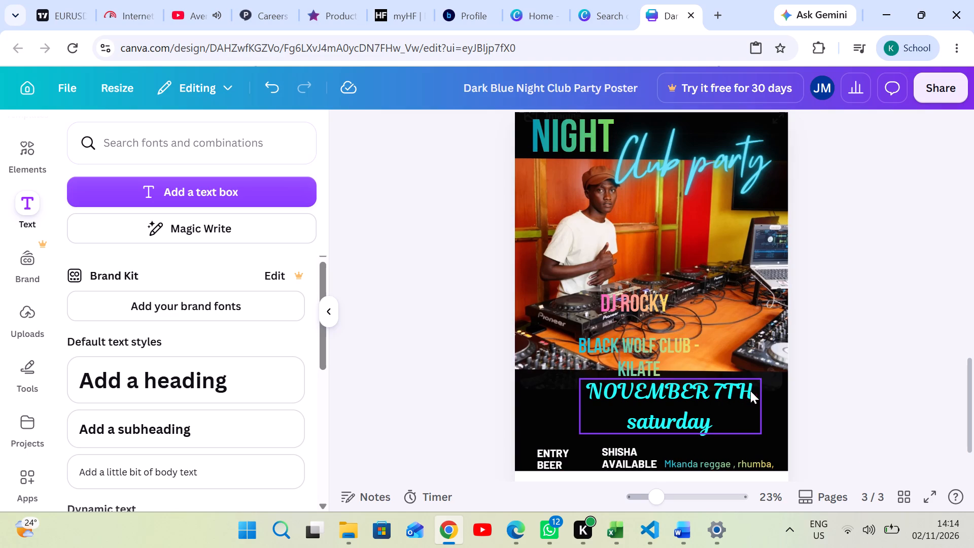
Nudge the NOVEMBER 7TH saturday text slightly down and toward the poster's centre, below the BLACK WOLF CLUB - KILATE text.
{"action": "left_click", "coordinate": [742, 400]}
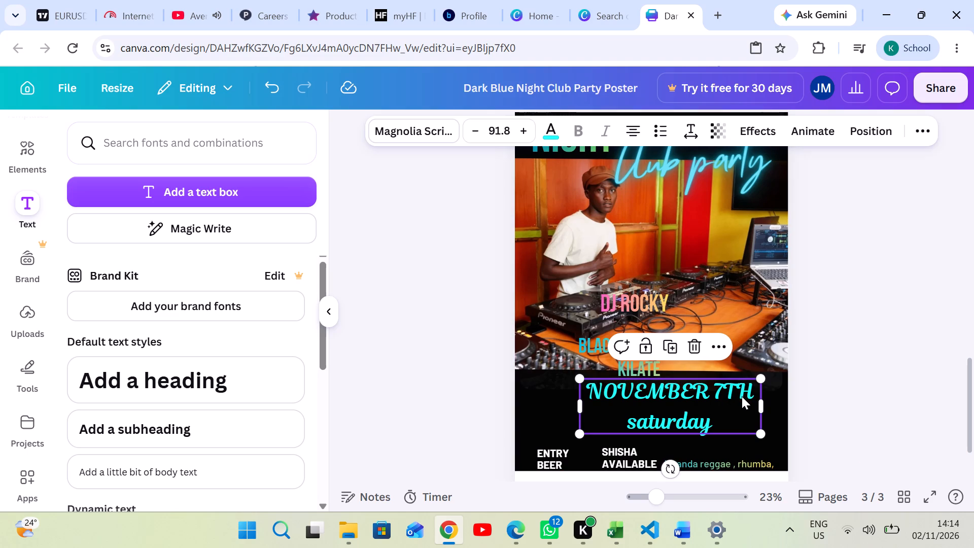
{"action": "left_click_drag", "start_coordinate": [749, 384], "coordinate": [745, 384]}
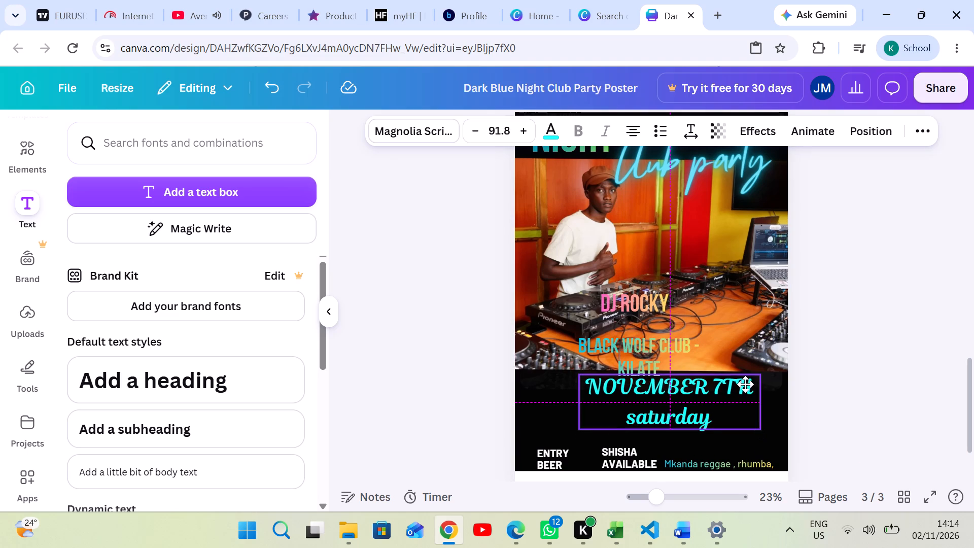
{"action": "left_click_drag", "start_coordinate": [745, 384], "coordinate": [744, 387]}
{"action": "left_click", "coordinate": [787, 381]}
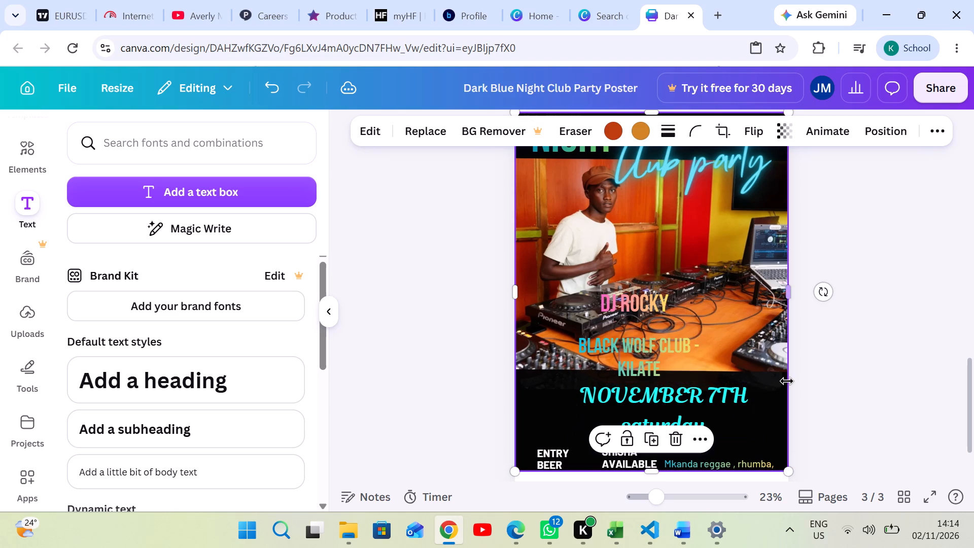
Set the font of NOVEMBER 7TH in the date text to Bebas Neue.
{"action": "left_click", "coordinate": [742, 392]}
{"action": "left_click", "coordinate": [717, 420]}
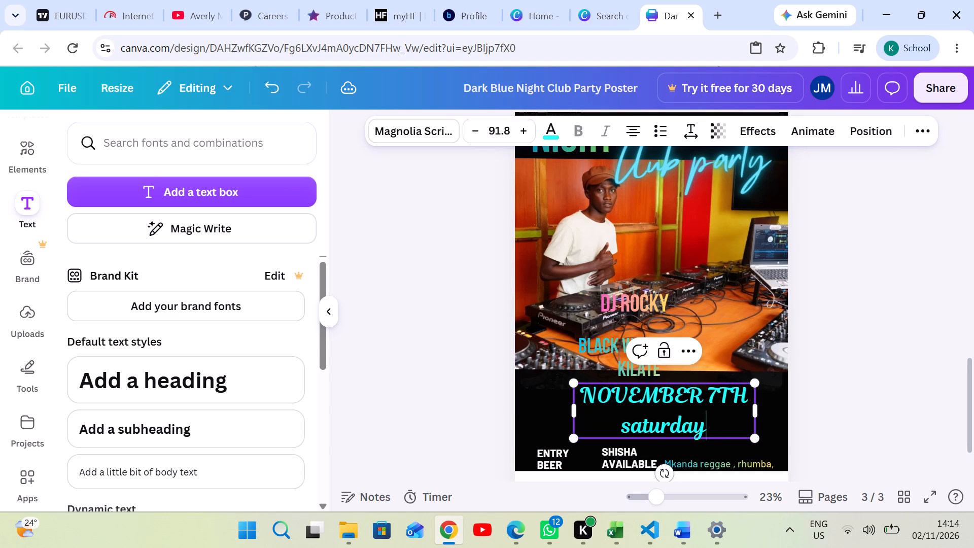
{"action": "left_click", "coordinate": [749, 392]}
{"action": "left_click_drag", "start_coordinate": [749, 392], "coordinate": [587, 391]}
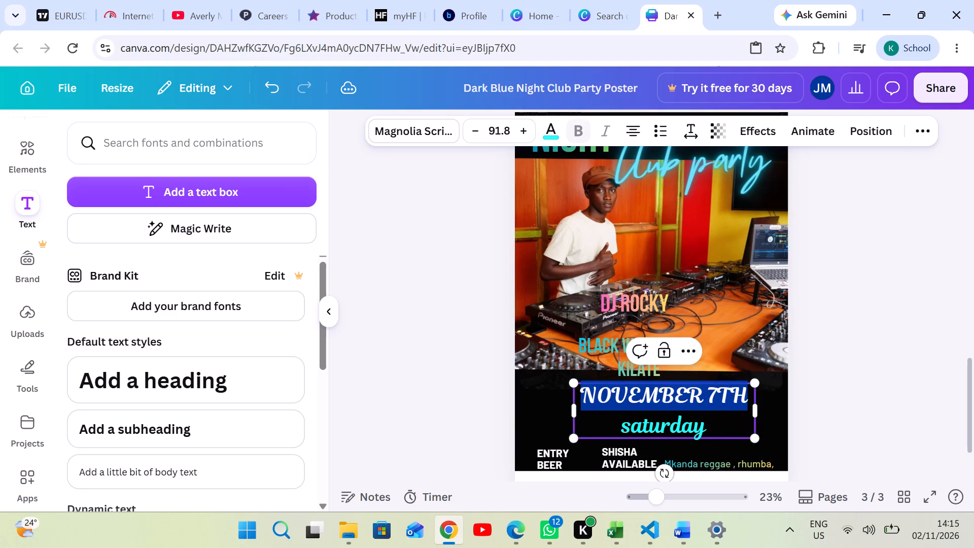
{"action": "left_click_drag", "start_coordinate": [587, 391], "coordinate": [583, 391]}
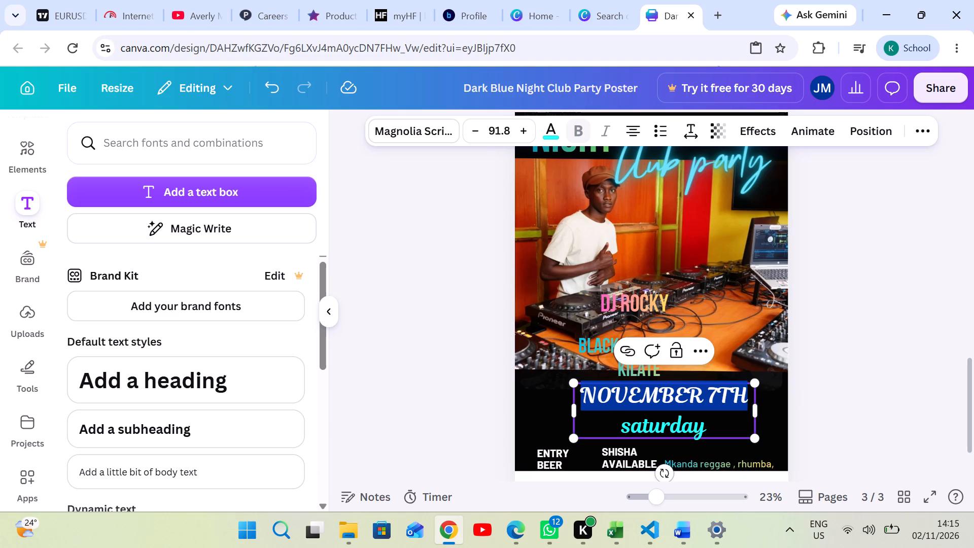
{"action": "left_click", "coordinate": [429, 128]}
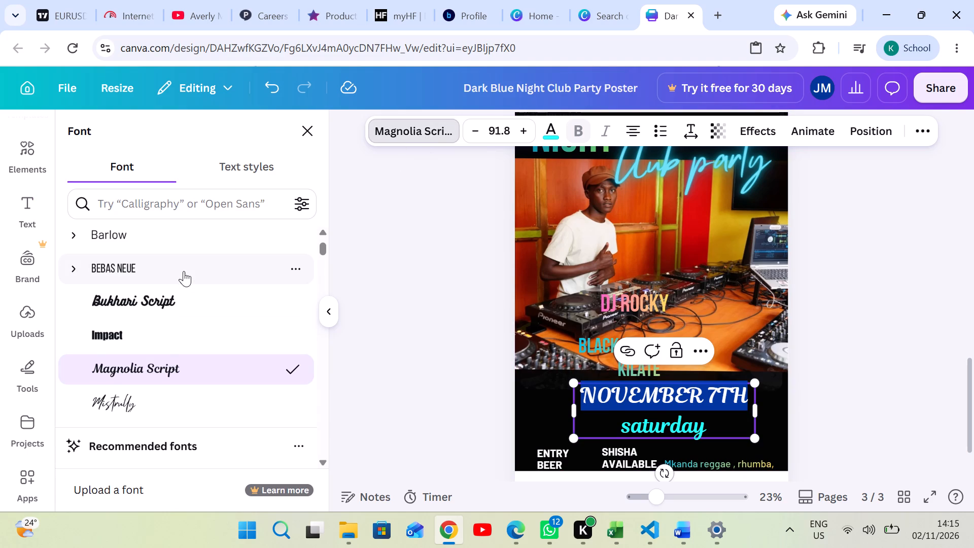
{"action": "left_click", "coordinate": [184, 270]}
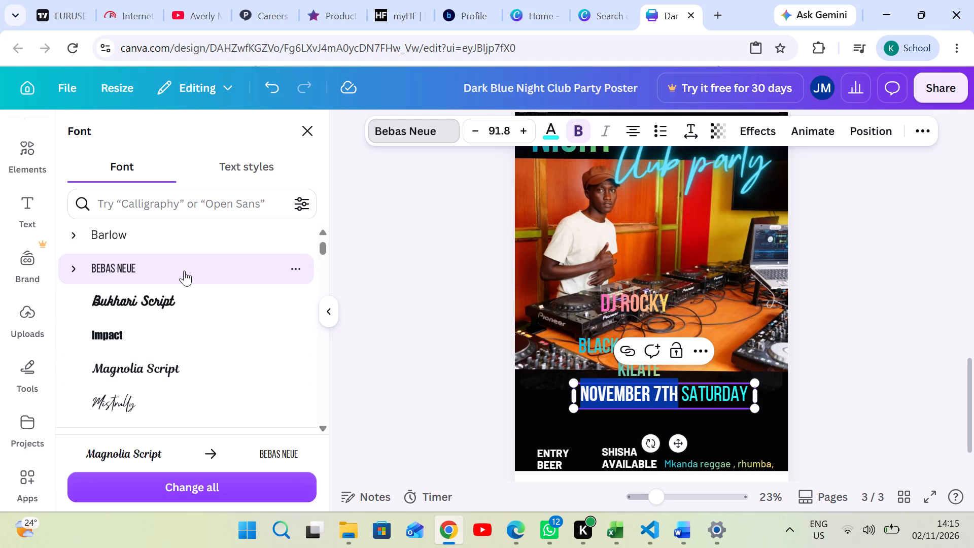
Undo the last font change on NOVEMBER 7TH in the date text.
{"action": "left_click", "coordinate": [273, 83]}
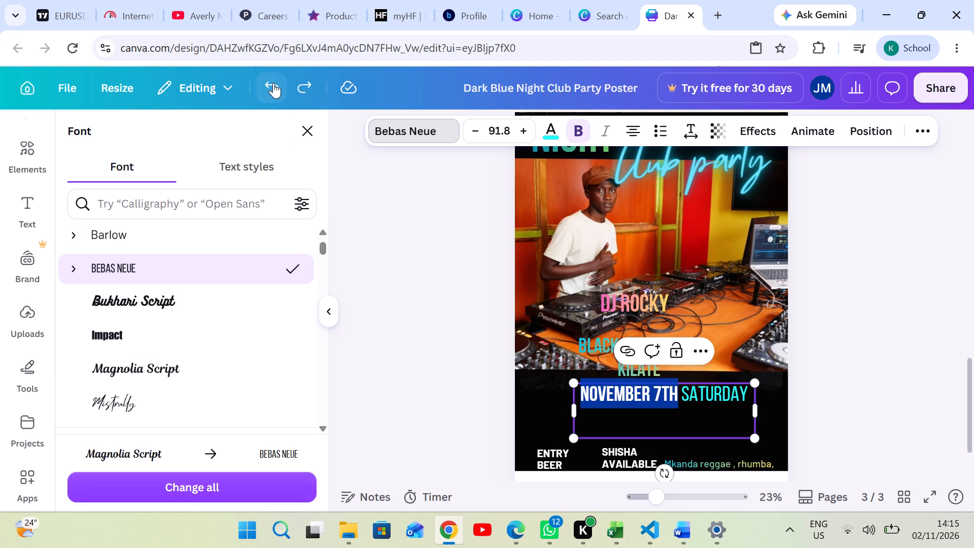
{"action": "left_click", "coordinate": [273, 81]}
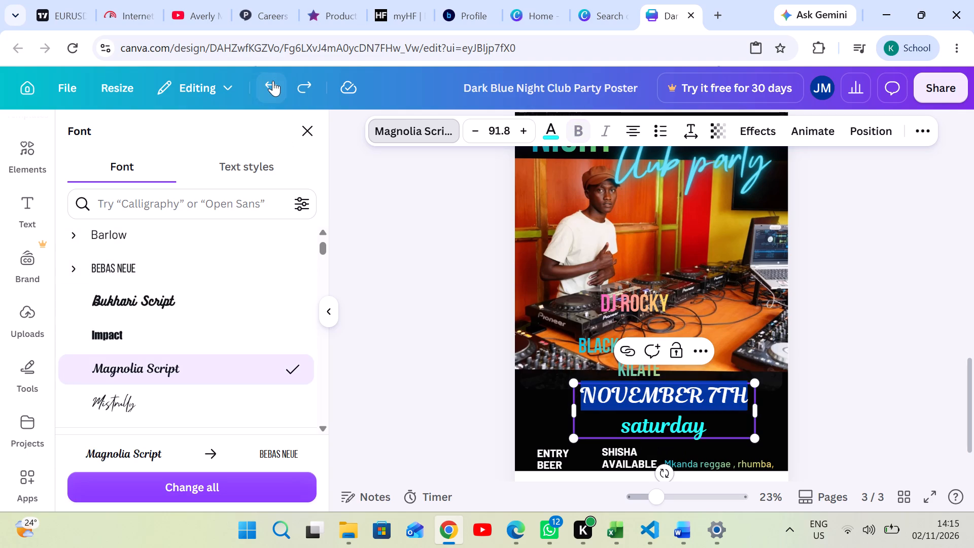
{"action": "left_click", "coordinate": [864, 344]}
{"action": "left_click", "coordinate": [845, 354]}
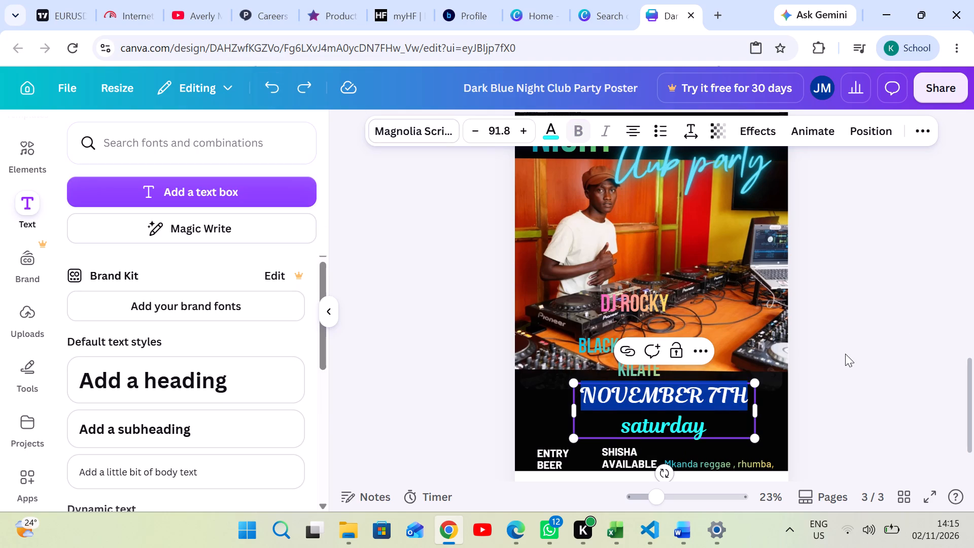
Reduce the font size of the NOVEMBER 7TH saturday text to 82.8.
{"action": "left_click", "coordinate": [748, 386]}
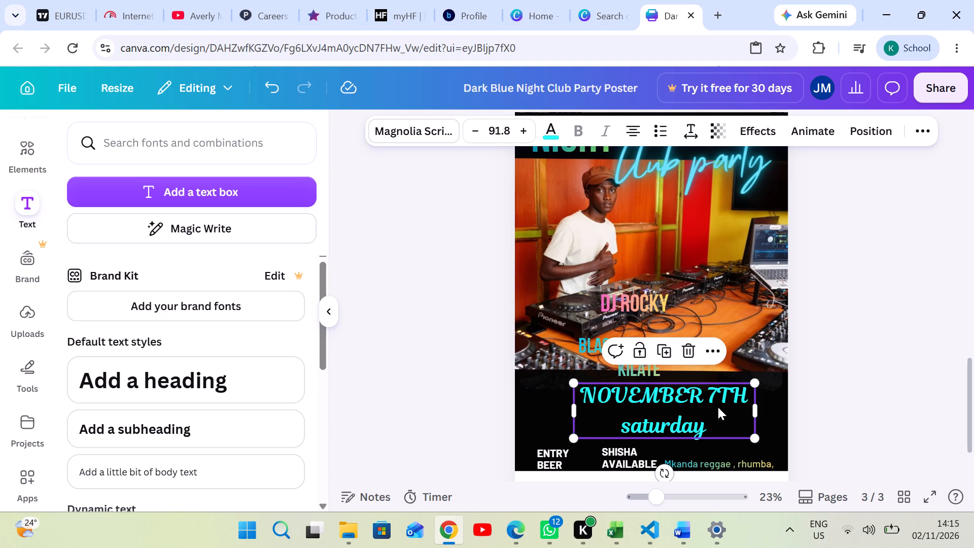
{"action": "left_click", "coordinate": [715, 421]}
{"action": "left_click_drag", "start_coordinate": [748, 392], "coordinate": [711, 389]}
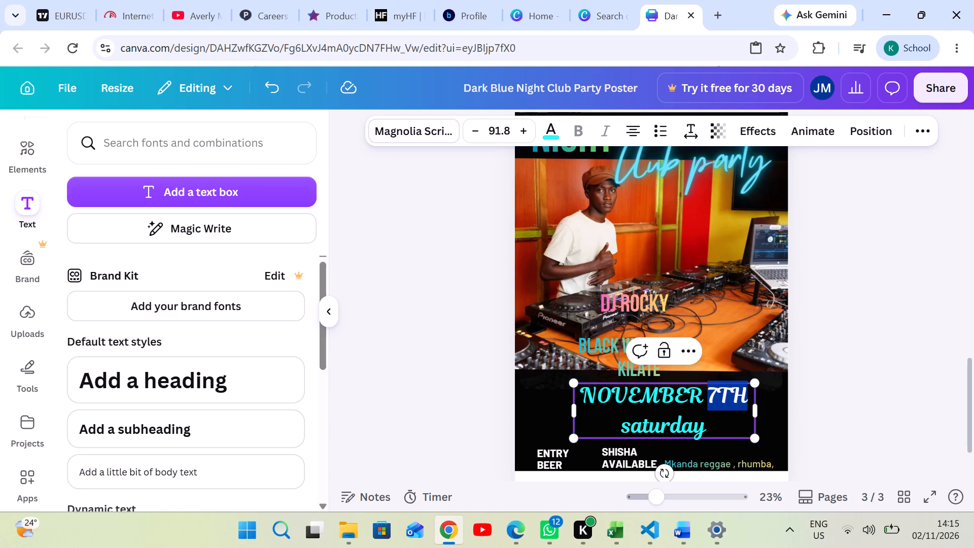
{"action": "left_click_drag", "start_coordinate": [711, 389], "coordinate": [581, 384]}
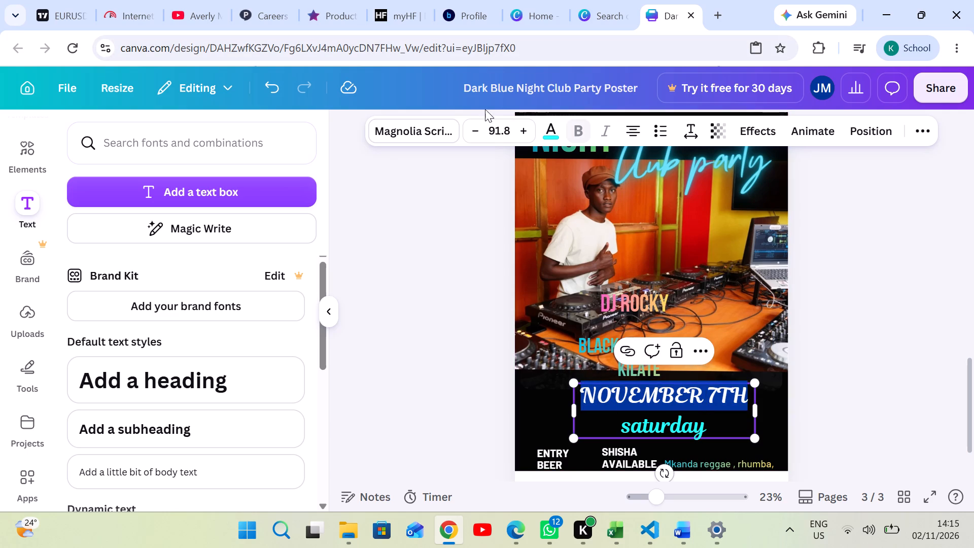
{"action": "left_click", "coordinate": [475, 126]}
{"action": "triple_click", "coordinate": [476, 126]}
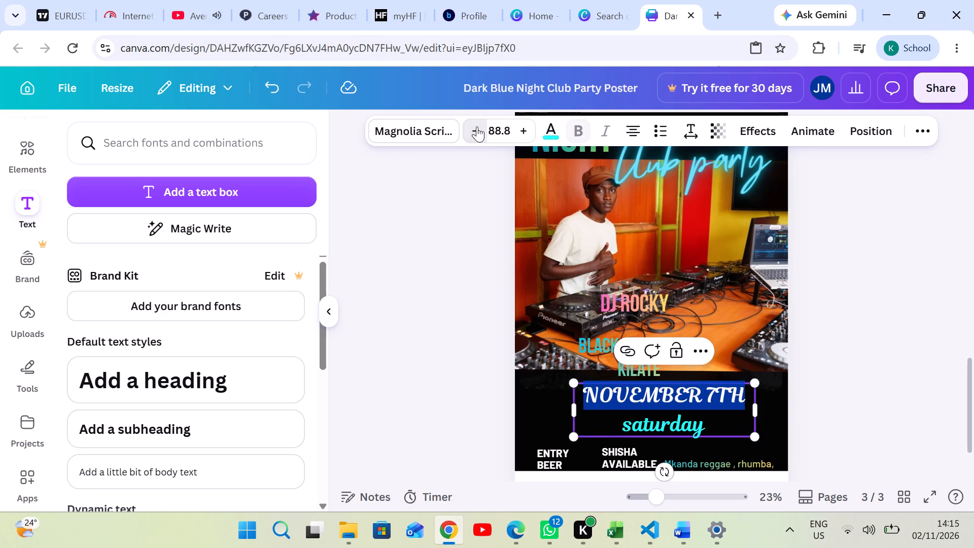
{"action": "triple_click", "coordinate": [477, 126]}
{"action": "left_click", "coordinate": [478, 126]}
{"action": "left_click", "coordinate": [478, 126]}
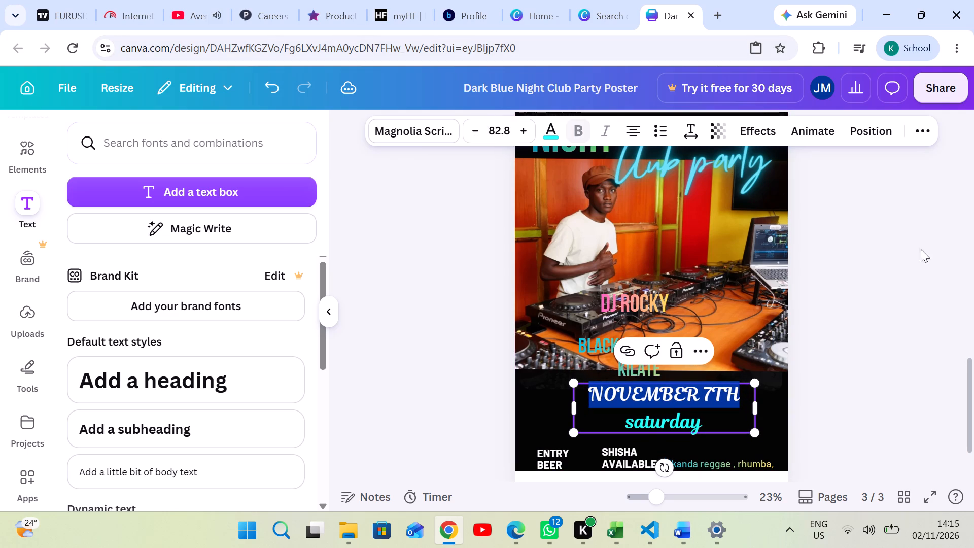
{"action": "left_click", "coordinate": [849, 349]}
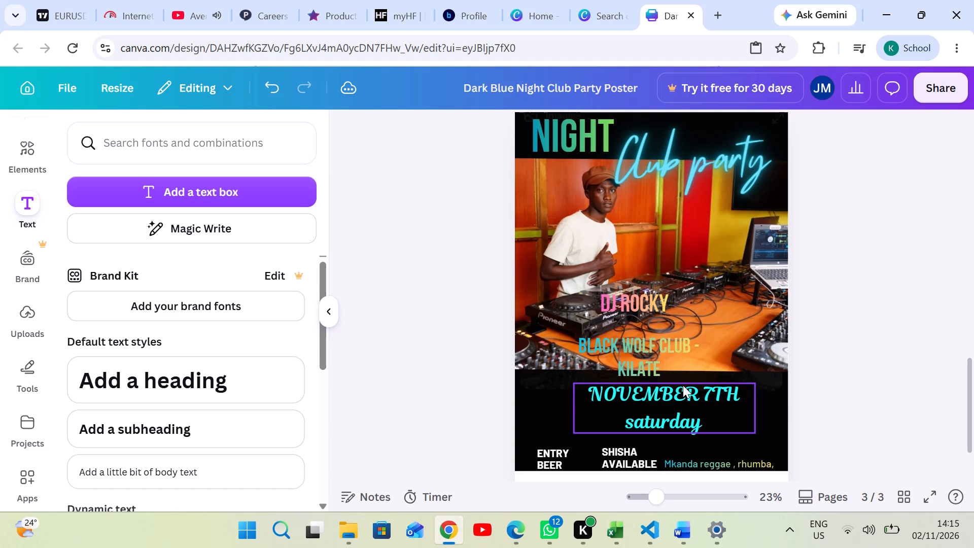
Nudge the date text slightly down, leaving a gap beneath the BLACK WOLF CLUB - KILATE text.
{"action": "left_click_drag", "start_coordinate": [691, 389], "coordinate": [706, 394]}
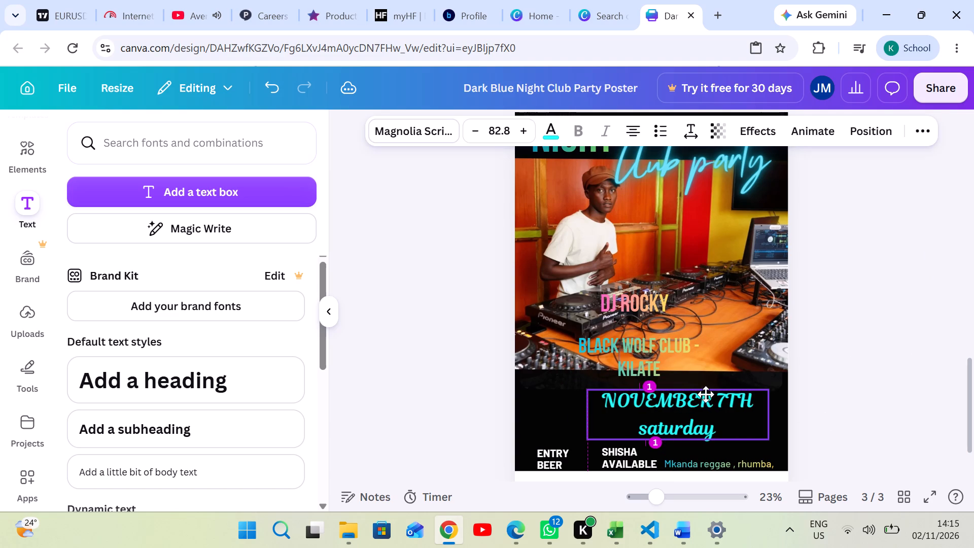
{"action": "left_click_drag", "start_coordinate": [706, 394], "coordinate": [692, 397]}
{"action": "left_click", "coordinate": [889, 389]}
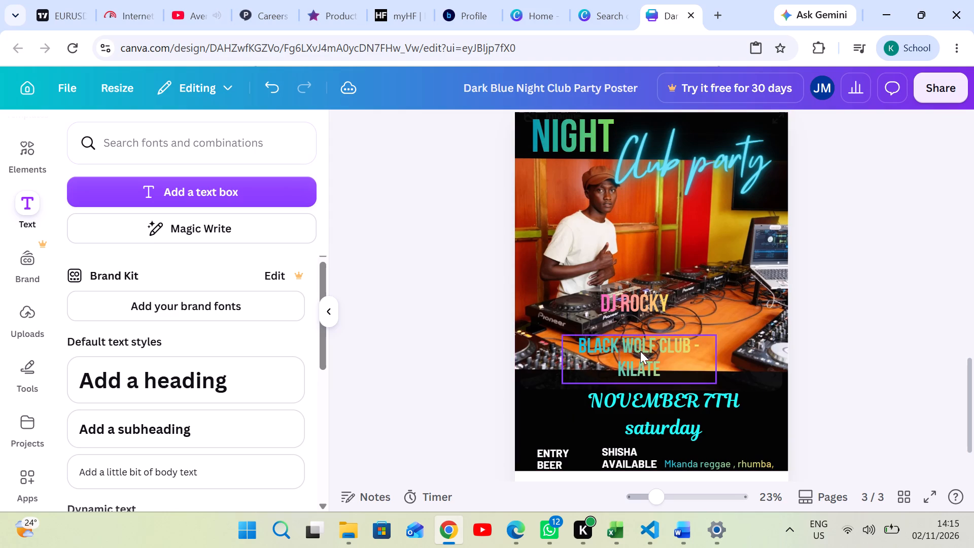
Shift the BLACK WOLF CLUB - KILATE text slightly right and up, and widen its box on the right side.
{"action": "left_click_drag", "start_coordinate": [640, 351], "coordinate": [654, 350]}
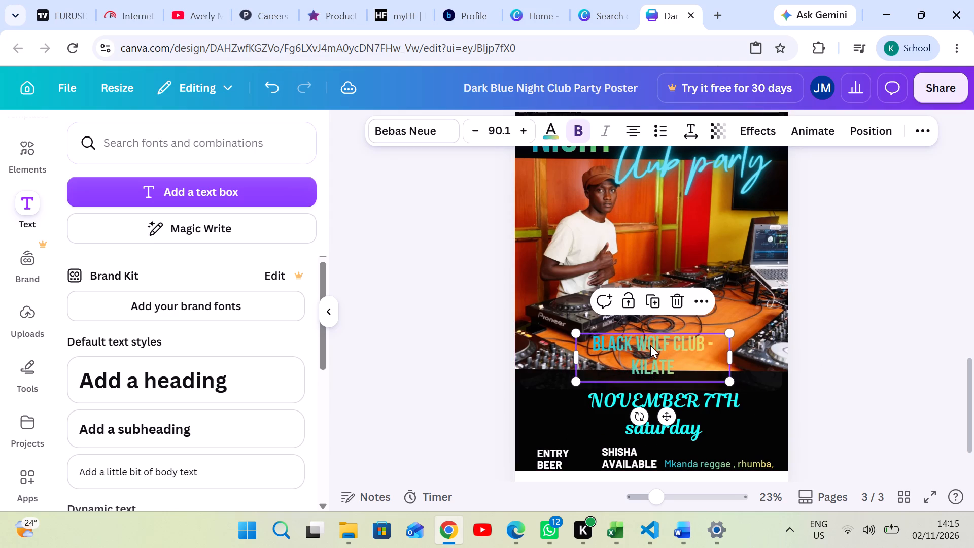
{"action": "left_click_drag", "start_coordinate": [736, 360], "coordinate": [749, 356]}
Delete the hyphen from the venue text so it reads BLACK WOLF CLUB KILATE.
{"action": "left_click", "coordinate": [718, 336]}
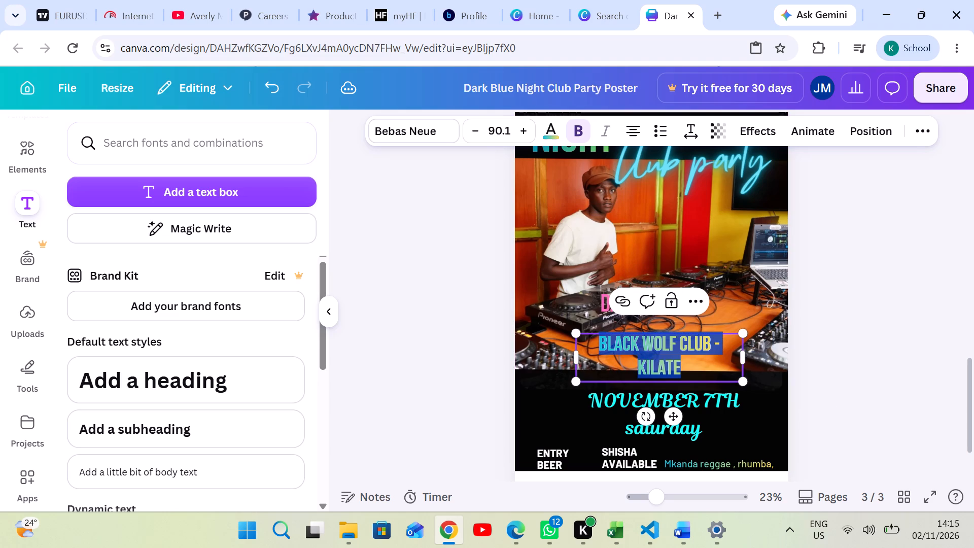
{"action": "left_click", "coordinate": [723, 336]}
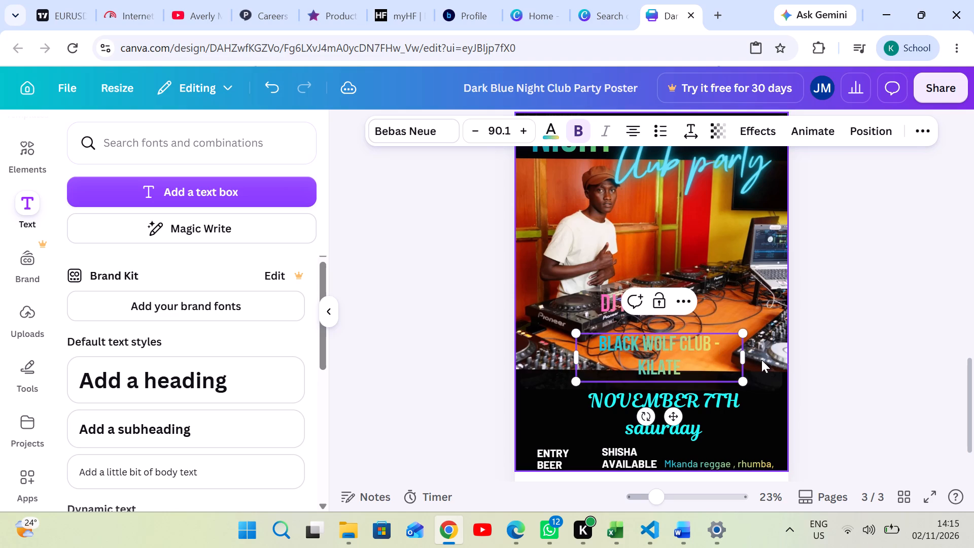
{"action": "key", "text": "BackSpace"}
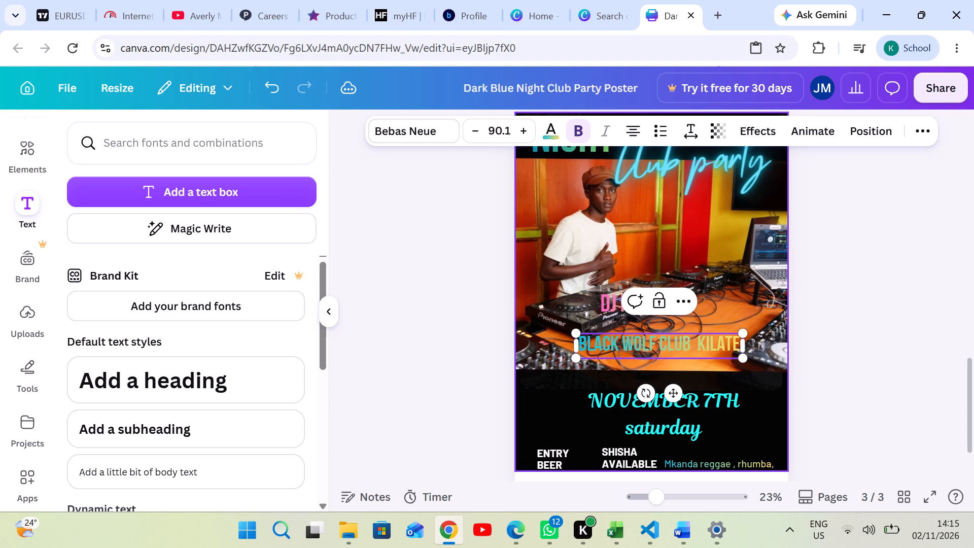
Open the font choices for the venue text and examine the lettering on page 1's poster for comparison.
{"action": "left_click", "coordinate": [407, 116]}
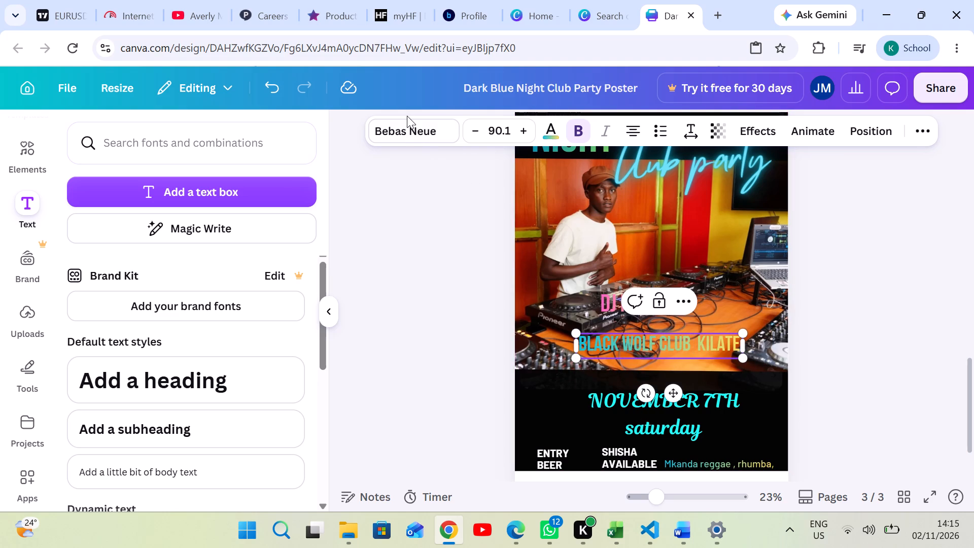
{"action": "left_click", "coordinate": [410, 124]}
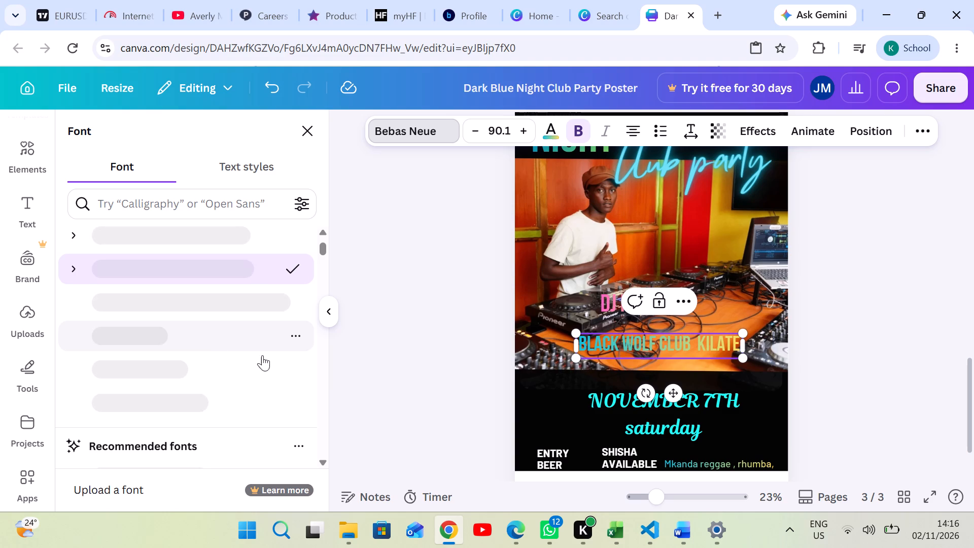
{"action": "scroll", "coordinate": [623, 316], "scroll_direction": "up", "scroll_amount": 2}
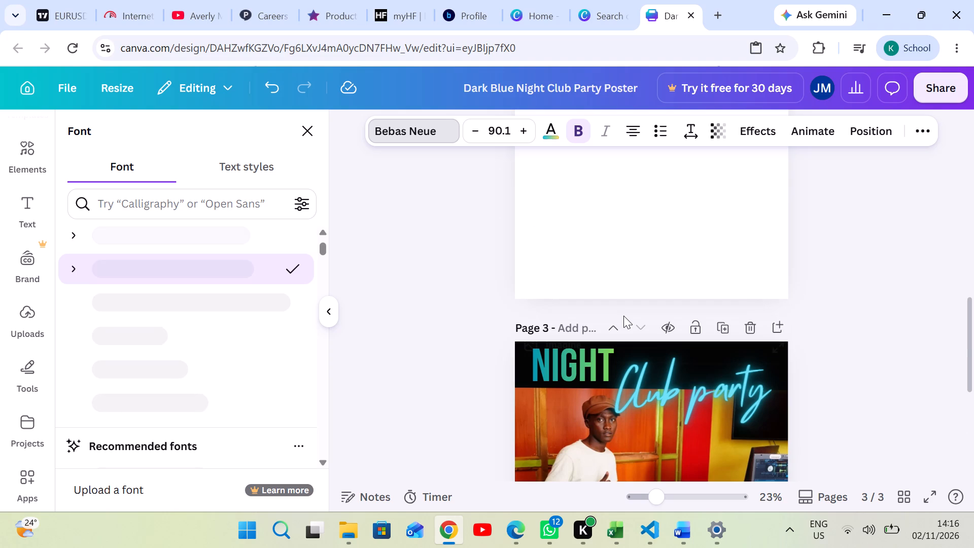
{"action": "scroll", "coordinate": [623, 316], "scroll_direction": "up", "scroll_amount": 2}
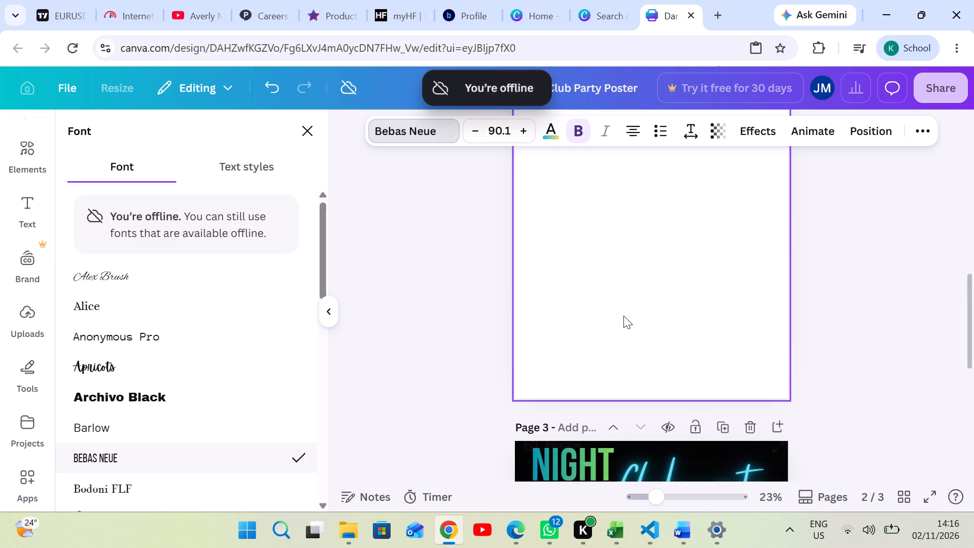
{"action": "scroll", "coordinate": [623, 316], "scroll_direction": "up", "scroll_amount": 6}
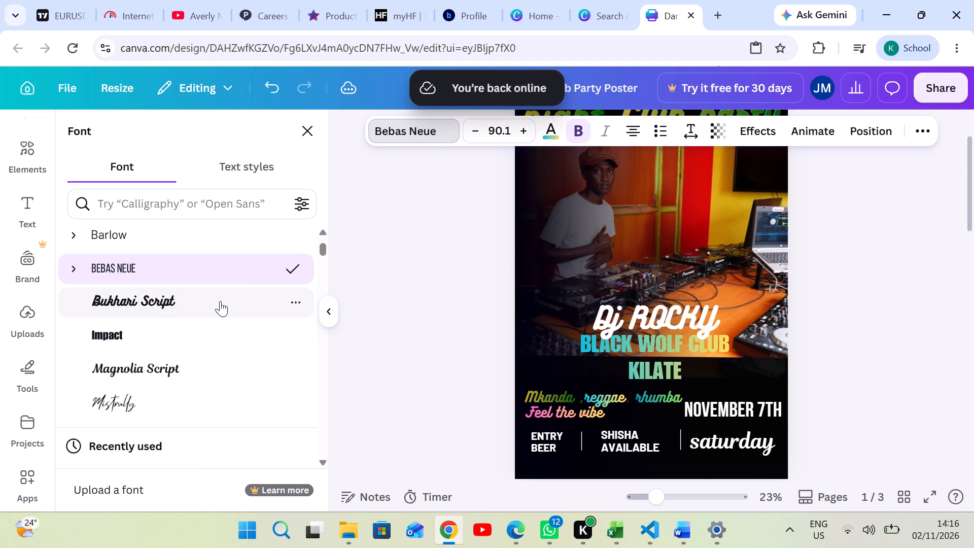
{"action": "scroll", "coordinate": [220, 301], "scroll_direction": "down", "scroll_amount": 8}
{"action": "scroll", "coordinate": [406, 305], "scroll_direction": "down", "scroll_amount": 2}
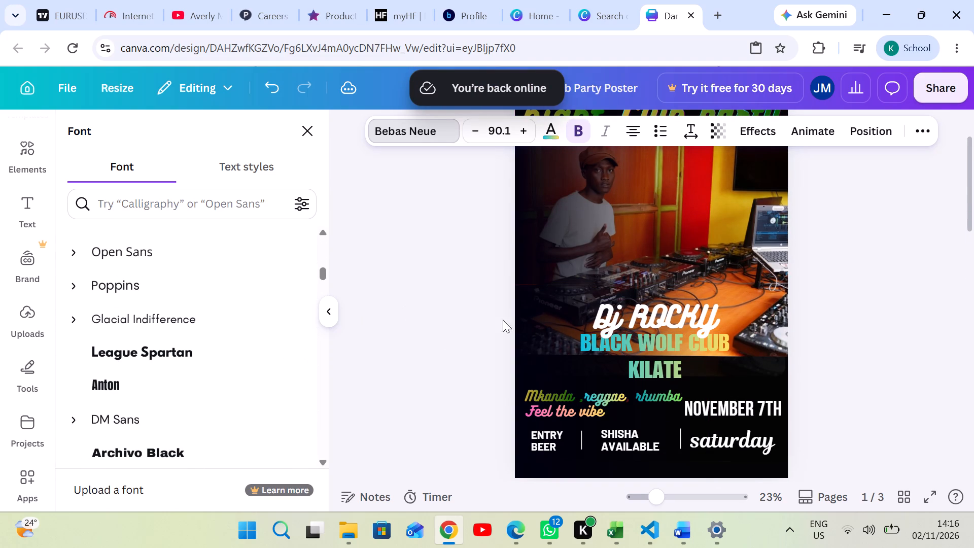
{"action": "scroll", "coordinate": [724, 340], "scroll_direction": "down", "scroll_amount": 9}
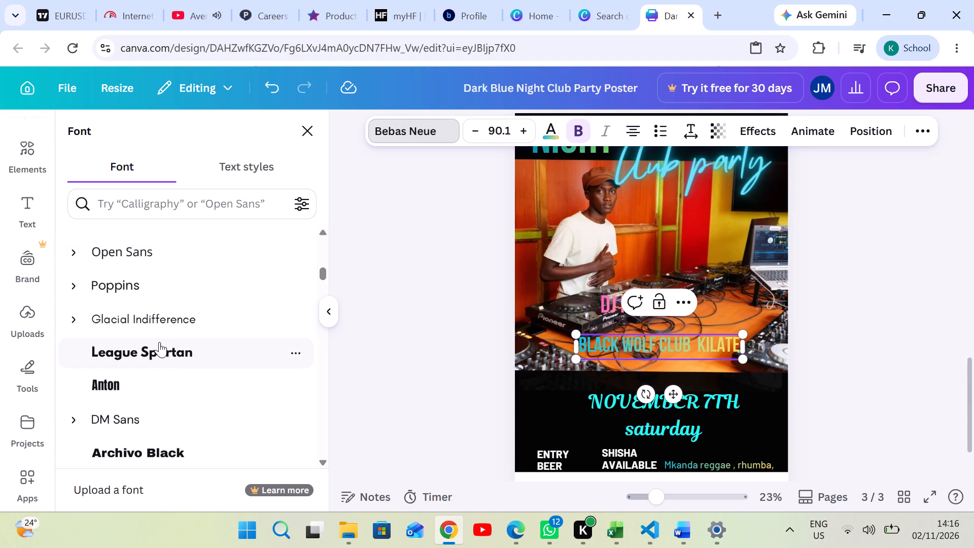
Set the font of the BLACK WOLF CLUB KILATE text on page 3 to Impact.
{"action": "scroll", "coordinate": [172, 330], "scroll_direction": "down", "scroll_amount": 2}
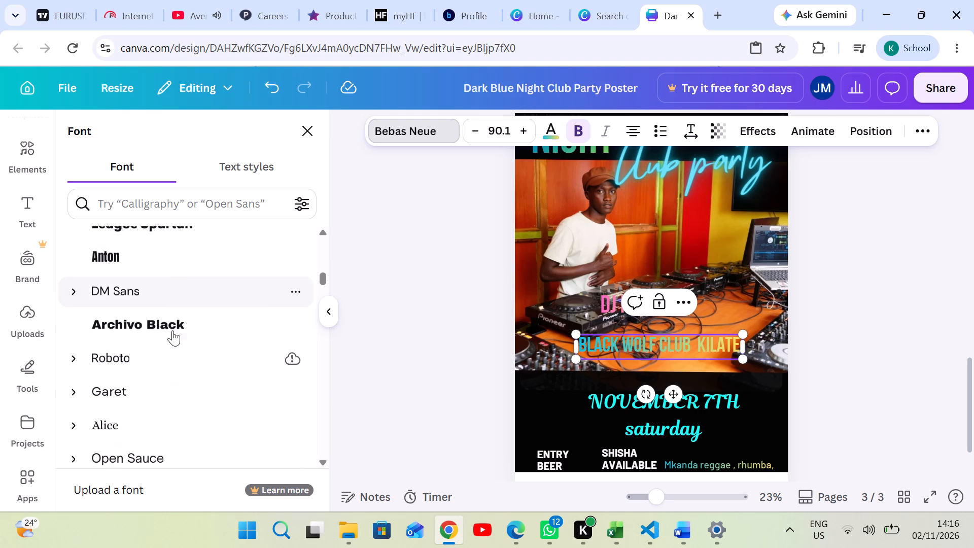
{"action": "scroll", "coordinate": [172, 330], "scroll_direction": "down", "scroll_amount": 2}
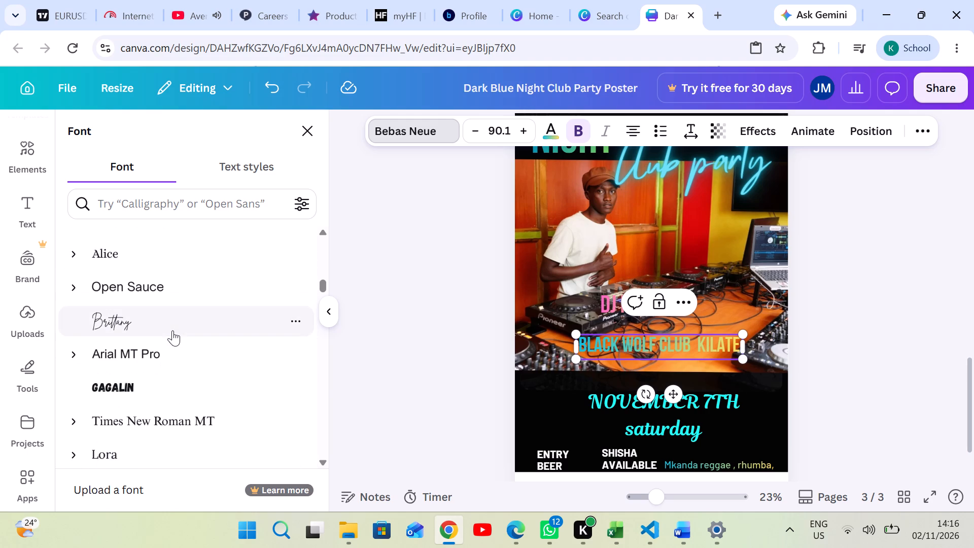
{"action": "scroll", "coordinate": [172, 330], "scroll_direction": "down", "scroll_amount": 4}
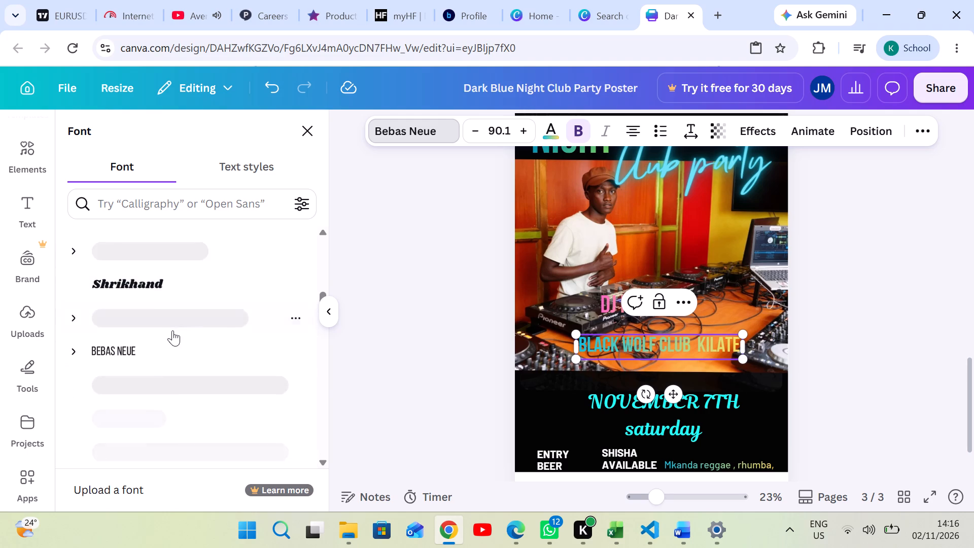
{"action": "scroll", "coordinate": [172, 330], "scroll_direction": "down", "scroll_amount": 4}
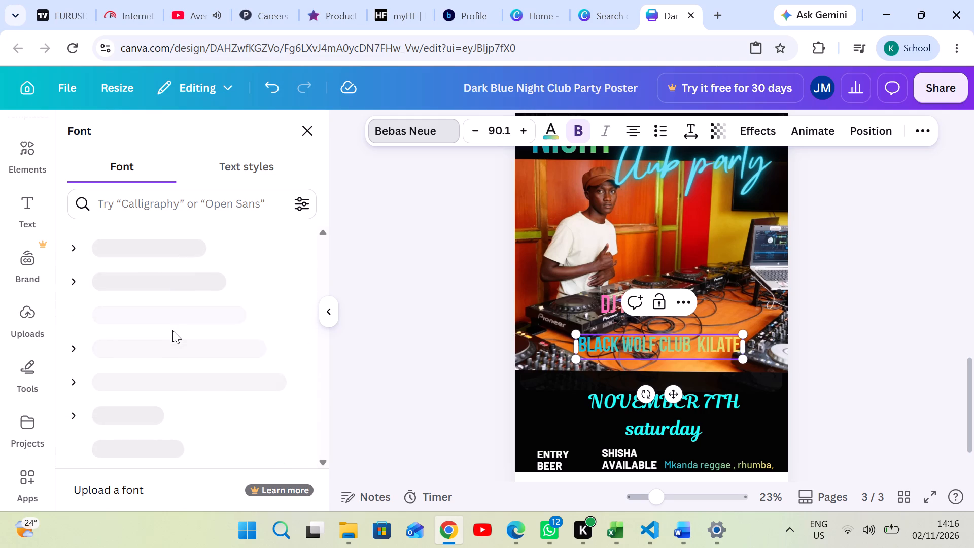
{"action": "scroll", "coordinate": [172, 330], "scroll_direction": "down", "scroll_amount": 3}
{"action": "scroll", "coordinate": [173, 330], "scroll_direction": "up", "scroll_amount": 11}
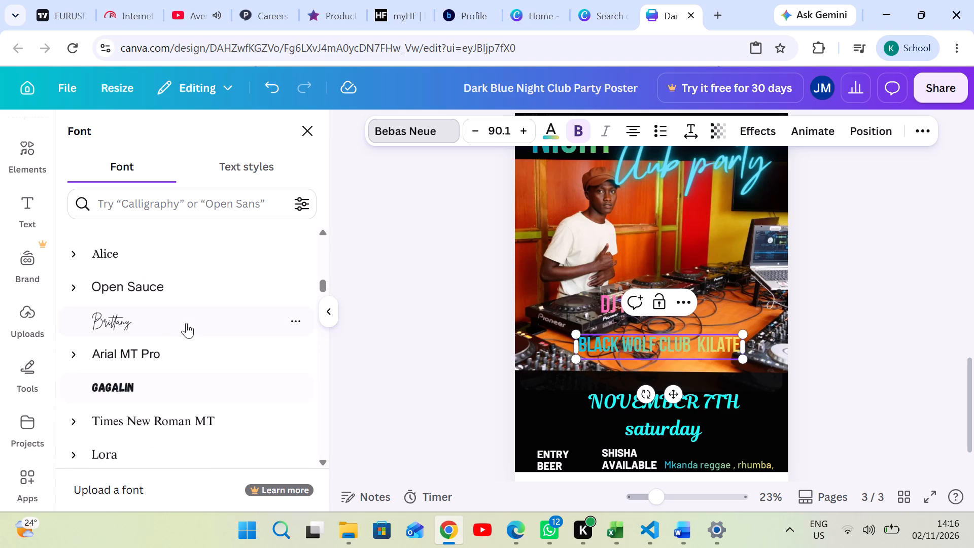
{"action": "scroll", "coordinate": [186, 323], "scroll_direction": "up", "scroll_amount": 4}
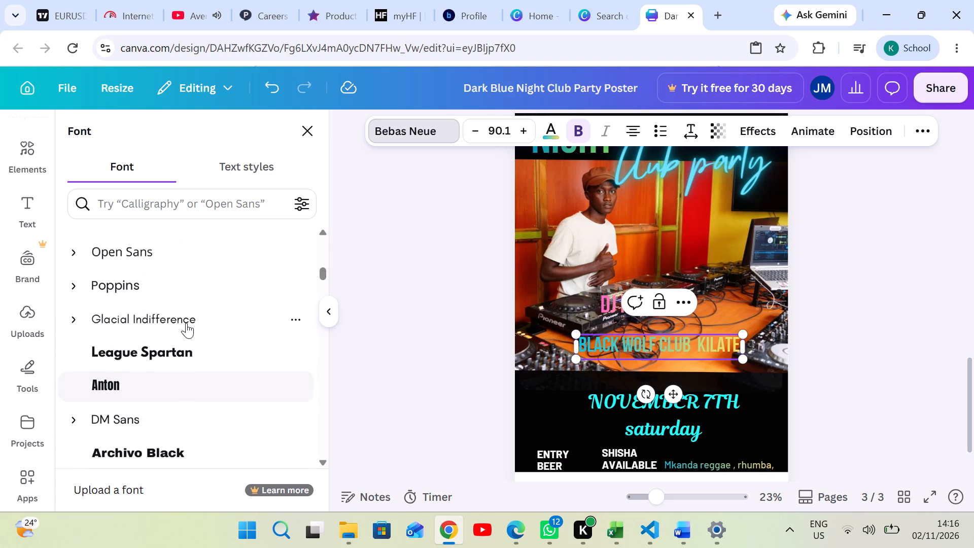
{"action": "scroll", "coordinate": [186, 323], "scroll_direction": "up", "scroll_amount": 2}
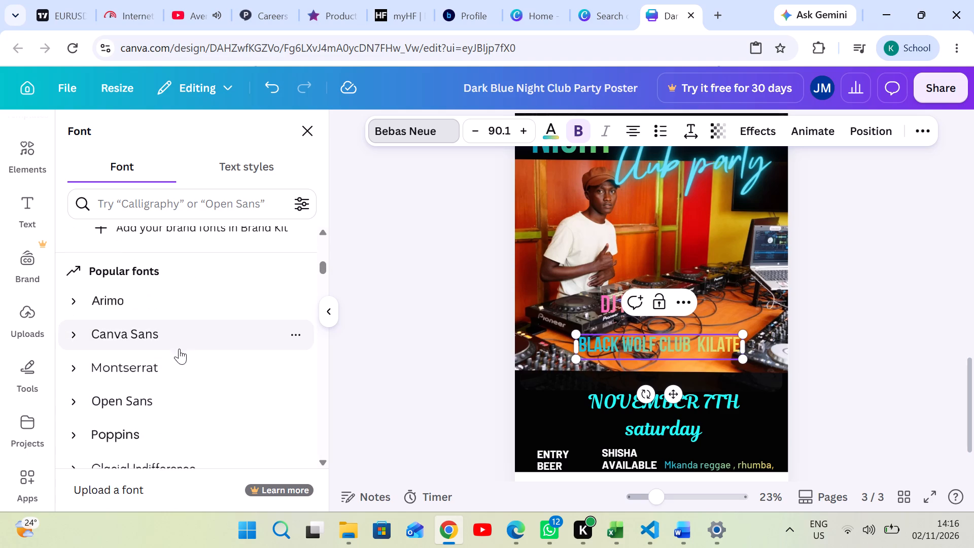
{"action": "scroll", "coordinate": [172, 362], "scroll_direction": "up", "scroll_amount": 2}
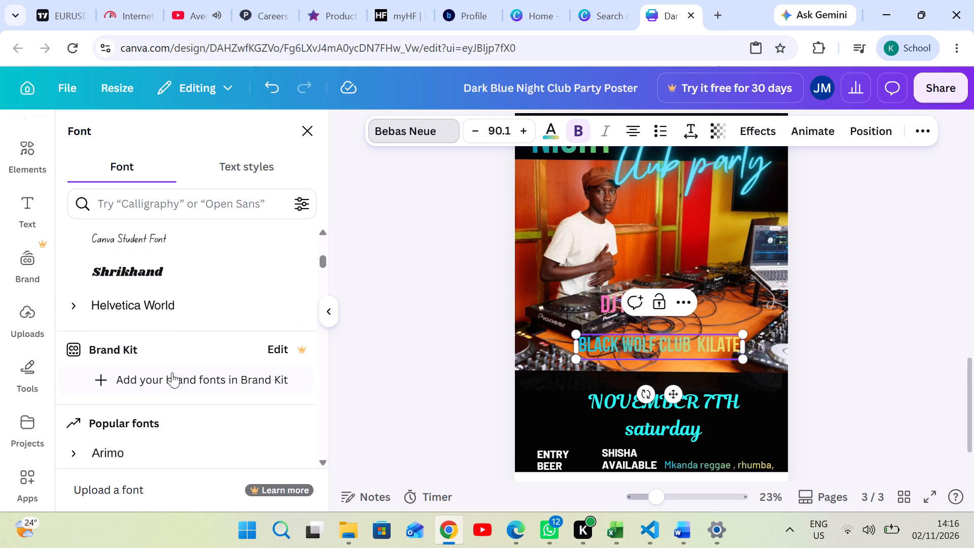
{"action": "scroll", "coordinate": [179, 367], "scroll_direction": "up", "scroll_amount": 3}
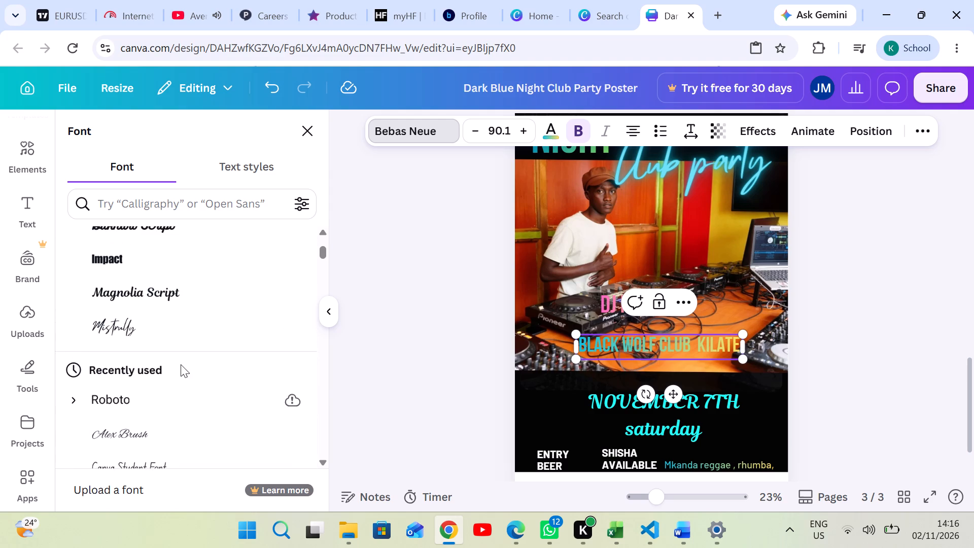
{"action": "scroll", "coordinate": [181, 364], "scroll_direction": "up", "scroll_amount": 1}
{"action": "left_click", "coordinate": [153, 331]}
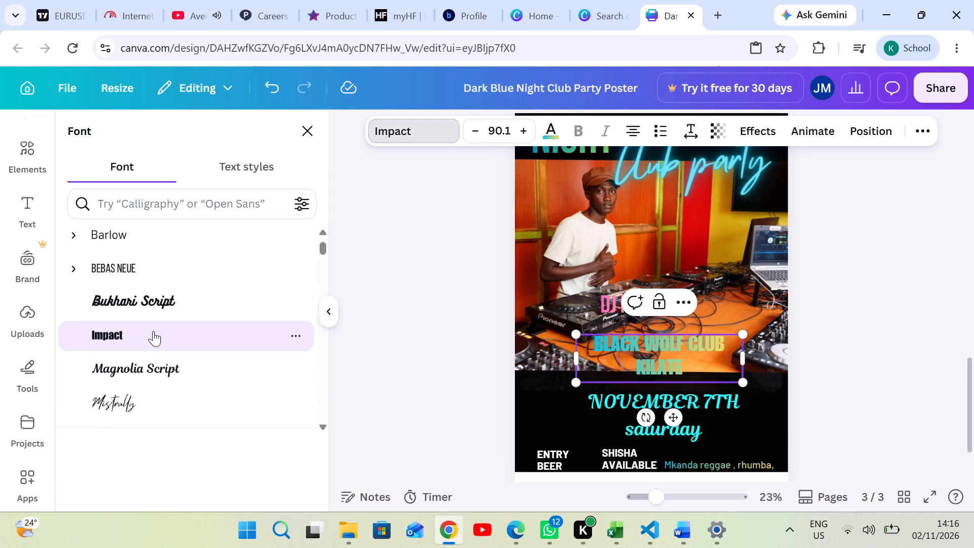
{"action": "left_click", "coordinate": [869, 336]}
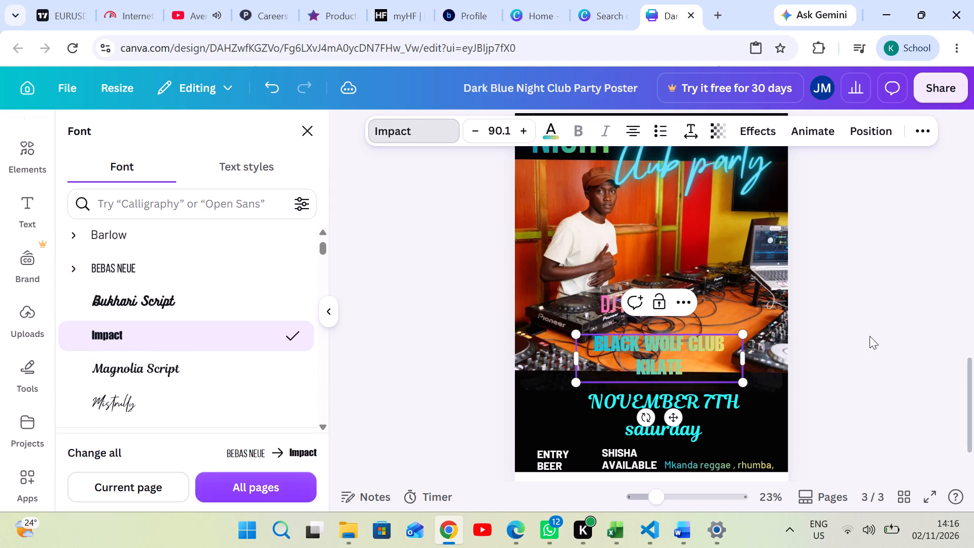
{"action": "left_click", "coordinate": [869, 336]}
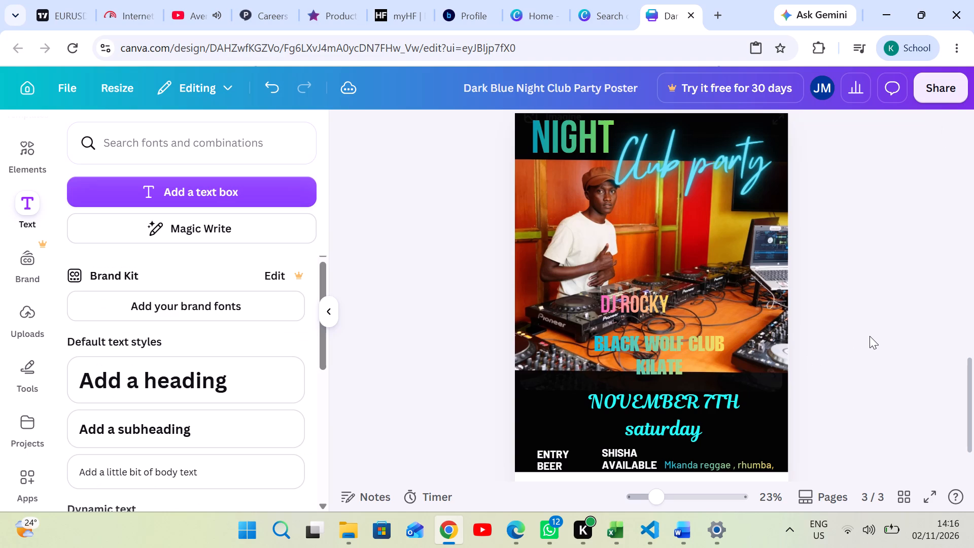
Change the BLACK WOLF CLUB KILATE text on page 3 to white (#ffffff).
{"action": "left_click", "coordinate": [675, 338]}
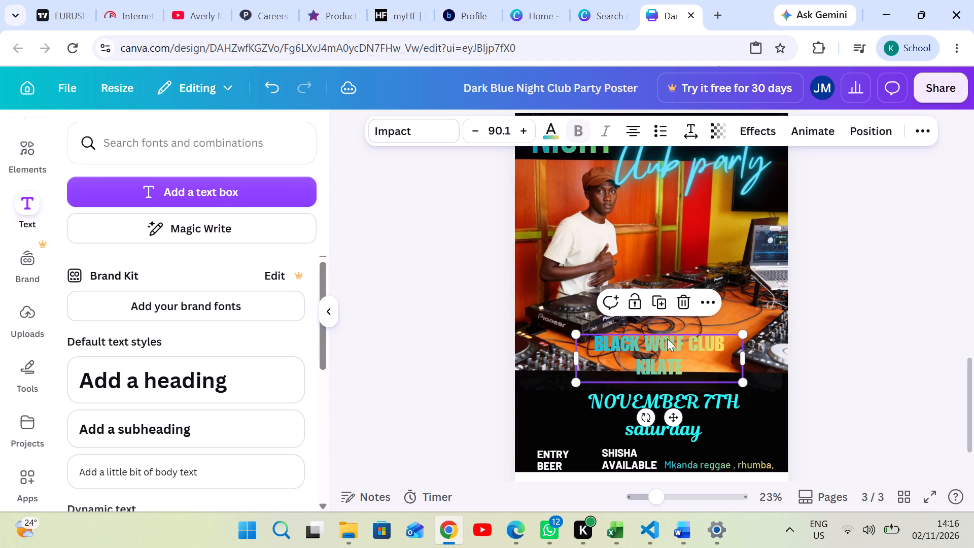
{"action": "left_click", "coordinate": [560, 132]}
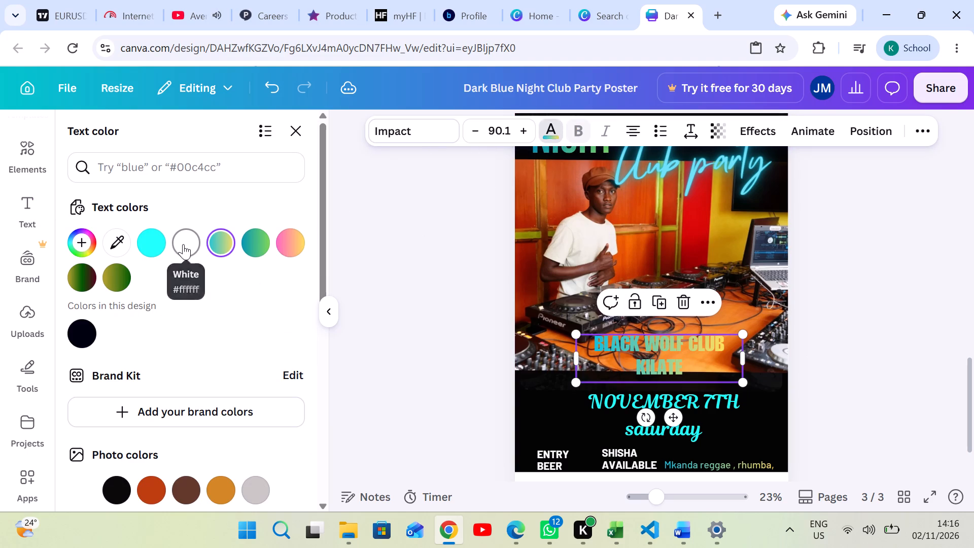
{"action": "left_click", "coordinate": [184, 244]}
{"action": "left_click", "coordinate": [836, 255]}
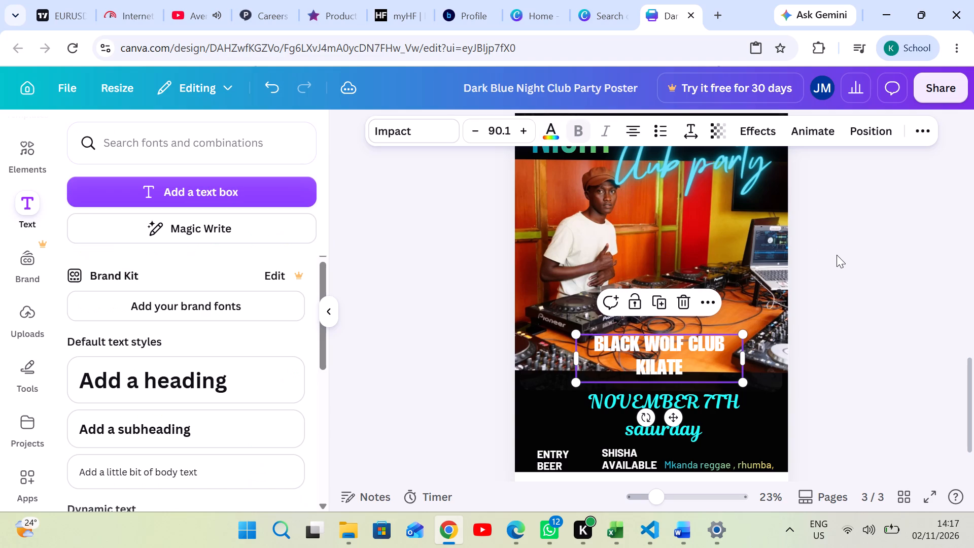
{"action": "left_click", "coordinate": [831, 276]}
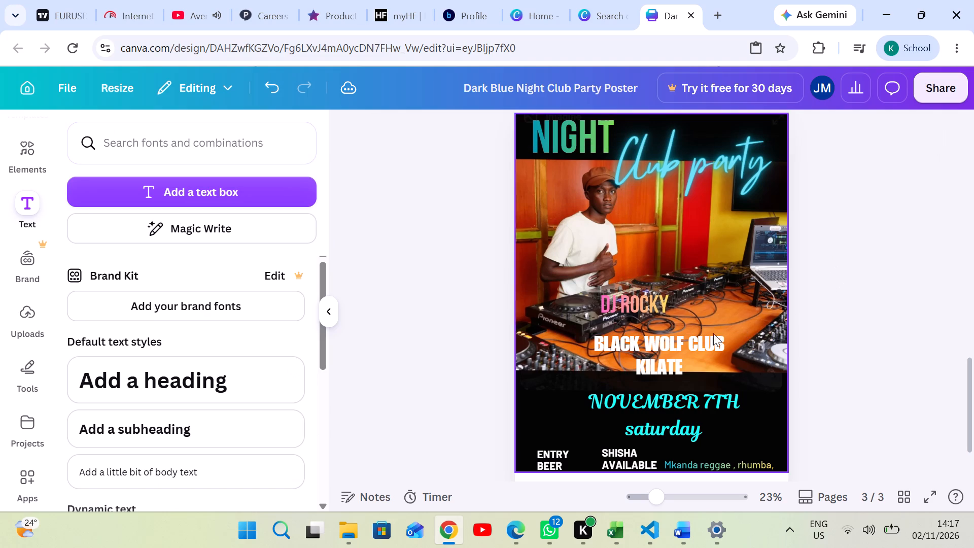
Enlarge the BLACK WOLF CLUB KILATE text to a font size of about 113.
{"action": "left_click", "coordinate": [683, 336]}
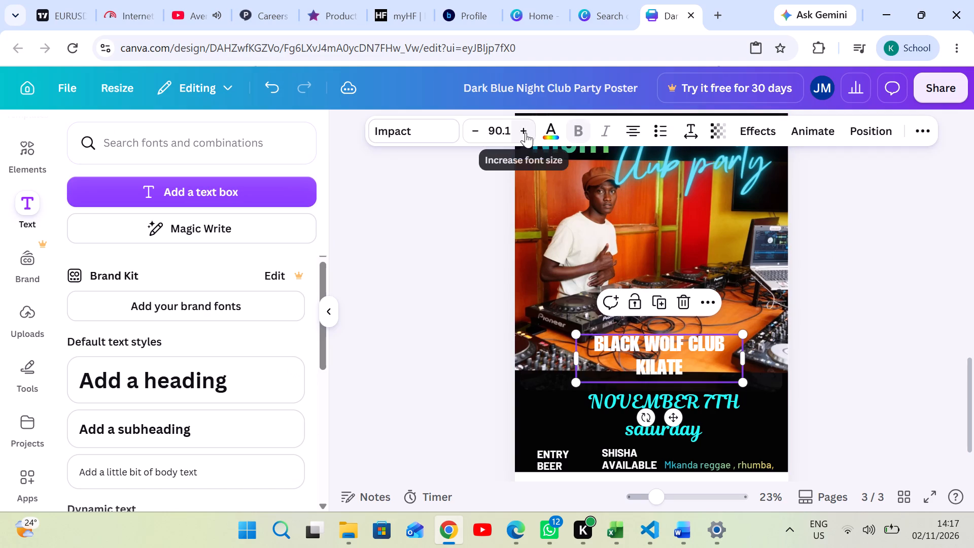
{"action": "triple_click", "coordinate": [526, 132]}
{"action": "triple_click", "coordinate": [526, 132]}
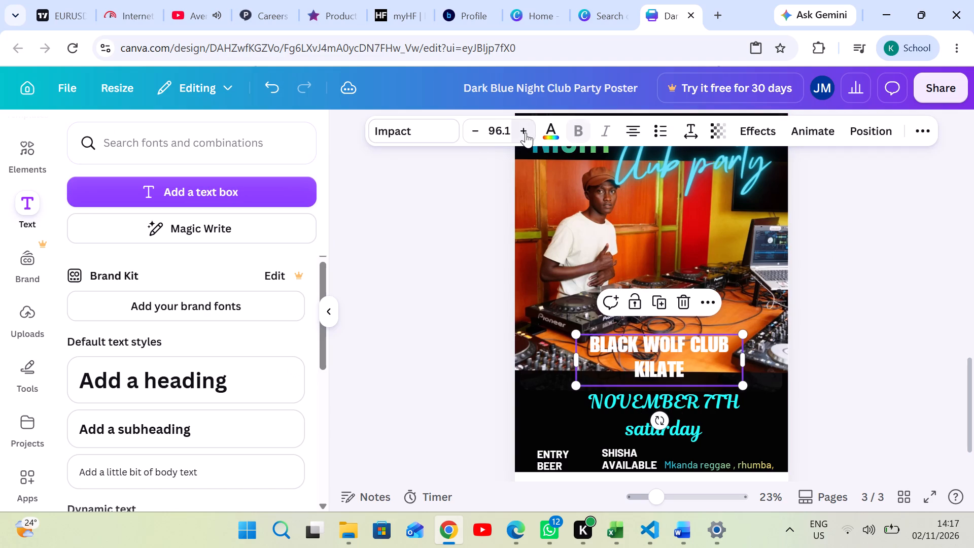
{"action": "triple_click", "coordinate": [526, 132]}
{"action": "triple_click", "coordinate": [526, 132]}
{"action": "triple_click", "coordinate": [526, 132]}
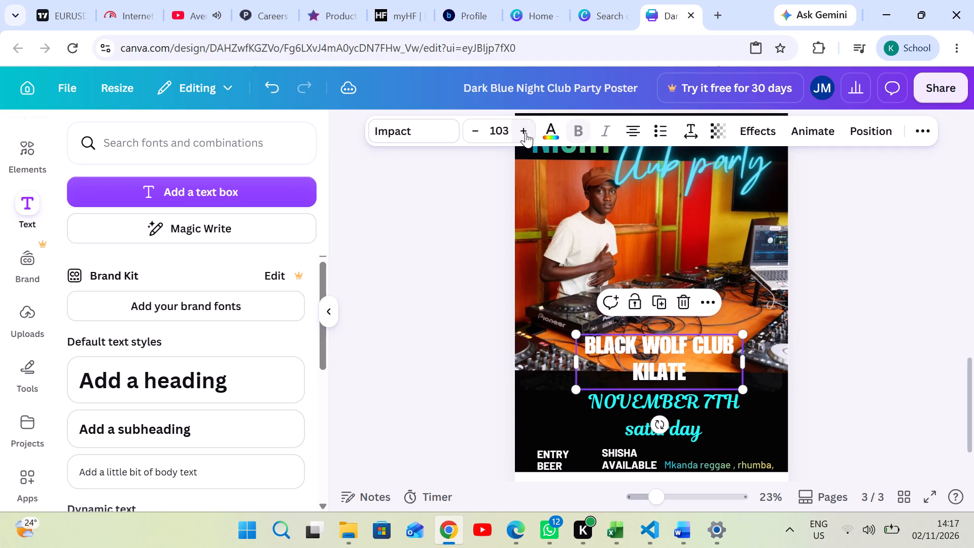
{"action": "double_click", "coordinate": [526, 132]}
{"action": "left_click", "coordinate": [526, 132]}
{"action": "left_click", "coordinate": [526, 132]}
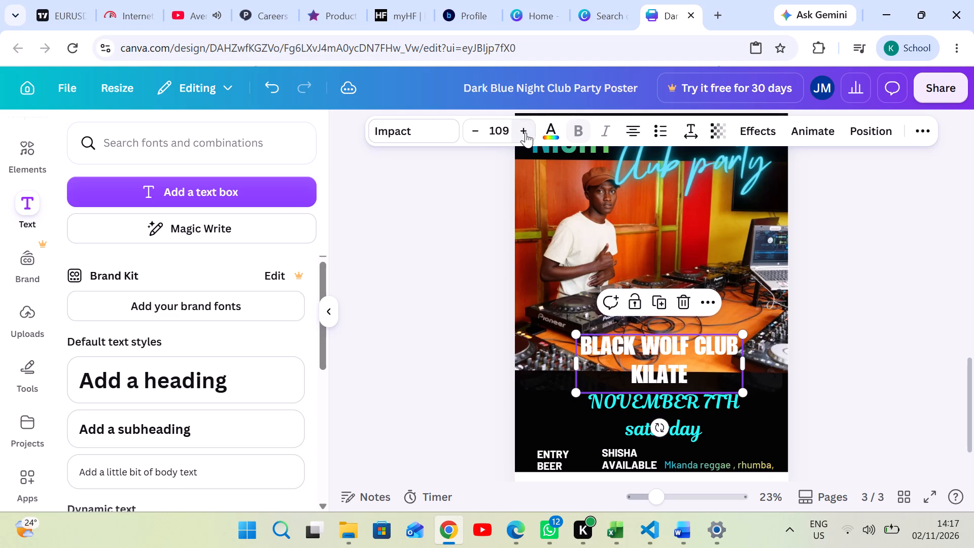
{"action": "left_click", "coordinate": [526, 132]}
{"action": "left_click", "coordinate": [526, 132]}
{"action": "left_click", "coordinate": [526, 132]}
{"action": "left_click", "coordinate": [526, 132]}
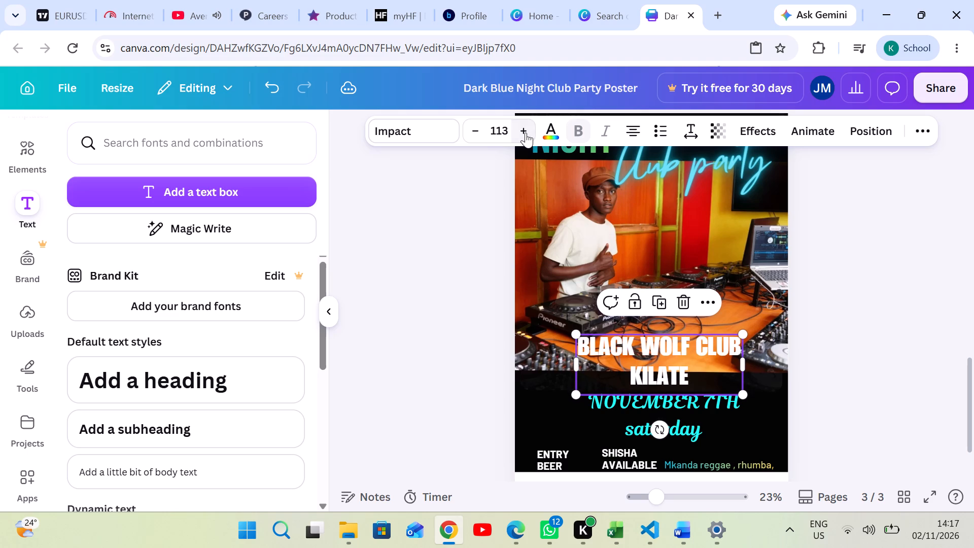
{"action": "left_click", "coordinate": [526, 132]}
{"action": "left_click", "coordinate": [875, 273]}
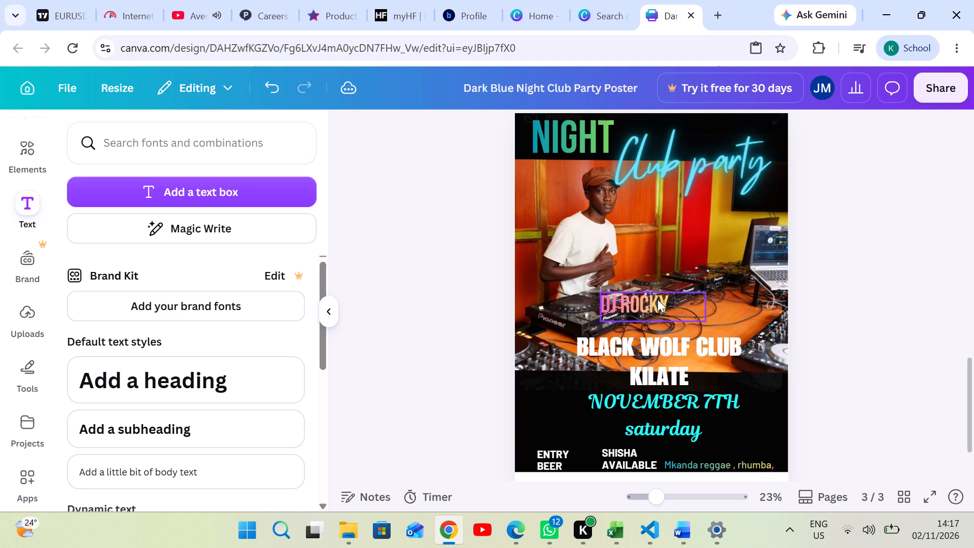
Insert a line break after "Mkanda reggae" in the music text so ", rhumba," starts a second line.
{"action": "left_click", "coordinate": [733, 462]}
{"action": "left_click", "coordinate": [733, 462]}
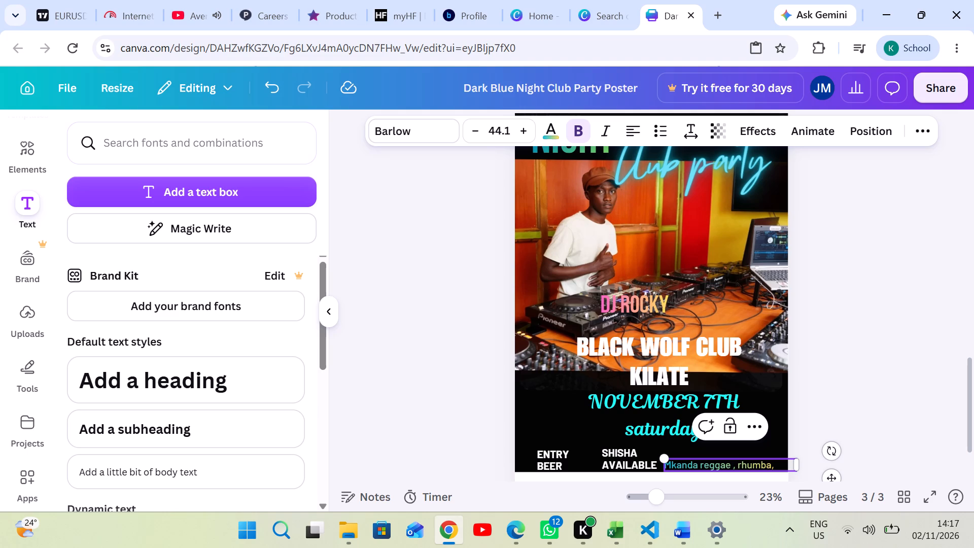
{"action": "key", "text": "Return"}
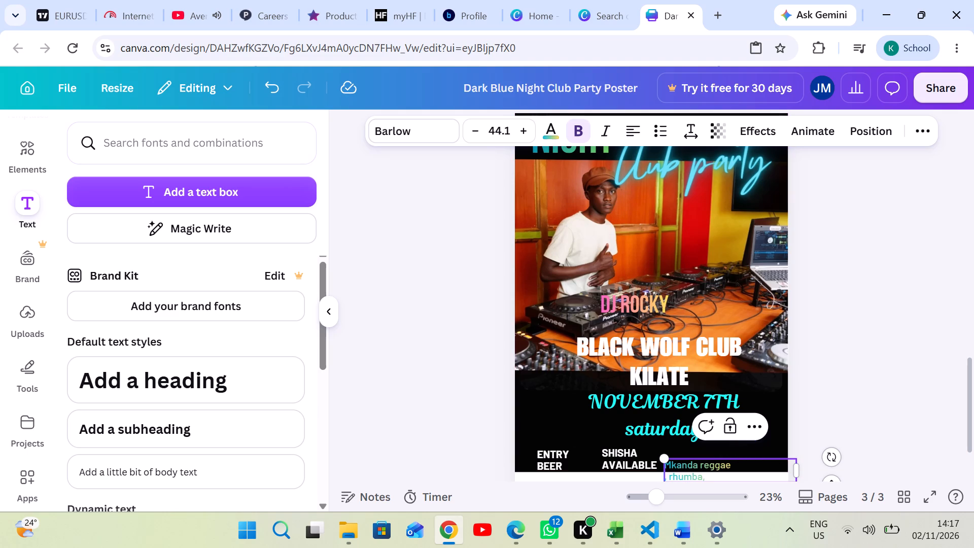
Move the two-line music text slightly up and right so it fits beside SHISHA AVAILABLE on the poster.
{"action": "left_click_drag", "start_coordinate": [743, 466], "coordinate": [745, 458]}
{"action": "left_click", "coordinate": [825, 423]}
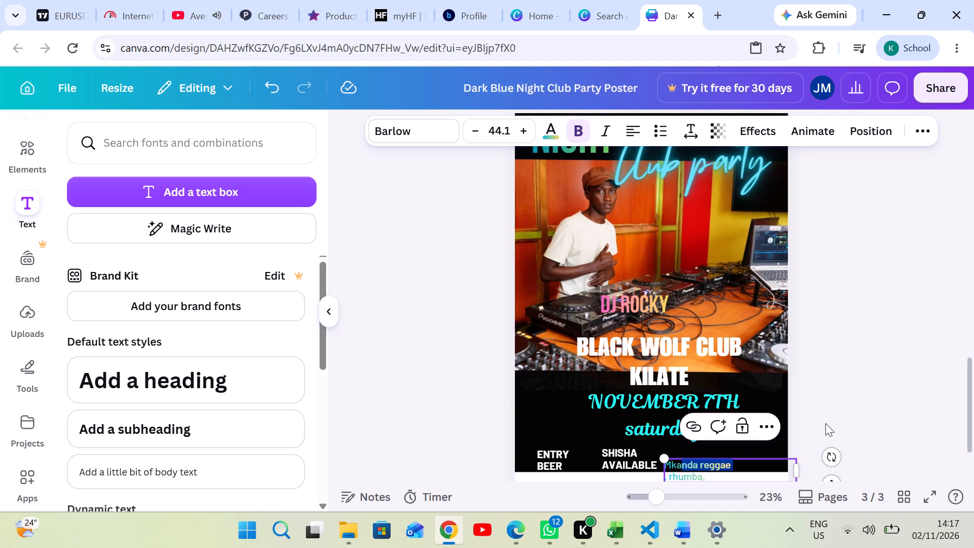
{"action": "left_click_drag", "start_coordinate": [752, 461], "coordinate": [757, 449]}
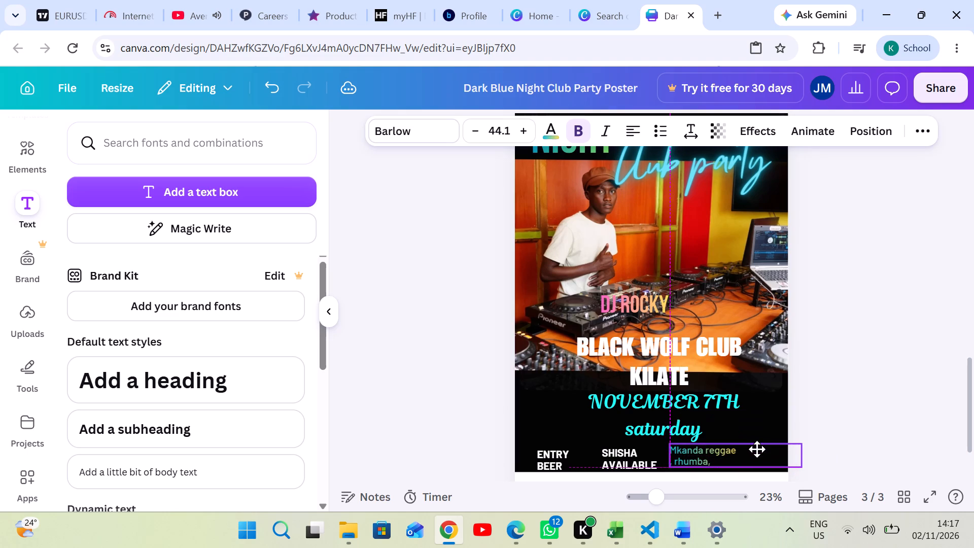
{"action": "left_click_drag", "start_coordinate": [757, 449], "coordinate": [759, 450]}
Center-align both lines of the Mkanda reggae, rhumba music text.
{"action": "left_click", "coordinate": [738, 461]}
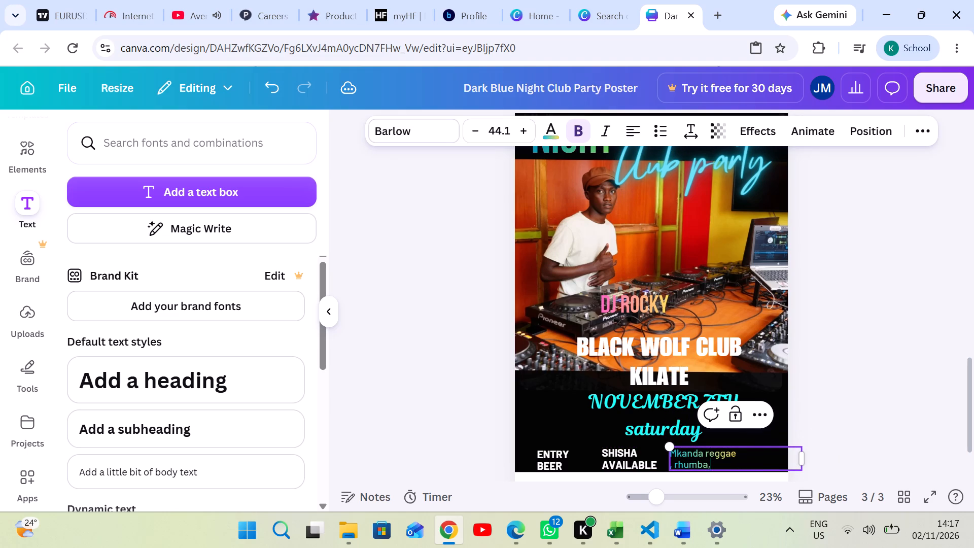
{"action": "left_click", "coordinate": [632, 115]}
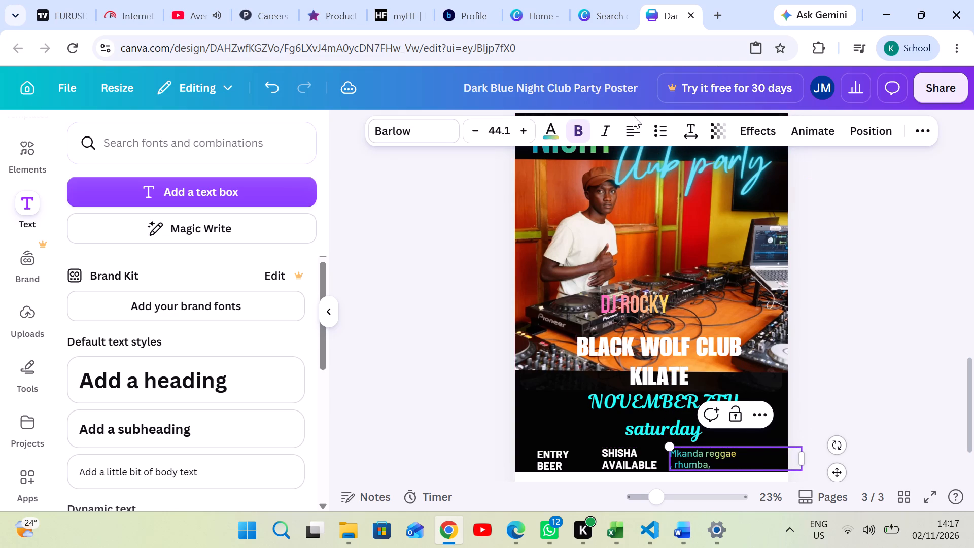
{"action": "left_click", "coordinate": [629, 125]}
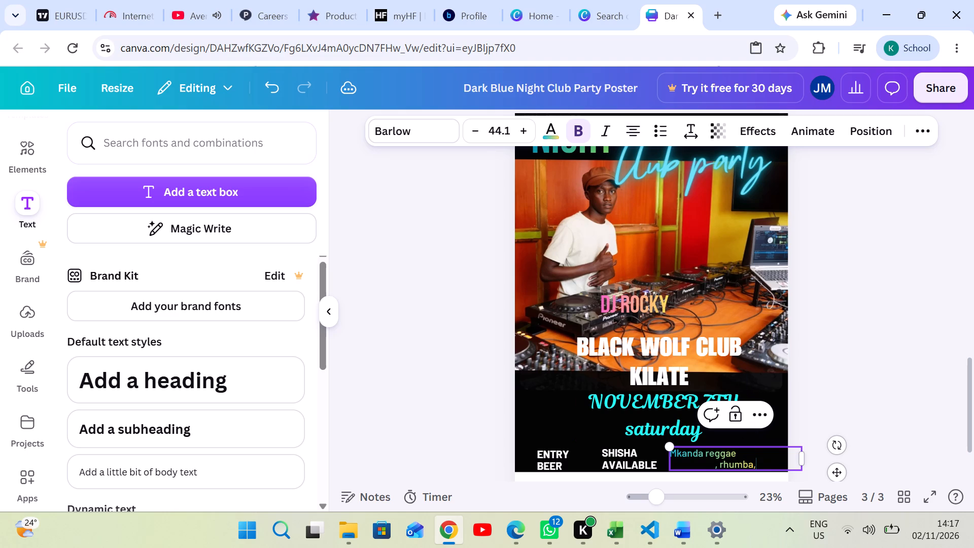
{"action": "left_click", "coordinate": [743, 456]}
{"action": "left_click_drag", "start_coordinate": [737, 452], "coordinate": [669, 452]}
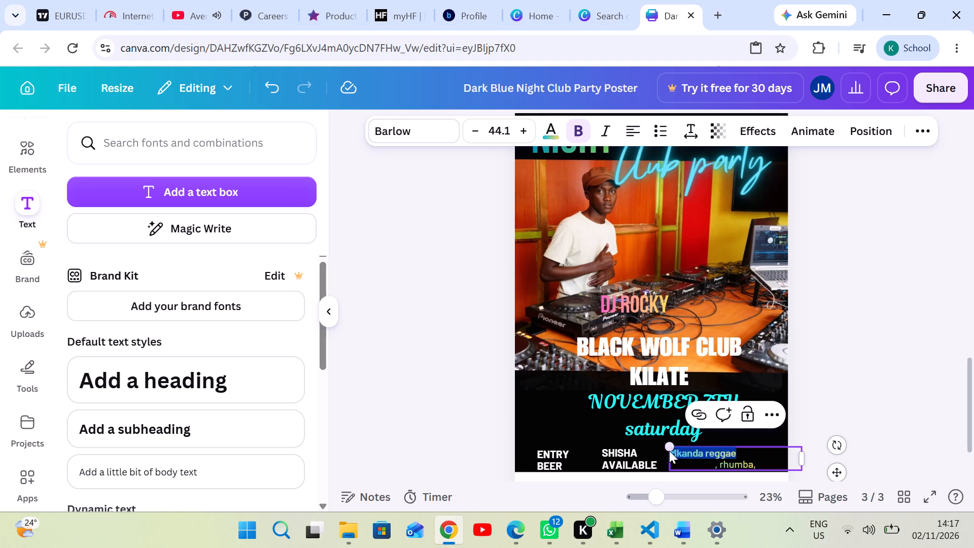
{"action": "left_click", "coordinate": [632, 125]}
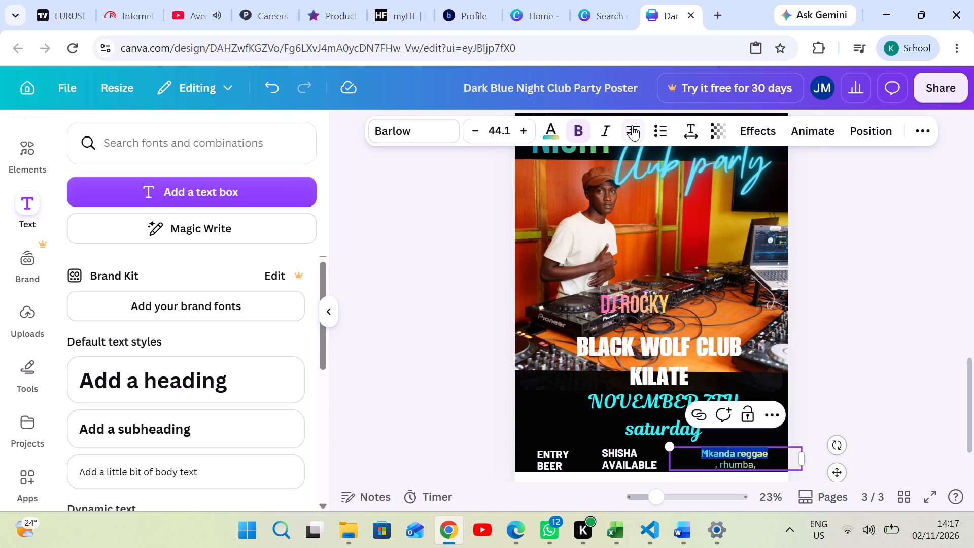
{"action": "left_click", "coordinate": [852, 296]}
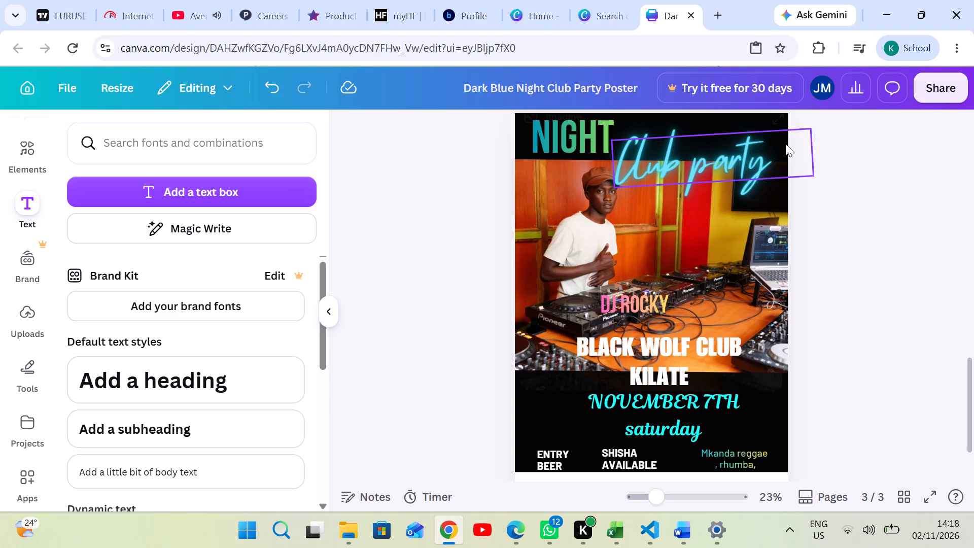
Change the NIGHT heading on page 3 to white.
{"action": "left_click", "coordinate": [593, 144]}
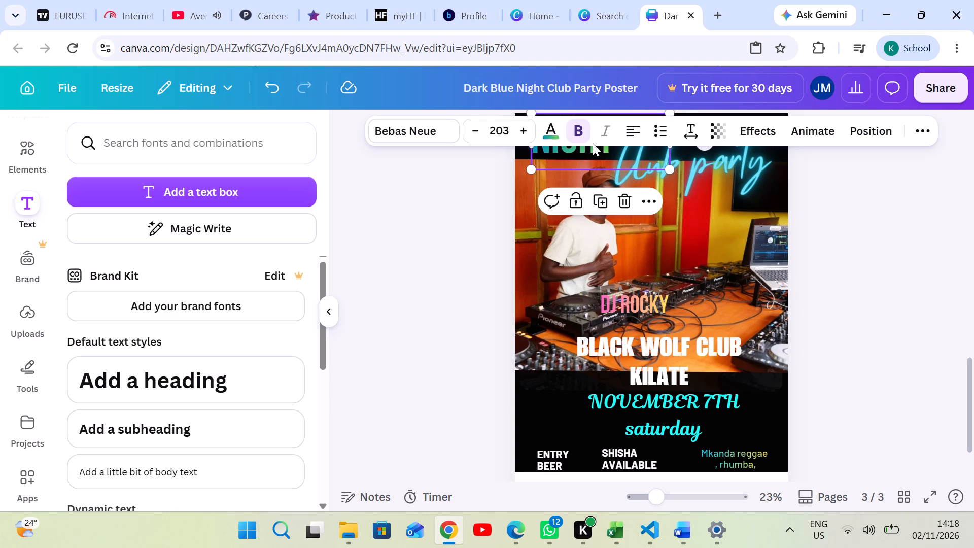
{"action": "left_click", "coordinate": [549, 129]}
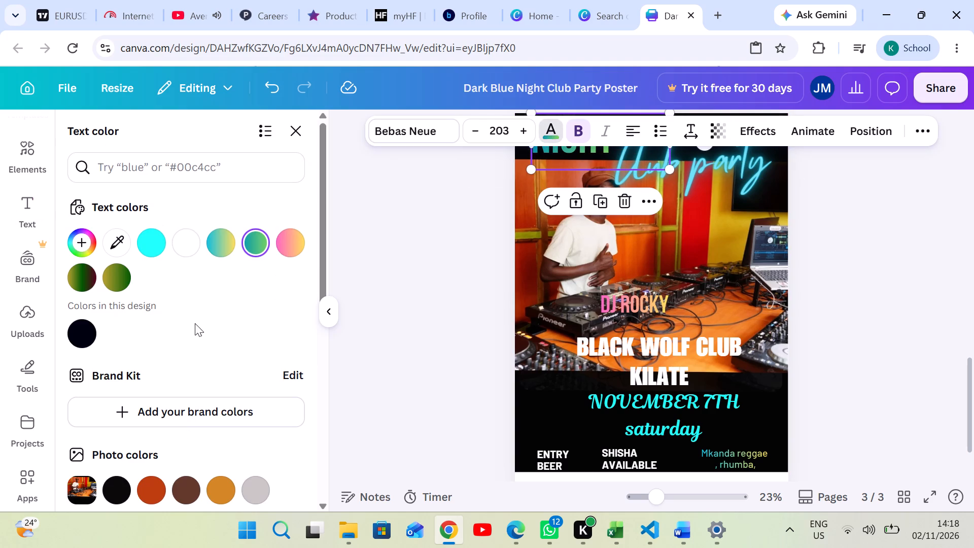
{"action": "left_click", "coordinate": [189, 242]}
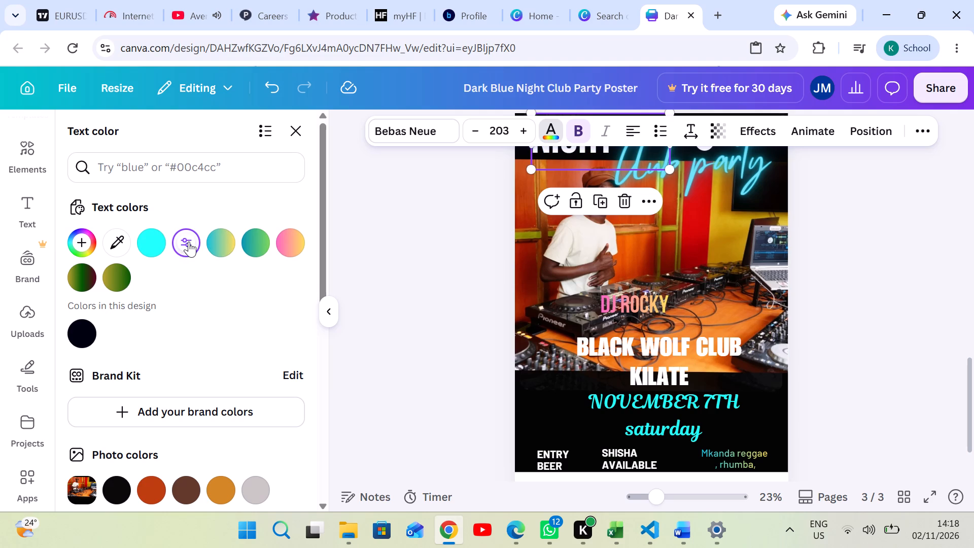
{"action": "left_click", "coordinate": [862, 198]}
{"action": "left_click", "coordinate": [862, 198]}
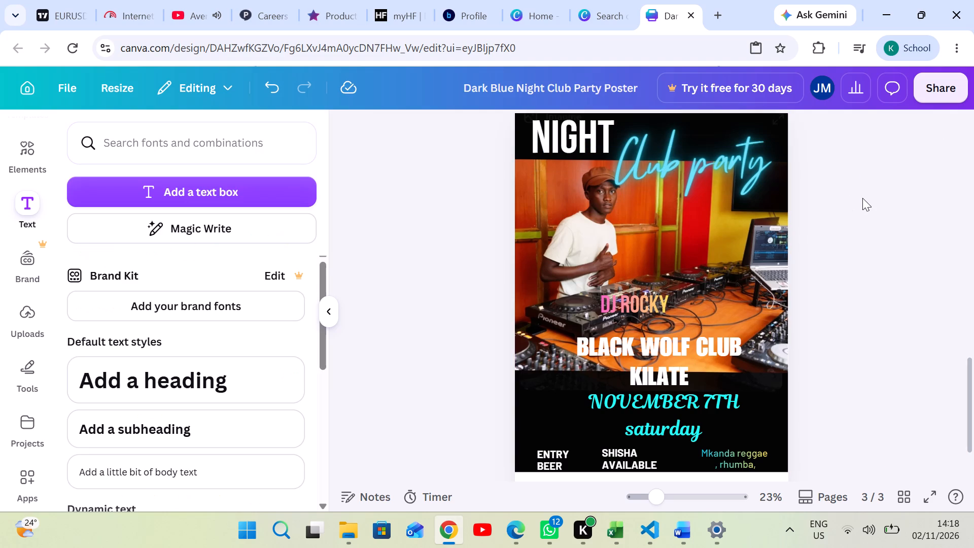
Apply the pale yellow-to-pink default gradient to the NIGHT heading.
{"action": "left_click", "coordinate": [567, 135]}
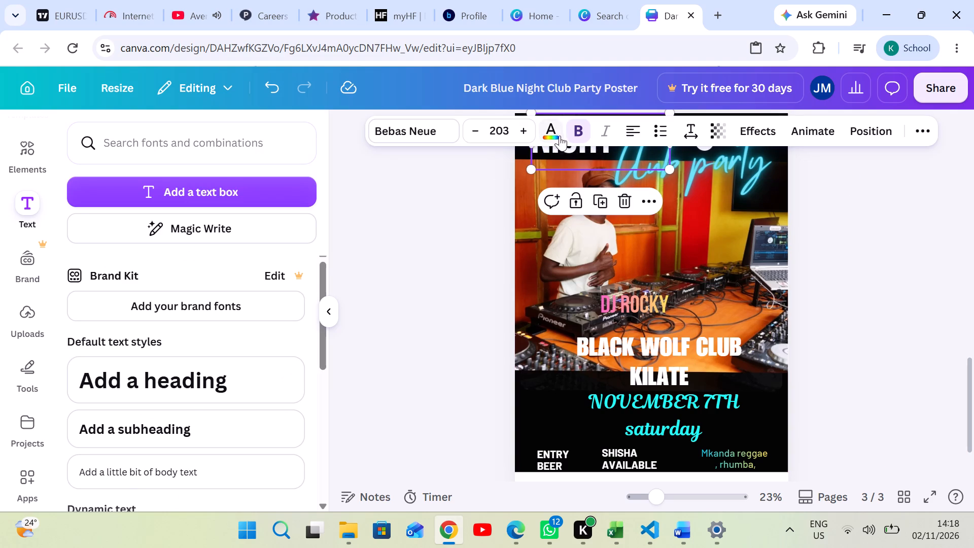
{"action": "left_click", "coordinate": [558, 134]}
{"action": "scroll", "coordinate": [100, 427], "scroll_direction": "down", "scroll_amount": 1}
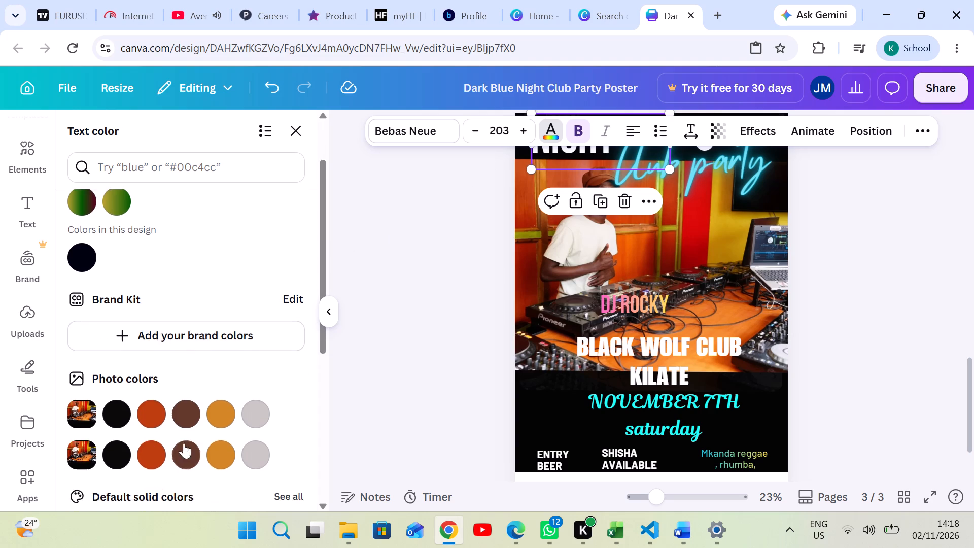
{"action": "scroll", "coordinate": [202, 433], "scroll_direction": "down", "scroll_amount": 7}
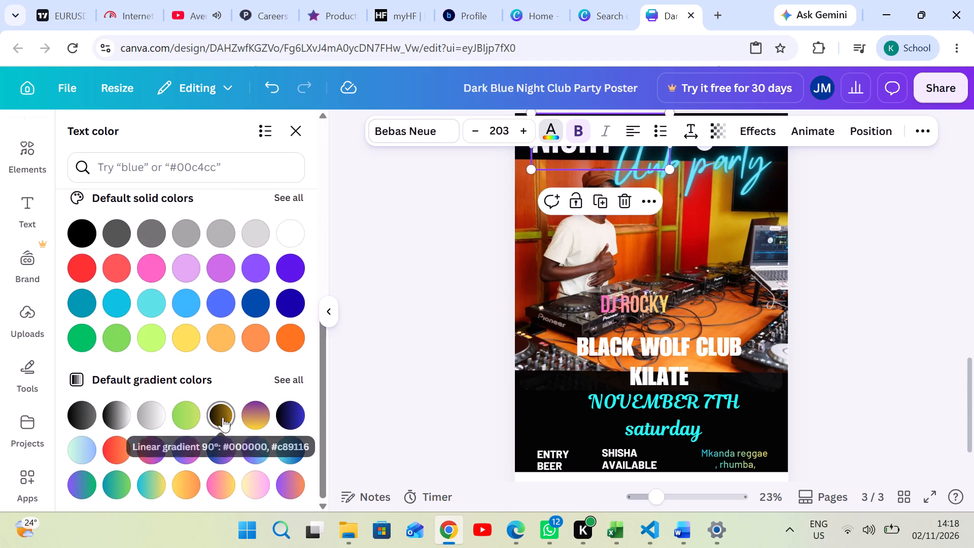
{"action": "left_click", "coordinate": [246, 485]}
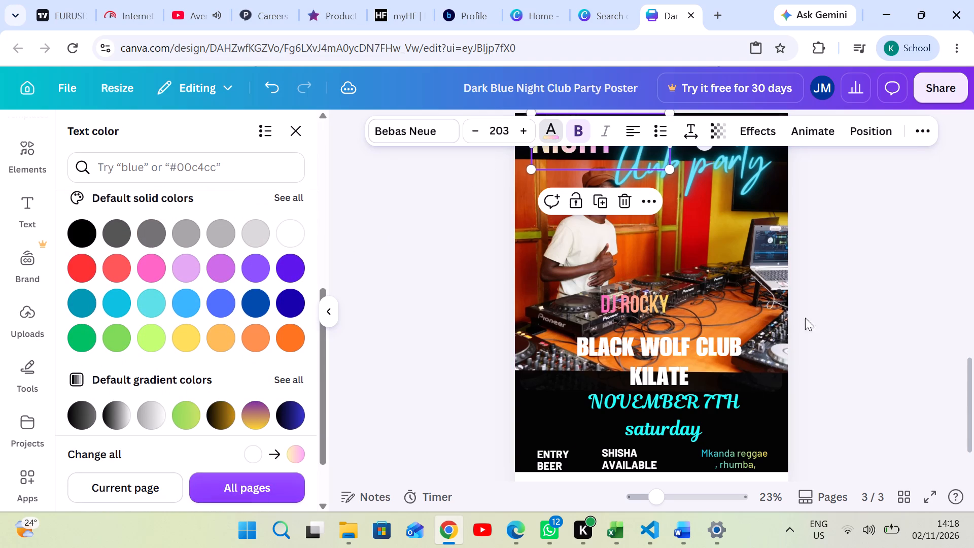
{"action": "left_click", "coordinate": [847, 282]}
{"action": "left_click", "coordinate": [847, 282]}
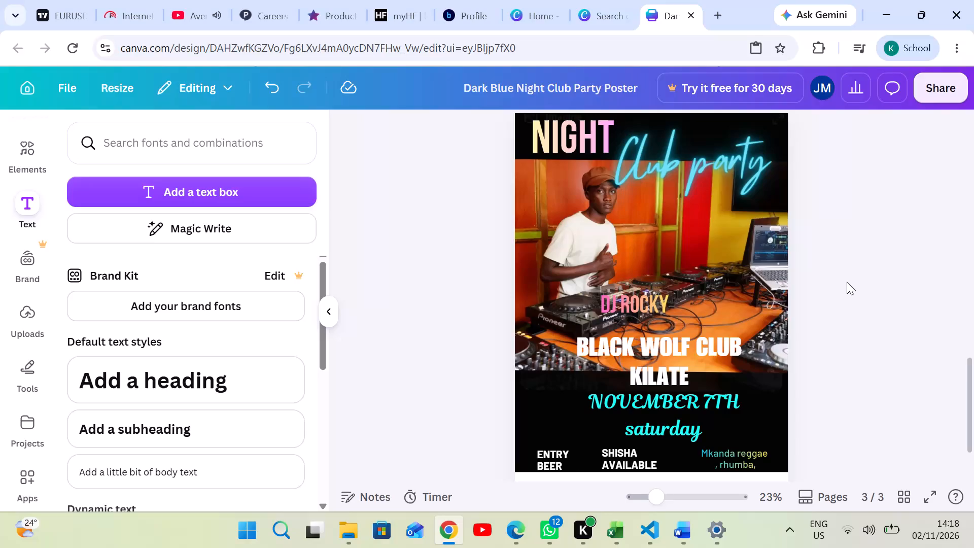
Recolor the NIGHT heading with the orange-gold shade from the poster's photo colors.
{"action": "left_click", "coordinate": [598, 135]}
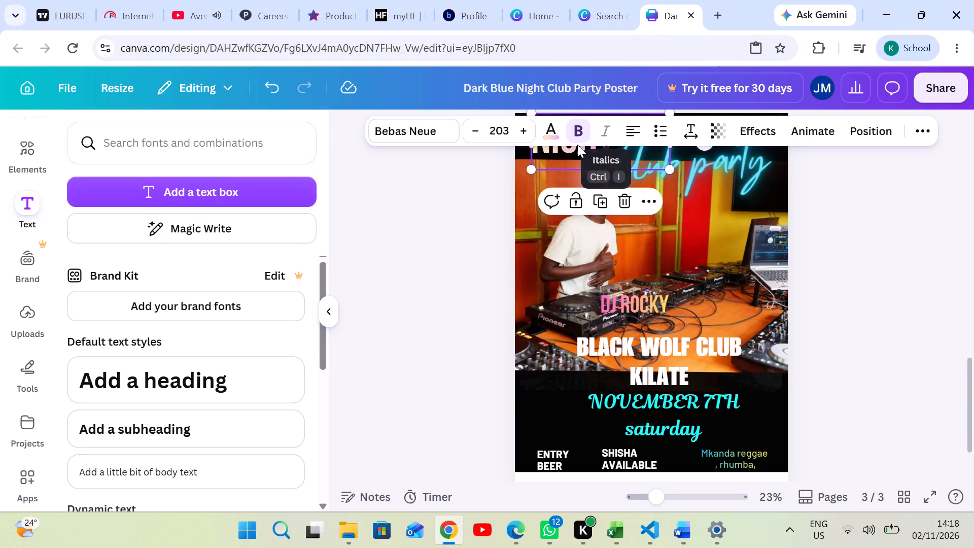
{"action": "left_click", "coordinate": [544, 129]}
{"action": "scroll", "coordinate": [168, 443], "scroll_direction": "down", "scroll_amount": 1}
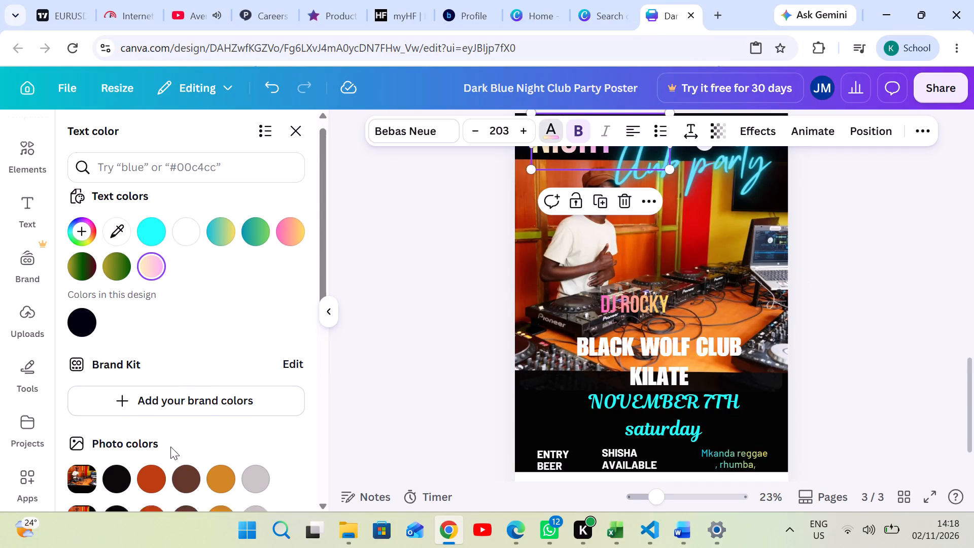
{"action": "left_click", "coordinate": [221, 413]}
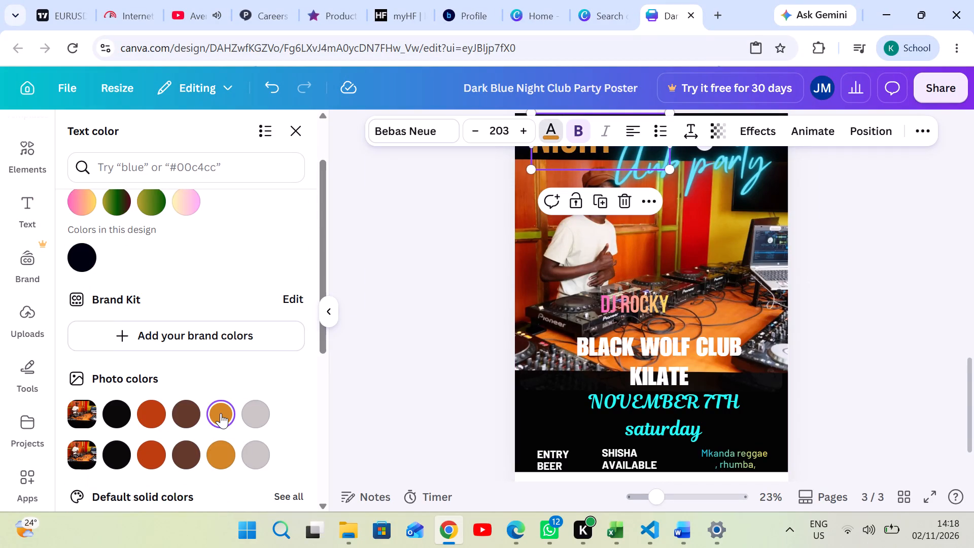
{"action": "left_click", "coordinate": [853, 270]}
{"action": "left_click", "coordinate": [853, 270]}
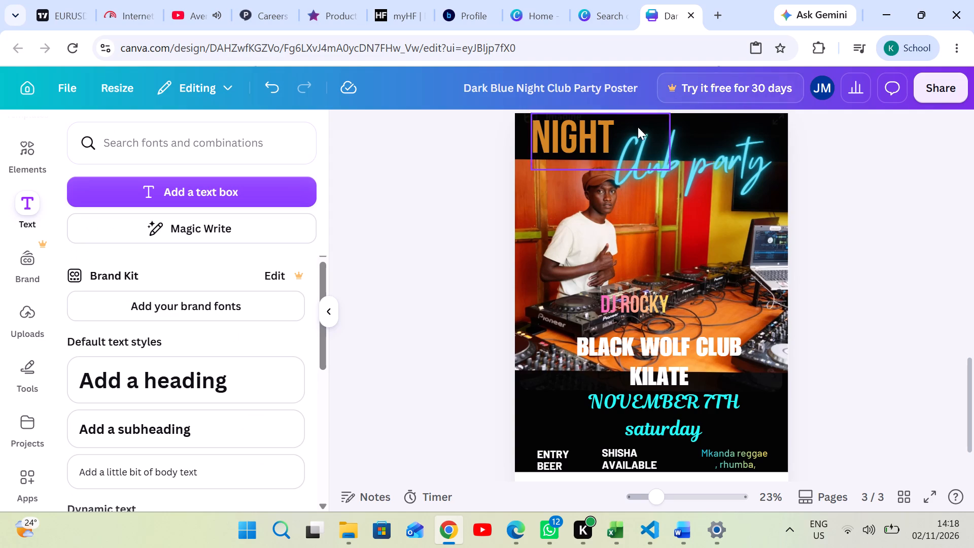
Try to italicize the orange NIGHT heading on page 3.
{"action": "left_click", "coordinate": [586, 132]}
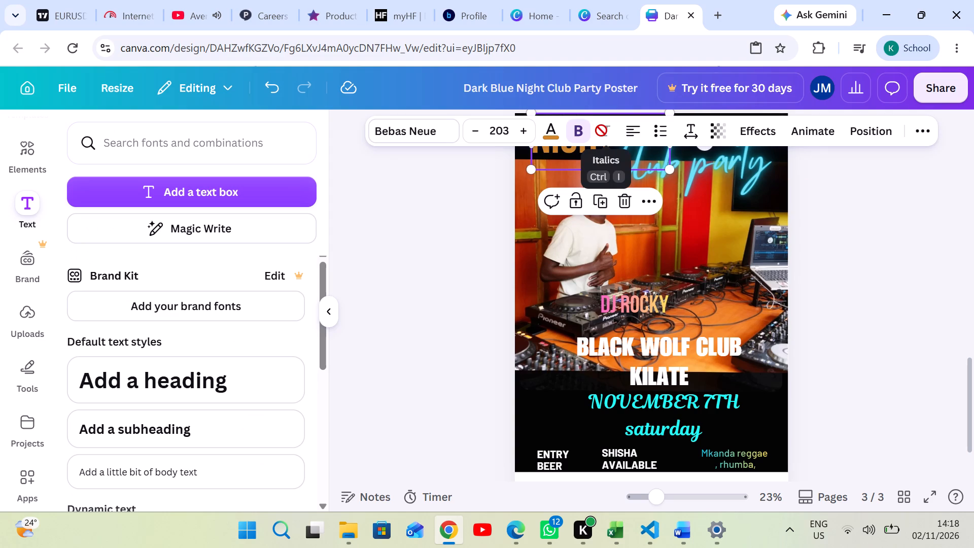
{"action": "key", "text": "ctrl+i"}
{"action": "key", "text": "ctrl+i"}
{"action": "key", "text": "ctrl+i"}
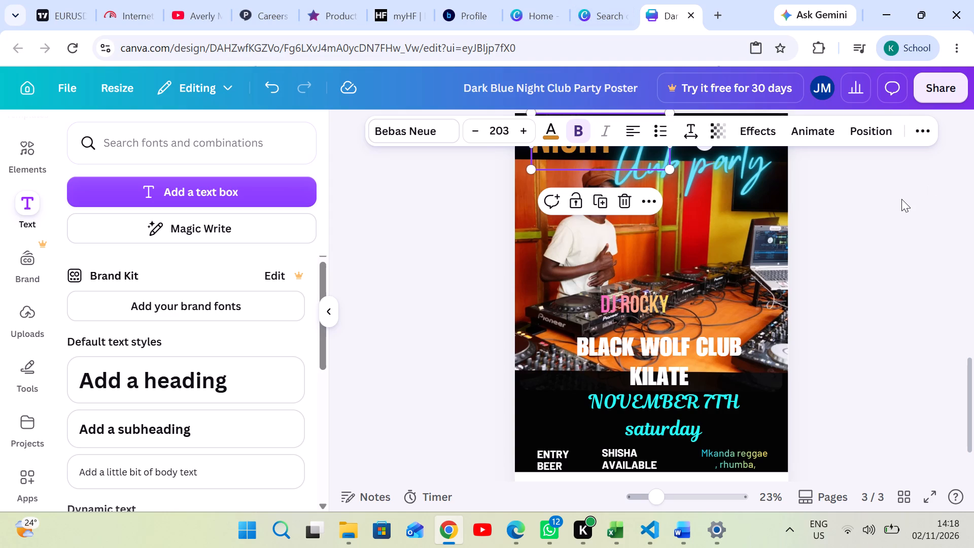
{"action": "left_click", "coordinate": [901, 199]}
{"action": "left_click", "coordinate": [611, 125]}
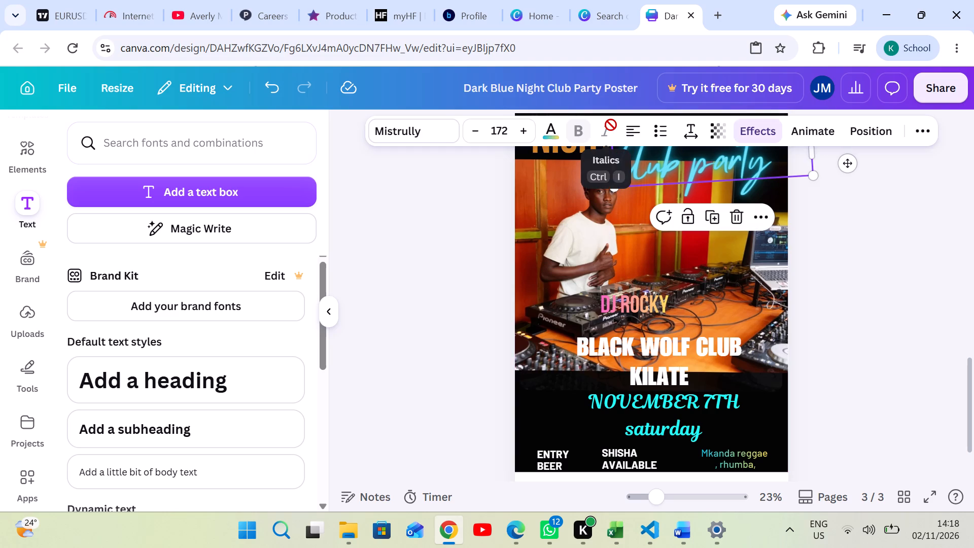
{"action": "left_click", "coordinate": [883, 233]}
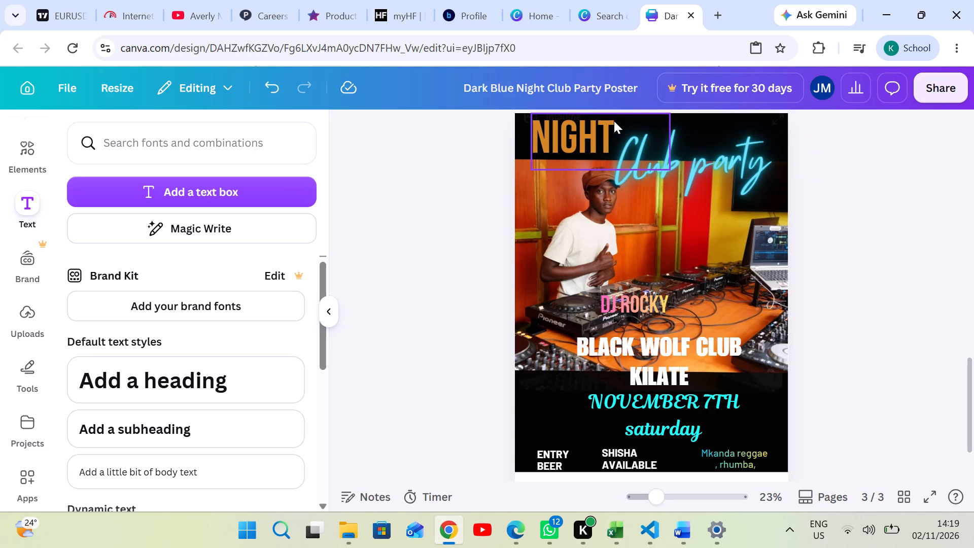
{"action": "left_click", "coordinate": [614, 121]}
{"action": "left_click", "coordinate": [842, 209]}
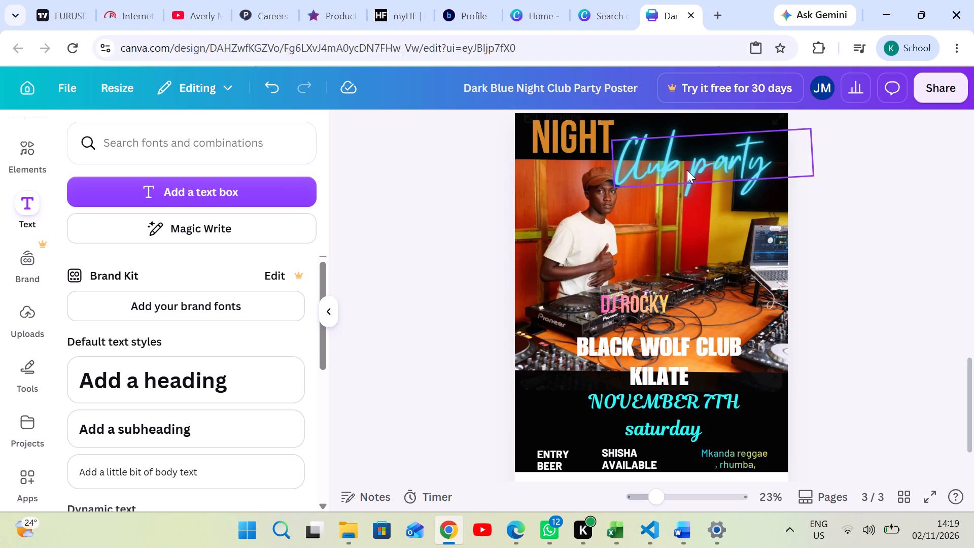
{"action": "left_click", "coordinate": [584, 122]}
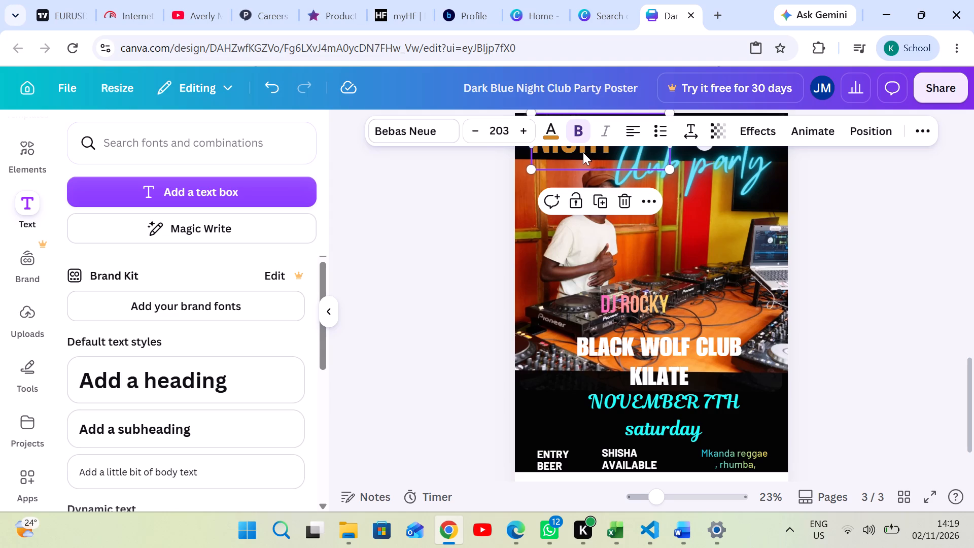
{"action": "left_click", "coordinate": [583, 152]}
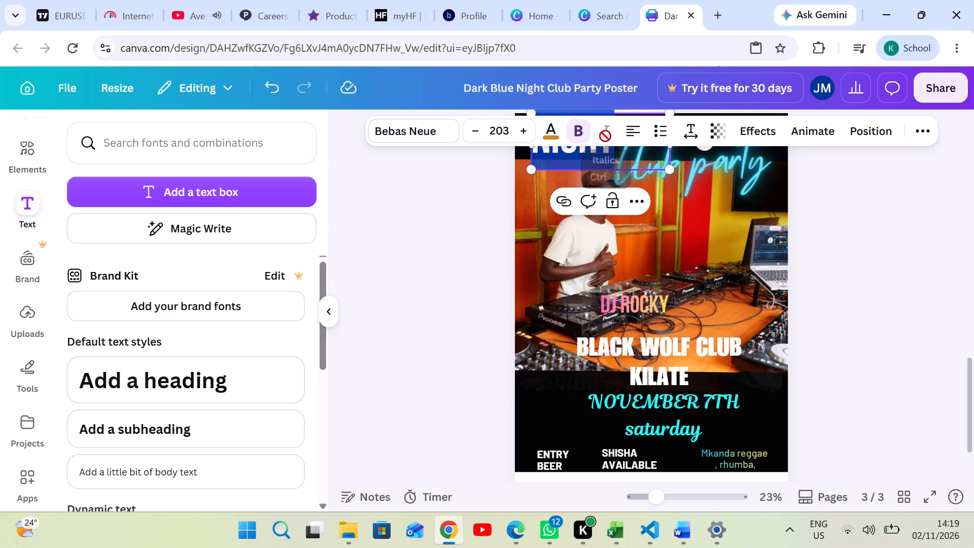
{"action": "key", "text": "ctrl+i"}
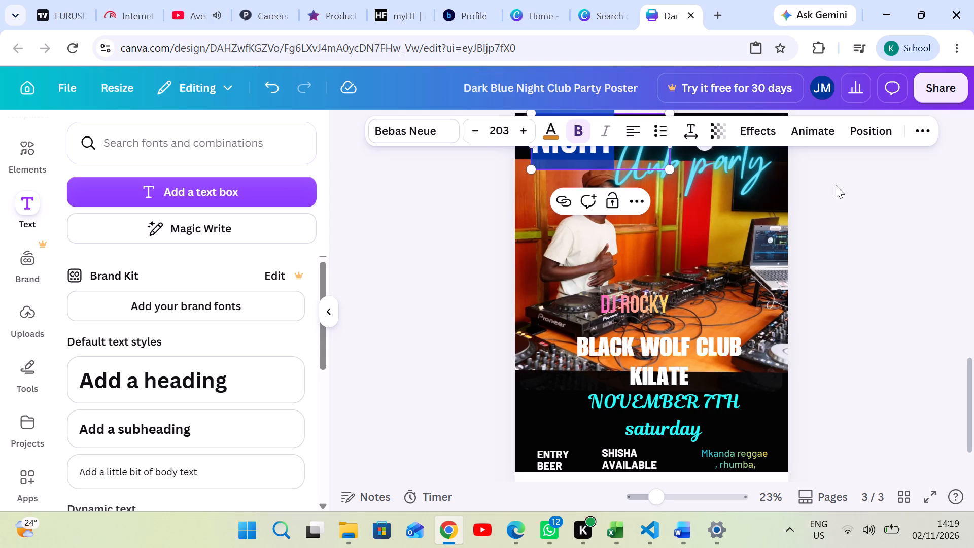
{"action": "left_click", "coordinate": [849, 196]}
Change the NIGHT heading's font to Bukhari Script.
{"action": "left_click", "coordinate": [549, 125]}
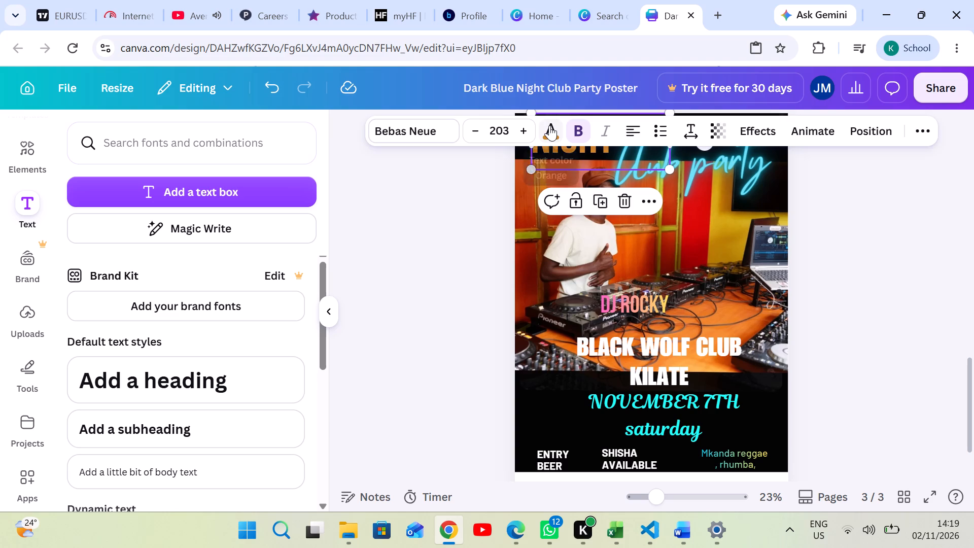
{"action": "left_click", "coordinate": [420, 126]}
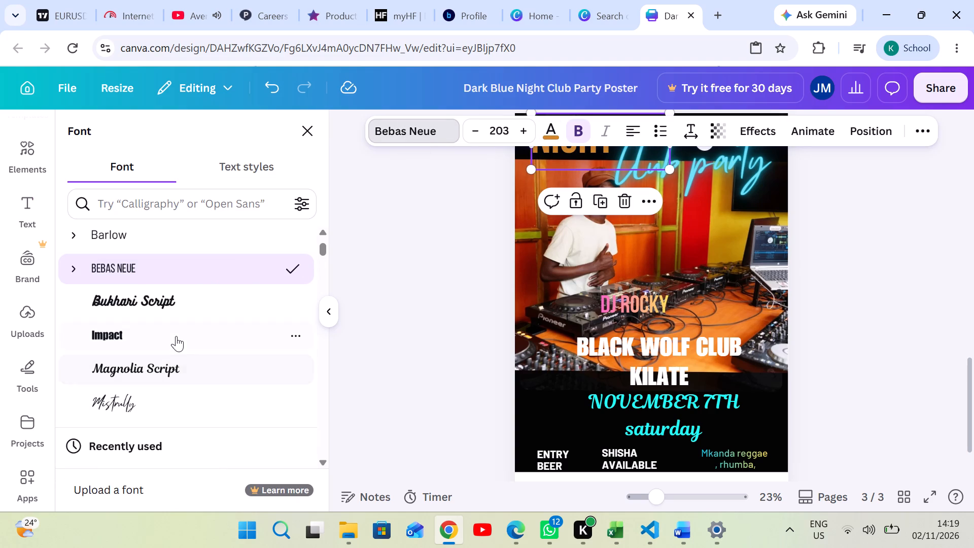
{"action": "left_click", "coordinate": [179, 302]}
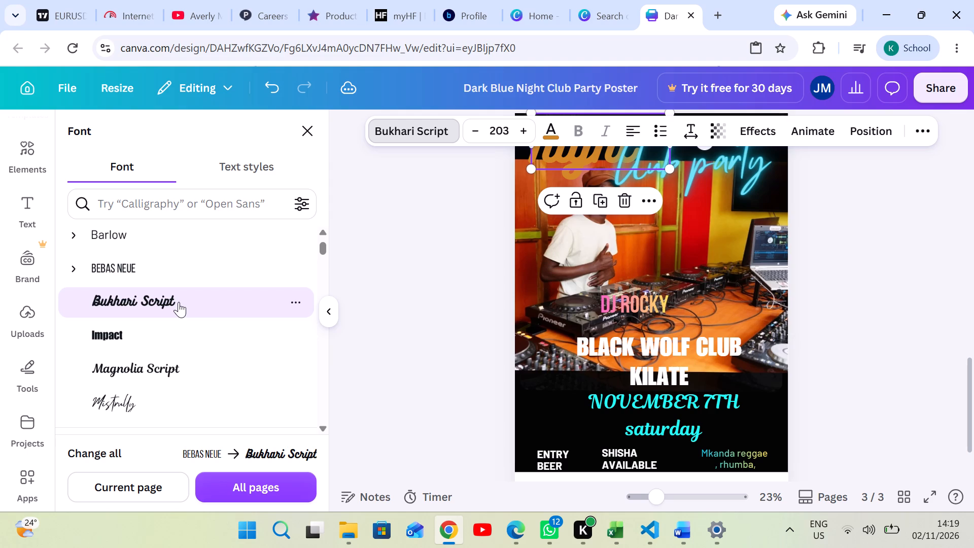
{"action": "left_click", "coordinate": [863, 209]}
{"action": "left_click", "coordinate": [863, 209]}
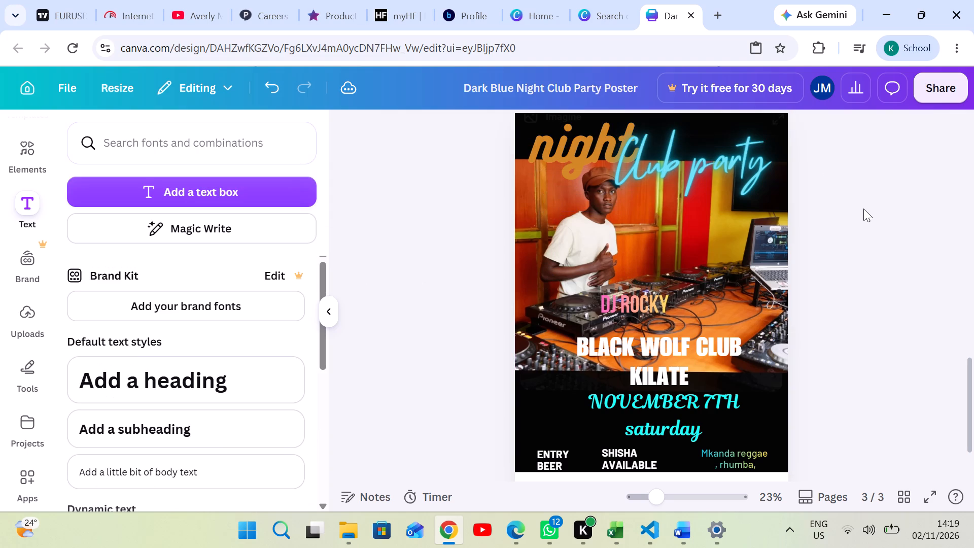
Move the night heading slightly up and toward the poster's left edge.
{"action": "left_click_drag", "start_coordinate": [581, 137], "coordinate": [578, 135]}
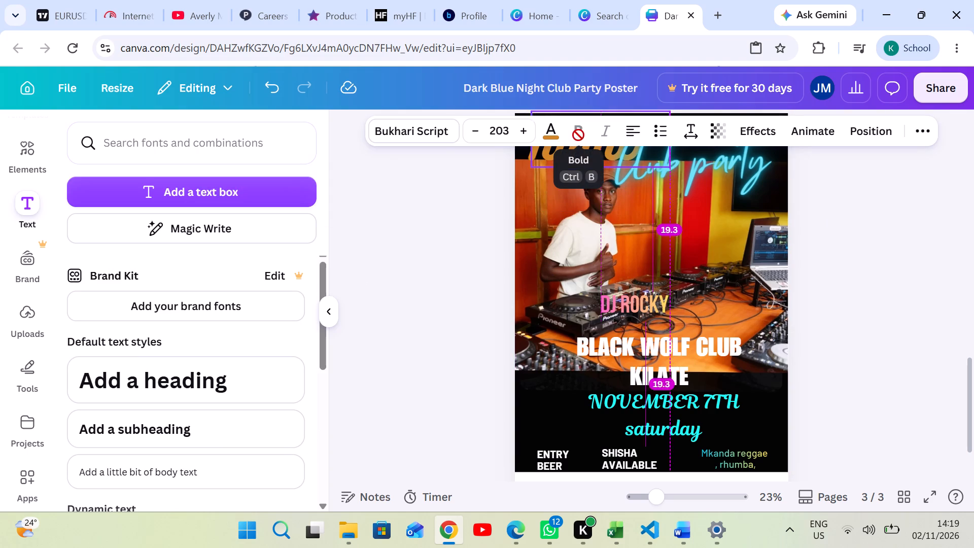
{"action": "left_click_drag", "start_coordinate": [578, 135], "coordinate": [571, 133]}
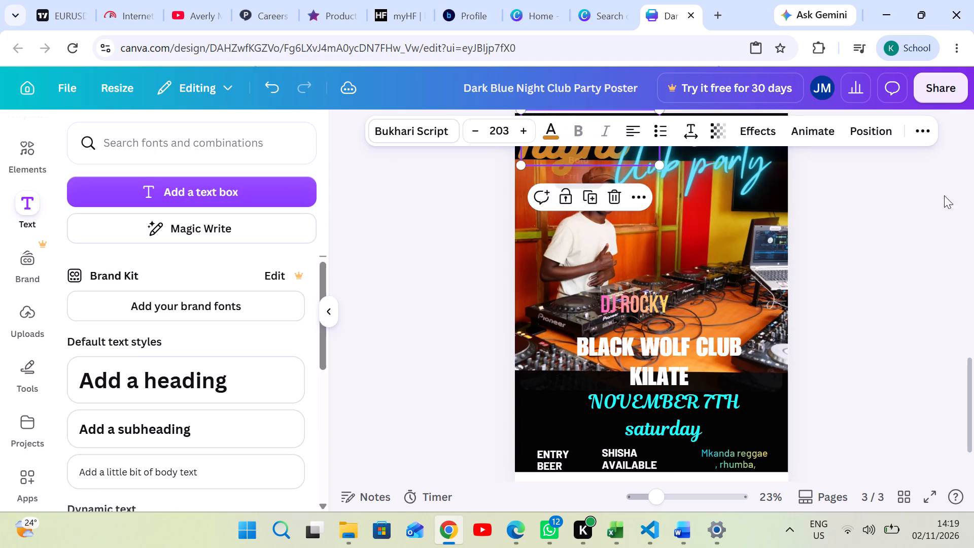
{"action": "left_click", "coordinate": [925, 213]}
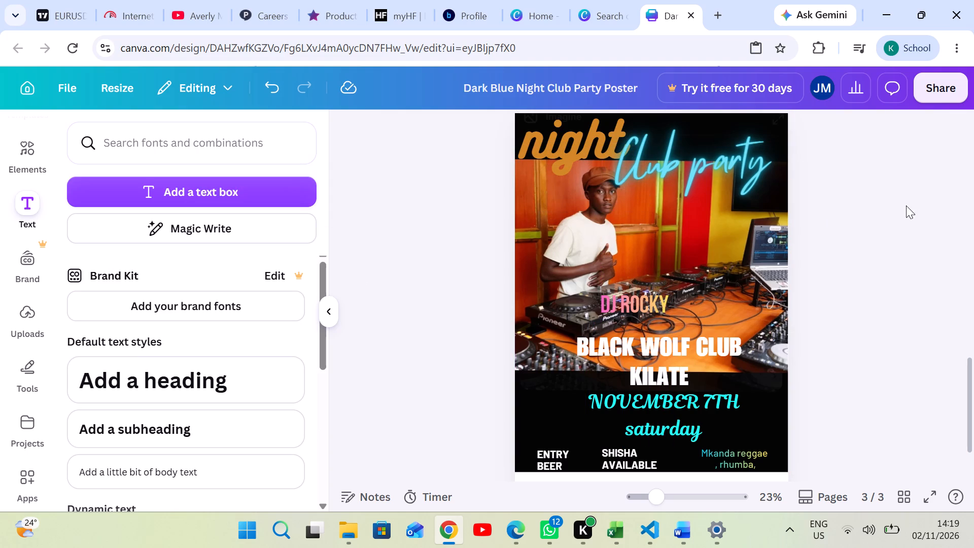
Move the neon Club party text slightly right and down, away from the night heading.
{"action": "left_click_drag", "start_coordinate": [687, 166], "coordinate": [695, 168]}
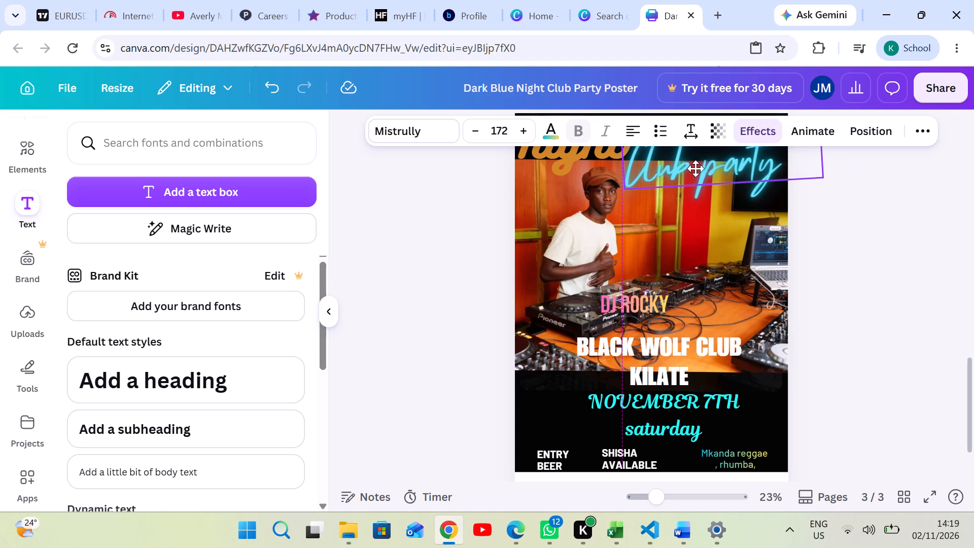
{"action": "left_click_drag", "start_coordinate": [695, 168], "coordinate": [699, 170]}
{"action": "left_click", "coordinate": [872, 235]}
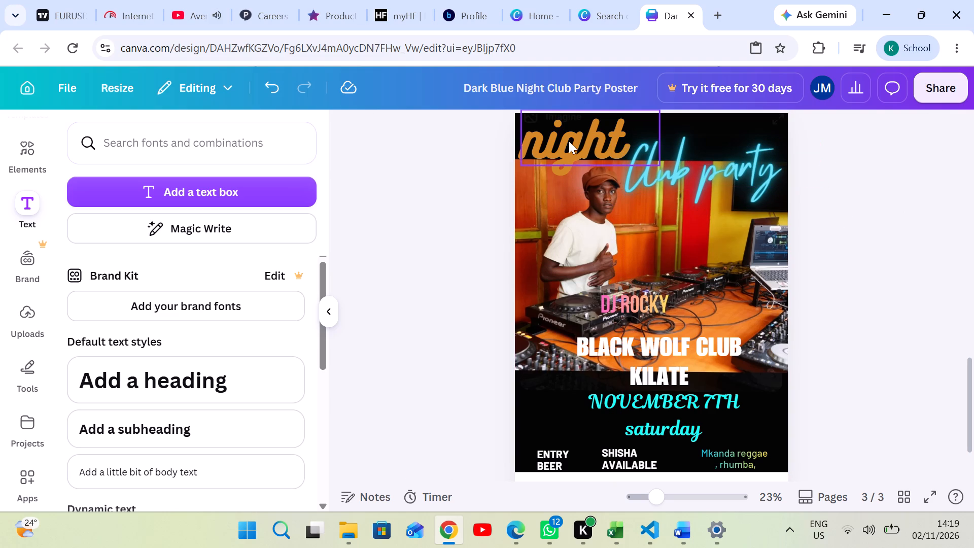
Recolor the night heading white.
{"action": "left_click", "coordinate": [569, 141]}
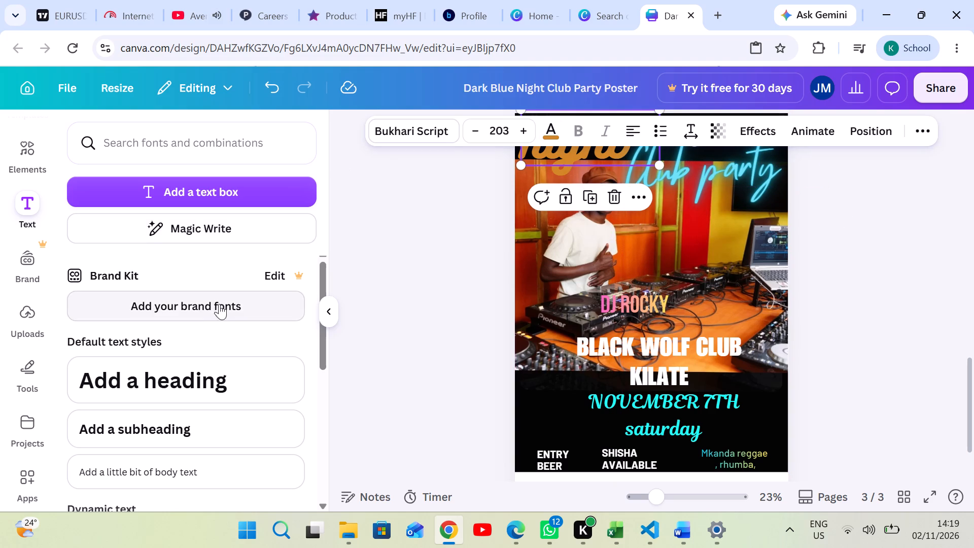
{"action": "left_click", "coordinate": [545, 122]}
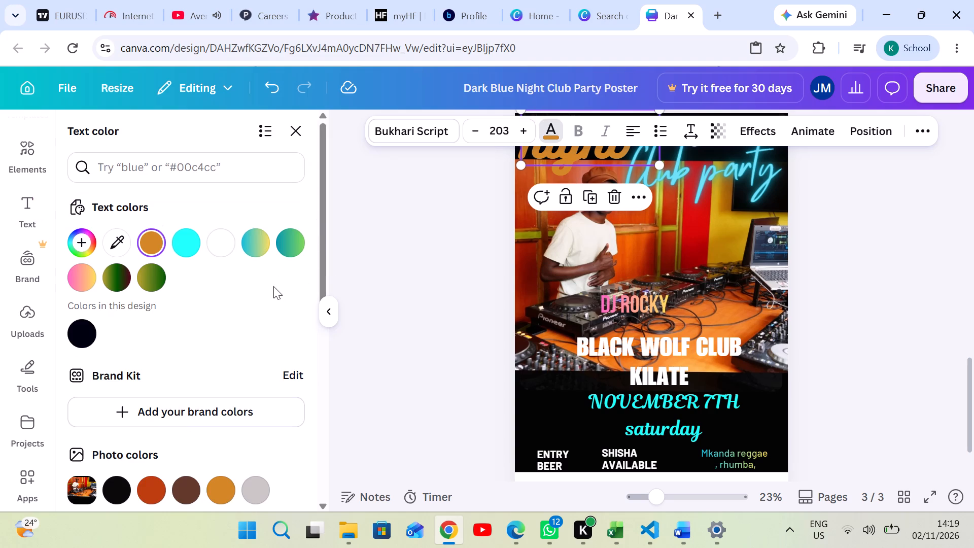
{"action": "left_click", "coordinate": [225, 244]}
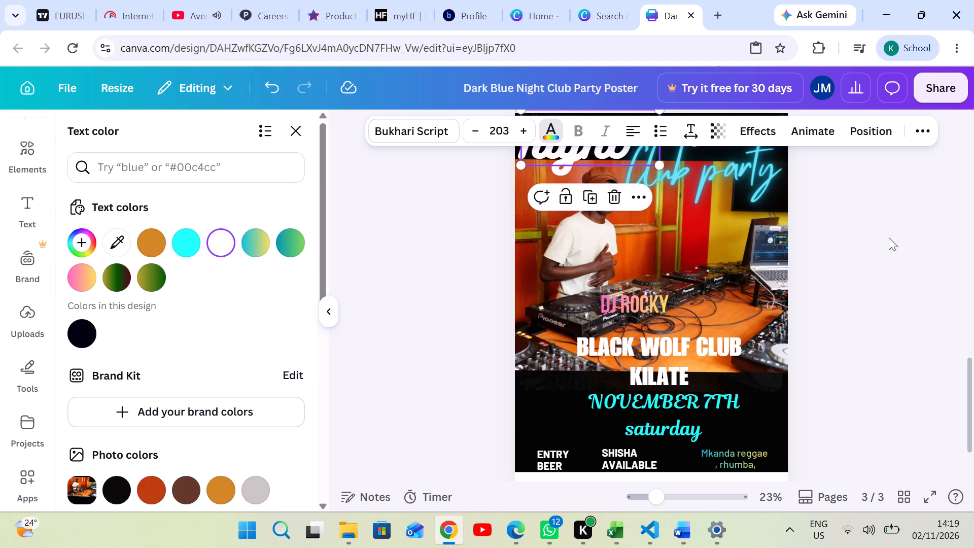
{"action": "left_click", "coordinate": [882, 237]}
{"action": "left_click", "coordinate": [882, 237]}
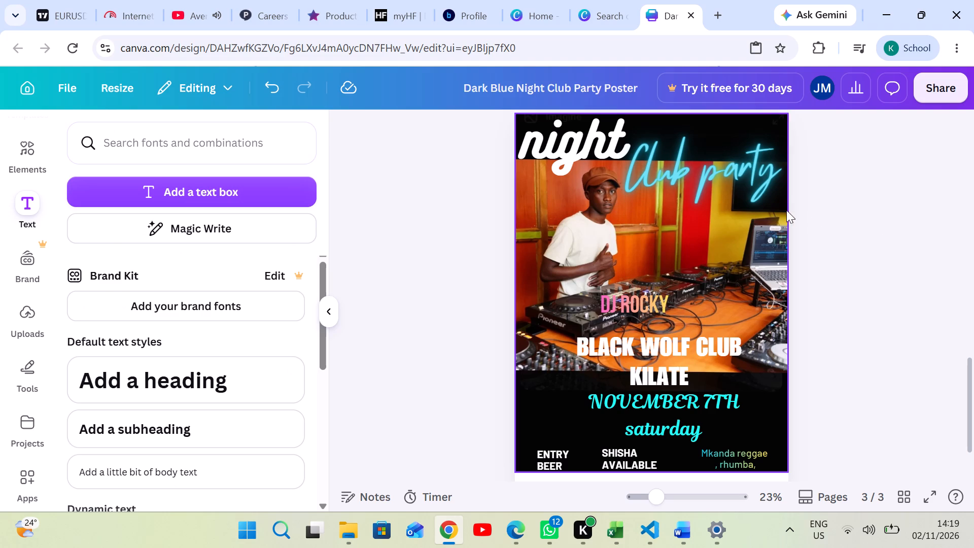
Try the teal-to-green default gradient on the night heading, settling on the teal-to-yellow one.
{"action": "left_click", "coordinate": [584, 150]}
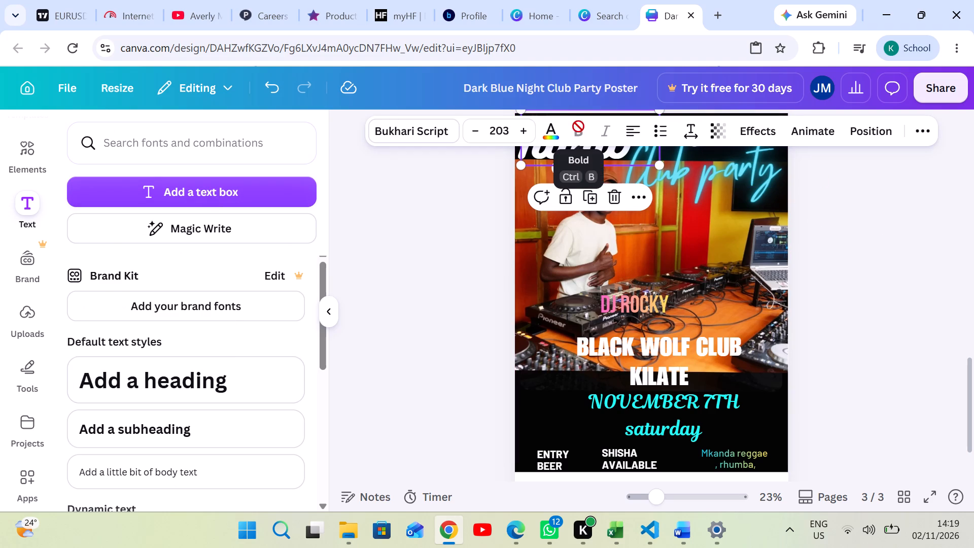
{"action": "left_click", "coordinate": [553, 128]}
{"action": "scroll", "coordinate": [230, 347], "scroll_direction": "down", "scroll_amount": 2}
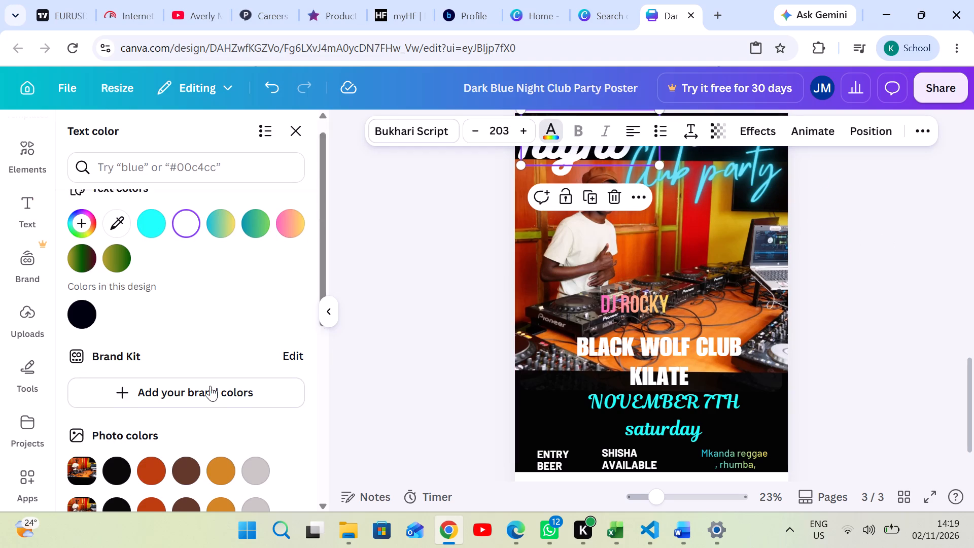
{"action": "scroll", "coordinate": [210, 386], "scroll_direction": "down", "scroll_amount": 3}
{"action": "scroll", "coordinate": [195, 445], "scroll_direction": "down", "scroll_amount": 4}
{"action": "left_click", "coordinate": [117, 486]}
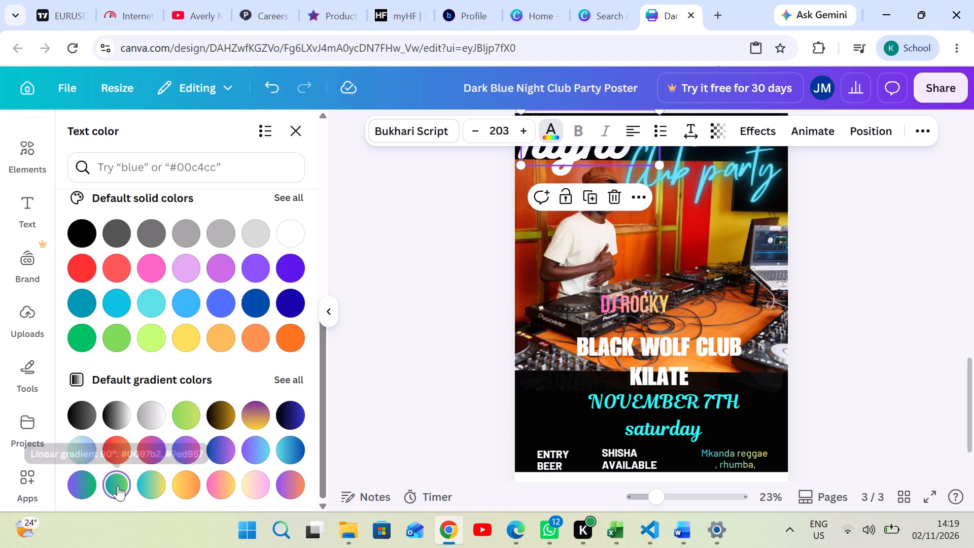
{"action": "scroll", "coordinate": [219, 365], "scroll_direction": "down", "scroll_amount": 2}
{"action": "left_click", "coordinate": [194, 413]}
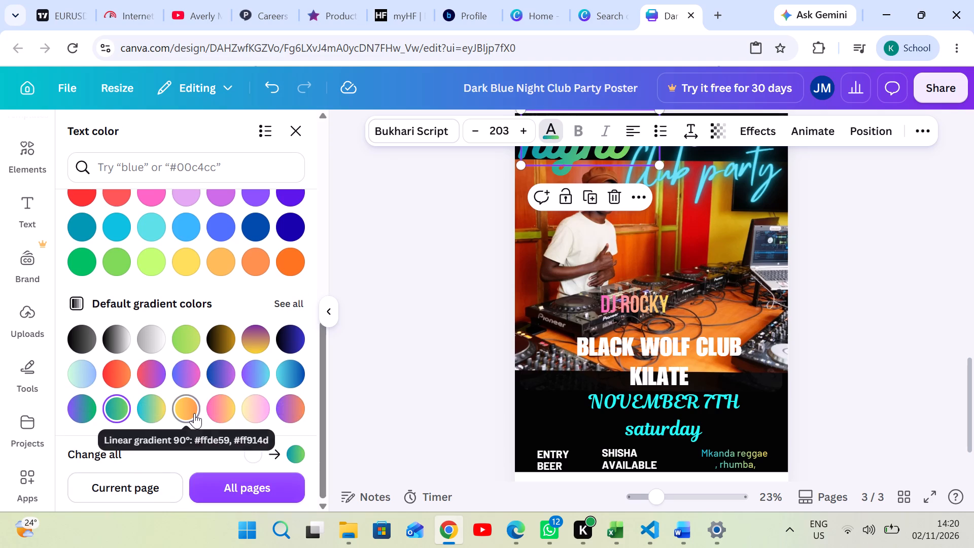
{"action": "left_click", "coordinate": [157, 408]}
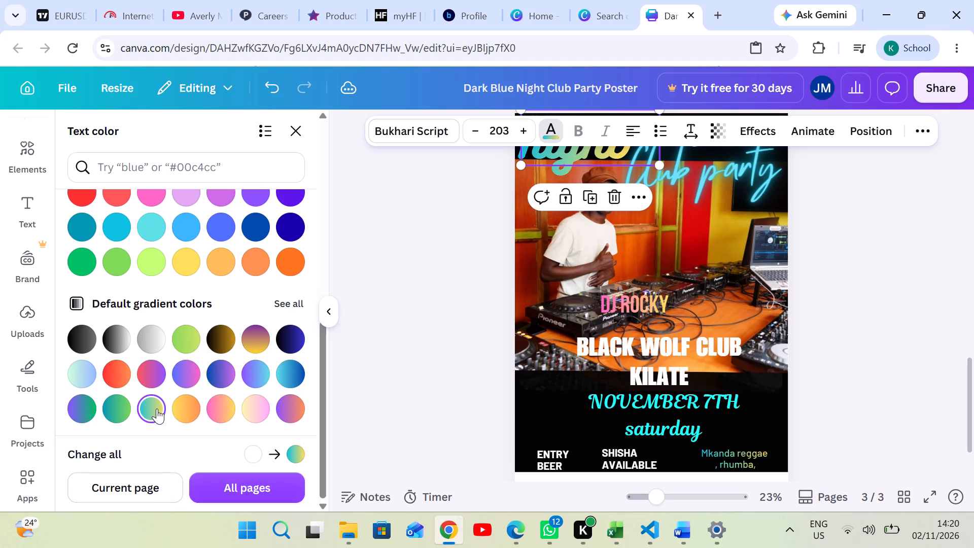
{"action": "left_click", "coordinate": [852, 265]}
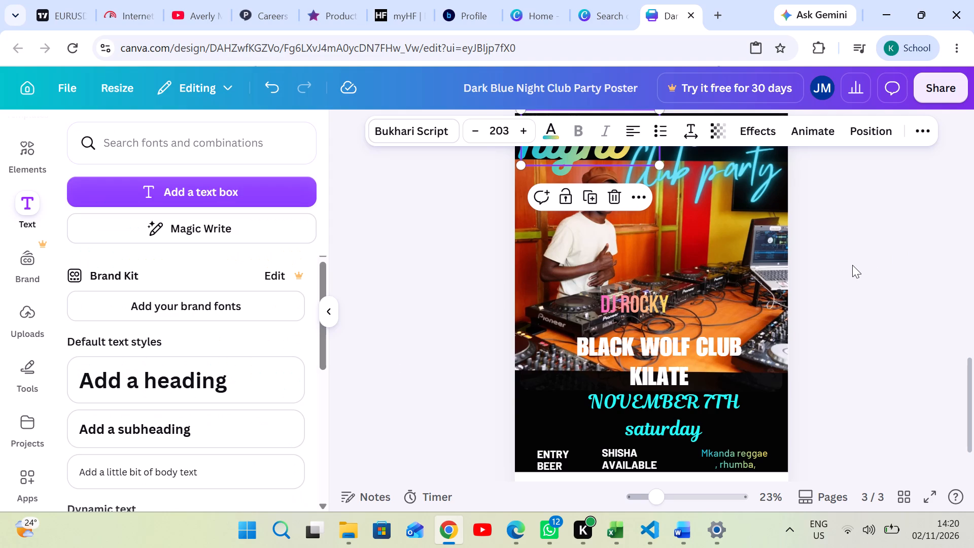
{"action": "left_click", "coordinate": [852, 265]}
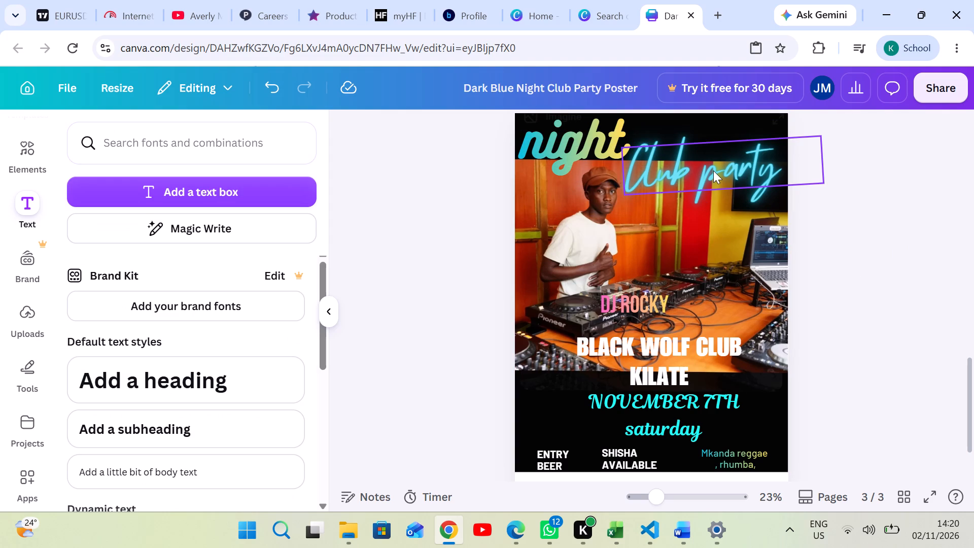
Increase the DJ ROCKY text's font size to 112.
{"action": "left_click", "coordinate": [627, 298]}
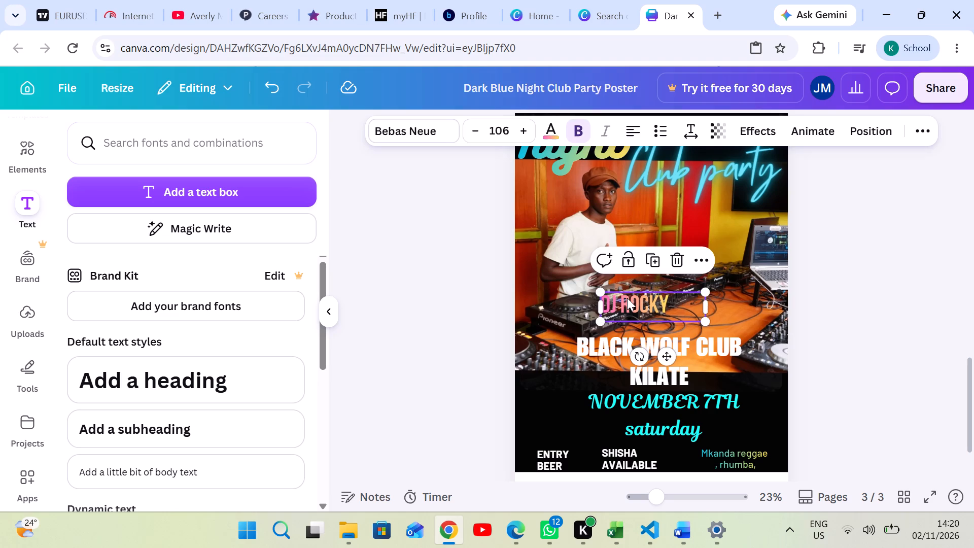
{"action": "triple_click", "coordinate": [526, 128]}
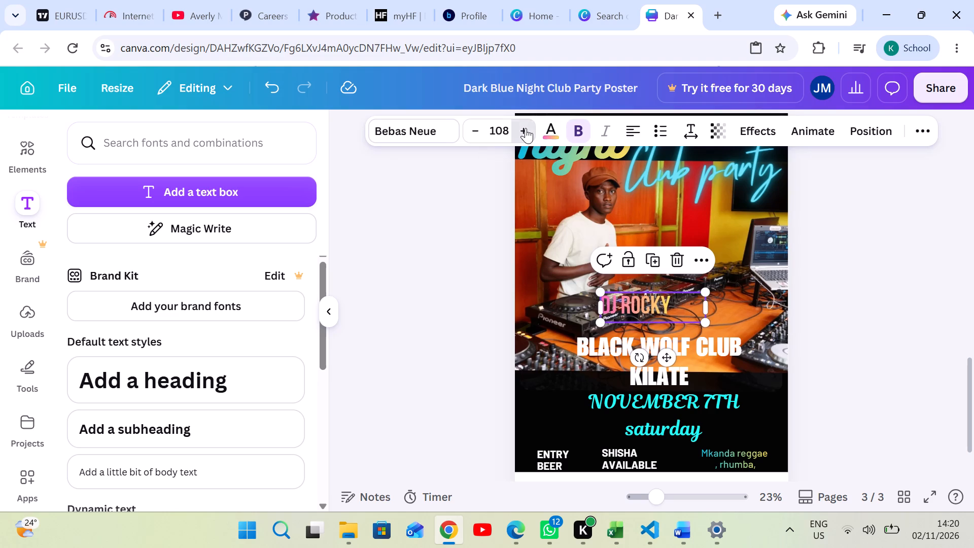
{"action": "double_click", "coordinate": [526, 128]}
{"action": "left_click", "coordinate": [526, 128]}
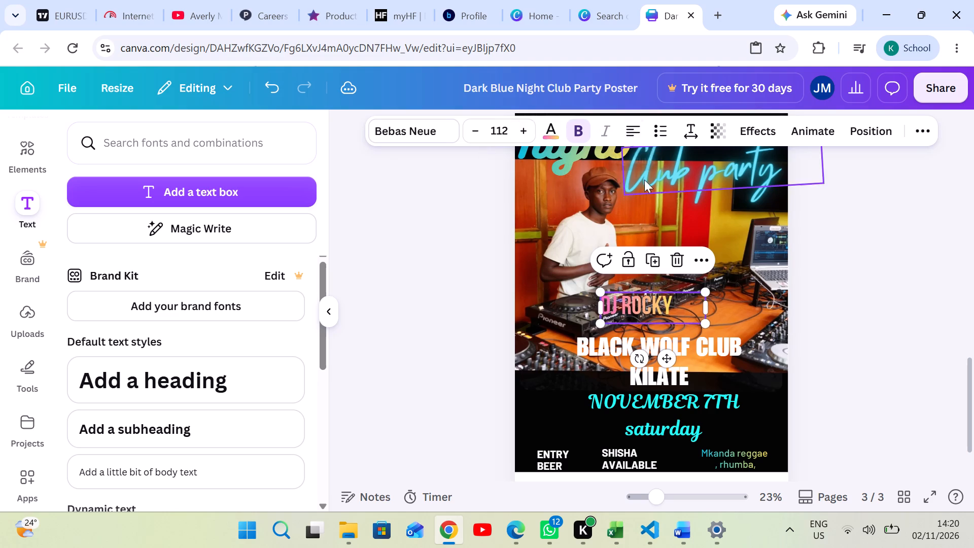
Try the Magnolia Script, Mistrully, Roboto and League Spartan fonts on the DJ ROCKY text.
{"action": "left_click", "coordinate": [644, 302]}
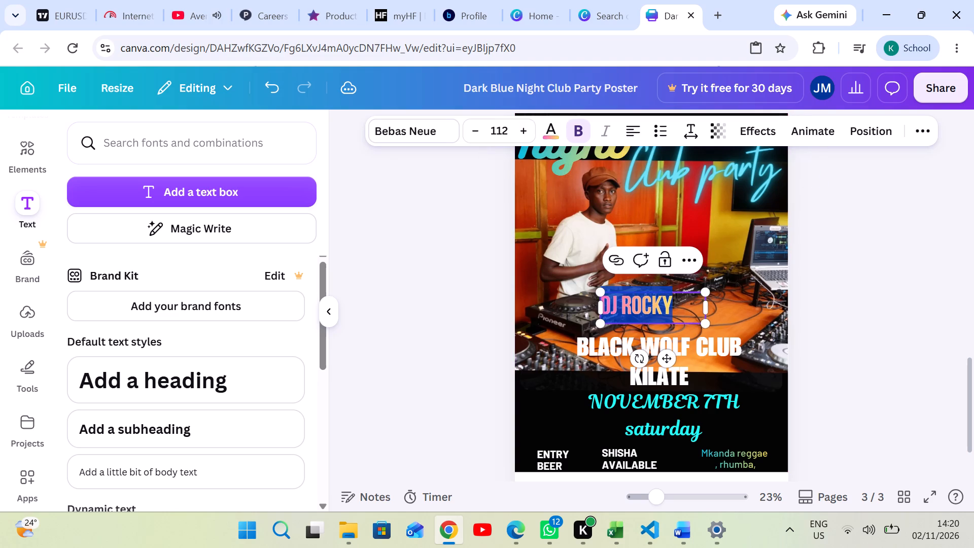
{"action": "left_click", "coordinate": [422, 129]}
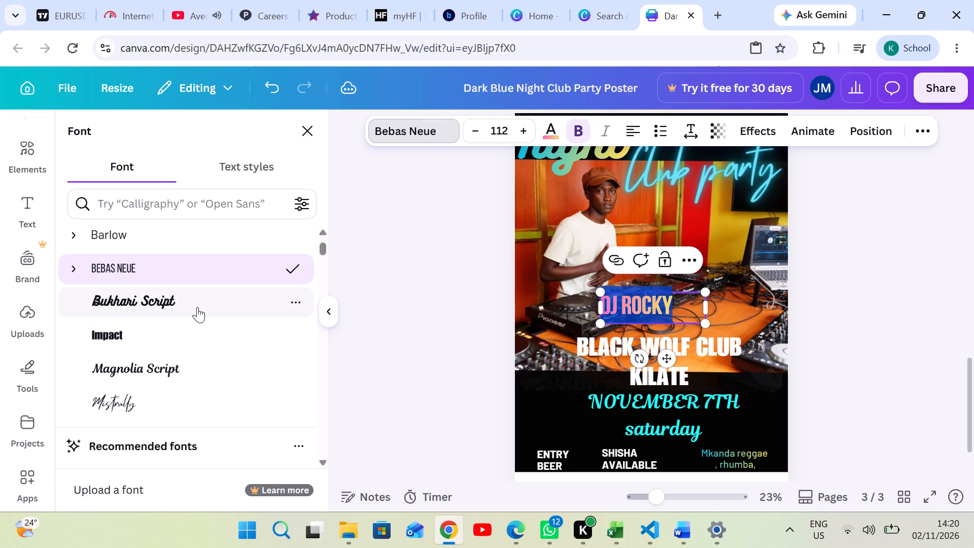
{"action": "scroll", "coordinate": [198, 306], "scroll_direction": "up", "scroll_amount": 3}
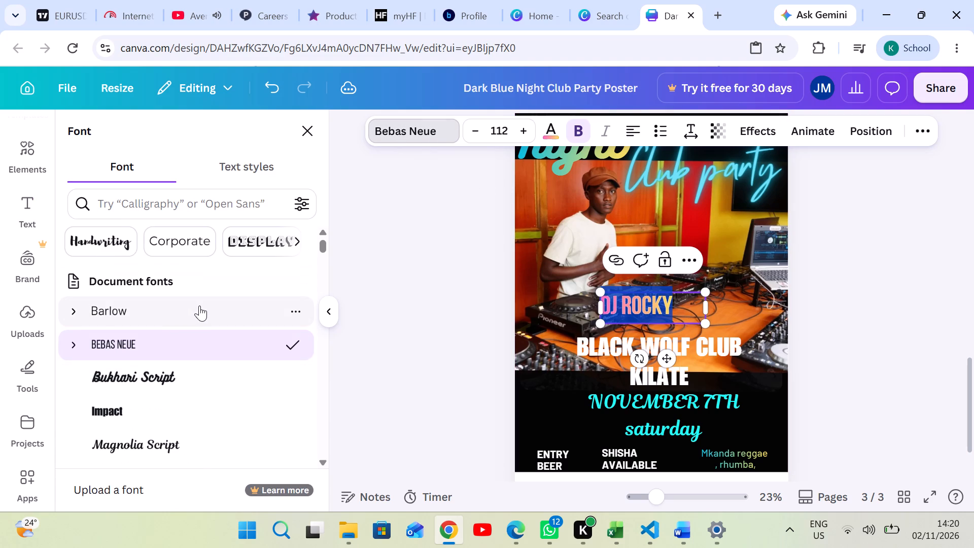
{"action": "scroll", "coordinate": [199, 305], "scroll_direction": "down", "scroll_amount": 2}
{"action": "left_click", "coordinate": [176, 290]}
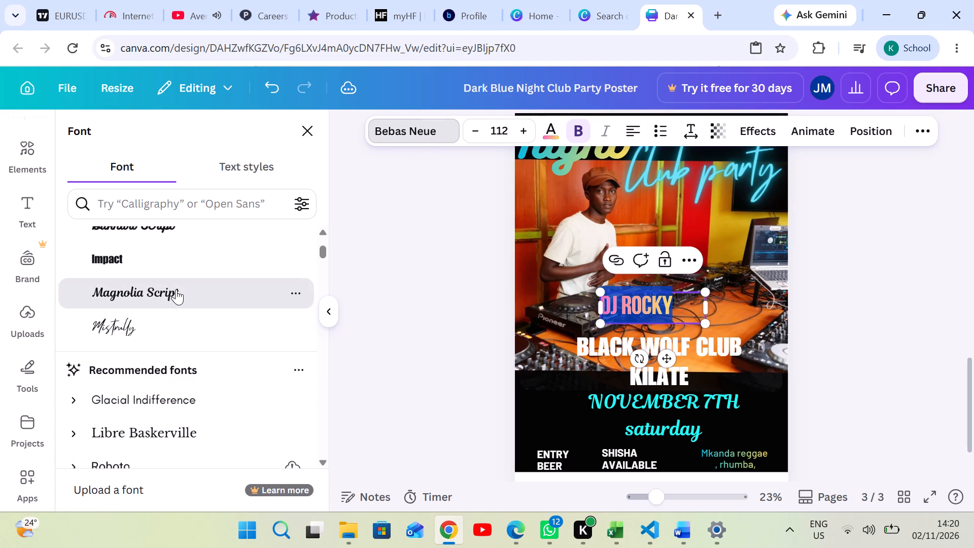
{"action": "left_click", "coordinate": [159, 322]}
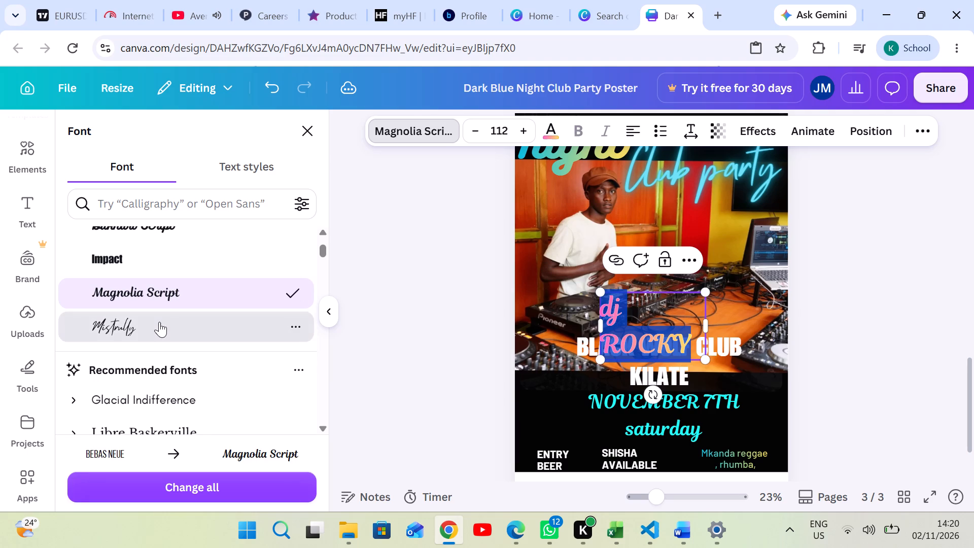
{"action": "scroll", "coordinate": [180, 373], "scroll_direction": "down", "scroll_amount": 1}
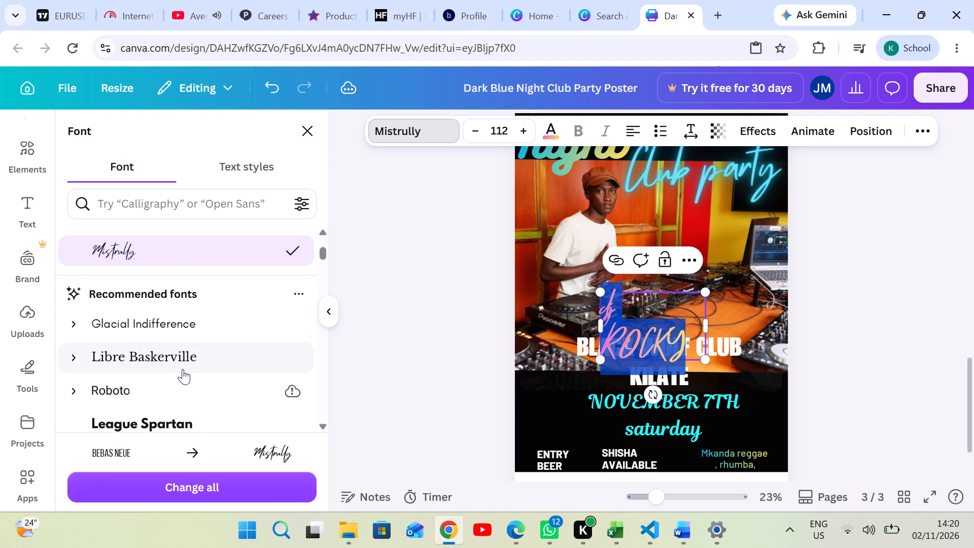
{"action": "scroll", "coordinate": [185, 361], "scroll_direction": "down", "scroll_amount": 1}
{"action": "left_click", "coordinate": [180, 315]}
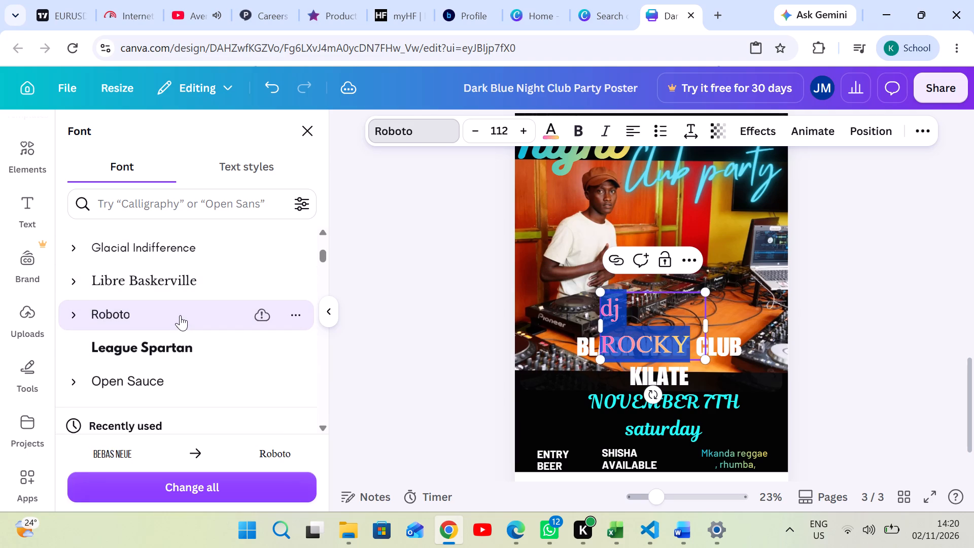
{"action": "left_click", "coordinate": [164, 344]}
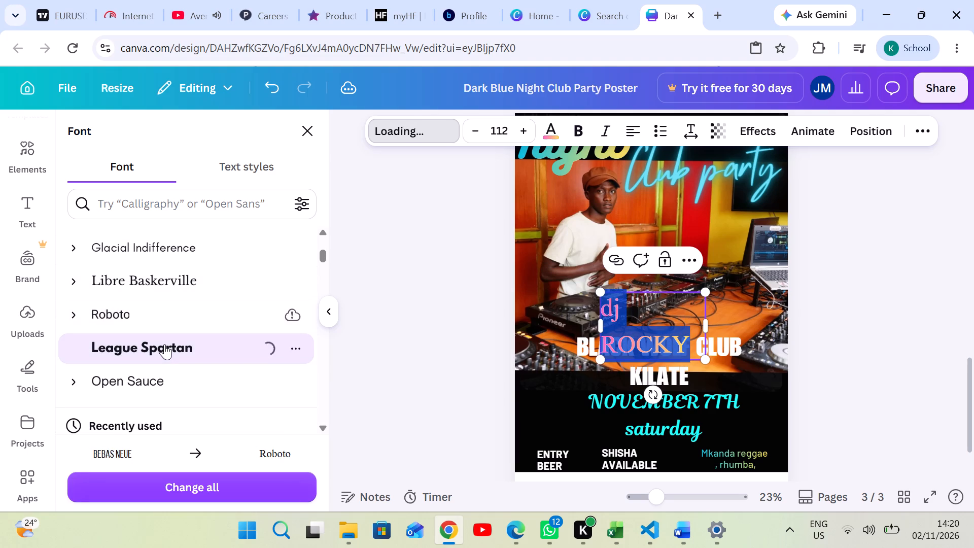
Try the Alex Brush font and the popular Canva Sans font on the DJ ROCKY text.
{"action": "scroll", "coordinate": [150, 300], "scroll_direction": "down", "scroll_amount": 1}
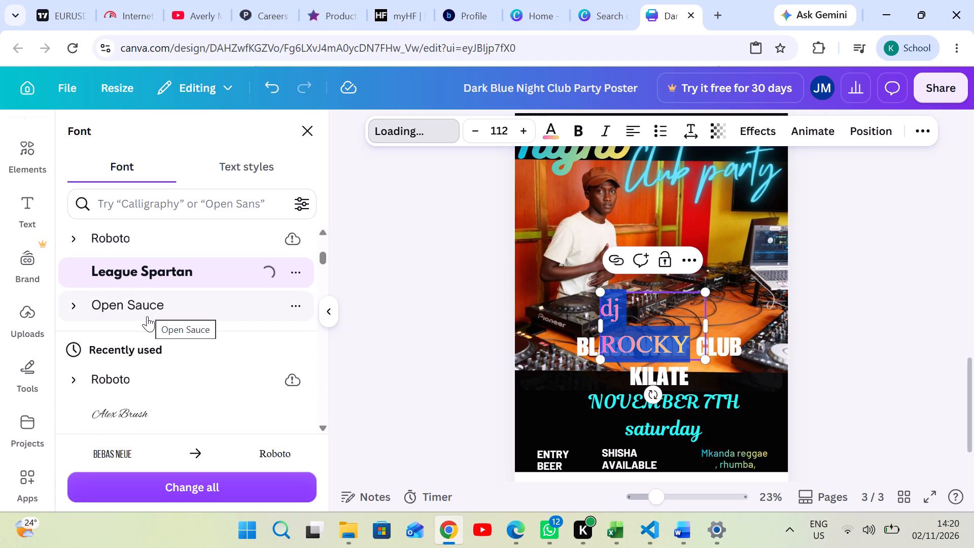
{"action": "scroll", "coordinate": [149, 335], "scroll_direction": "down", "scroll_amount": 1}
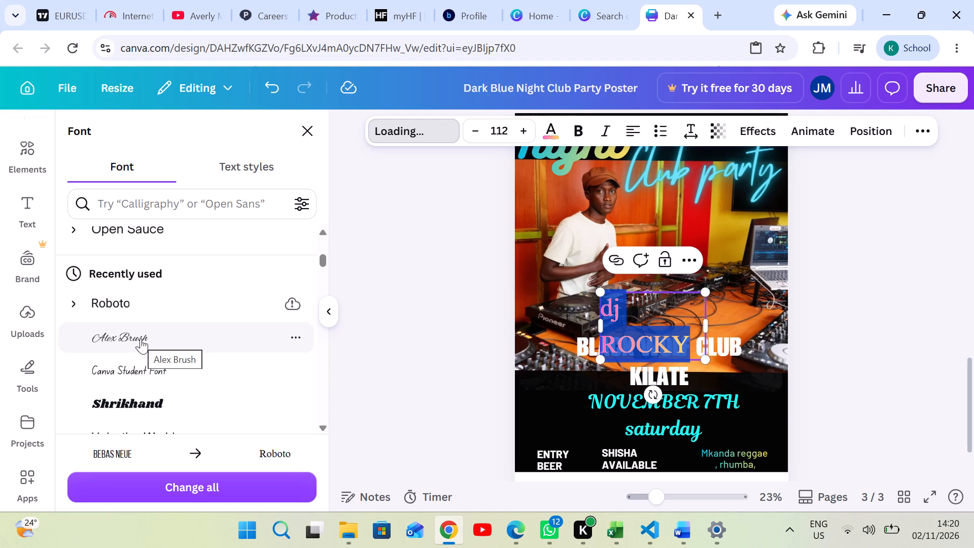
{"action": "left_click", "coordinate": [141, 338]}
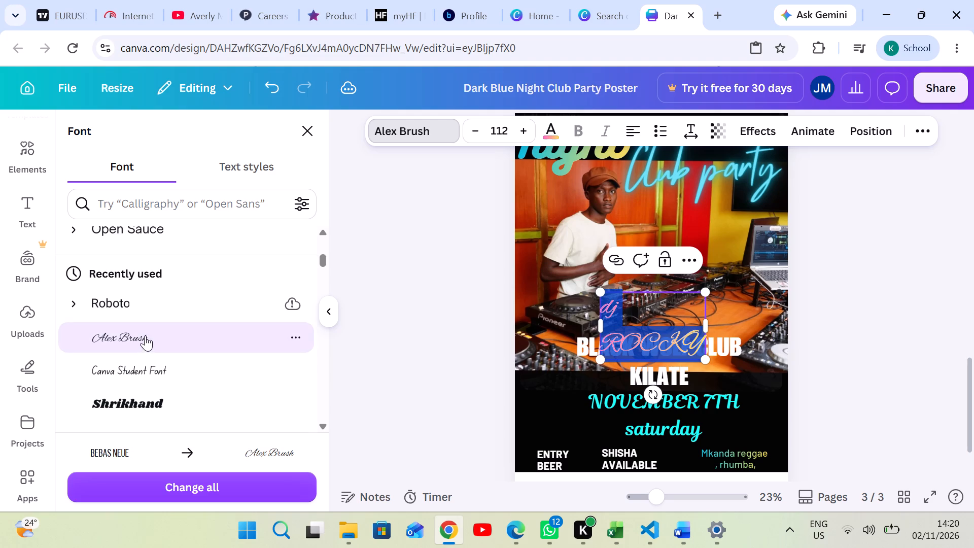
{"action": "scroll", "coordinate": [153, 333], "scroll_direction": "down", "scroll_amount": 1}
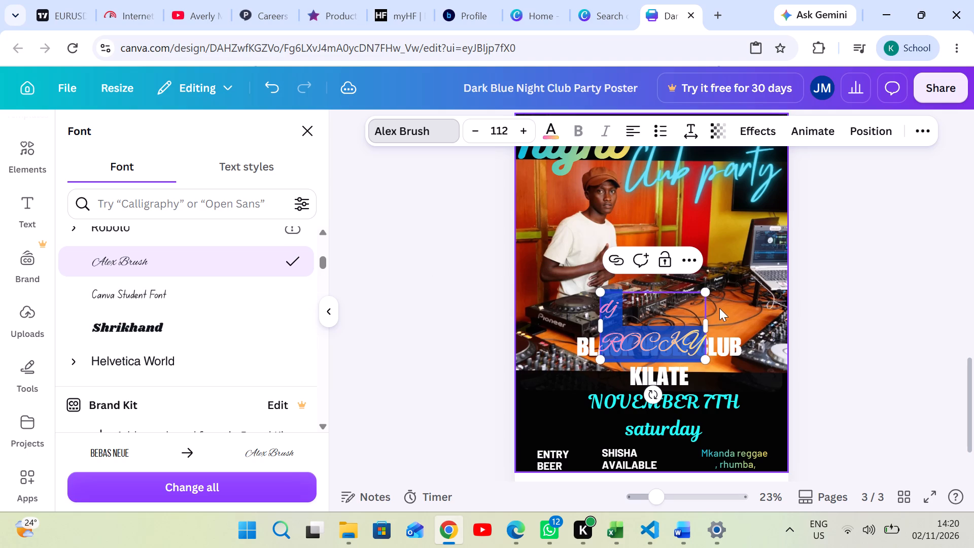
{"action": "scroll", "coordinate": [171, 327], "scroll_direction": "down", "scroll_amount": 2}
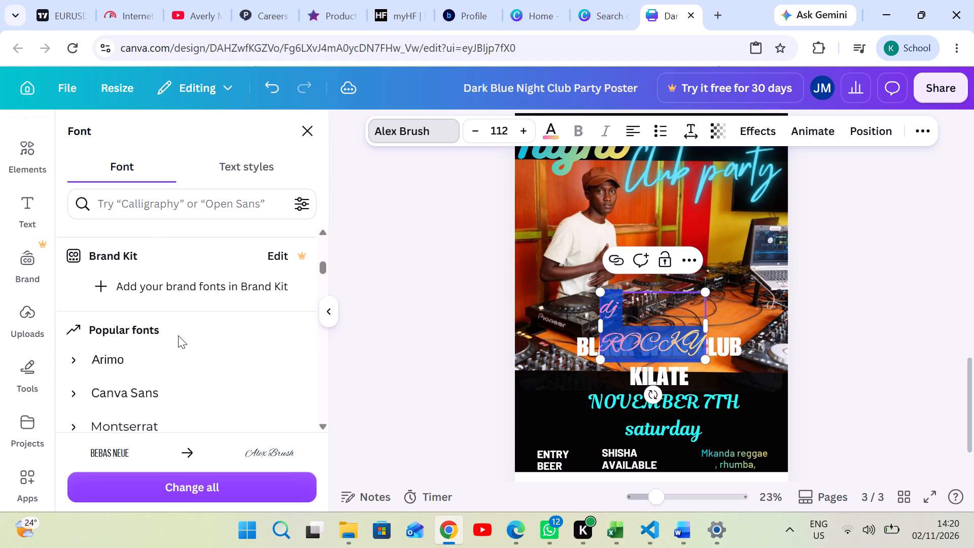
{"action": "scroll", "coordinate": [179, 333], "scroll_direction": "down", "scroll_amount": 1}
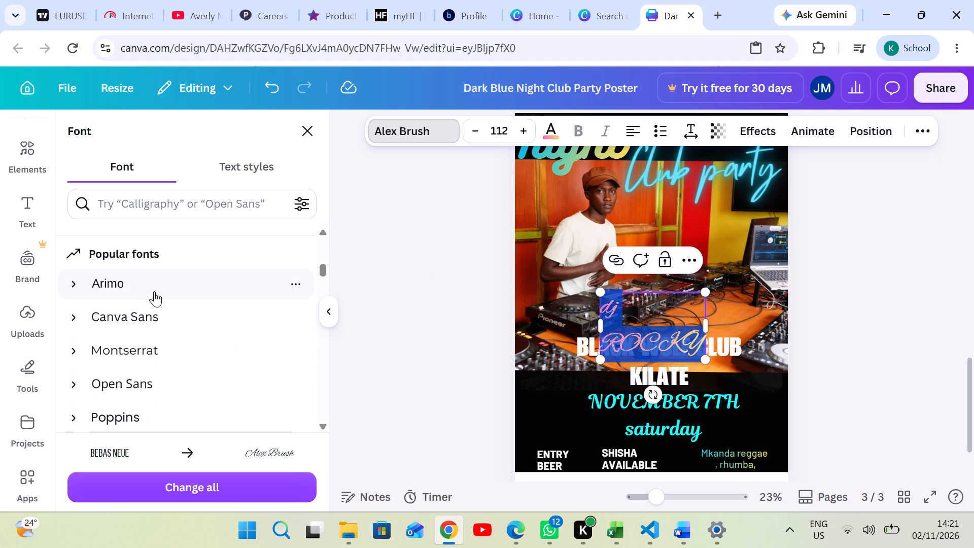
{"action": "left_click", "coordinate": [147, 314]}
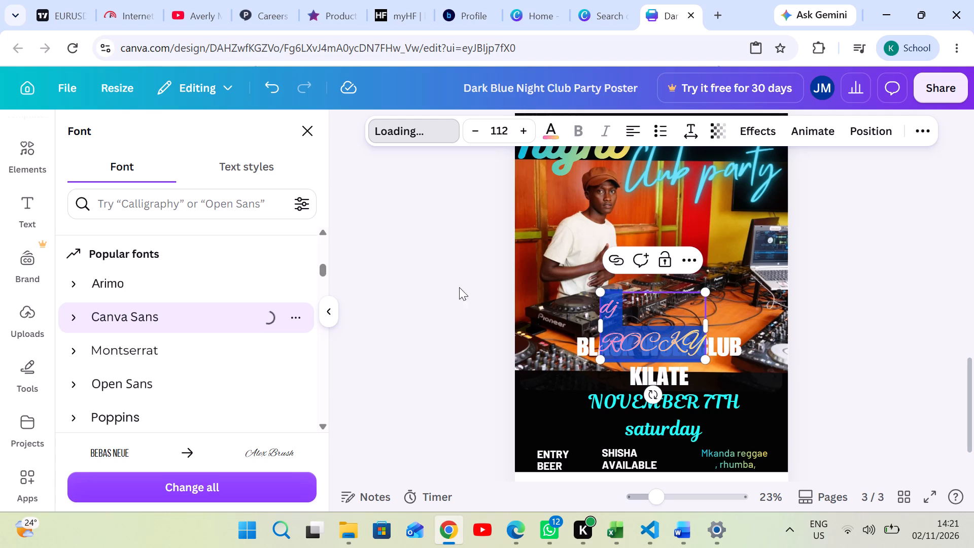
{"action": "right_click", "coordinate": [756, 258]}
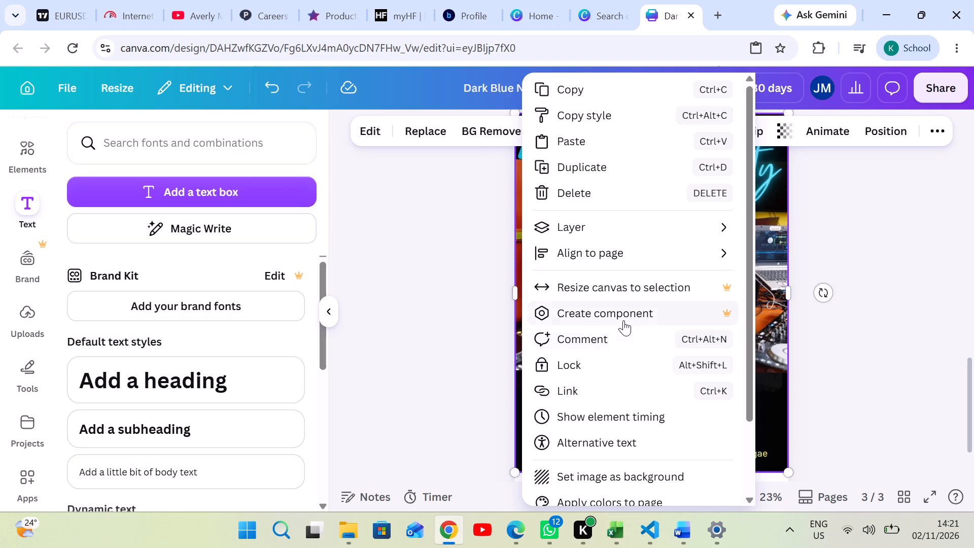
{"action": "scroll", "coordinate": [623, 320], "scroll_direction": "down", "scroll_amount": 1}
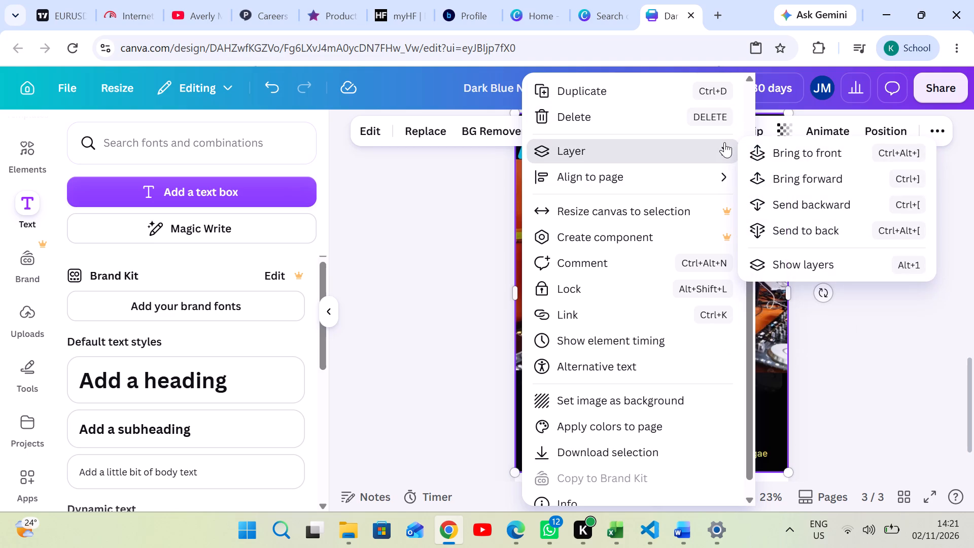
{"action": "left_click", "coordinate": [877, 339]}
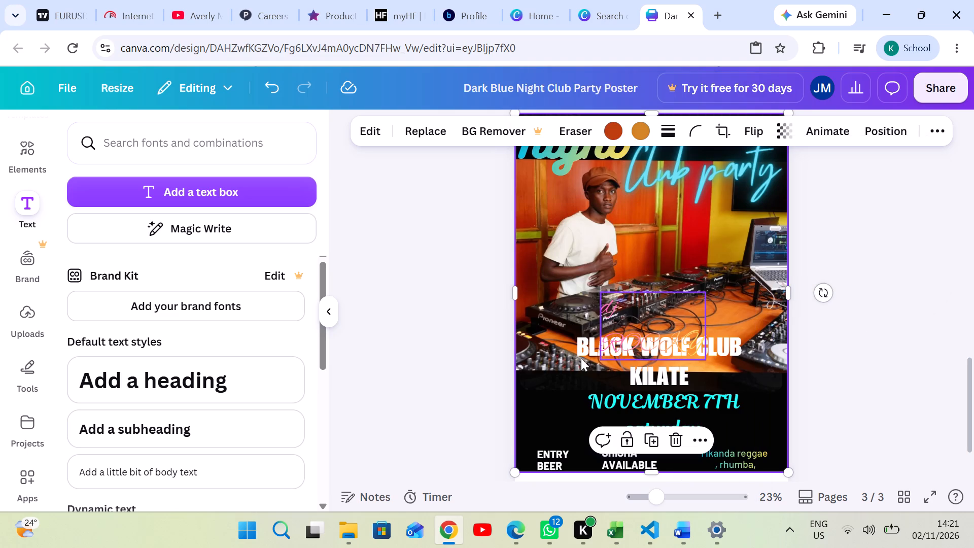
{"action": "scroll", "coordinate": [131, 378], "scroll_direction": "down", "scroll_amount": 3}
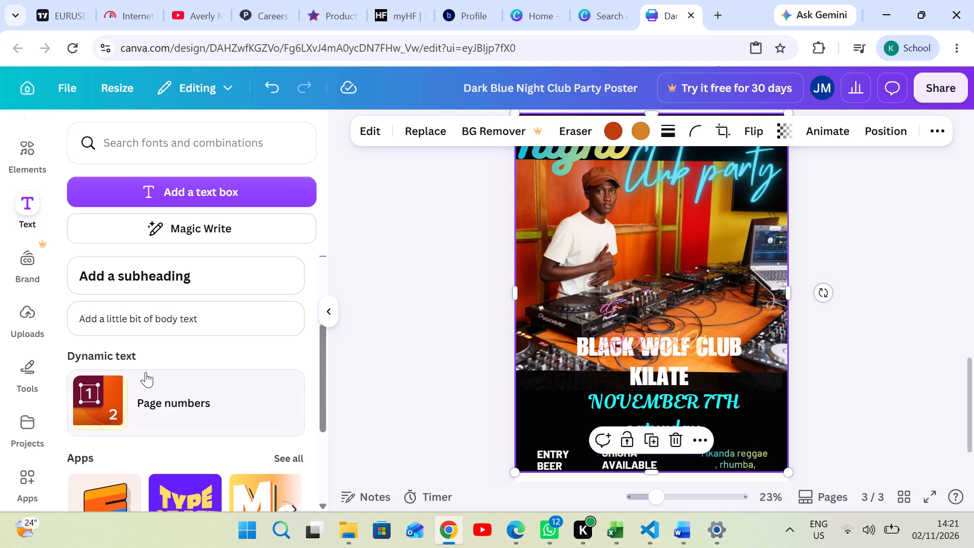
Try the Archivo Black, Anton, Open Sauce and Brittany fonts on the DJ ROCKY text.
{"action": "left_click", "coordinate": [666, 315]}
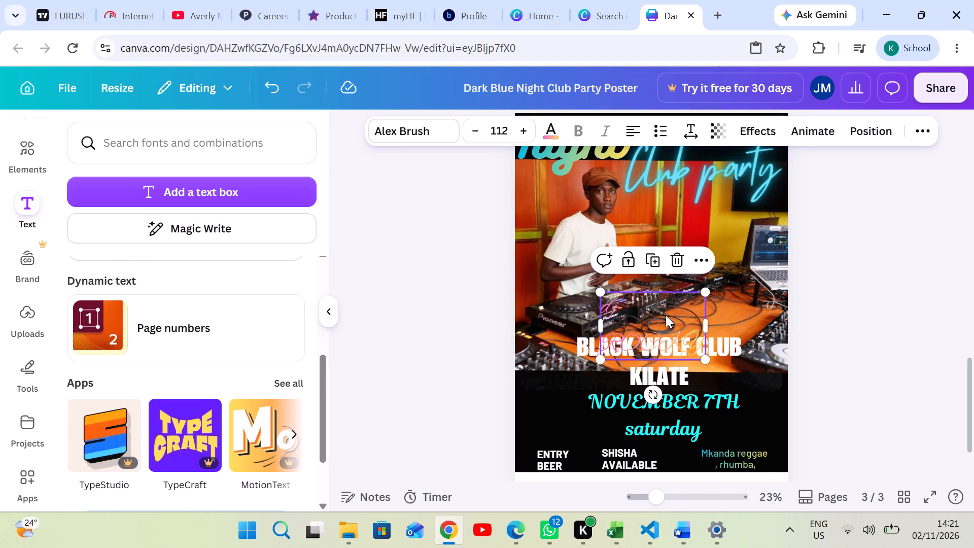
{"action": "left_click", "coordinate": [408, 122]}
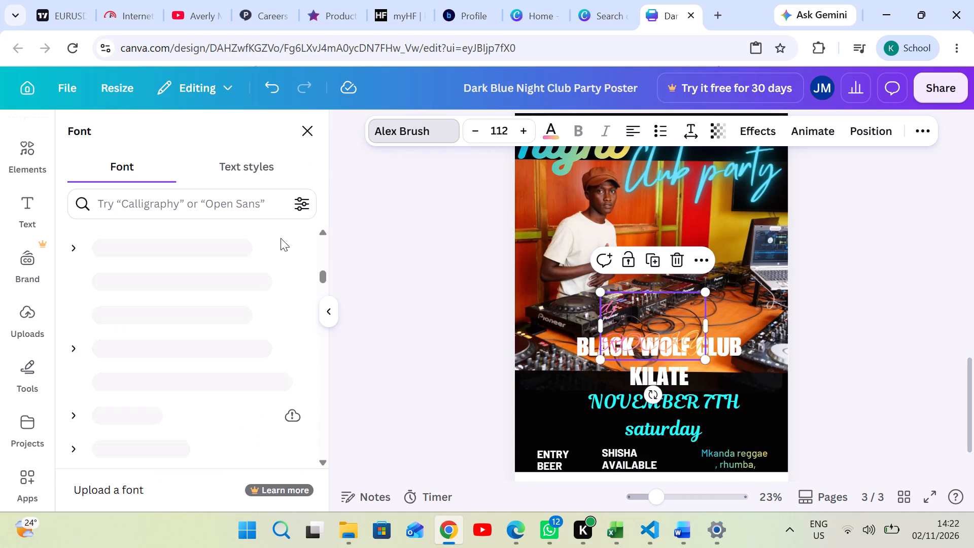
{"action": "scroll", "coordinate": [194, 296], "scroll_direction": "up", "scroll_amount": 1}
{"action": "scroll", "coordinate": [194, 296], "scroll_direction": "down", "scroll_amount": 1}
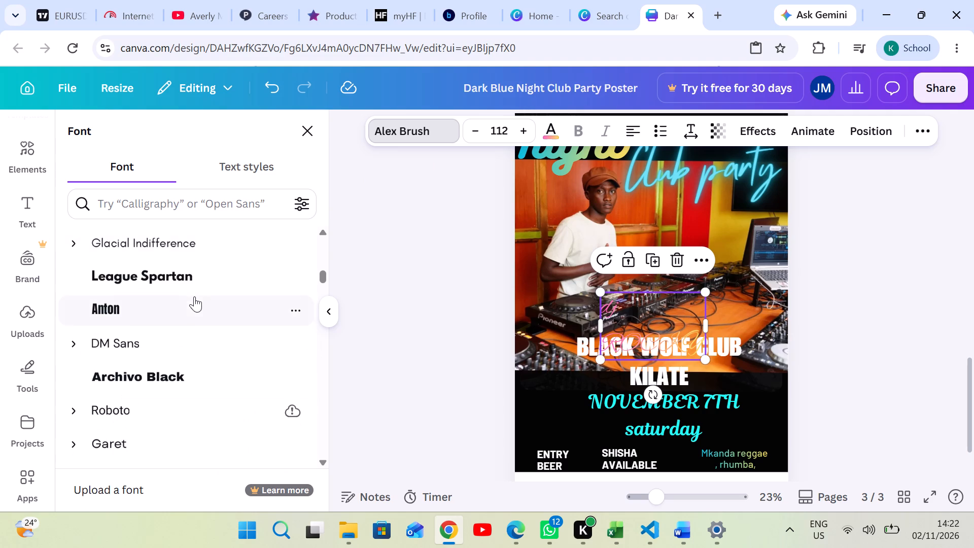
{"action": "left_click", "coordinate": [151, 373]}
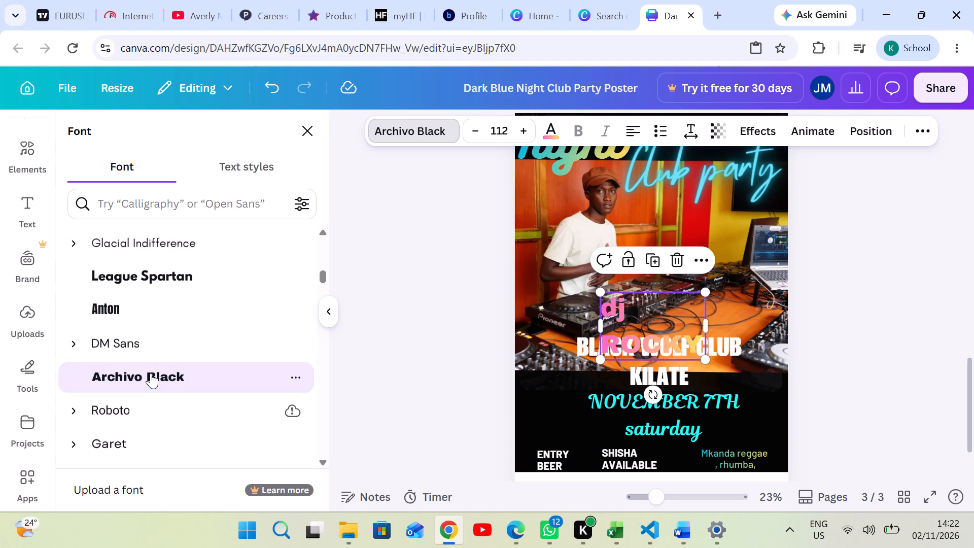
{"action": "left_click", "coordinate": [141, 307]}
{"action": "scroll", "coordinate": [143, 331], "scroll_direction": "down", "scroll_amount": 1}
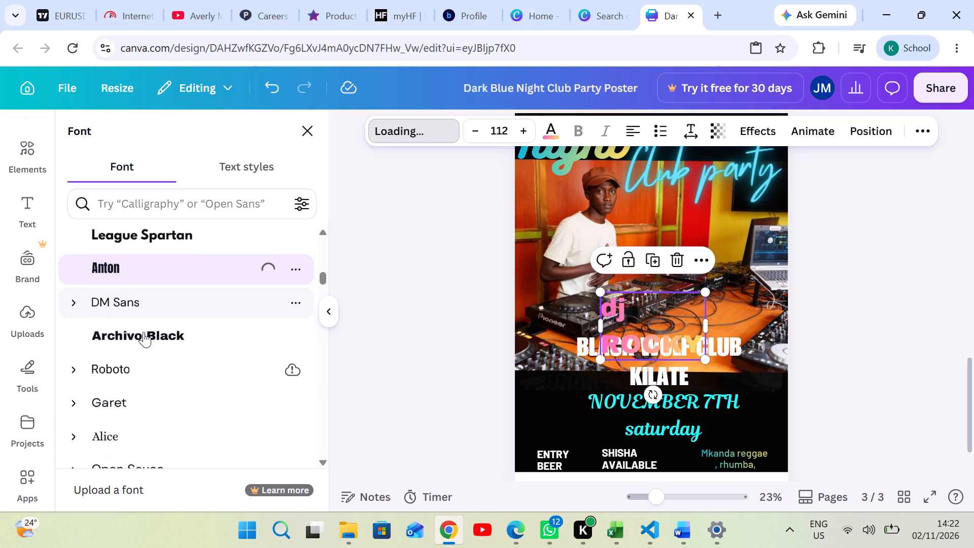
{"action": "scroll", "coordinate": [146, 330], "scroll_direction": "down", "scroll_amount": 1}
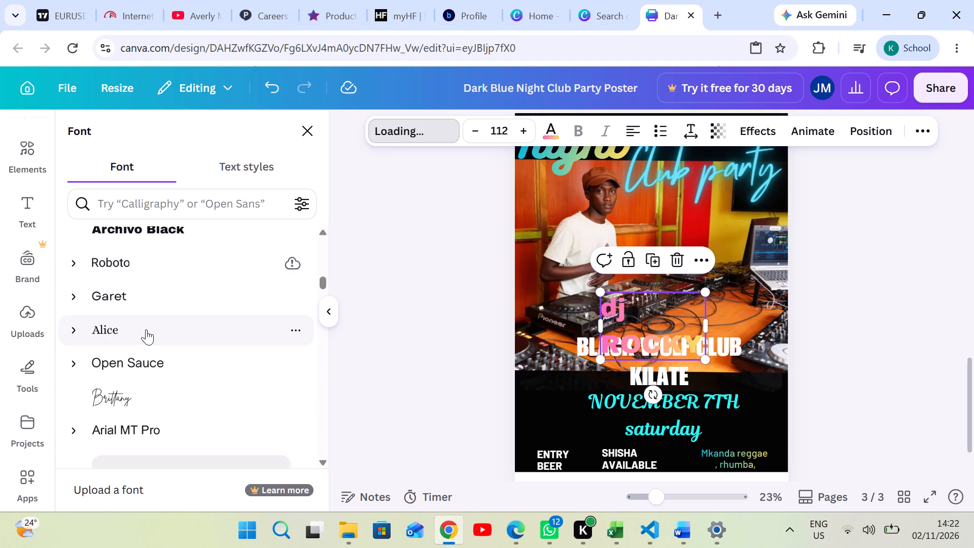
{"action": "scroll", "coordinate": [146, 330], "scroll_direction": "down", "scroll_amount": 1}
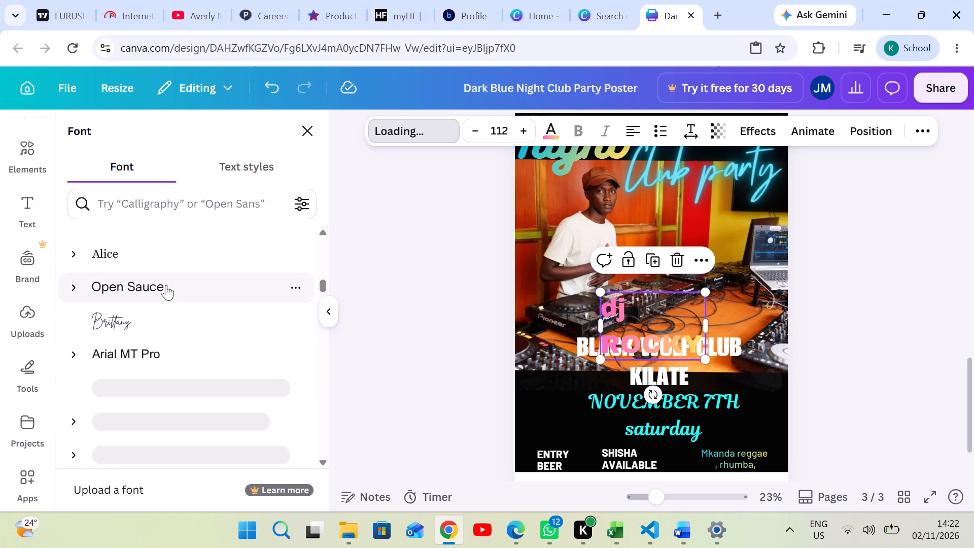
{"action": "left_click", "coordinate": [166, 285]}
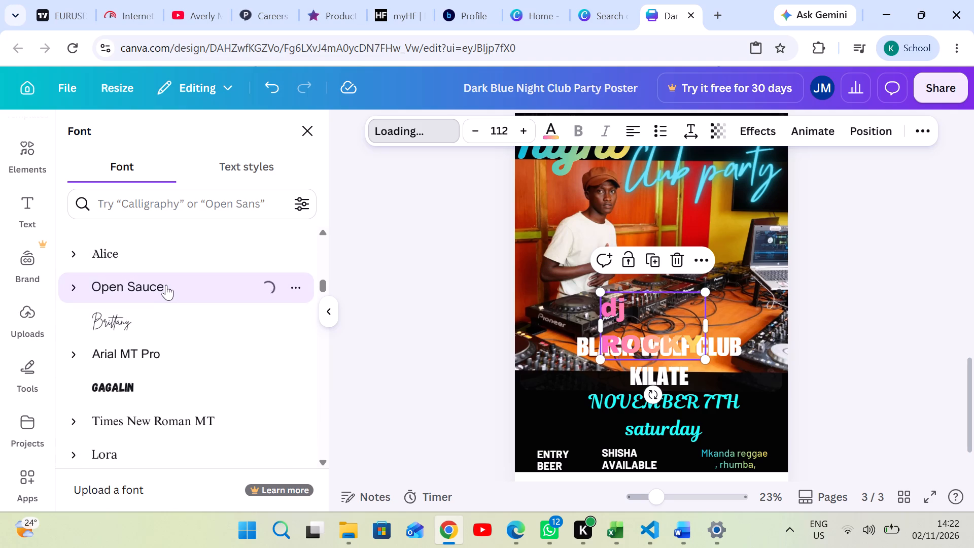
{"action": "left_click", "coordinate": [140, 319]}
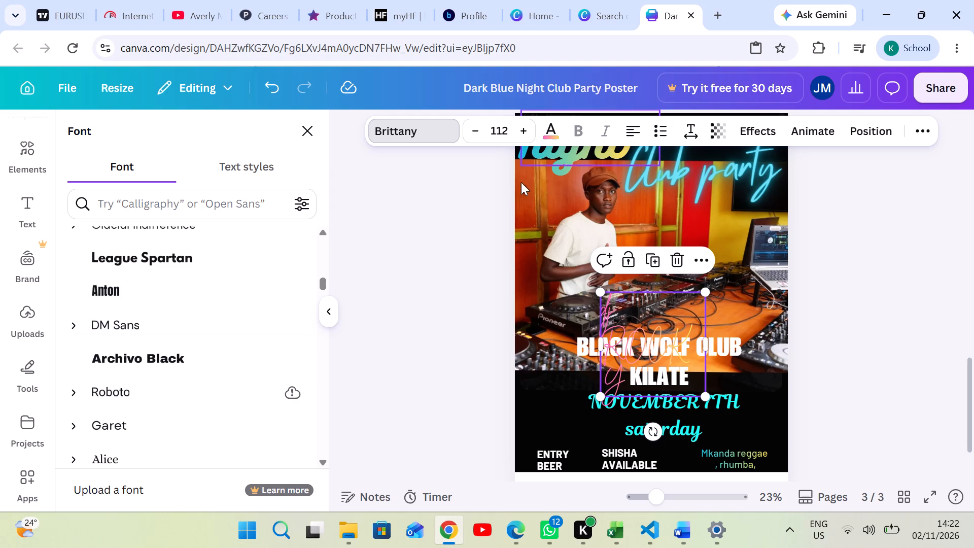
Set the DJ ROCKY text's font to Shrikhand.
{"action": "scroll", "coordinate": [196, 331], "scroll_direction": "down", "scroll_amount": 3}
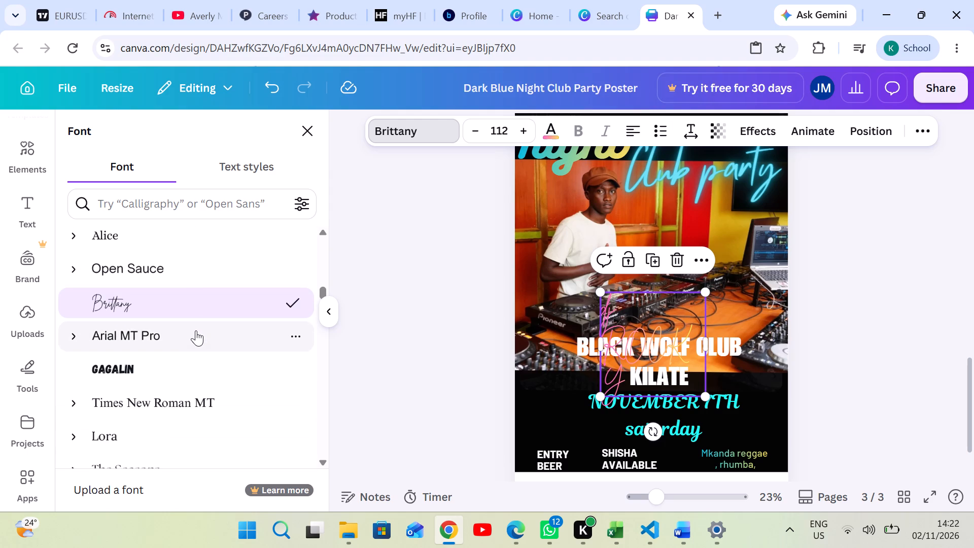
{"action": "scroll", "coordinate": [196, 330], "scroll_direction": "down", "scroll_amount": 1}
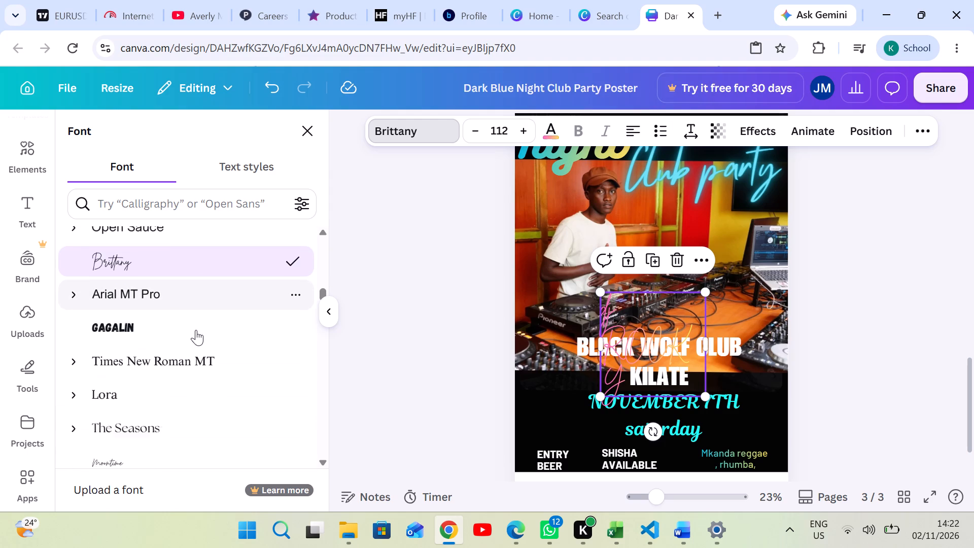
{"action": "scroll", "coordinate": [196, 330], "scroll_direction": "down", "scroll_amount": 1}
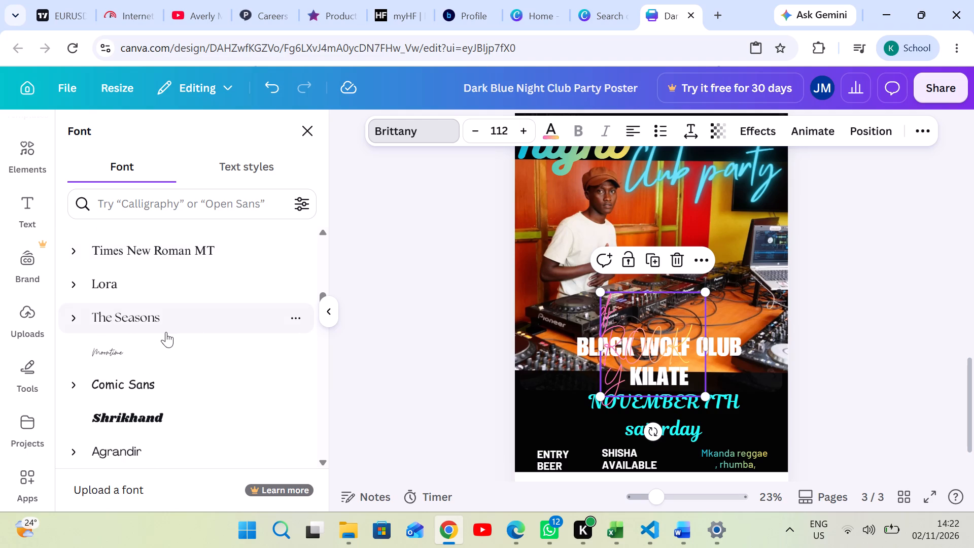
{"action": "scroll", "coordinate": [166, 332], "scroll_direction": "down", "scroll_amount": 1}
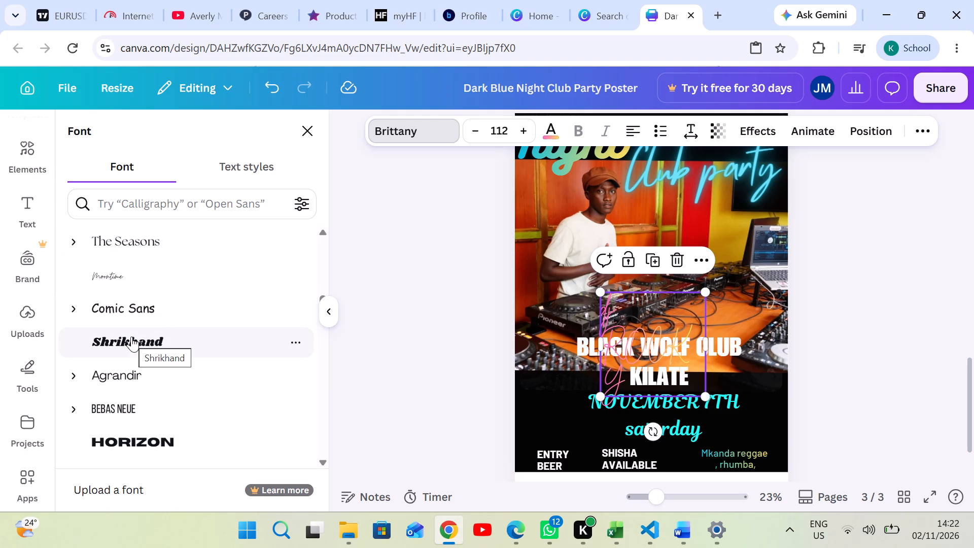
{"action": "left_click", "coordinate": [131, 336]}
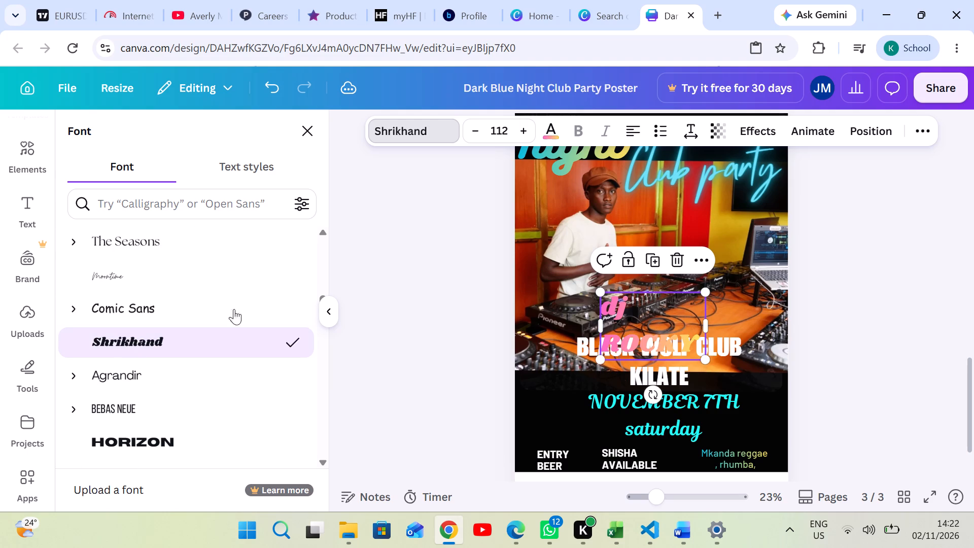
Set the DJ ROCKY text's font to Bukhari Script, matching the night heading on page 3.
{"action": "scroll", "coordinate": [535, 279], "scroll_direction": "up", "scroll_amount": 2}
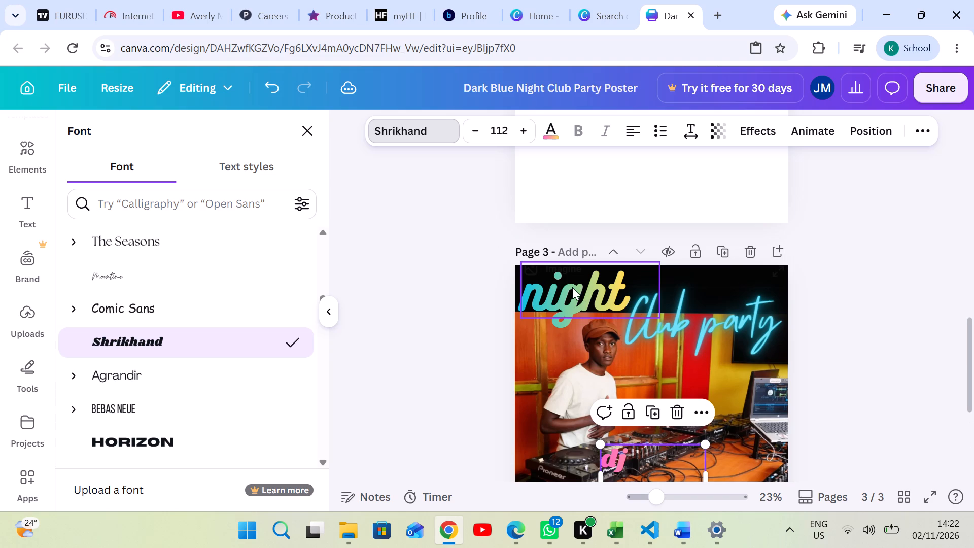
{"action": "left_click", "coordinate": [572, 287]}
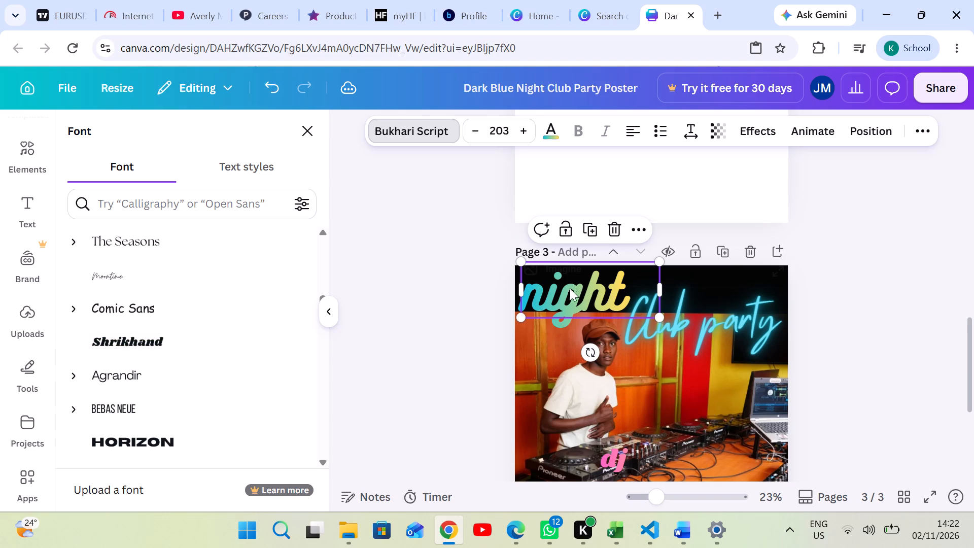
{"action": "scroll", "coordinate": [181, 330], "scroll_direction": "up", "scroll_amount": 3}
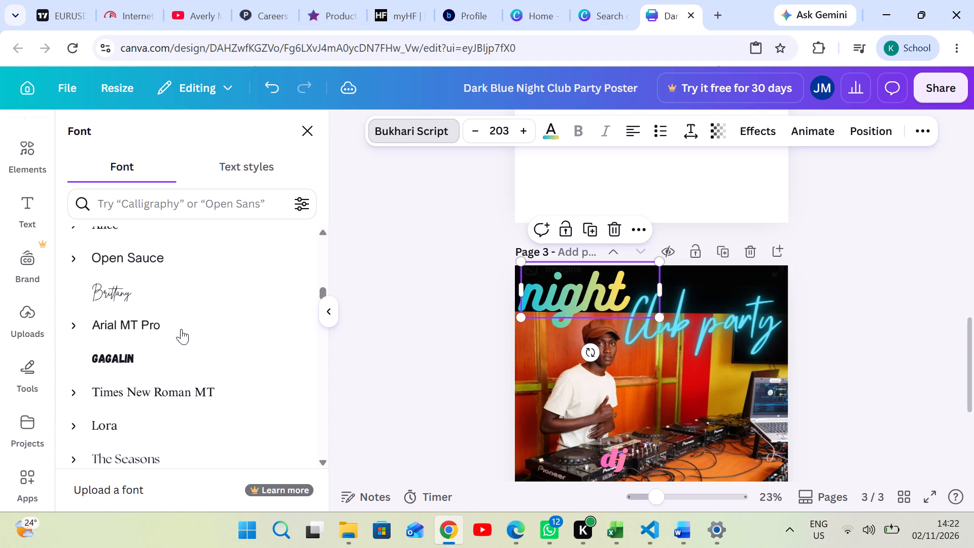
{"action": "scroll", "coordinate": [181, 328], "scroll_direction": "up", "scroll_amount": 18}
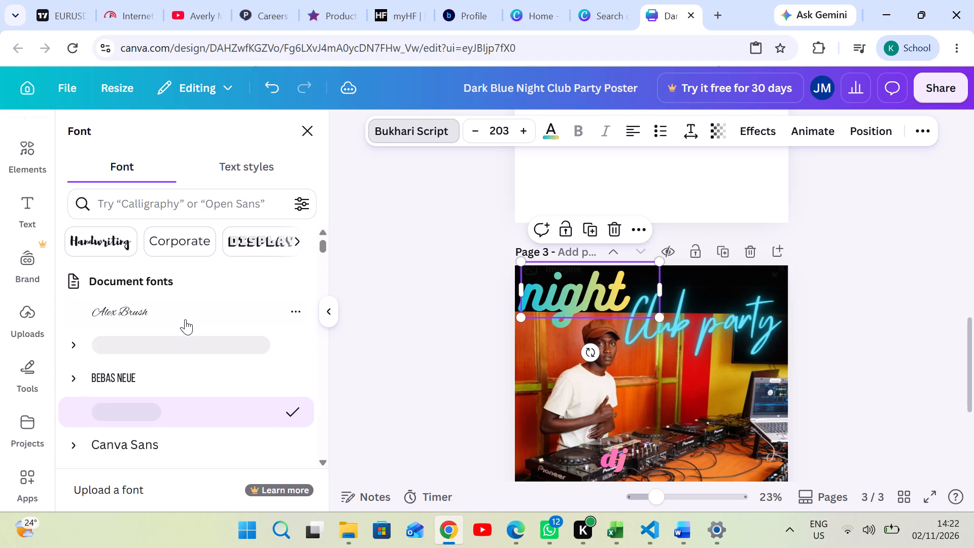
{"action": "scroll", "coordinate": [185, 319], "scroll_direction": "up", "scroll_amount": 4}
{"action": "scroll", "coordinate": [185, 319], "scroll_direction": "down", "scroll_amount": 3}
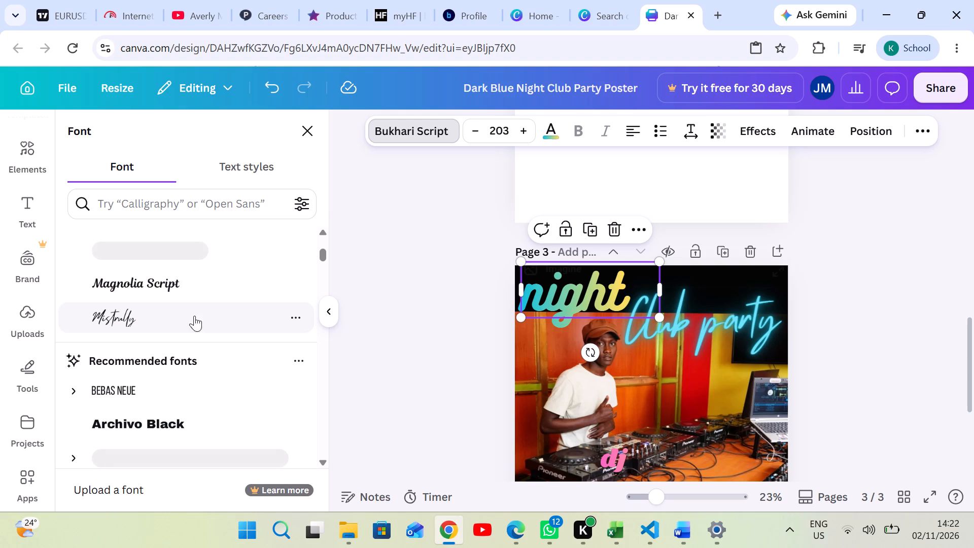
{"action": "scroll", "coordinate": [178, 322], "scroll_direction": "down", "scroll_amount": 1}
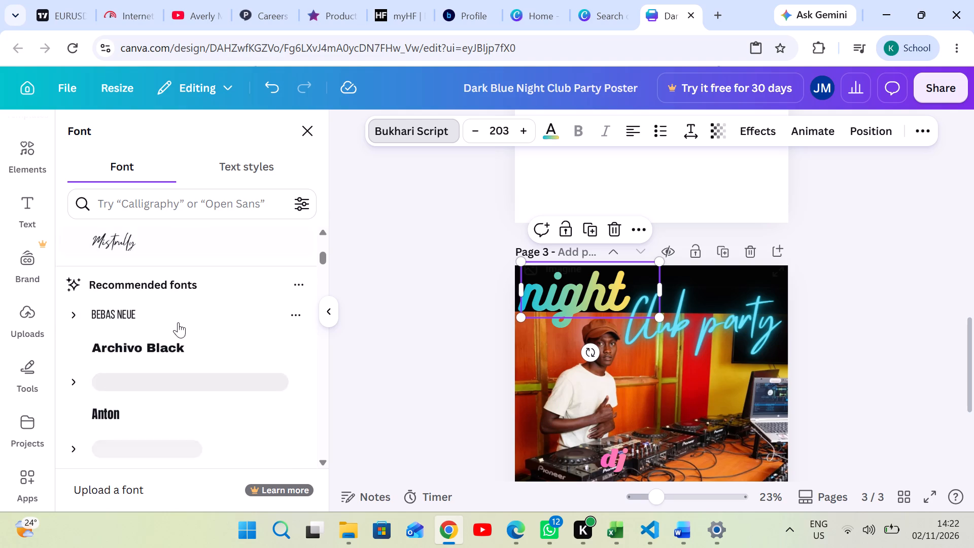
{"action": "scroll", "coordinate": [178, 322], "scroll_direction": "down", "scroll_amount": 4}
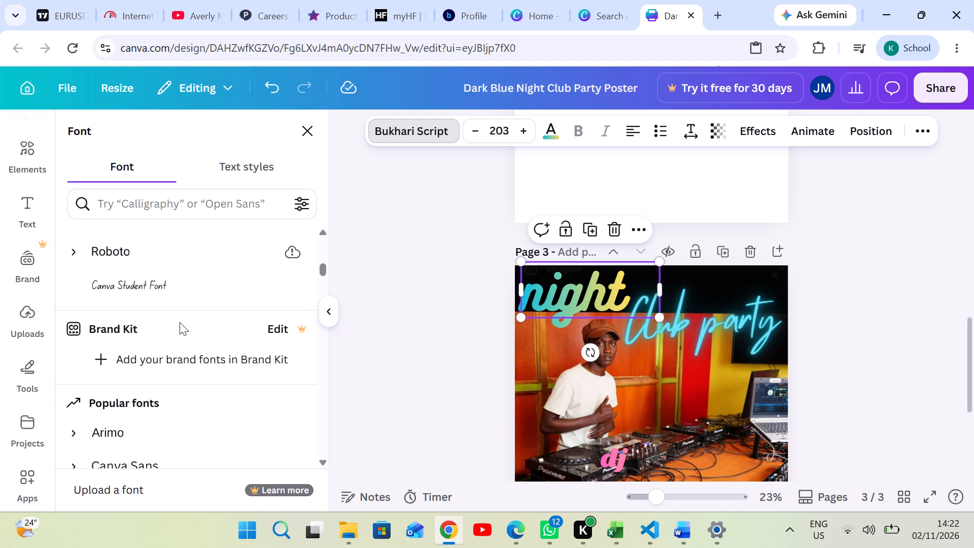
{"action": "scroll", "coordinate": [165, 330], "scroll_direction": "down", "scroll_amount": 1}
{"action": "scroll", "coordinate": [167, 330], "scroll_direction": "up", "scroll_amount": 3}
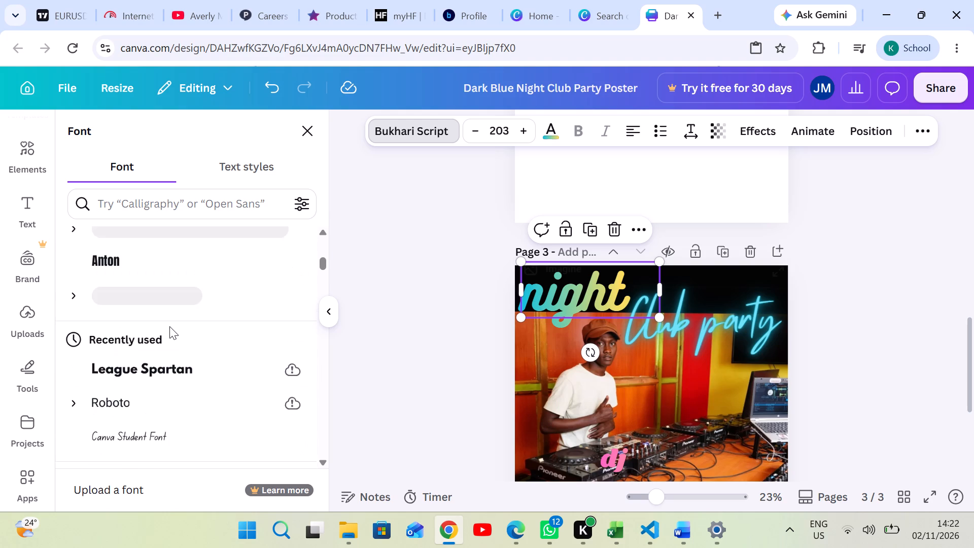
{"action": "scroll", "coordinate": [173, 323], "scroll_direction": "up", "scroll_amount": 4}
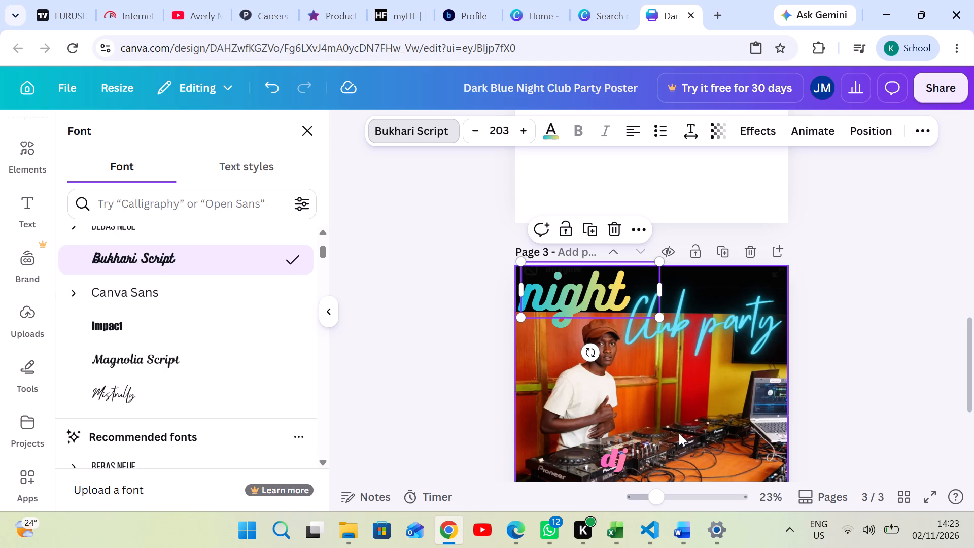
{"action": "left_click", "coordinate": [635, 455]}
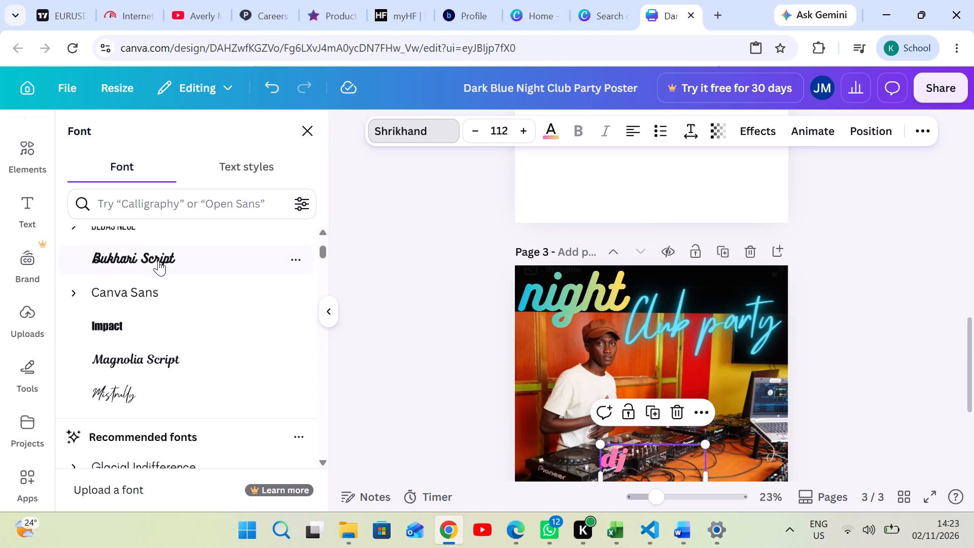
{"action": "left_click", "coordinate": [159, 258]}
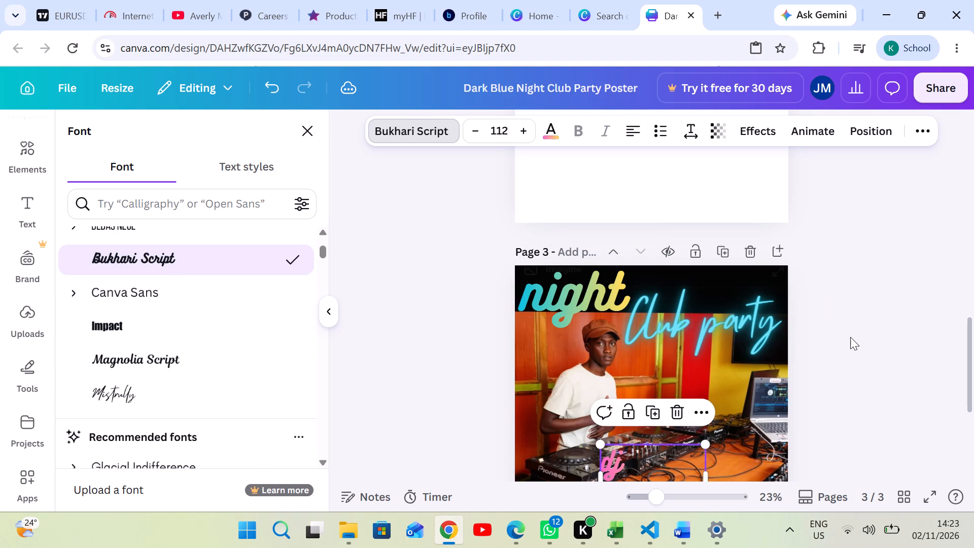
{"action": "left_click", "coordinate": [859, 367]}
Move the DJ ROCKY text up above the venue name and widen its box until it fits on one line.
{"action": "scroll", "coordinate": [807, 323], "scroll_direction": "down", "scroll_amount": 2}
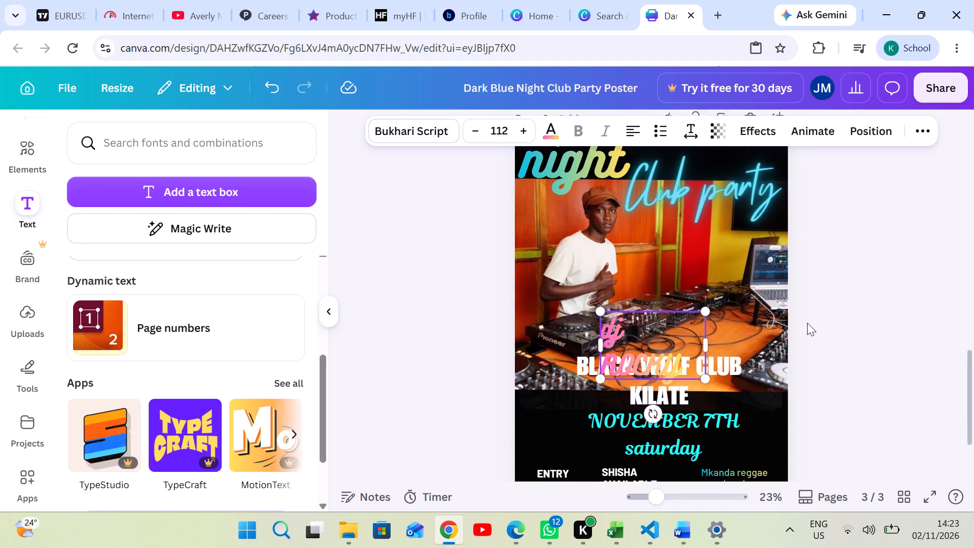
{"action": "left_click_drag", "start_coordinate": [658, 306], "coordinate": [659, 292]}
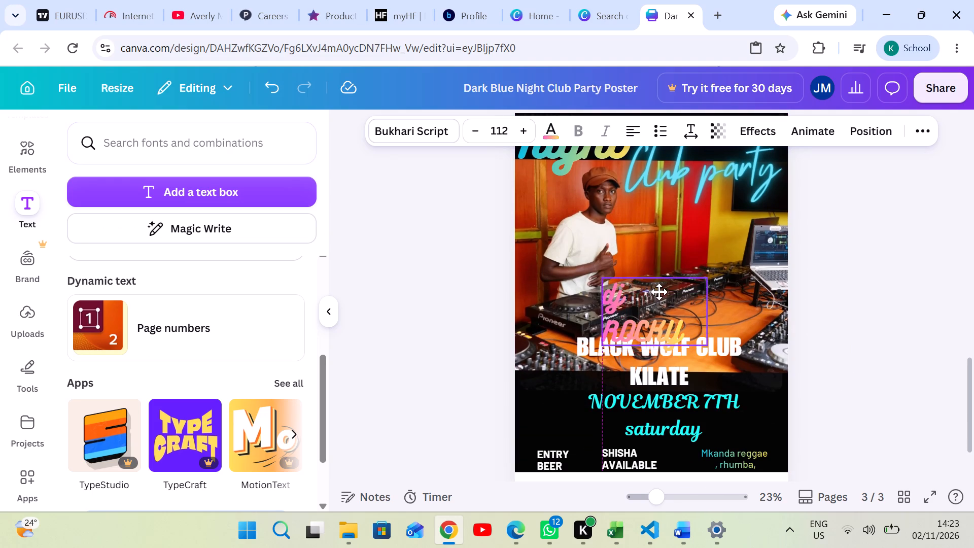
{"action": "left_click_drag", "start_coordinate": [659, 292], "coordinate": [660, 286]}
{"action": "left_click_drag", "start_coordinate": [713, 304], "coordinate": [716, 320]}
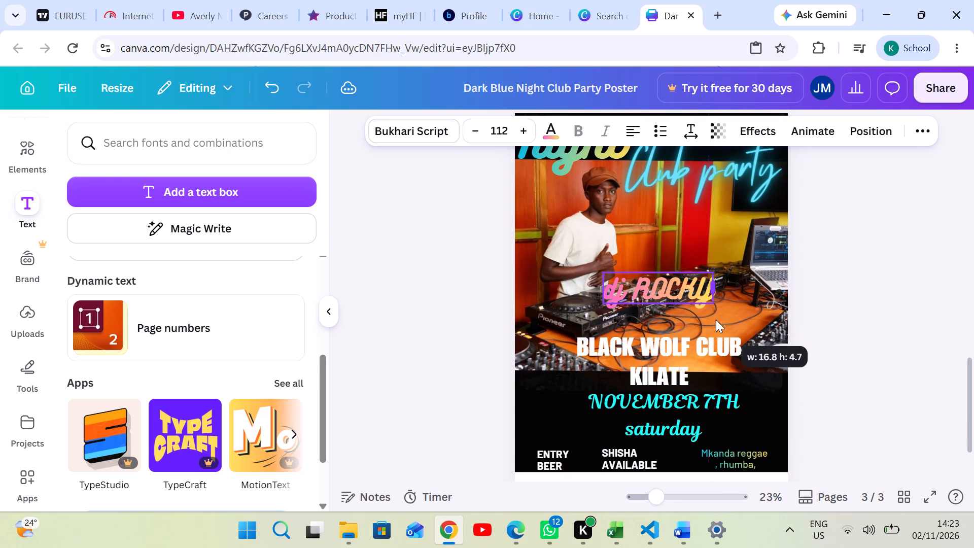
{"action": "left_click_drag", "start_coordinate": [716, 320], "coordinate": [729, 321]}
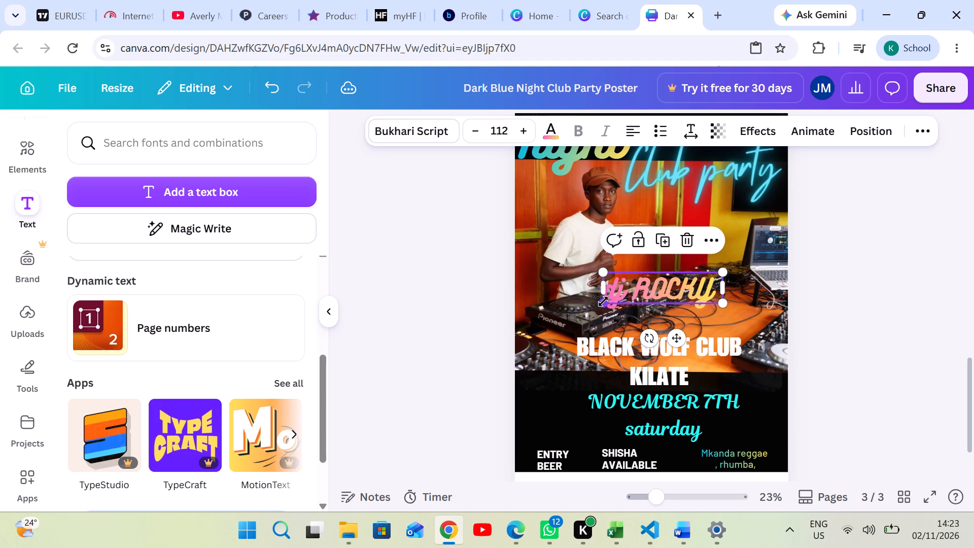
Enlarge the DJ ROCKY text proportionally to about size 145.
{"action": "left_click_drag", "start_coordinate": [603, 301], "coordinate": [587, 330]}
{"action": "left_click_drag", "start_coordinate": [723, 308], "coordinate": [730, 314]}
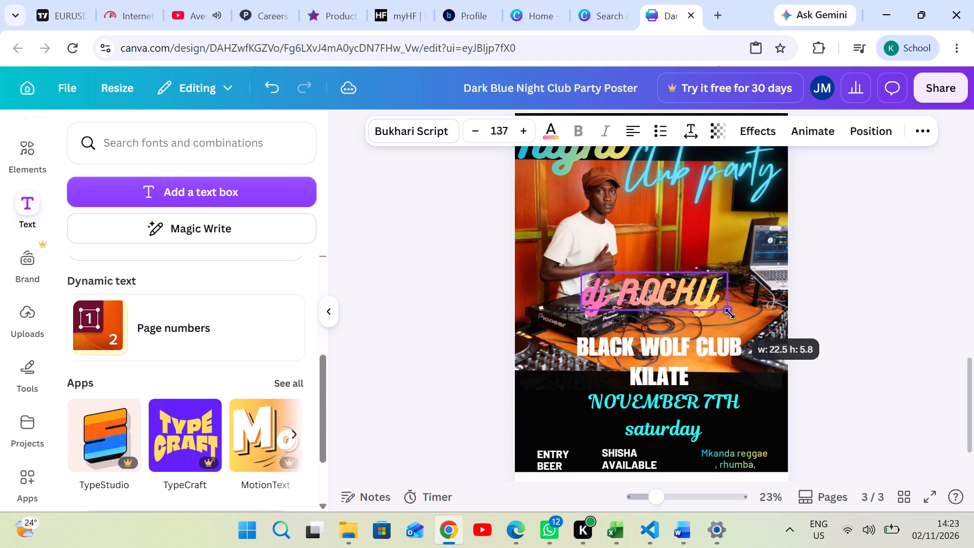
{"action": "left_click_drag", "start_coordinate": [730, 314], "coordinate": [736, 324]}
{"action": "left_click", "coordinate": [845, 280]}
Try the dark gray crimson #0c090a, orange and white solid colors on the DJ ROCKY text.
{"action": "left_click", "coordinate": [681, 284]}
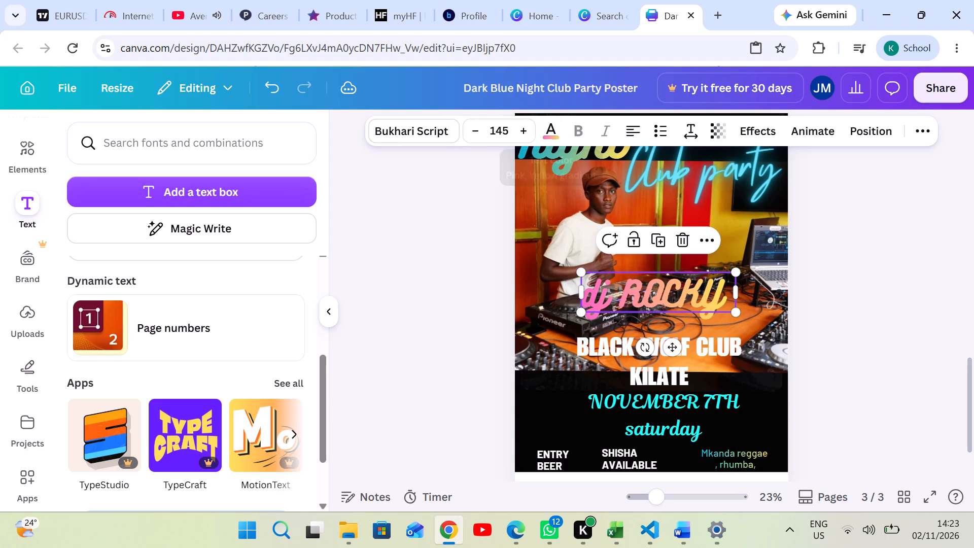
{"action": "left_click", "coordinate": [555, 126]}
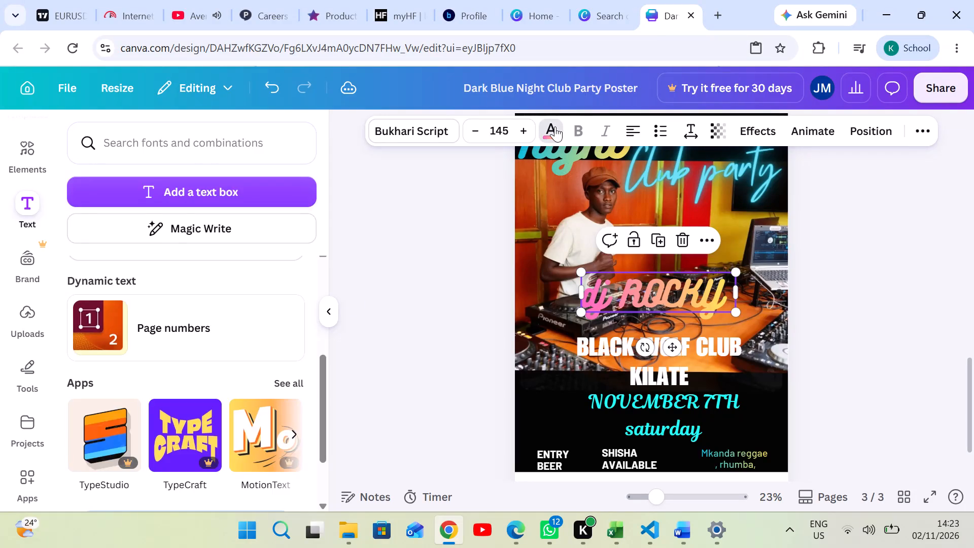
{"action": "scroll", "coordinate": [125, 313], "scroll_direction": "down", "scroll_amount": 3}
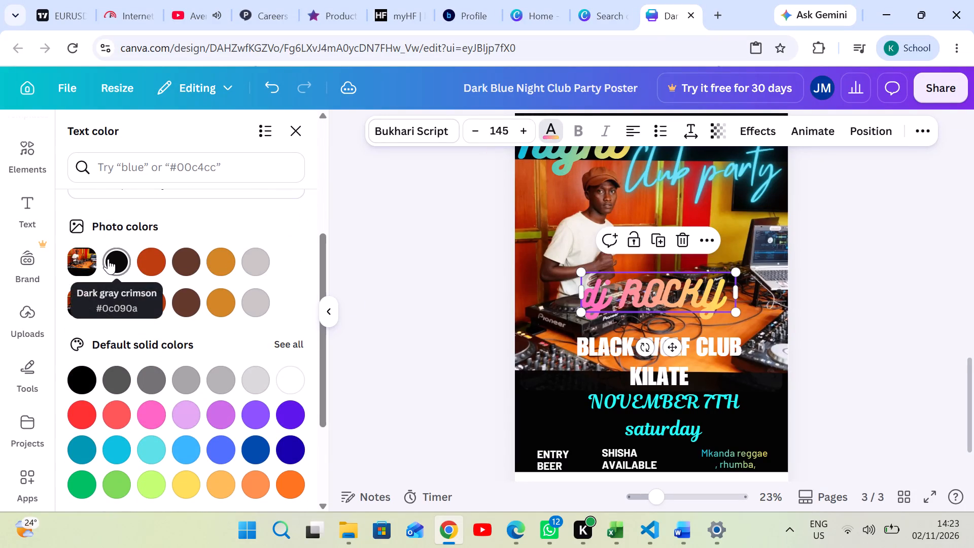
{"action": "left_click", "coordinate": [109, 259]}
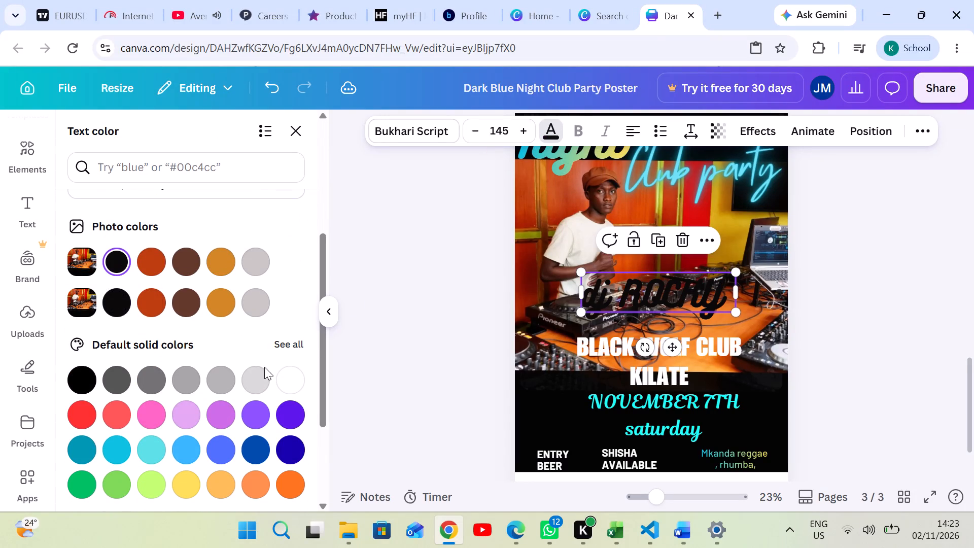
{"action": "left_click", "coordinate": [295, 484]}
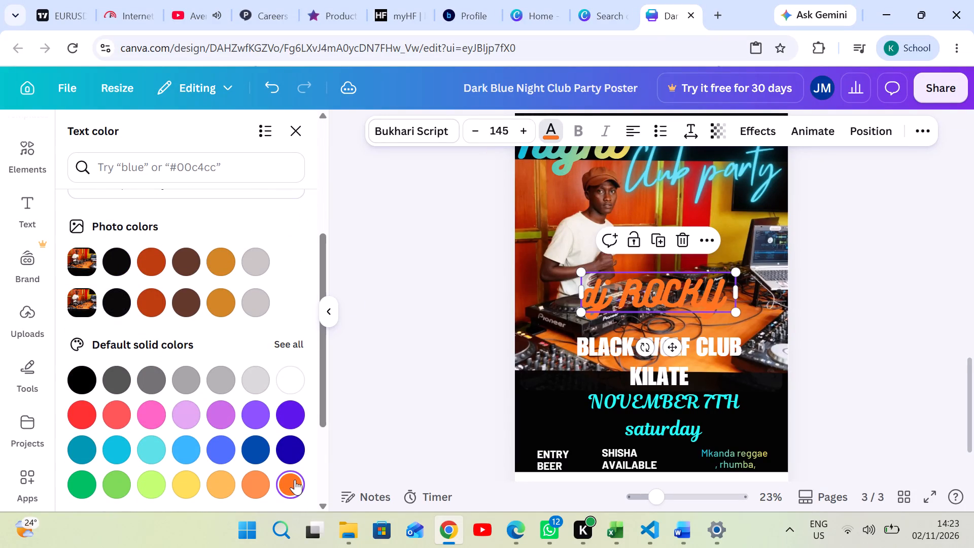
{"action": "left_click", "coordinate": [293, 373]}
Apply the default light gray to white gradient to the DJ ROCKY text.
{"action": "scroll", "coordinate": [293, 373], "scroll_direction": "down", "scroll_amount": 1}
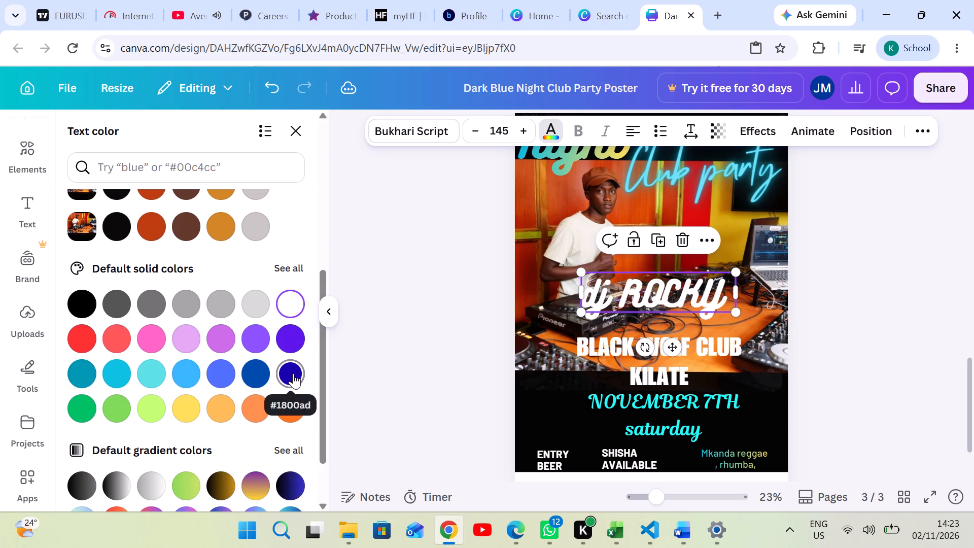
{"action": "scroll", "coordinate": [223, 429], "scroll_direction": "down", "scroll_amount": 2}
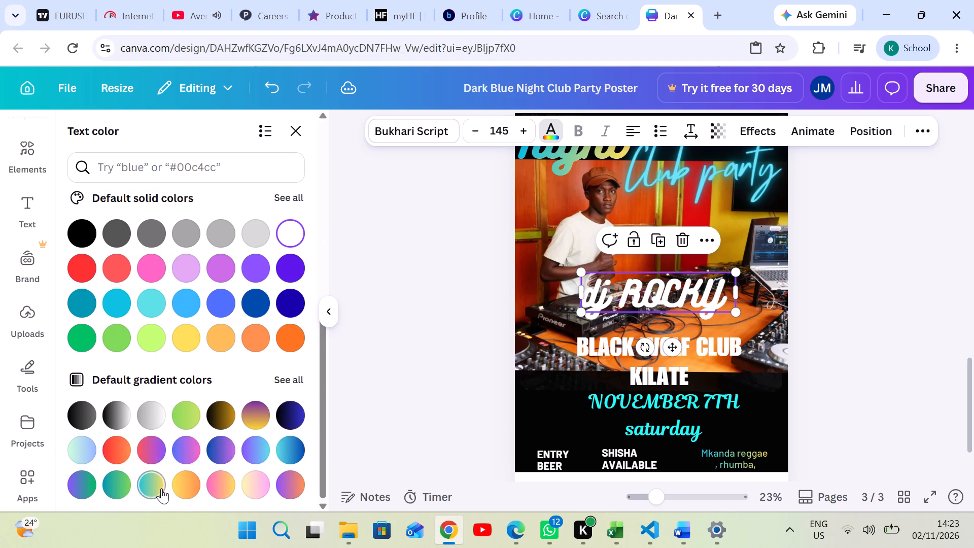
{"action": "left_click", "coordinate": [156, 411]}
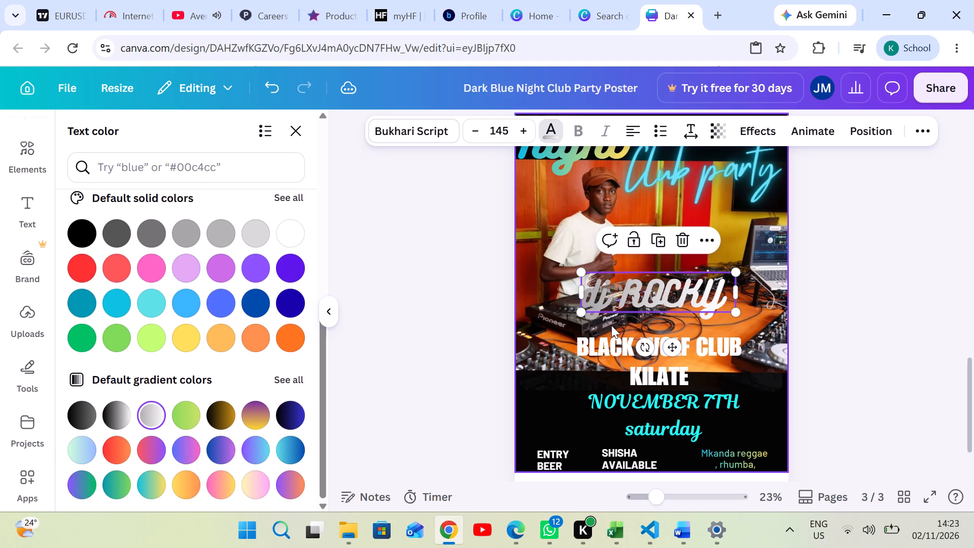
{"action": "left_click", "coordinate": [883, 269]}
{"action": "left_click", "coordinate": [880, 269]}
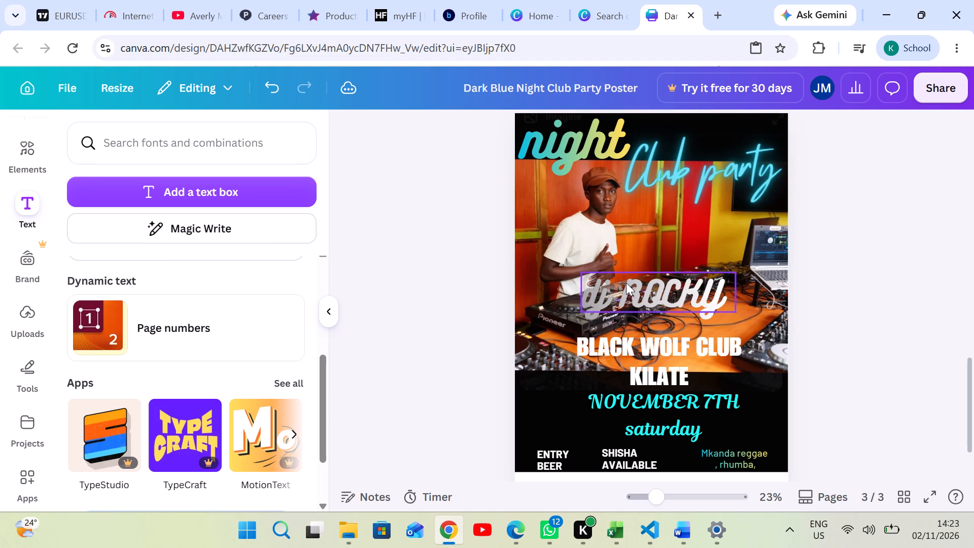
Move the DJ ROCKY text up beside the DJ's white shirt and rotate it to a very slight clockwise tilt.
{"action": "left_click_drag", "start_coordinate": [623, 283], "coordinate": [639, 250]}
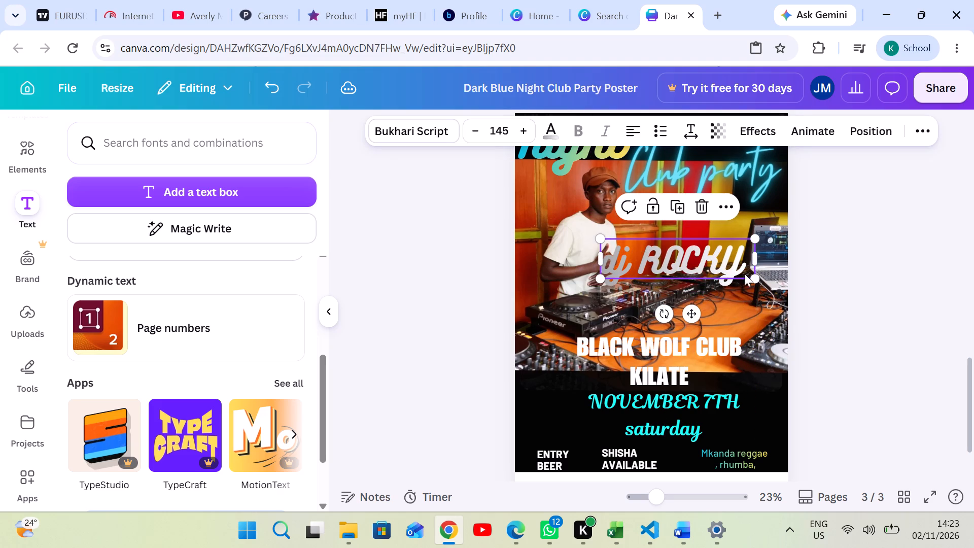
{"action": "left_click_drag", "start_coordinate": [664, 315], "coordinate": [604, 309]}
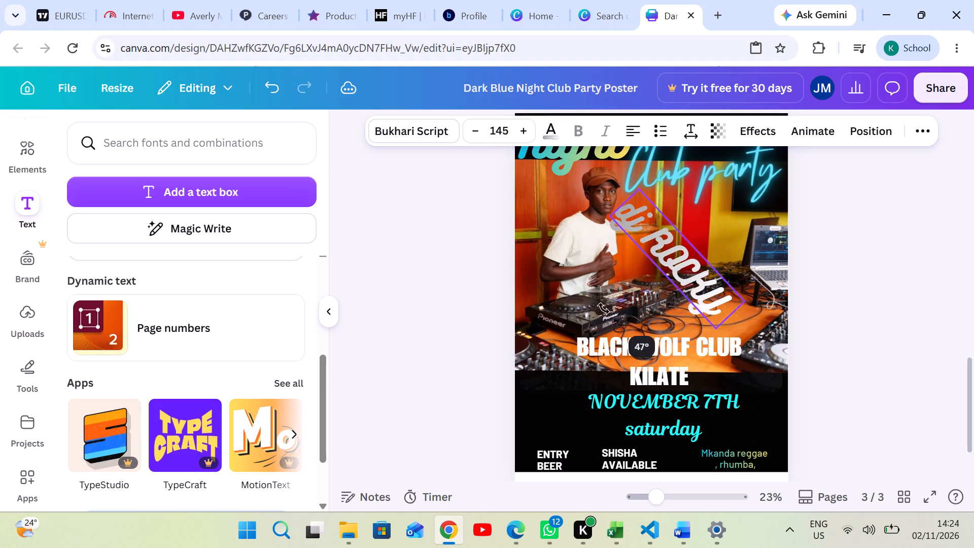
{"action": "left_click_drag", "start_coordinate": [604, 309], "coordinate": [677, 234]}
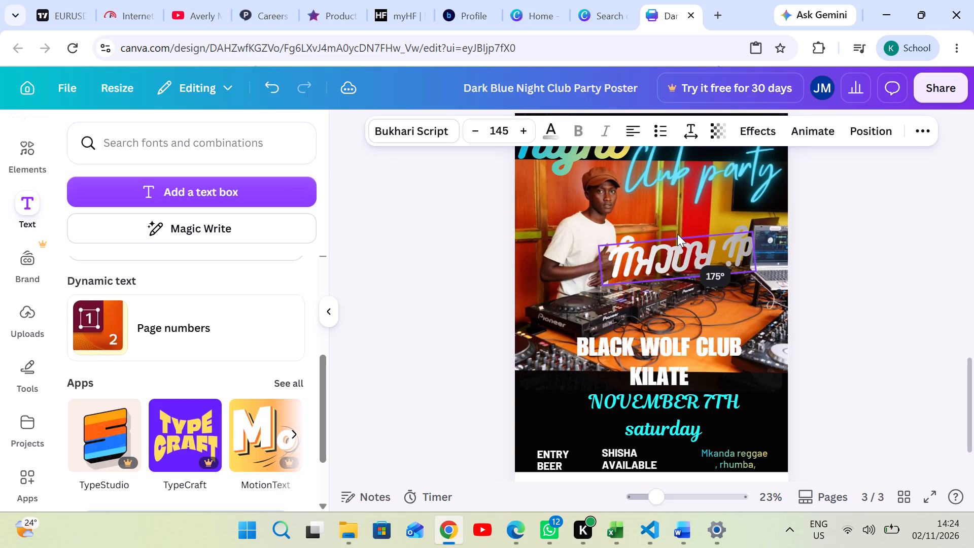
{"action": "left_click_drag", "start_coordinate": [677, 234], "coordinate": [701, 277]}
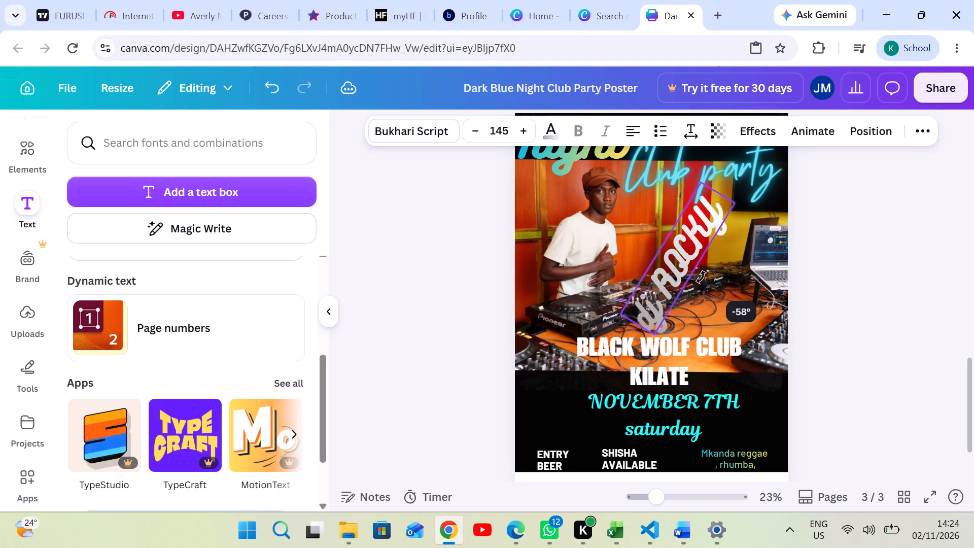
{"action": "left_click_drag", "start_coordinate": [701, 277], "coordinate": [666, 334]}
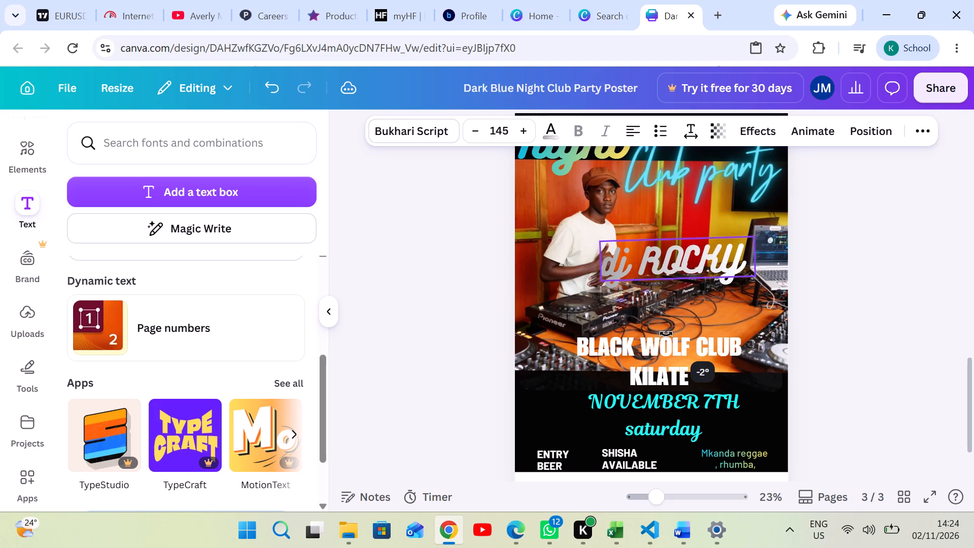
{"action": "left_click_drag", "start_coordinate": [666, 334], "coordinate": [662, 337]}
{"action": "left_click", "coordinate": [837, 277]}
Replace the lowercase d in the DJ name with a capital D so it reads Dj ROCKY.
{"action": "left_click", "coordinate": [713, 265]}
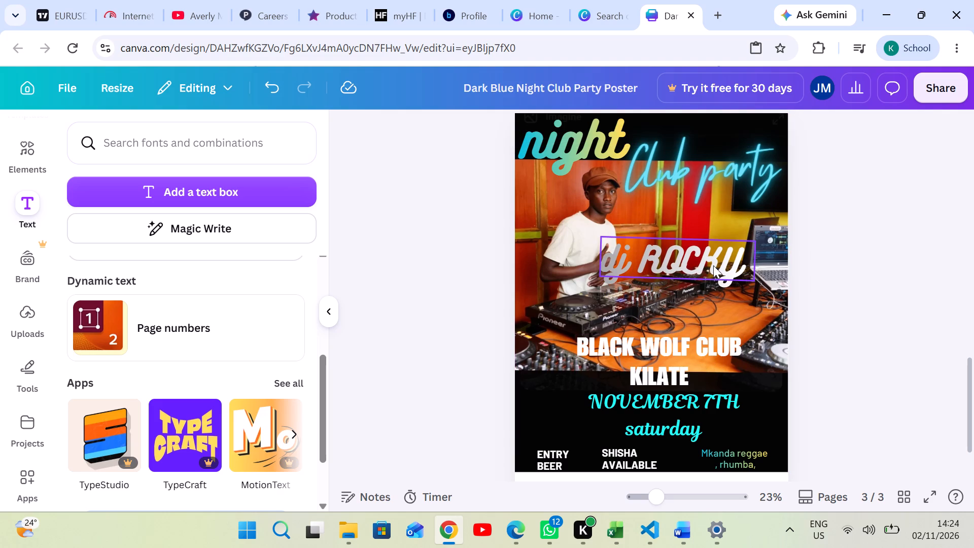
{"action": "left_click", "coordinate": [627, 250]}
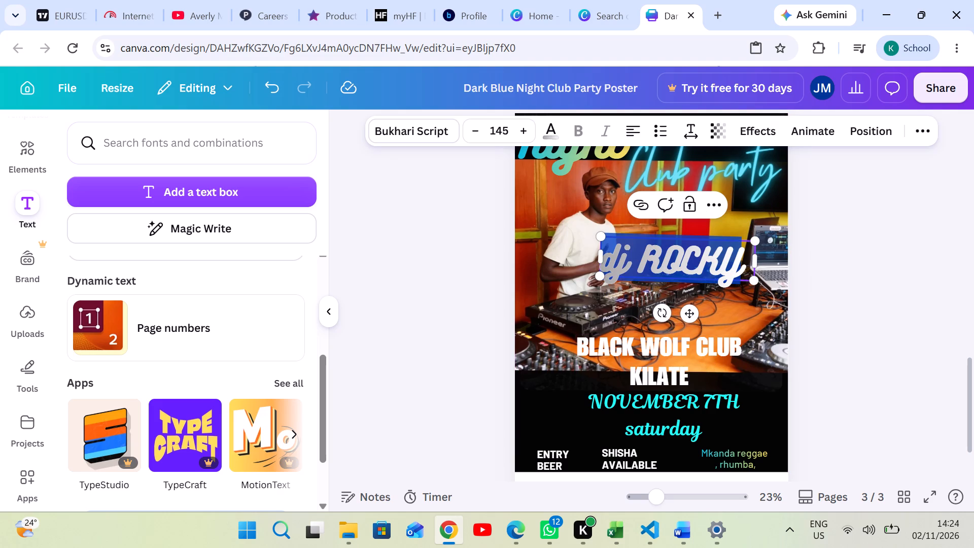
{"action": "left_click", "coordinate": [617, 254]}
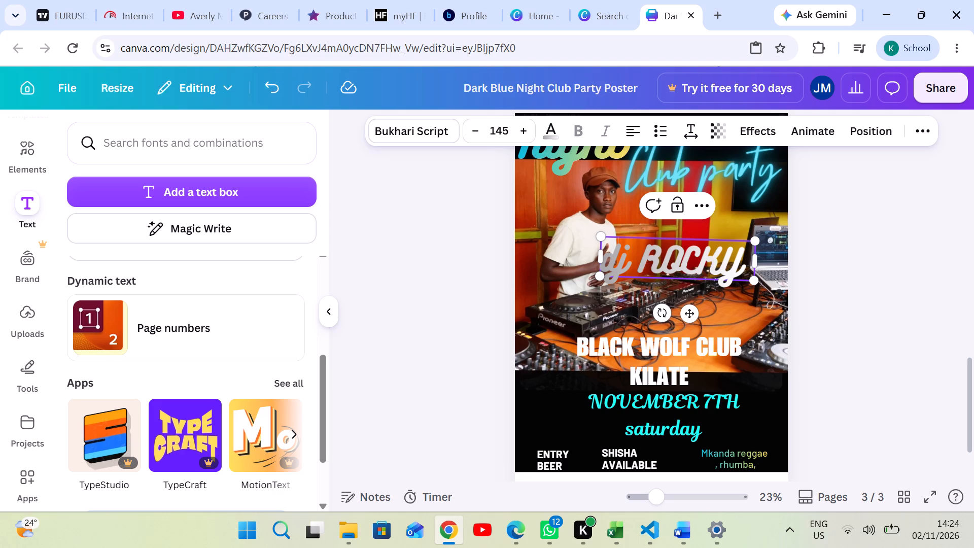
{"action": "key", "text": "BackSpace"}
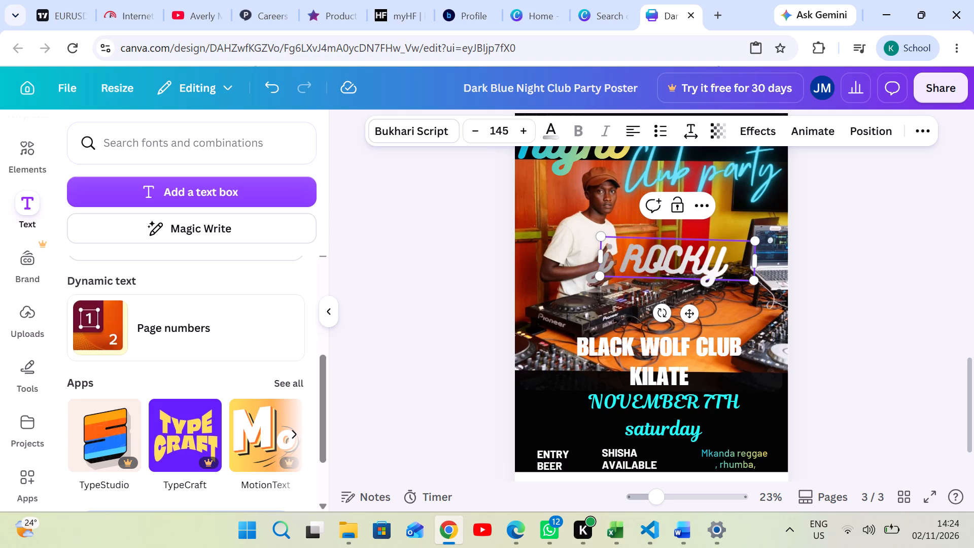
{"action": "key", "text": "d"}
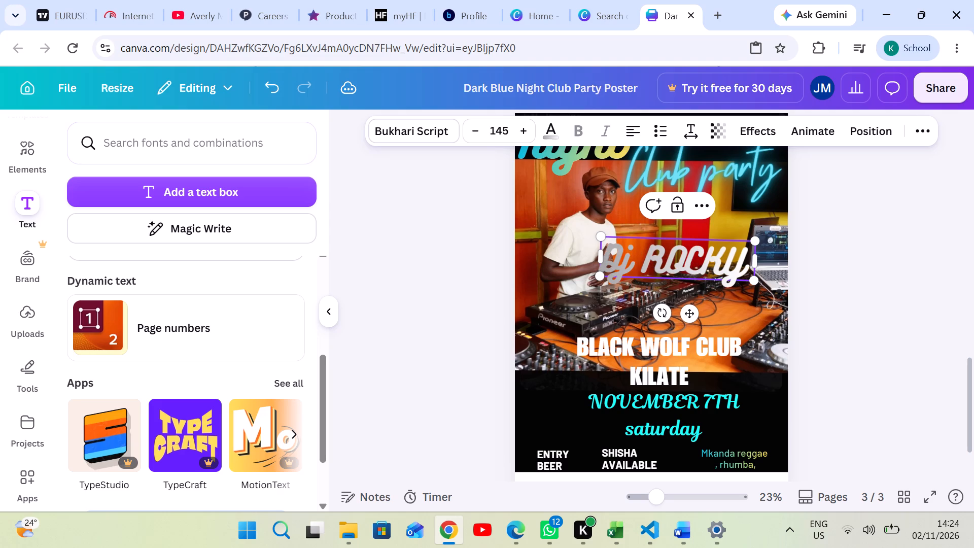
Move the Dj ROCKY text down over the DJ mixer, directly above the BLACK WOLF CLUB KILATE text.
{"action": "left_click", "coordinate": [805, 263]}
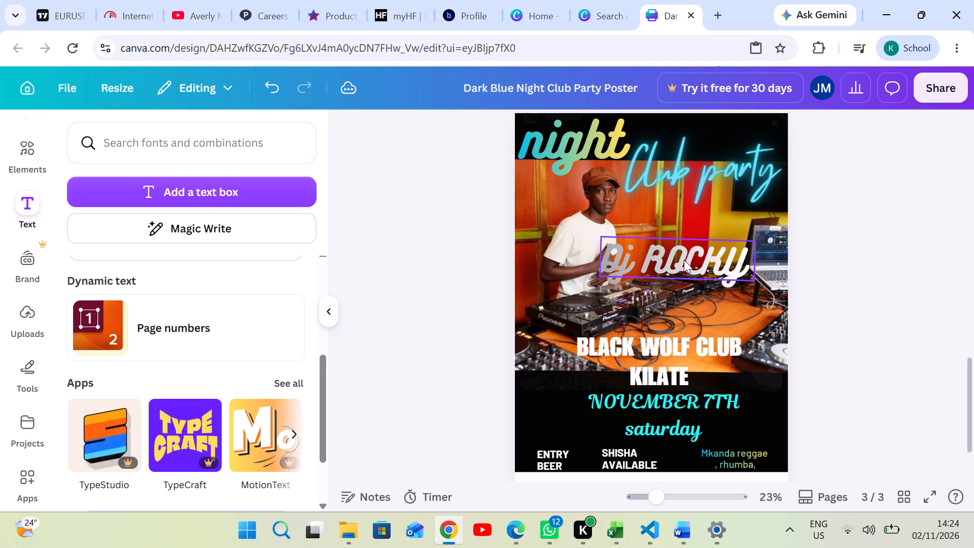
{"action": "left_click_drag", "start_coordinate": [670, 258], "coordinate": [663, 282]}
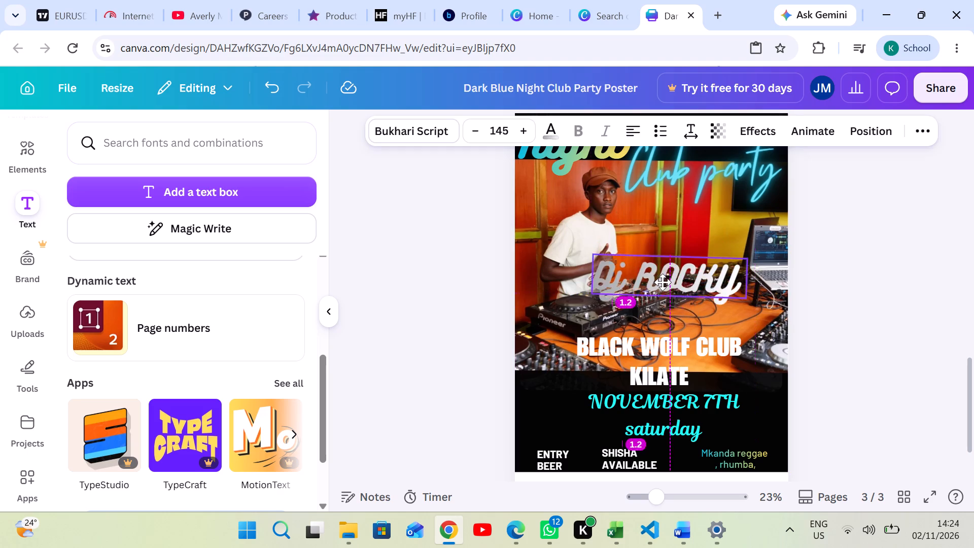
{"action": "left_click_drag", "start_coordinate": [663, 282], "coordinate": [648, 299]}
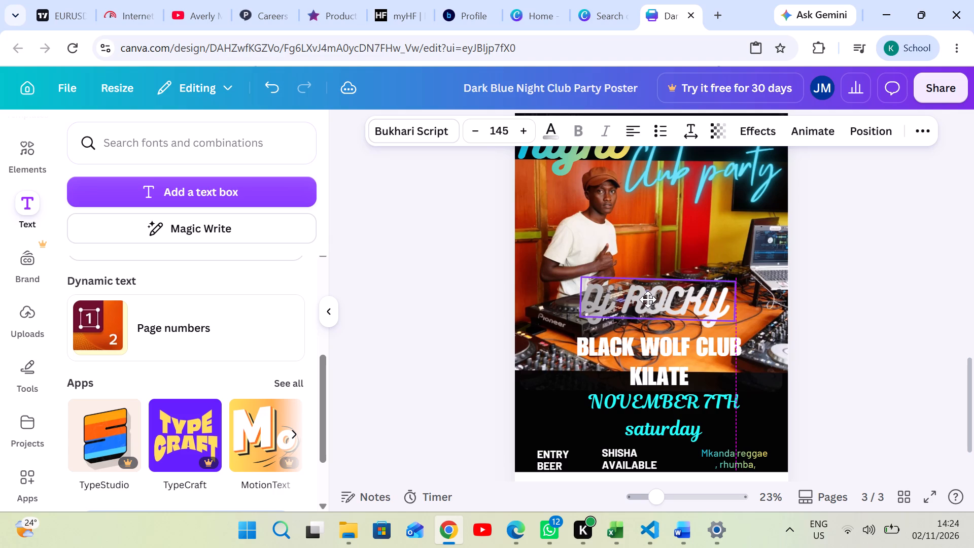
{"action": "left_click_drag", "start_coordinate": [648, 299], "coordinate": [649, 299]}
{"action": "left_click", "coordinate": [827, 315]}
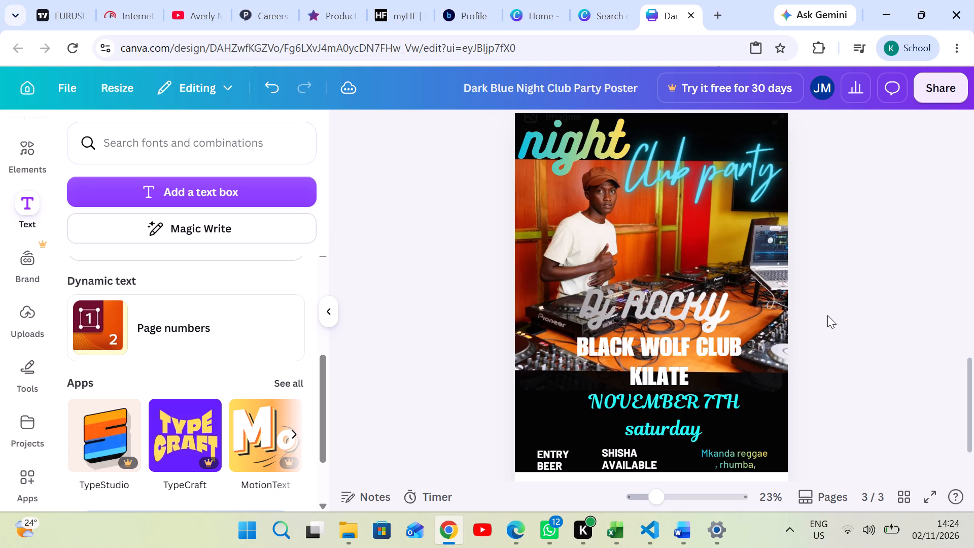
{"action": "left_click", "coordinate": [687, 299]}
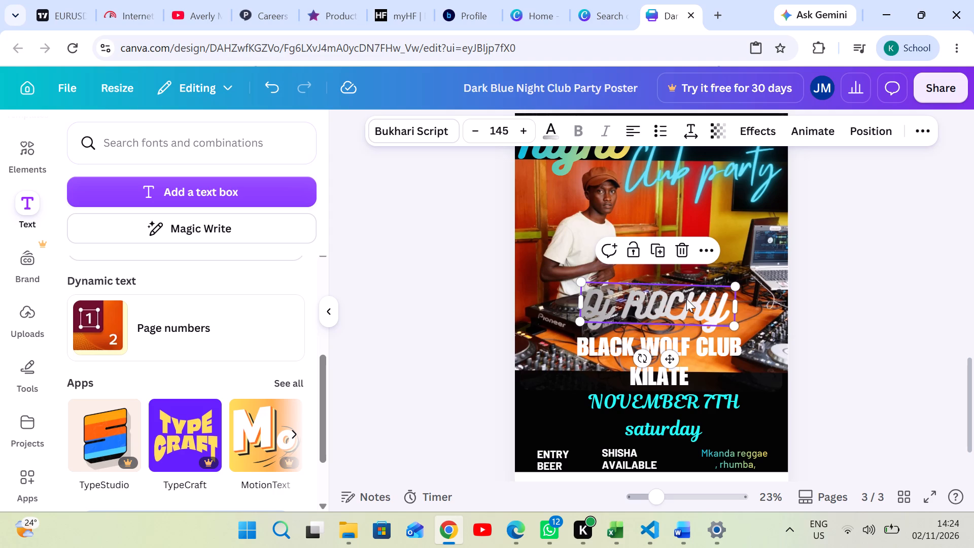
Recolor the Club party text, trying the pink-to-yellow gradient and settling on the default solid orange #ff751f.
{"action": "left_click", "coordinate": [673, 177]}
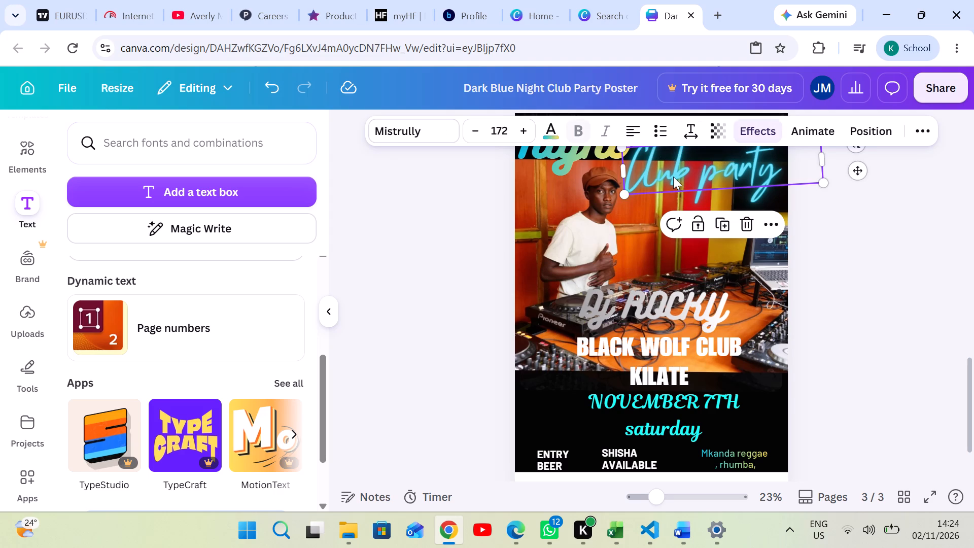
{"action": "left_click", "coordinate": [547, 126]}
{"action": "left_click", "coordinate": [288, 235]}
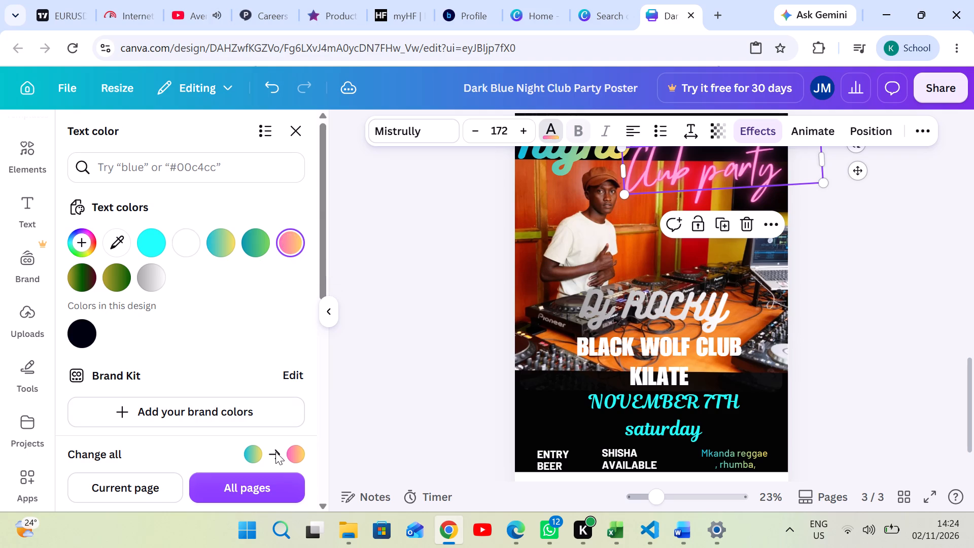
{"action": "scroll", "coordinate": [275, 452], "scroll_direction": "down", "scroll_amount": 3}
{"action": "scroll", "coordinate": [266, 370], "scroll_direction": "down", "scroll_amount": 2}
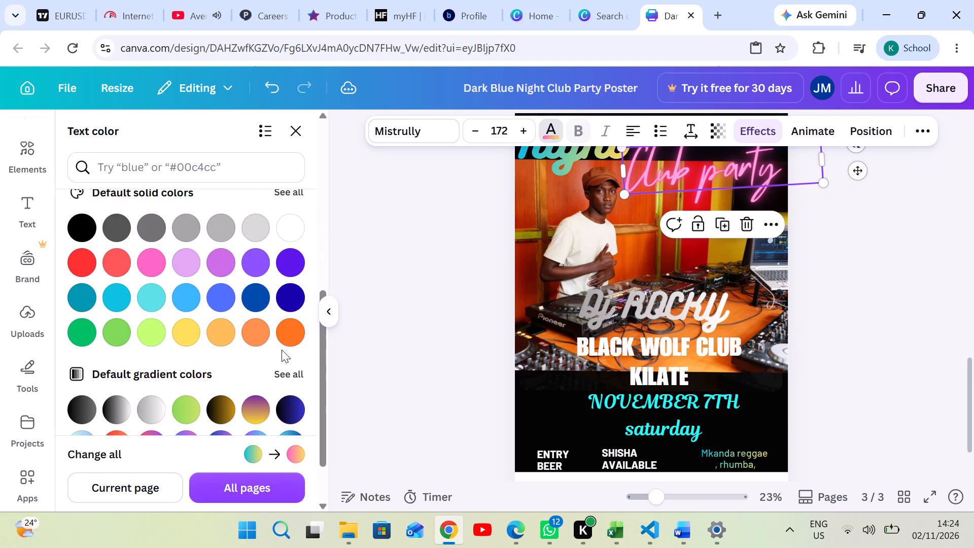
{"action": "left_click", "coordinate": [294, 331]}
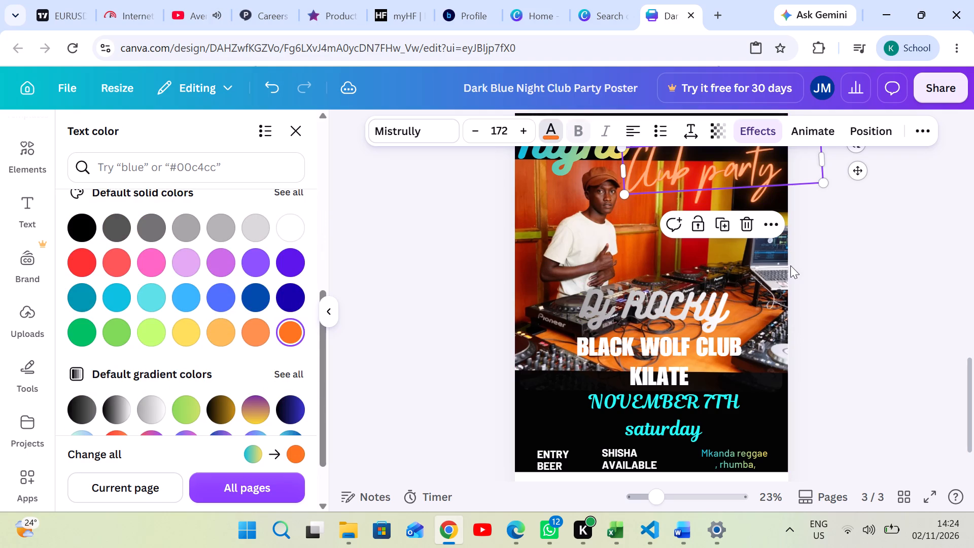
{"action": "left_click", "coordinate": [799, 264]}
{"action": "left_click", "coordinate": [801, 268]}
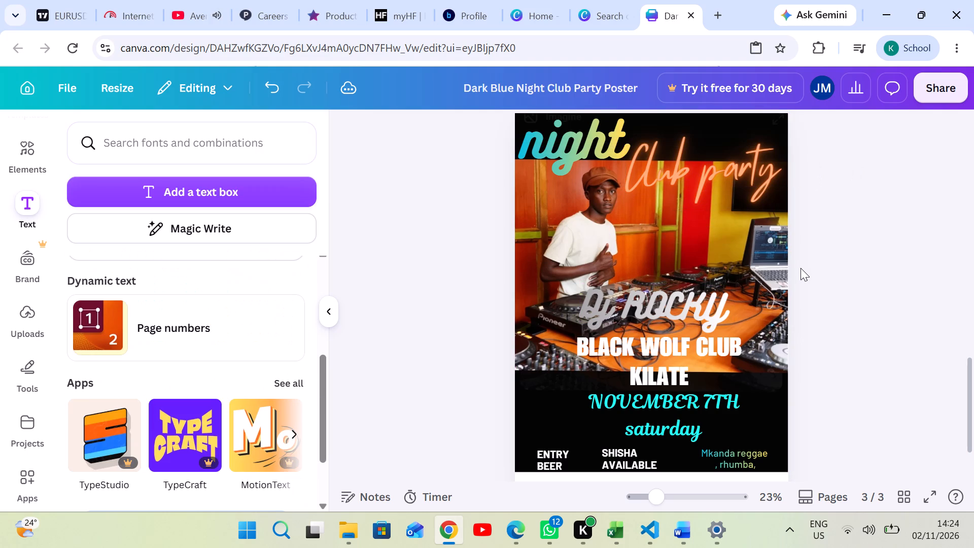
Change the NOVEMBER 7TH saturday text color to the default solid orange #ff751f.
{"action": "scroll", "coordinate": [801, 268], "scroll_direction": "up", "scroll_amount": 1}
{"action": "scroll", "coordinate": [801, 268], "scroll_direction": "down", "scroll_amount": 2}
{"action": "scroll", "coordinate": [801, 268], "scroll_direction": "up", "scroll_amount": 1}
{"action": "left_click", "coordinate": [686, 423]}
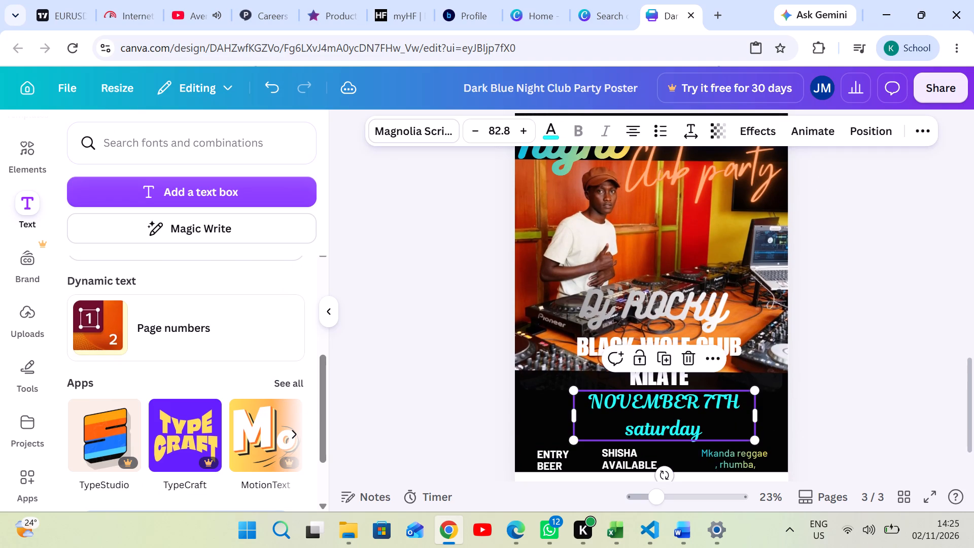
{"action": "left_click", "coordinate": [556, 137]}
{"action": "scroll", "coordinate": [283, 411], "scroll_direction": "down", "scroll_amount": 4}
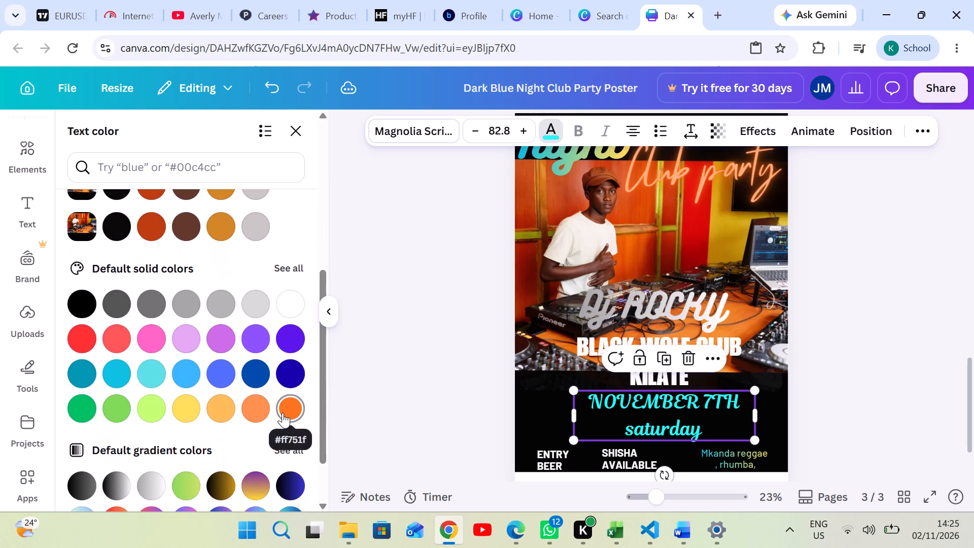
{"action": "left_click", "coordinate": [283, 412]}
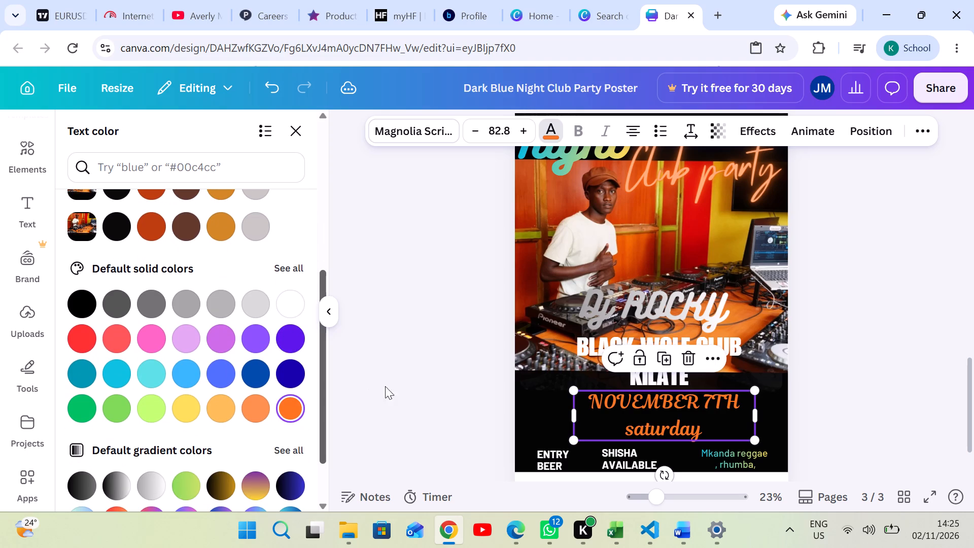
{"action": "left_click", "coordinate": [824, 354]}
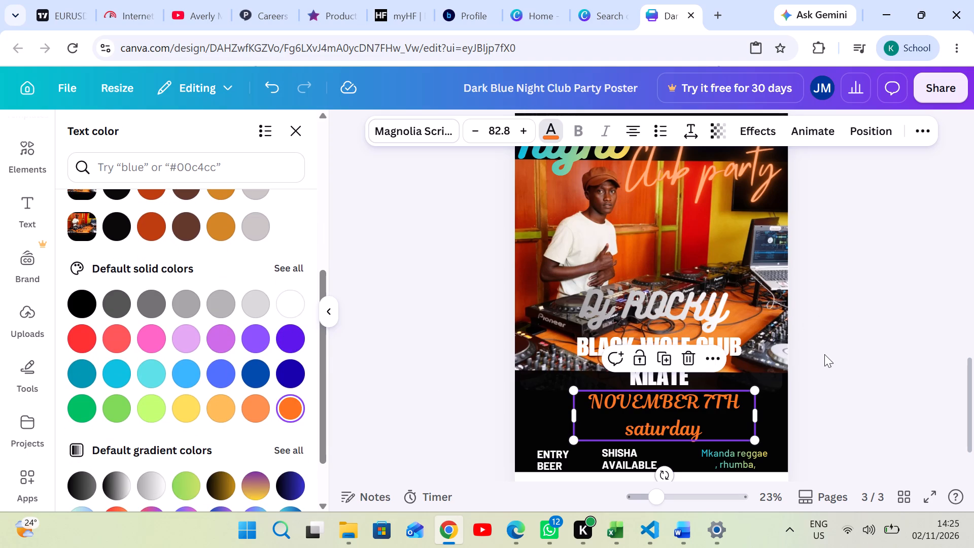
{"action": "left_click", "coordinate": [824, 354]}
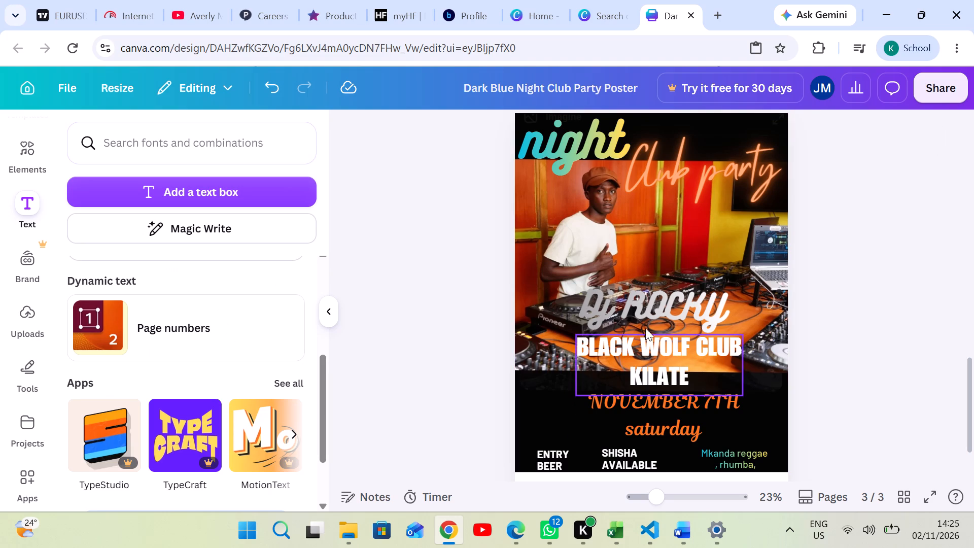
Increase the Dj ROCKY text's font size to 146.
{"action": "left_click", "coordinate": [629, 311]}
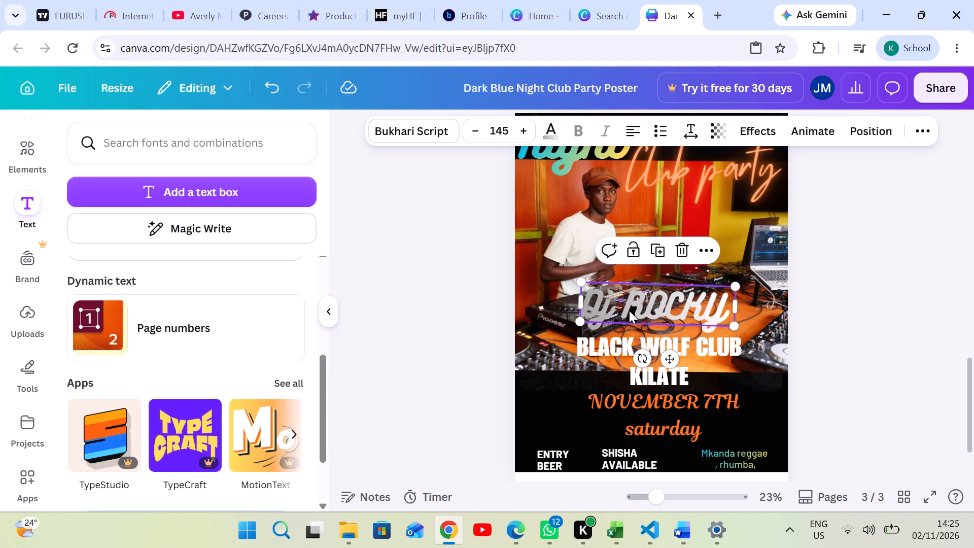
{"action": "left_click", "coordinate": [518, 130]}
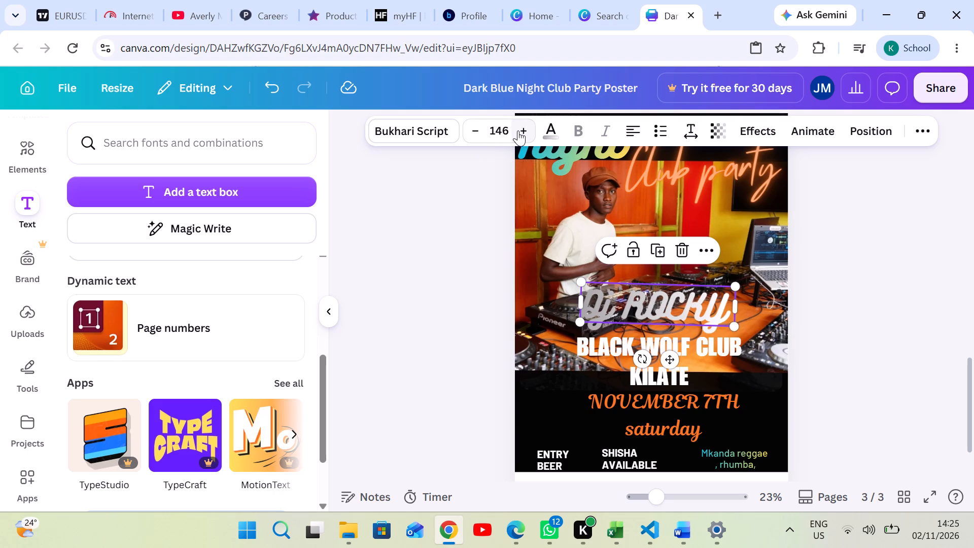
{"action": "left_click", "coordinate": [859, 301]}
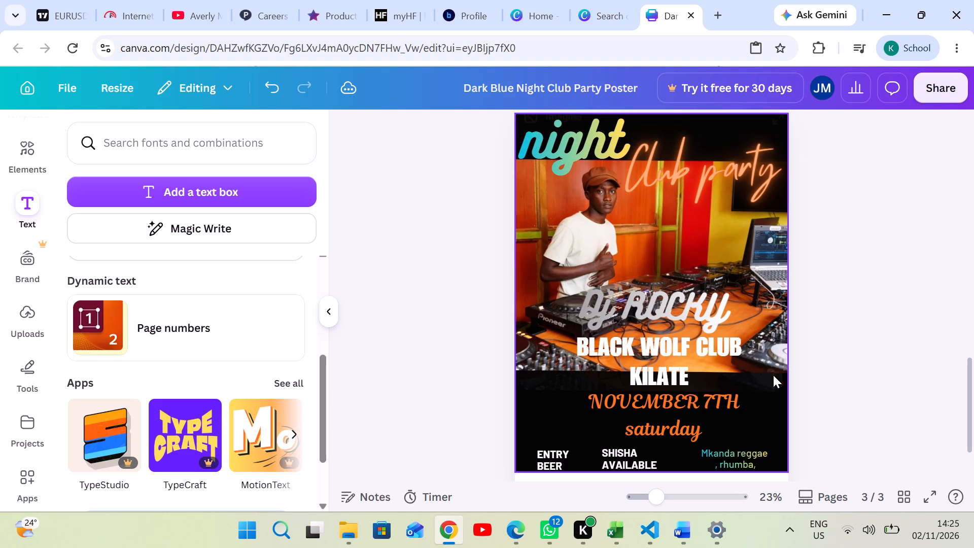
Select the BLACK WOLF CLUB KILATE venue text for editing.
{"action": "left_click", "coordinate": [666, 373]}
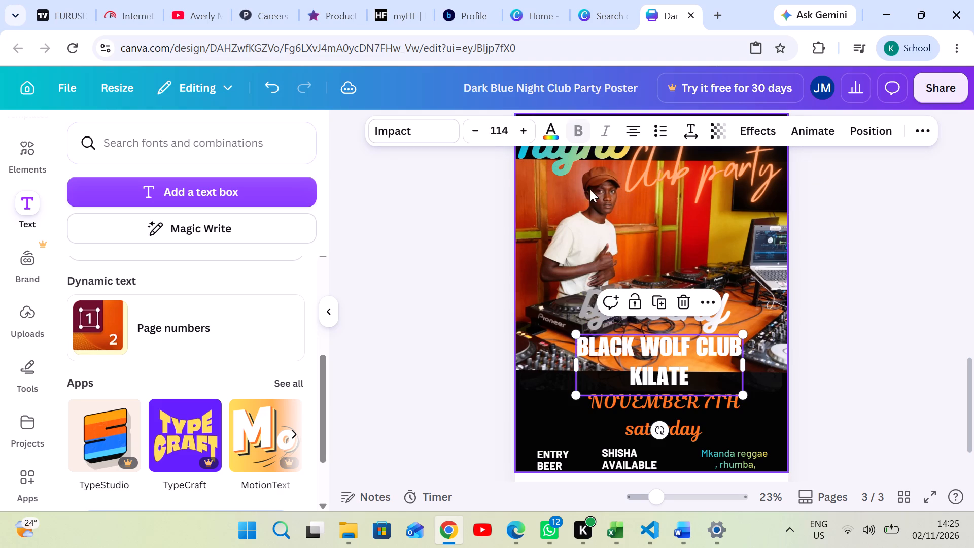
Set the font size of the BLACK WOLF CLUB KILATE venue text to 115 and deselect it.
{"action": "double_click", "coordinate": [529, 129]}
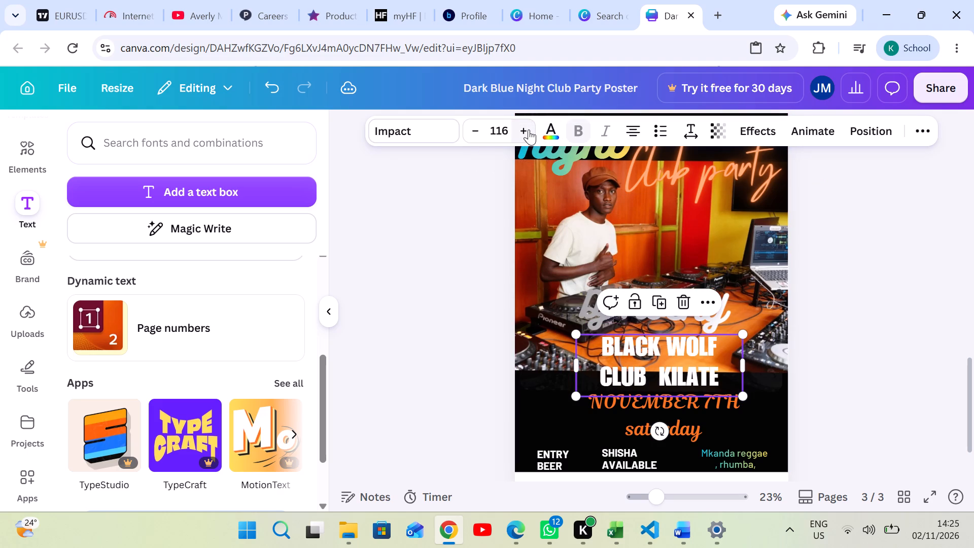
{"action": "left_click", "coordinate": [469, 125]}
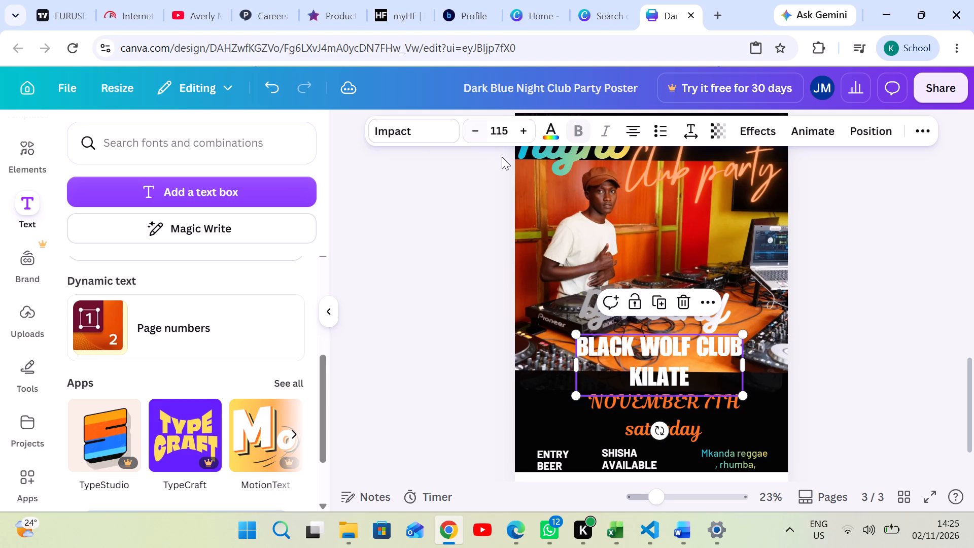
{"action": "left_click", "coordinate": [833, 367]}
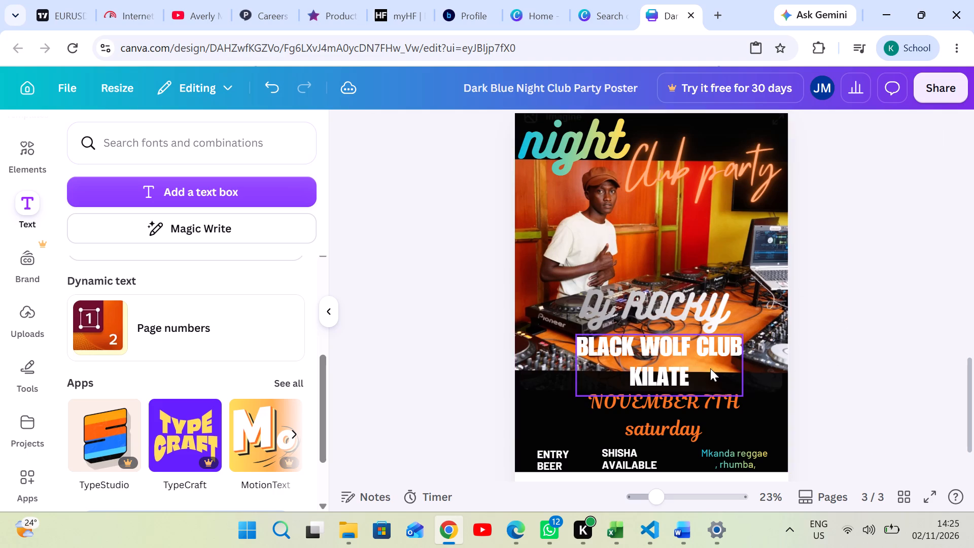
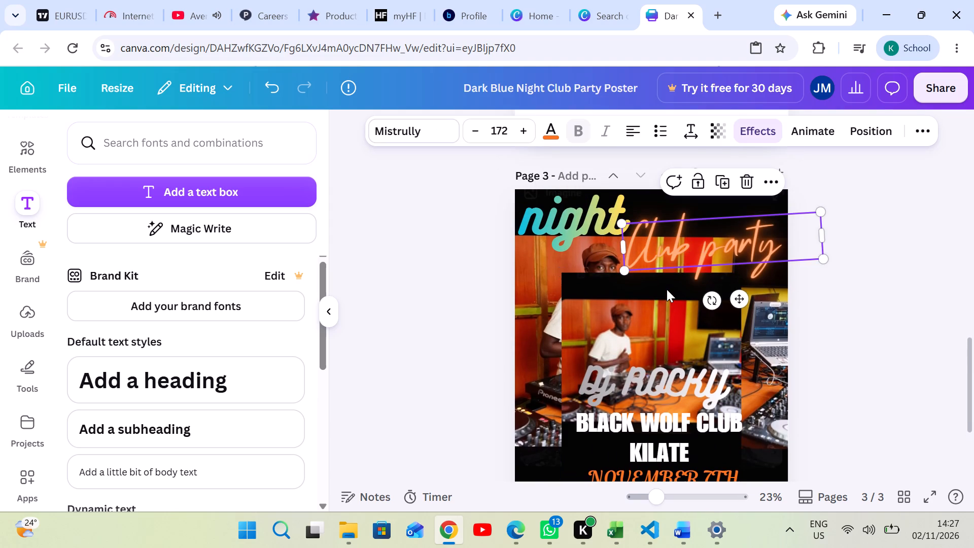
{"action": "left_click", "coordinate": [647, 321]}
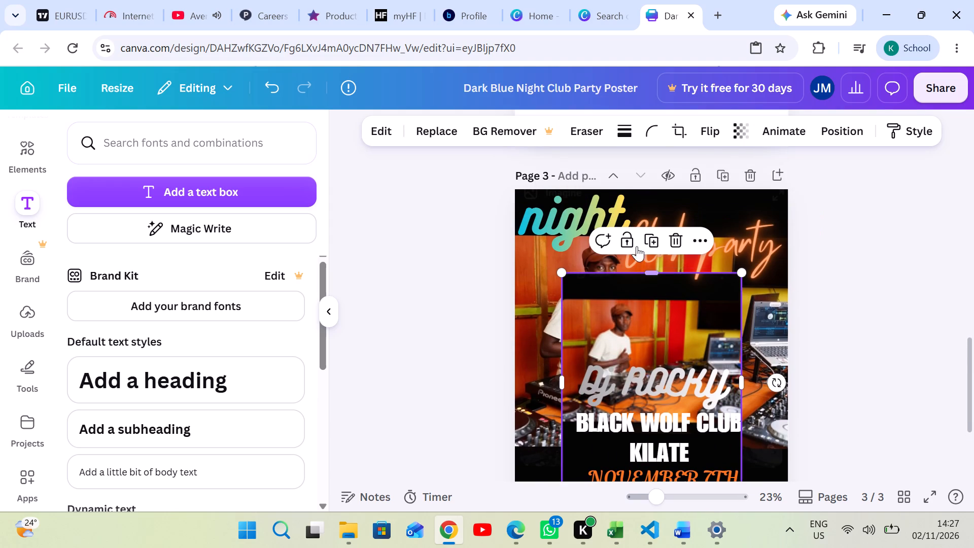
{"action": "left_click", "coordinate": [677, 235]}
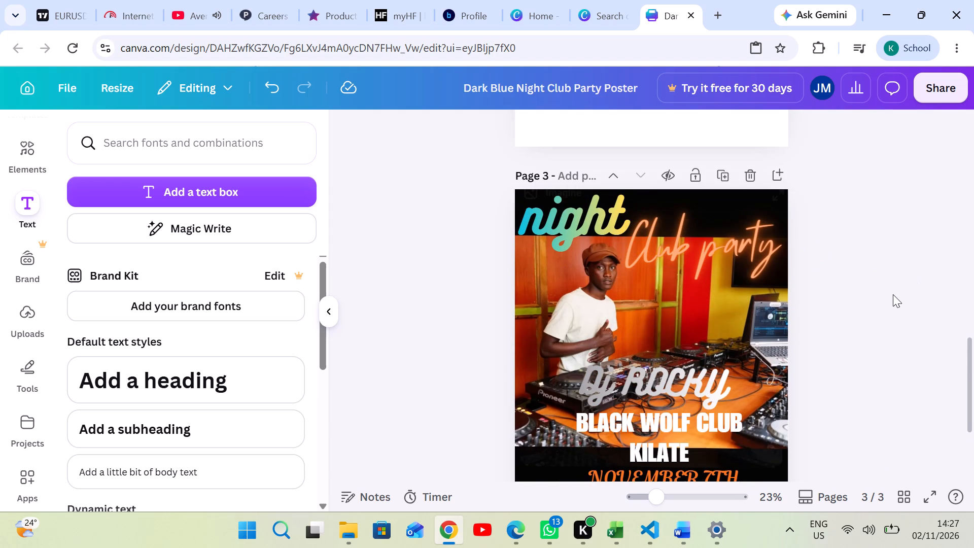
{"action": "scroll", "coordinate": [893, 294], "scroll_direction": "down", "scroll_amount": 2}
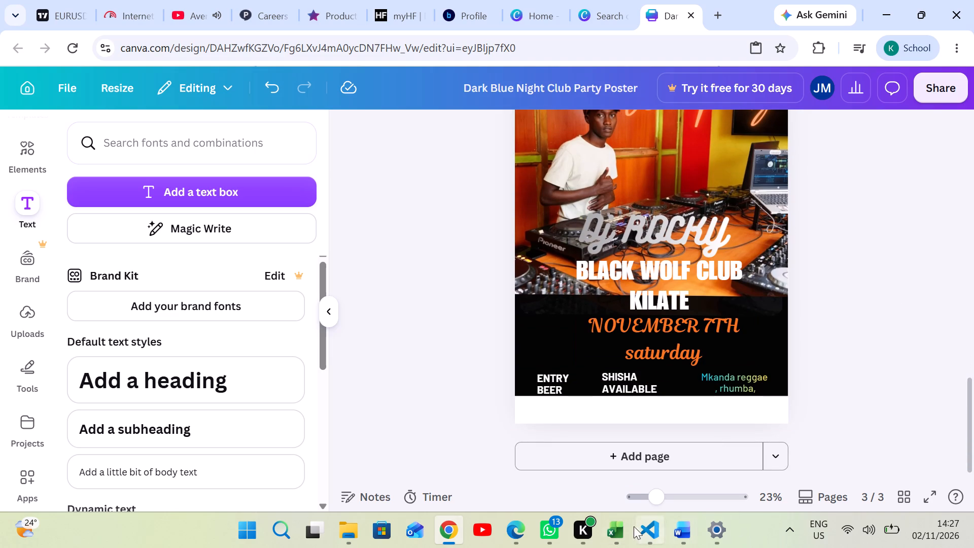
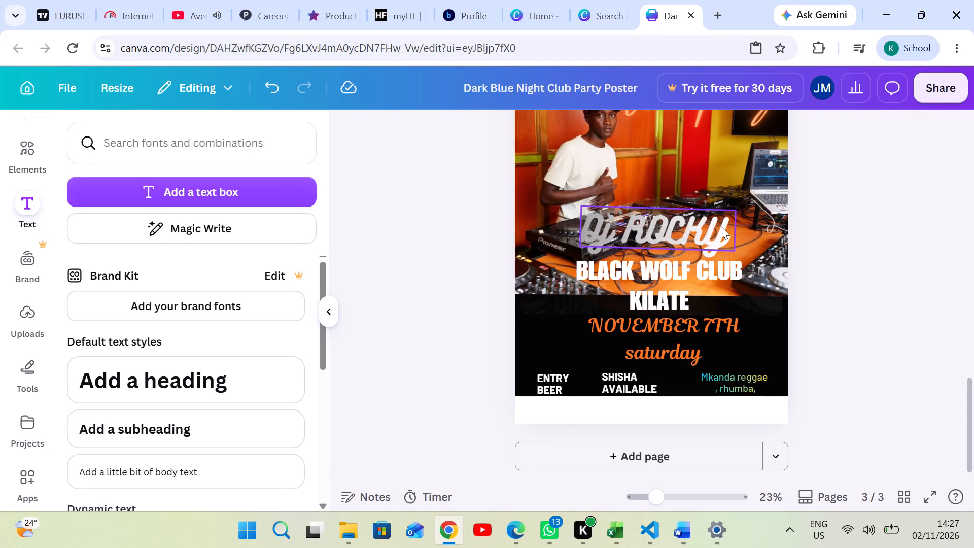
Paste the copied photo of the person in a white jacket onto the third page's poster.
{"action": "right_click", "coordinate": [539, 311]}
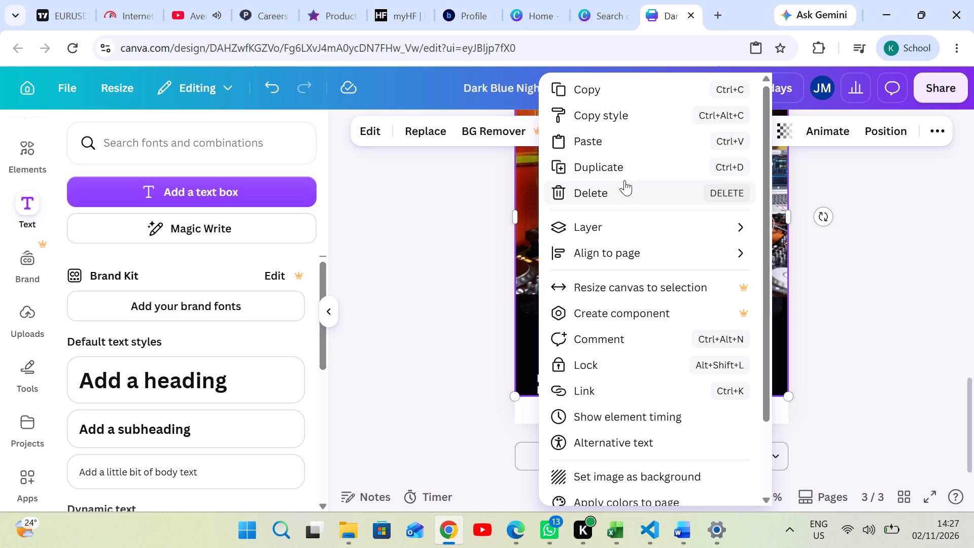
{"action": "left_click", "coordinate": [619, 141]}
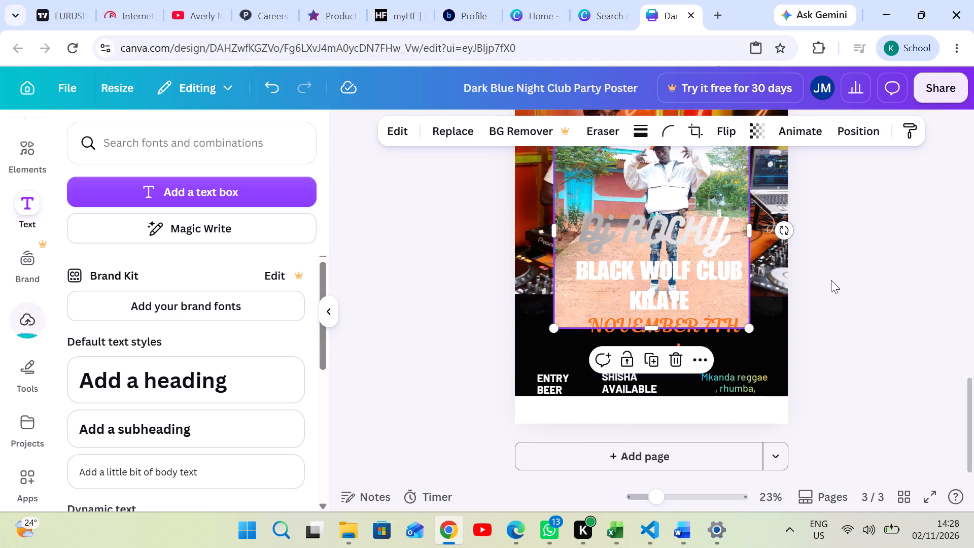
Shrink the added photo of the man in the white jacket on page 3 to a small square over the DJ decks.
{"action": "scroll", "coordinate": [846, 306], "scroll_direction": "up", "scroll_amount": 1}
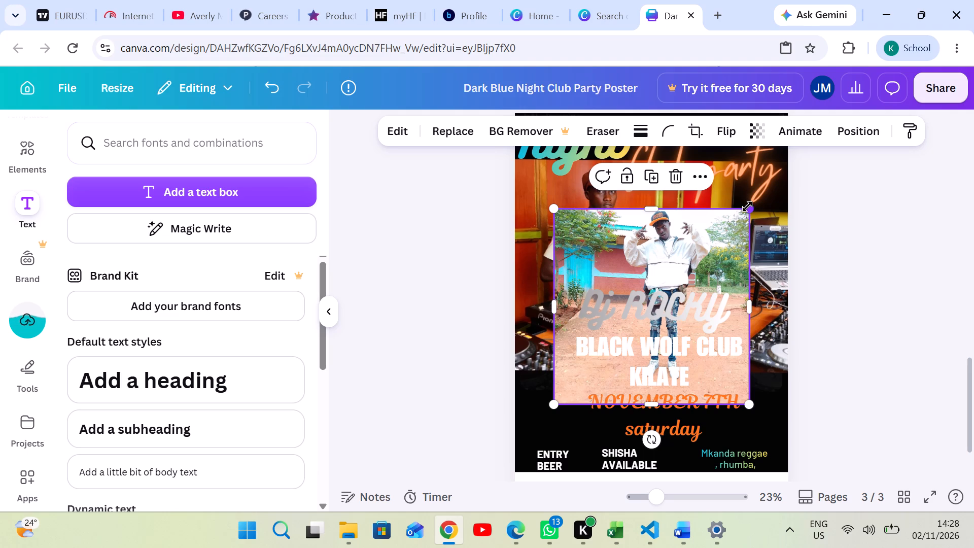
{"action": "left_click_drag", "start_coordinate": [748, 207], "coordinate": [671, 243]}
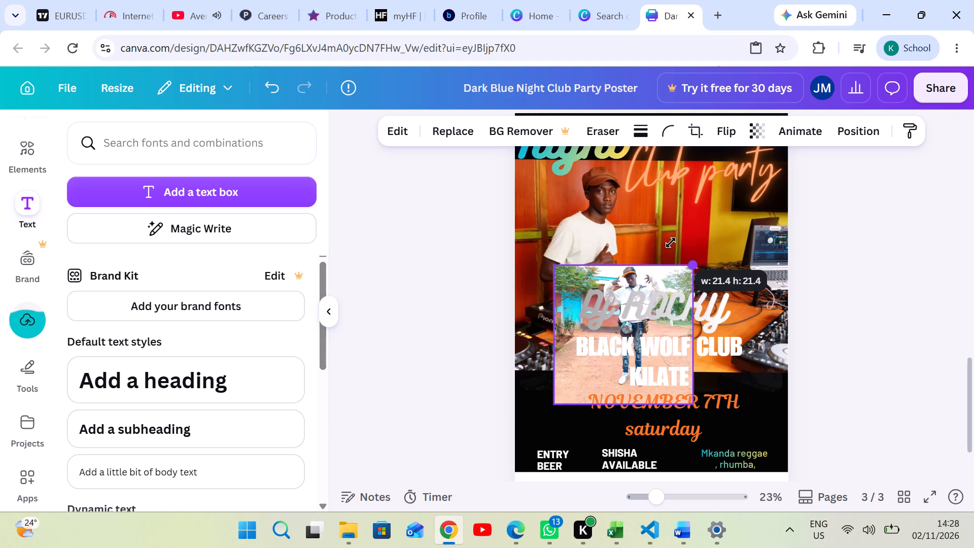
{"action": "left_click_drag", "start_coordinate": [555, 403], "coordinate": [556, 403]}
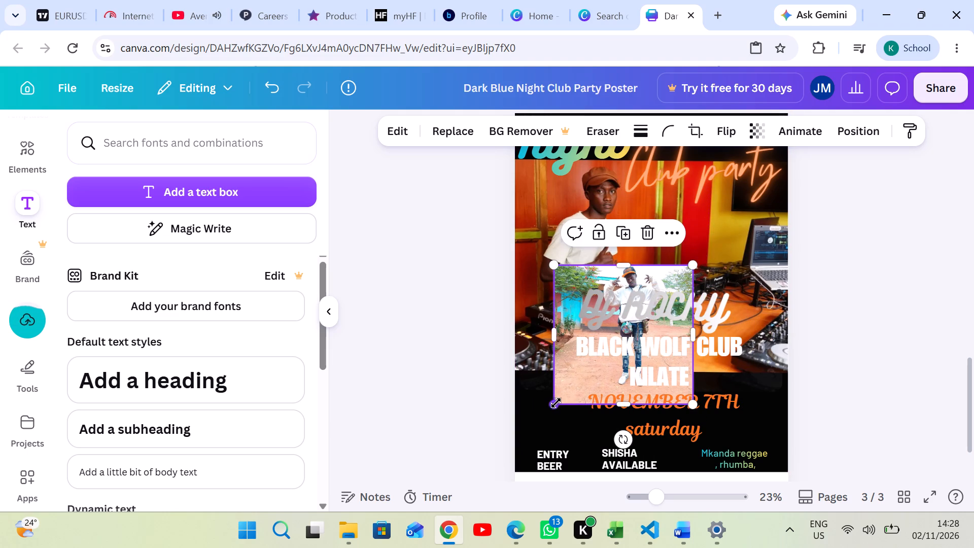
{"action": "left_click_drag", "start_coordinate": [556, 403], "coordinate": [588, 386]}
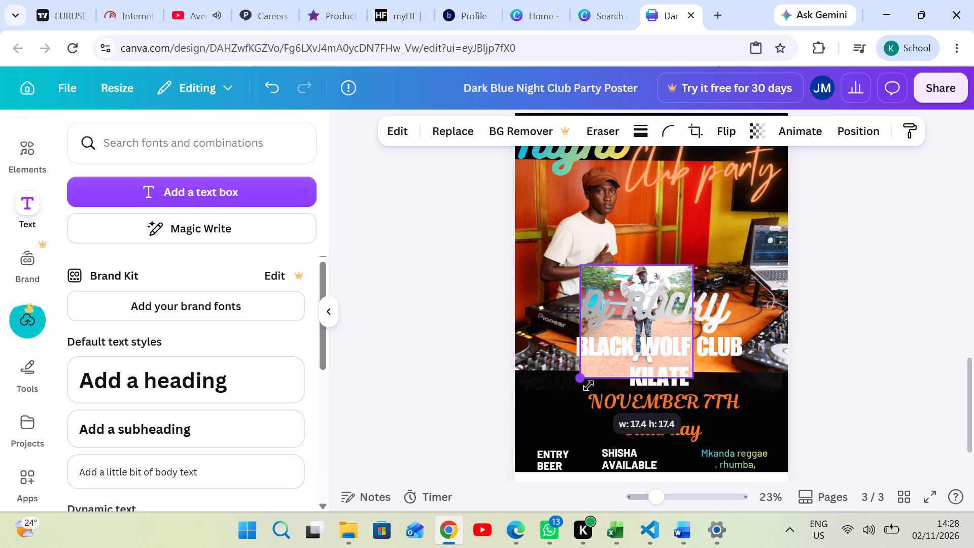
{"action": "left_click_drag", "start_coordinate": [588, 386], "coordinate": [598, 379]}
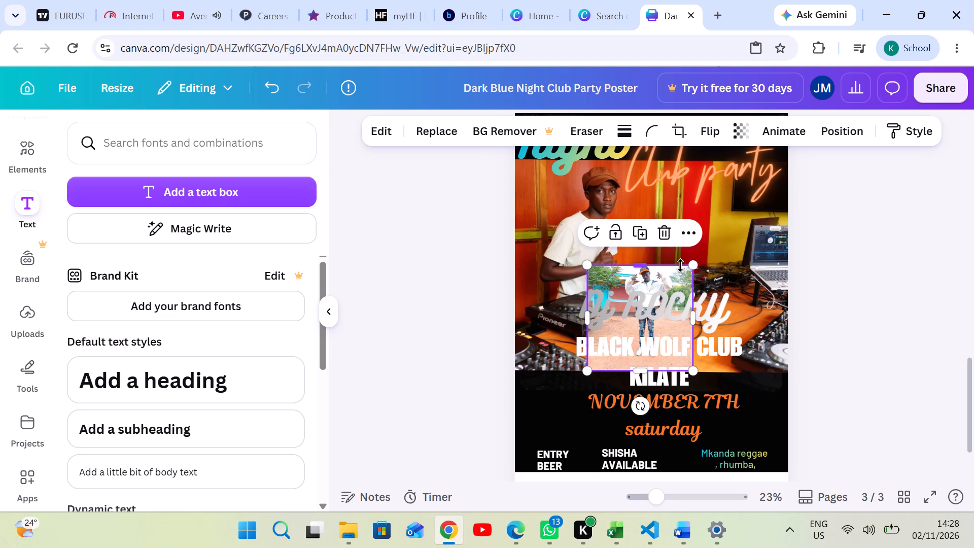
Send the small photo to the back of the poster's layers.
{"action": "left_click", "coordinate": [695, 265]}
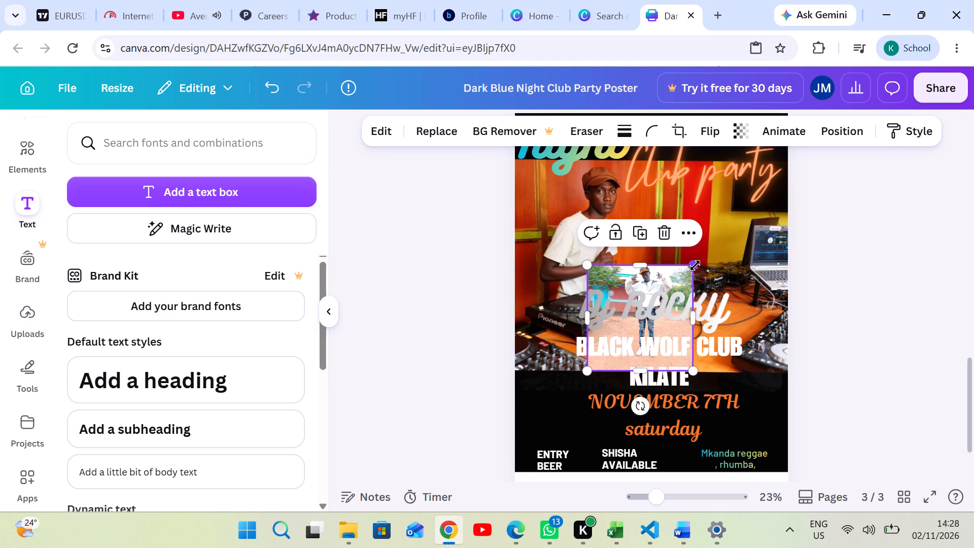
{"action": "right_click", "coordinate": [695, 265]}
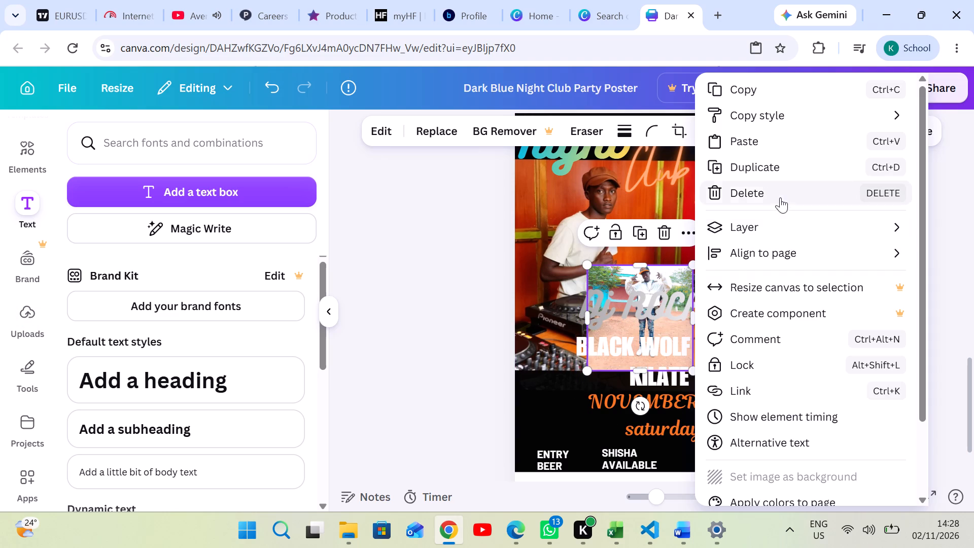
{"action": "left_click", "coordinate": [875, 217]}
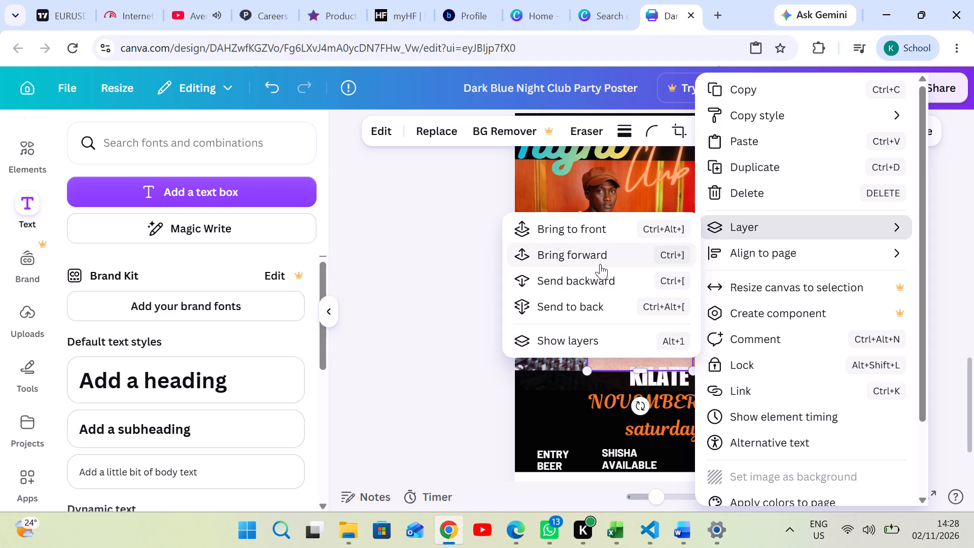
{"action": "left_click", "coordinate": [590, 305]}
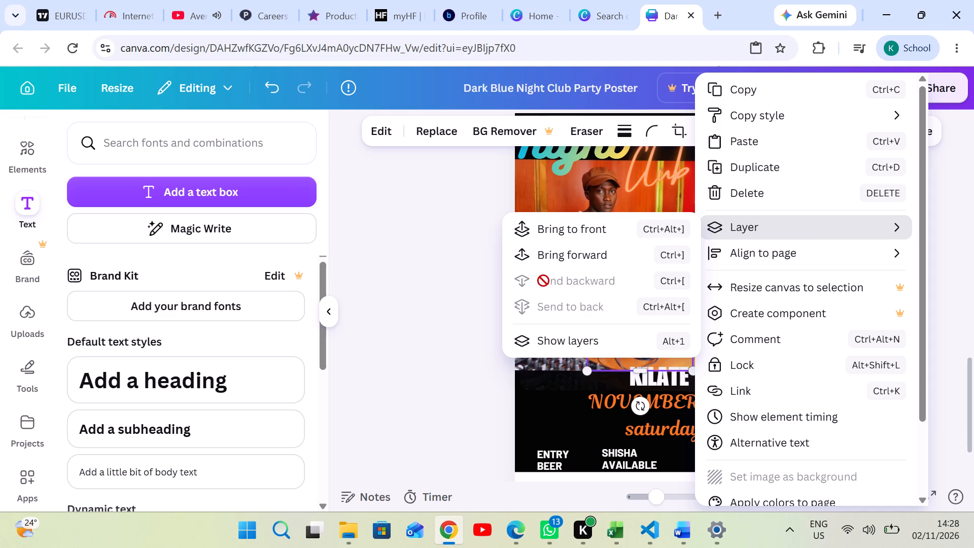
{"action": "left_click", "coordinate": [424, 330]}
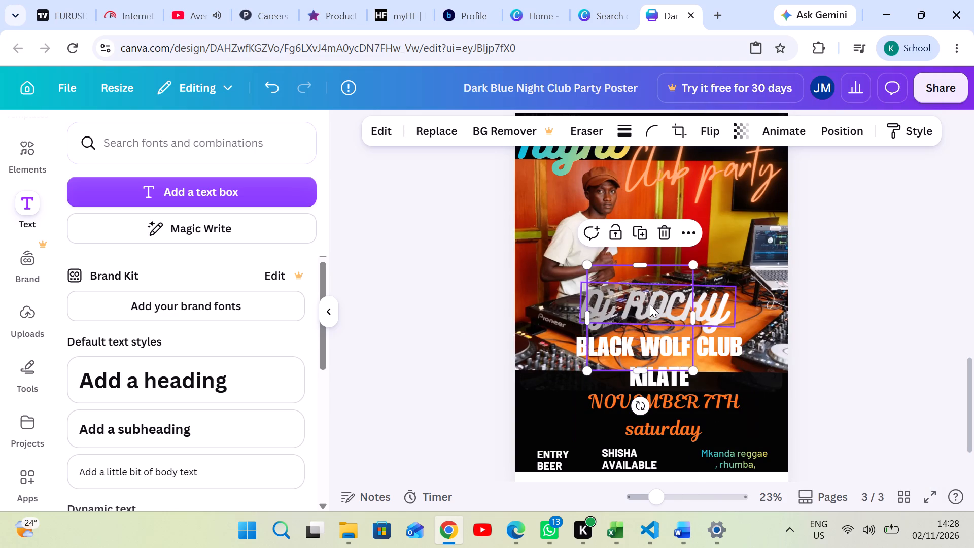
Bring the small photo to the front, but one level back so it sits behind the "Dj ROCKY" text.
{"action": "right_click", "coordinate": [694, 265]}
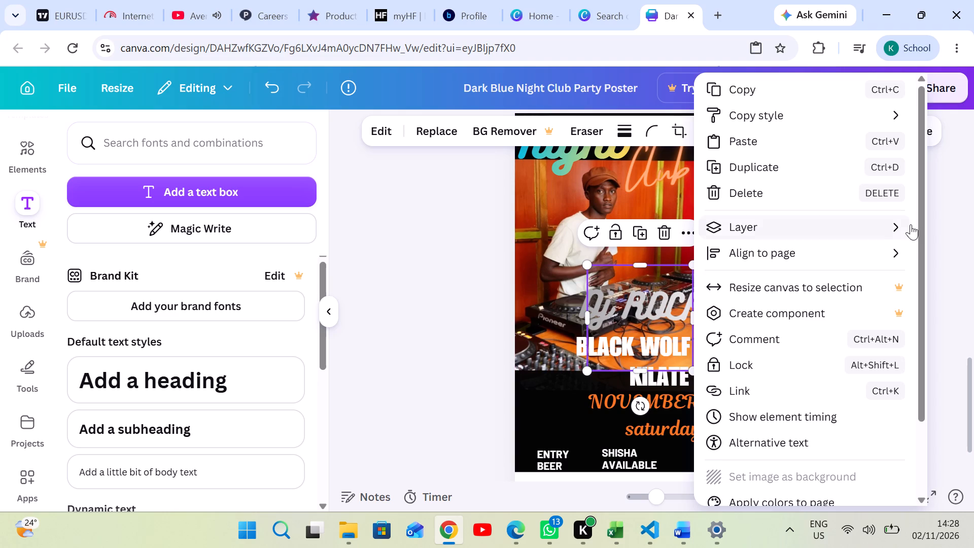
{"action": "left_click", "coordinate": [893, 224]}
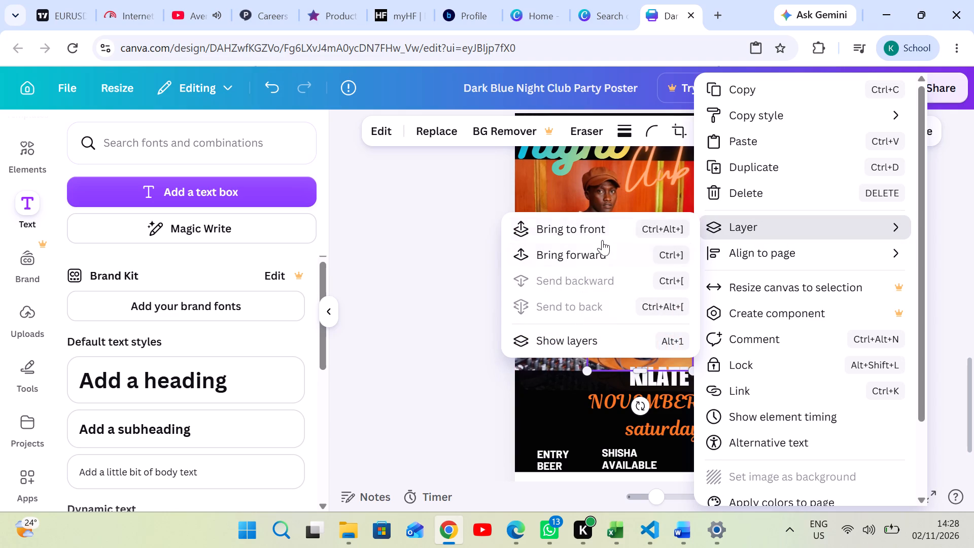
{"action": "left_click", "coordinate": [598, 223]}
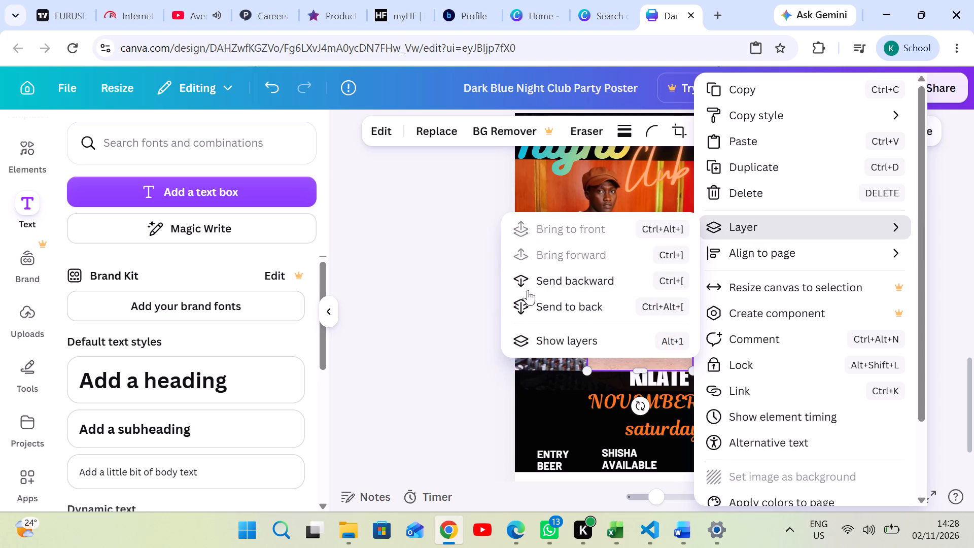
{"action": "left_click", "coordinate": [461, 320]}
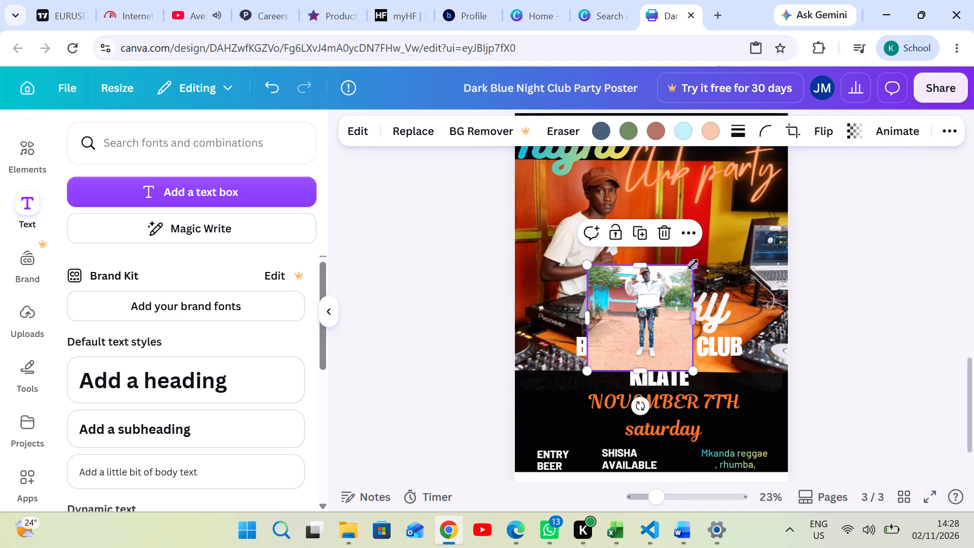
{"action": "right_click", "coordinate": [693, 263]}
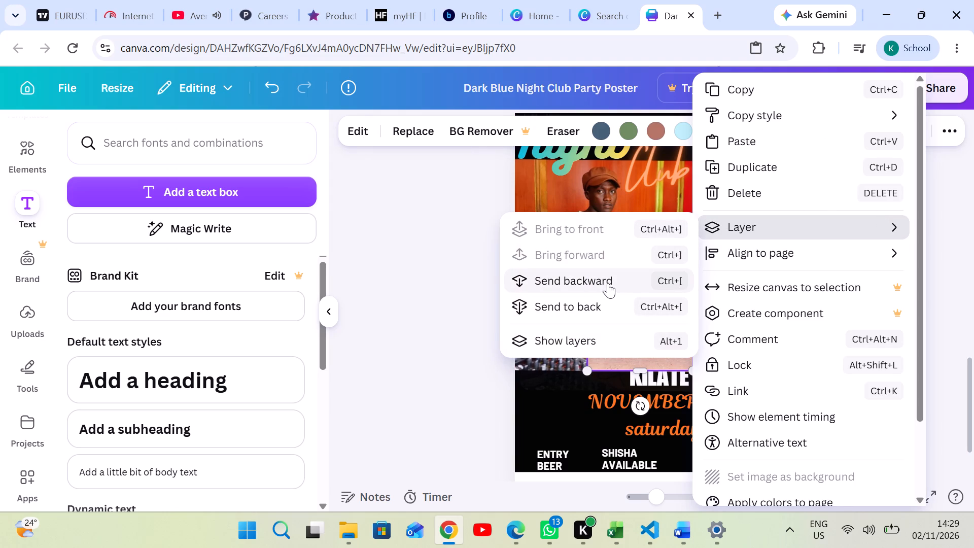
{"action": "left_click", "coordinate": [599, 275]}
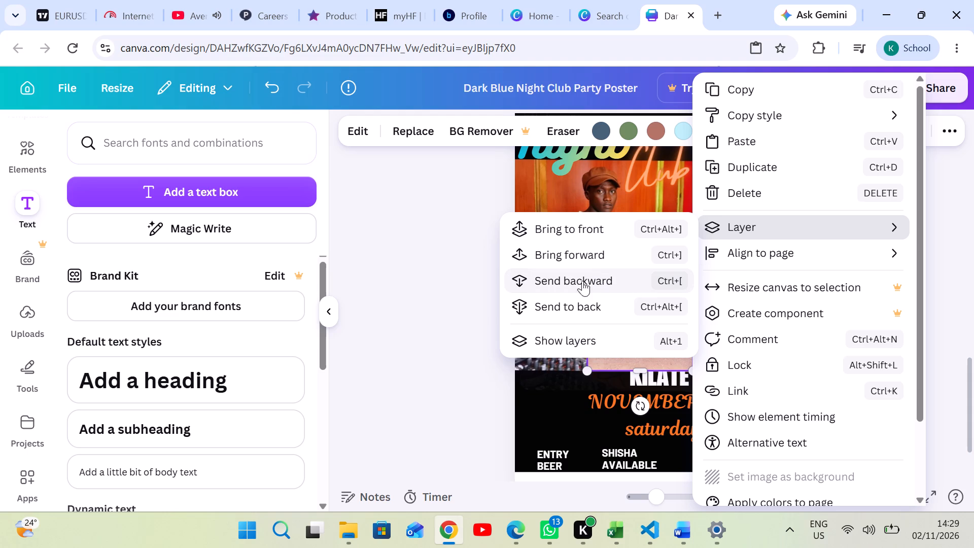
{"action": "left_click", "coordinate": [440, 318]}
Extend the photo's top edge slightly and place it beside the DJ, below the "Club party" text.
{"action": "left_click_drag", "start_coordinate": [670, 269], "coordinate": [670, 269]}
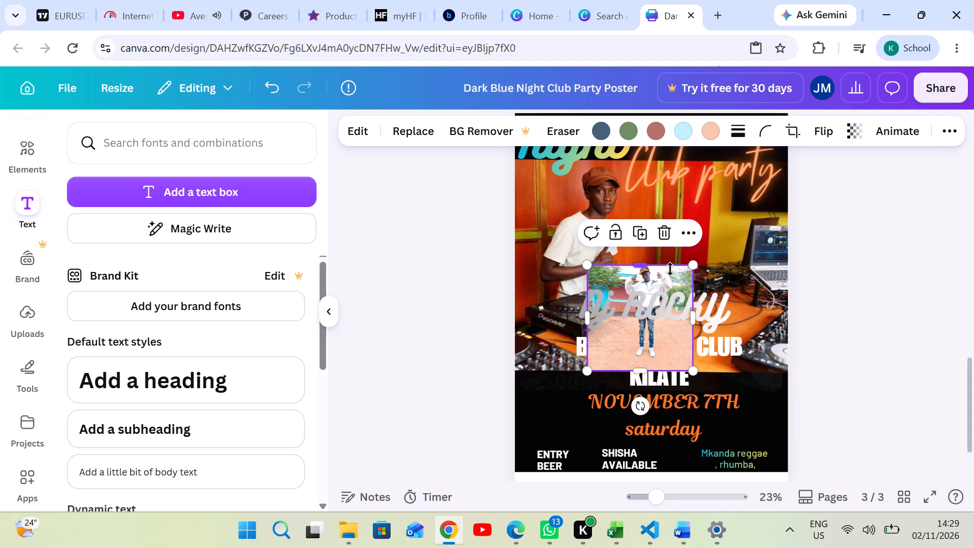
{"action": "left_click_drag", "start_coordinate": [670, 269], "coordinate": [680, 262]}
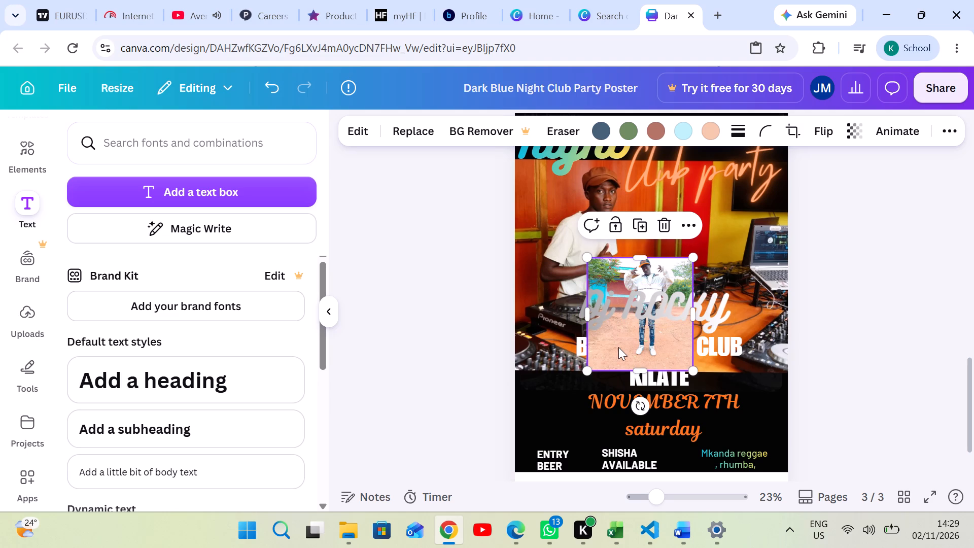
{"action": "left_click_drag", "start_coordinate": [619, 346], "coordinate": [707, 241]}
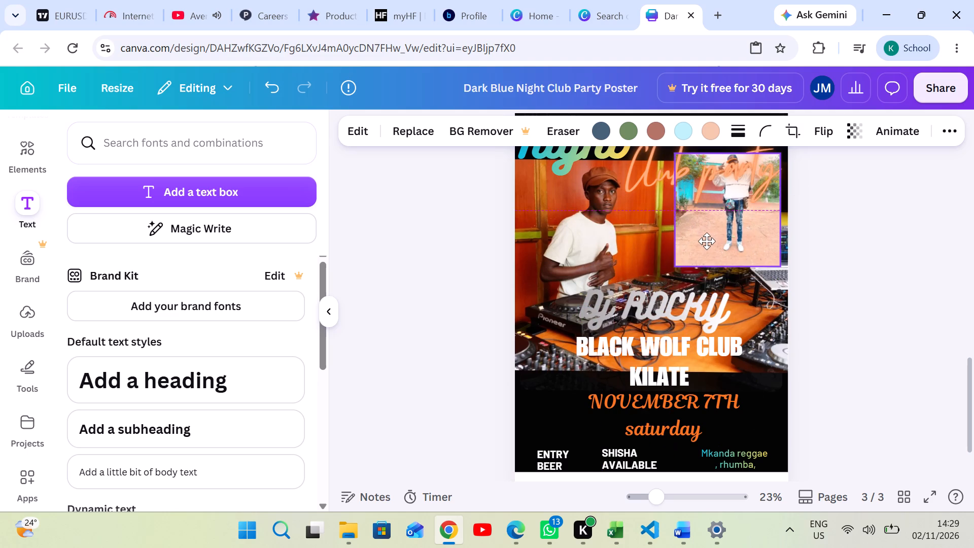
{"action": "left_click_drag", "start_coordinate": [707, 241], "coordinate": [692, 258]}
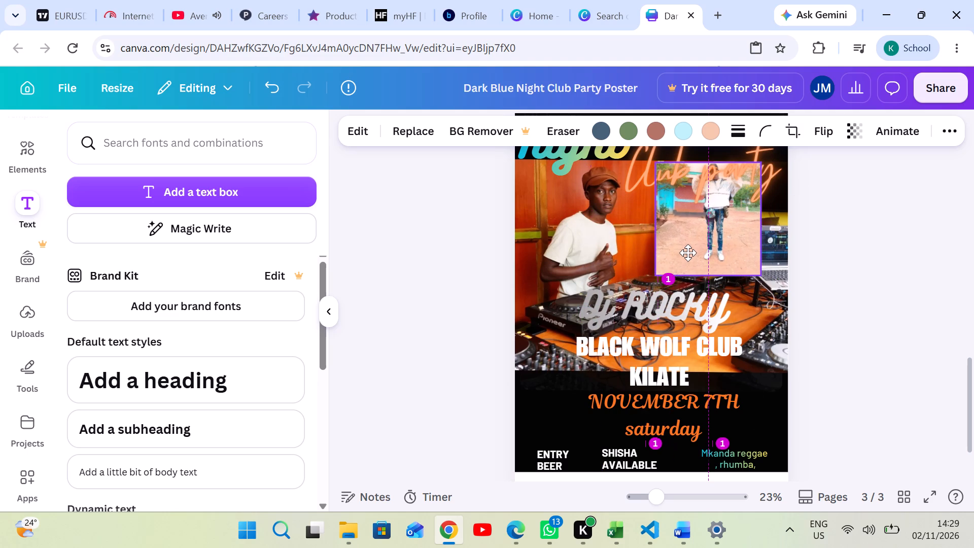
{"action": "left_click_drag", "start_coordinate": [692, 258], "coordinate": [706, 287]}
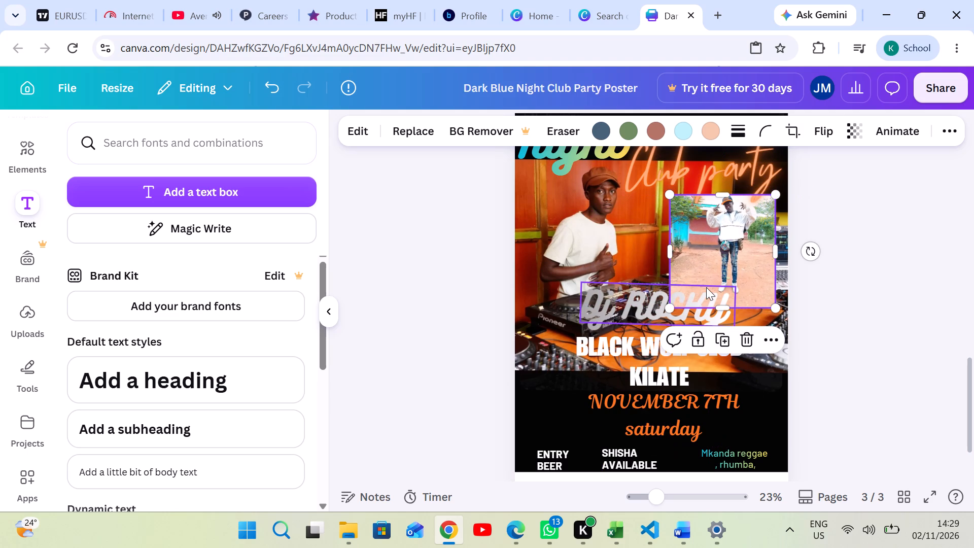
{"action": "left_click", "coordinate": [958, 205]}
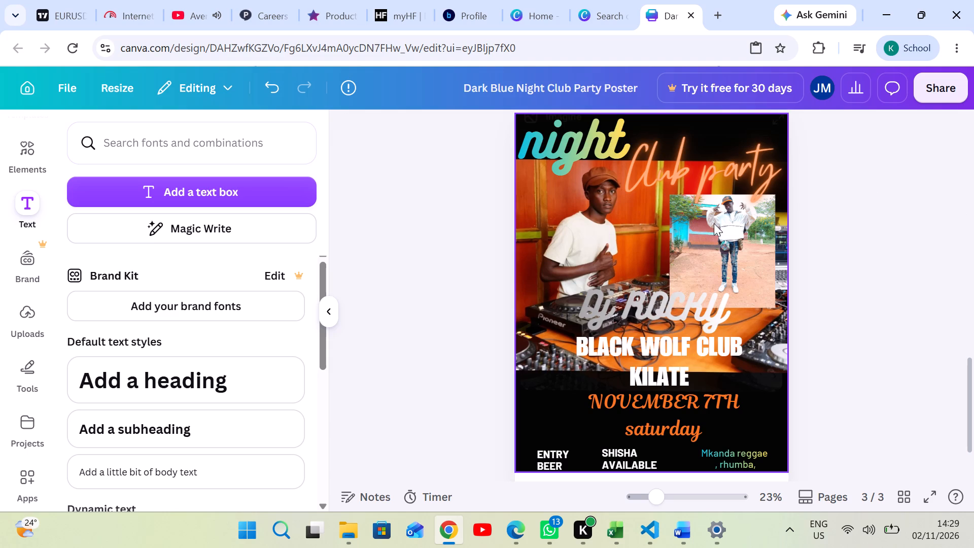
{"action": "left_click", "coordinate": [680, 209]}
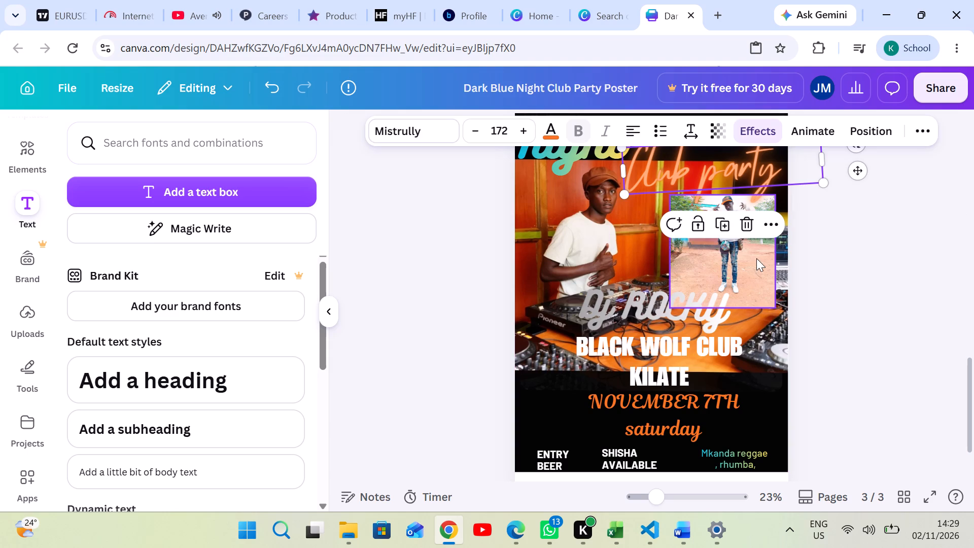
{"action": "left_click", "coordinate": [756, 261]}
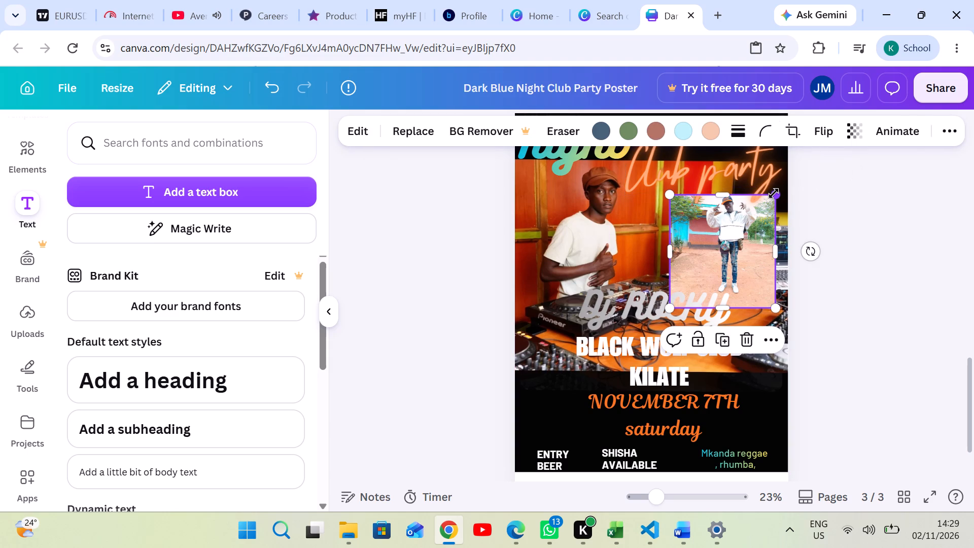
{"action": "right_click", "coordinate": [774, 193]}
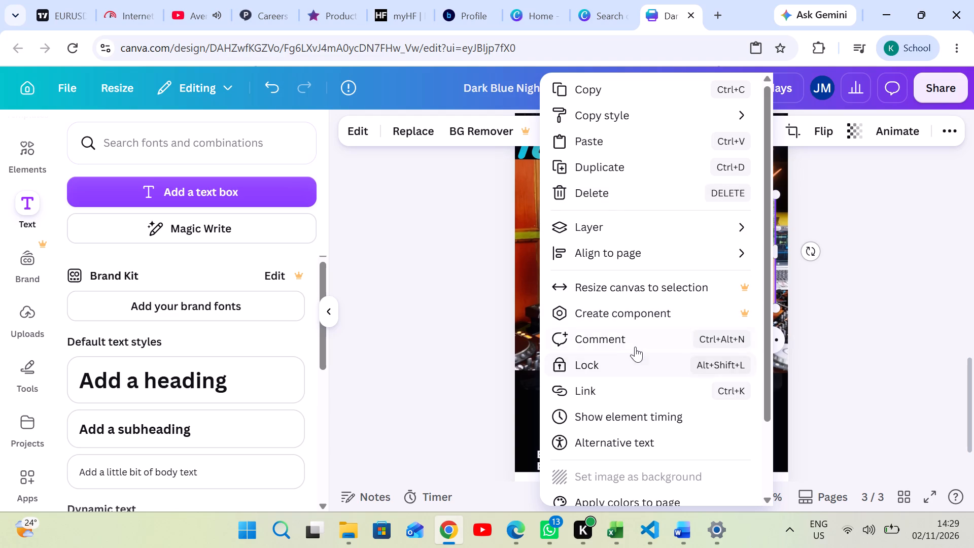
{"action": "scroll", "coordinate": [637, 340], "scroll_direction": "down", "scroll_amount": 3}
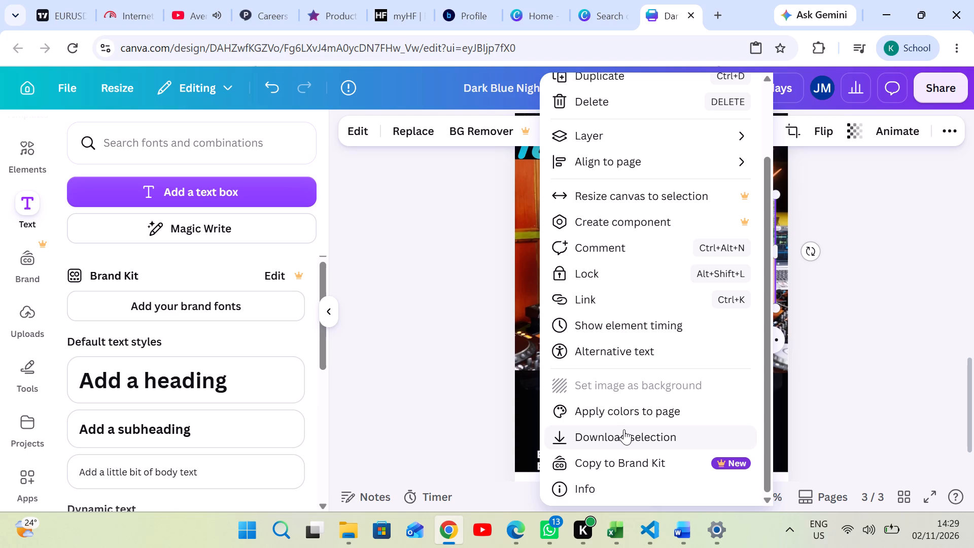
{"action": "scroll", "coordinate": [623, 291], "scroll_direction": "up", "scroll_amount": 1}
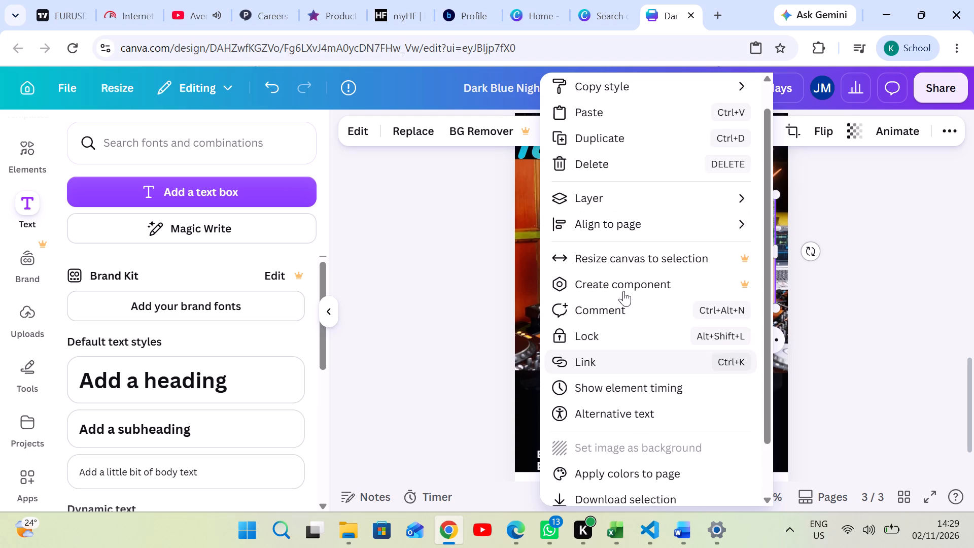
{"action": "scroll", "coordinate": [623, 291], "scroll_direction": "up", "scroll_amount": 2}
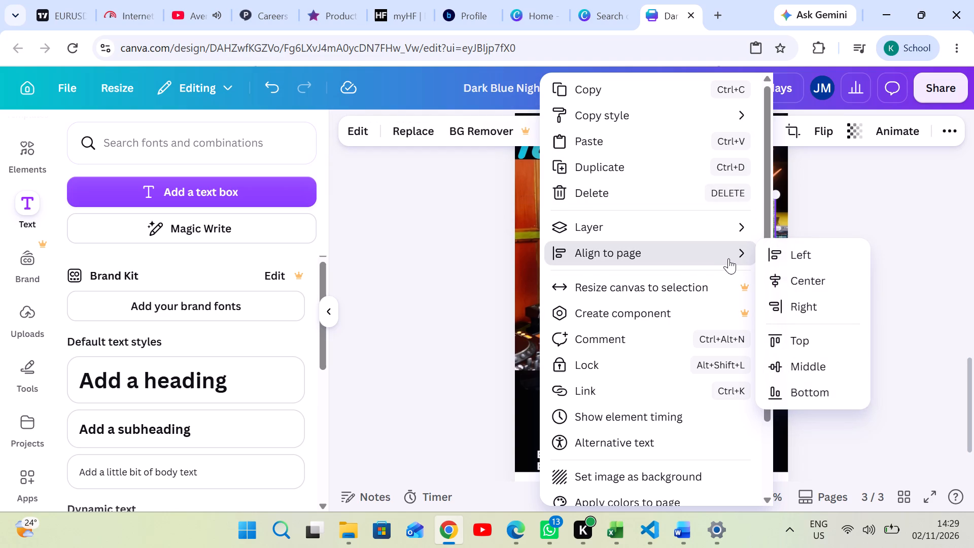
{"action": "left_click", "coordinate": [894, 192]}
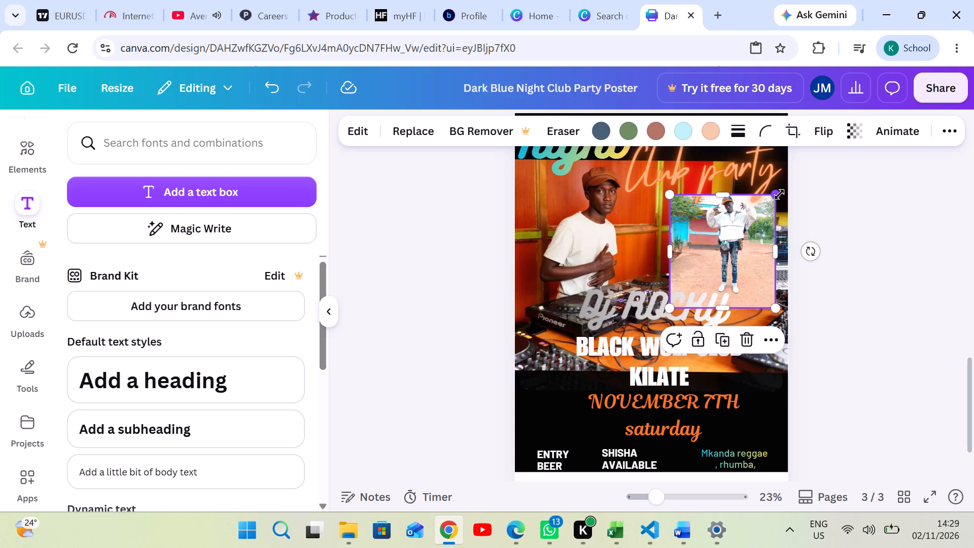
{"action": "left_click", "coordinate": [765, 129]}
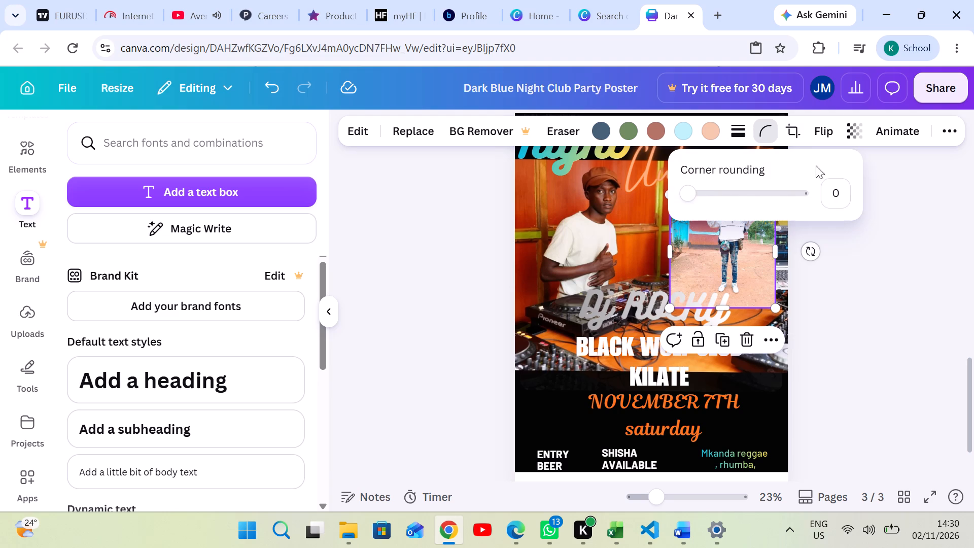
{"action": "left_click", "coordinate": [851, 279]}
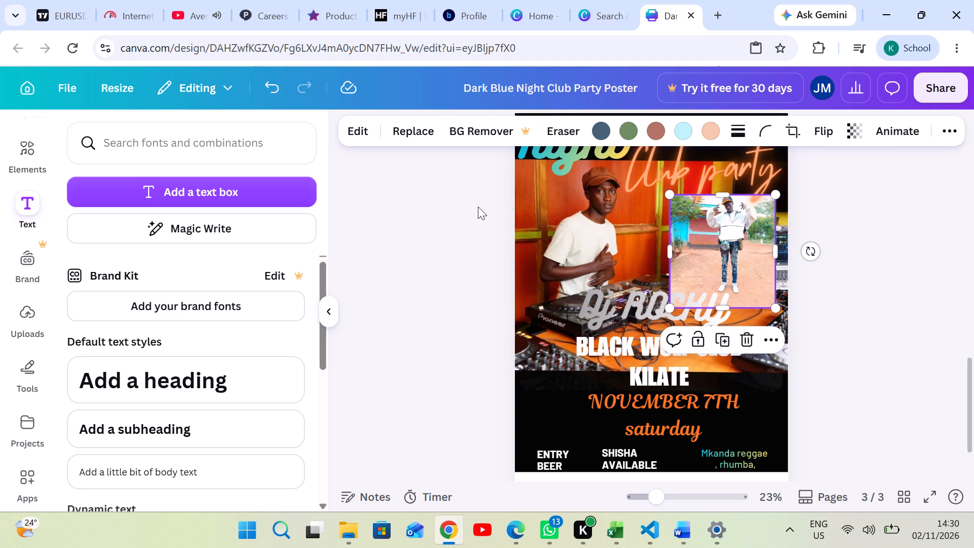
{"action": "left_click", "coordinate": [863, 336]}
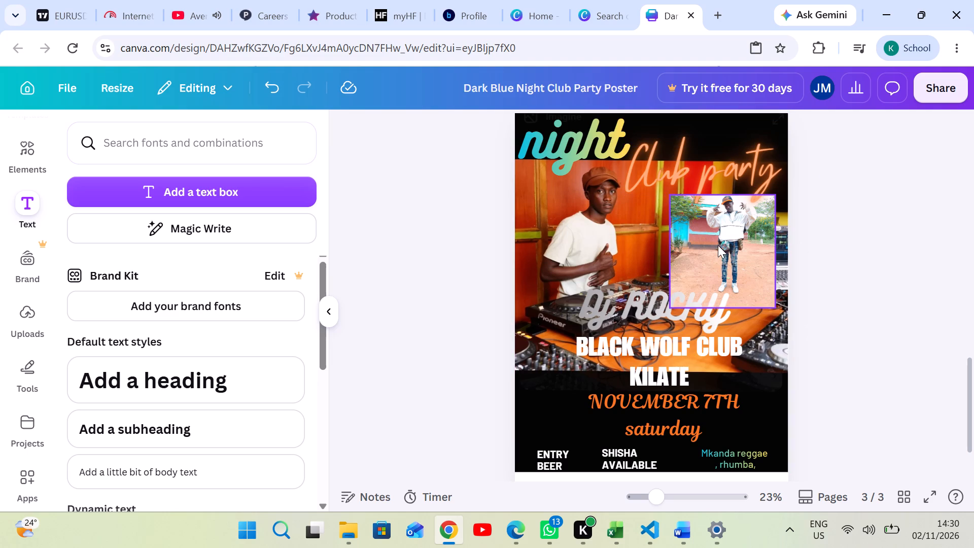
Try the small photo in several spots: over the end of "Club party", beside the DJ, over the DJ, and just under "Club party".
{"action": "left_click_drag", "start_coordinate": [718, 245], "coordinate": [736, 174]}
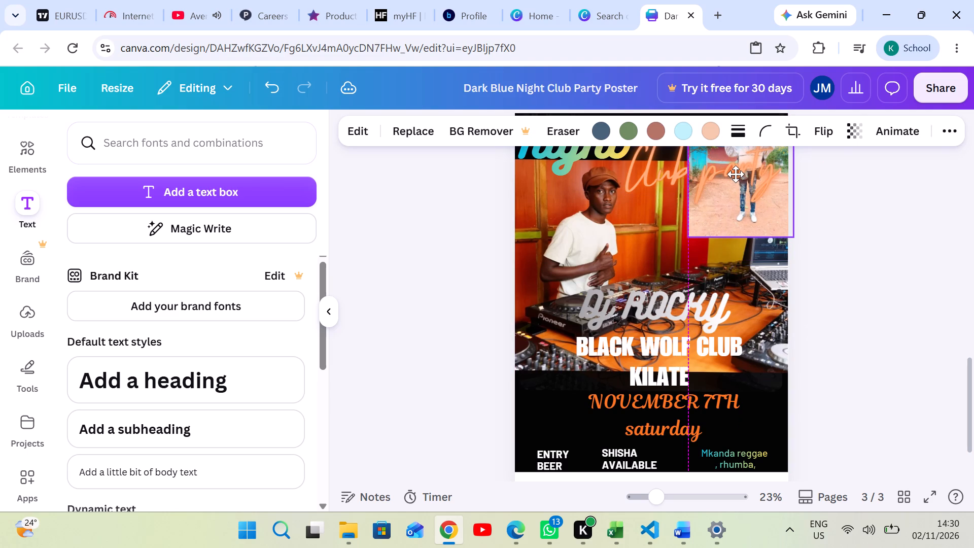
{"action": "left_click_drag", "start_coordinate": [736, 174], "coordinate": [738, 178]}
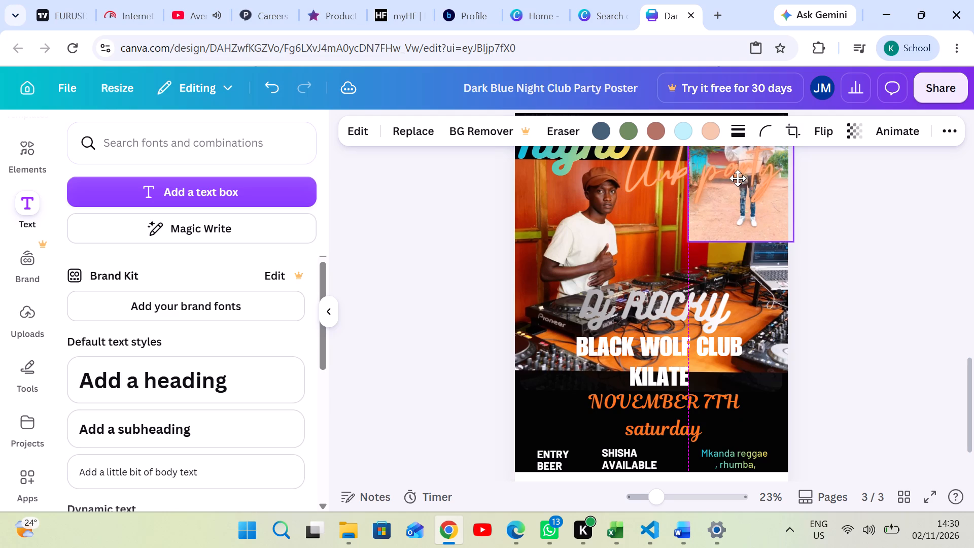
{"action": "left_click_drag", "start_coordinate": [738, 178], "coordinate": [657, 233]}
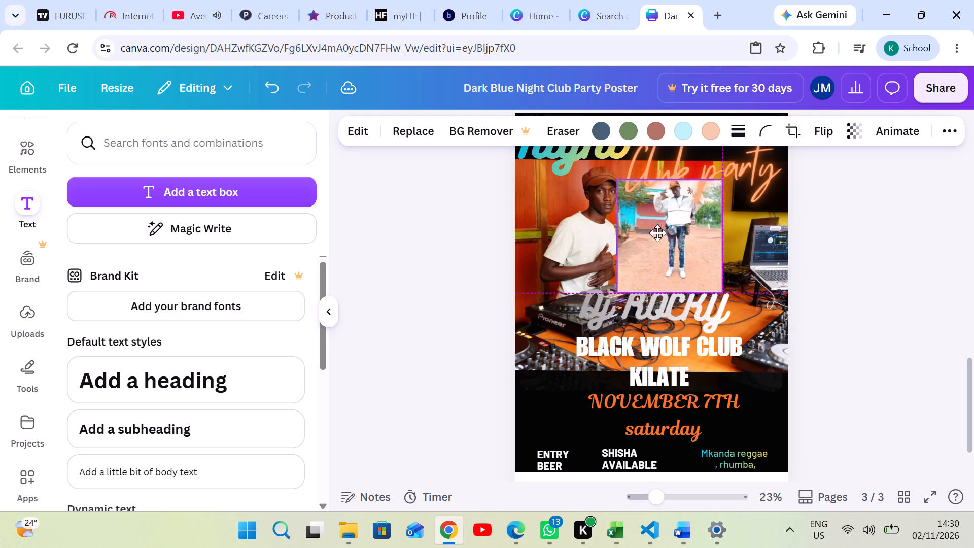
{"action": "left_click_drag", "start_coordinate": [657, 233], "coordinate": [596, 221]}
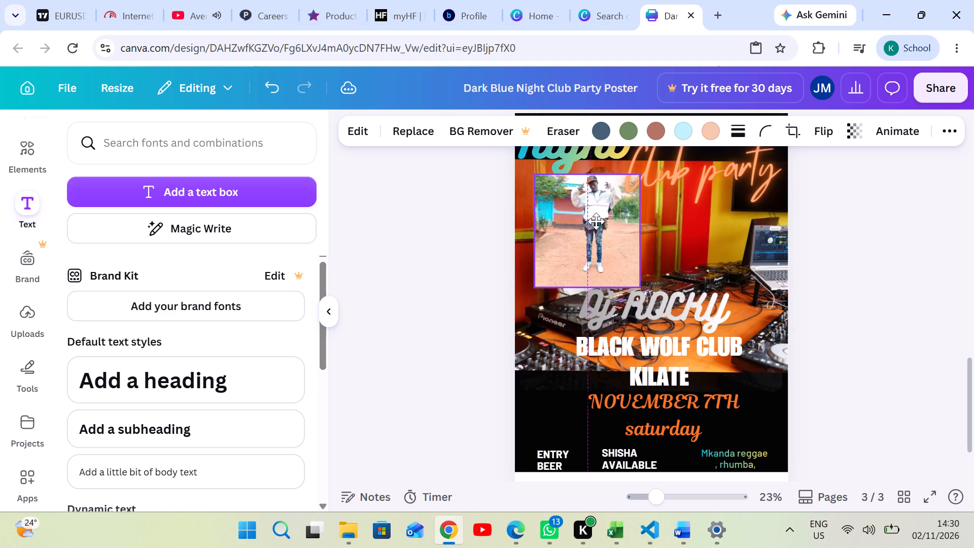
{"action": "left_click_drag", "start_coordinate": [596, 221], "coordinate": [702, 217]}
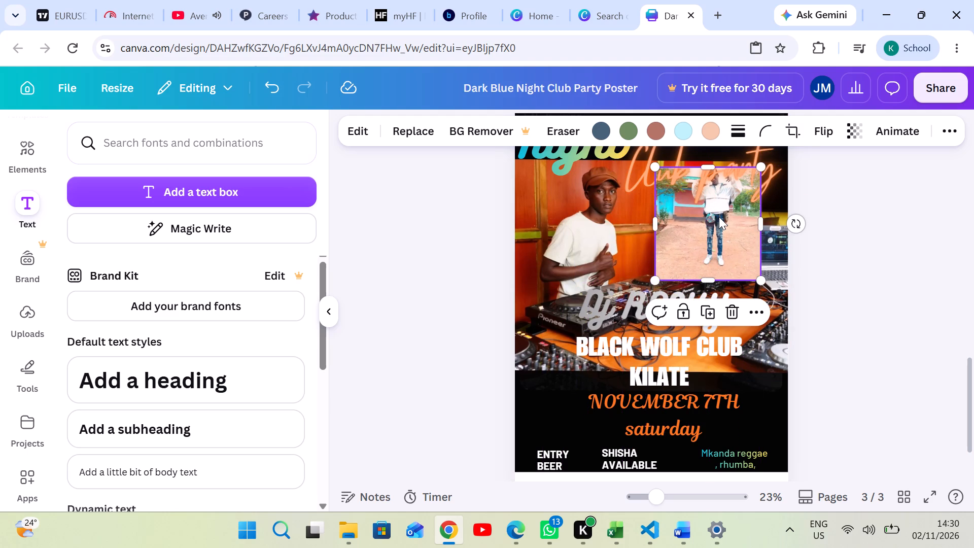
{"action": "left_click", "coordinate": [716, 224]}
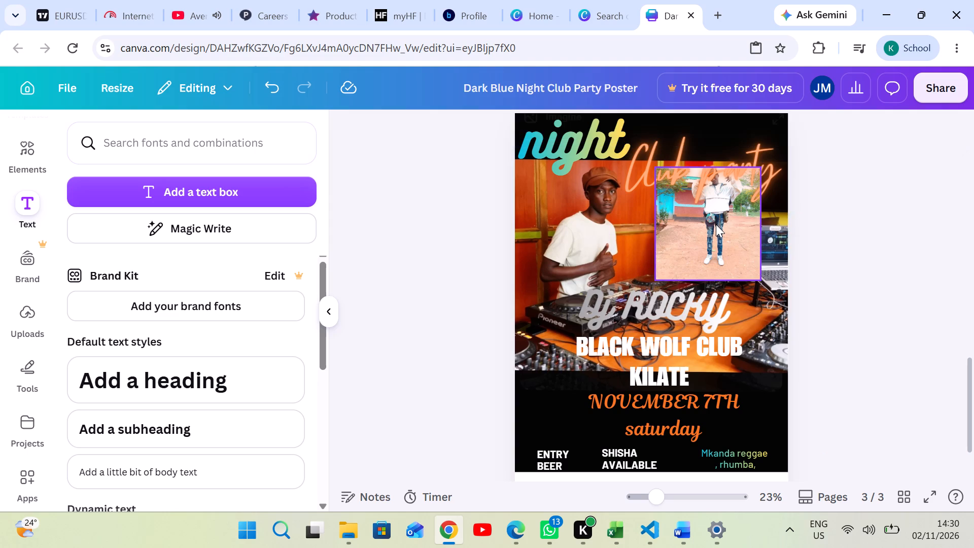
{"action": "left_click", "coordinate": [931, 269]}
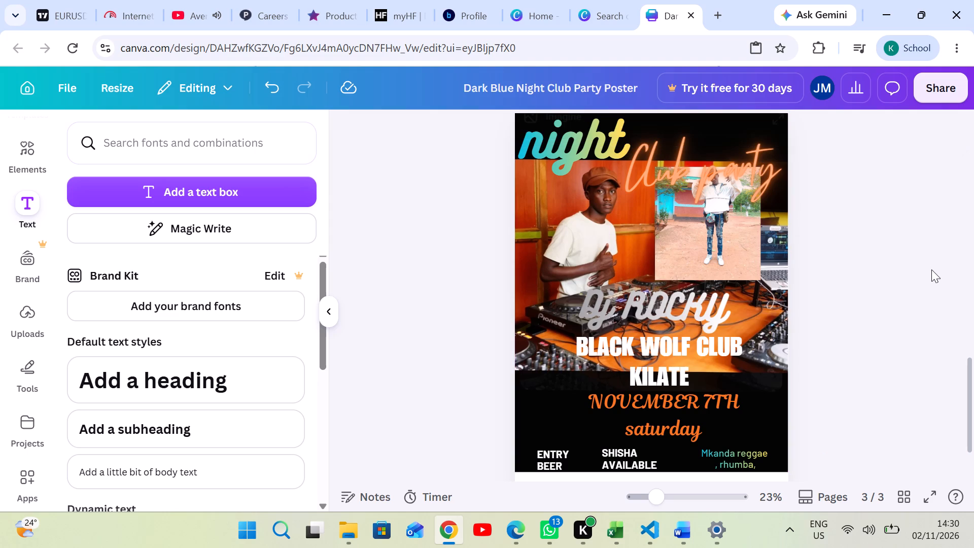
Move the small photo down over the DJ decks so its lower part sits behind the end of the "Dj ROCKY" text.
{"action": "left_click_drag", "start_coordinate": [719, 234], "coordinate": [707, 306]}
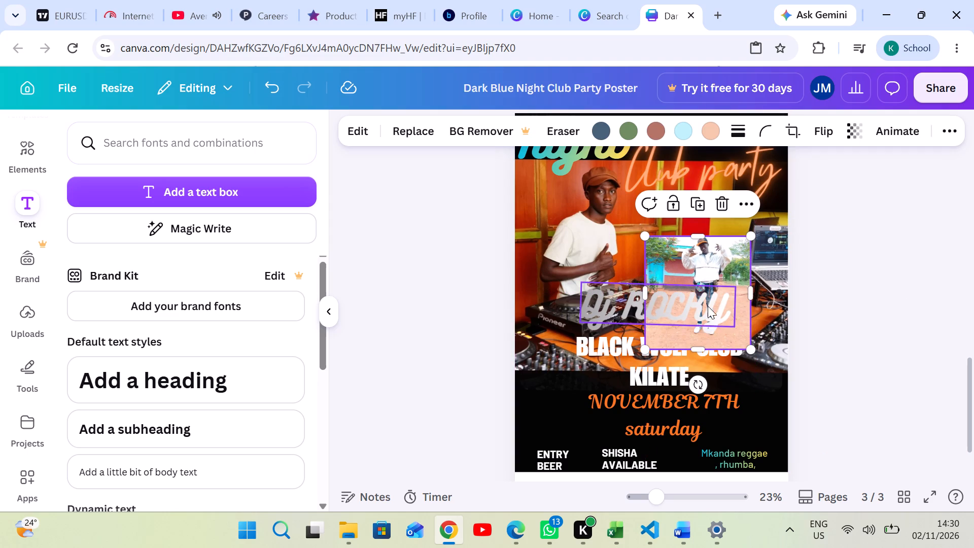
{"action": "left_click", "coordinate": [692, 272]}
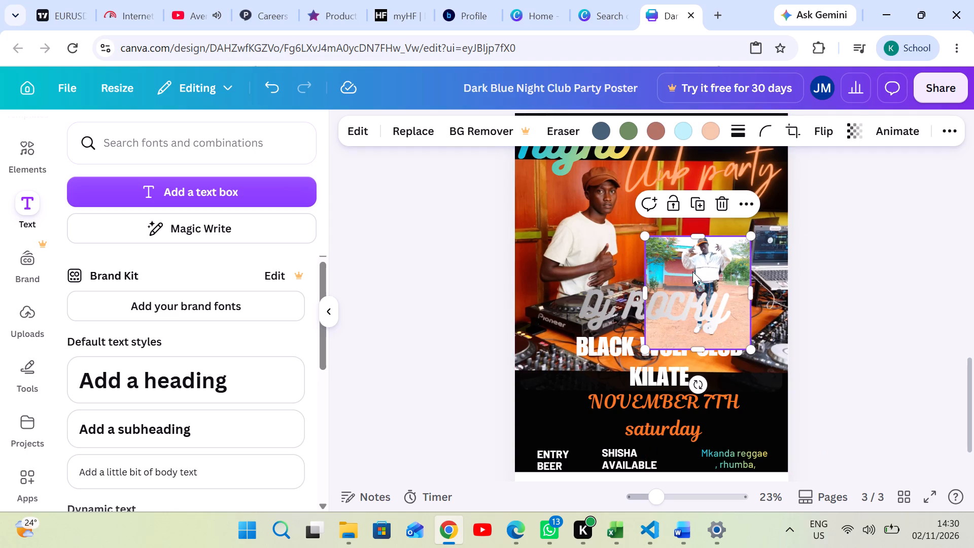
{"action": "left_click", "coordinate": [884, 243]}
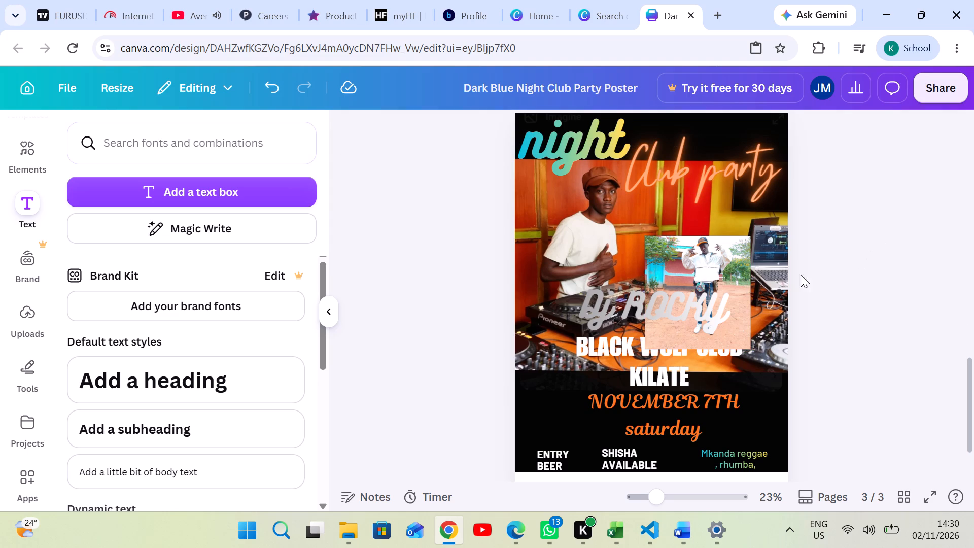
{"action": "left_click_drag", "start_coordinate": [717, 270], "coordinate": [749, 263]}
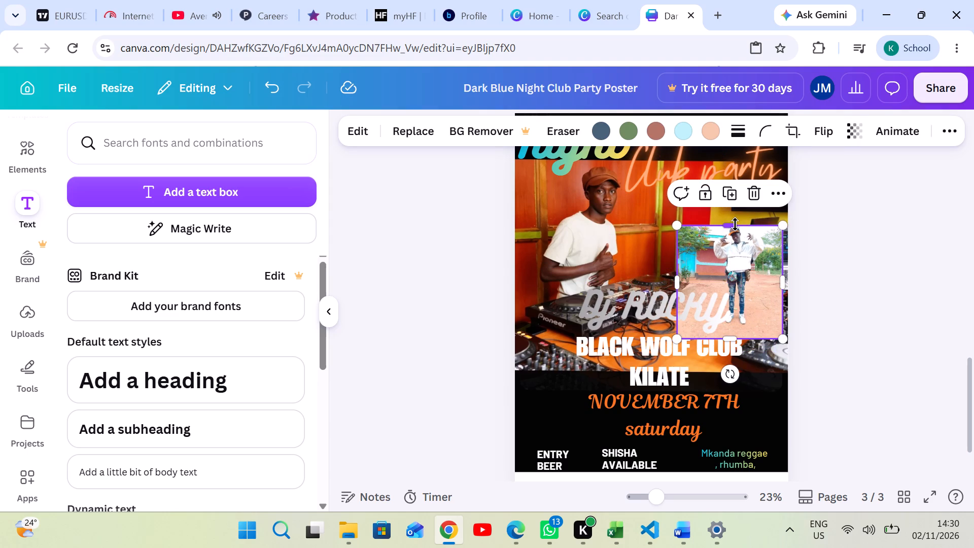
Extend the photo's top edge up behind the "Club party" text, making it about 16.3 wide by 28.2 high.
{"action": "left_click_drag", "start_coordinate": [735, 224], "coordinate": [726, 154]}
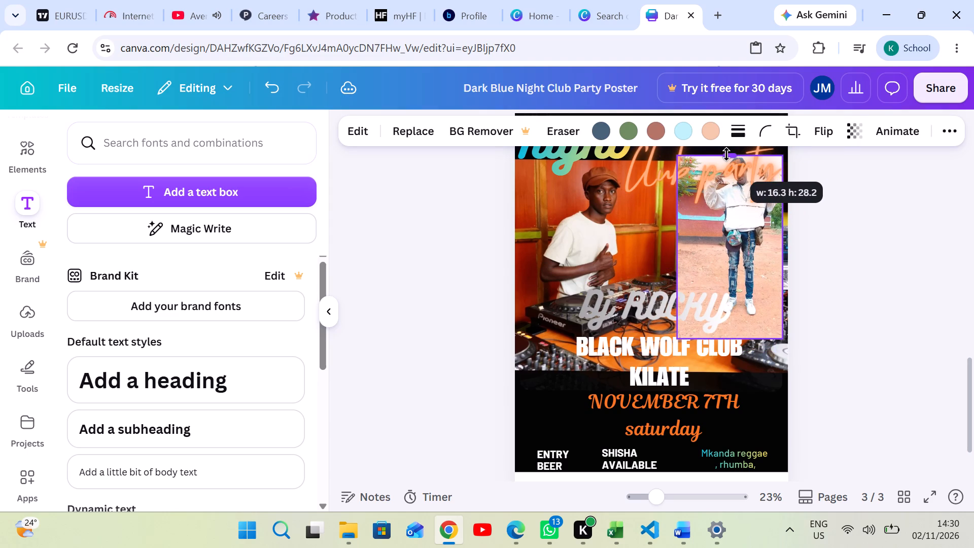
{"action": "left_click_drag", "start_coordinate": [726, 154], "coordinate": [722, 154]}
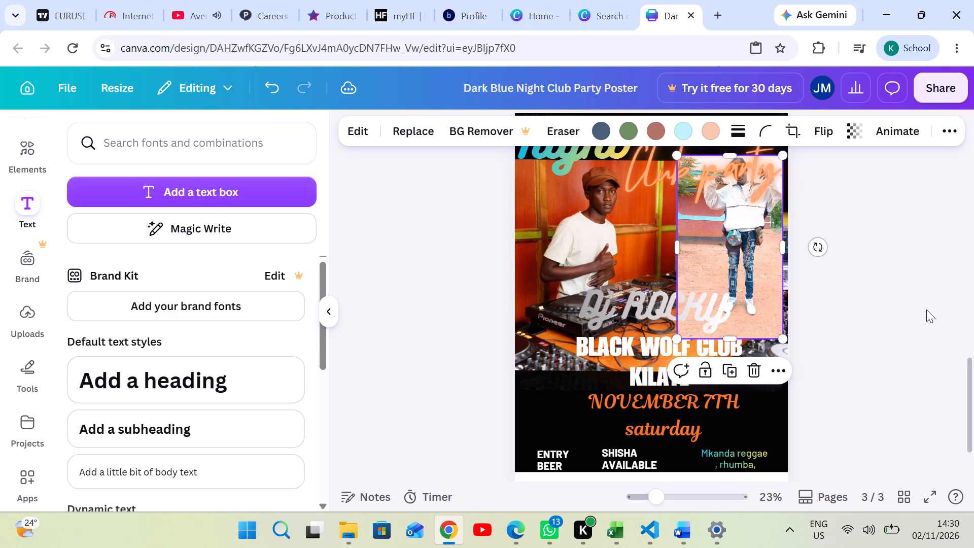
{"action": "left_click", "coordinate": [926, 310]}
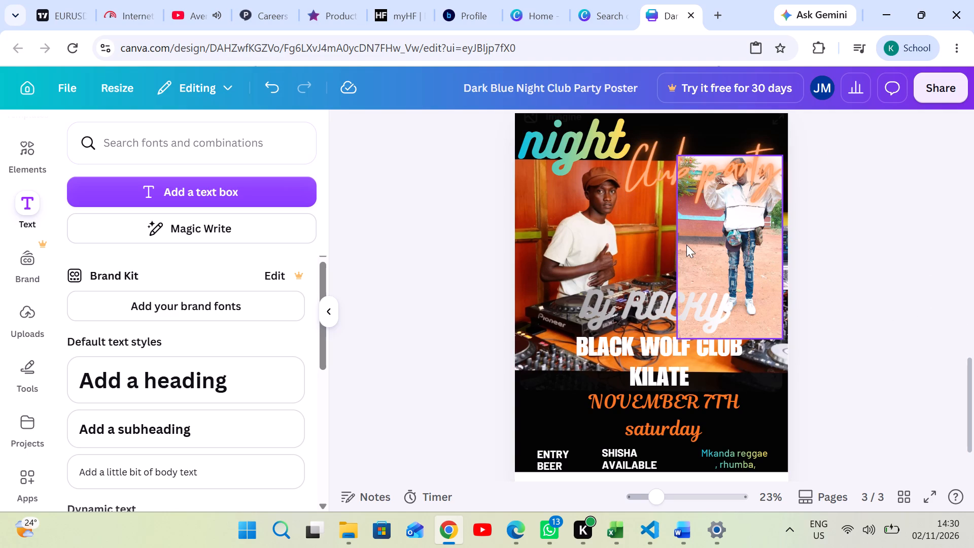
Apply the photo's colors to the whole poster page.
{"action": "right_click", "coordinate": [688, 245]}
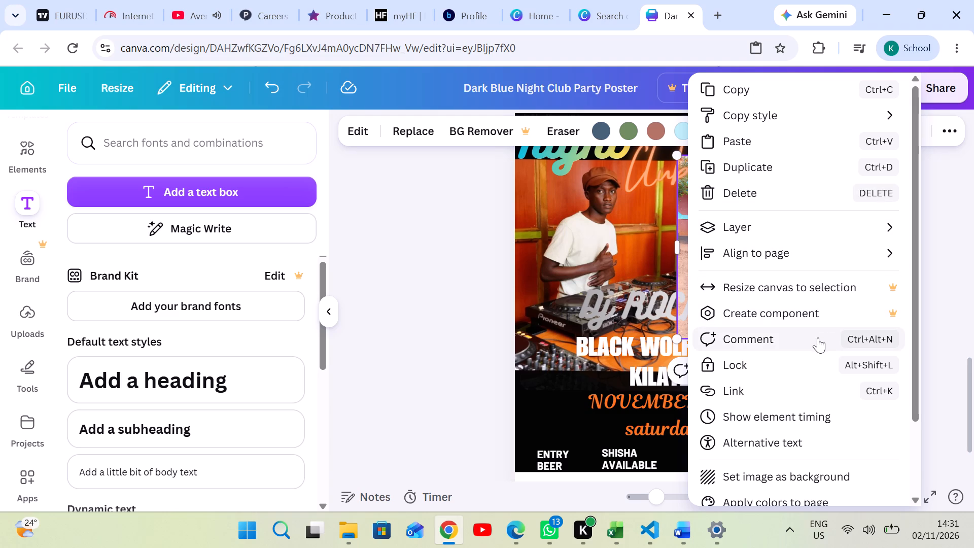
{"action": "scroll", "coordinate": [812, 357], "scroll_direction": "down", "scroll_amount": 1}
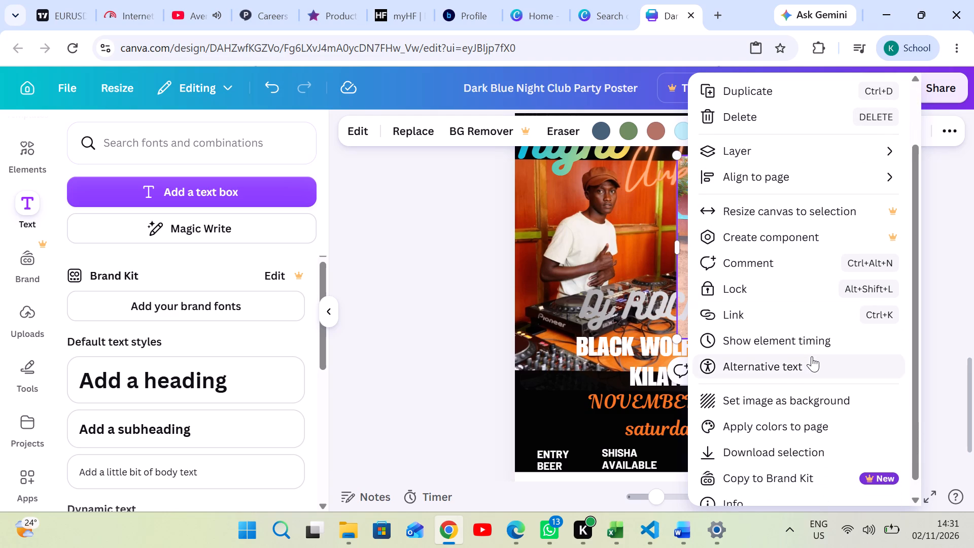
{"action": "scroll", "coordinate": [812, 356], "scroll_direction": "down", "scroll_amount": 3}
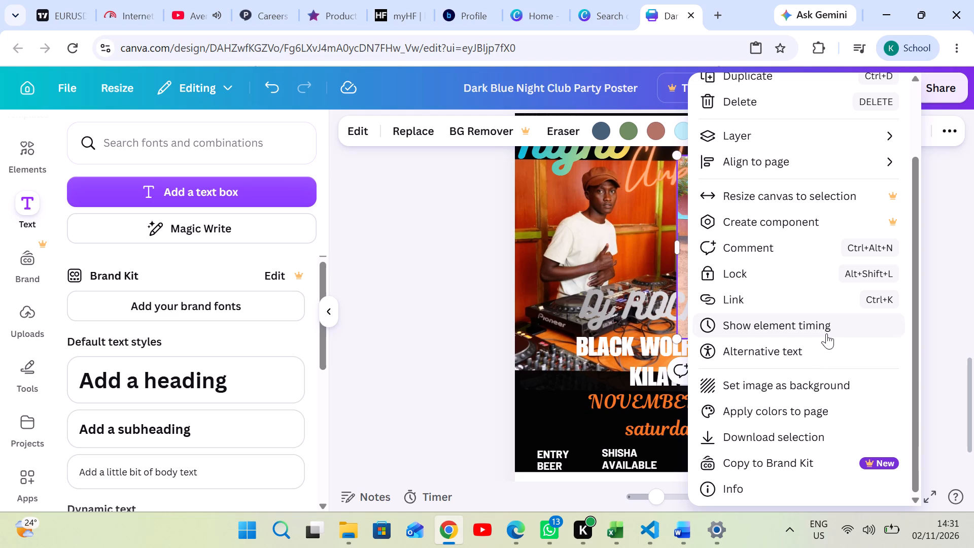
{"action": "left_click", "coordinate": [774, 410]}
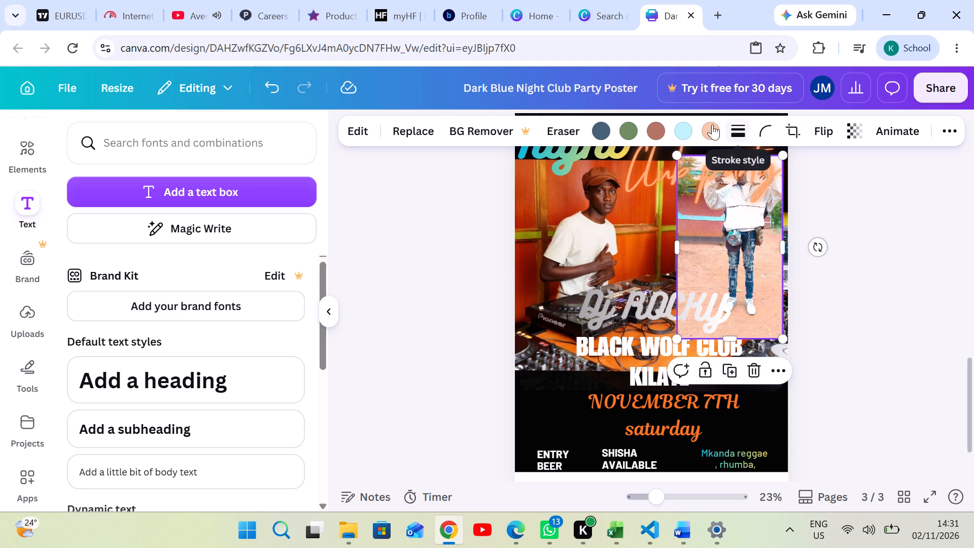
Use the Pixel Eraser at size 20 to erase the bush and much of the ground left of the man's legs in the photo.
{"action": "left_click", "coordinate": [558, 125]}
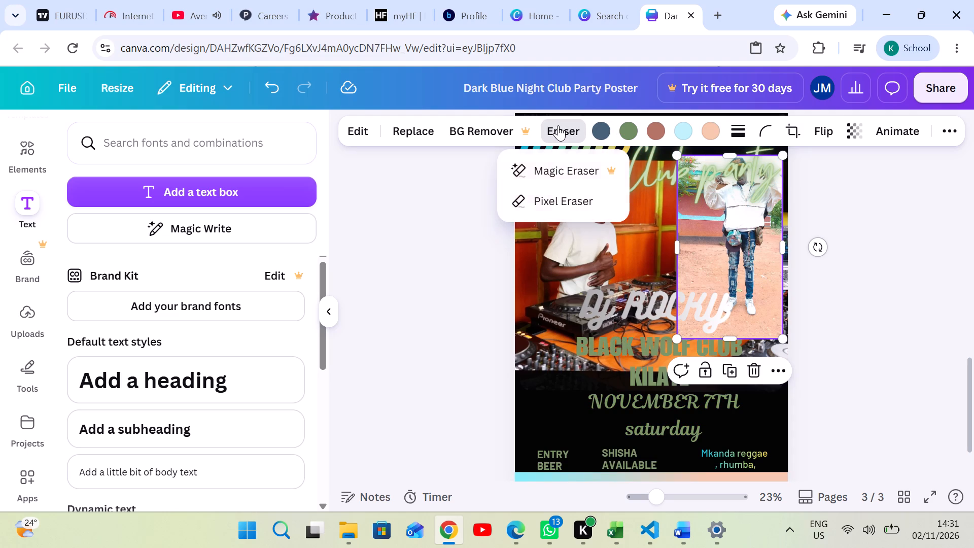
{"action": "left_click", "coordinate": [573, 200]}
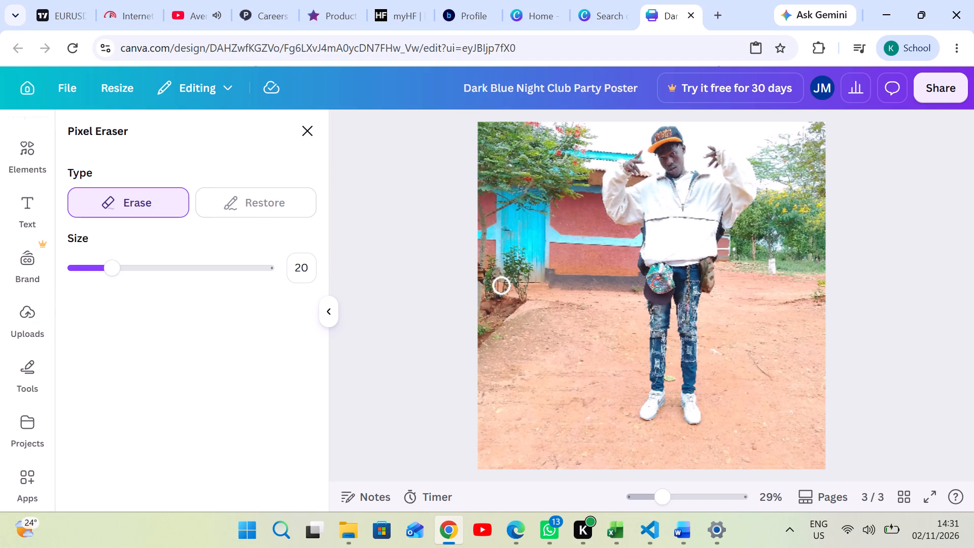
{"action": "left_click_drag", "start_coordinate": [485, 334], "coordinate": [514, 274]}
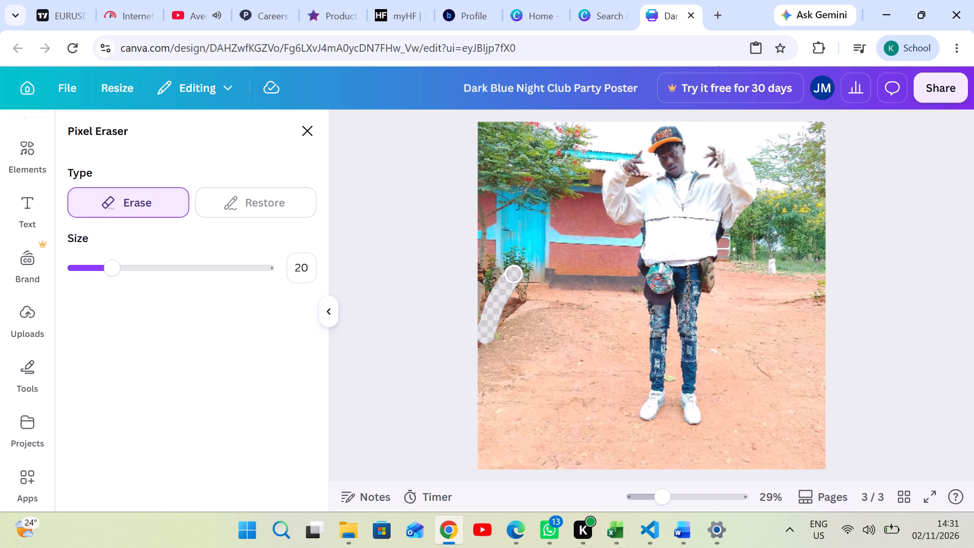
{"action": "left_click_drag", "start_coordinate": [514, 274], "coordinate": [508, 388]}
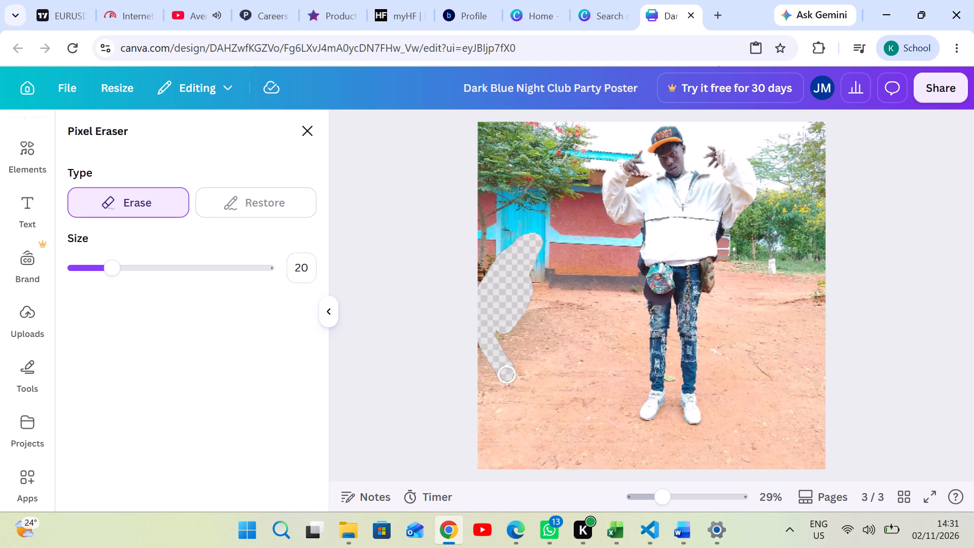
{"action": "left_click_drag", "start_coordinate": [508, 388], "coordinate": [600, 331]}
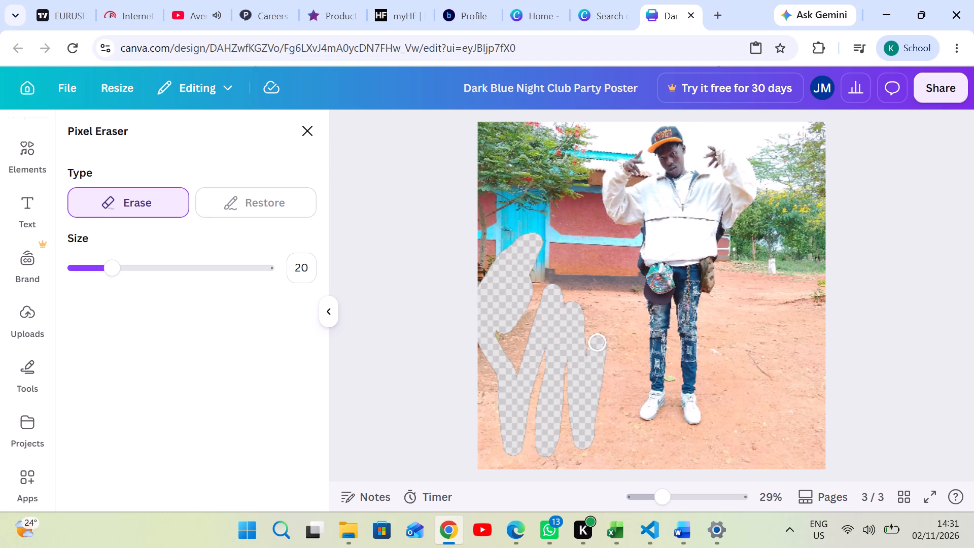
{"action": "left_click_drag", "start_coordinate": [600, 331], "coordinate": [548, 237]}
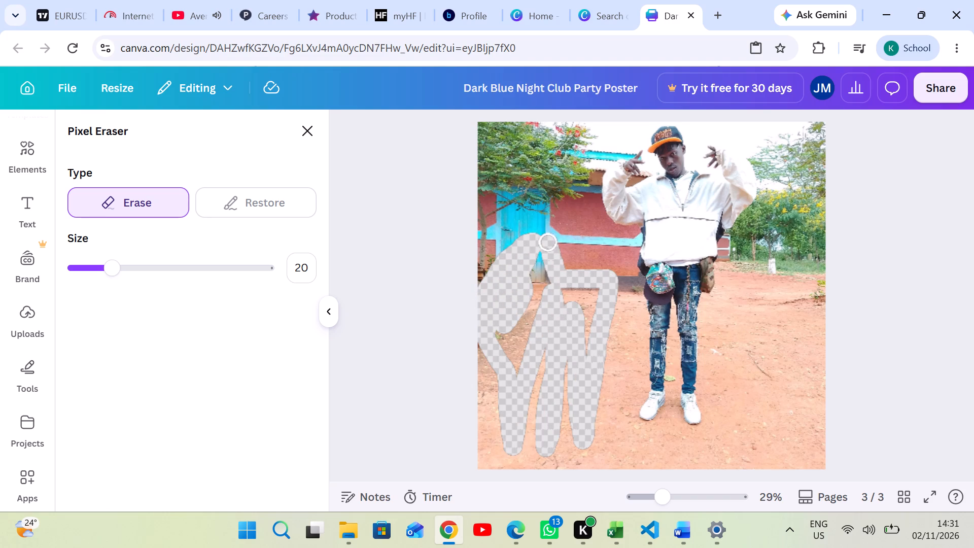
Erase the tree, the blue door and part of the roof and wall in the photo's upper left, including leftover patches.
{"action": "left_click_drag", "start_coordinate": [548, 237], "coordinate": [486, 127]}
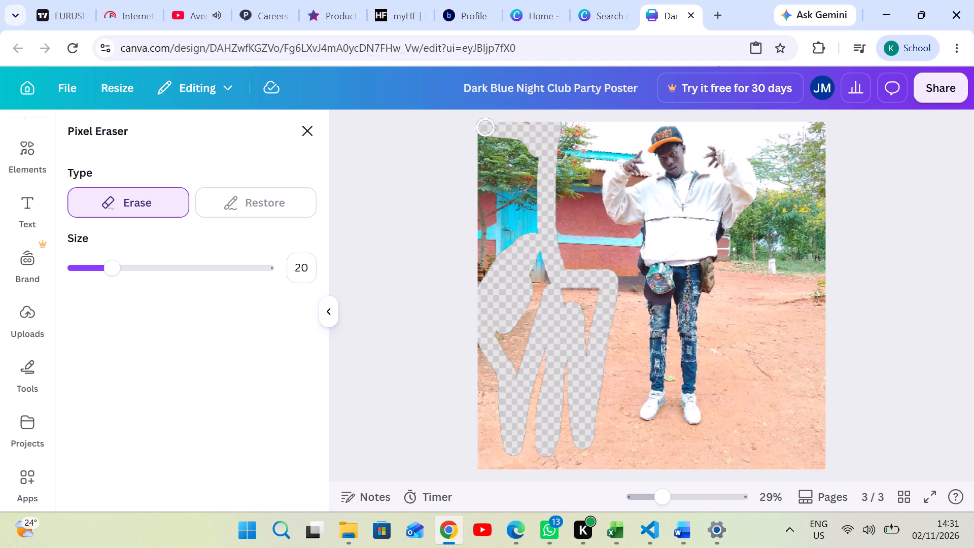
{"action": "left_click_drag", "start_coordinate": [486, 127], "coordinate": [561, 151]}
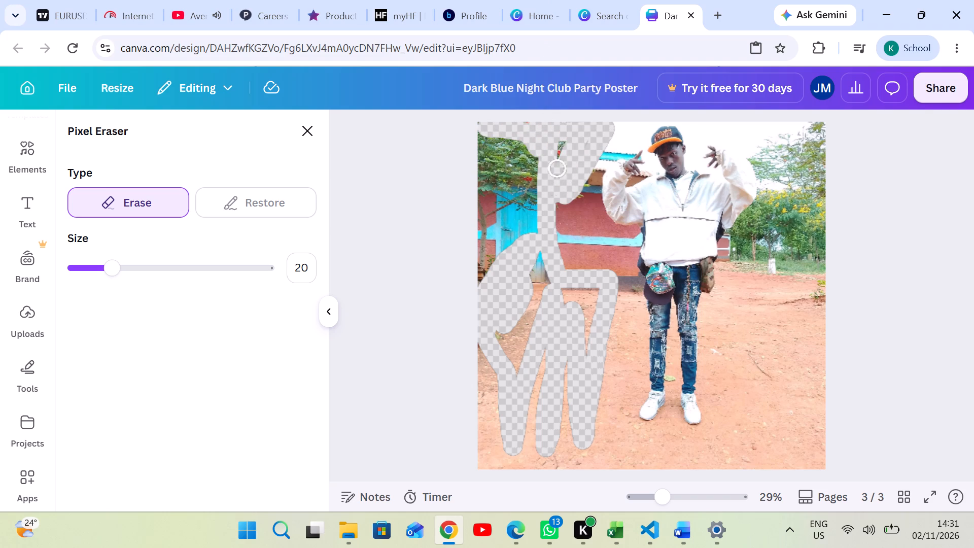
{"action": "left_click_drag", "start_coordinate": [561, 151], "coordinate": [505, 181]}
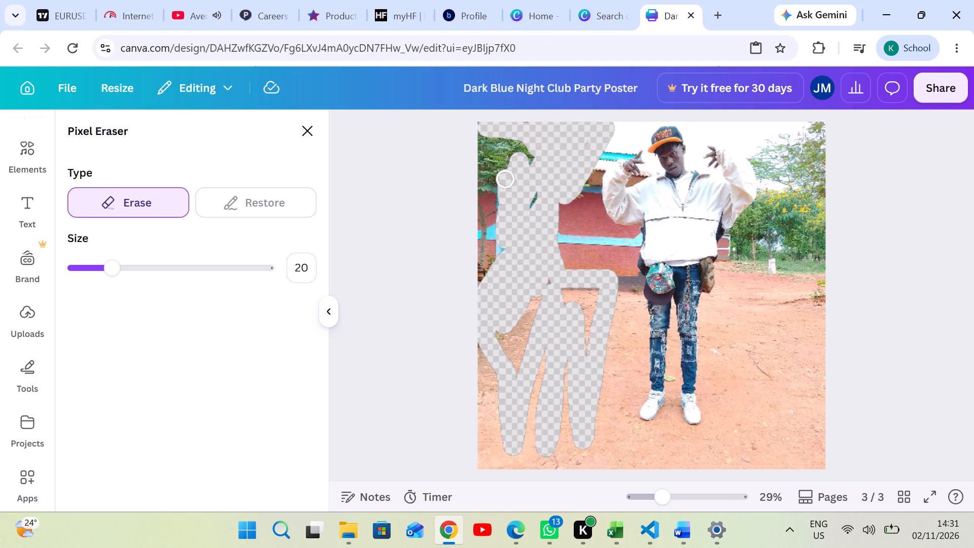
{"action": "left_click_drag", "start_coordinate": [505, 181], "coordinate": [480, 220]}
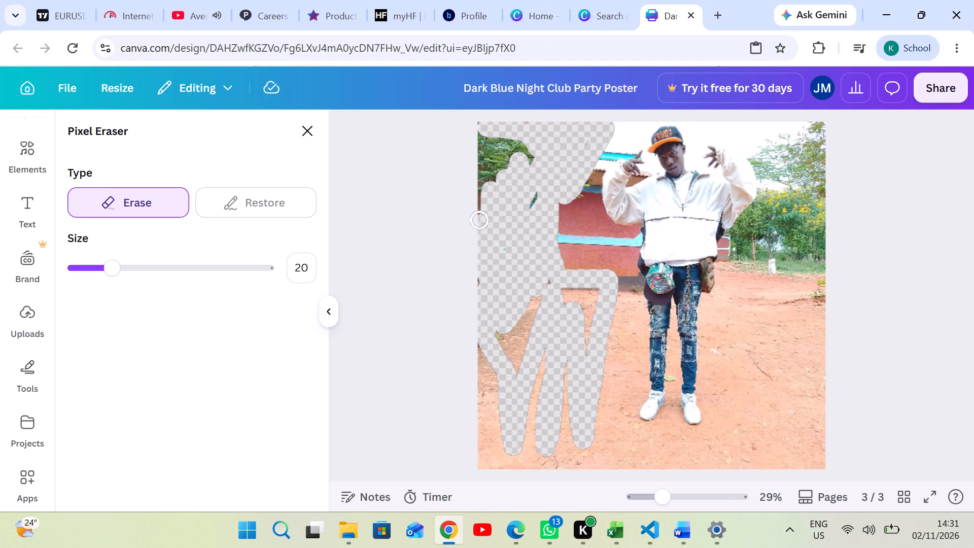
{"action": "left_click_drag", "start_coordinate": [480, 220], "coordinate": [479, 133]}
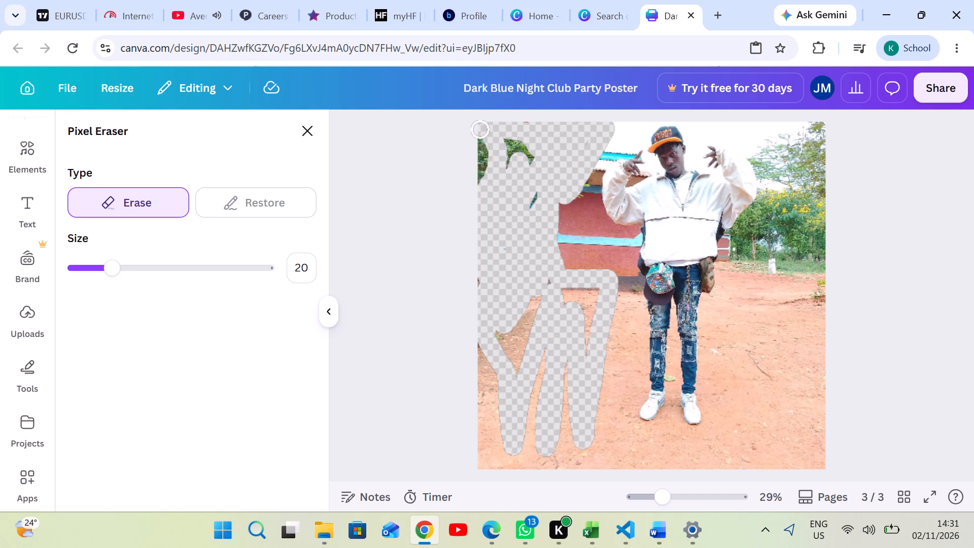
{"action": "left_click_drag", "start_coordinate": [479, 133], "coordinate": [528, 158]}
{"action": "left_click_drag", "start_coordinate": [524, 158], "coordinate": [503, 165]}
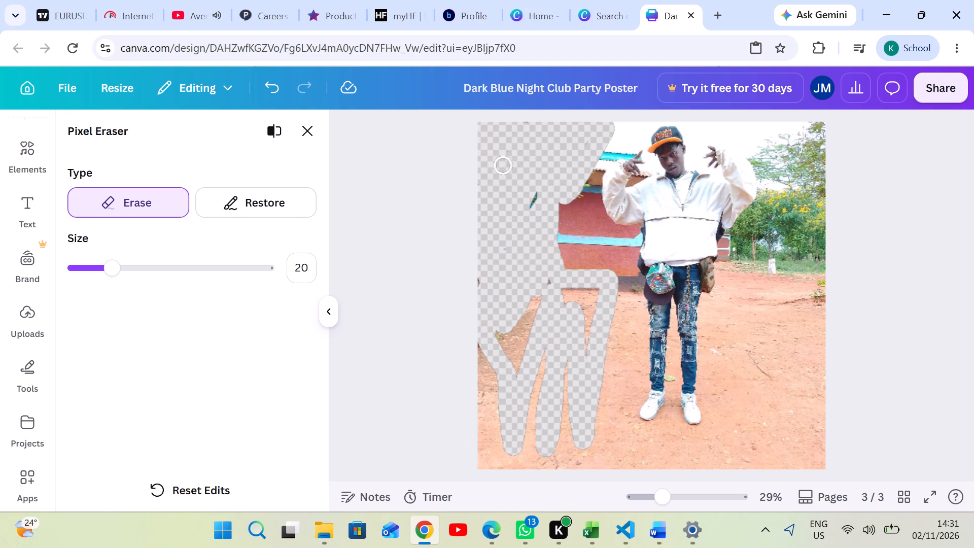
{"action": "left_click_drag", "start_coordinate": [503, 165], "coordinate": [518, 209]}
{"action": "left_click_drag", "start_coordinate": [516, 202], "coordinate": [545, 198]}
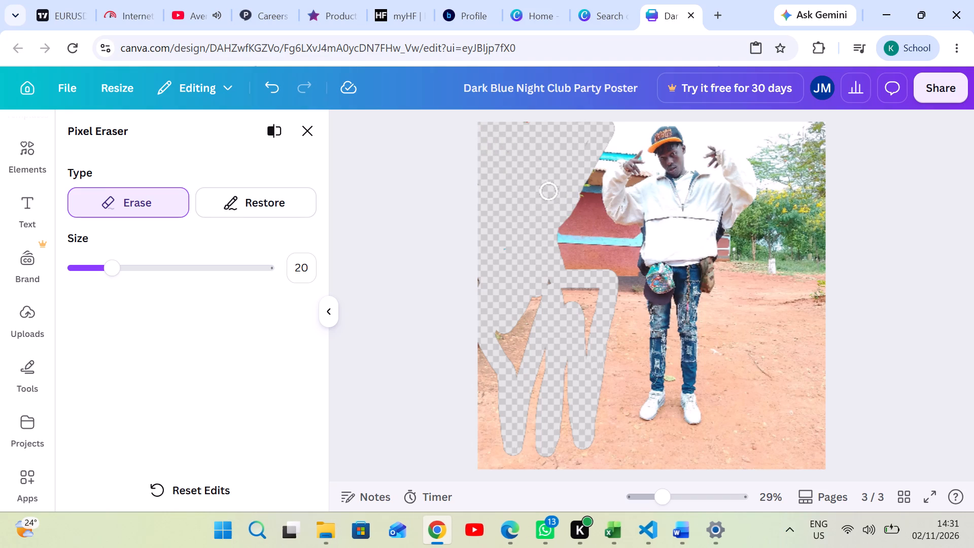
Erase most of the remaining ground left of the man's legs, down to the photo's bottom edge.
{"action": "left_click_drag", "start_coordinate": [542, 203], "coordinate": [477, 258]}
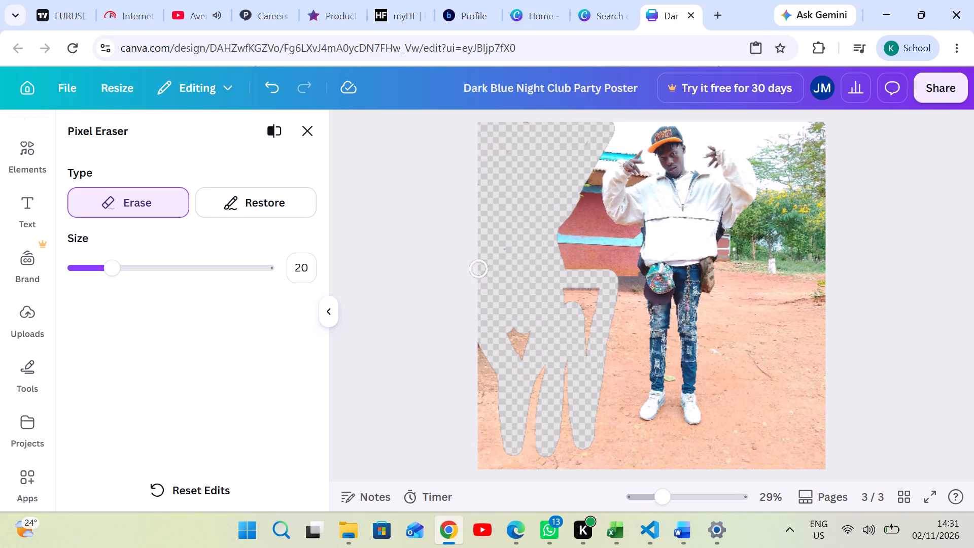
{"action": "left_click_drag", "start_coordinate": [477, 258], "coordinate": [595, 486]}
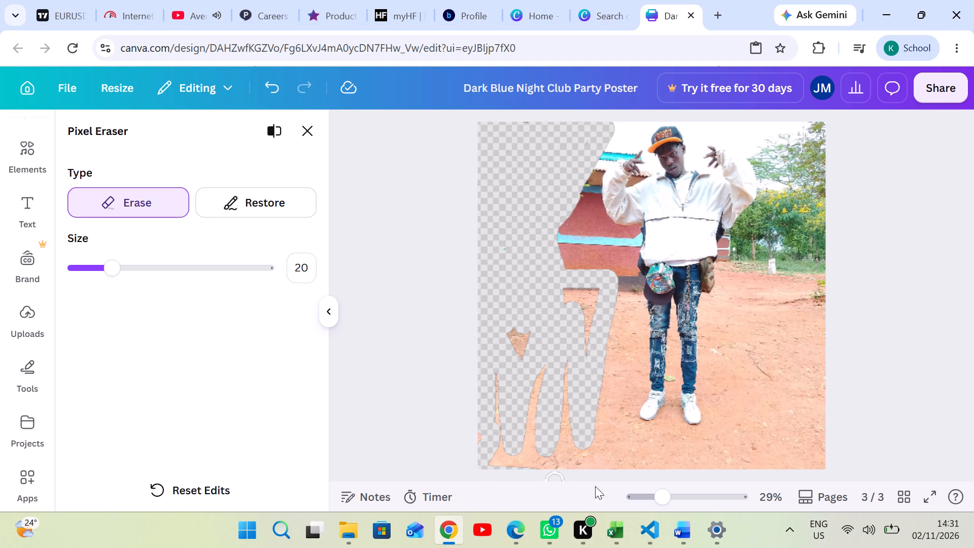
{"action": "left_click_drag", "start_coordinate": [595, 486], "coordinate": [550, 422]}
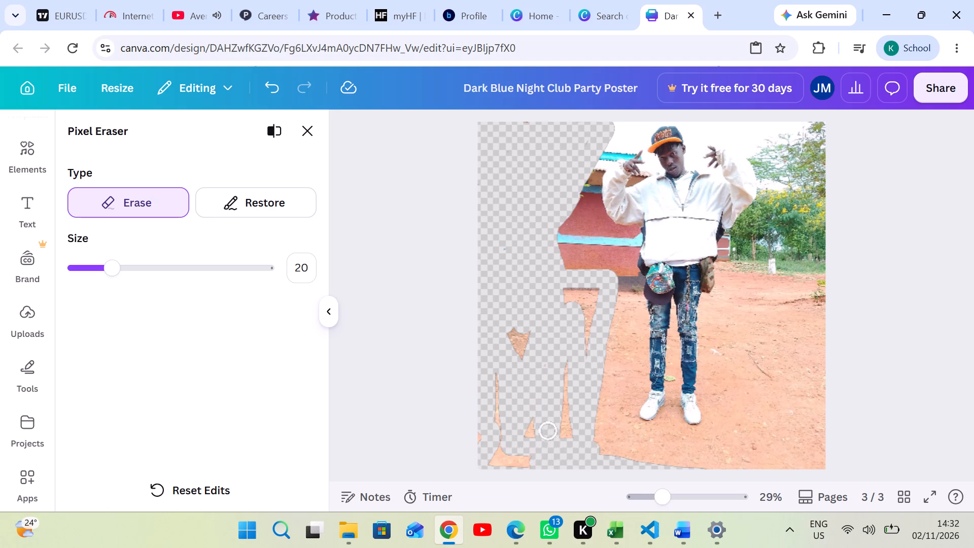
{"action": "left_click_drag", "start_coordinate": [550, 422], "coordinate": [562, 383]}
{"action": "left_click_drag", "start_coordinate": [564, 397], "coordinate": [601, 285]}
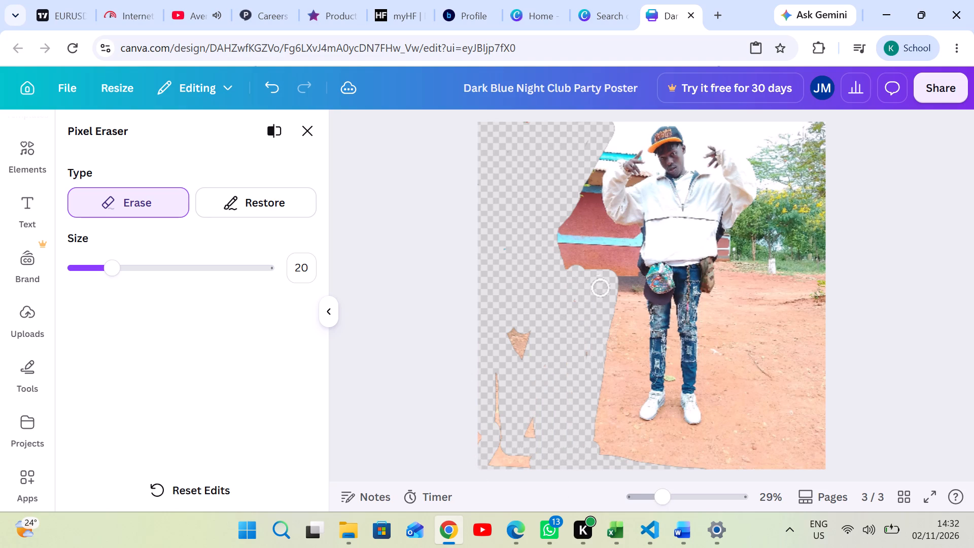
Erase most of the wall left of the man's torso and the leftover wall and ground patches in the photo's left part.
{"action": "left_click_drag", "start_coordinate": [601, 285], "coordinate": [582, 164]}
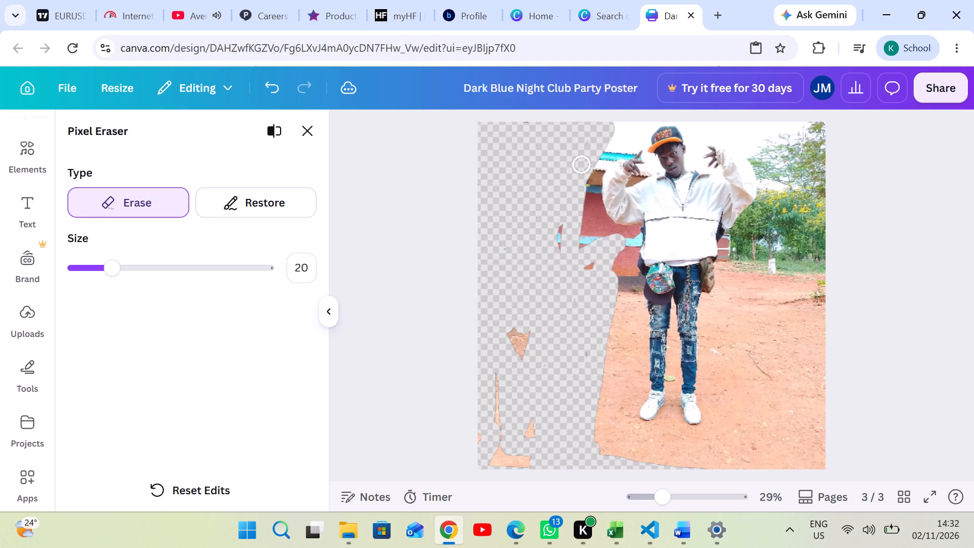
{"action": "left_click_drag", "start_coordinate": [582, 164], "coordinate": [605, 241]}
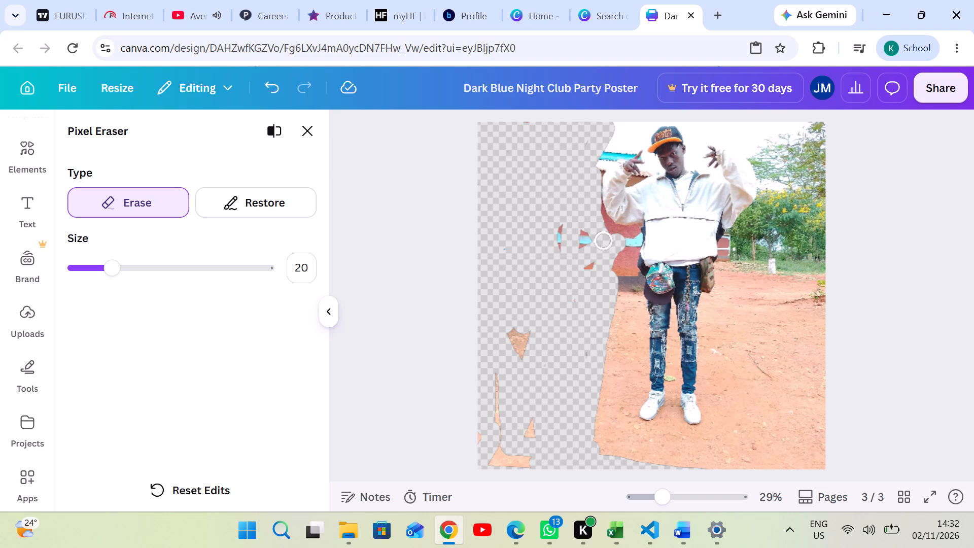
{"action": "left_click_drag", "start_coordinate": [605, 241], "coordinate": [632, 236]}
{"action": "left_click_drag", "start_coordinate": [632, 236], "coordinate": [592, 221]}
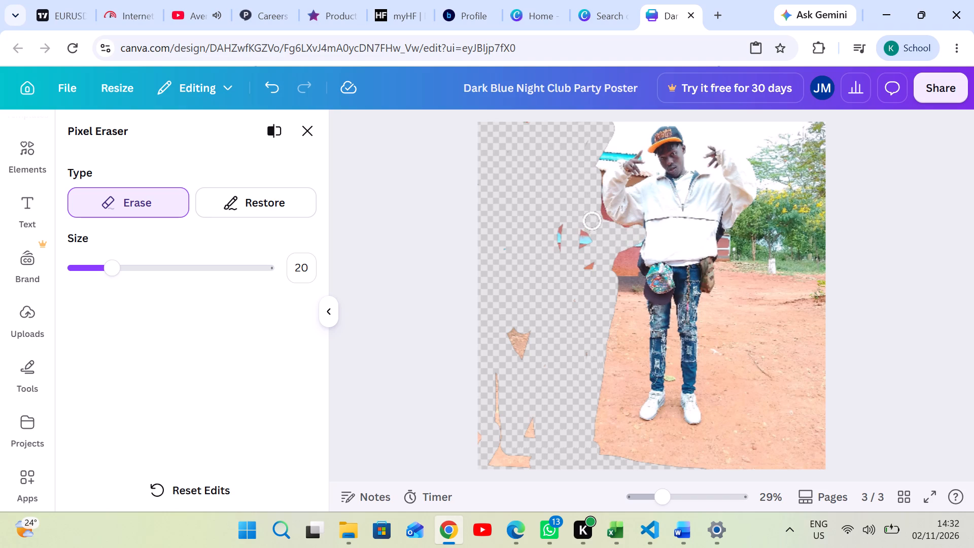
{"action": "left_click_drag", "start_coordinate": [592, 221], "coordinate": [552, 213]}
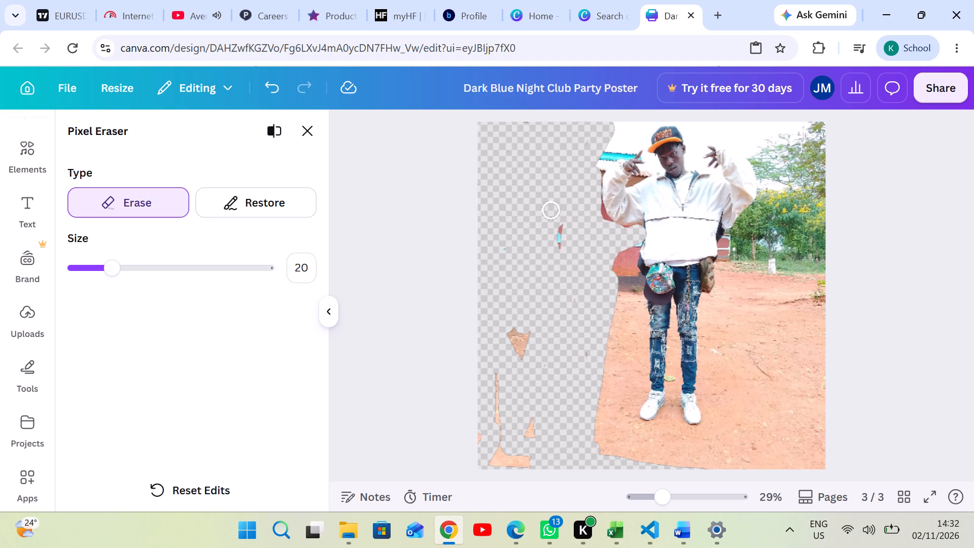
{"action": "left_click_drag", "start_coordinate": [552, 213], "coordinate": [532, 379]}
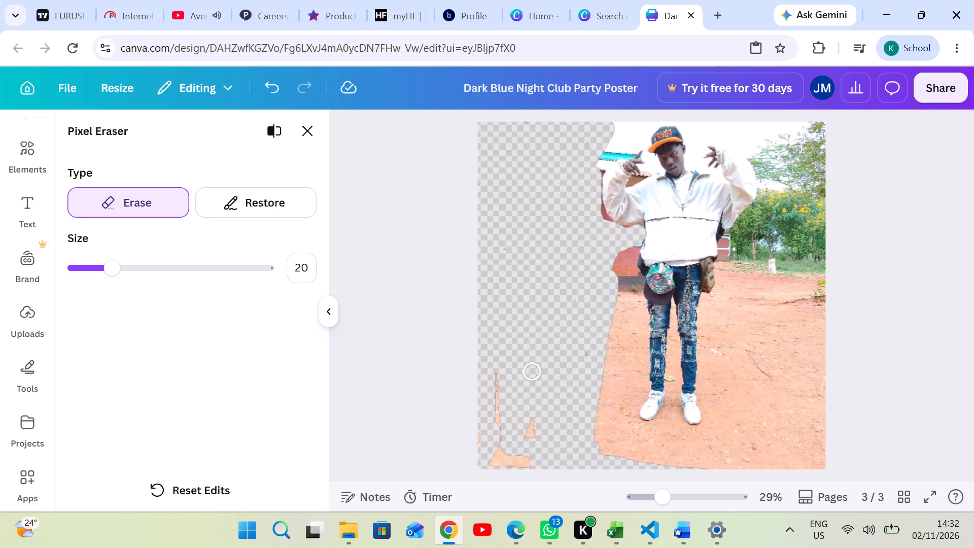
{"action": "left_click_drag", "start_coordinate": [532, 379], "coordinate": [493, 467]}
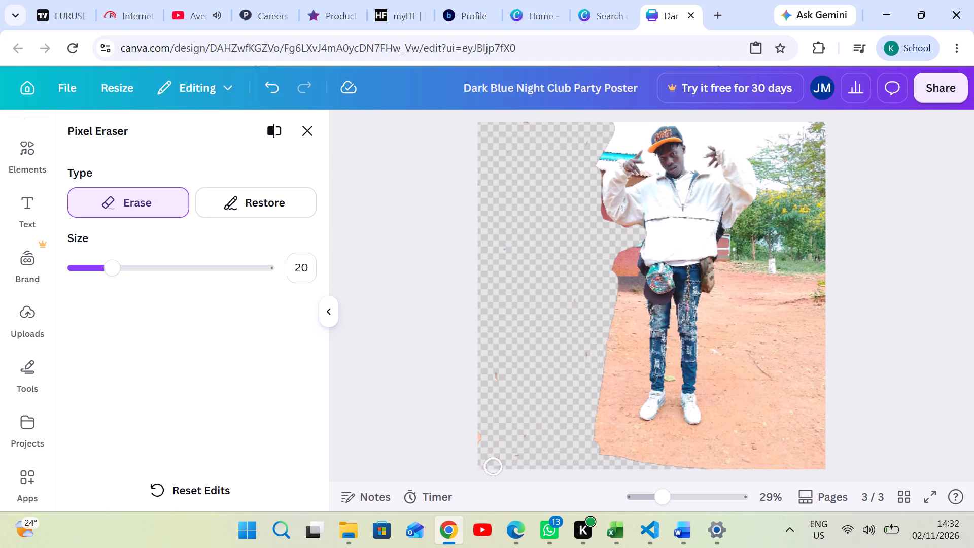
Erase the ground along the photo's bottom edge and the strip of ground, trees and sky along its right edge.
{"action": "left_click_drag", "start_coordinate": [493, 467], "coordinate": [588, 458]}
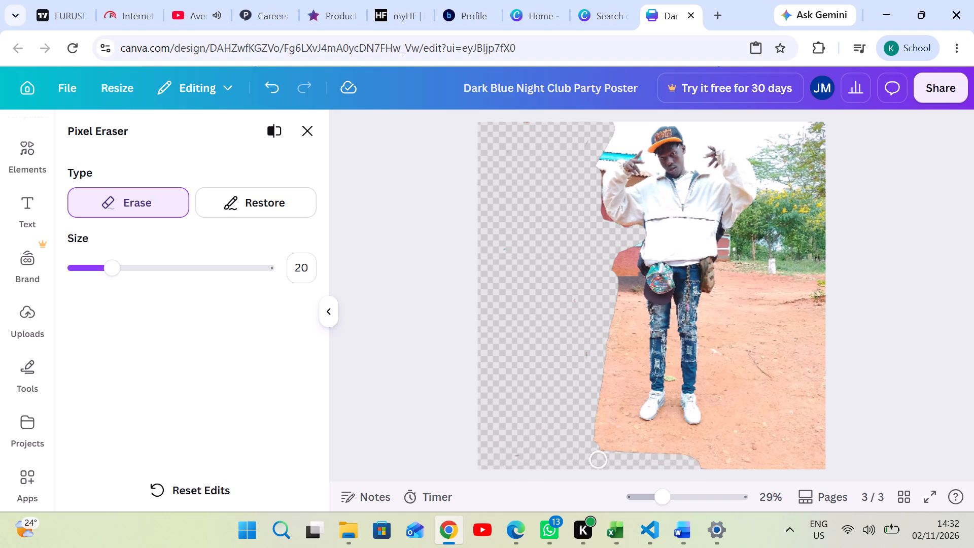
{"action": "left_click_drag", "start_coordinate": [588, 458], "coordinate": [808, 464]}
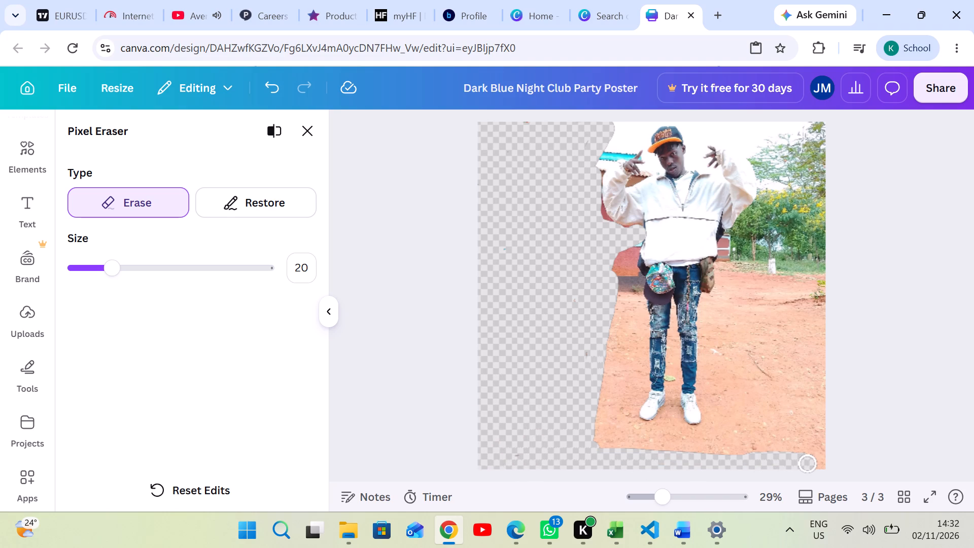
{"action": "left_click_drag", "start_coordinate": [808, 464], "coordinate": [807, 228]}
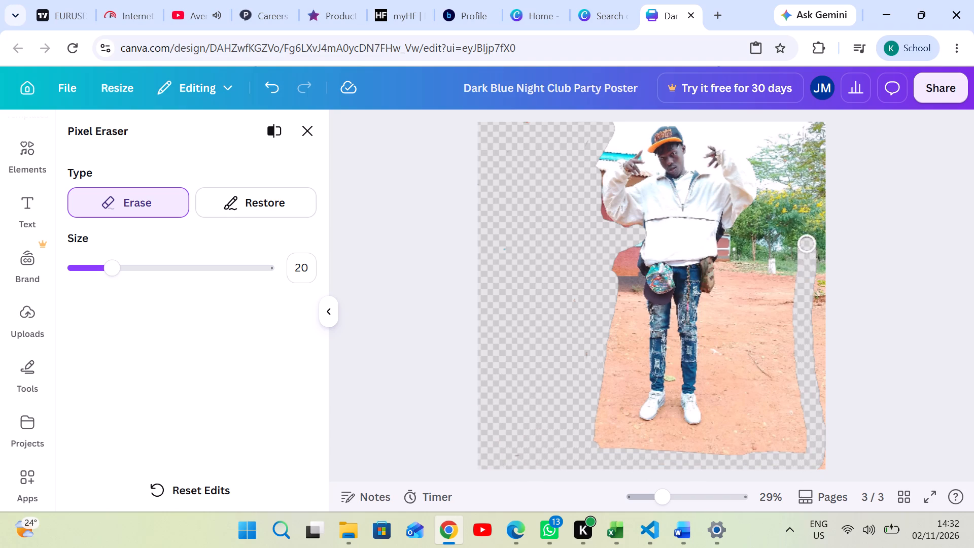
{"action": "left_click_drag", "start_coordinate": [807, 228], "coordinate": [822, 133]}
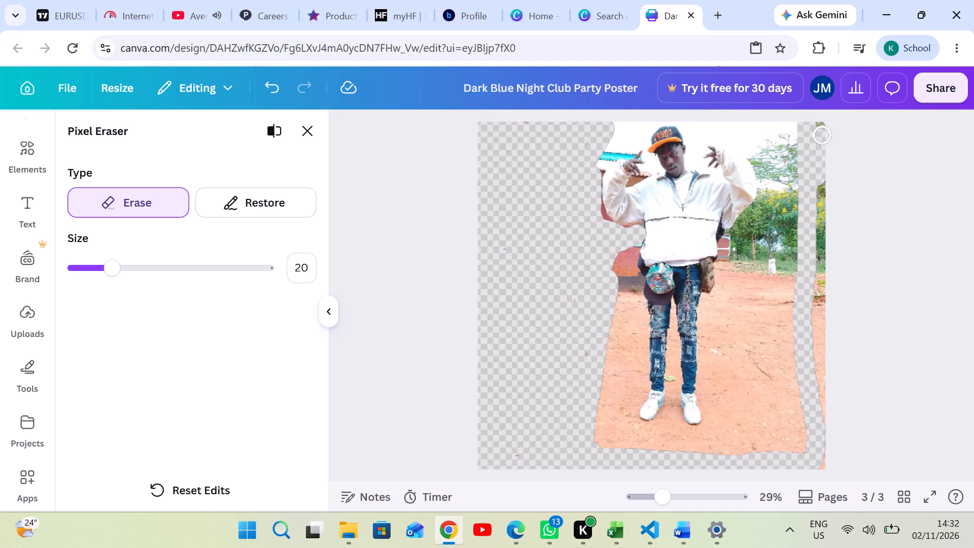
{"action": "left_click_drag", "start_coordinate": [822, 133], "coordinate": [811, 196]}
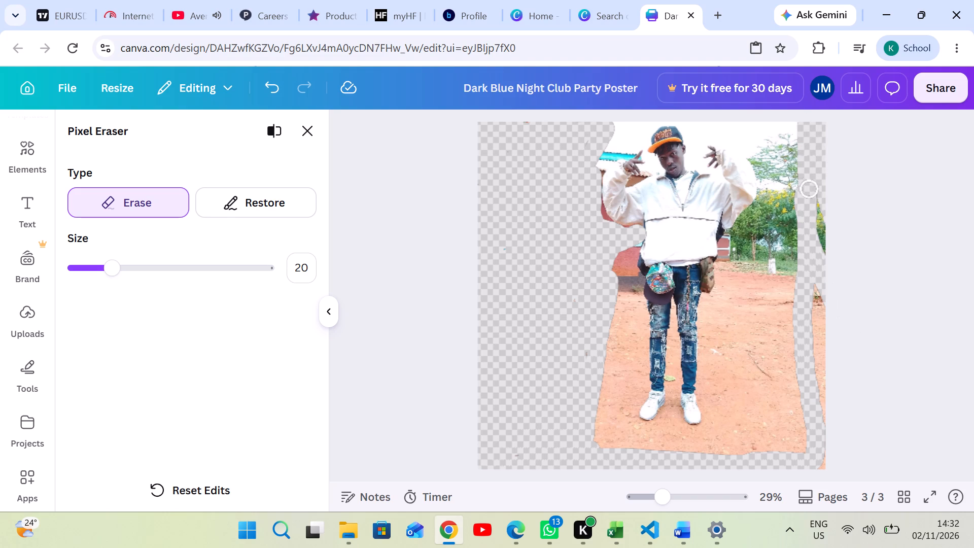
{"action": "left_click_drag", "start_coordinate": [811, 196], "coordinate": [826, 440]}
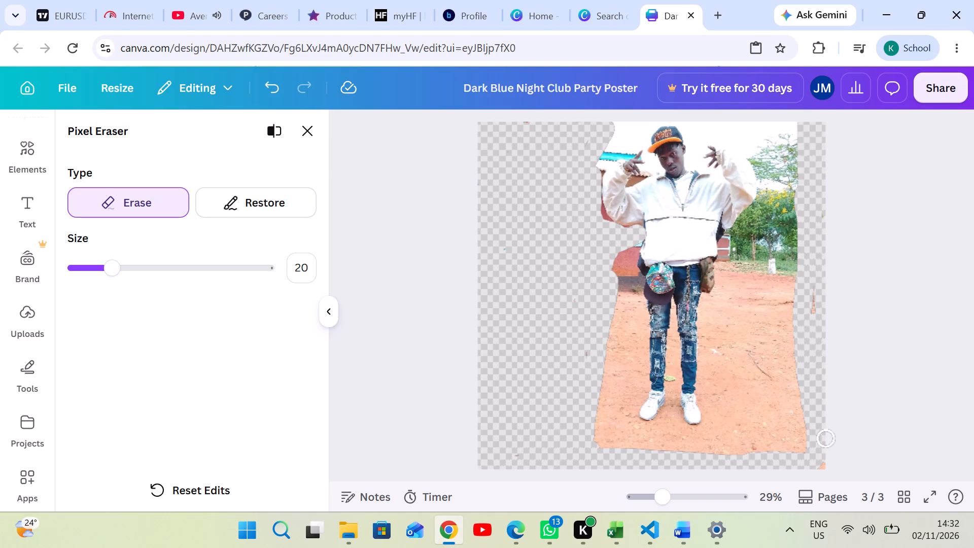
{"action": "left_click_drag", "start_coordinate": [826, 440], "coordinate": [790, 265]}
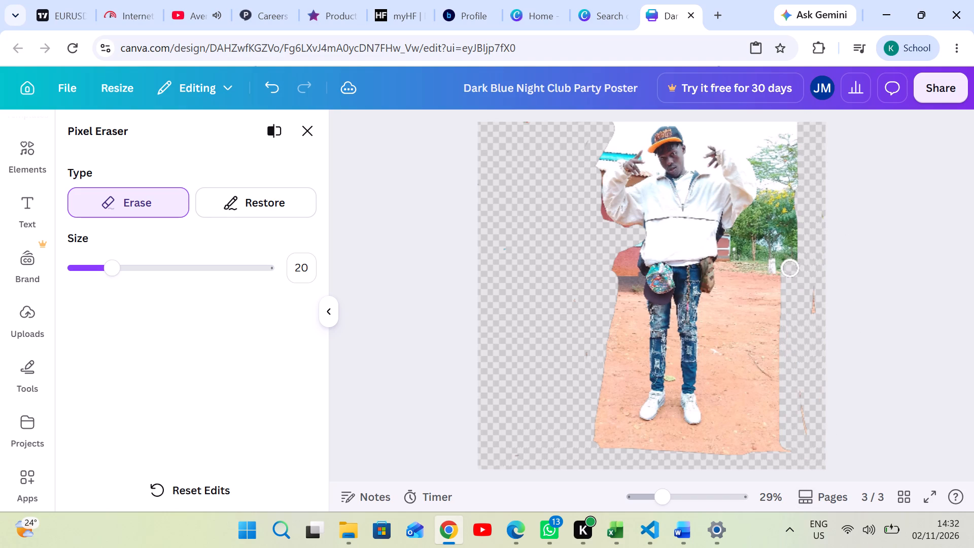
{"action": "left_click_drag", "start_coordinate": [790, 265], "coordinate": [790, 140]}
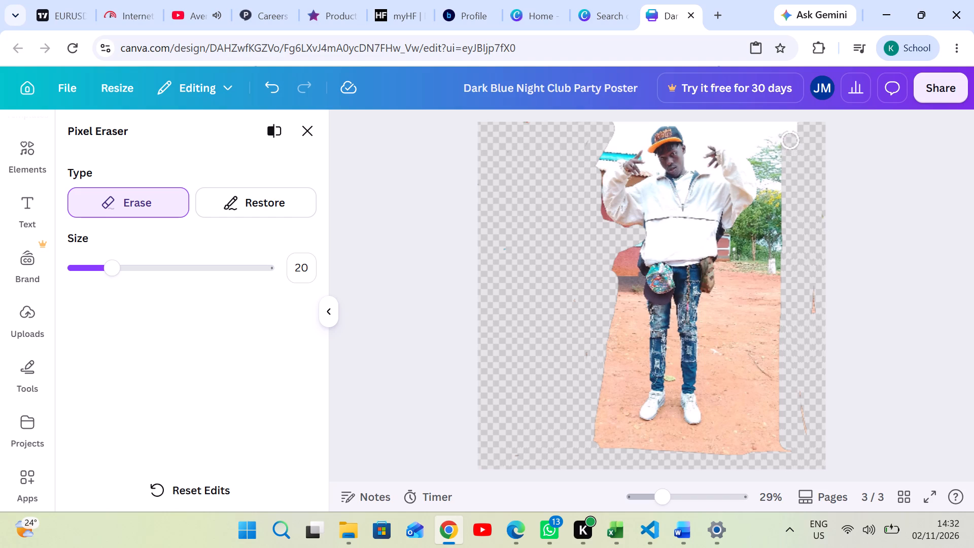
Erase the sky, trees and brick wall around the raised hand and arm on the photo's right side, down to waist level.
{"action": "left_click_drag", "start_coordinate": [790, 140], "coordinate": [717, 129]}
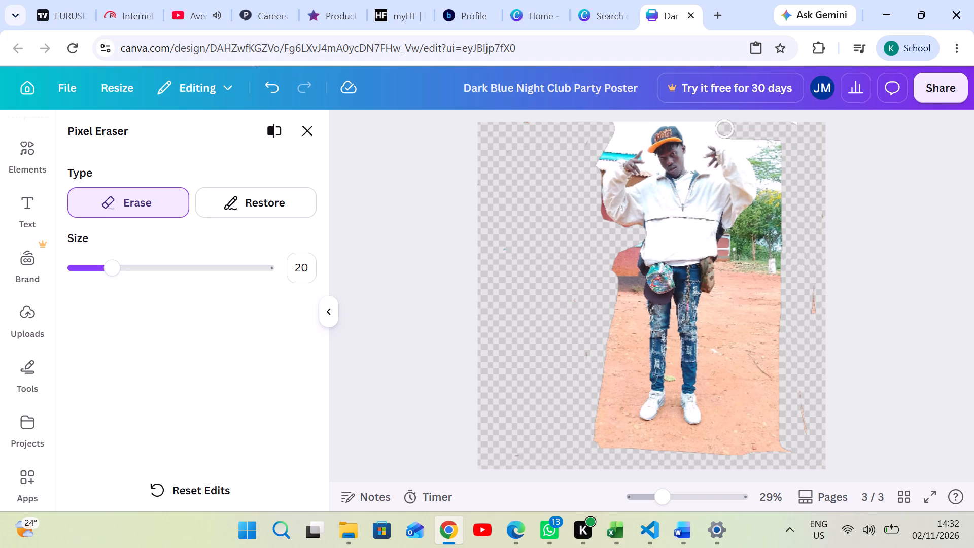
{"action": "left_click_drag", "start_coordinate": [717, 129], "coordinate": [704, 124]}
{"action": "left_click_drag", "start_coordinate": [704, 124], "coordinate": [764, 141]}
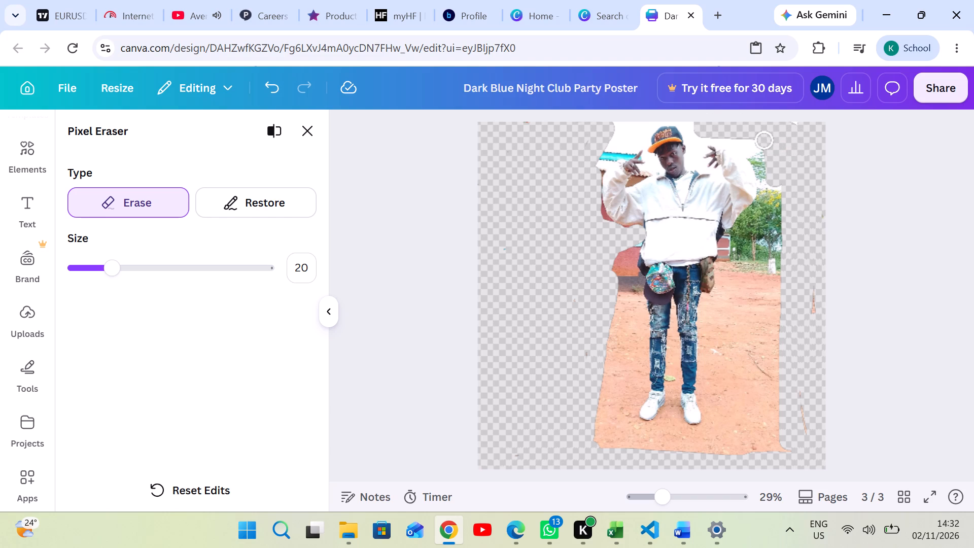
{"action": "left_click_drag", "start_coordinate": [764, 141], "coordinate": [757, 151]}
{"action": "left_click_drag", "start_coordinate": [757, 151], "coordinate": [778, 201]}
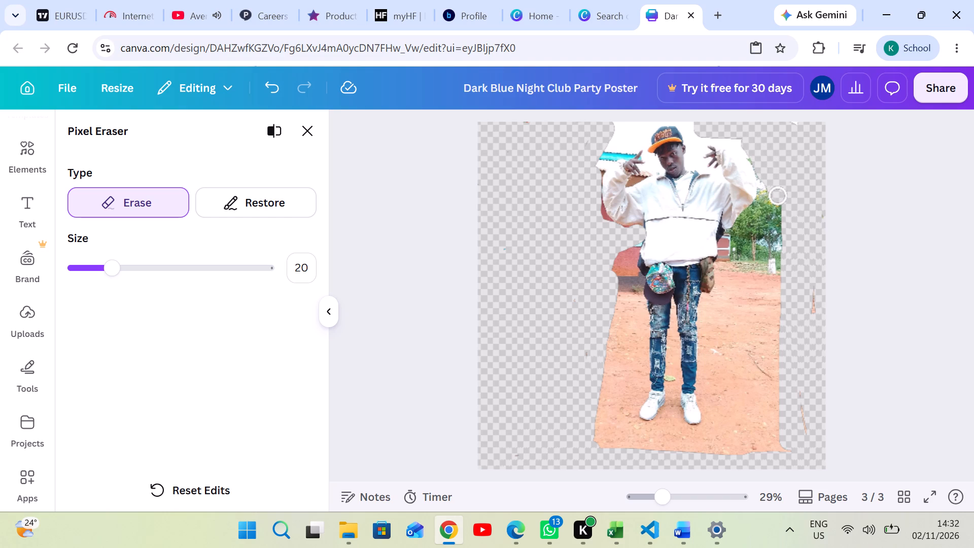
{"action": "left_click_drag", "start_coordinate": [778, 201], "coordinate": [771, 192]}
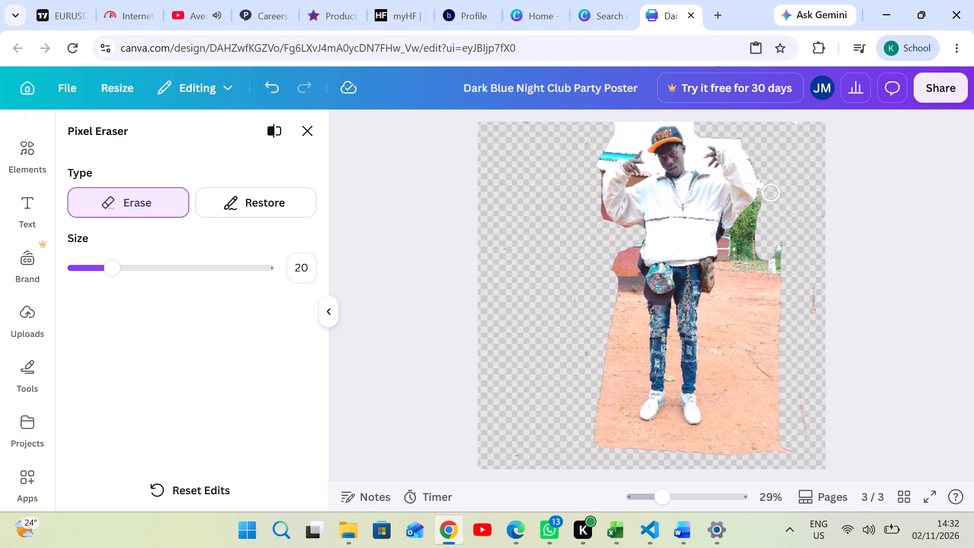
{"action": "left_click_drag", "start_coordinate": [771, 192], "coordinate": [760, 214]}
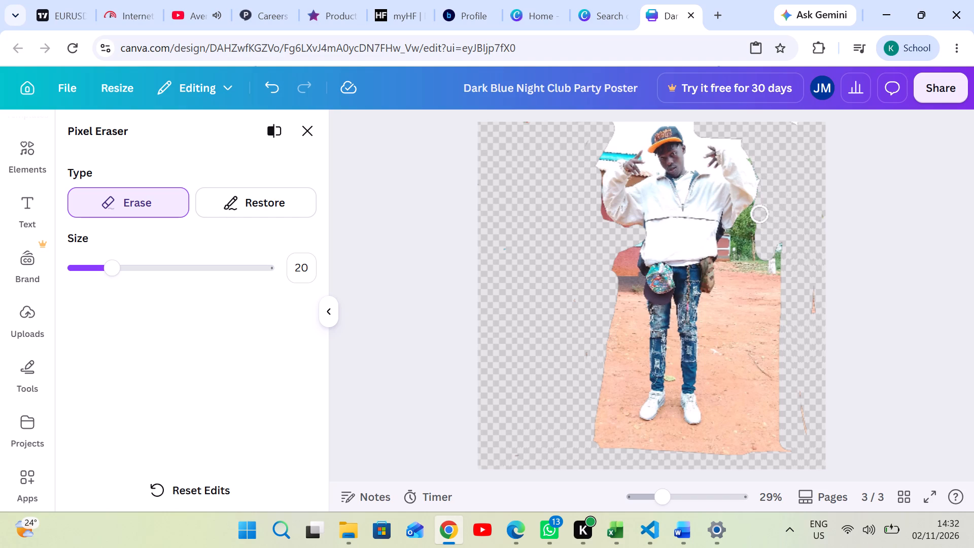
{"action": "left_click_drag", "start_coordinate": [760, 214], "coordinate": [740, 243]}
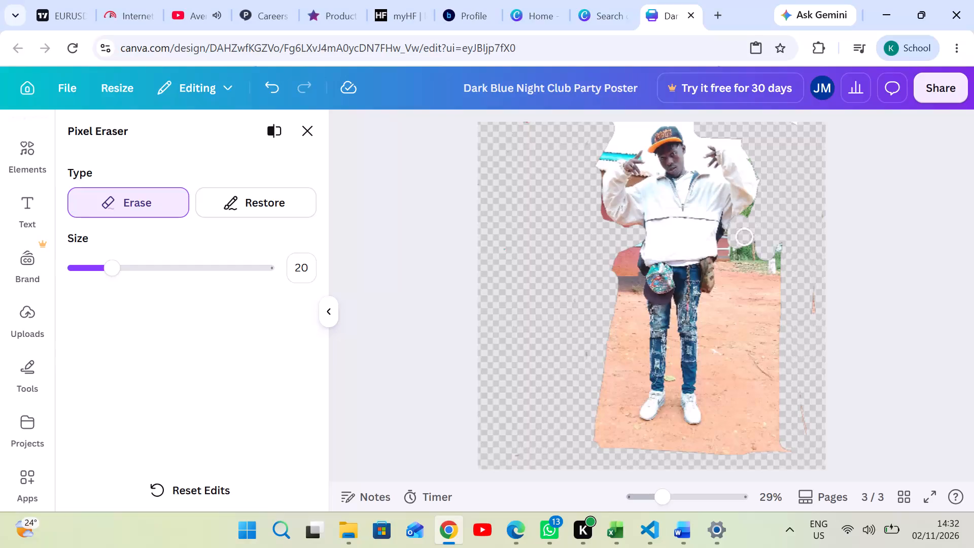
Erase the trees and outer ground on the photo's right side, from waist level down to the strip below the shoes.
{"action": "left_click_drag", "start_coordinate": [740, 243], "coordinate": [762, 332]}
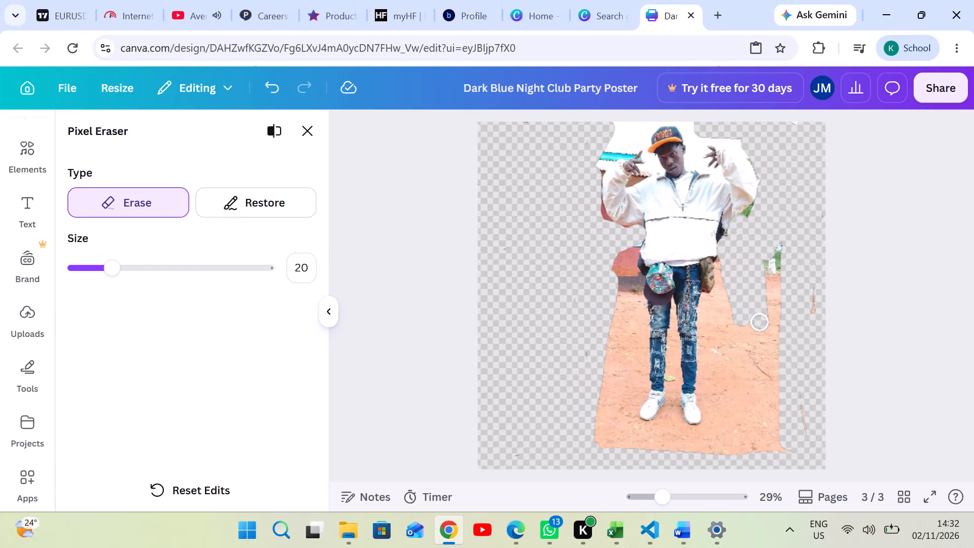
{"action": "left_click_drag", "start_coordinate": [762, 332], "coordinate": [813, 297]}
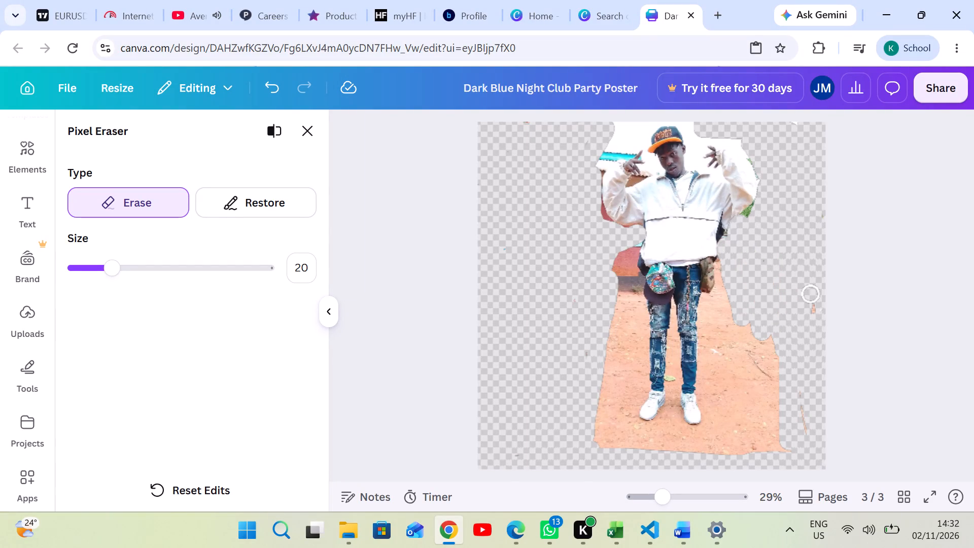
{"action": "left_click_drag", "start_coordinate": [813, 297], "coordinate": [770, 437]}
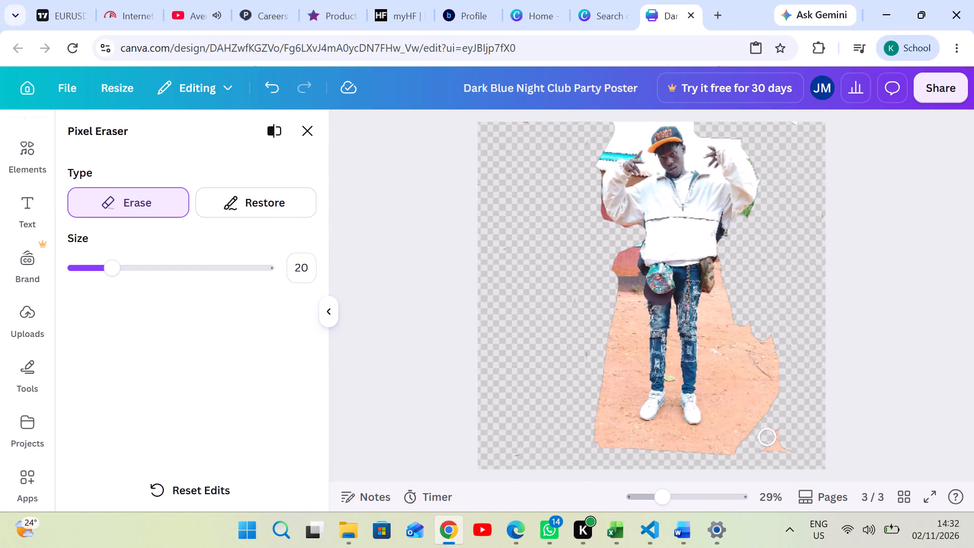
{"action": "left_click_drag", "start_coordinate": [770, 437], "coordinate": [615, 439]}
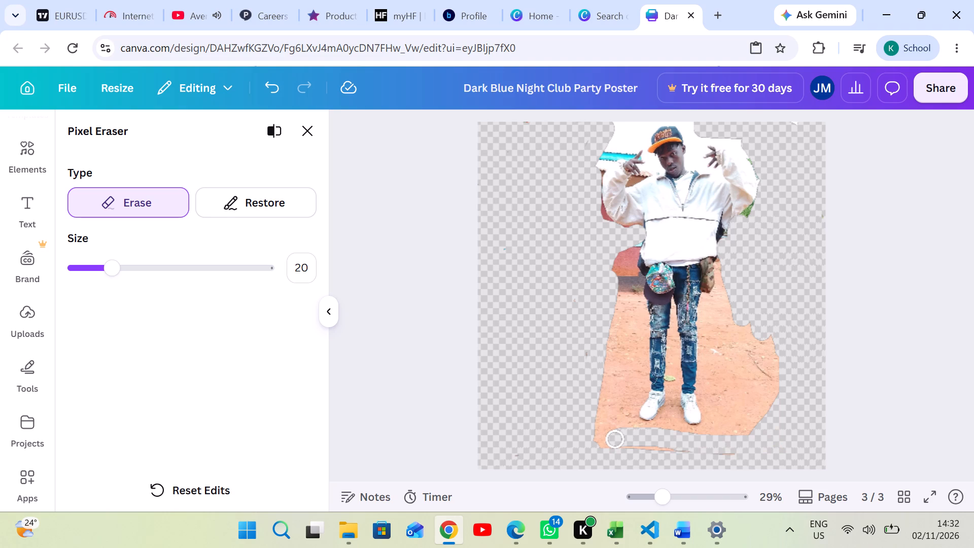
{"action": "left_click_drag", "start_coordinate": [615, 439], "coordinate": [774, 450]}
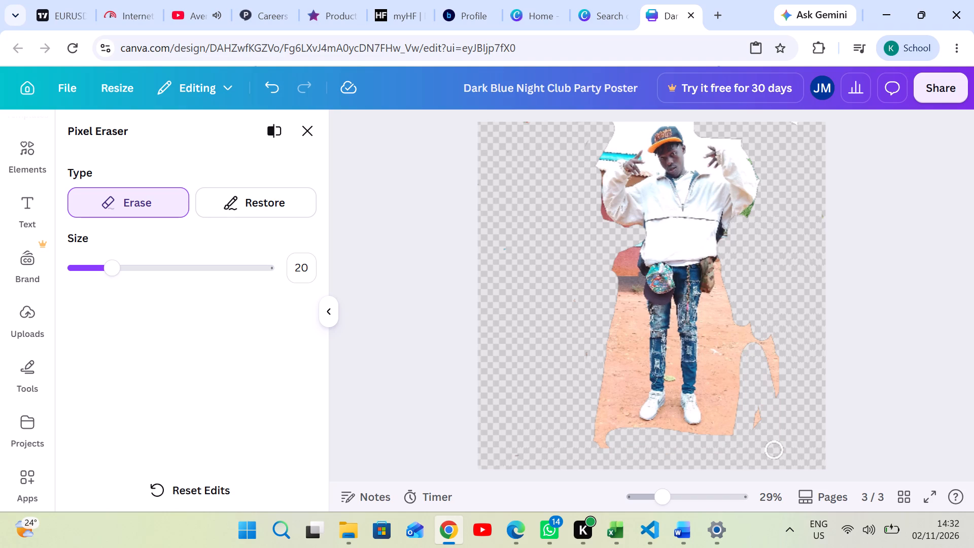
{"action": "left_click_drag", "start_coordinate": [774, 450], "coordinate": [739, 298]}
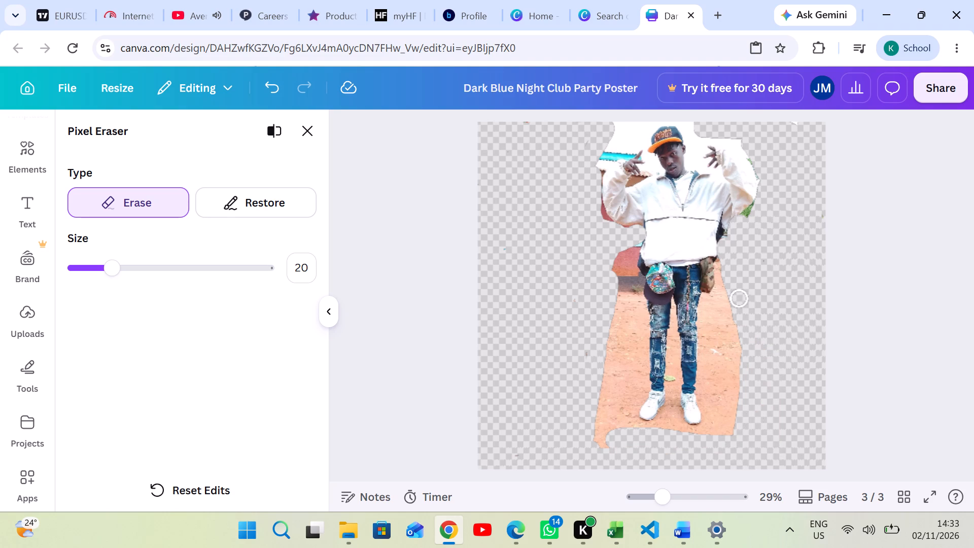
Erase the ground nearer the man's leg on the photo's right side, from the hip down past the shoe.
{"action": "left_click_drag", "start_coordinate": [739, 298], "coordinate": [724, 347]}
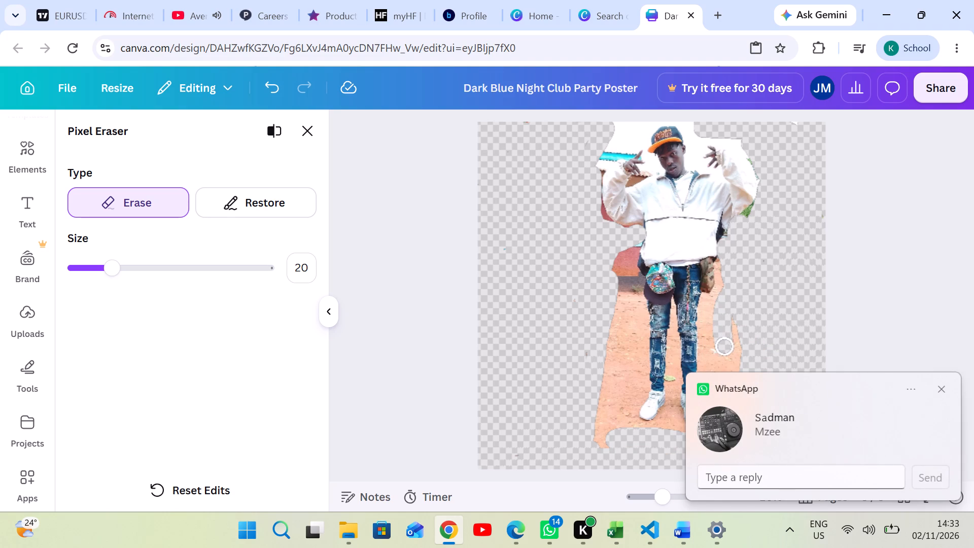
{"action": "left_click_drag", "start_coordinate": [724, 347], "coordinate": [731, 344]}
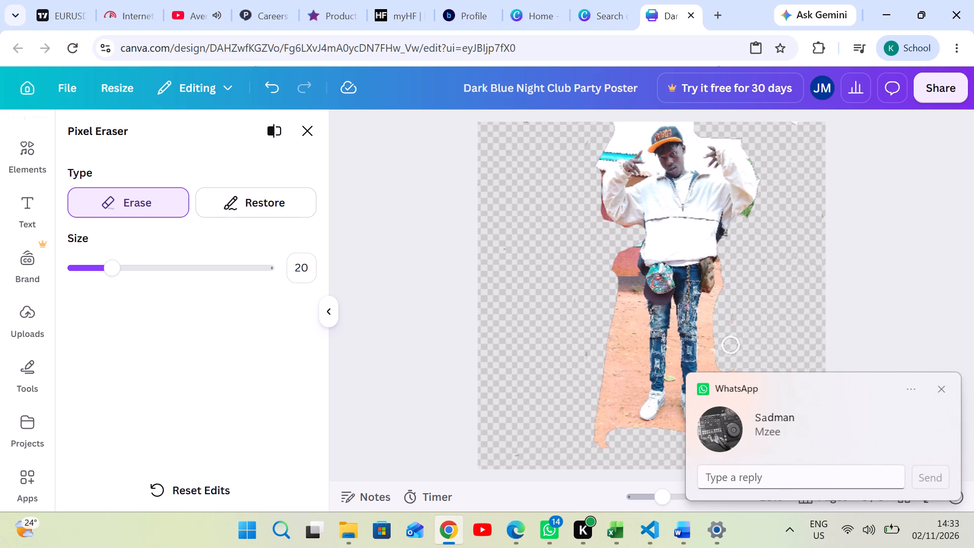
{"action": "left_click_drag", "start_coordinate": [731, 344], "coordinate": [726, 349]}
{"action": "left_click_drag", "start_coordinate": [726, 349], "coordinate": [733, 428]}
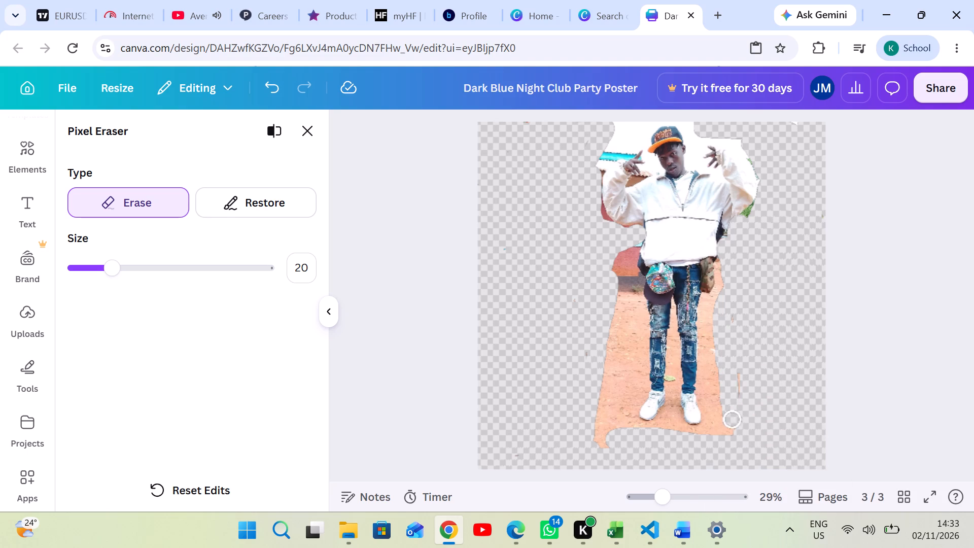
{"action": "left_click_drag", "start_coordinate": [733, 428], "coordinate": [719, 433]}
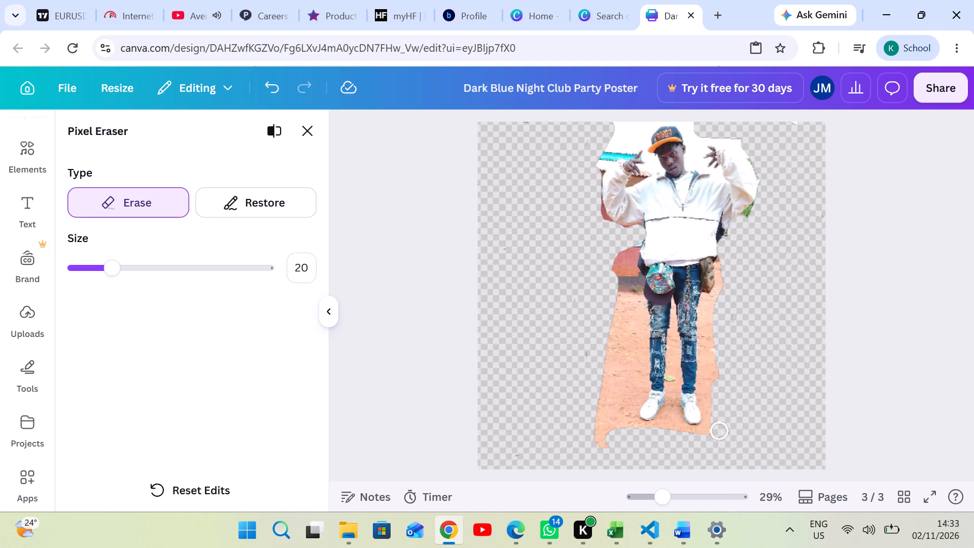
Erase the ground just below the shoes and the wall and ground beside the hip and leg on the photo's left side.
{"action": "left_click_drag", "start_coordinate": [719, 433], "coordinate": [604, 421]}
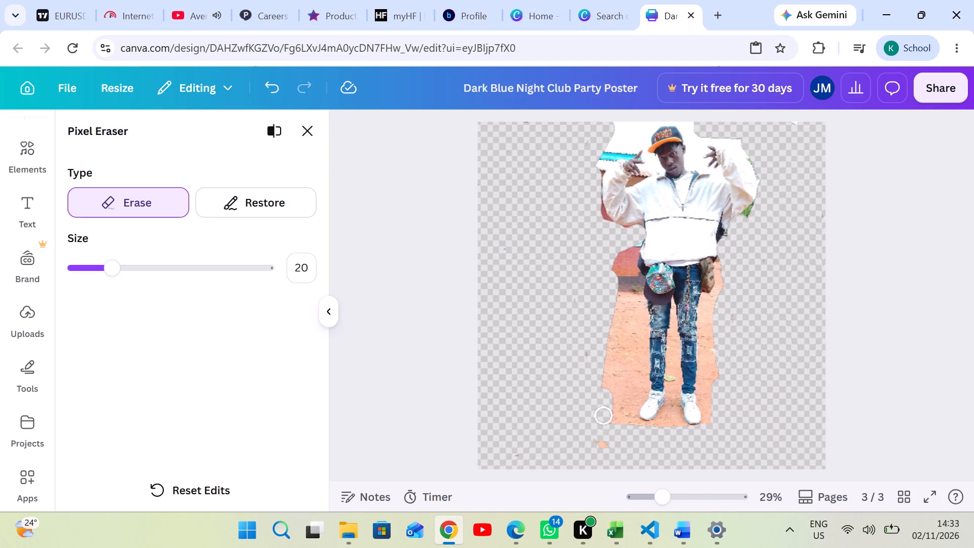
{"action": "left_click_drag", "start_coordinate": [604, 421], "coordinate": [624, 277]}
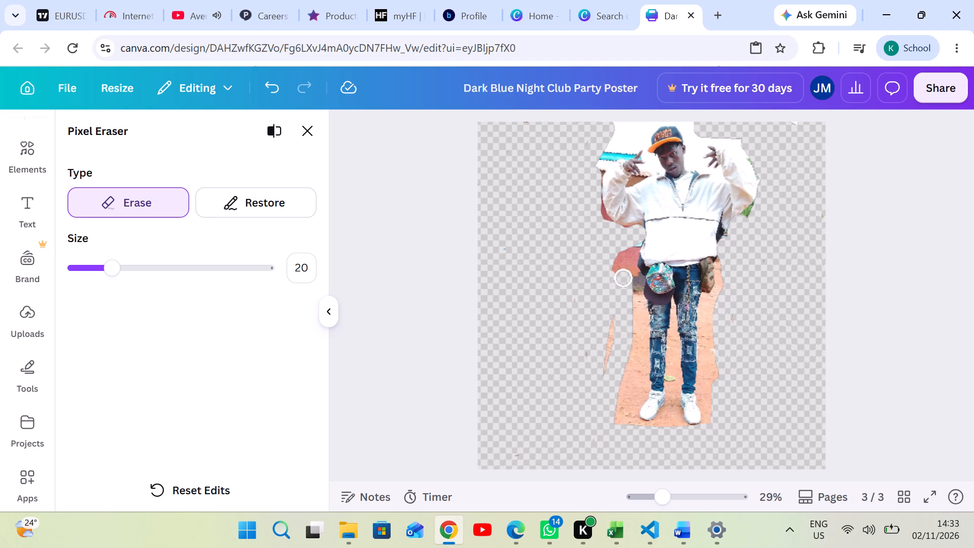
{"action": "left_click_drag", "start_coordinate": [624, 277], "coordinate": [619, 388]}
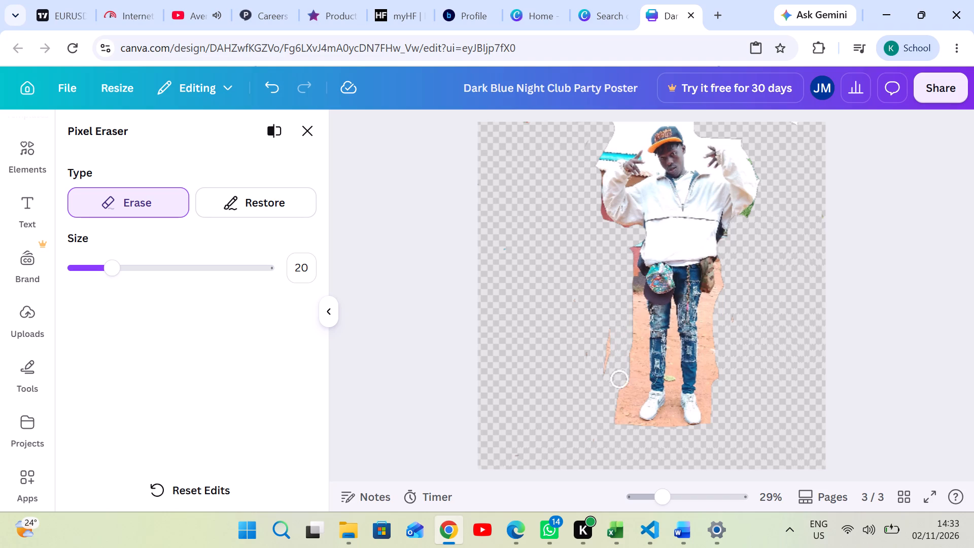
{"action": "left_click_drag", "start_coordinate": [619, 388], "coordinate": [590, 333]}
{"action": "left_click_drag", "start_coordinate": [590, 333], "coordinate": [602, 376]}
{"action": "left_click_drag", "start_coordinate": [602, 376], "coordinate": [629, 368]}
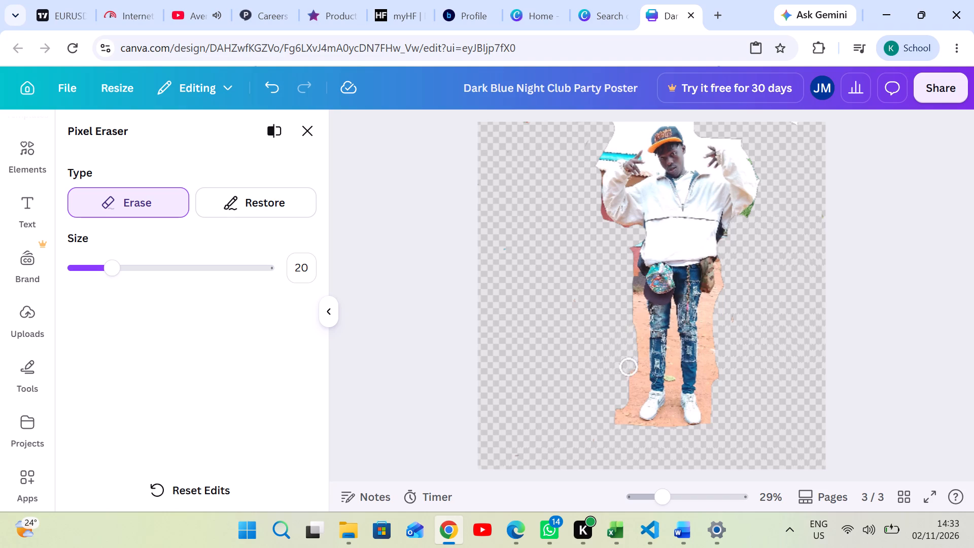
{"action": "left_click_drag", "start_coordinate": [629, 368], "coordinate": [619, 417]}
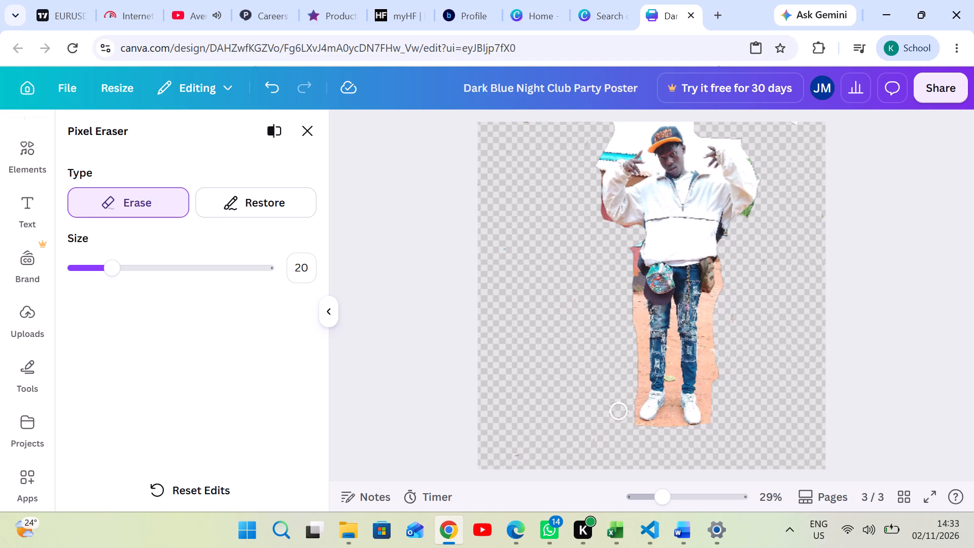
{"action": "left_click_drag", "start_coordinate": [619, 417], "coordinate": [726, 424]}
Trim the leftover ground along the leg and hip and the greenery under the raised arm on the photo's right side.
{"action": "left_click_drag", "start_coordinate": [726, 424], "coordinate": [716, 339]}
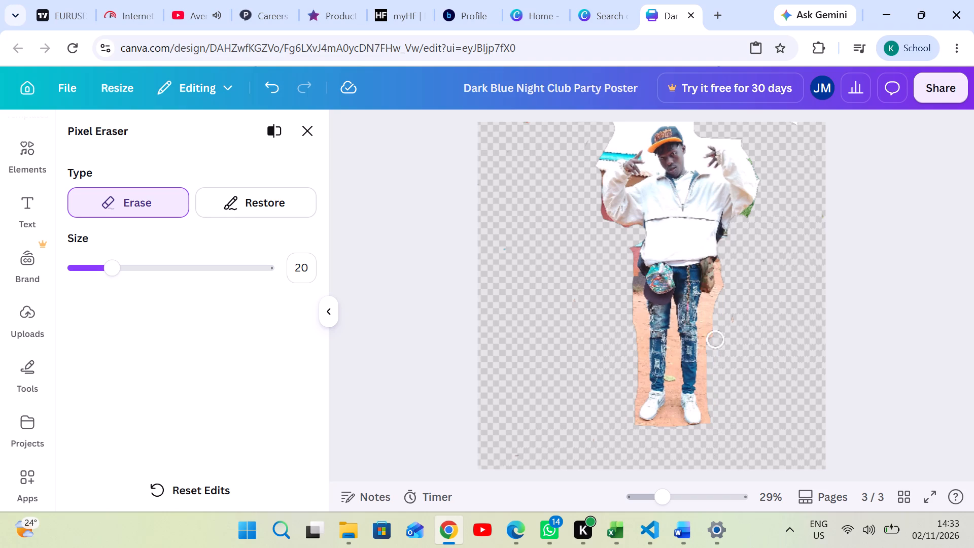
{"action": "left_click_drag", "start_coordinate": [716, 339], "coordinate": [729, 278]}
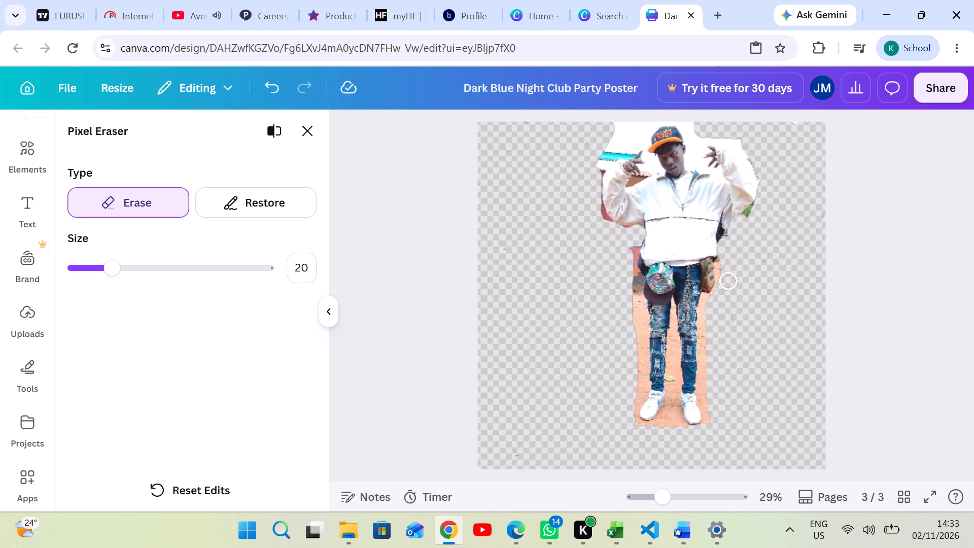
{"action": "left_click_drag", "start_coordinate": [729, 278], "coordinate": [757, 212]}
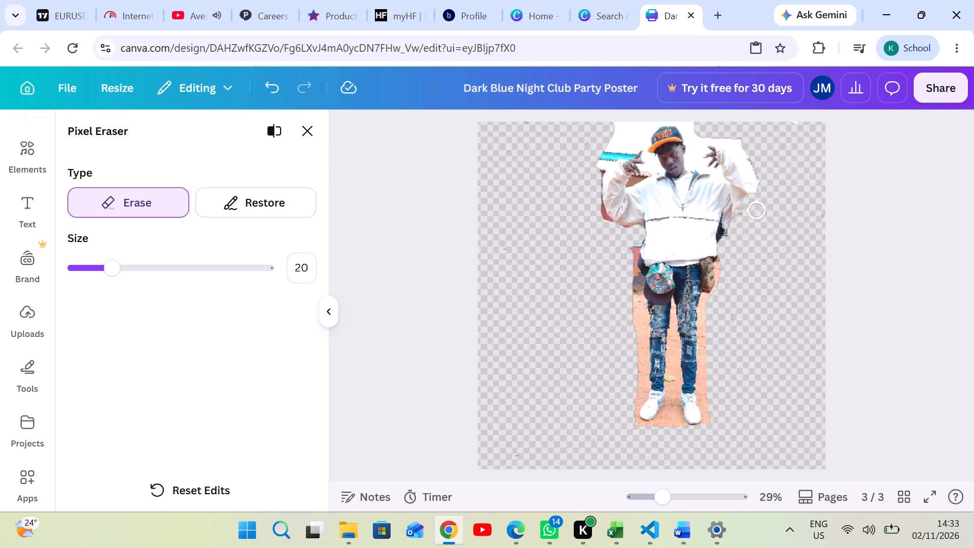
{"action": "left_click_drag", "start_coordinate": [757, 212], "coordinate": [767, 139]}
Erase the sky above the cap and around both raised hands, including part of the blue roof and the outer sleeve edge.
{"action": "left_click_drag", "start_coordinate": [767, 139], "coordinate": [669, 115]}
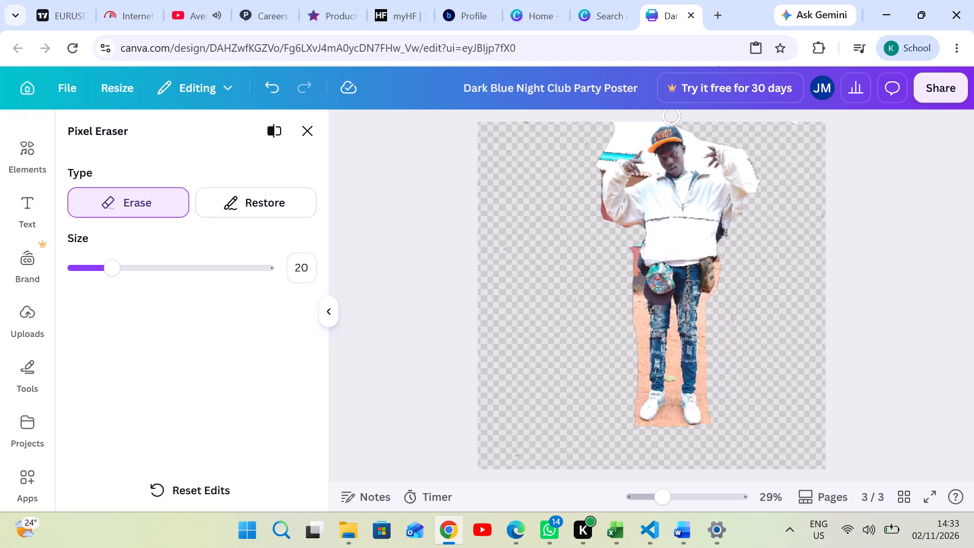
{"action": "left_click_drag", "start_coordinate": [669, 115], "coordinate": [610, 128]}
{"action": "left_click_drag", "start_coordinate": [610, 128], "coordinate": [602, 154]}
{"action": "left_click_drag", "start_coordinate": [602, 154], "coordinate": [646, 122]}
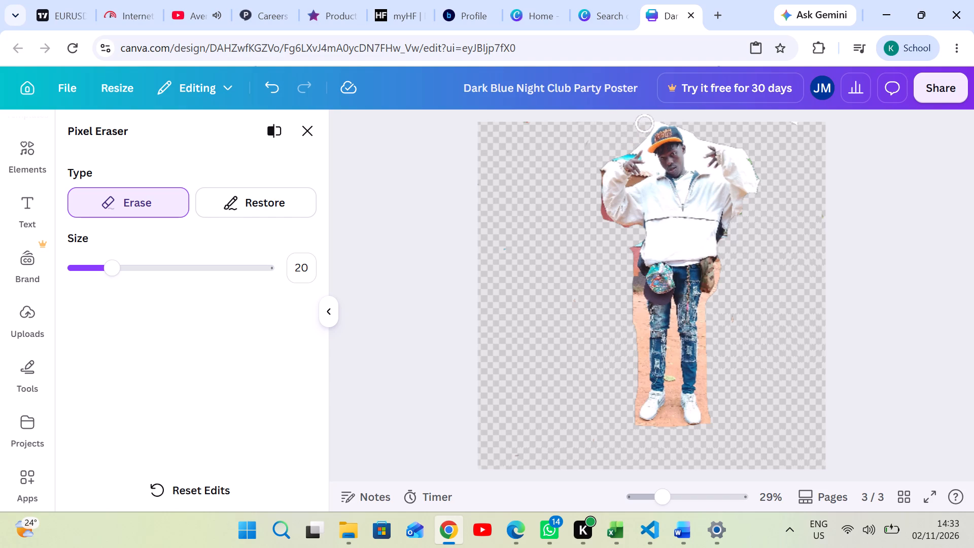
{"action": "left_click_drag", "start_coordinate": [646, 122], "coordinate": [658, 116]}
{"action": "left_click_drag", "start_coordinate": [658, 116], "coordinate": [736, 132]}
{"action": "left_click_drag", "start_coordinate": [736, 132], "coordinate": [767, 180]}
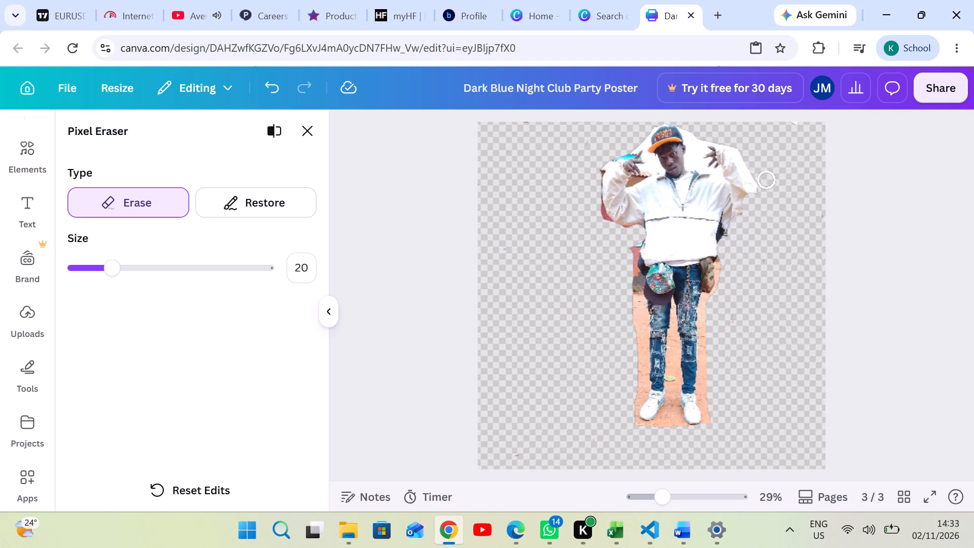
{"action": "left_click_drag", "start_coordinate": [767, 180], "coordinate": [783, 276]}
Erase the leftover ground and wall along the outer leg and hip on the photo's left side, up to the jacket hem.
{"action": "left_click_drag", "start_coordinate": [783, 276], "coordinate": [704, 457]}
{"action": "left_click_drag", "start_coordinate": [704, 457], "coordinate": [625, 398]}
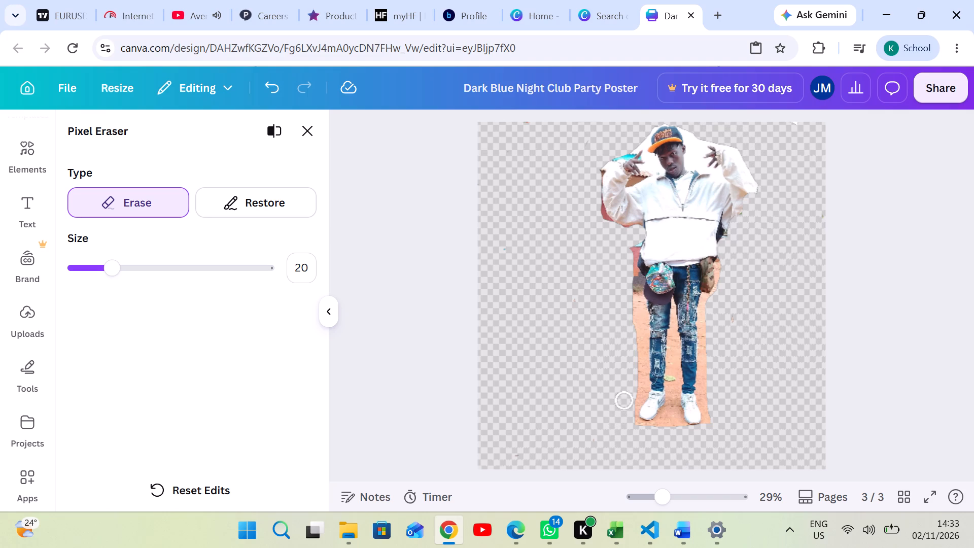
{"action": "left_click_drag", "start_coordinate": [625, 398], "coordinate": [636, 336]}
{"action": "left_click_drag", "start_coordinate": [636, 336], "coordinate": [633, 290]}
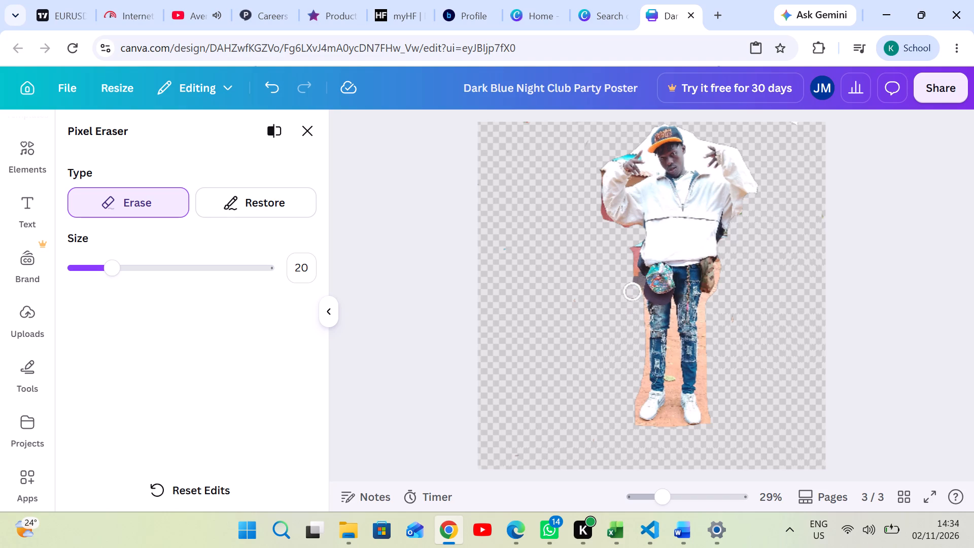
{"action": "left_click_drag", "start_coordinate": [633, 290], "coordinate": [623, 257]}
{"action": "left_click_drag", "start_coordinate": [623, 257], "coordinate": [628, 251]}
{"action": "left_click_drag", "start_coordinate": [628, 251], "coordinate": [590, 366]}
Erase the leftover ground beside the left lower leg, around and beneath both shoes, and up the outer leg on the photo's right side.
{"action": "left_click_drag", "start_coordinate": [590, 366], "coordinate": [636, 372]}
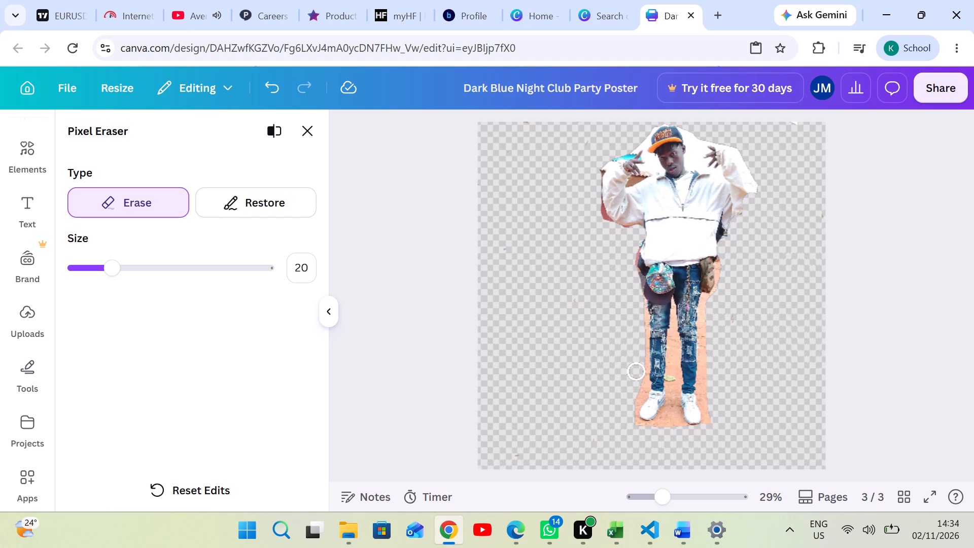
{"action": "left_click_drag", "start_coordinate": [636, 372], "coordinate": [632, 403]}
{"action": "left_click_drag", "start_coordinate": [632, 403], "coordinate": [650, 428]}
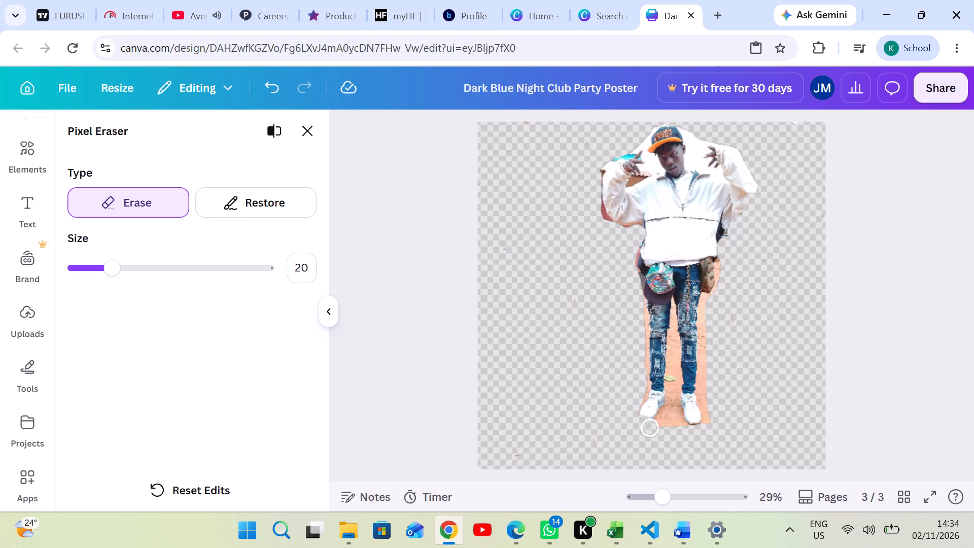
{"action": "left_click_drag", "start_coordinate": [650, 428], "coordinate": [672, 408]}
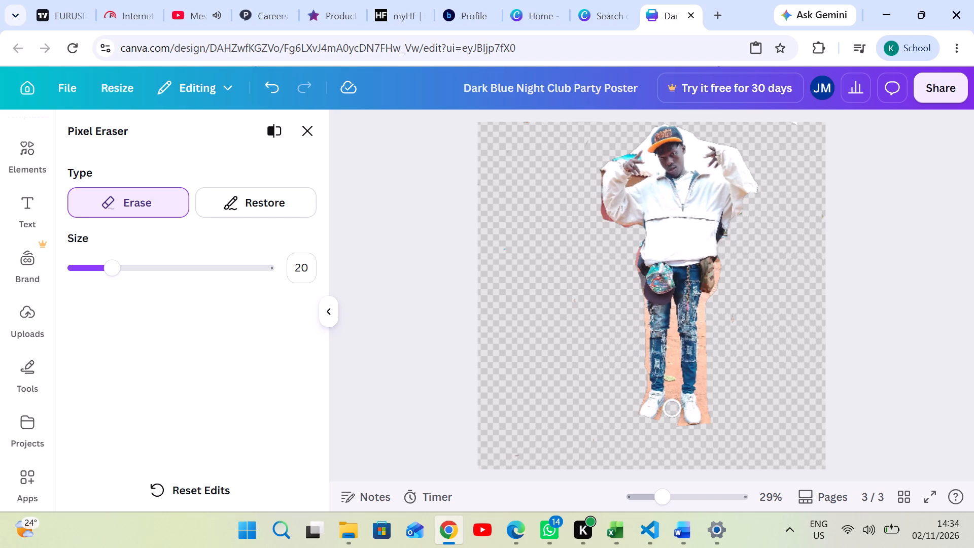
{"action": "left_click_drag", "start_coordinate": [672, 408], "coordinate": [681, 431]}
{"action": "left_click_drag", "start_coordinate": [681, 431], "coordinate": [714, 414]}
{"action": "left_click_drag", "start_coordinate": [714, 414], "coordinate": [709, 331]}
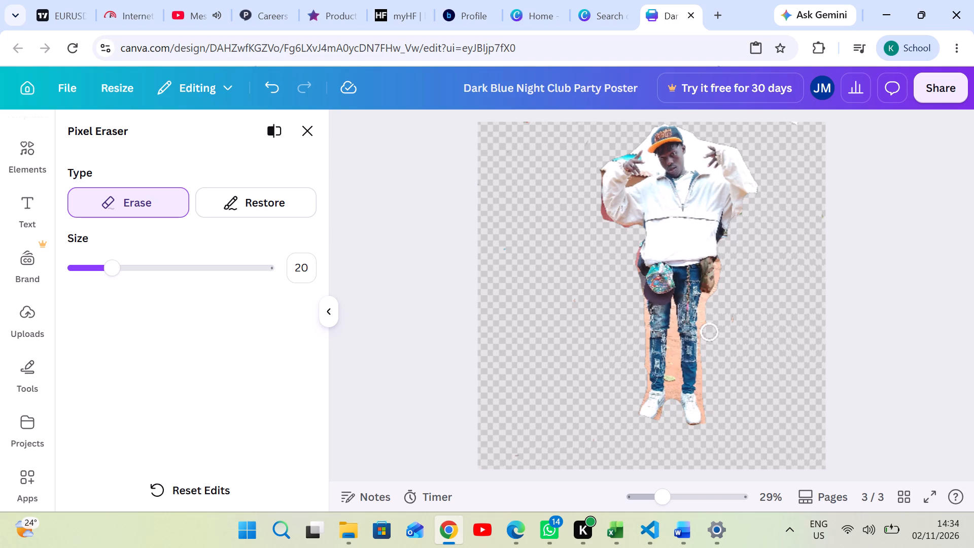
{"action": "left_click_drag", "start_coordinate": [709, 331], "coordinate": [741, 310]}
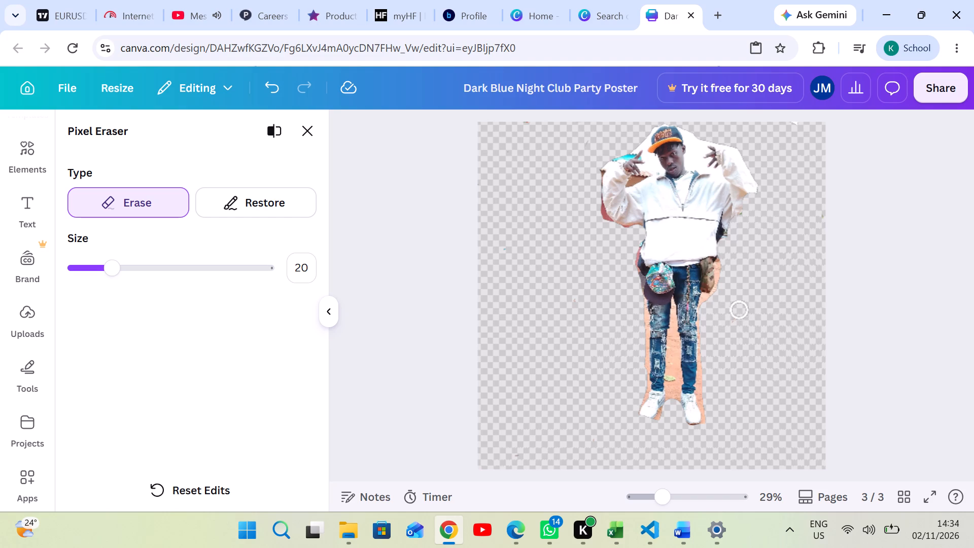
{"action": "left_click_drag", "start_coordinate": [741, 310], "coordinate": [743, 310]}
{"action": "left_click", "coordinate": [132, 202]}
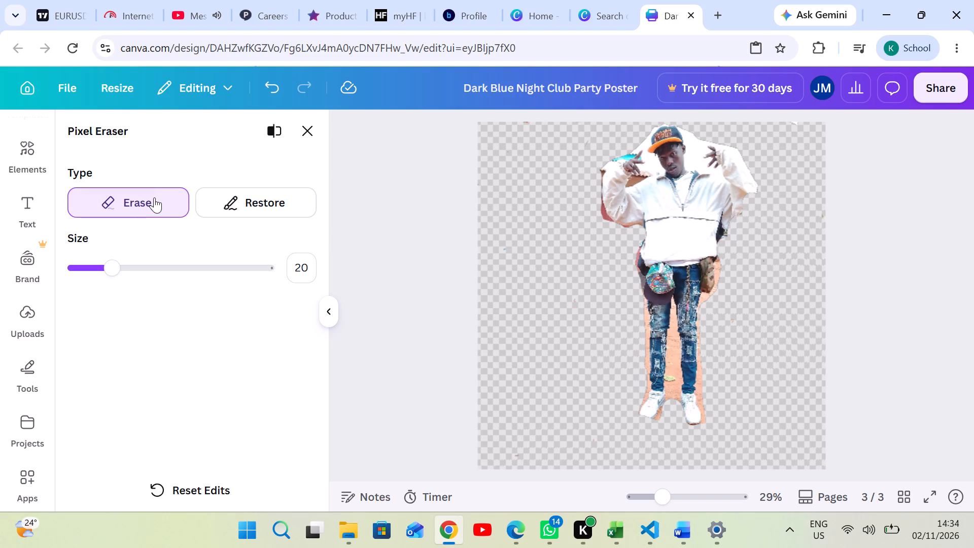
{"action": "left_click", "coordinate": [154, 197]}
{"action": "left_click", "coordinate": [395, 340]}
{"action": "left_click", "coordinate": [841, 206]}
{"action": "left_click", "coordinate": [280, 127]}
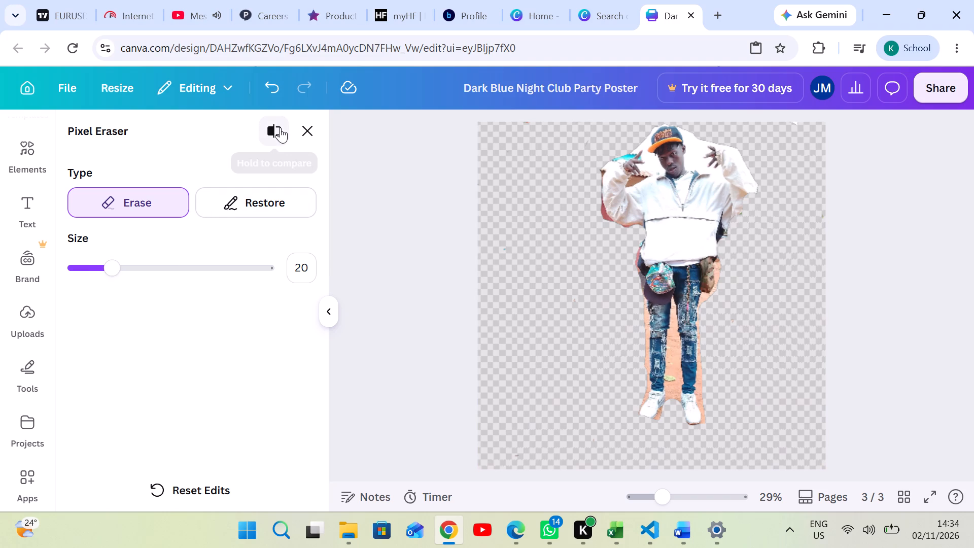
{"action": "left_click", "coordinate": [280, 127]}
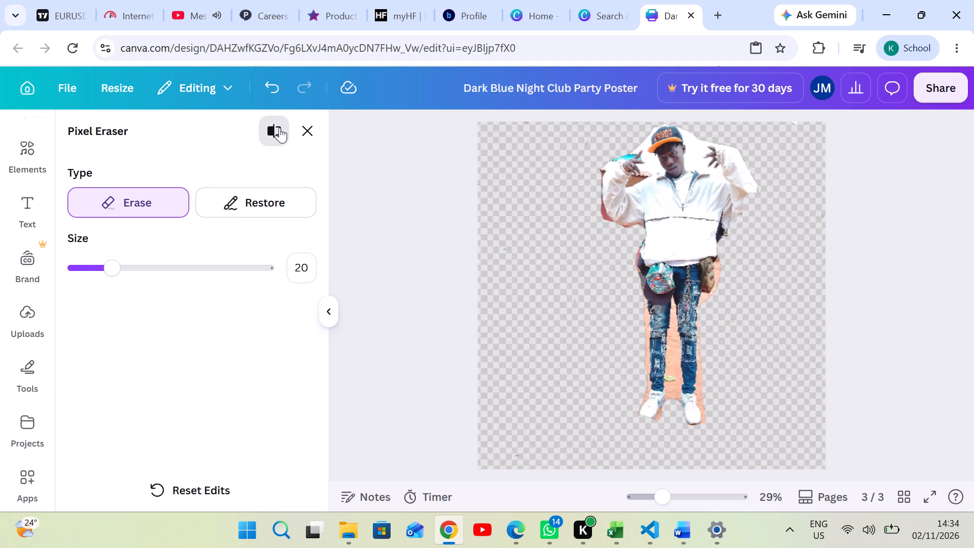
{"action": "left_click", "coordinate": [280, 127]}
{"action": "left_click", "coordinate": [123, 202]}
Leave the Pixel Eraser and return to the poster page.
{"action": "left_click", "coordinate": [330, 315]}
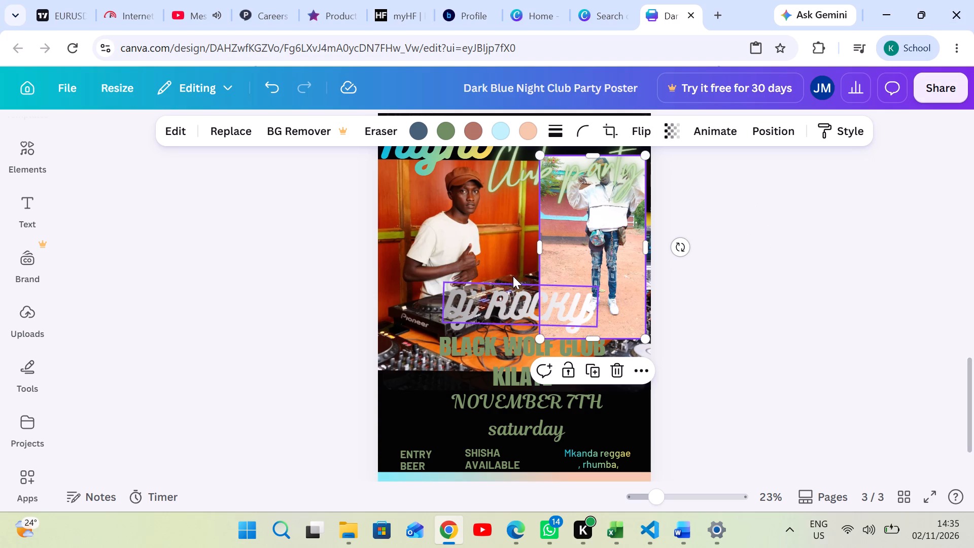
Crop the added photo inward from its left edge to a width of about 13, then deselect it.
{"action": "left_click_drag", "start_coordinate": [539, 246], "coordinate": [548, 246]}
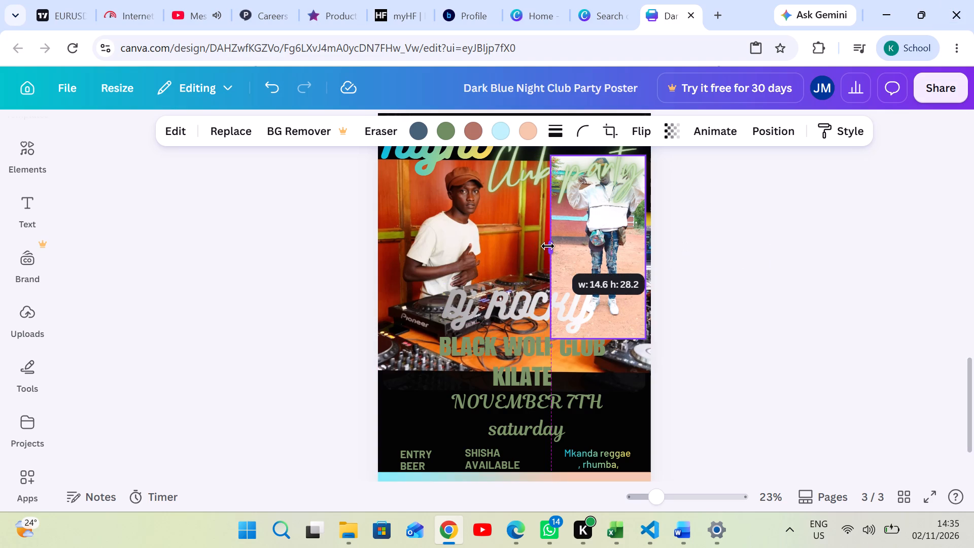
{"action": "left_click_drag", "start_coordinate": [548, 246], "coordinate": [559, 243]}
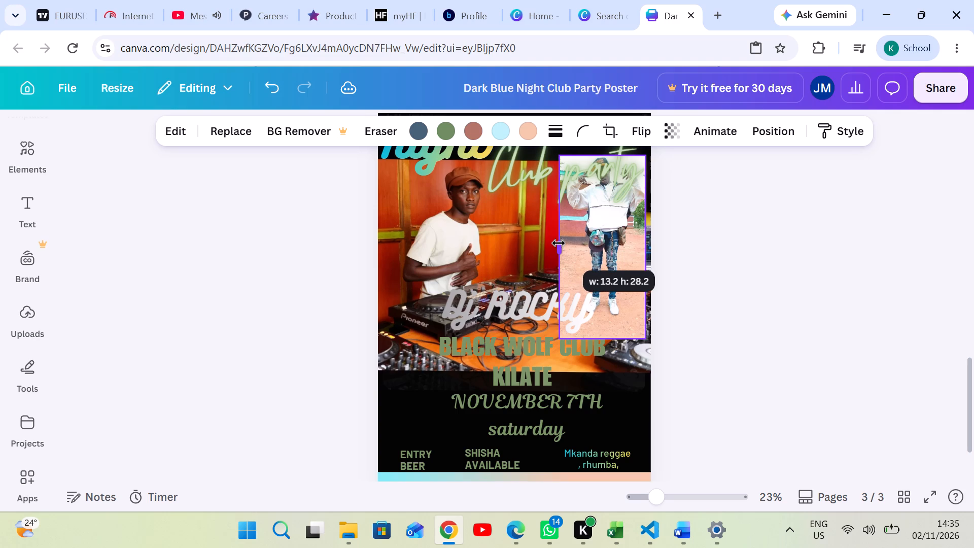
{"action": "left_click_drag", "start_coordinate": [559, 243], "coordinate": [560, 243]}
{"action": "left_click", "coordinate": [727, 309]}
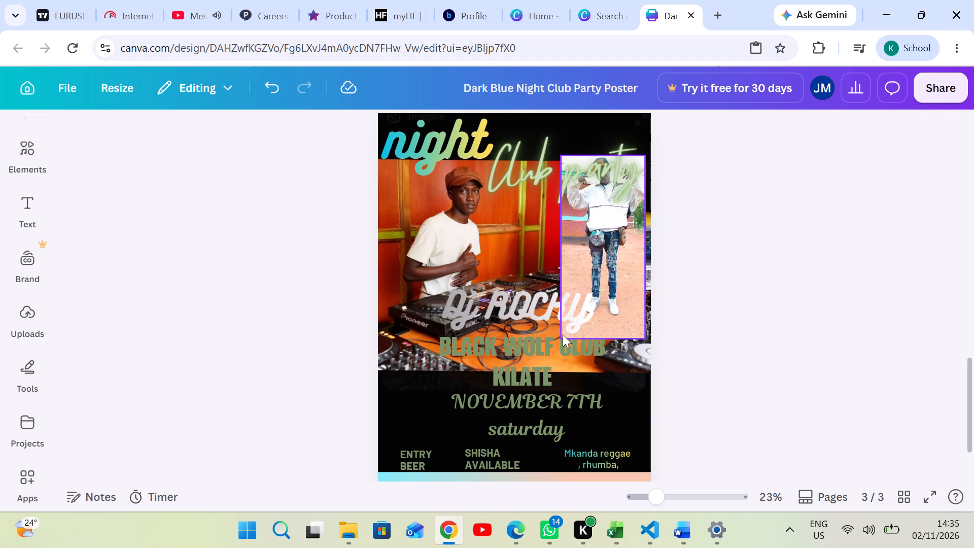
{"action": "left_click", "coordinate": [735, 279]}
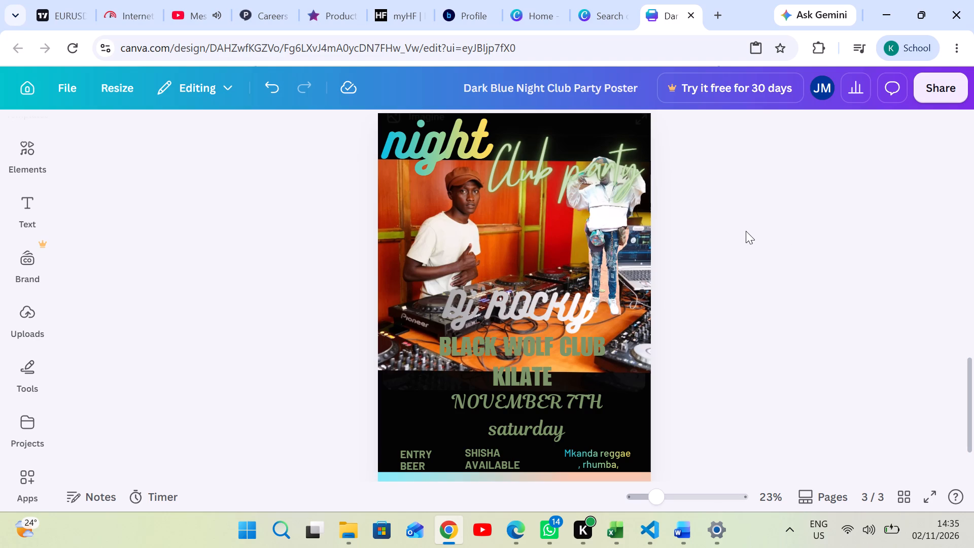
{"action": "left_click", "coordinate": [768, 228]}
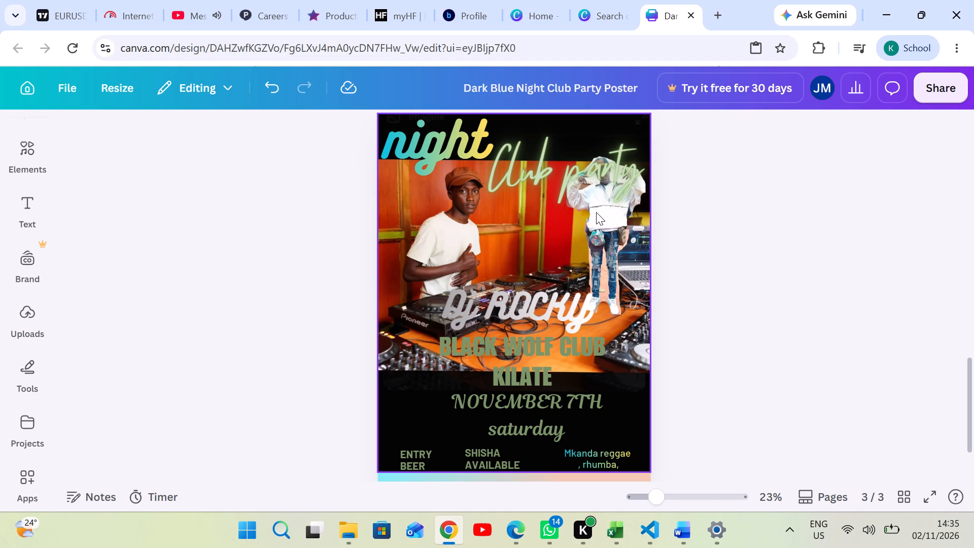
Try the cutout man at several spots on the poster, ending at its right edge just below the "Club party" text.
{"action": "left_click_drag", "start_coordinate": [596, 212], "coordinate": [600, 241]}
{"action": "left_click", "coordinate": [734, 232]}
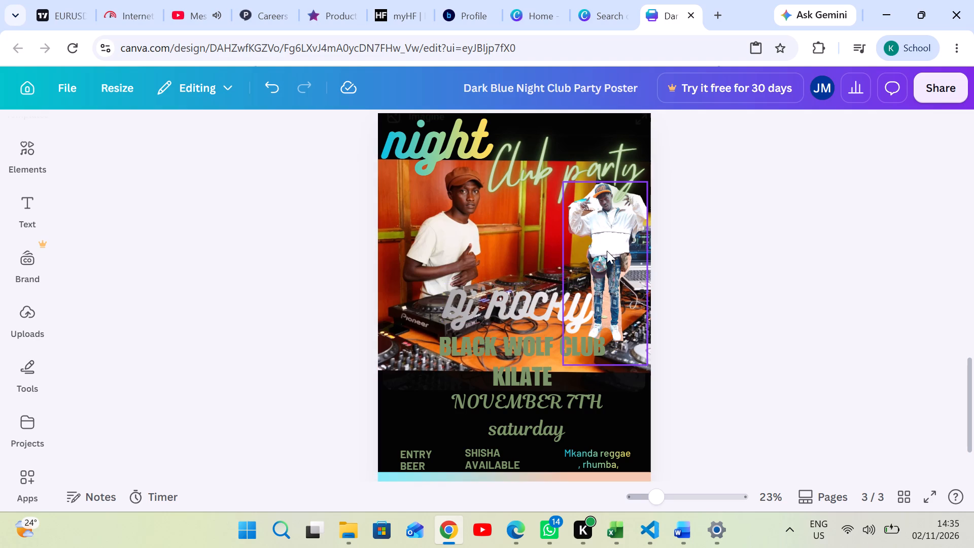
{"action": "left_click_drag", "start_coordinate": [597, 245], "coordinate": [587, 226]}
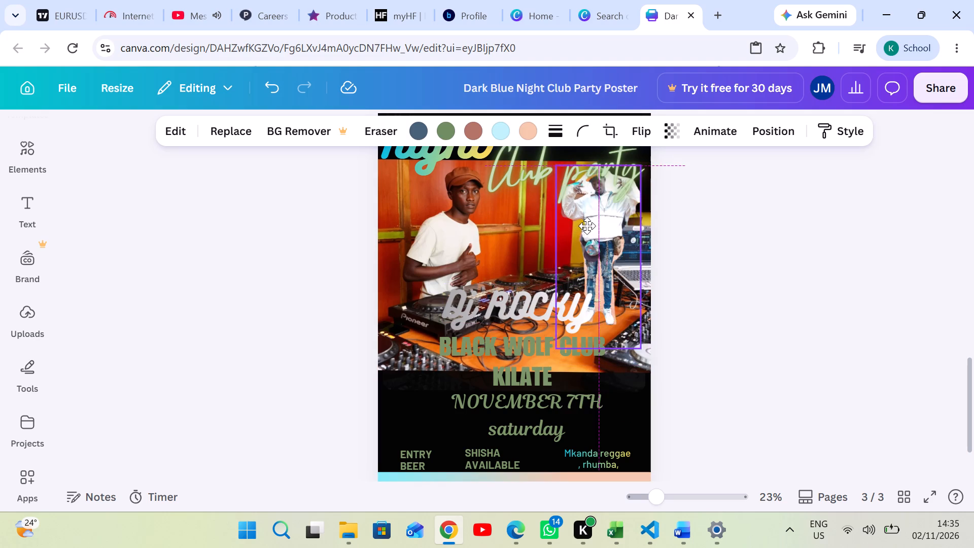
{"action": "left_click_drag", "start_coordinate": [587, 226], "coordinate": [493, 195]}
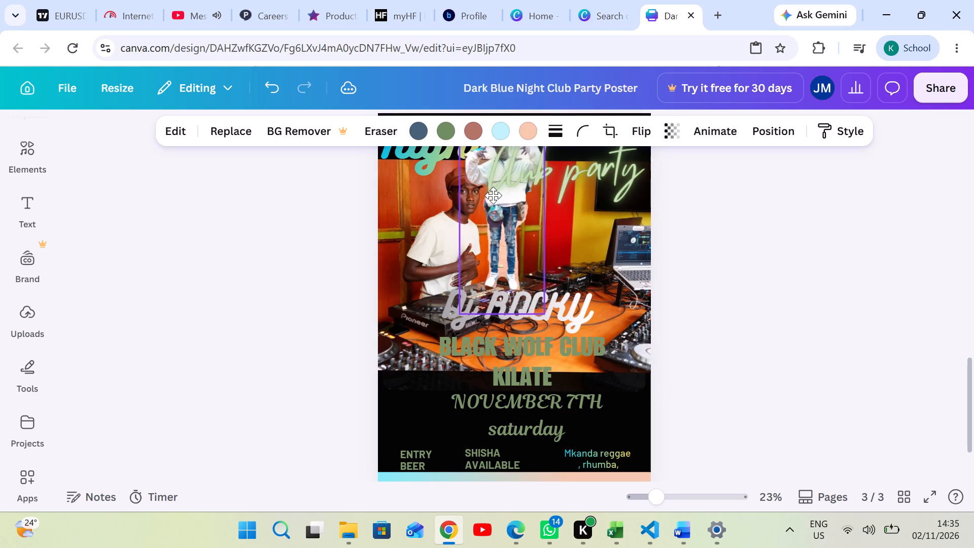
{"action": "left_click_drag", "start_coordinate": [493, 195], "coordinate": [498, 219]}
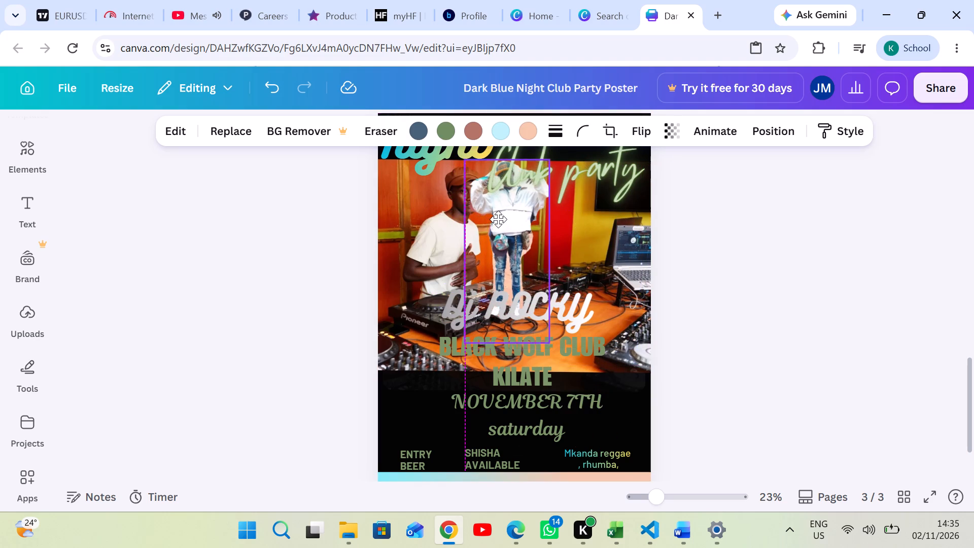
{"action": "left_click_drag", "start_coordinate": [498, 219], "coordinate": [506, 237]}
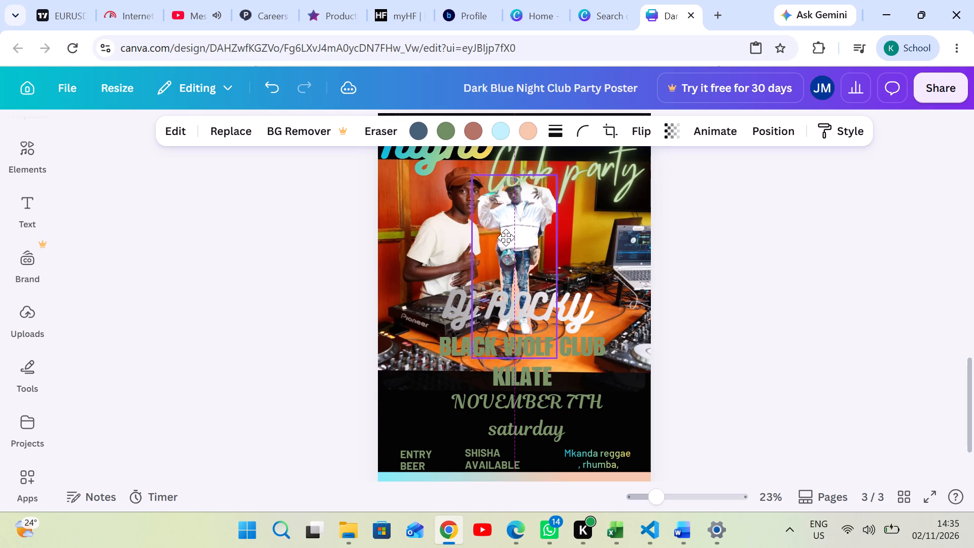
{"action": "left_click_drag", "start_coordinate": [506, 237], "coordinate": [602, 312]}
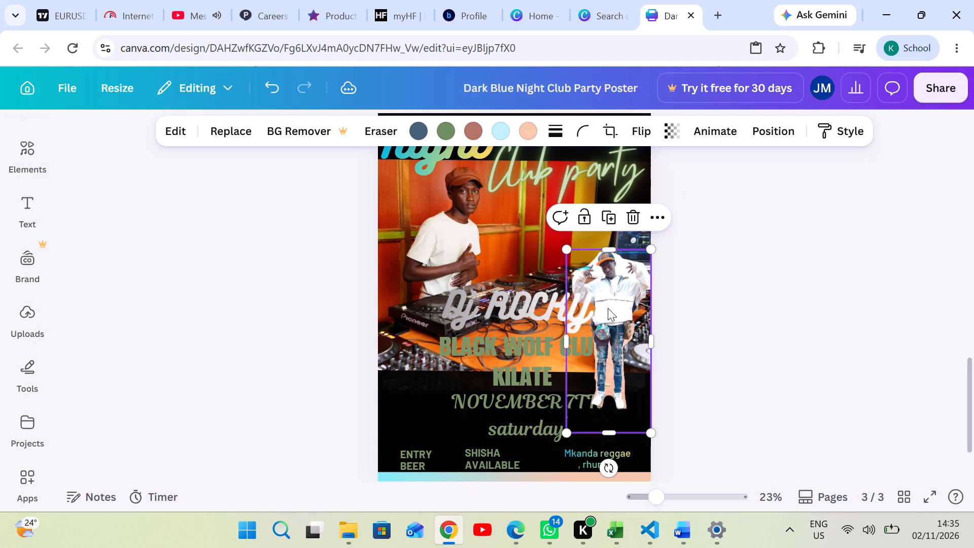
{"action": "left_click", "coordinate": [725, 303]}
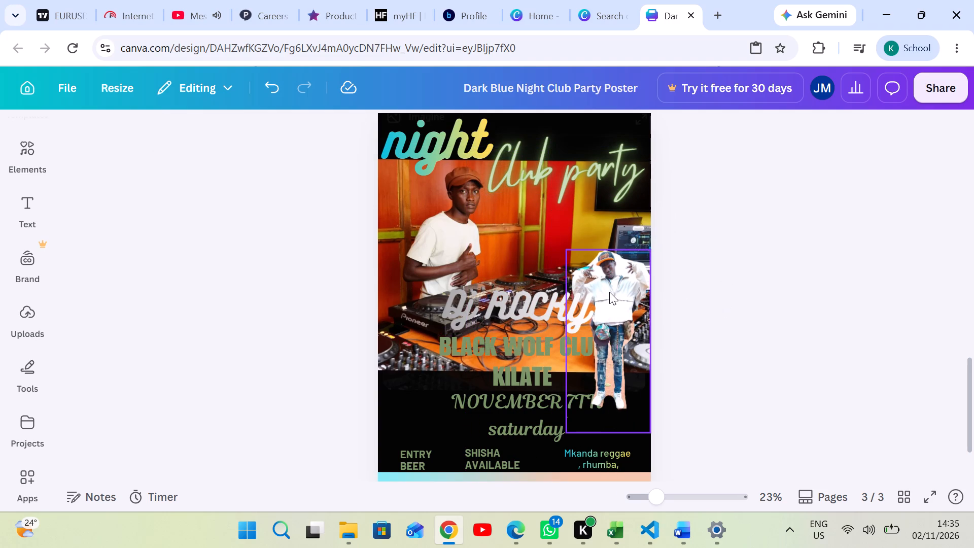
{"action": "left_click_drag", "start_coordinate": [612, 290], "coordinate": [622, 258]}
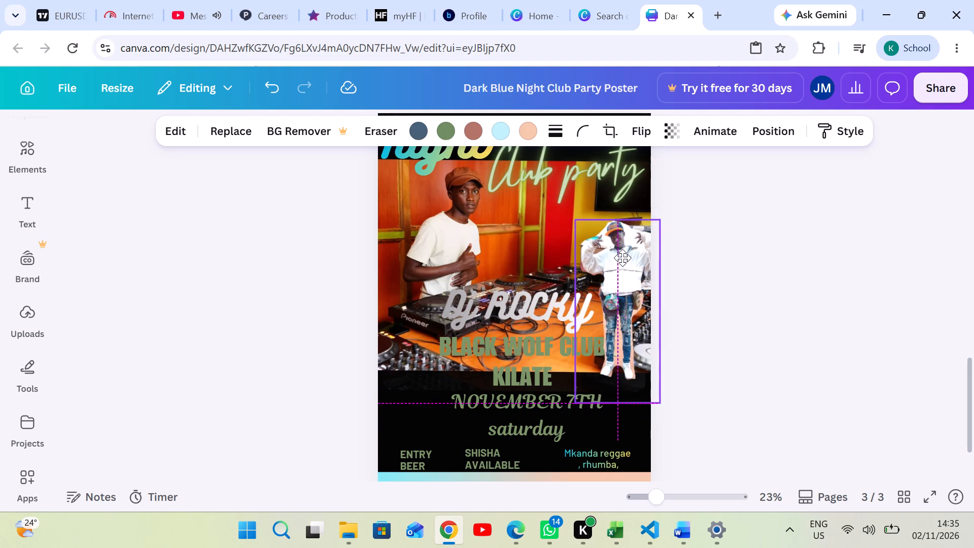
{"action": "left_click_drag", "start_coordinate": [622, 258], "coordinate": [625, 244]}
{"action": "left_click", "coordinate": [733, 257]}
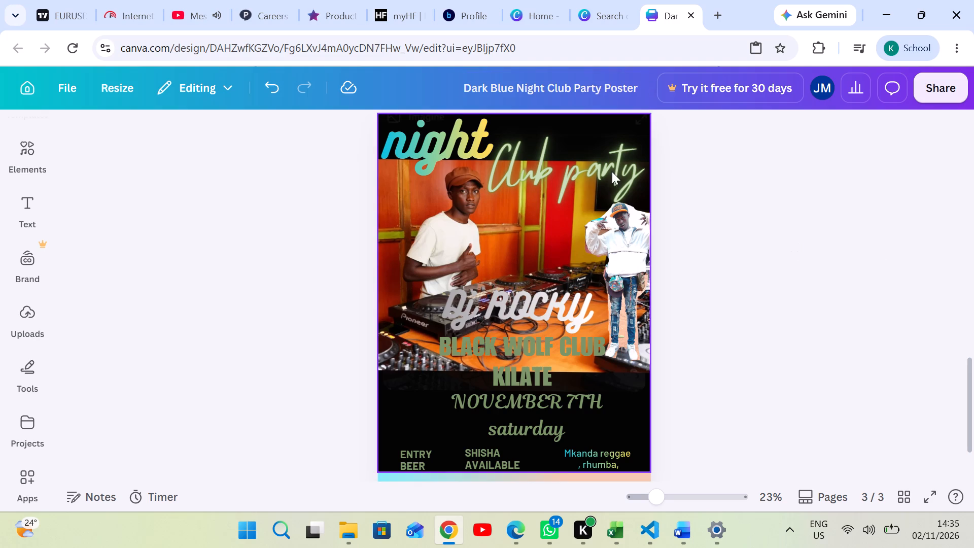
Enlarge the cutout man slightly and nudge him down and outward at the poster's right edge, clear of the "Club party" text.
{"action": "left_click", "coordinate": [615, 226]}
{"action": "left_click_drag", "start_coordinate": [580, 203], "coordinate": [580, 202]}
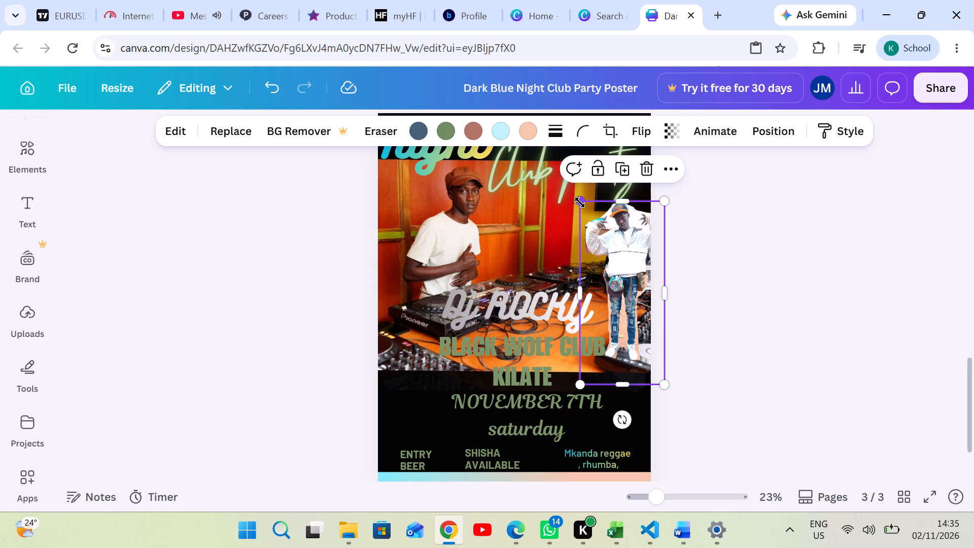
{"action": "left_click_drag", "start_coordinate": [580, 202], "coordinate": [537, 193]}
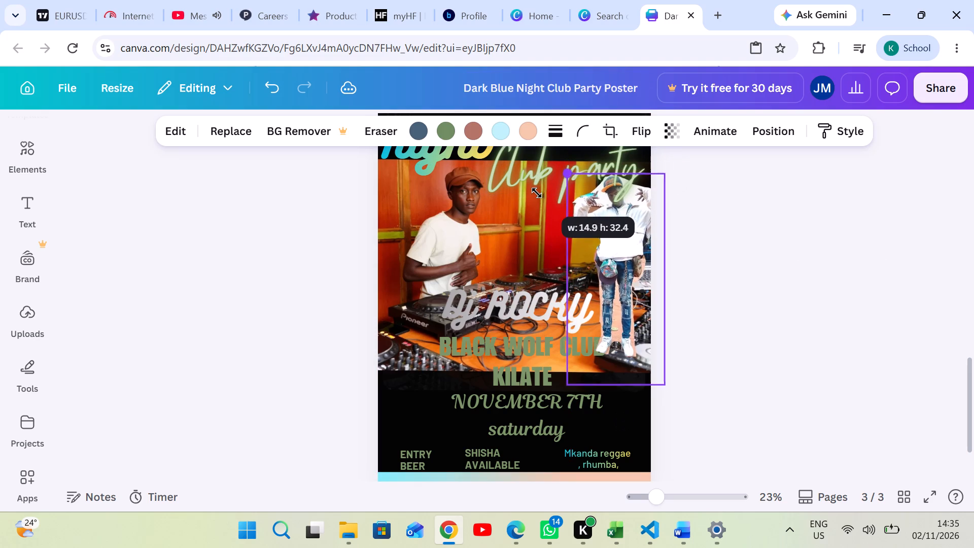
{"action": "left_click_drag", "start_coordinate": [537, 193], "coordinate": [537, 200]}
{"action": "left_click", "coordinate": [756, 246]}
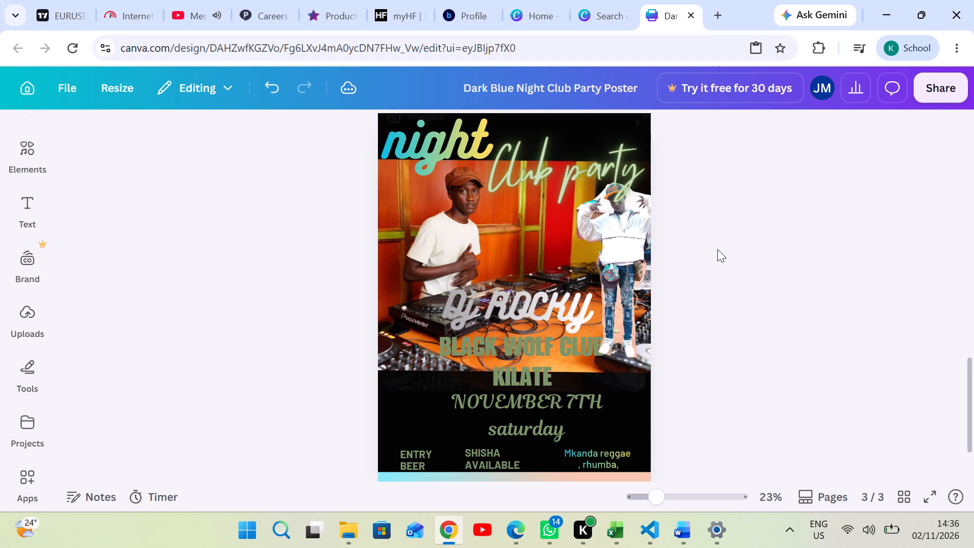
{"action": "left_click", "coordinate": [609, 255]}
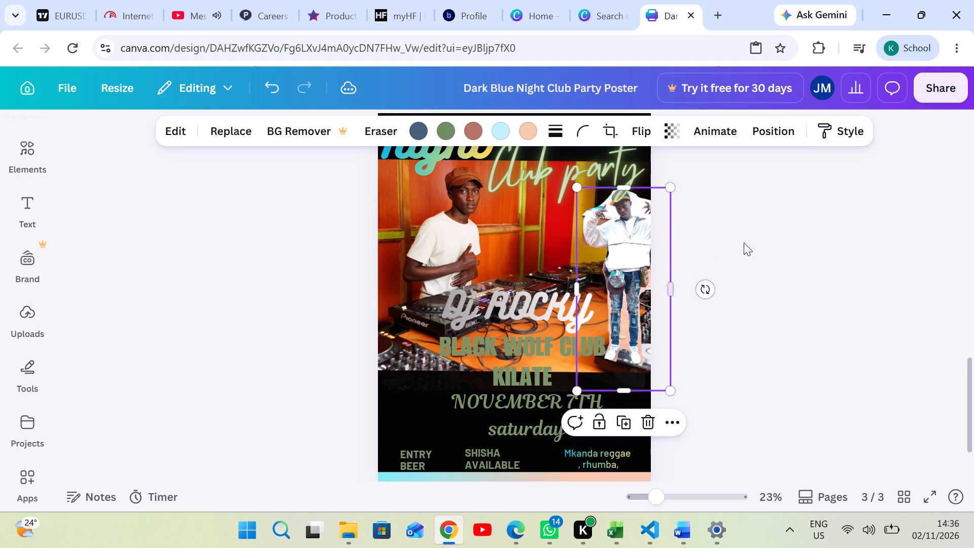
{"action": "left_click", "coordinate": [770, 234]}
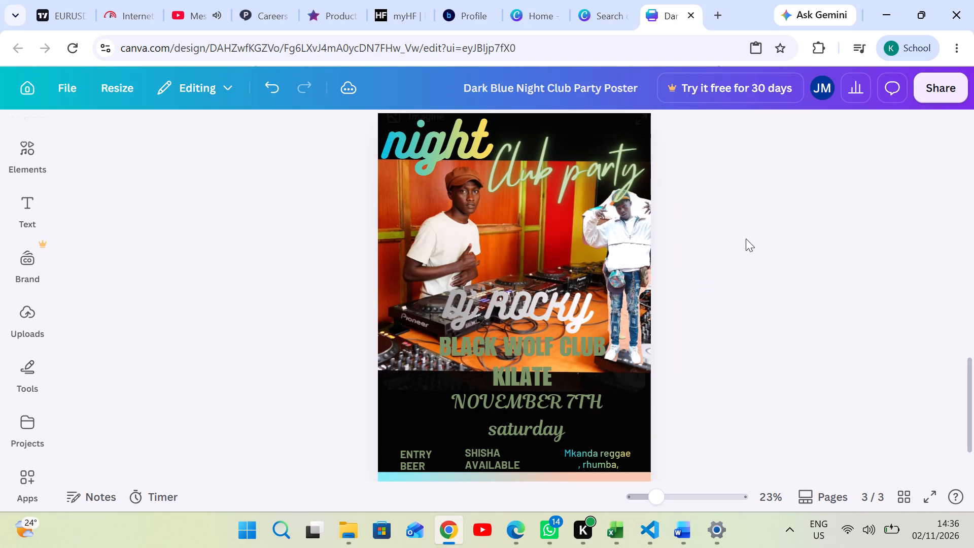
Recolour the cutout photo's peach tone, trying orange #d38624 and settling on the bright orange from the default solid colours.
{"action": "left_click", "coordinate": [629, 292]}
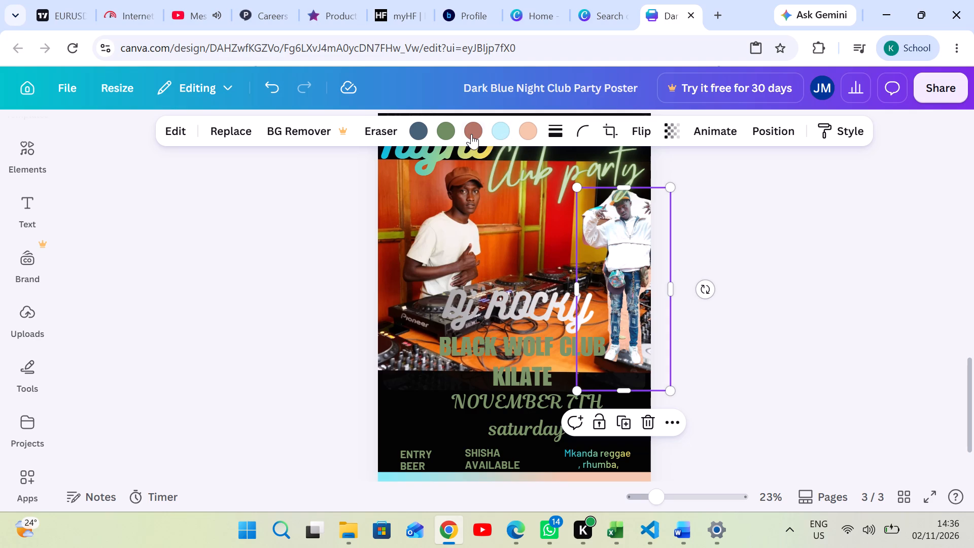
{"action": "left_click", "coordinate": [550, 130]}
{"action": "left_click", "coordinate": [726, 199]}
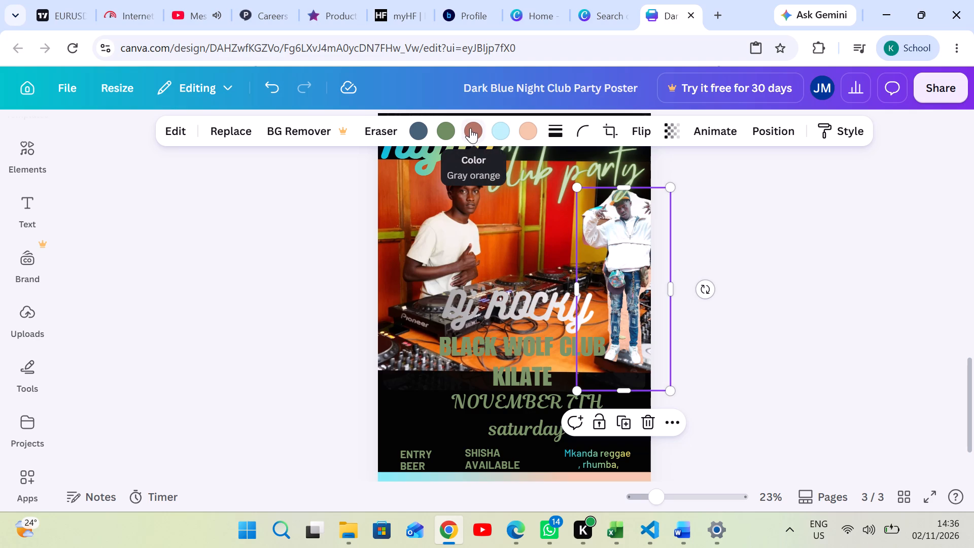
{"action": "left_click", "coordinate": [521, 126]}
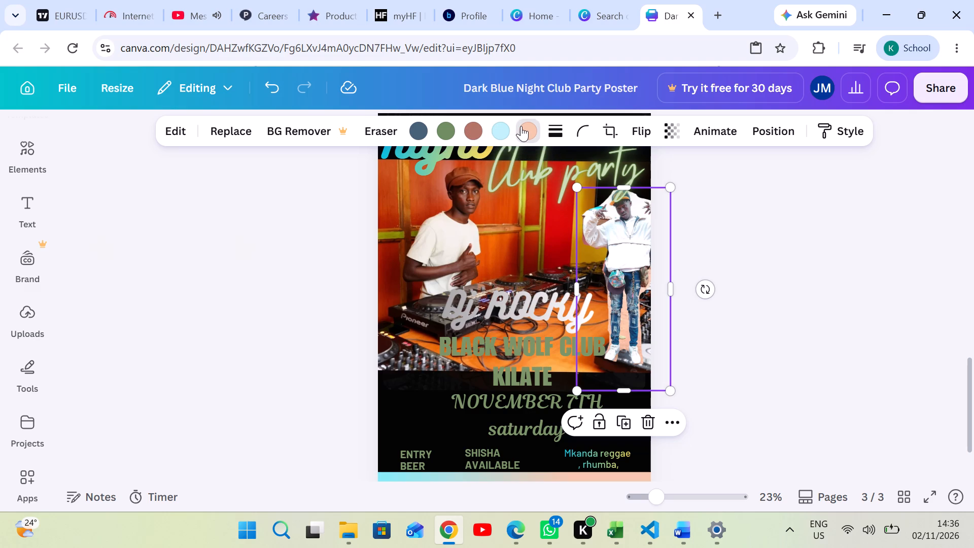
{"action": "scroll", "coordinate": [159, 369], "scroll_direction": "down", "scroll_amount": 2}
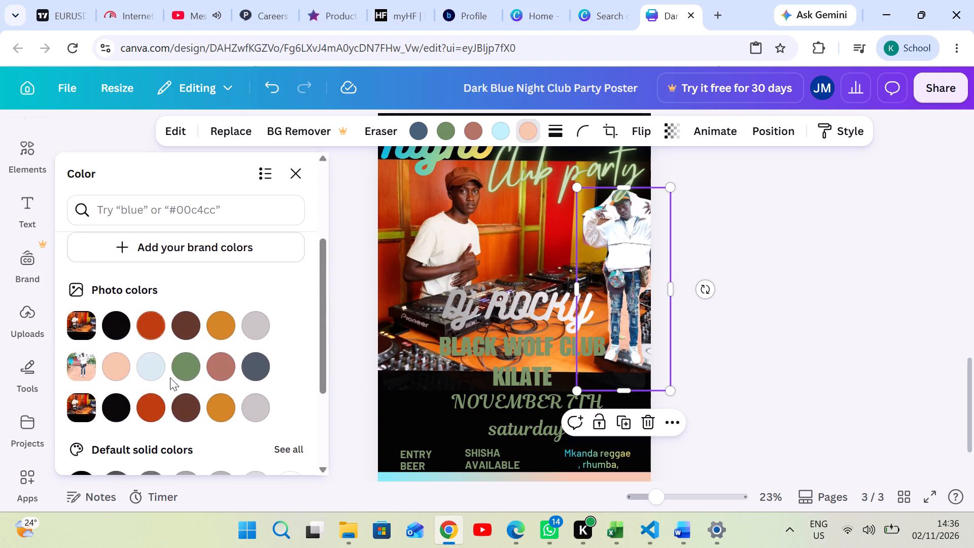
{"action": "left_click", "coordinate": [222, 322]}
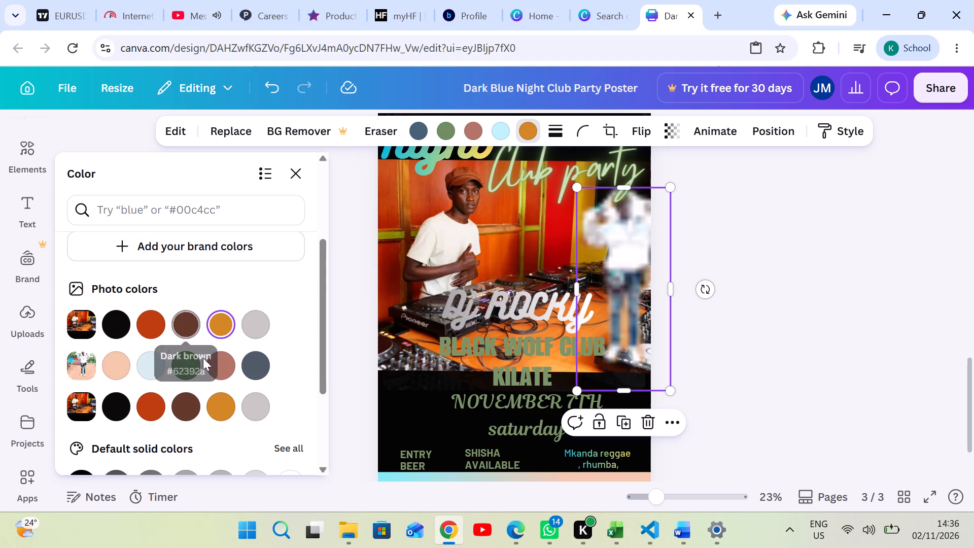
{"action": "scroll", "coordinate": [226, 366], "scroll_direction": "down", "scroll_amount": 1}
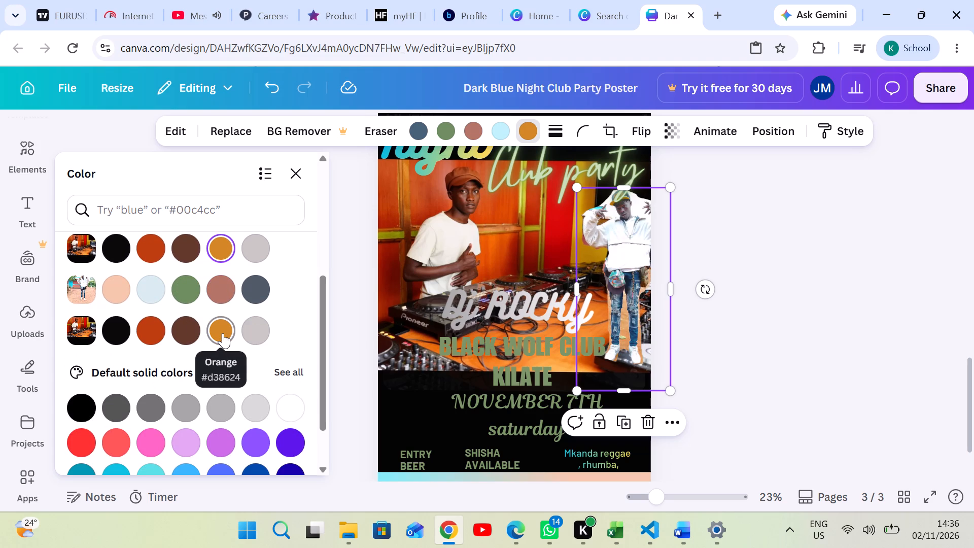
{"action": "scroll", "coordinate": [223, 333], "scroll_direction": "down", "scroll_amount": 2}
{"action": "left_click", "coordinate": [287, 444]}
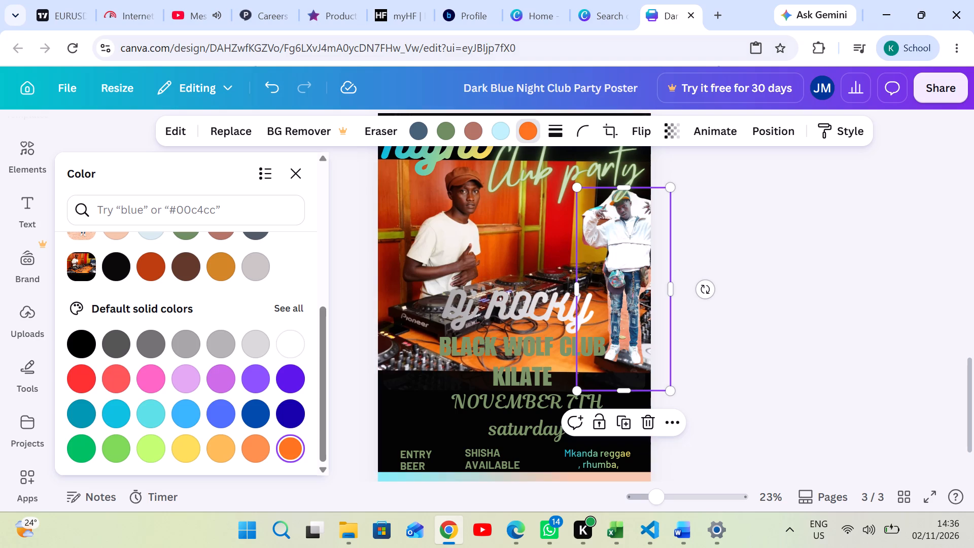
Replace the cutout photo's light blue and gray orange tones with the same bright orange, and deselect the photo.
{"action": "left_click", "coordinate": [492, 129]}
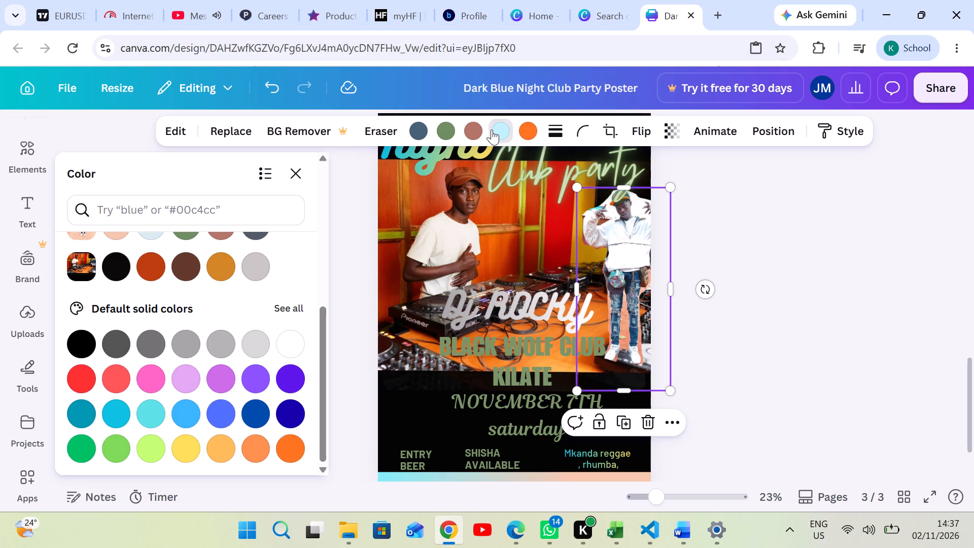
{"action": "left_click", "coordinate": [499, 125]}
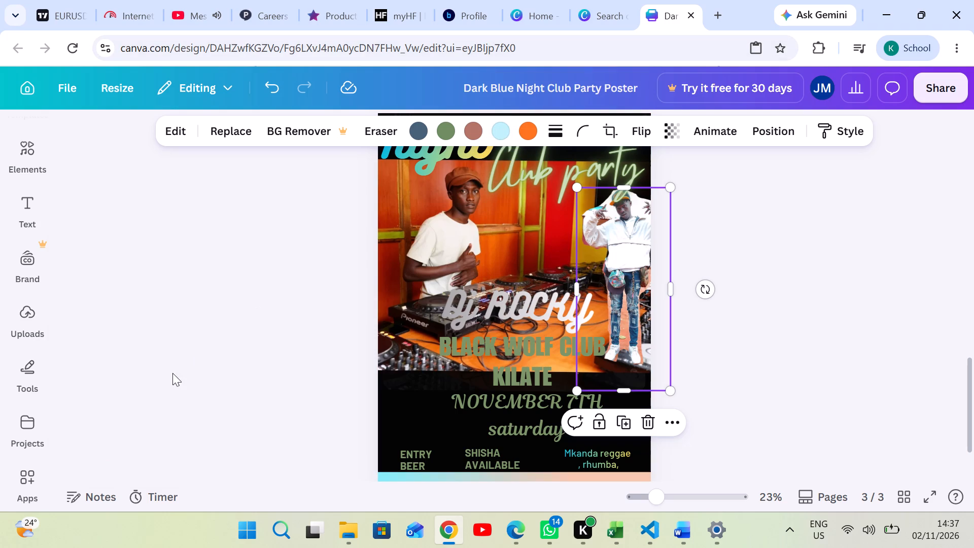
{"action": "left_click", "coordinate": [500, 128]}
{"action": "left_click", "coordinate": [225, 285]}
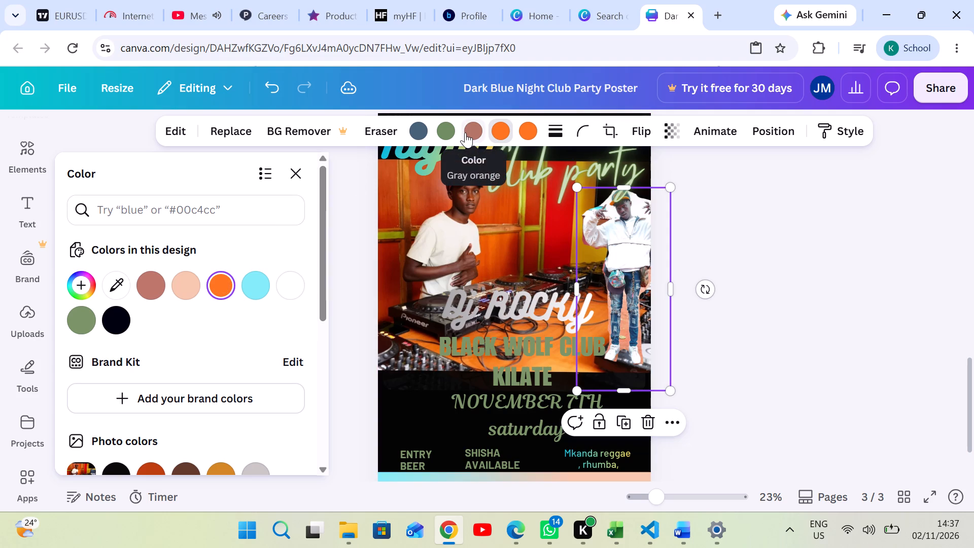
{"action": "left_click", "coordinate": [466, 132]}
{"action": "left_click", "coordinate": [231, 279]}
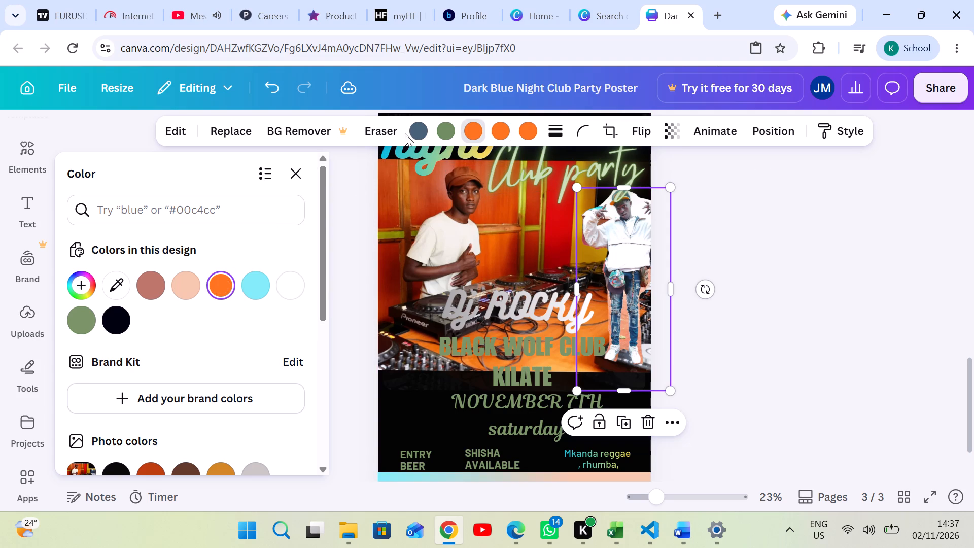
{"action": "left_click", "coordinate": [735, 209]}
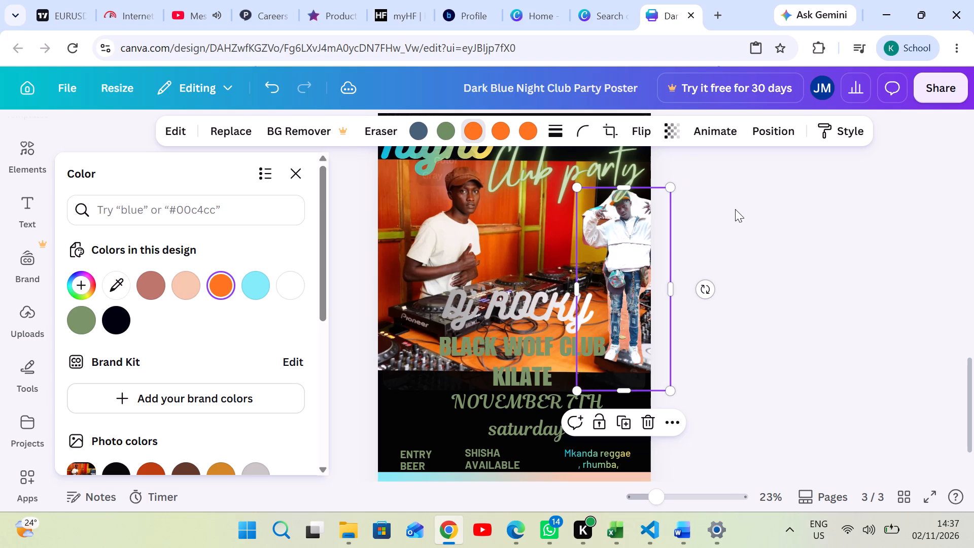
{"action": "left_click", "coordinate": [736, 209]}
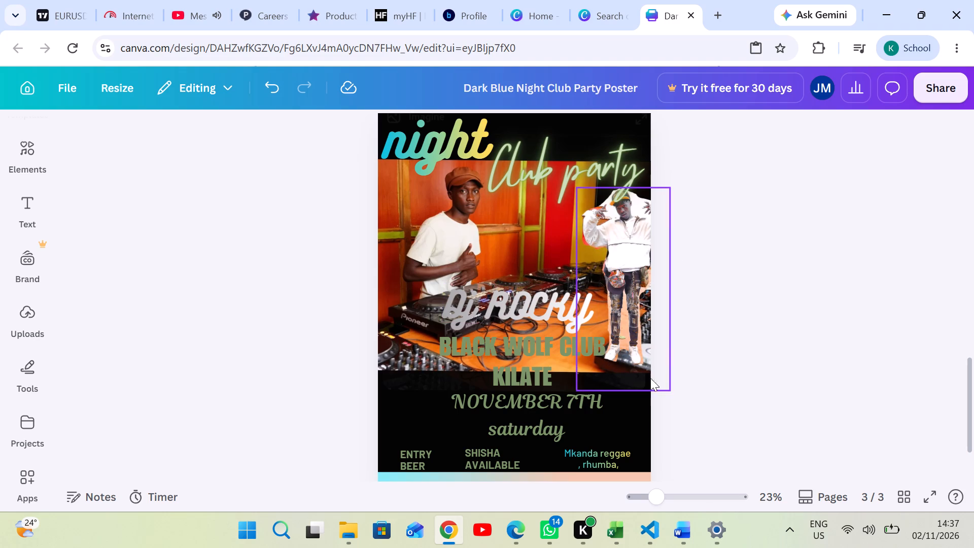
Scale the cutout man down slightly from the lower-left corner of his frame, and deselect him.
{"action": "left_click", "coordinate": [615, 316]}
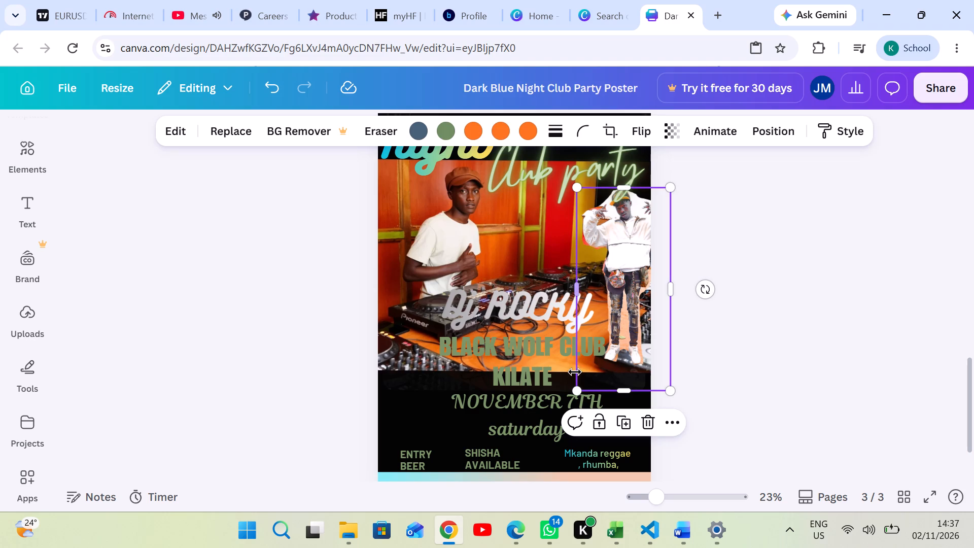
{"action": "left_click", "coordinate": [578, 388]}
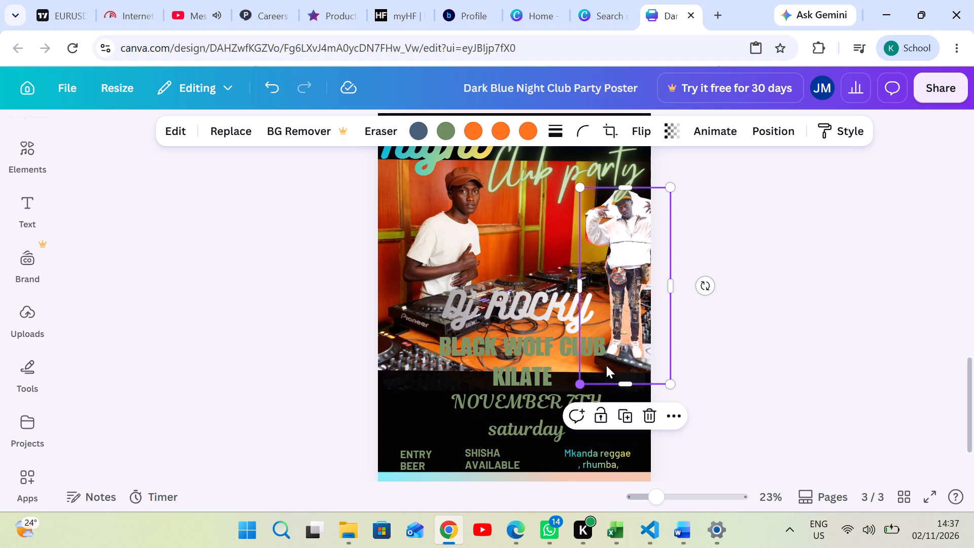
{"action": "left_click", "coordinate": [822, 310]}
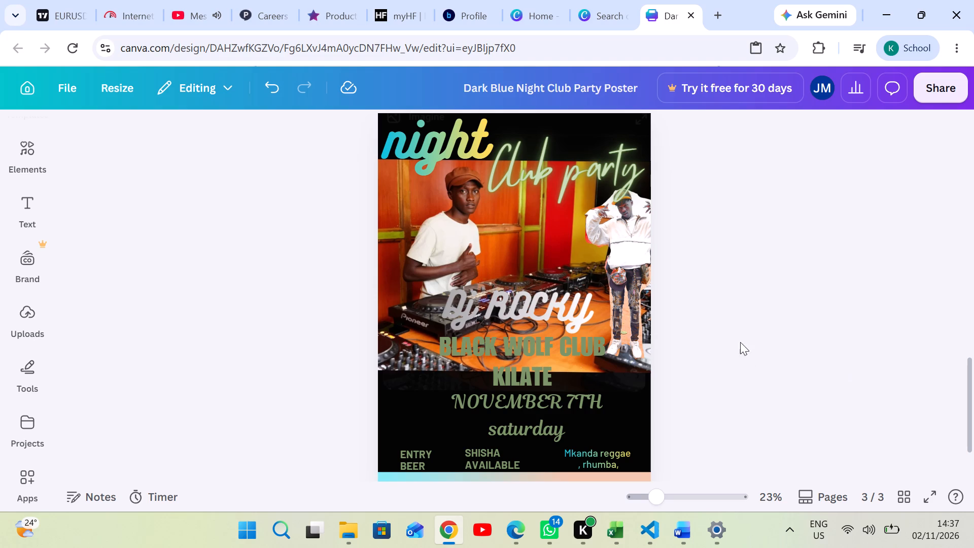
Move the cutout man to the poster's lower-left edge, beside the club name and date and above the ENTRY text.
{"action": "left_click_drag", "start_coordinate": [638, 267], "coordinate": [605, 263]}
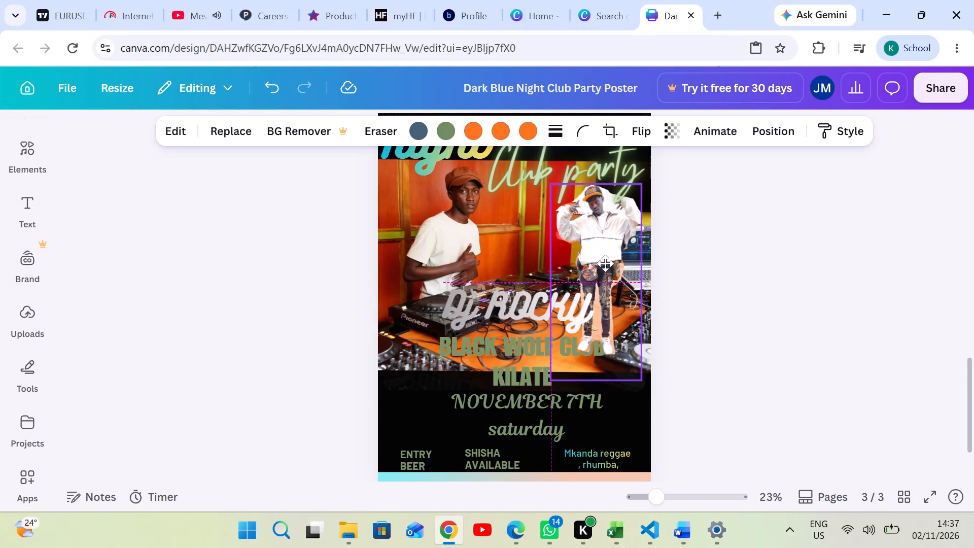
{"action": "left_click_drag", "start_coordinate": [605, 263], "coordinate": [458, 334]}
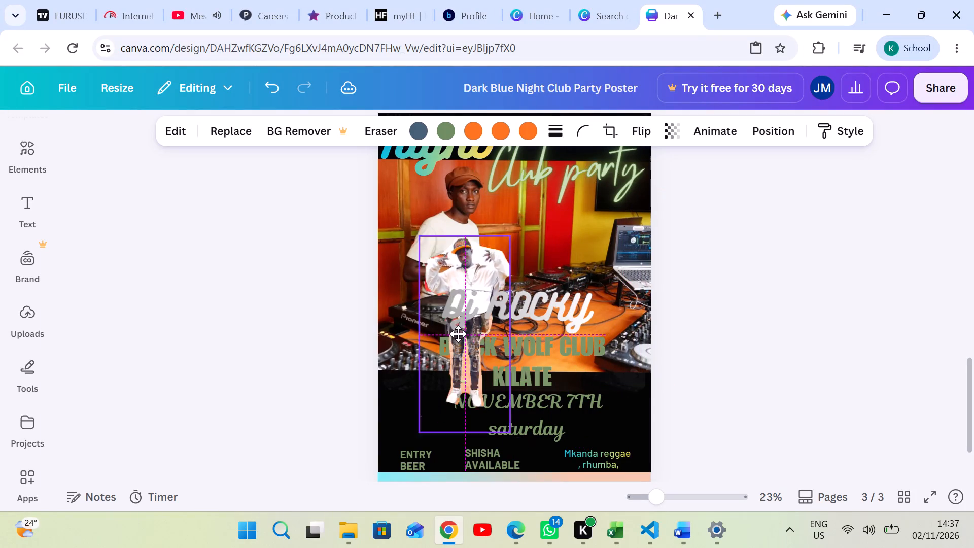
{"action": "left_click_drag", "start_coordinate": [458, 334], "coordinate": [432, 347]}
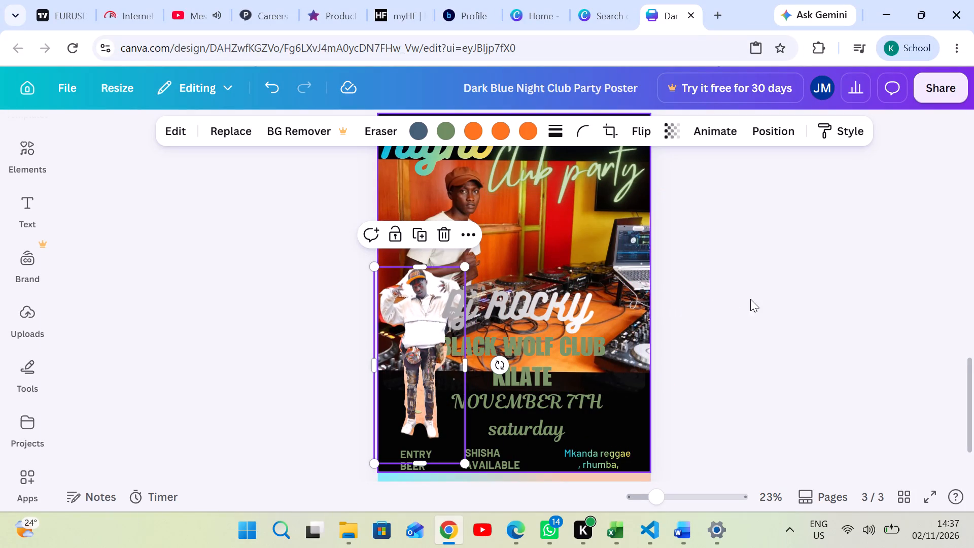
Move the cutout man from the poster's lower-left corner to its right edge, beside the DJ and below the "Club party" title.
{"action": "left_click_drag", "start_coordinate": [434, 345], "coordinate": [623, 267]}
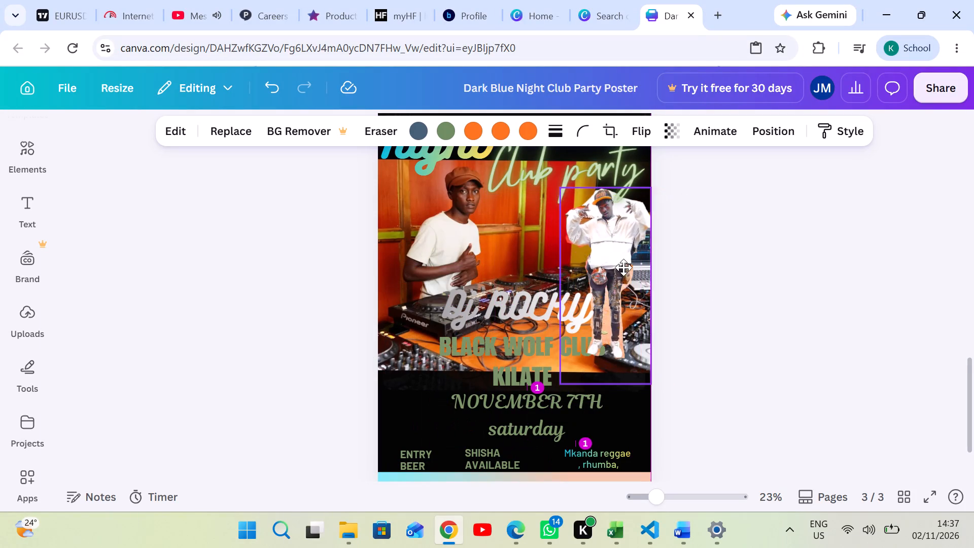
{"action": "left_click_drag", "start_coordinate": [623, 267], "coordinate": [662, 277]}
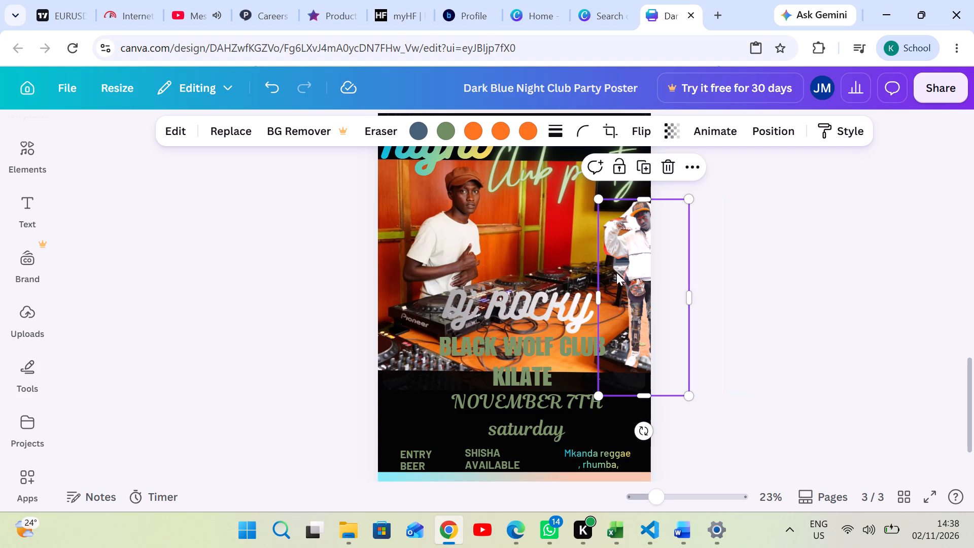
{"action": "left_click", "coordinate": [775, 277]}
{"action": "left_click_drag", "start_coordinate": [628, 261], "coordinate": [628, 259]}
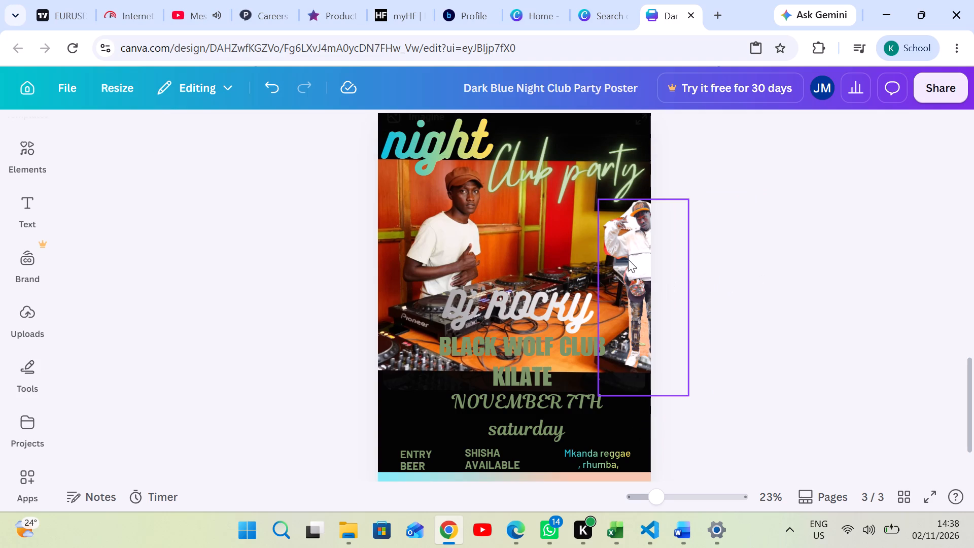
{"action": "left_click_drag", "start_coordinate": [628, 259], "coordinate": [585, 215]}
{"action": "left_click", "coordinate": [752, 264]}
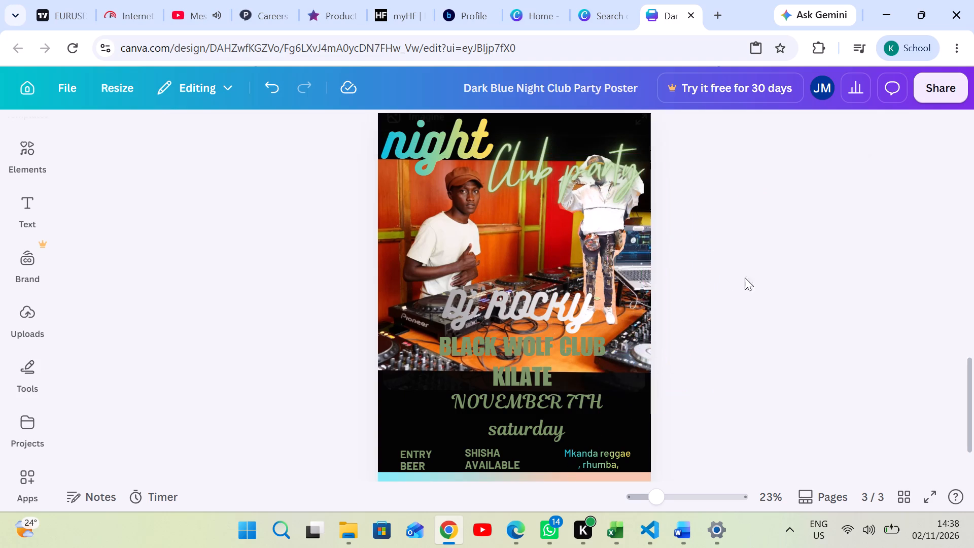
{"action": "left_click_drag", "start_coordinate": [588, 266], "coordinate": [592, 282]}
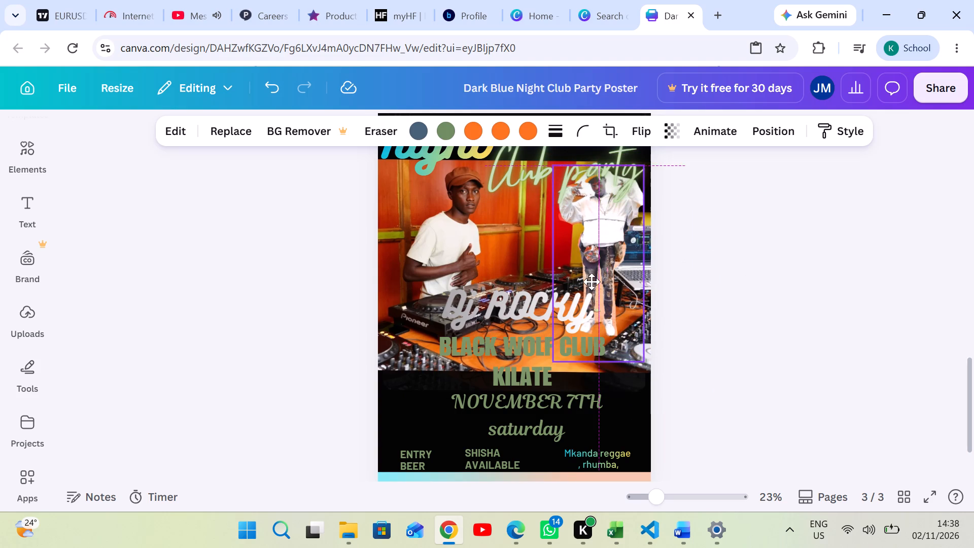
{"action": "left_click_drag", "start_coordinate": [592, 282], "coordinate": [606, 311]}
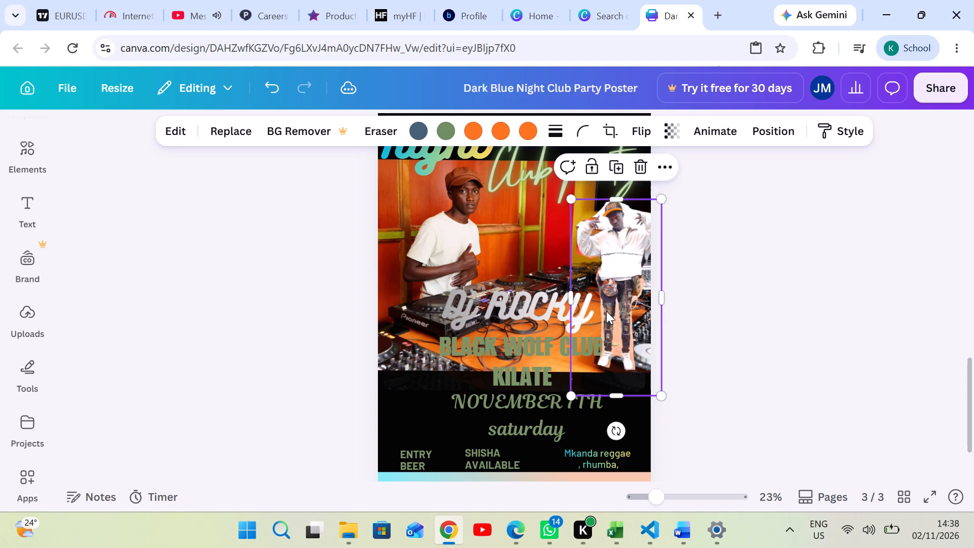
{"action": "left_click", "coordinate": [764, 305]}
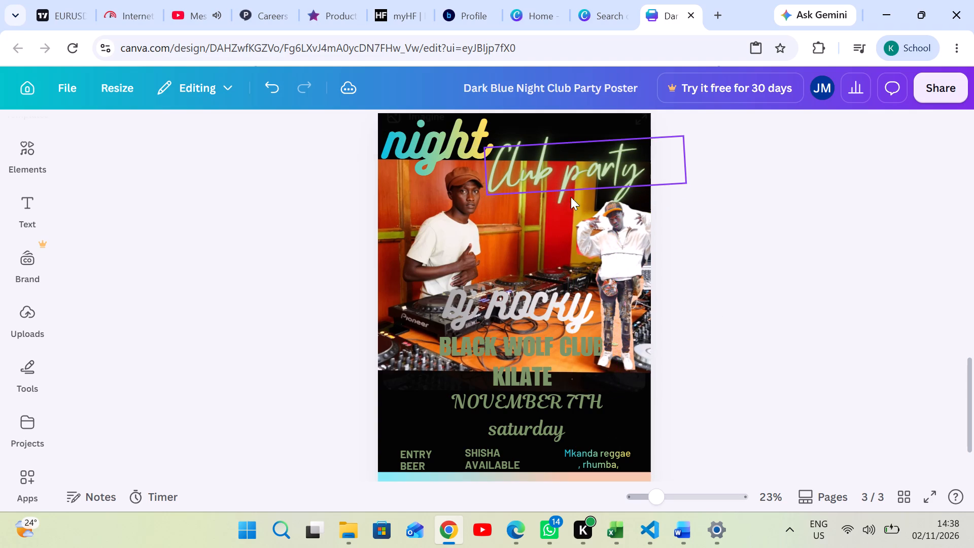
Extend the cutout man's frame leftward to a width of about 17 and stretch its top edge upward.
{"action": "left_click", "coordinate": [578, 265]}
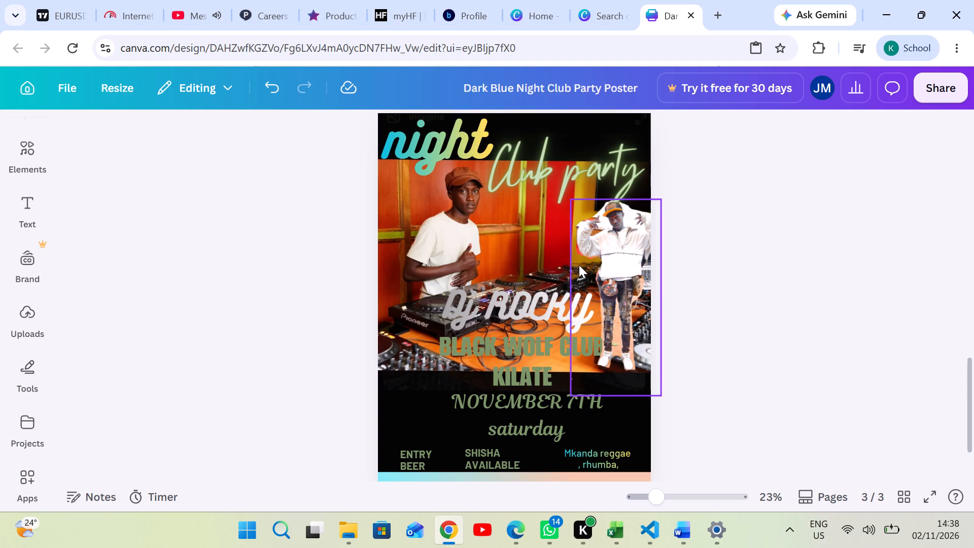
{"action": "left_click_drag", "start_coordinate": [569, 297], "coordinate": [531, 305]}
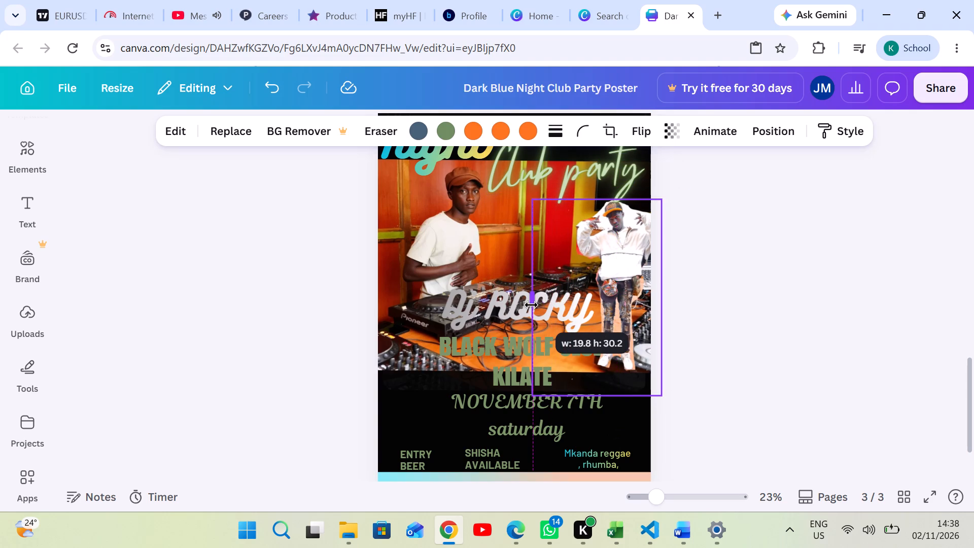
{"action": "left_click_drag", "start_coordinate": [531, 305], "coordinate": [549, 302]}
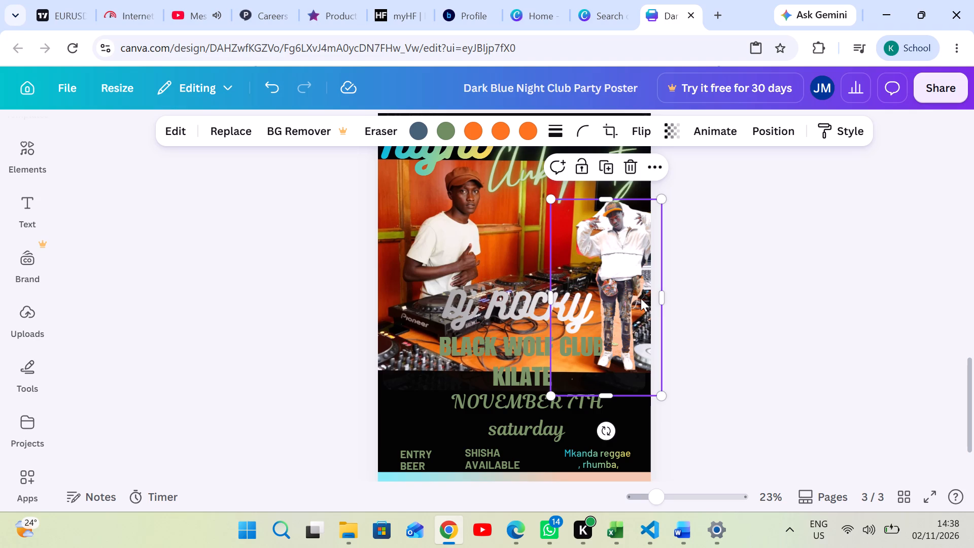
{"action": "left_click_drag", "start_coordinate": [607, 202], "coordinate": [603, 189]}
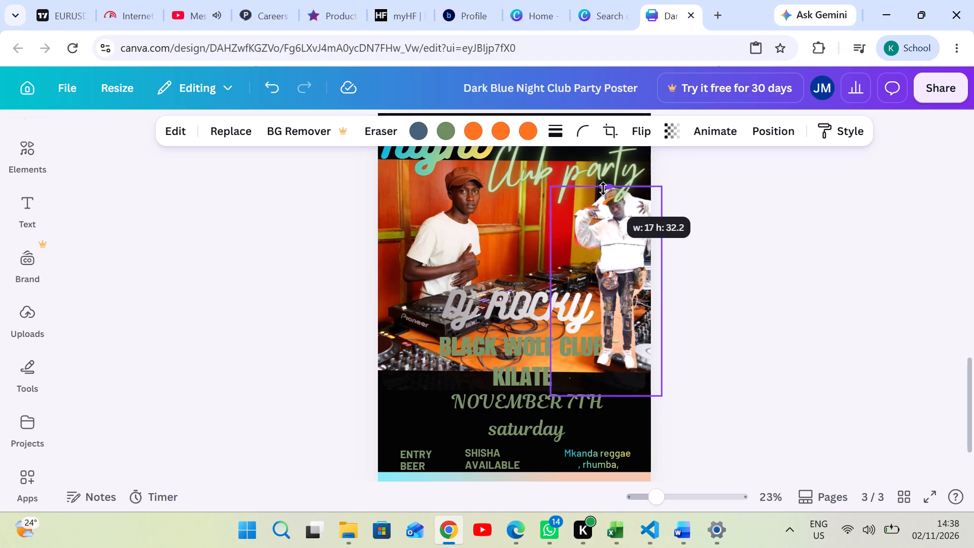
{"action": "left_click_drag", "start_coordinate": [603, 189], "coordinate": [598, 177]}
Shift the cutout man slightly left and crop his frame's bottom edge up to the top of the club name.
{"action": "left_click_drag", "start_coordinate": [610, 252], "coordinate": [602, 260]}
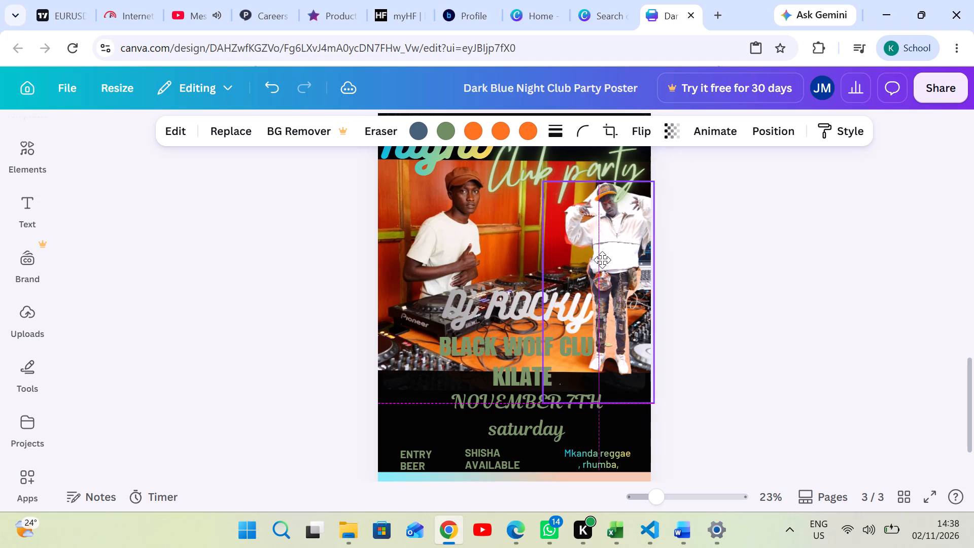
{"action": "left_click_drag", "start_coordinate": [602, 260], "coordinate": [589, 256]}
{"action": "left_click_drag", "start_coordinate": [585, 401], "coordinate": [587, 346]}
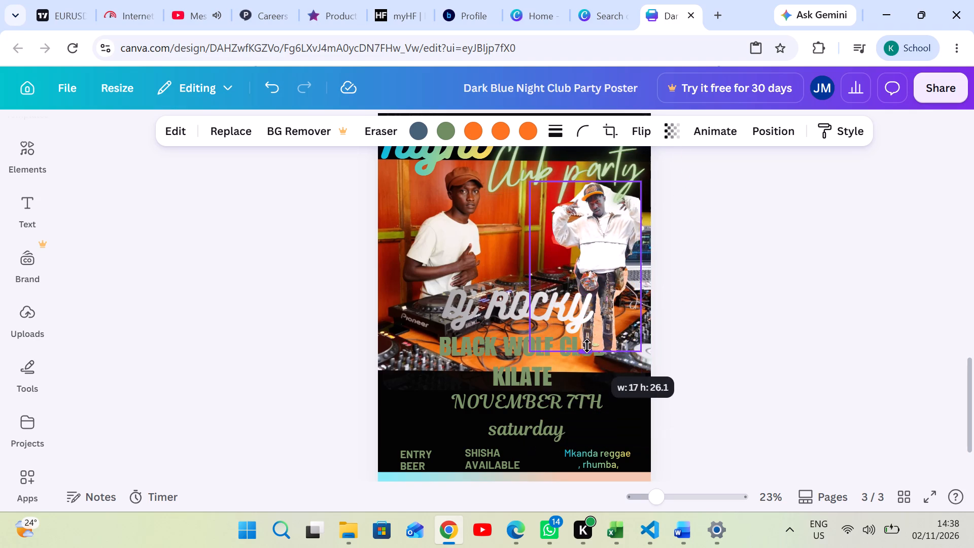
{"action": "left_click_drag", "start_coordinate": [587, 346], "coordinate": [600, 337]}
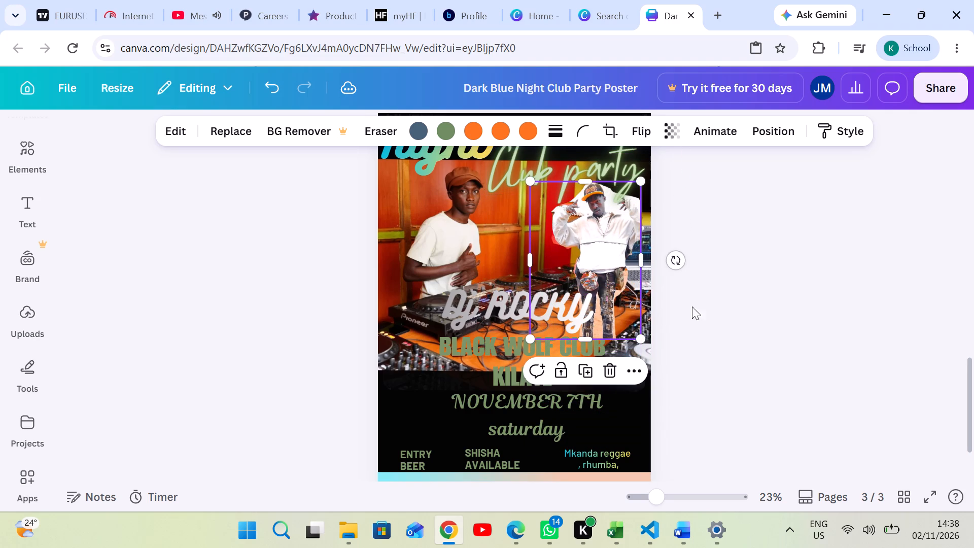
{"action": "left_click", "coordinate": [754, 309]}
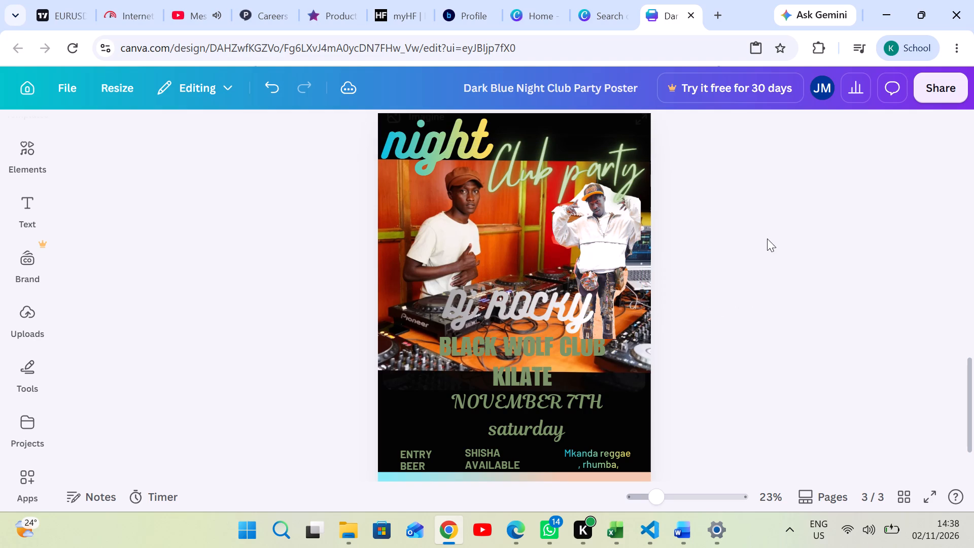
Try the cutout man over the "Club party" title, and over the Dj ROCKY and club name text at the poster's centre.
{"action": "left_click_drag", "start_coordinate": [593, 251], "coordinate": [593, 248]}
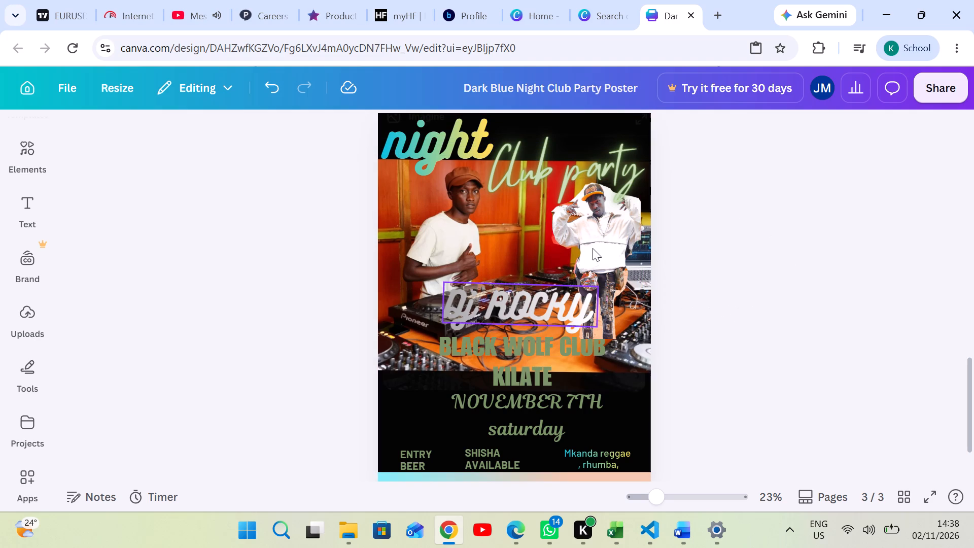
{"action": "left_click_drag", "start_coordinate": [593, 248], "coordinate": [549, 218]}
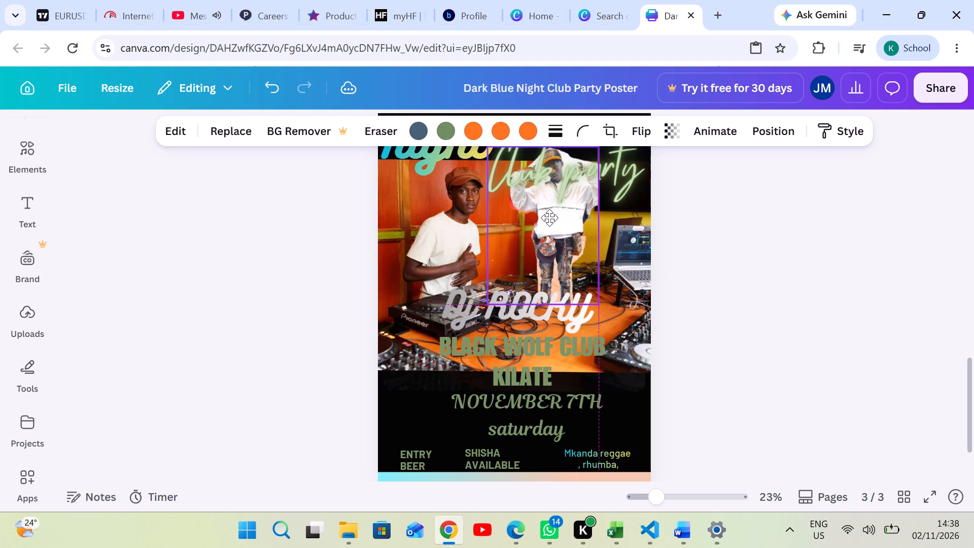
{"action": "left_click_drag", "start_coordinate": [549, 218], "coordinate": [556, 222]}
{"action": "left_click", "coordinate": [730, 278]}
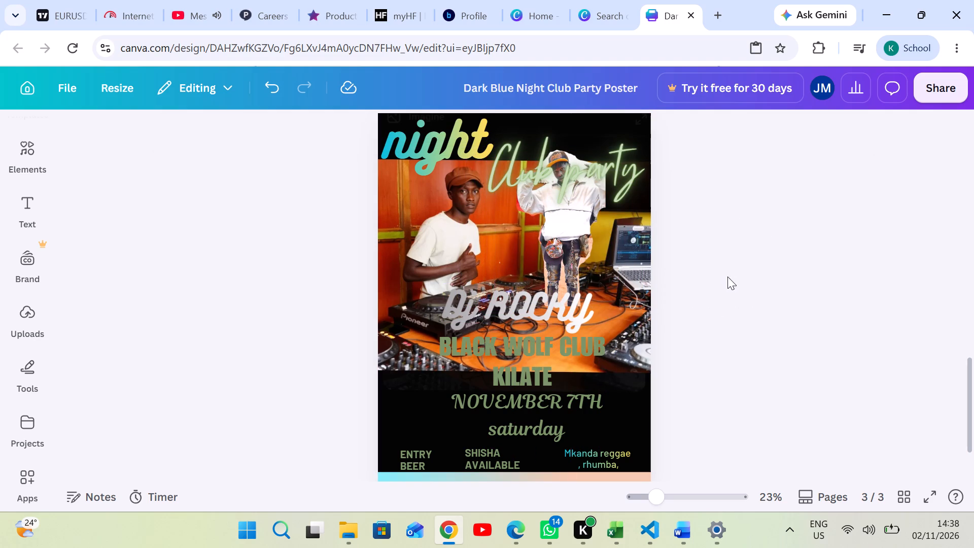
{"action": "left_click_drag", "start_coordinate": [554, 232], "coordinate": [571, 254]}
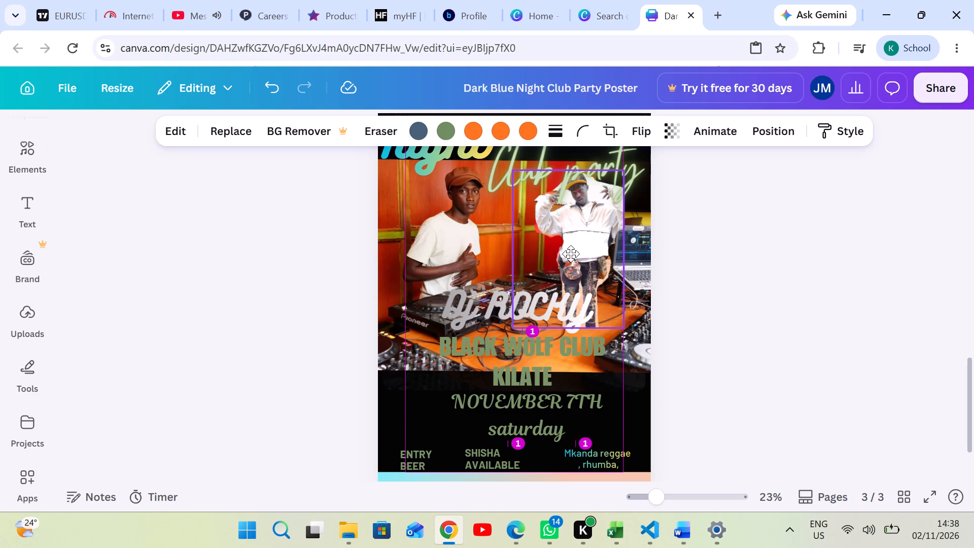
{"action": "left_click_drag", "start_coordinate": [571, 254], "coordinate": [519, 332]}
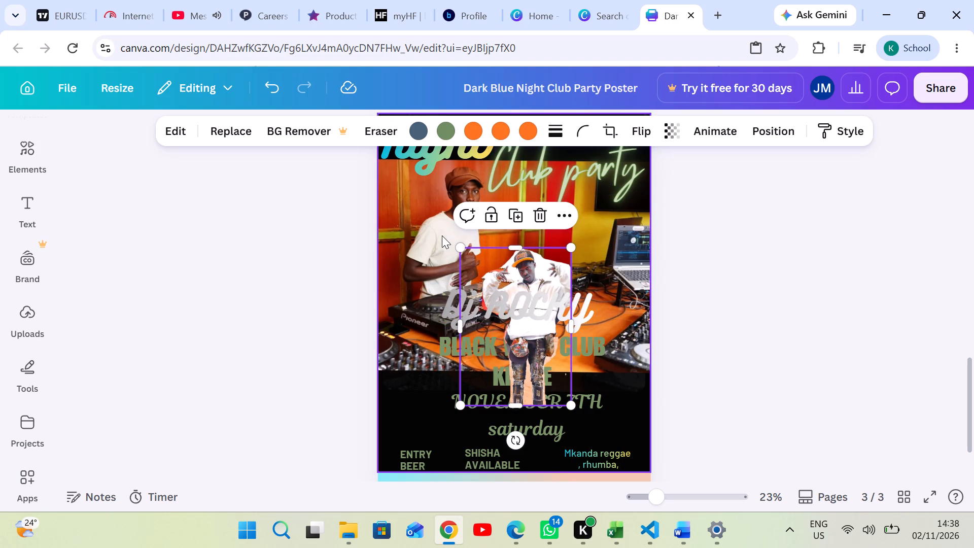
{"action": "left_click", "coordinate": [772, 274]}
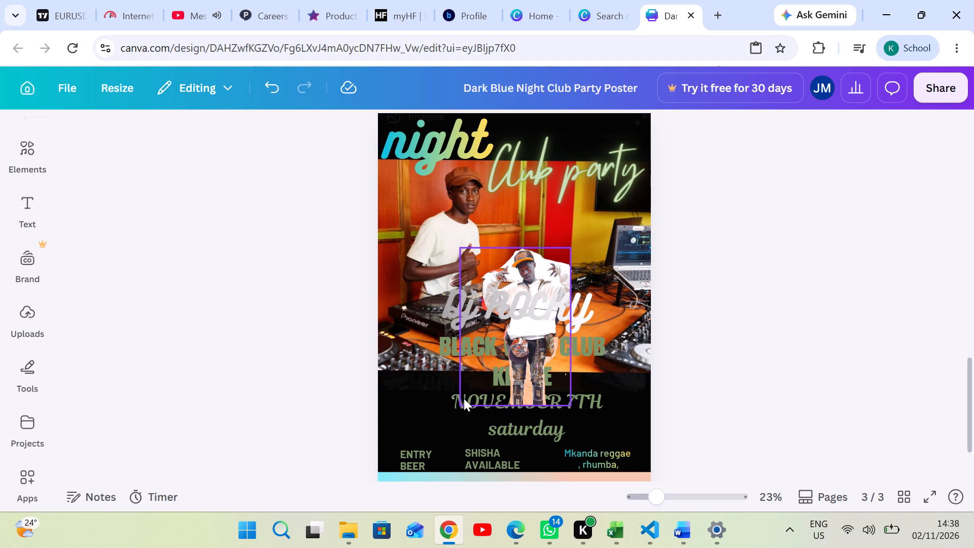
Crop the bottom of the cutout man's frame further, up to the KILATE line, and deselect him.
{"action": "left_click", "coordinate": [513, 386]}
{"action": "left_click_drag", "start_coordinate": [514, 403], "coordinate": [517, 393]}
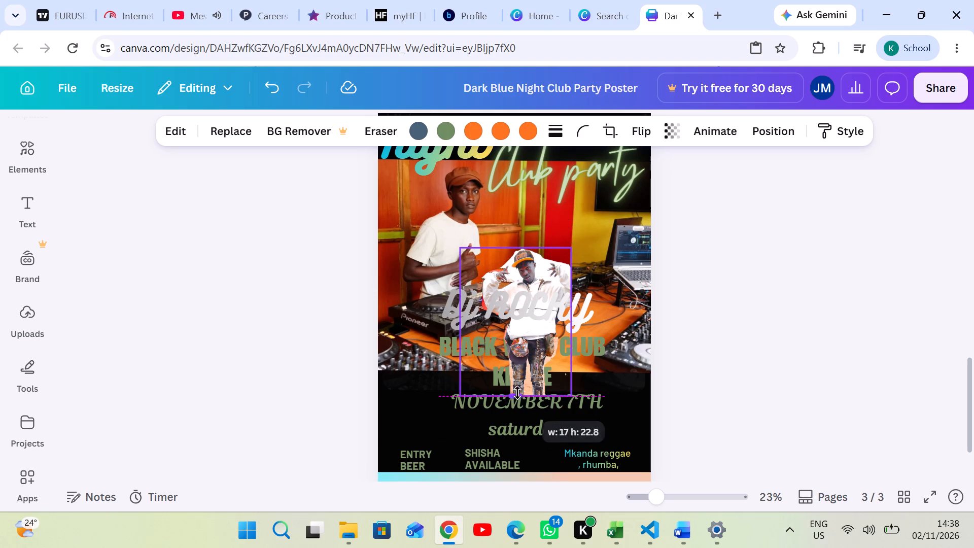
{"action": "left_click_drag", "start_coordinate": [517, 393], "coordinate": [524, 376]}
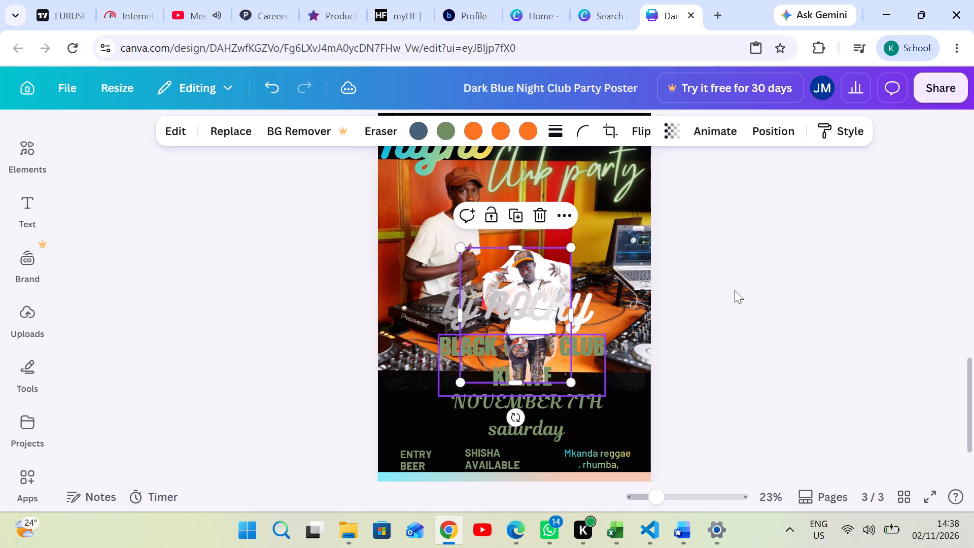
{"action": "left_click", "coordinate": [736, 290]}
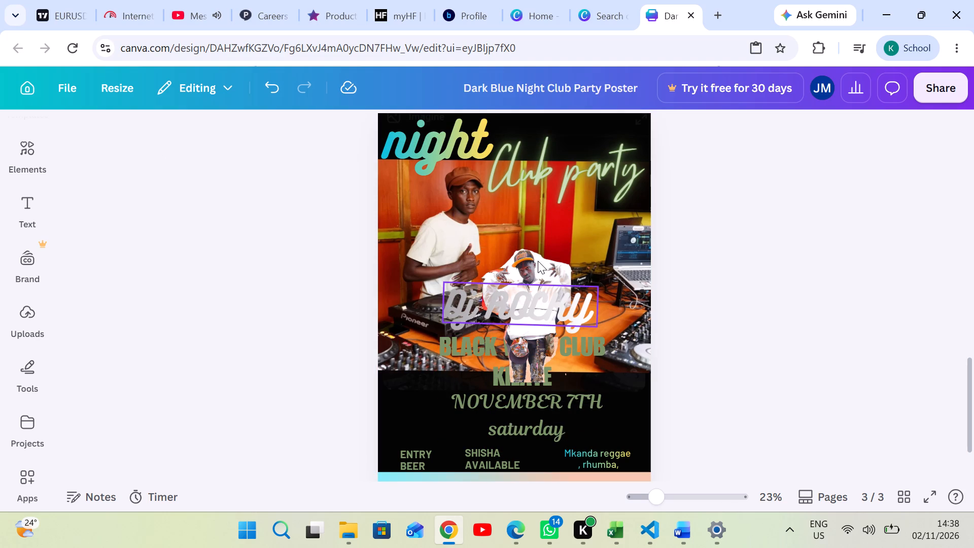
Move the cutout man up and to the right, over the end of the Dj ROCKY text.
{"action": "left_click_drag", "start_coordinate": [569, 248], "coordinate": [584, 243]}
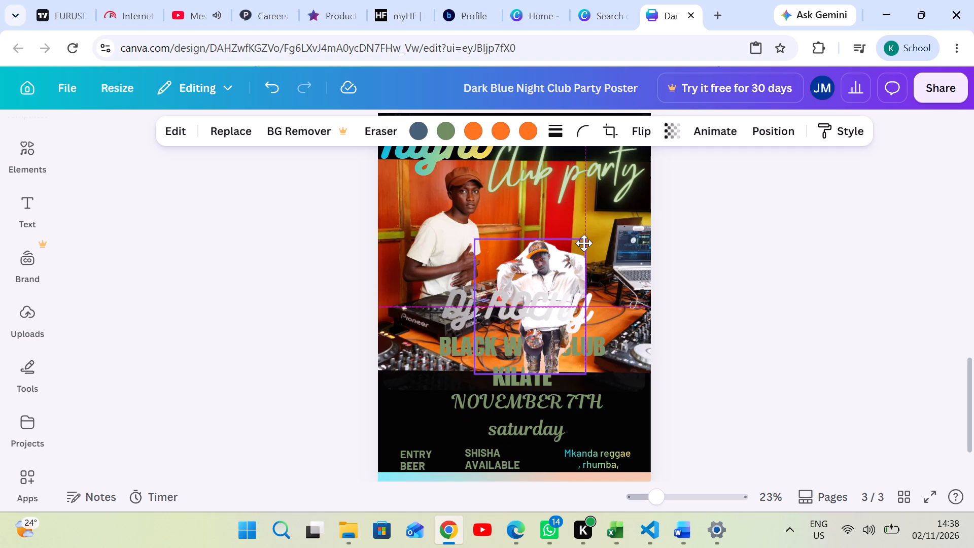
{"action": "left_click_drag", "start_coordinate": [584, 243], "coordinate": [609, 229]}
{"action": "left_click", "coordinate": [770, 261]}
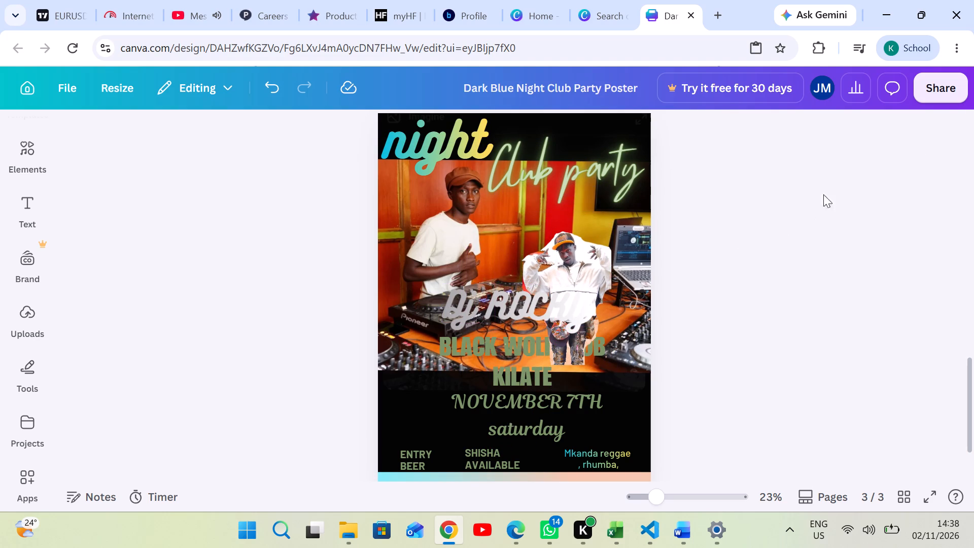
Move the Dj ROCKY text toward the poster's left edge, clear of the cutout man.
{"action": "left_click_drag", "start_coordinate": [560, 294], "coordinate": [562, 288]}
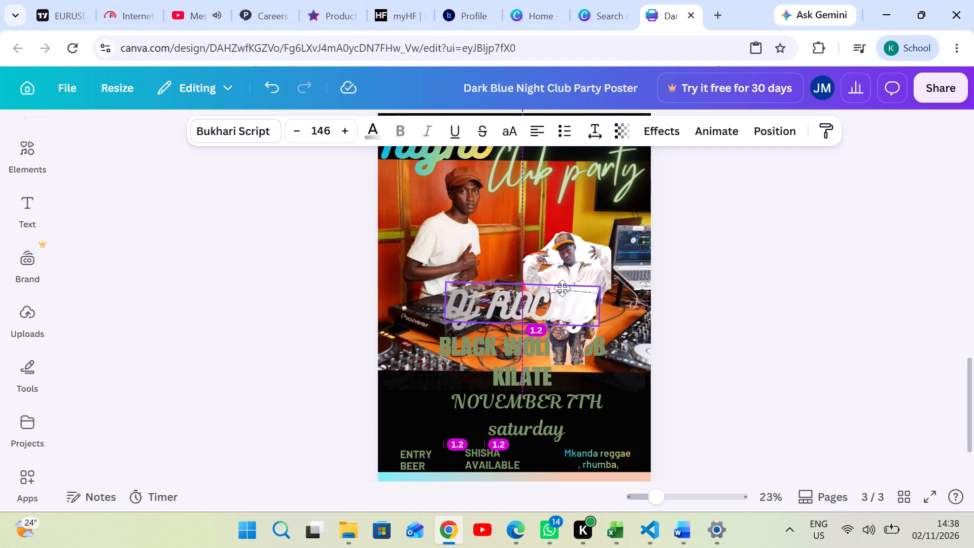
{"action": "left_click_drag", "start_coordinate": [562, 288], "coordinate": [505, 296]}
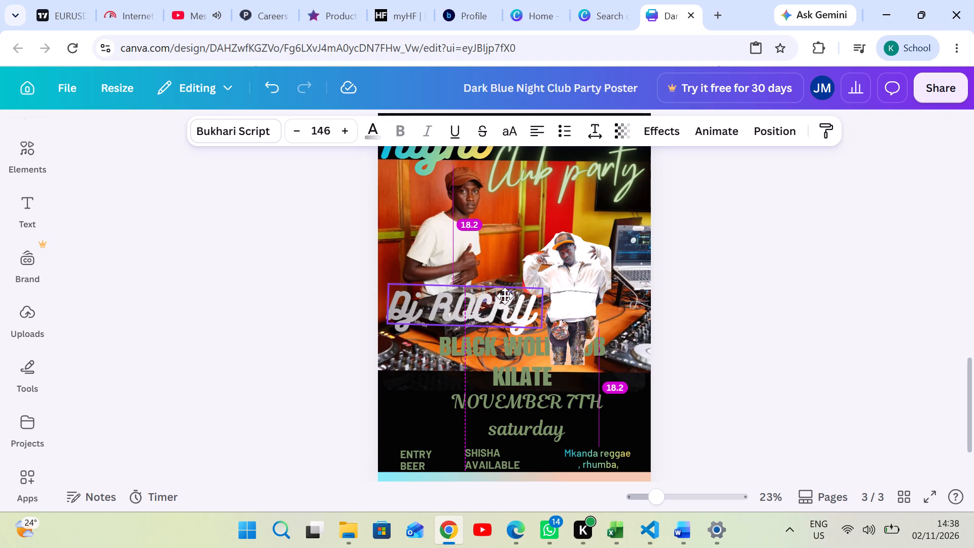
{"action": "left_click_drag", "start_coordinate": [505, 296], "coordinate": [507, 299]}
{"action": "left_click", "coordinate": [739, 211]}
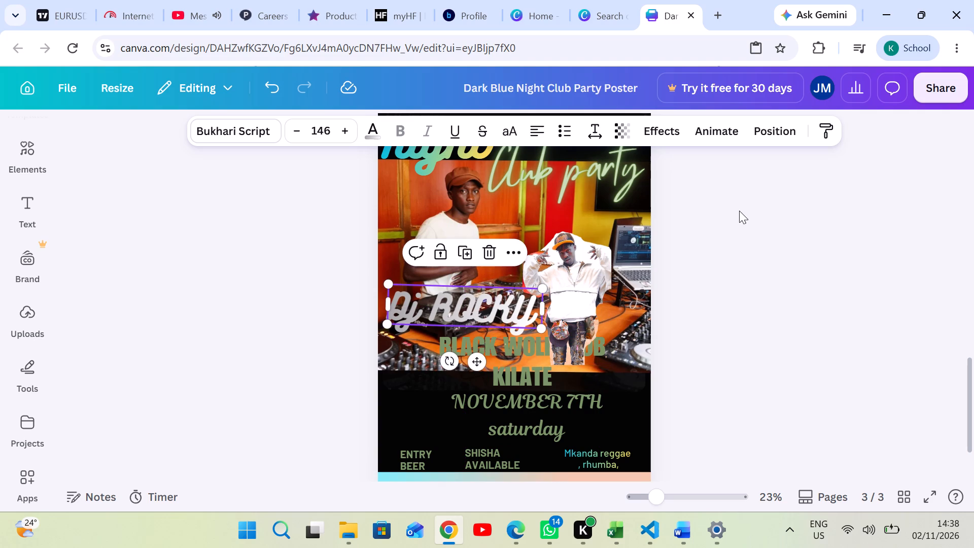
Reposition the cutout man between the "Club party" title and the club name, to the right of Dj ROCKY.
{"action": "left_click_drag", "start_coordinate": [549, 266], "coordinate": [555, 256]}
{"action": "left_click", "coordinate": [751, 270]}
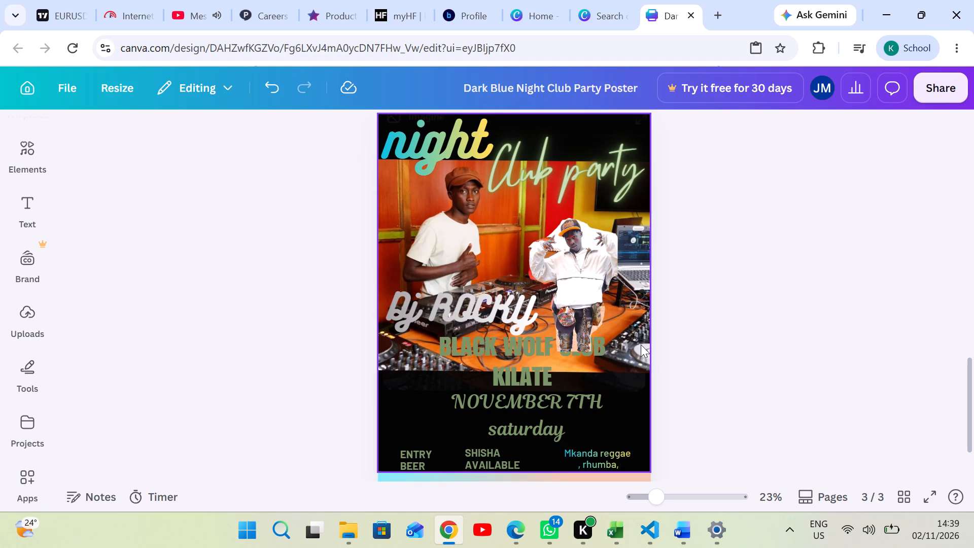
{"action": "left_click_drag", "start_coordinate": [580, 300], "coordinate": [586, 339]}
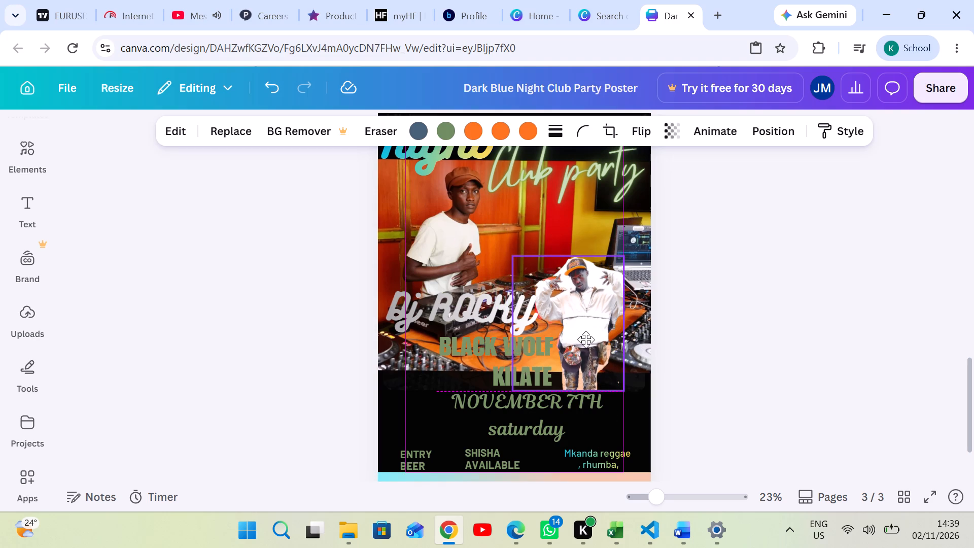
{"action": "left_click_drag", "start_coordinate": [586, 339], "coordinate": [585, 339]}
{"action": "left_click", "coordinate": [730, 311]}
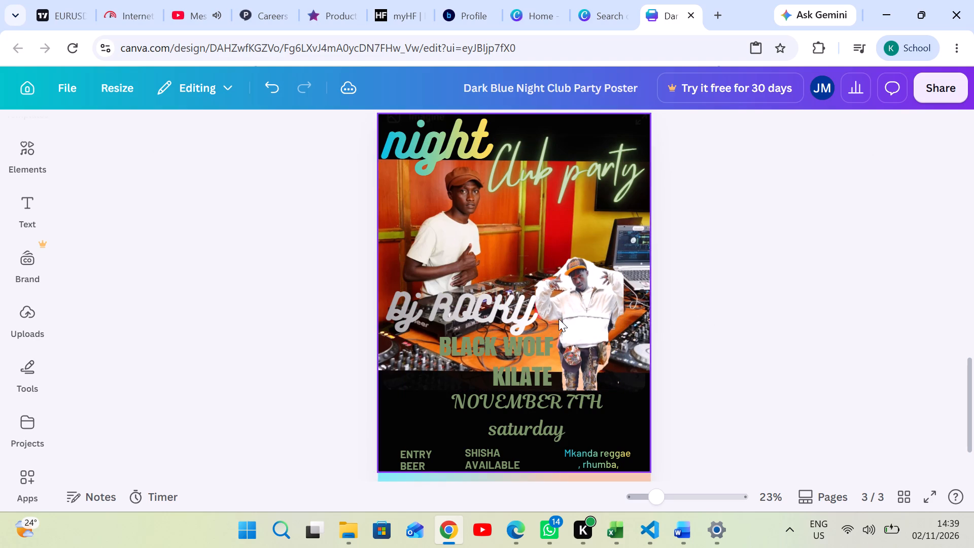
{"action": "left_click_drag", "start_coordinate": [575, 306], "coordinate": [577, 249]}
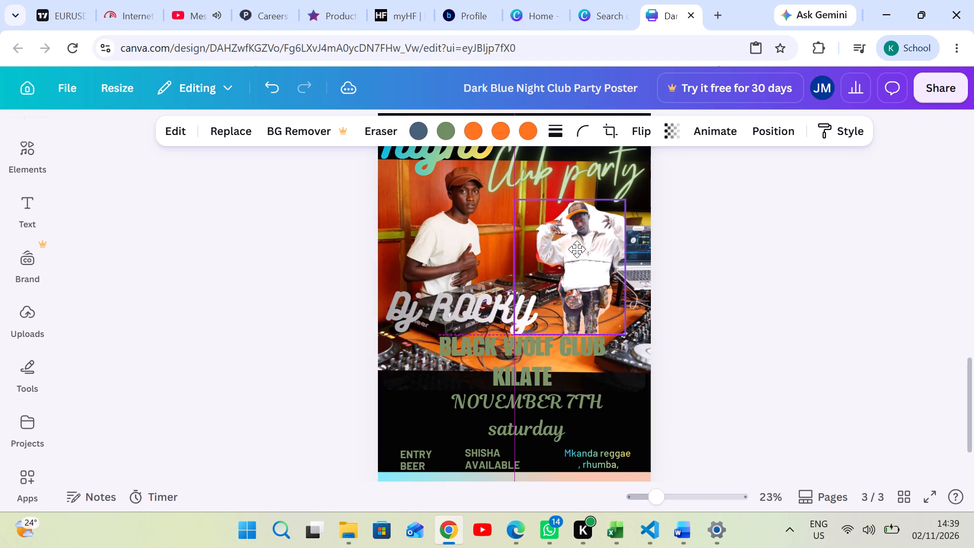
{"action": "left_click_drag", "start_coordinate": [577, 249], "coordinate": [575, 254]}
Send the cutout man one layer backward.
{"action": "right_click", "coordinate": [584, 254]}
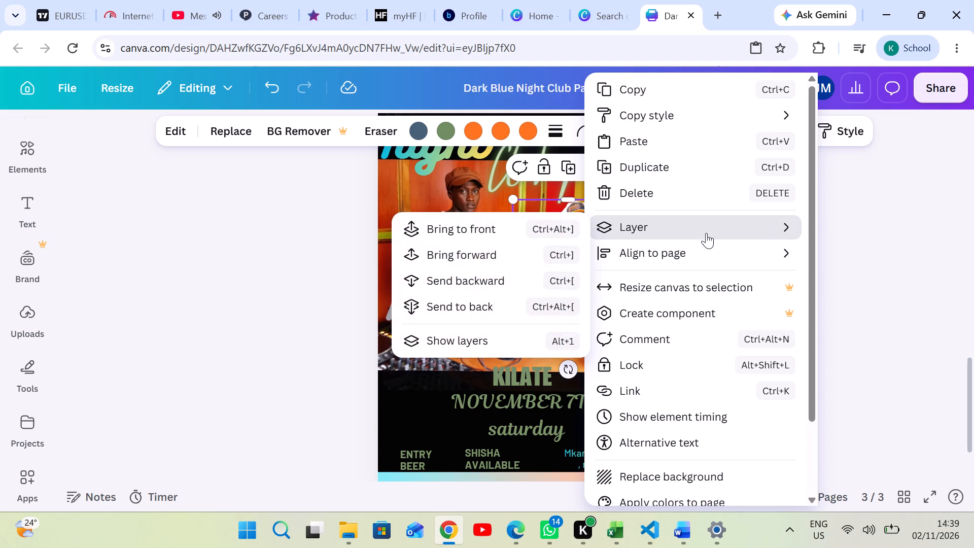
{"action": "left_click", "coordinate": [479, 277]}
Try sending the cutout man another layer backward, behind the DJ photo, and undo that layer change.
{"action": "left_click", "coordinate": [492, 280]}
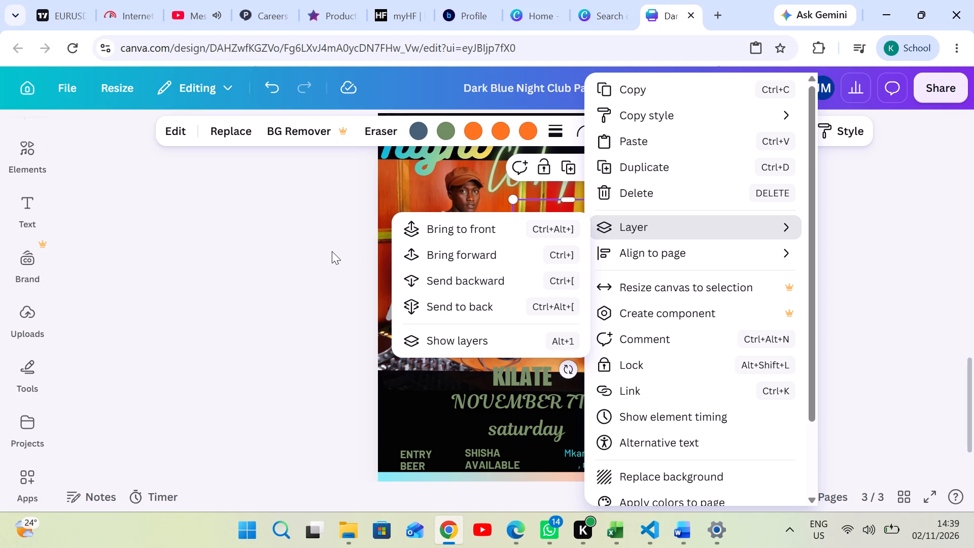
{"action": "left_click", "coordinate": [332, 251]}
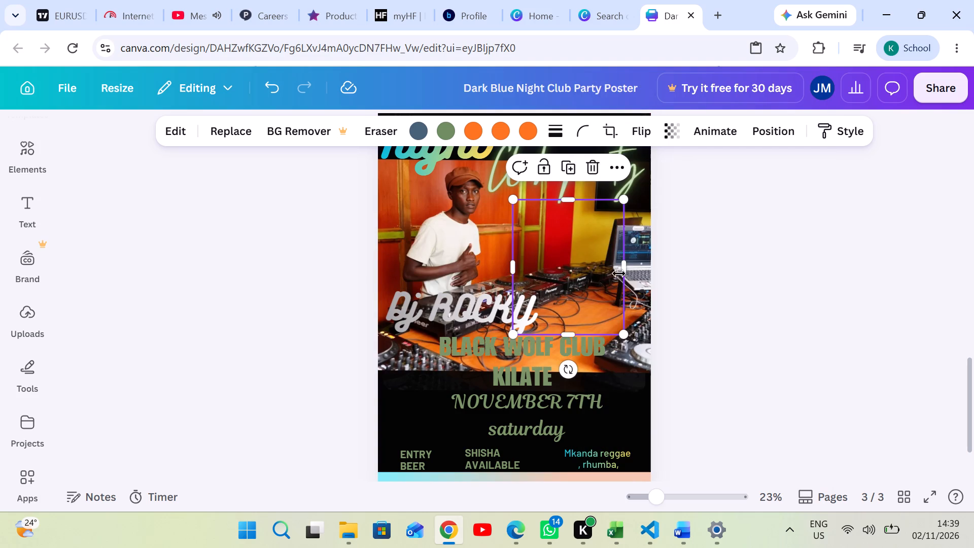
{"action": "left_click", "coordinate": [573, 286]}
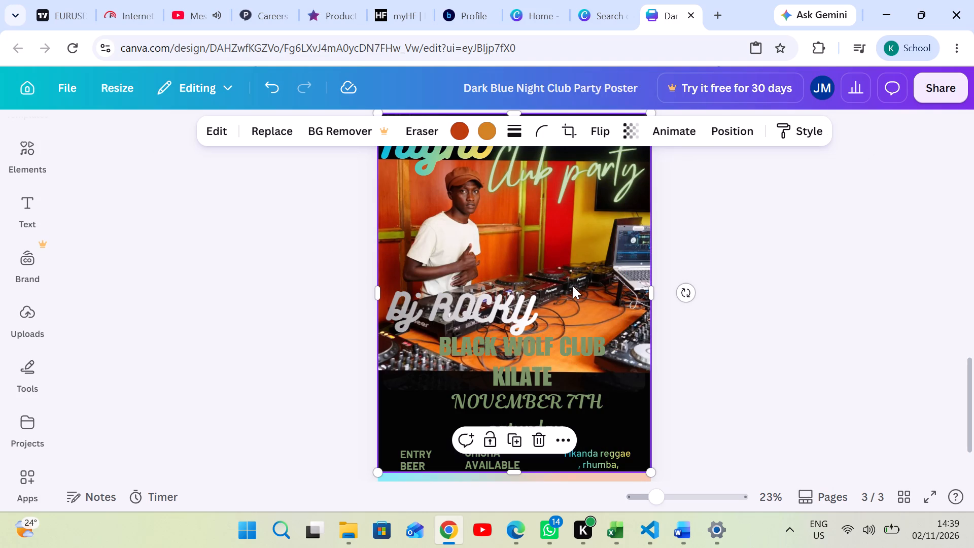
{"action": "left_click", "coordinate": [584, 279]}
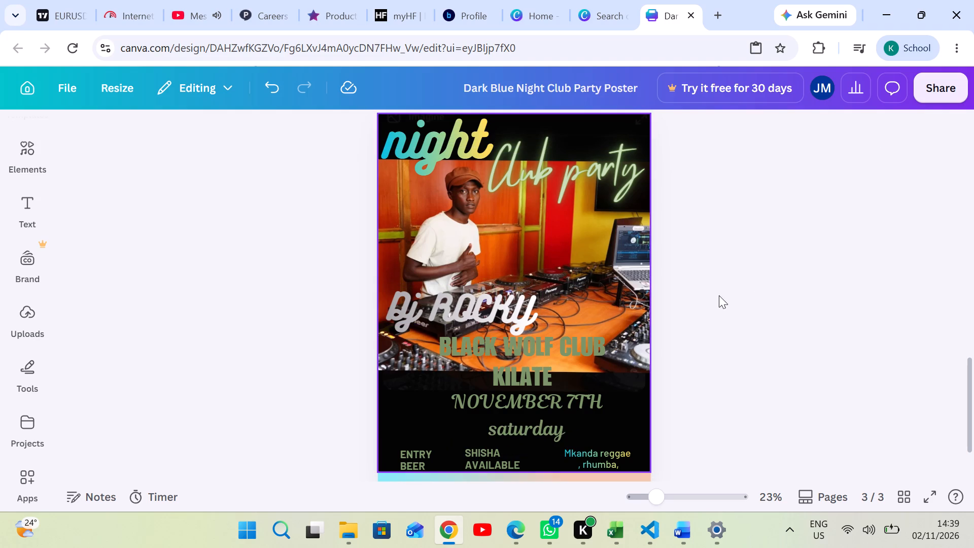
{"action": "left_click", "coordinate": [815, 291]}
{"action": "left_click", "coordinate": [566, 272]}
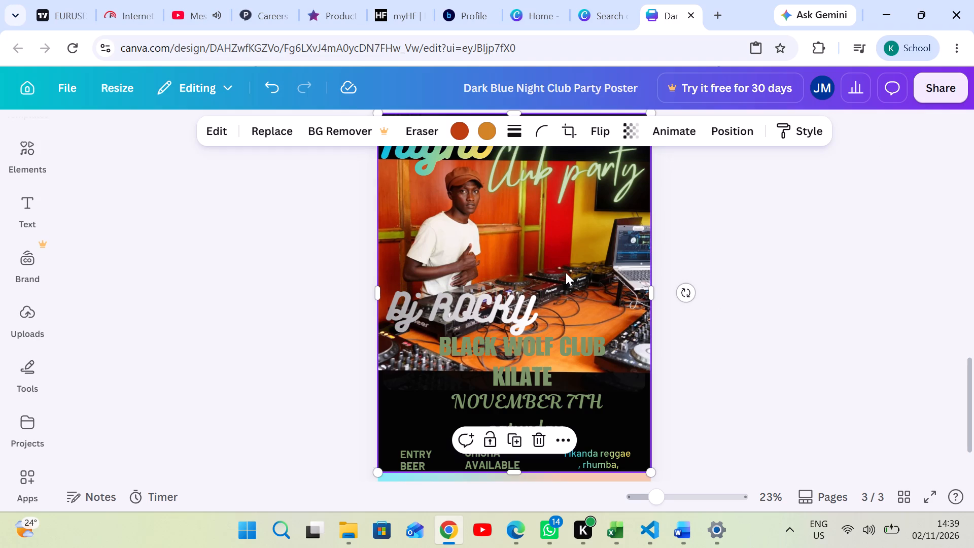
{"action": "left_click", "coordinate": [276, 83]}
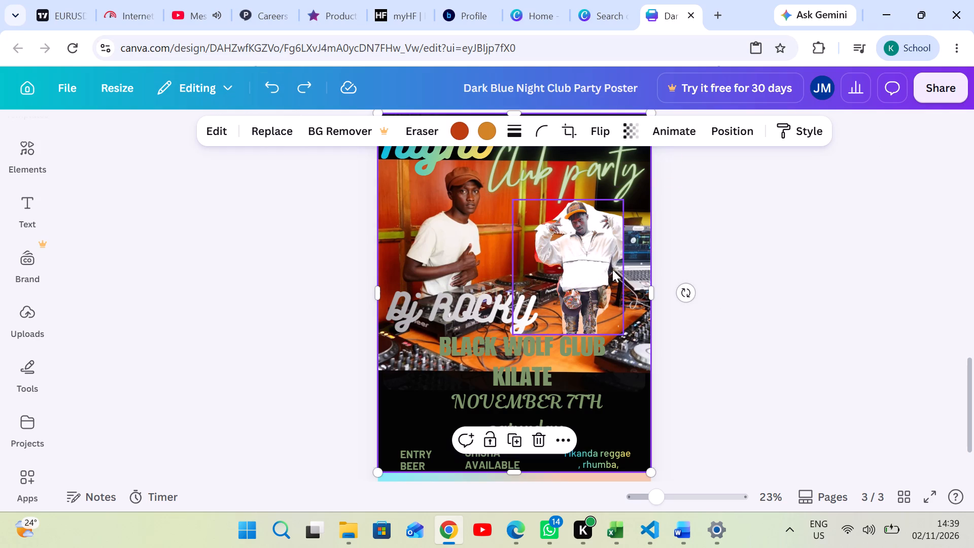
Move the cutout man slightly up and over to the poster's right edge, beneath the "Club party" title.
{"action": "left_click", "coordinate": [601, 273]}
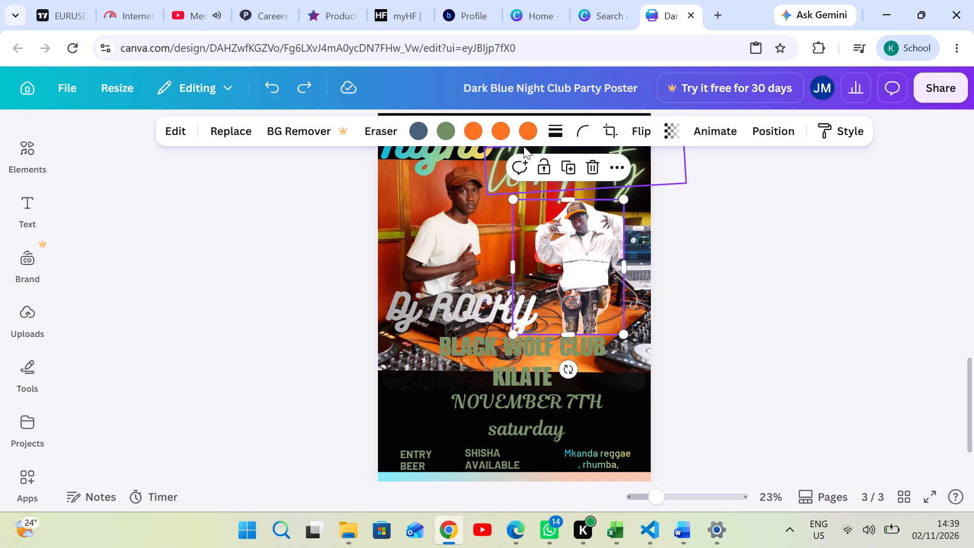
{"action": "left_click", "coordinate": [804, 275]}
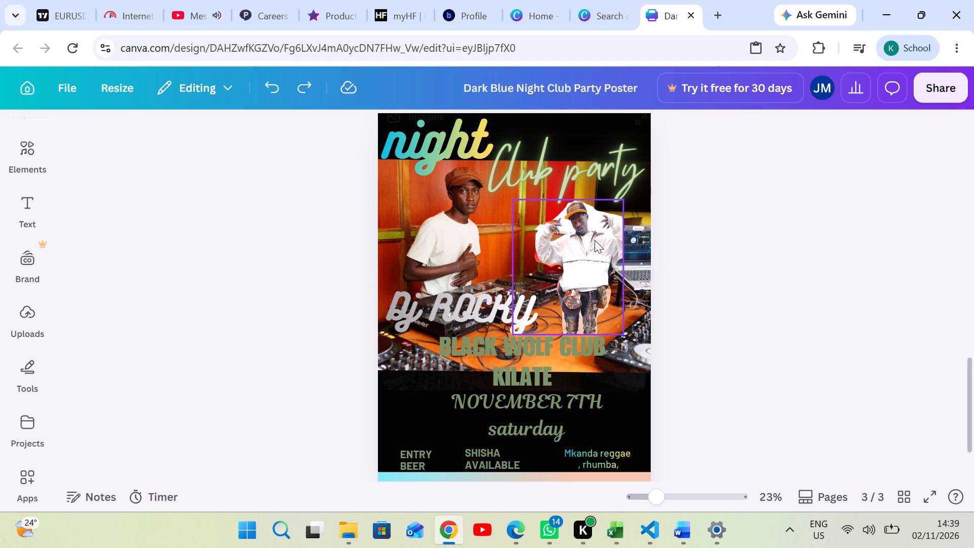
{"action": "left_click_drag", "start_coordinate": [572, 247], "coordinate": [589, 241]}
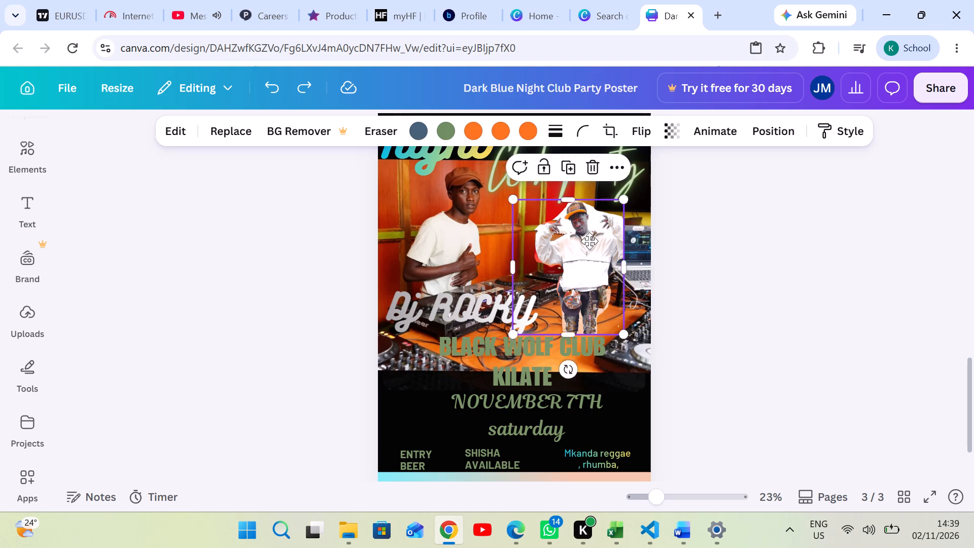
{"action": "left_click_drag", "start_coordinate": [589, 241], "coordinate": [607, 239]}
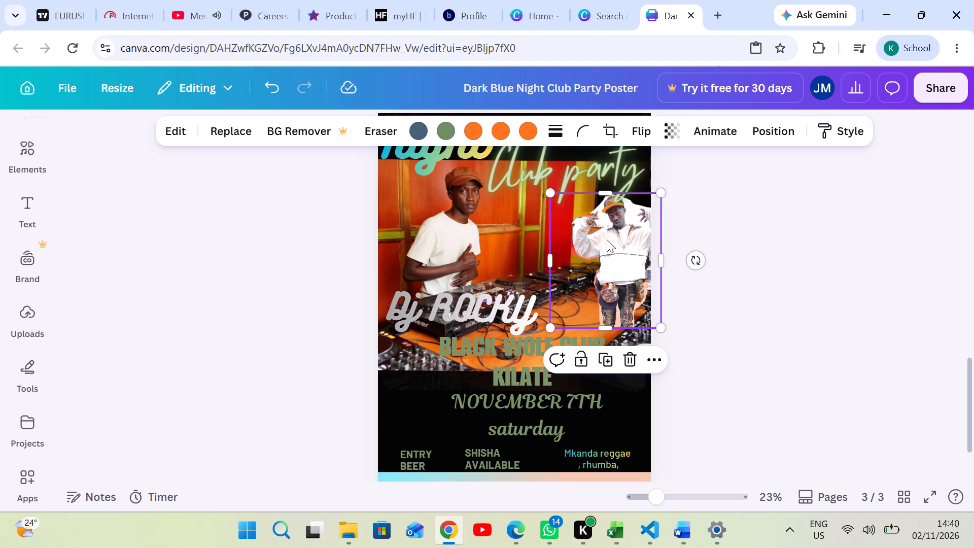
{"action": "left_click", "coordinate": [758, 255]}
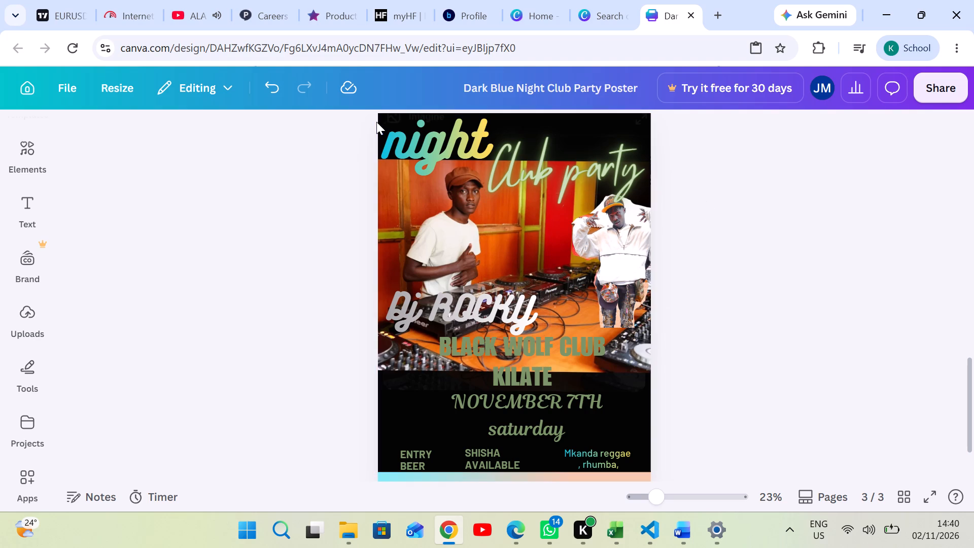
Change the text color of the BLACK WOLF CLUB KILATE heading to white.
{"action": "left_click", "coordinate": [517, 338]}
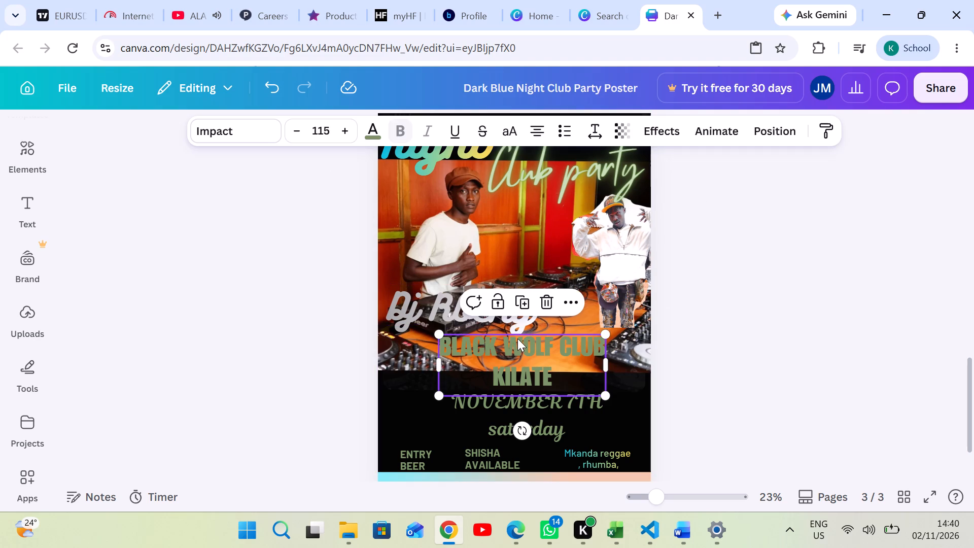
{"action": "left_click", "coordinate": [369, 127]}
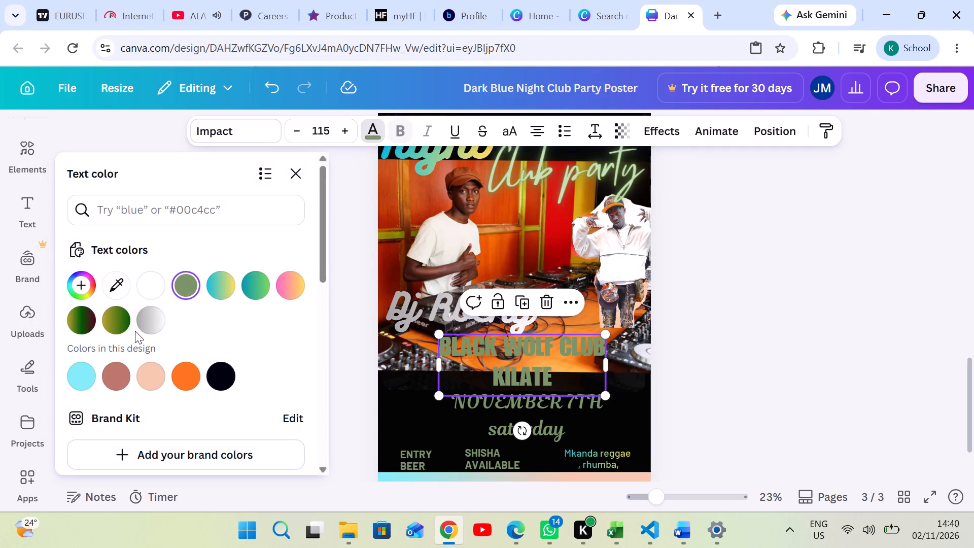
{"action": "left_click", "coordinate": [155, 282]}
{"action": "left_click", "coordinate": [723, 305]}
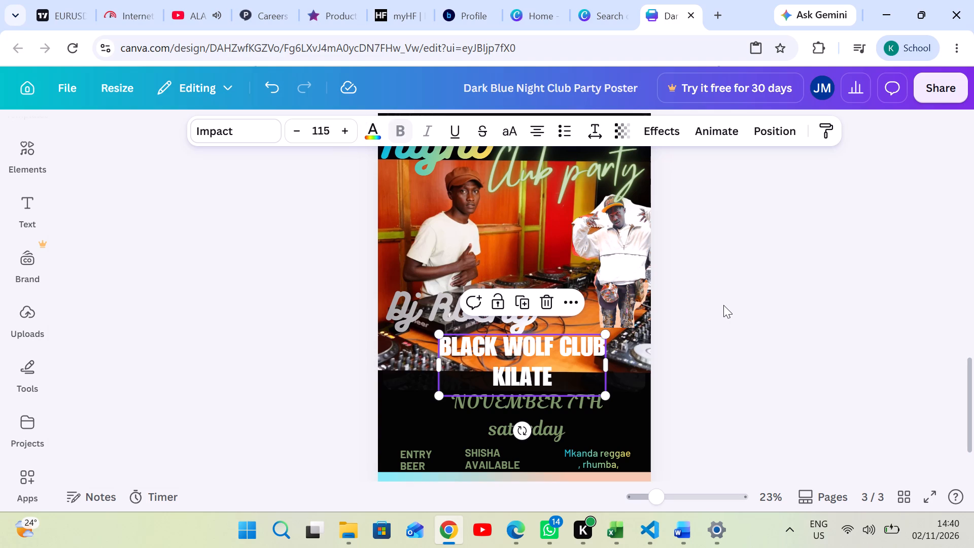
{"action": "left_click", "coordinate": [794, 282]}
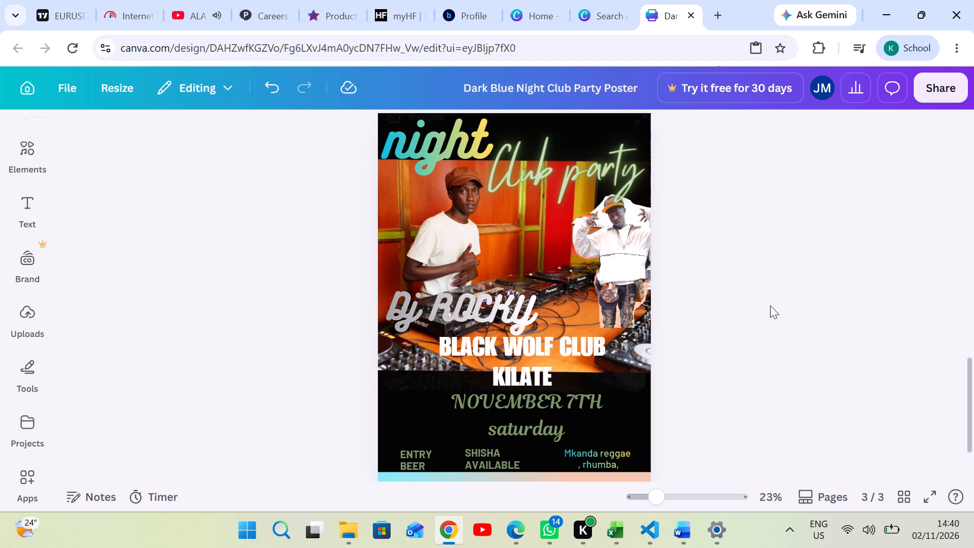
Change the text color of SHISHA AVAILABLE and ENTRY BEER at the poster's bottom to white (#ffffff).
{"action": "scroll", "coordinate": [783, 299], "scroll_direction": "down", "scroll_amount": 1}
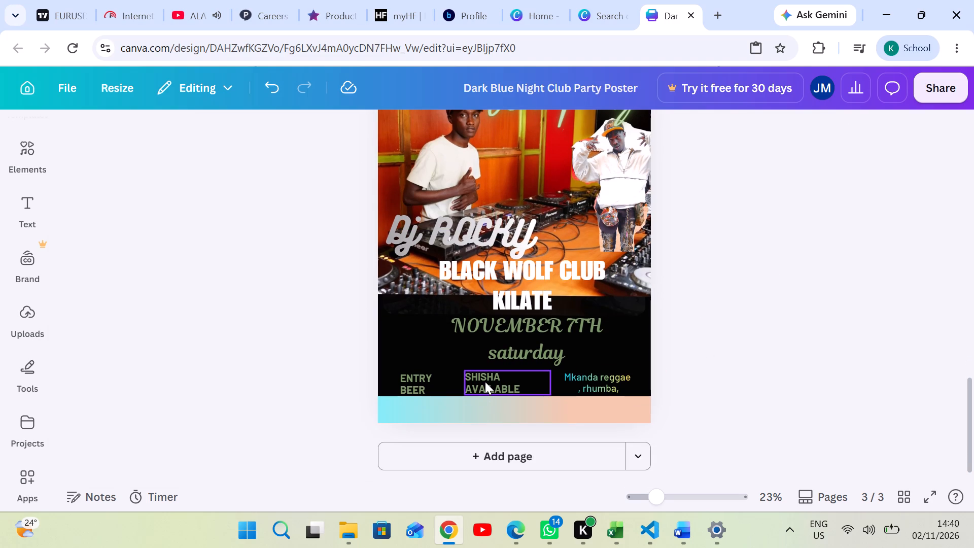
{"action": "left_click", "coordinate": [486, 382]}
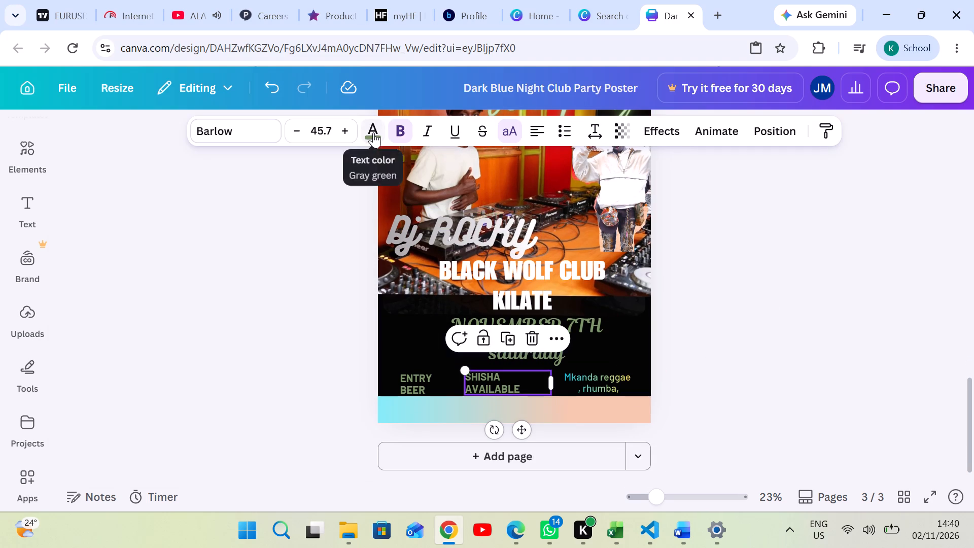
{"action": "left_click", "coordinate": [373, 132]}
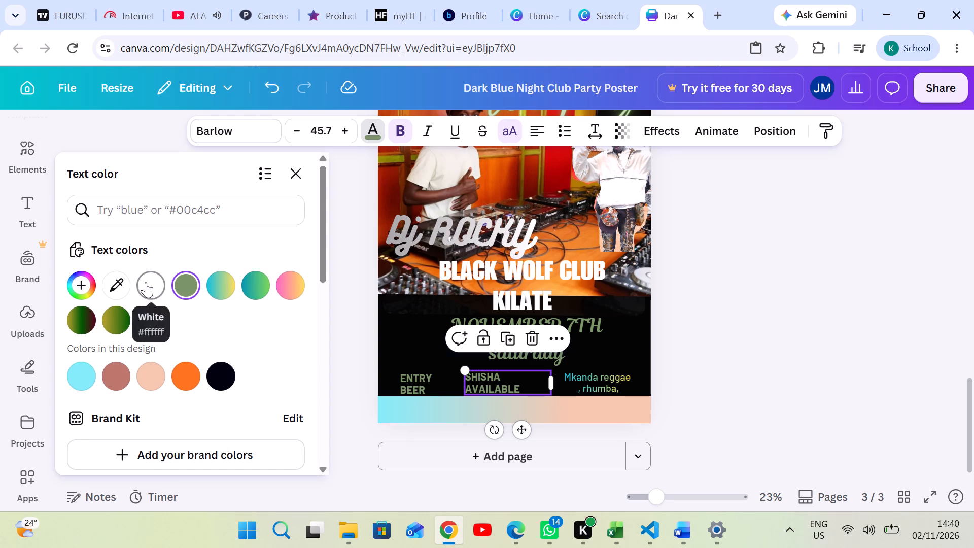
{"action": "left_click", "coordinate": [149, 283]}
{"action": "left_click", "coordinate": [420, 389]}
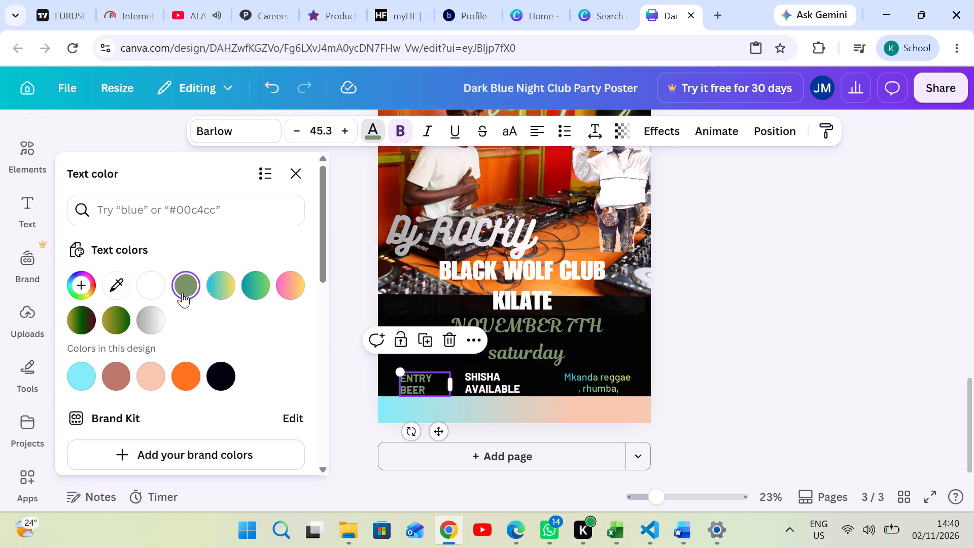
{"action": "left_click", "coordinate": [154, 289]}
{"action": "left_click", "coordinate": [780, 331]}
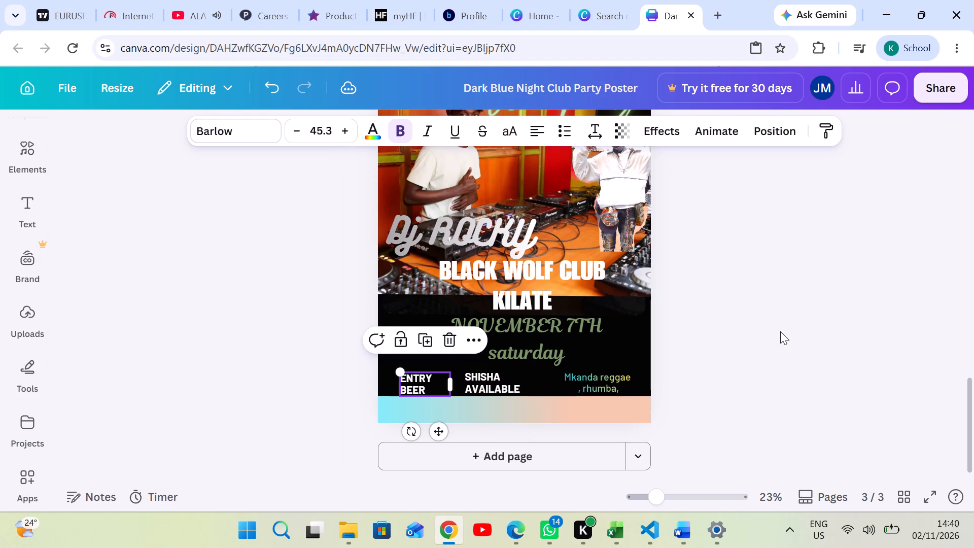
Change the "NOVEMBER 7TH saturday" date text to the design's orange.
{"action": "left_click", "coordinate": [590, 328]}
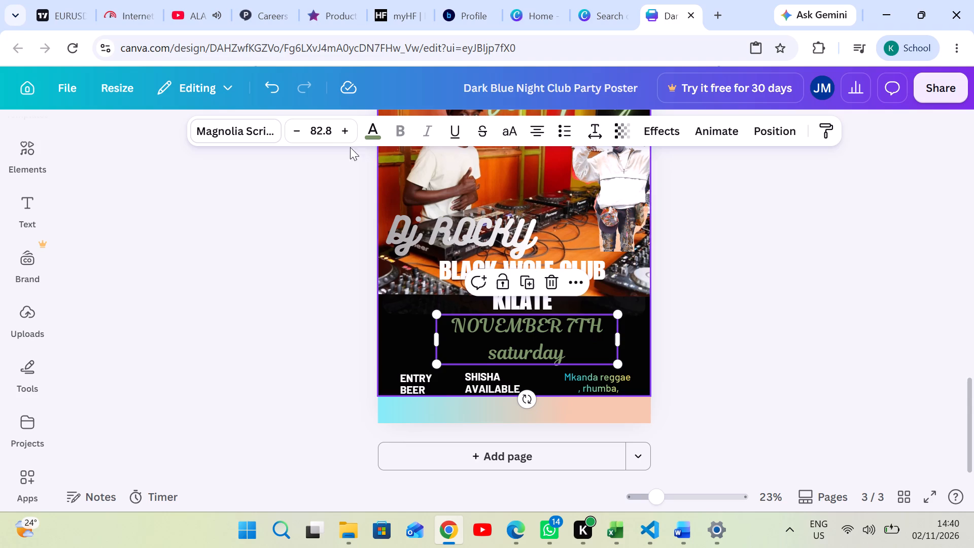
{"action": "left_click", "coordinate": [370, 130]}
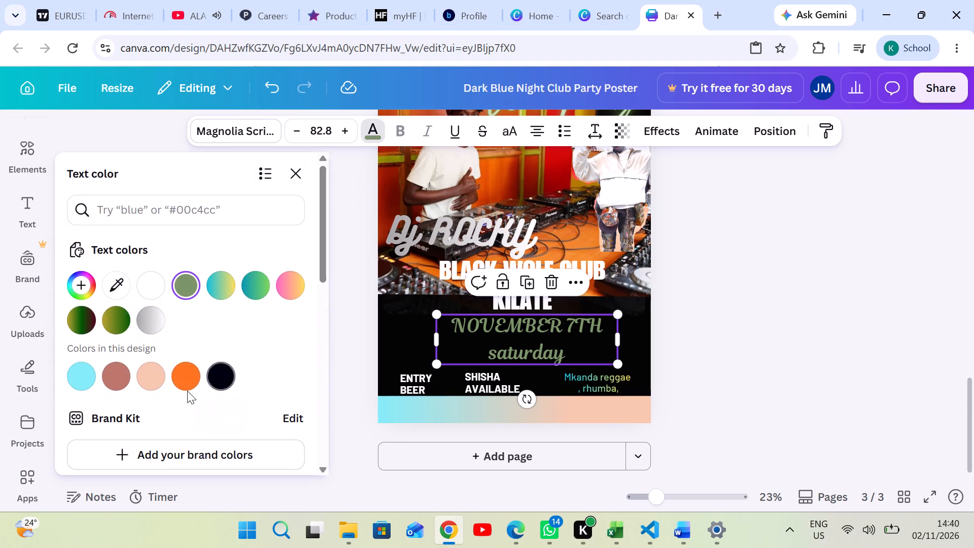
{"action": "left_click", "coordinate": [187, 382]}
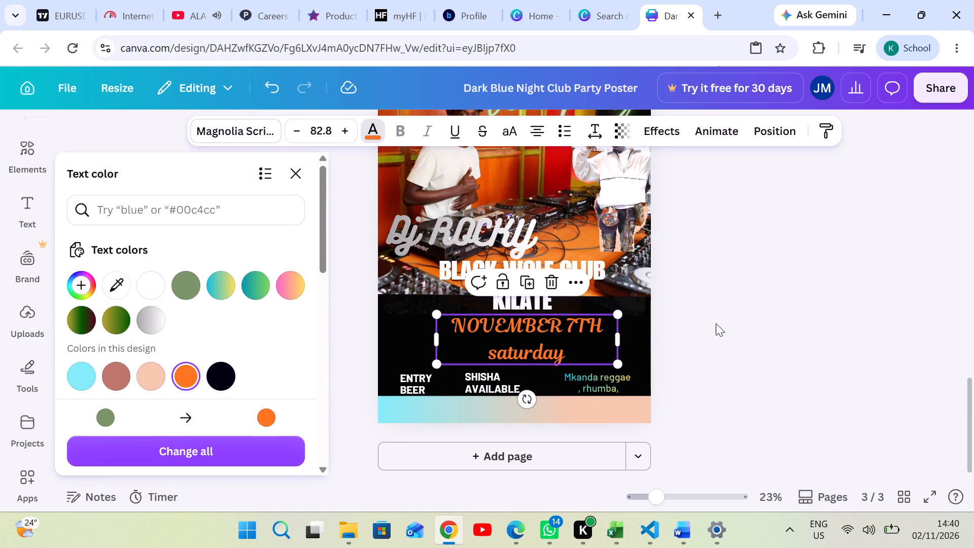
{"action": "left_click", "coordinate": [743, 322]}
{"action": "left_click", "coordinate": [749, 320]}
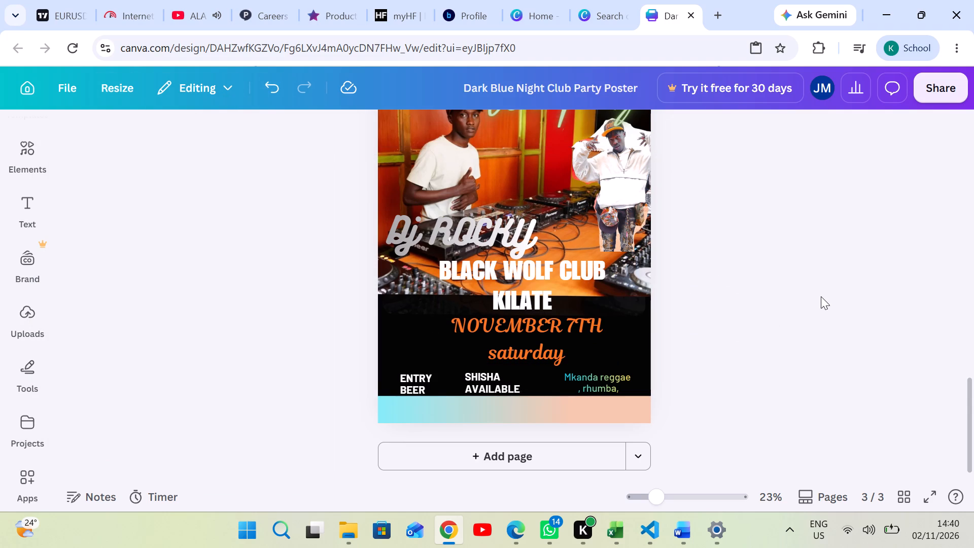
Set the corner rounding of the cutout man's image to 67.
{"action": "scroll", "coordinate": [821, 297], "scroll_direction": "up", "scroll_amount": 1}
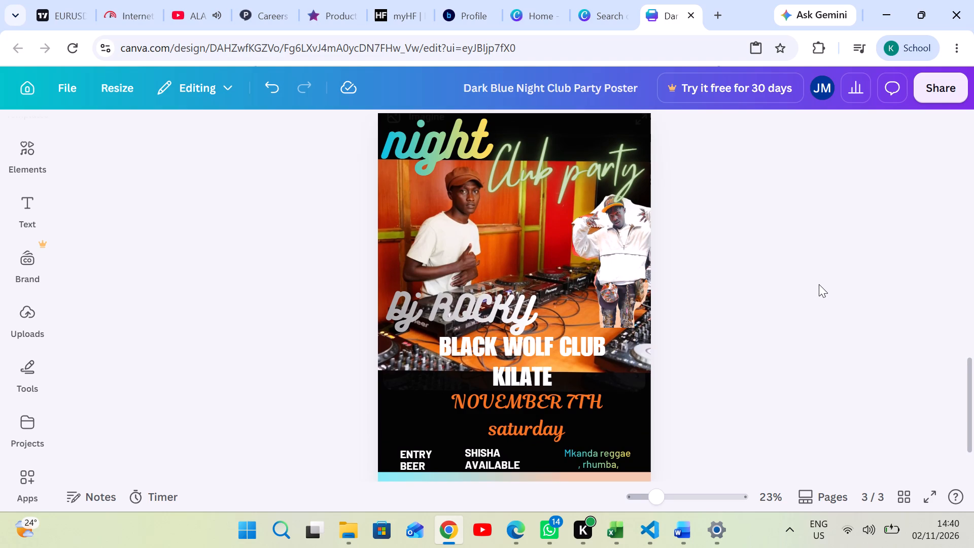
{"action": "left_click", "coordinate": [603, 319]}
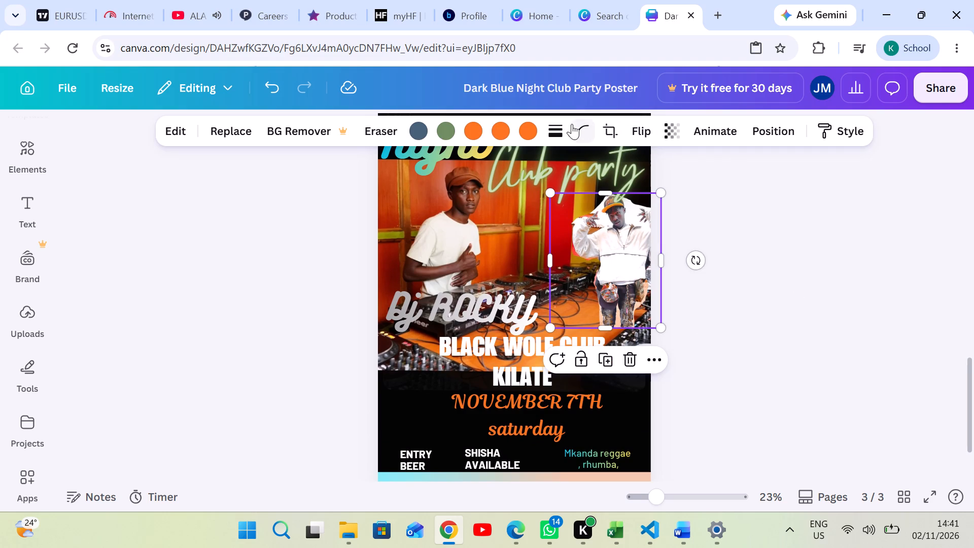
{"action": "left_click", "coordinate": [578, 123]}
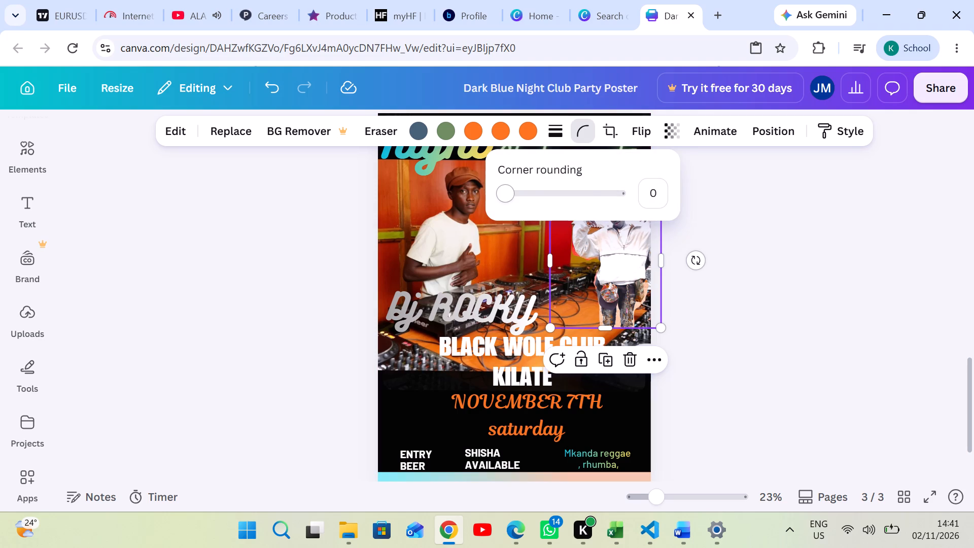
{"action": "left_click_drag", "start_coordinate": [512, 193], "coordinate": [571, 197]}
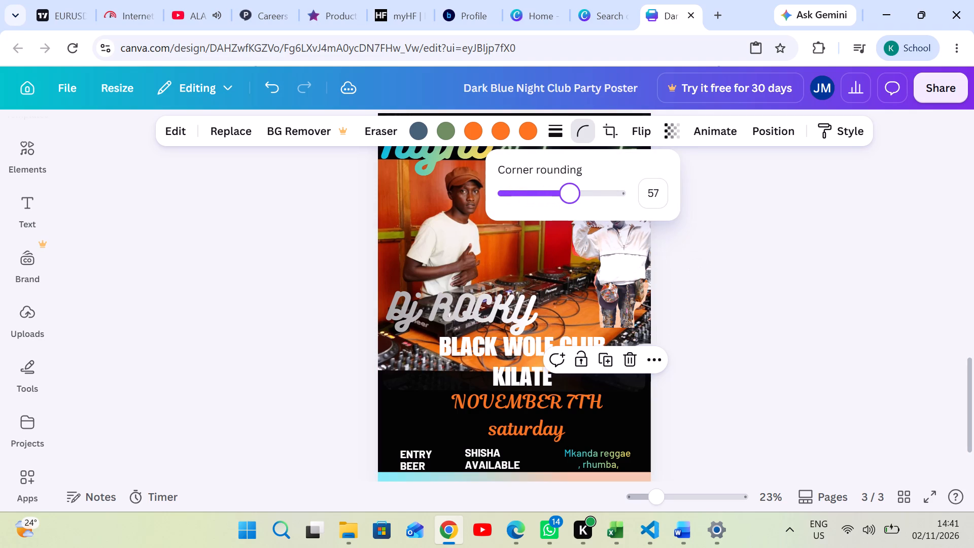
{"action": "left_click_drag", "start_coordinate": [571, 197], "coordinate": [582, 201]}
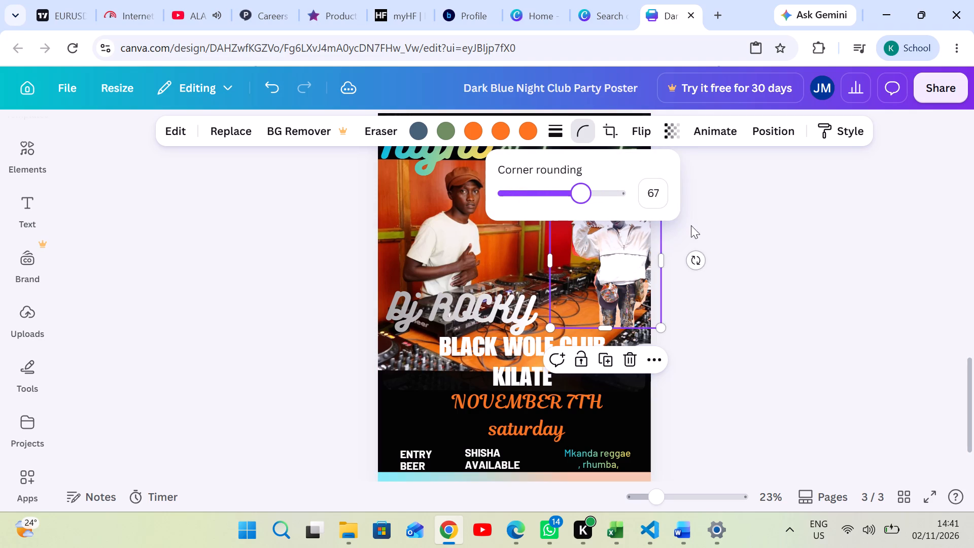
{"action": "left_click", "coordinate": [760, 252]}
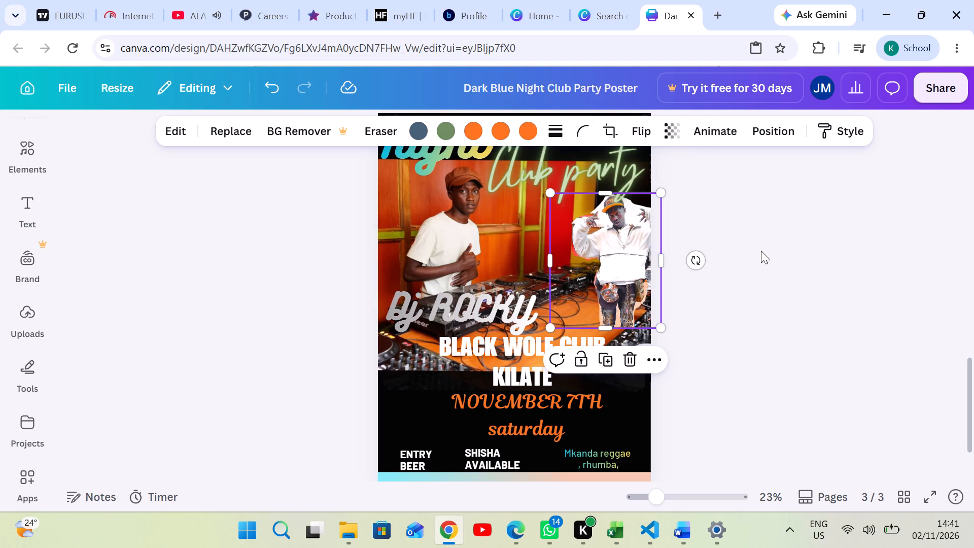
Reduce the corner rounding of the cutout man's image to below 40.
{"action": "left_click", "coordinate": [586, 122]}
{"action": "left_click_drag", "start_coordinate": [582, 192], "coordinate": [550, 192]}
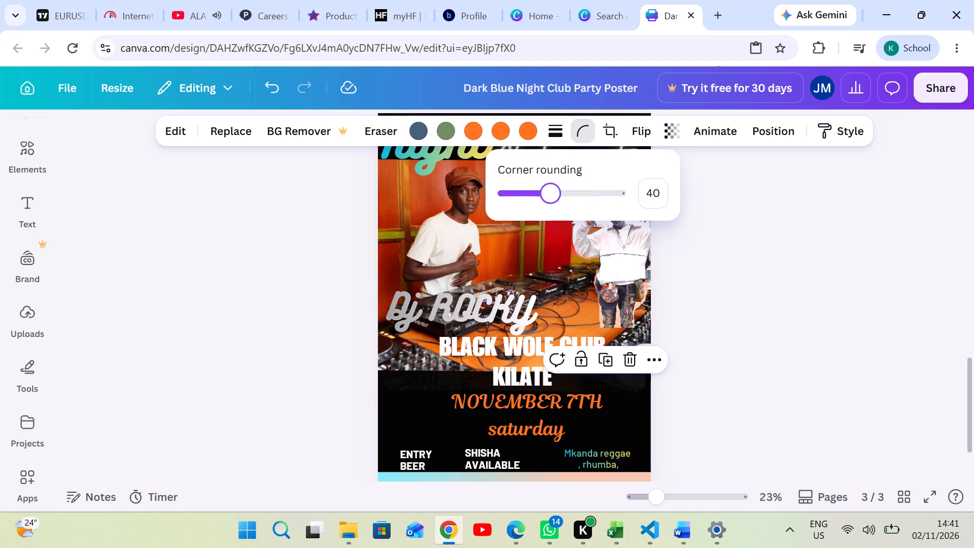
{"action": "left_click_drag", "start_coordinate": [550, 192], "coordinate": [528, 194]}
{"action": "left_click", "coordinate": [828, 236]}
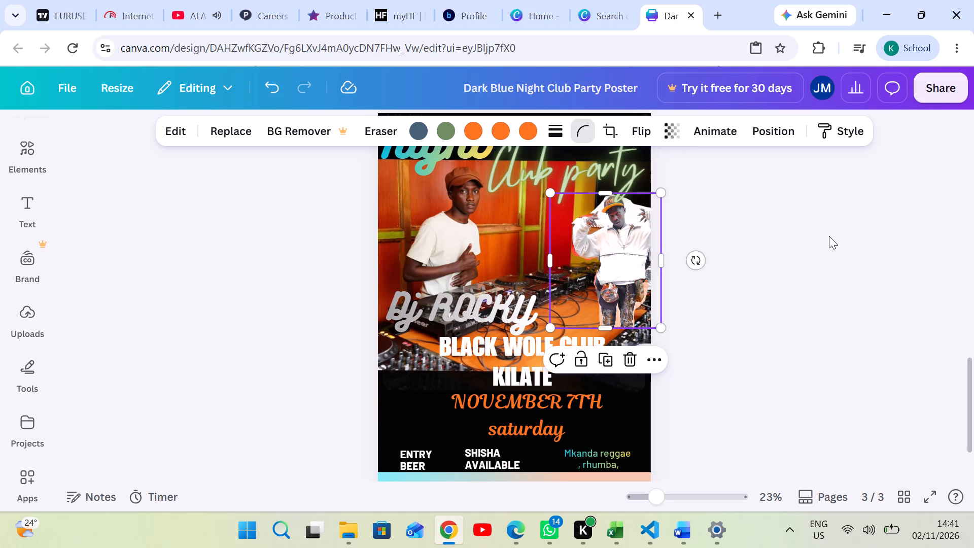
{"action": "left_click", "coordinate": [827, 226]}
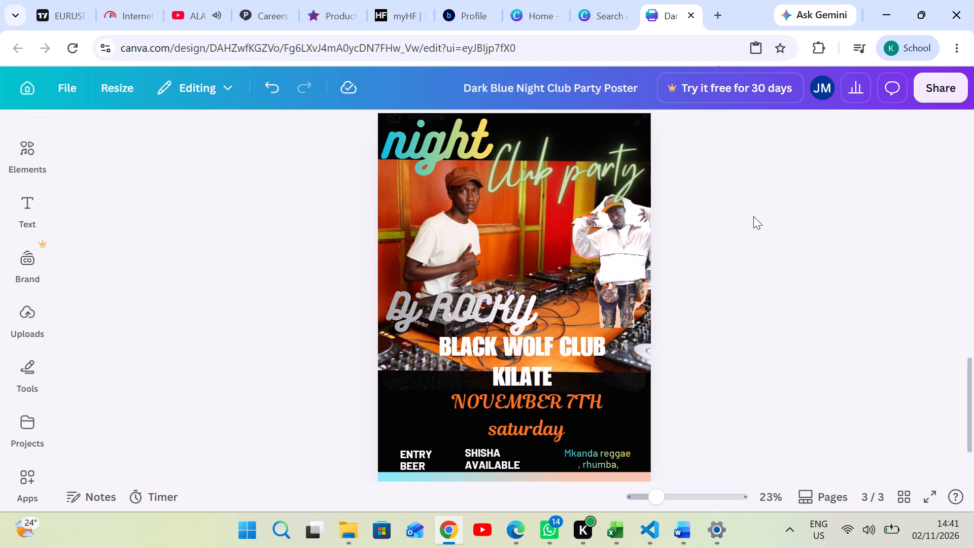
Enlarge the cutout man's image on page 3, scaling it up proportionally from its upper-left corner.
{"action": "left_click", "coordinate": [607, 237]}
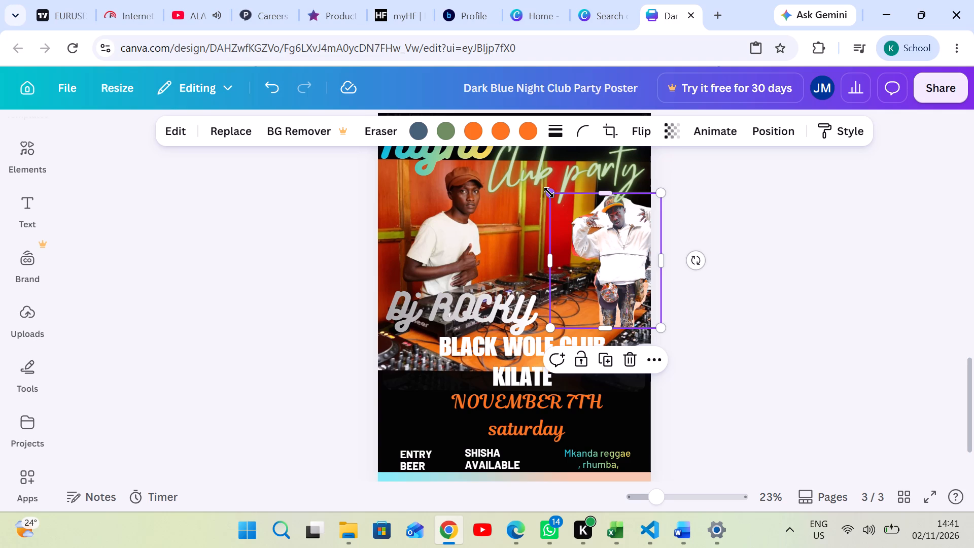
{"action": "left_click_drag", "start_coordinate": [549, 192], "coordinate": [474, 201]}
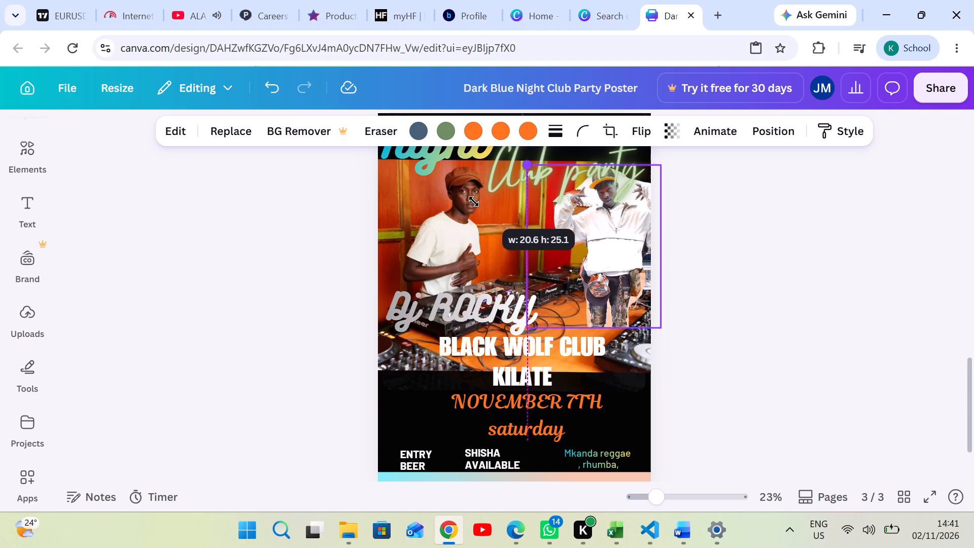
{"action": "left_click_drag", "start_coordinate": [474, 201], "coordinate": [429, 183]}
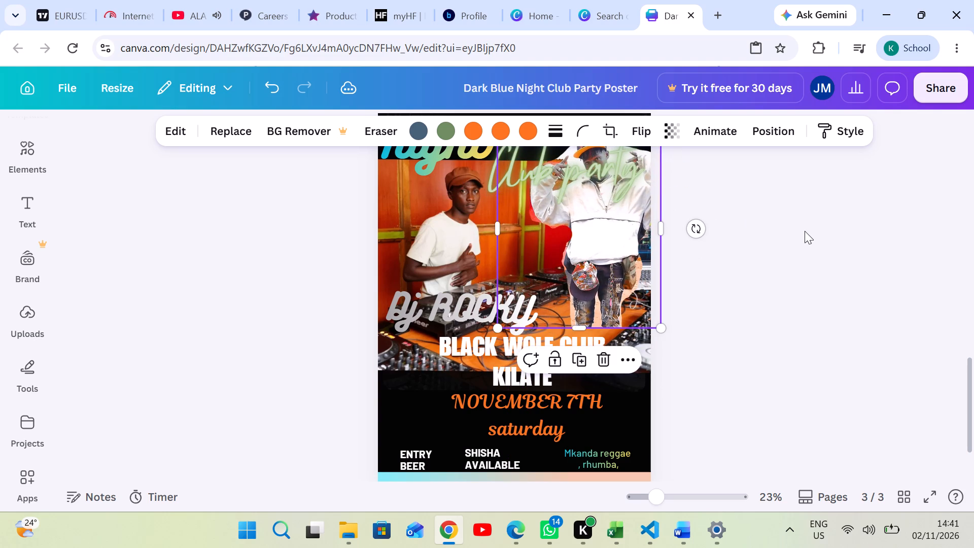
{"action": "left_click", "coordinate": [805, 231]}
Reposition the enlarged cutout man beside the DJ, below the Club party title, with his image's bottom level with the photo's lower edge.
{"action": "left_click_drag", "start_coordinate": [597, 226], "coordinate": [587, 252]}
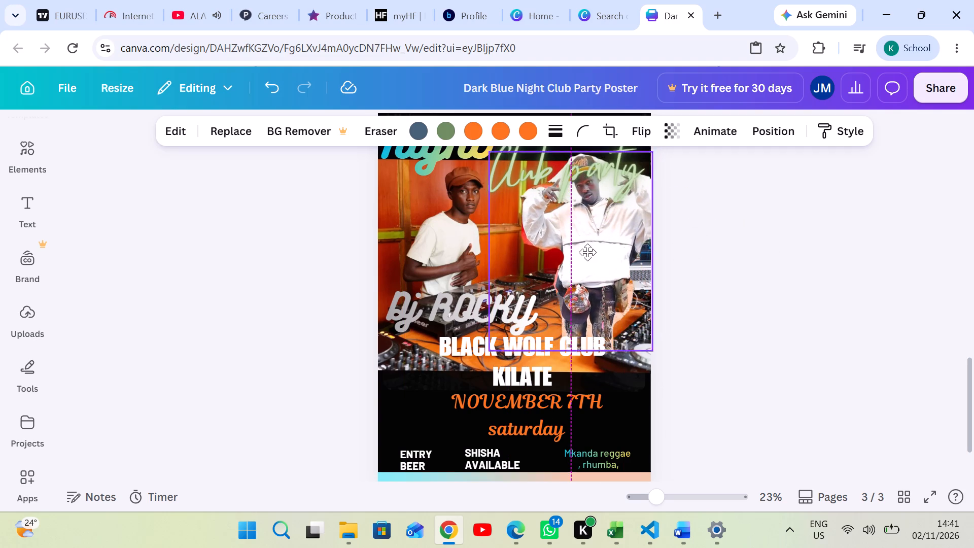
{"action": "left_click_drag", "start_coordinate": [587, 252], "coordinate": [589, 262]}
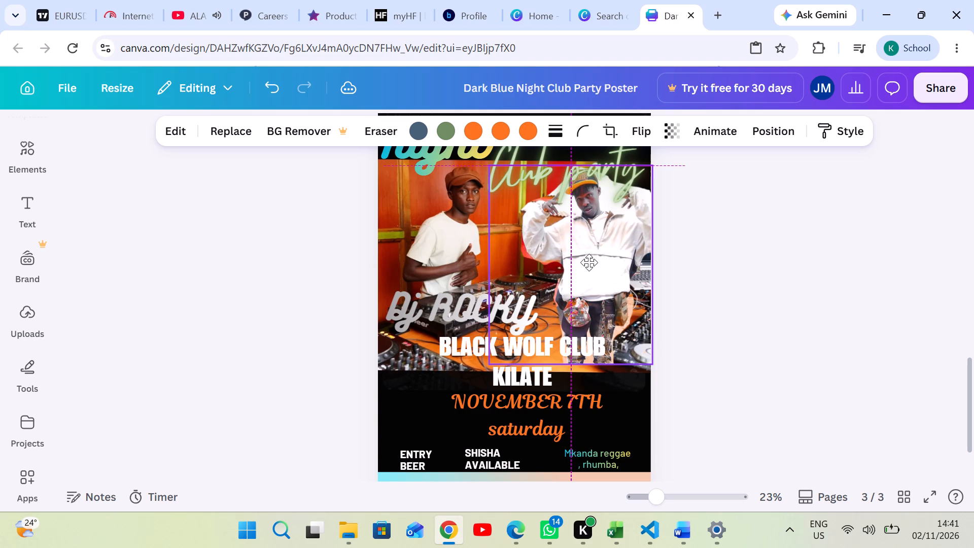
{"action": "left_click_drag", "start_coordinate": [589, 262], "coordinate": [616, 259]}
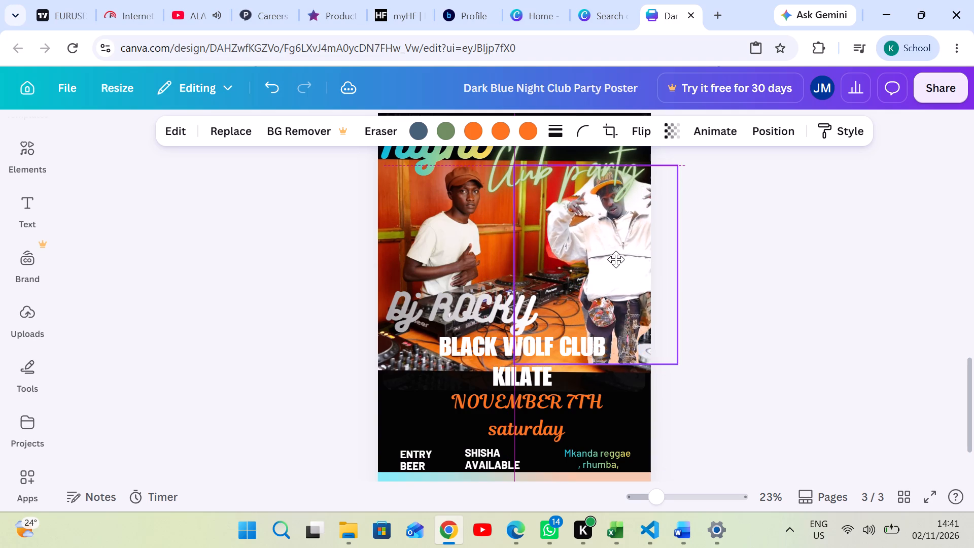
{"action": "left_click_drag", "start_coordinate": [616, 259], "coordinate": [625, 263]}
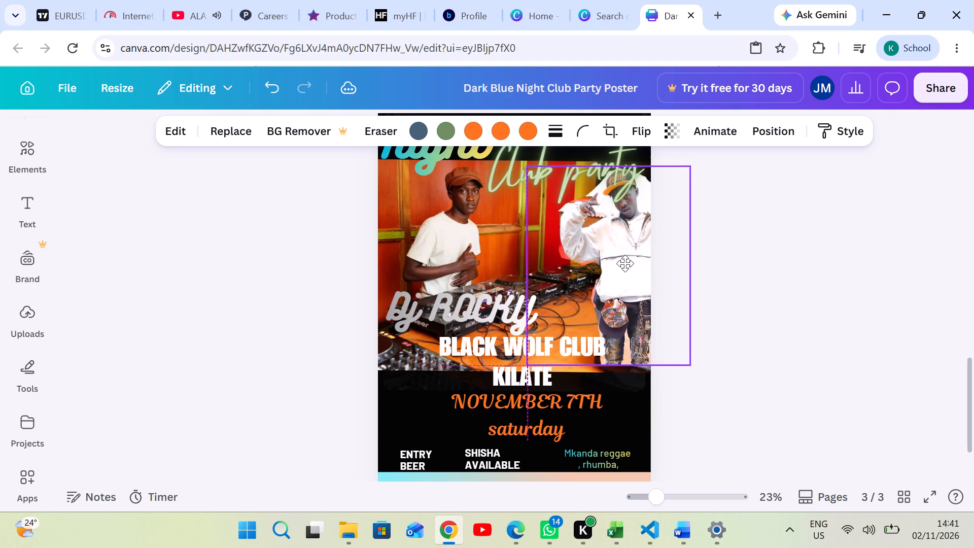
{"action": "left_click_drag", "start_coordinate": [625, 263], "coordinate": [622, 270]}
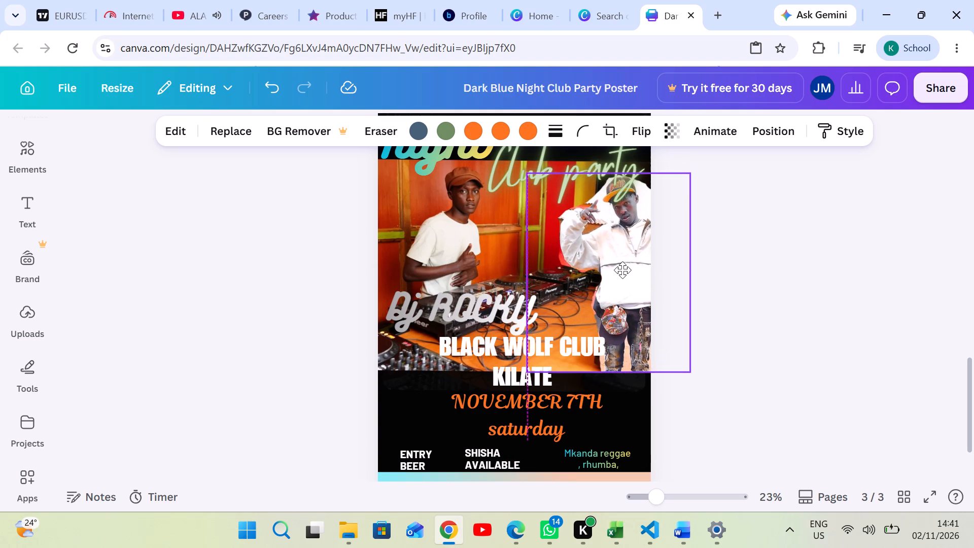
{"action": "left_click_drag", "start_coordinate": [622, 270], "coordinate": [601, 267]}
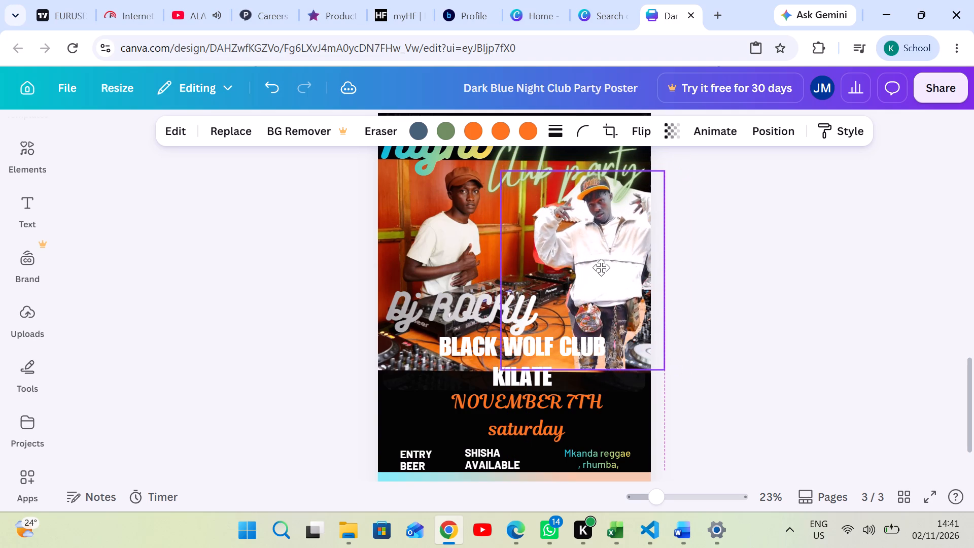
{"action": "left_click_drag", "start_coordinate": [601, 267], "coordinate": [595, 268]}
{"action": "left_click", "coordinate": [810, 242]}
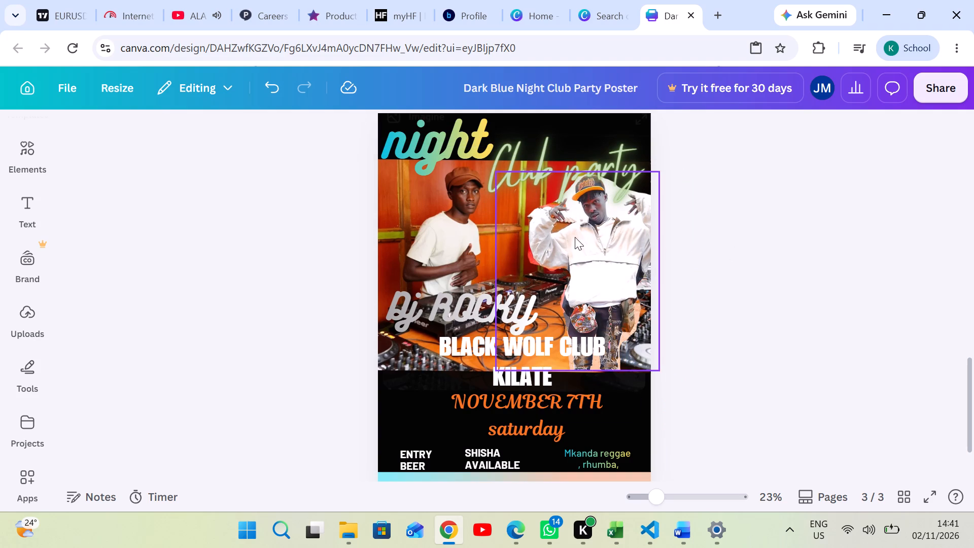
{"action": "left_click", "coordinate": [864, 226]}
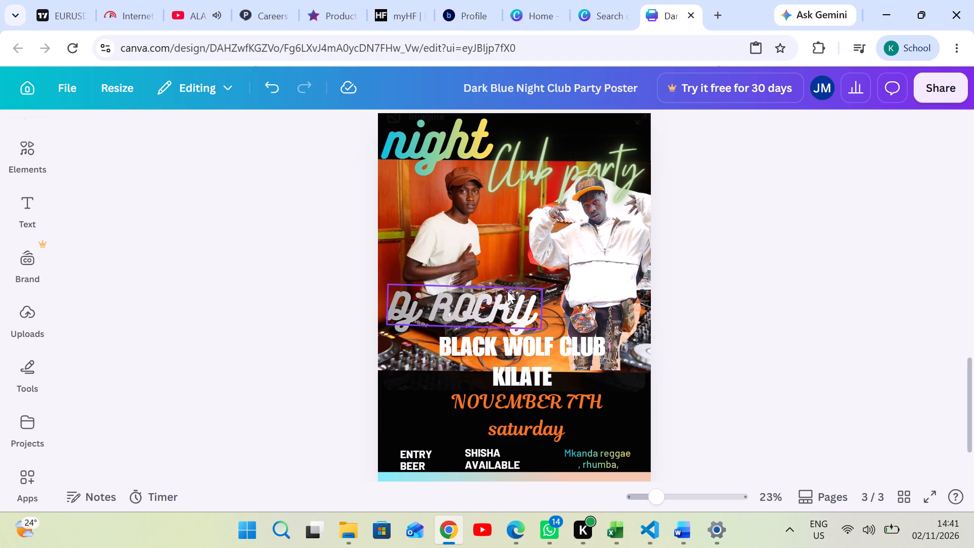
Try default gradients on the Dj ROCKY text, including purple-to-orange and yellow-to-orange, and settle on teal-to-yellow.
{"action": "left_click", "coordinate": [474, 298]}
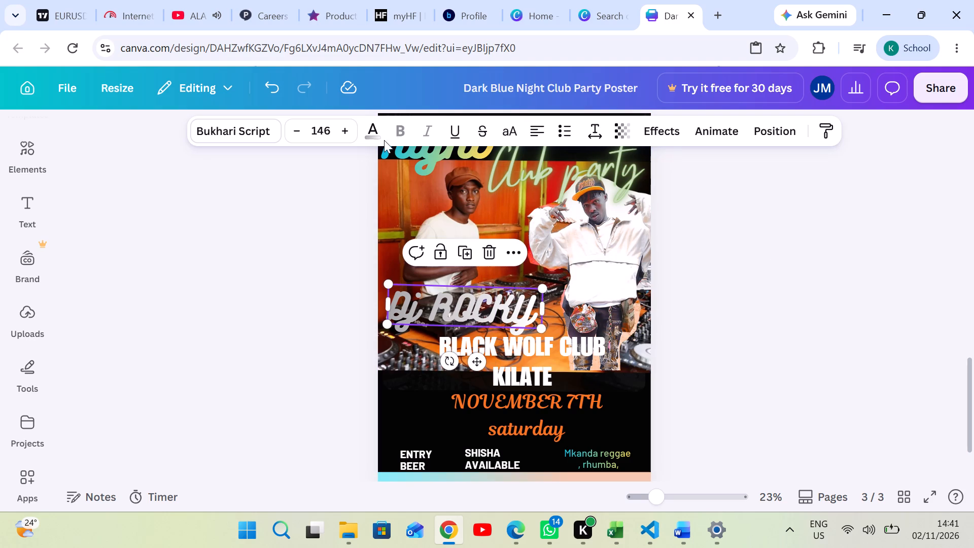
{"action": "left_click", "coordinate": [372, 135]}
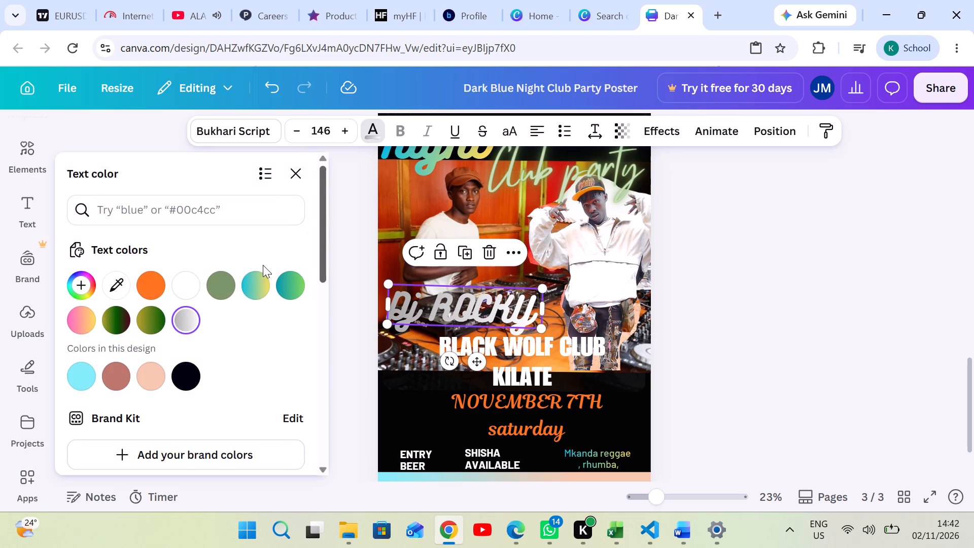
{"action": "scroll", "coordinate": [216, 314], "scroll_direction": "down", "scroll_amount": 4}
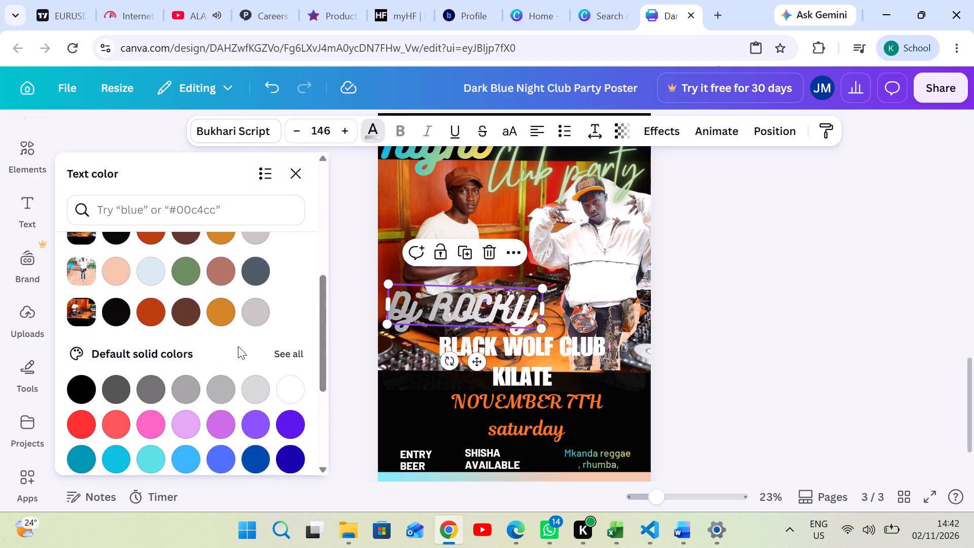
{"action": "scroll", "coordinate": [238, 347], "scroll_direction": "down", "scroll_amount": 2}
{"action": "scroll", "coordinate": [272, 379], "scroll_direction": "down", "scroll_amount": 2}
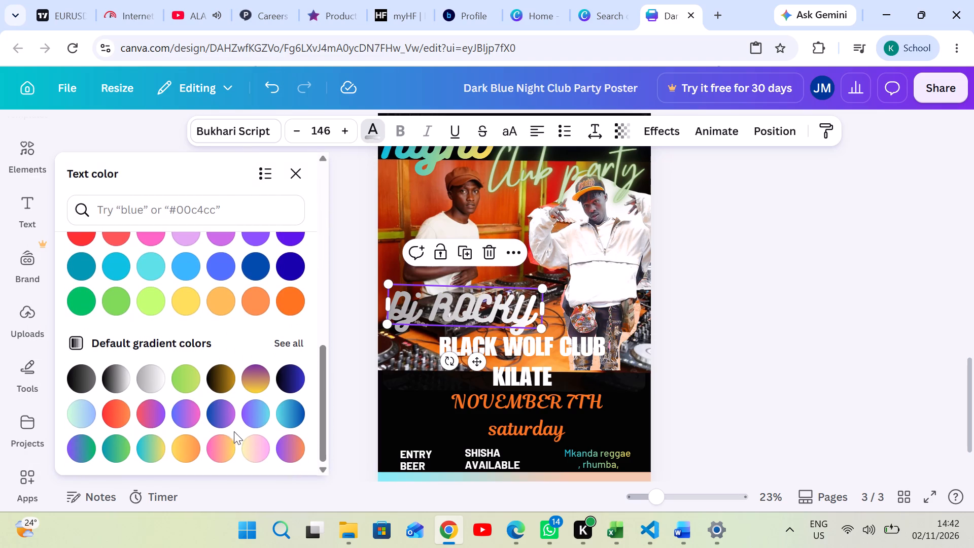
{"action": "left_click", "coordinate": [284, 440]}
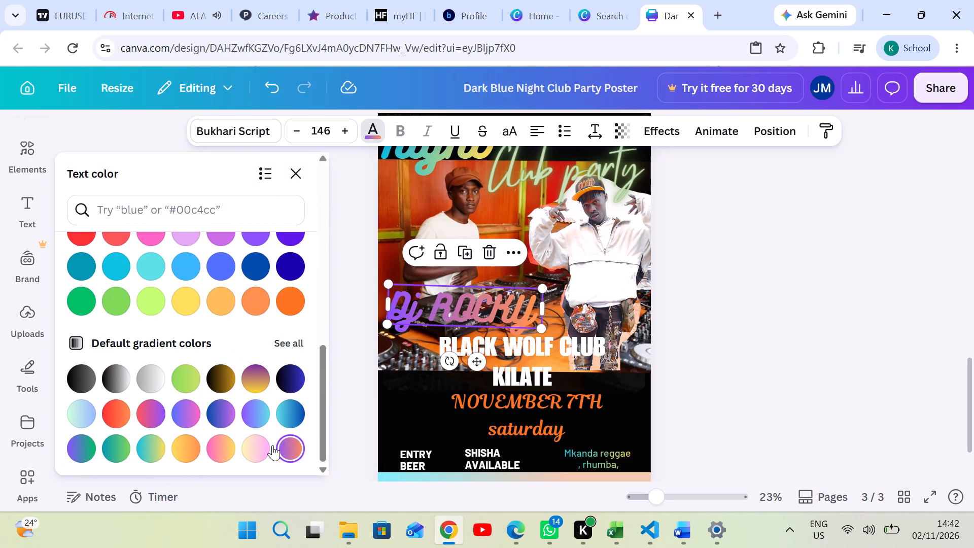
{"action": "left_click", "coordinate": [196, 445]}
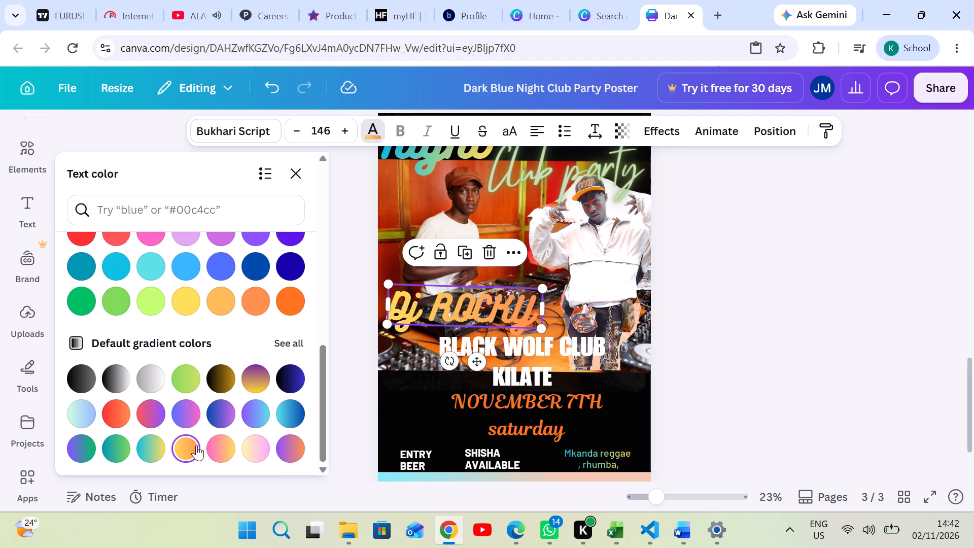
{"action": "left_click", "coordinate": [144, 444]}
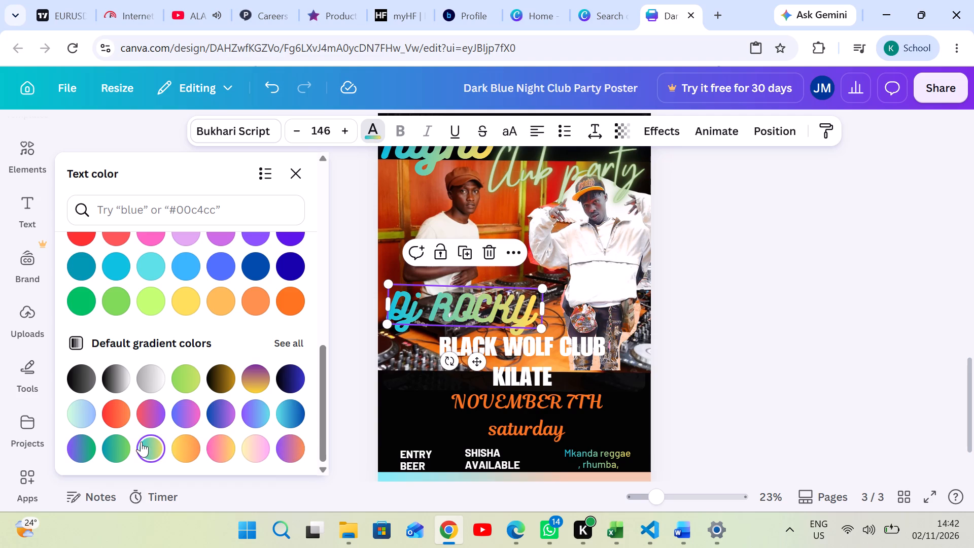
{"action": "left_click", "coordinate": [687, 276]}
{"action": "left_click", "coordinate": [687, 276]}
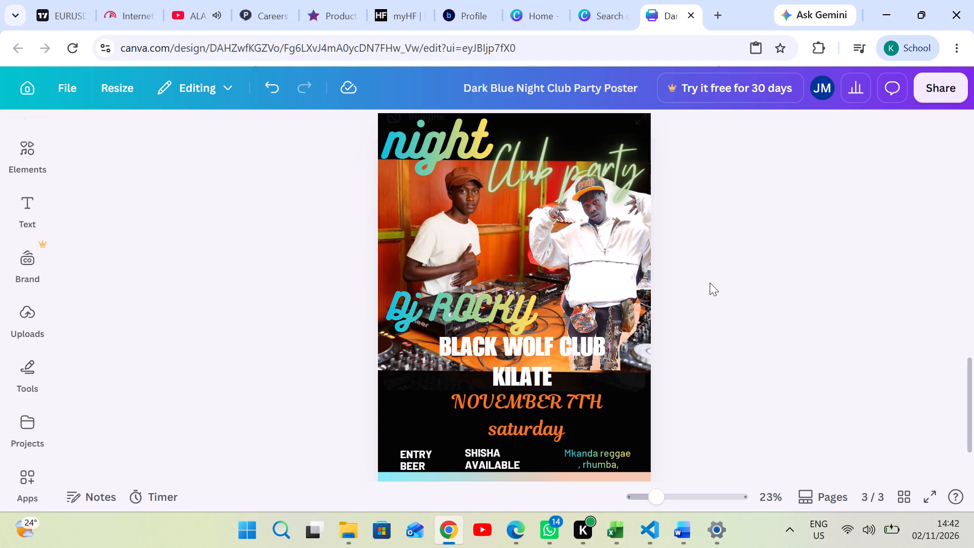
Change the Dj ROCKY text color to the default yellow-to-orange gradient.
{"action": "left_click", "coordinate": [495, 313]}
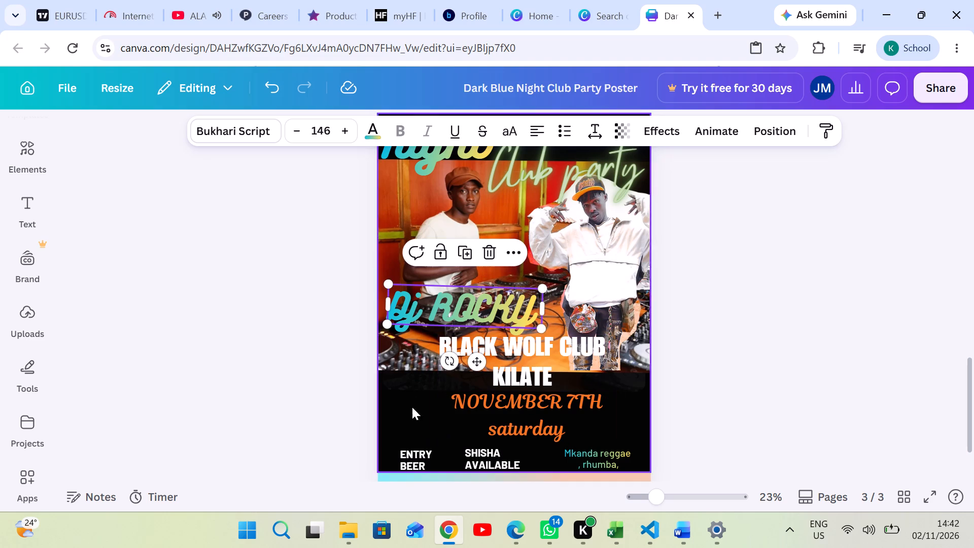
{"action": "left_click", "coordinate": [374, 138]}
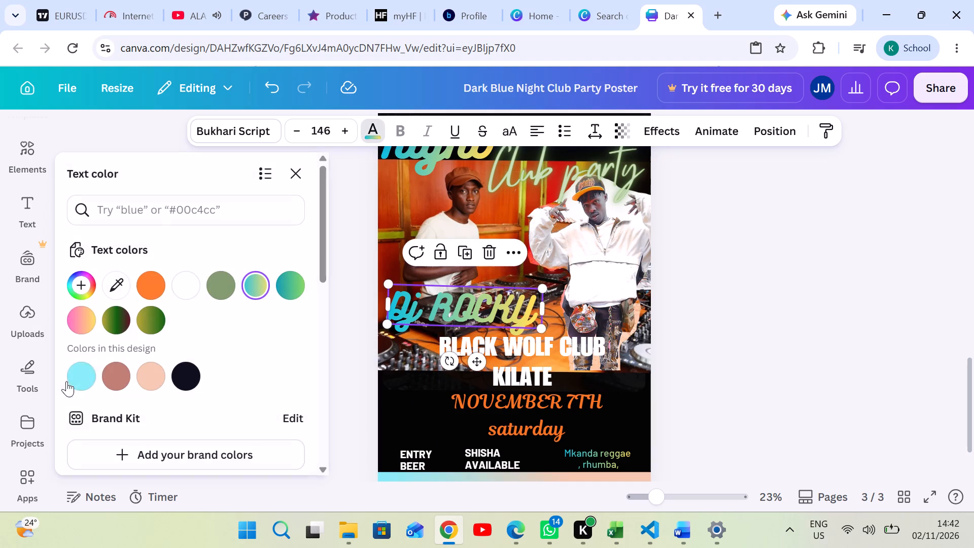
{"action": "scroll", "coordinate": [164, 340], "scroll_direction": "down", "scroll_amount": 4}
{"action": "scroll", "coordinate": [171, 395], "scroll_direction": "down", "scroll_amount": 3}
{"action": "left_click", "coordinate": [185, 443]}
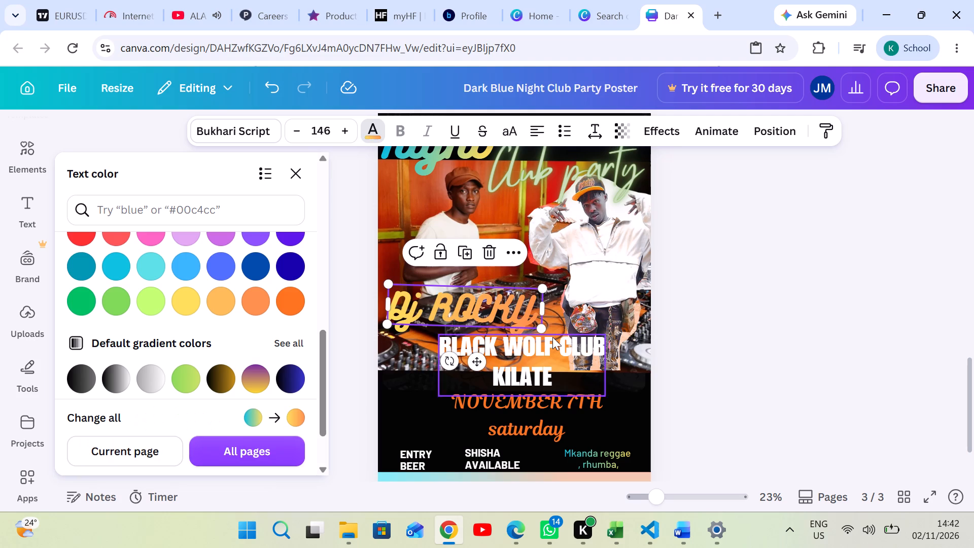
{"action": "left_click", "coordinate": [836, 208]}
{"action": "left_click", "coordinate": [835, 212]}
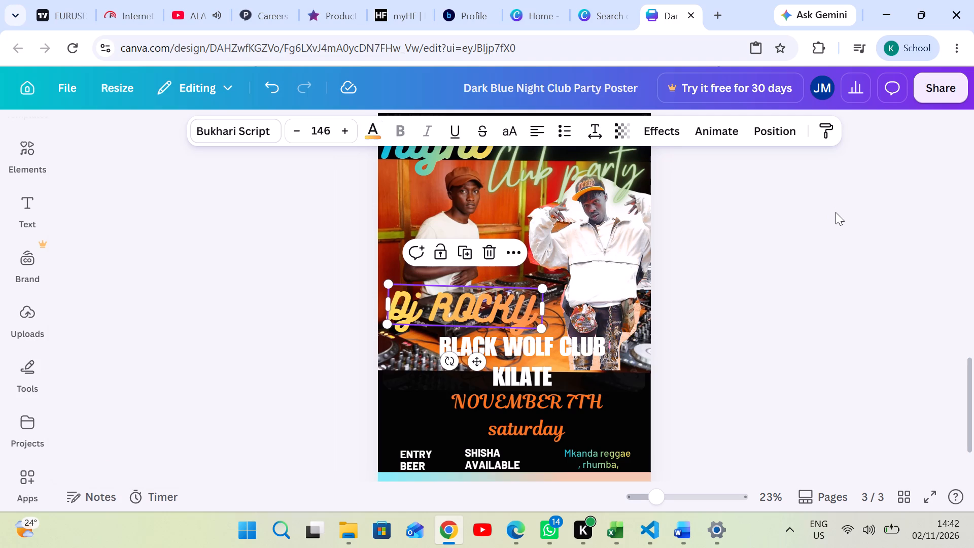
{"action": "left_click", "coordinate": [811, 250]}
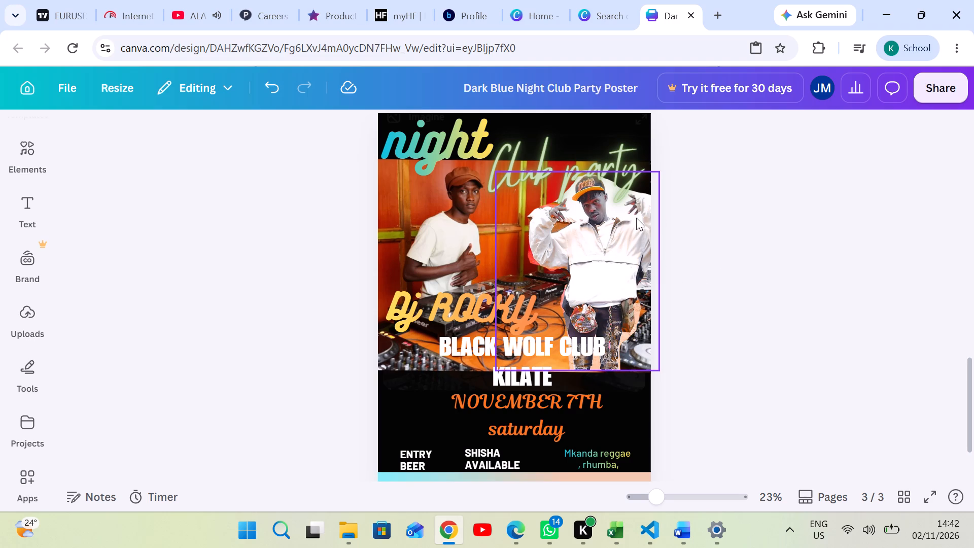
{"action": "left_click", "coordinate": [751, 193]}
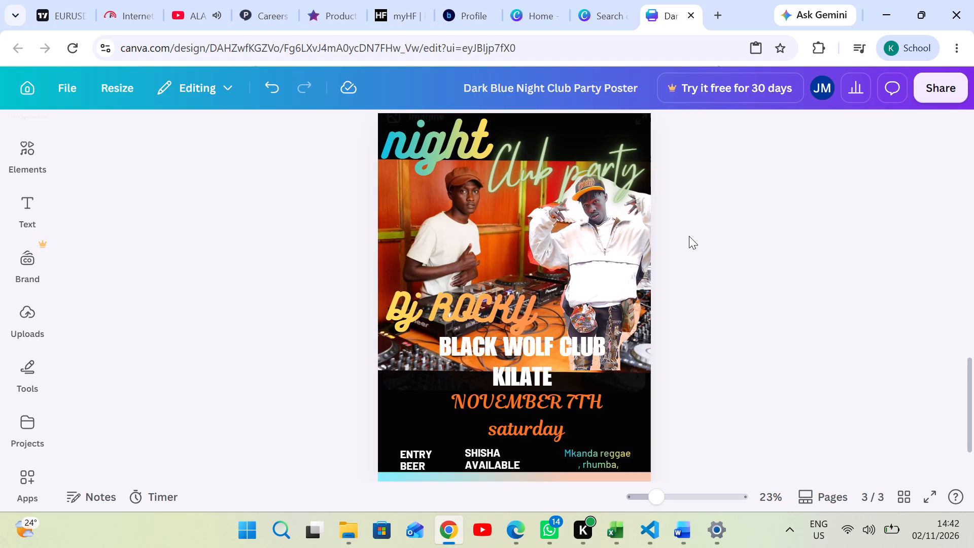
Compare the original poster on page 1 with the redesigned poster on page 3.
{"action": "scroll", "coordinate": [703, 236], "scroll_direction": "up", "scroll_amount": 10}
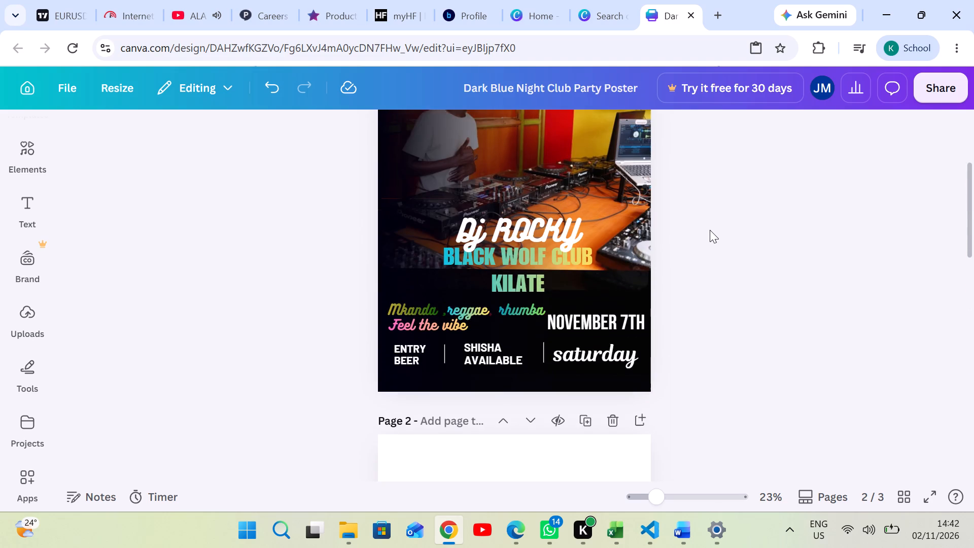
{"action": "scroll", "coordinate": [711, 226], "scroll_direction": "up", "scroll_amount": 2}
{"action": "scroll", "coordinate": [712, 226], "scroll_direction": "down", "scroll_amount": 1}
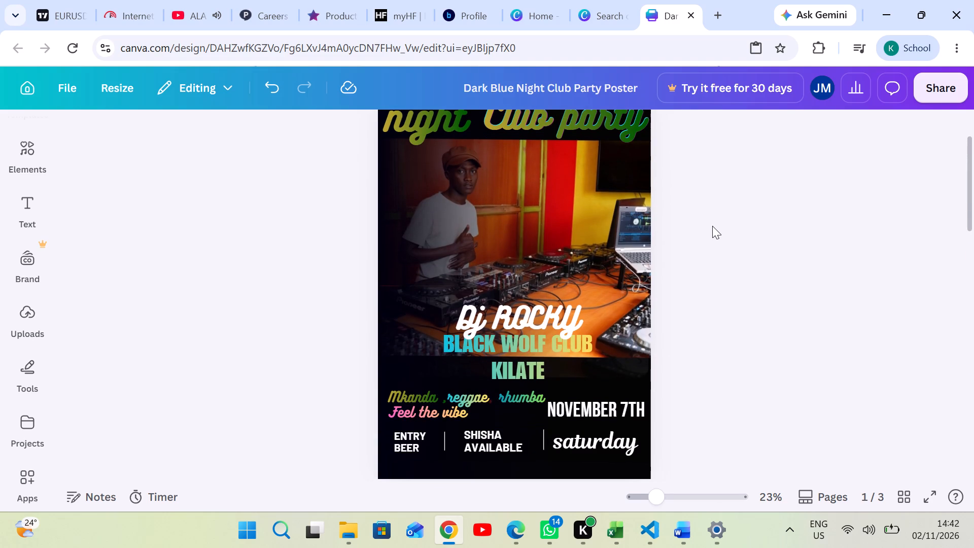
{"action": "scroll", "coordinate": [712, 226], "scroll_direction": "down", "scroll_amount": 1}
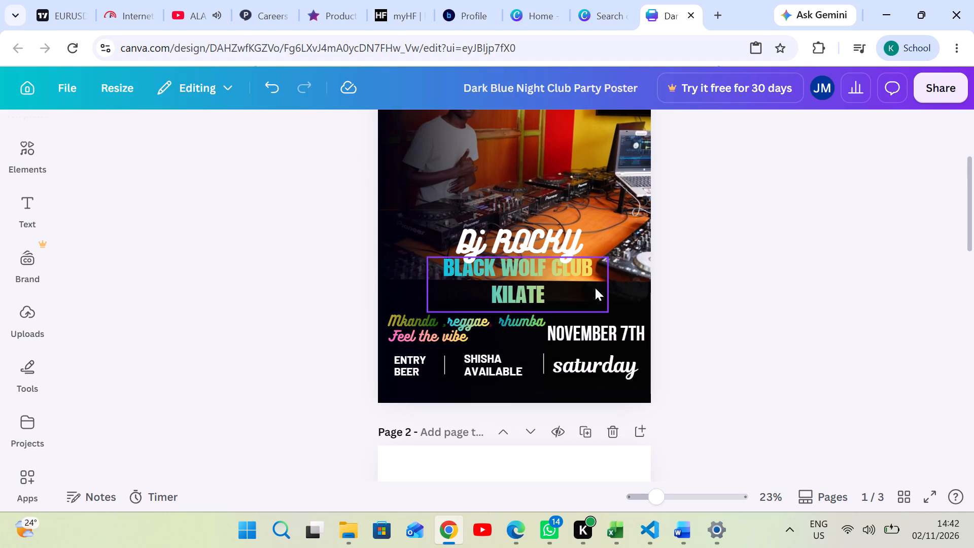
{"action": "scroll", "coordinate": [670, 236], "scroll_direction": "up", "scroll_amount": 7}
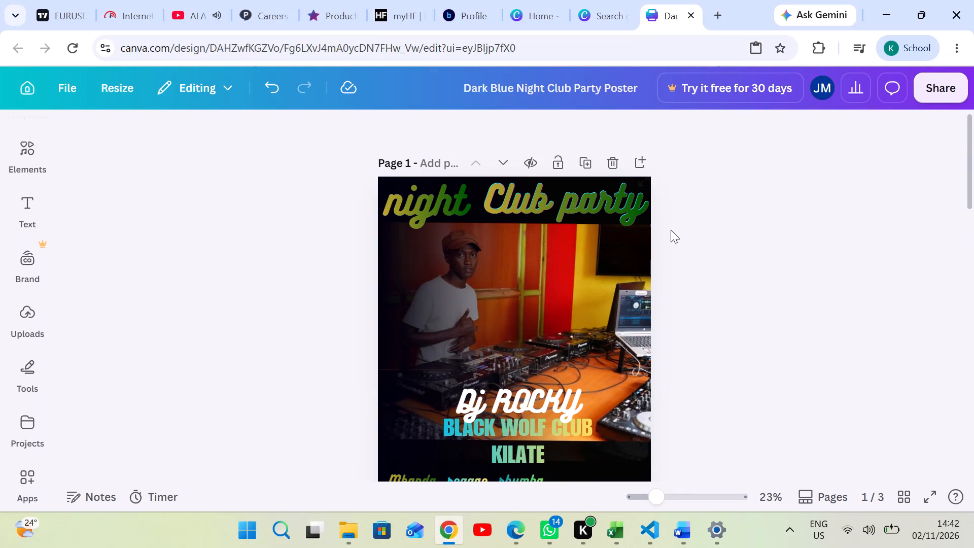
{"action": "scroll", "coordinate": [670, 230], "scroll_direction": "down", "scroll_amount": 18}
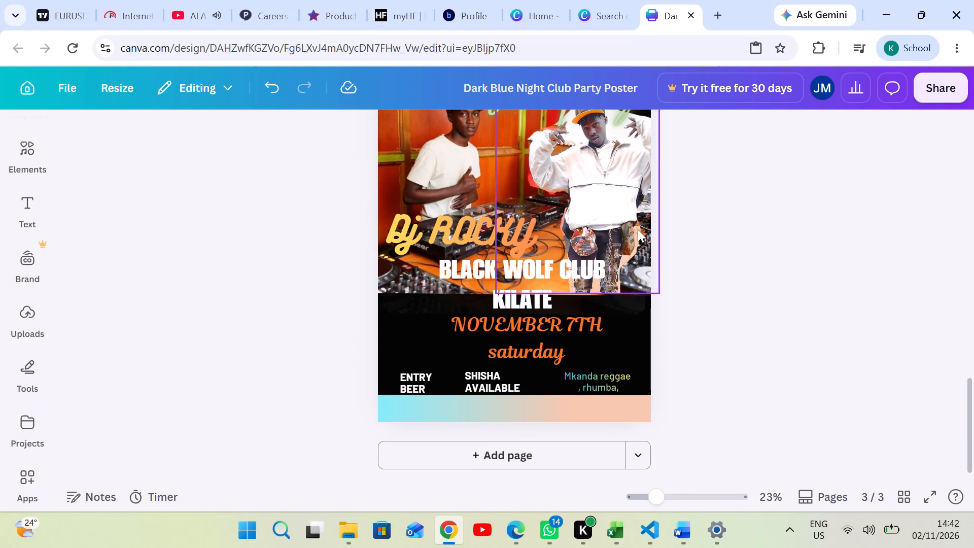
{"action": "scroll", "coordinate": [618, 276], "scroll_direction": "down", "scroll_amount": 4}
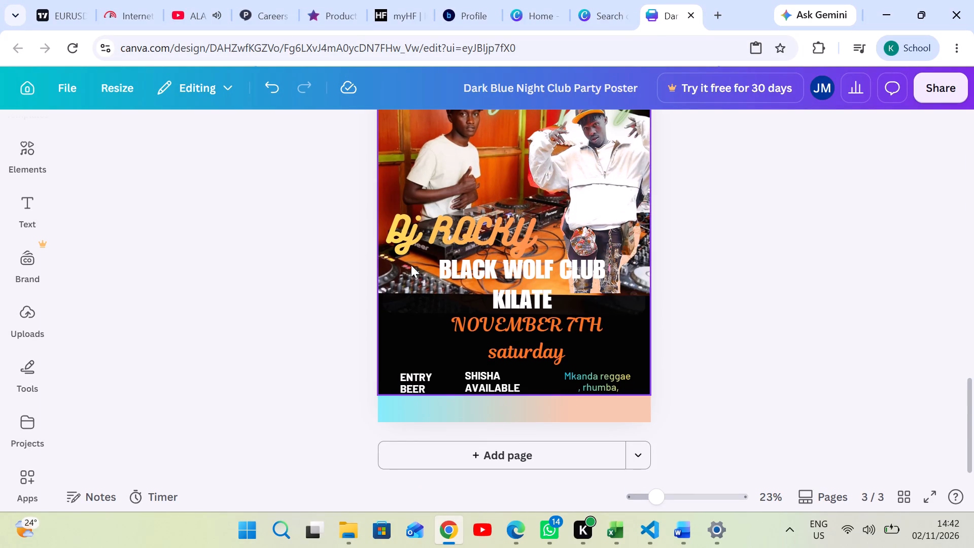
Duplicate the DJ background photo on page 3.
{"action": "right_click", "coordinate": [397, 315]}
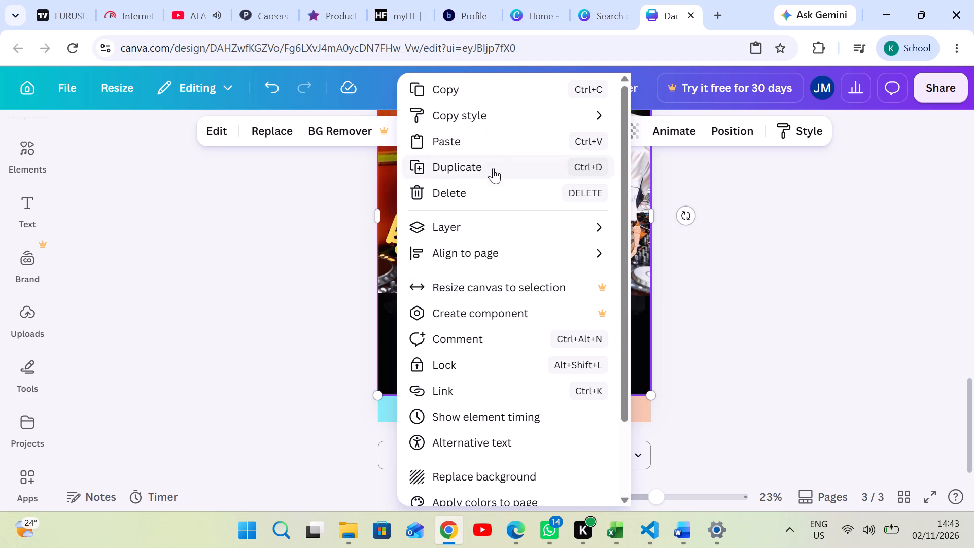
{"action": "left_click", "coordinate": [493, 167]}
Look over page 3 with the duplicated photo and go back through the preceding pages to the page 1 poster.
{"action": "scroll", "coordinate": [679, 309], "scroll_direction": "up", "scroll_amount": 8}
{"action": "scroll", "coordinate": [681, 305], "scroll_direction": "down", "scroll_amount": 10}
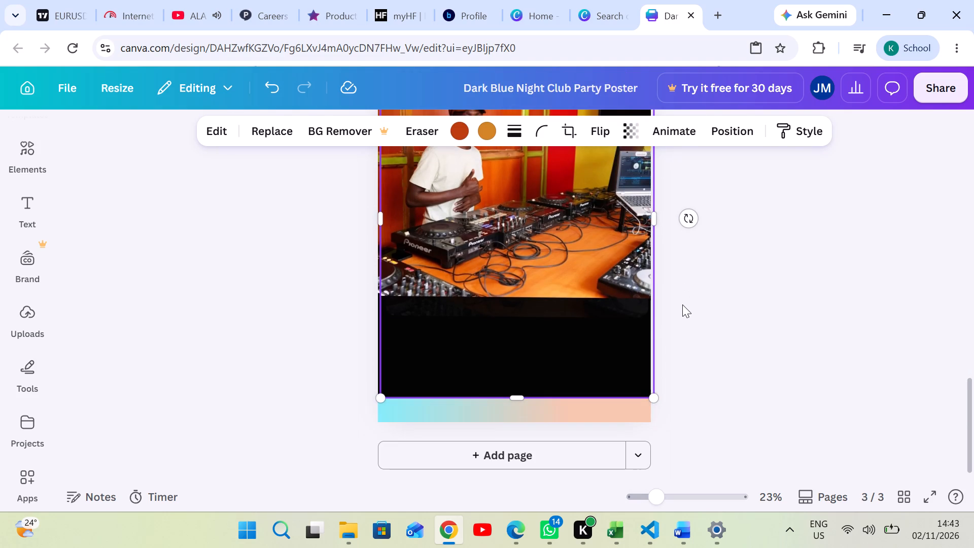
{"action": "scroll", "coordinate": [682, 304], "scroll_direction": "down", "scroll_amount": 4}
{"action": "scroll", "coordinate": [683, 304], "scroll_direction": "up", "scroll_amount": 3}
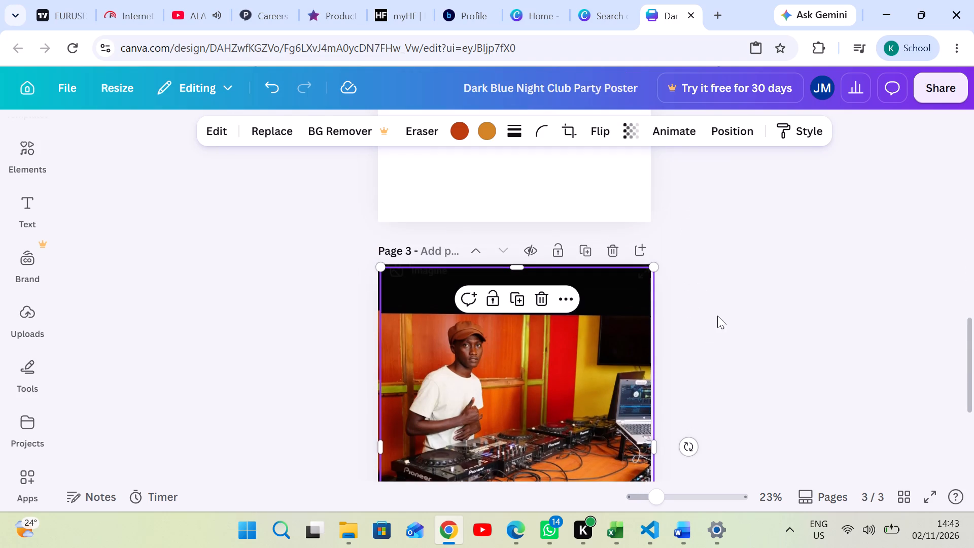
{"action": "scroll", "coordinate": [717, 321], "scroll_direction": "up", "scroll_amount": 11}
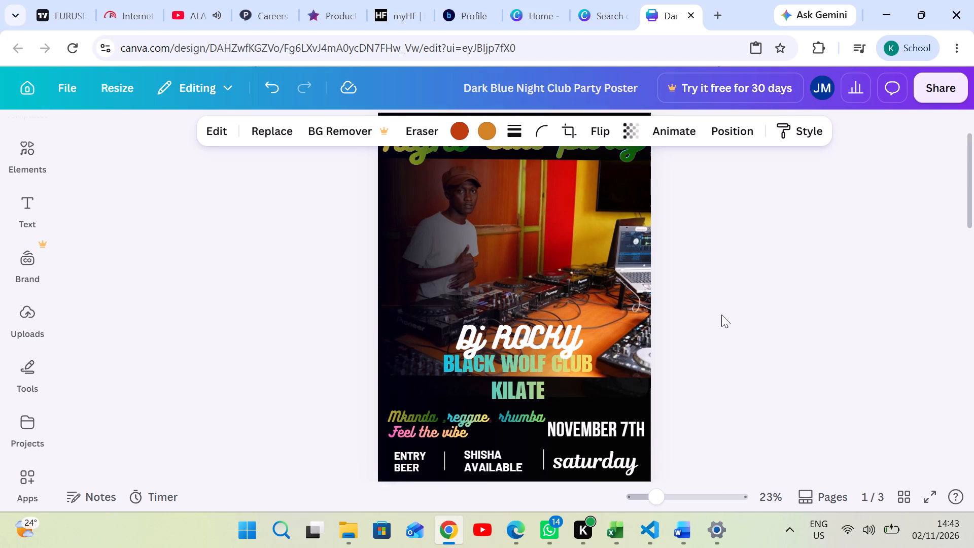
Undo the duplication of the DJ background photo on page 3.
{"action": "scroll", "coordinate": [721, 315], "scroll_direction": "up", "scroll_amount": 6}
{"action": "scroll", "coordinate": [721, 314], "scroll_direction": "down", "scroll_amount": 7}
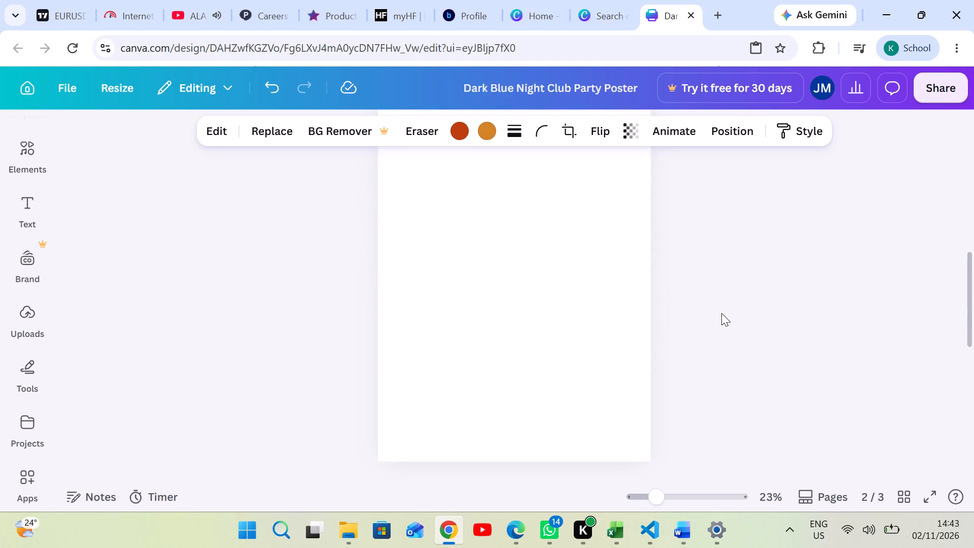
{"action": "scroll", "coordinate": [721, 313], "scroll_direction": "down", "scroll_amount": 9}
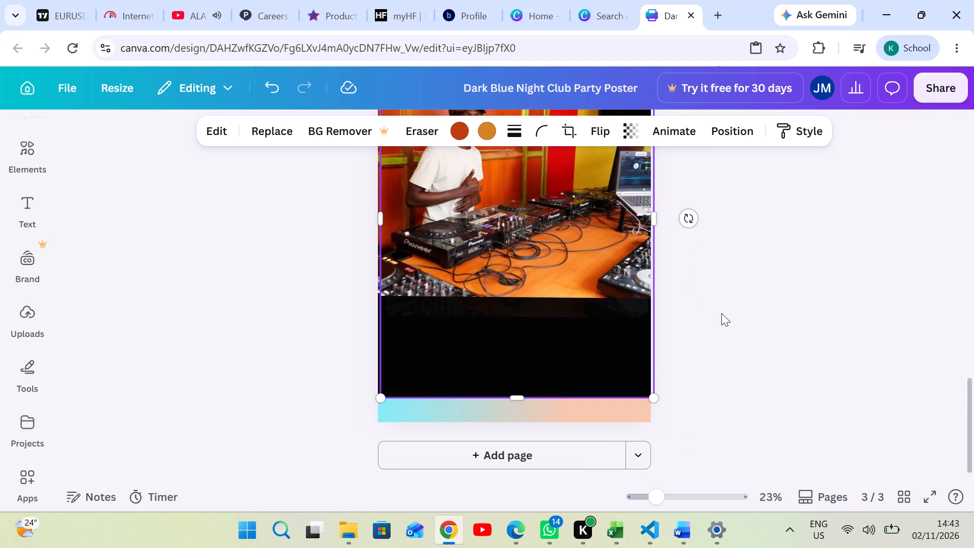
{"action": "scroll", "coordinate": [721, 313], "scroll_direction": "down", "scroll_amount": 3}
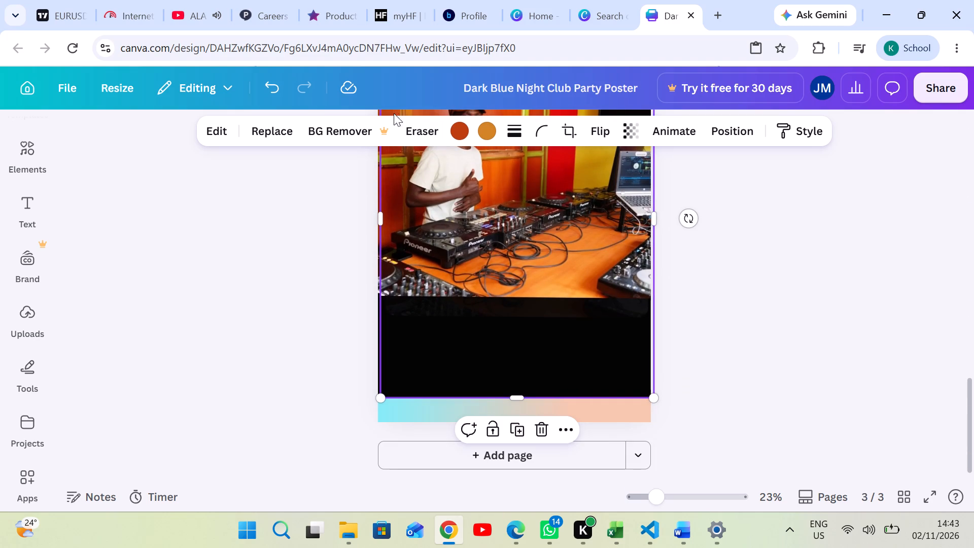
{"action": "left_click", "coordinate": [268, 85]}
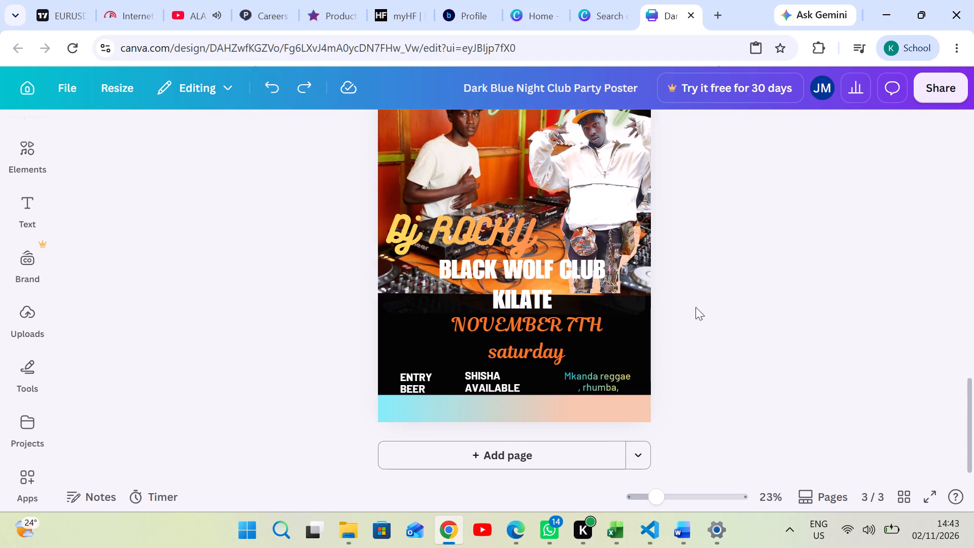
Duplicate the whole page 3 poster as a new page after it.
{"action": "right_click", "coordinate": [612, 415]}
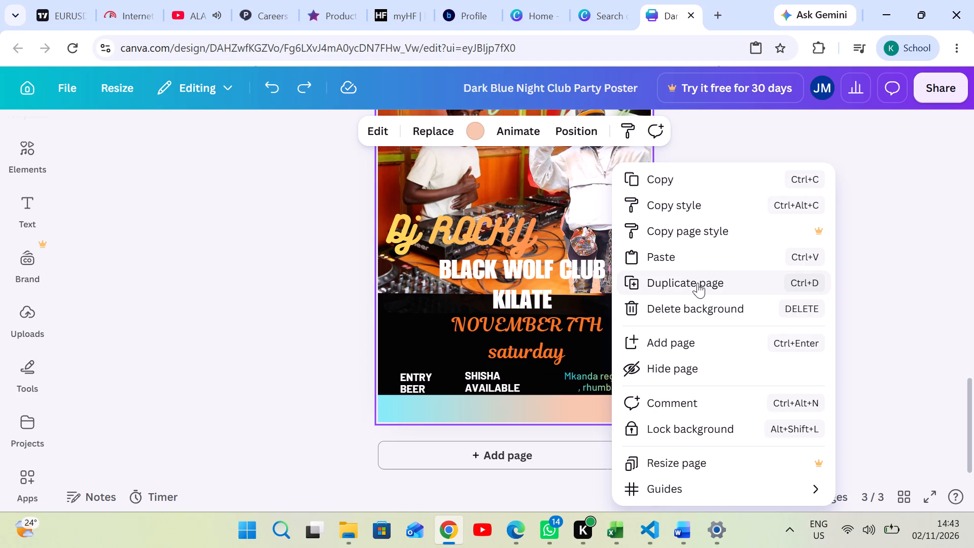
{"action": "left_click", "coordinate": [698, 283]}
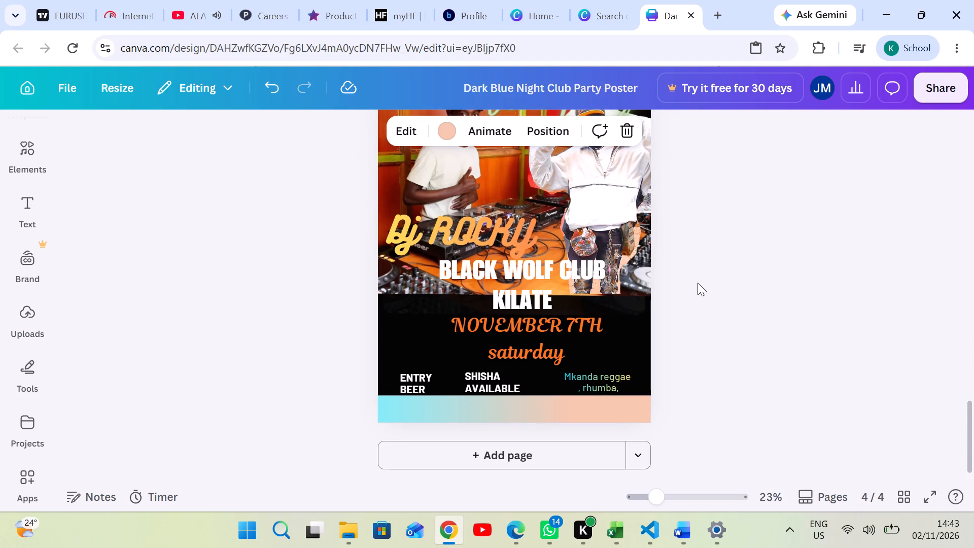
Shrink the cutout man on page 3 slightly from his upper-left corner and nudge him toward the poster's right edge.
{"action": "scroll", "coordinate": [723, 292], "scroll_direction": "up", "scroll_amount": 7}
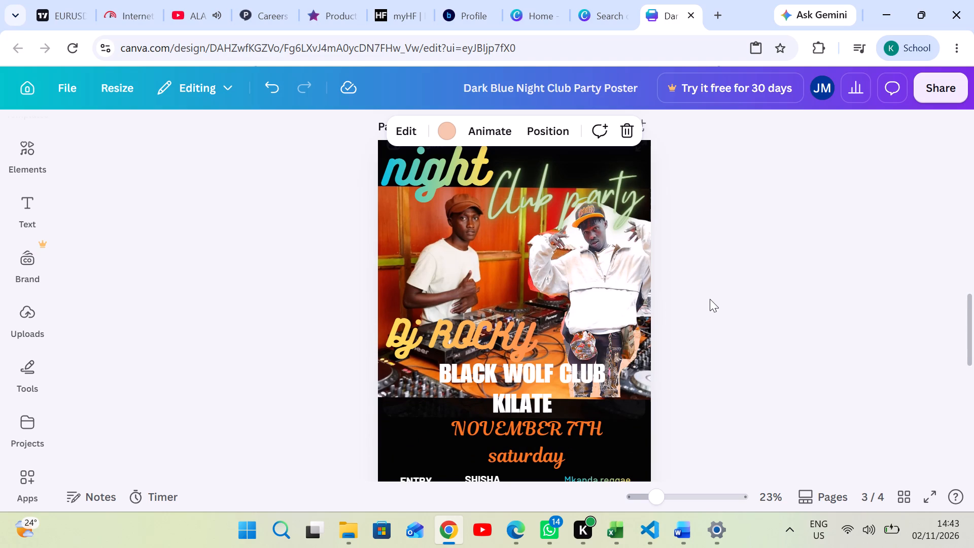
{"action": "left_click", "coordinate": [596, 310]}
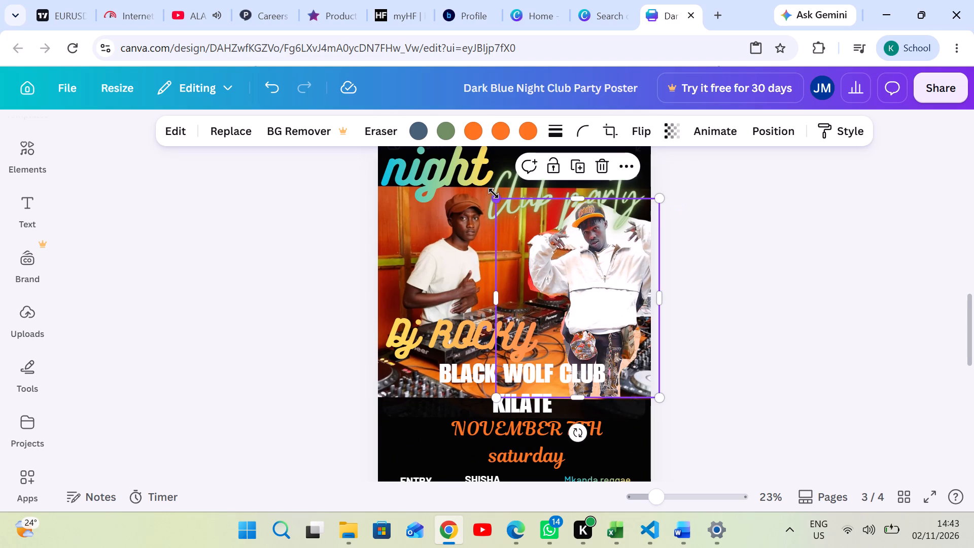
{"action": "left_click_drag", "start_coordinate": [495, 195], "coordinate": [506, 202]}
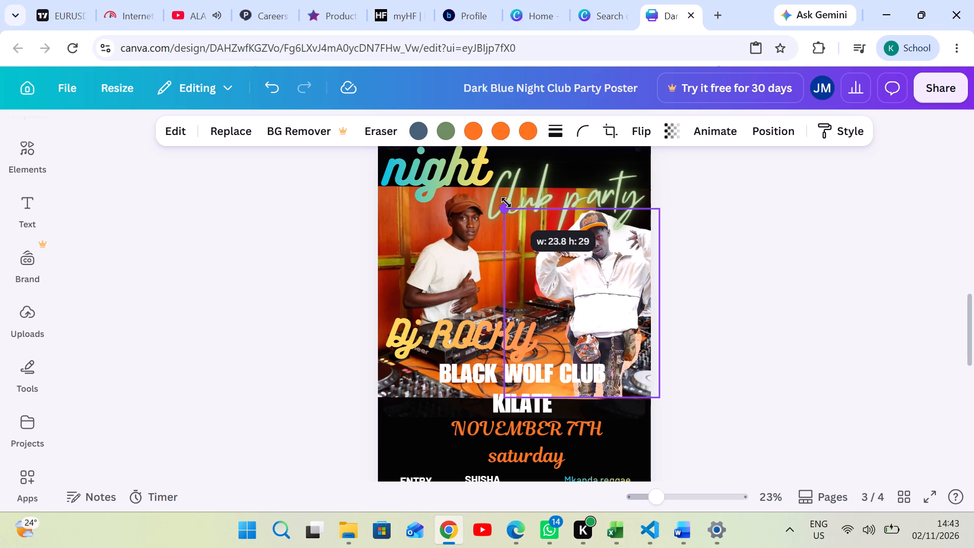
{"action": "left_click_drag", "start_coordinate": [506, 202], "coordinate": [511, 209]}
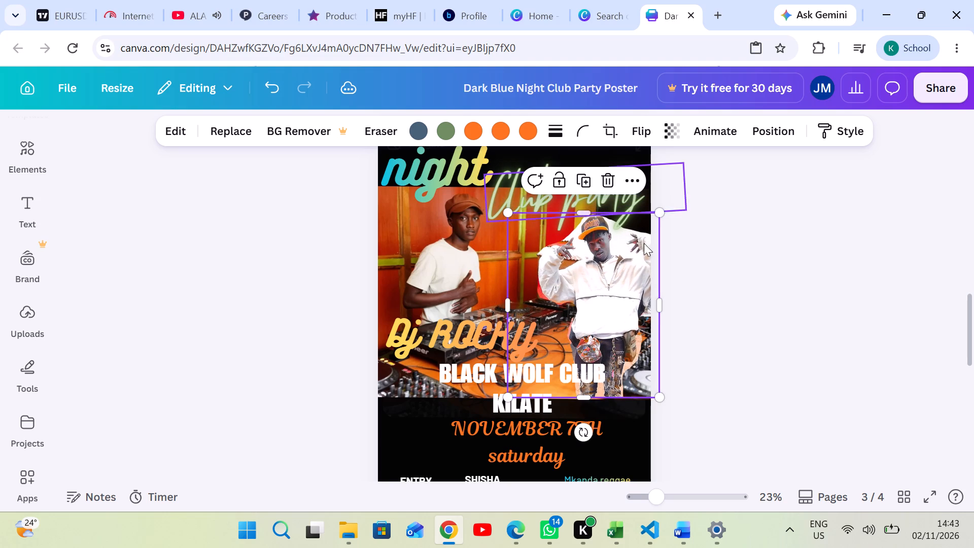
{"action": "left_click", "coordinate": [813, 286]}
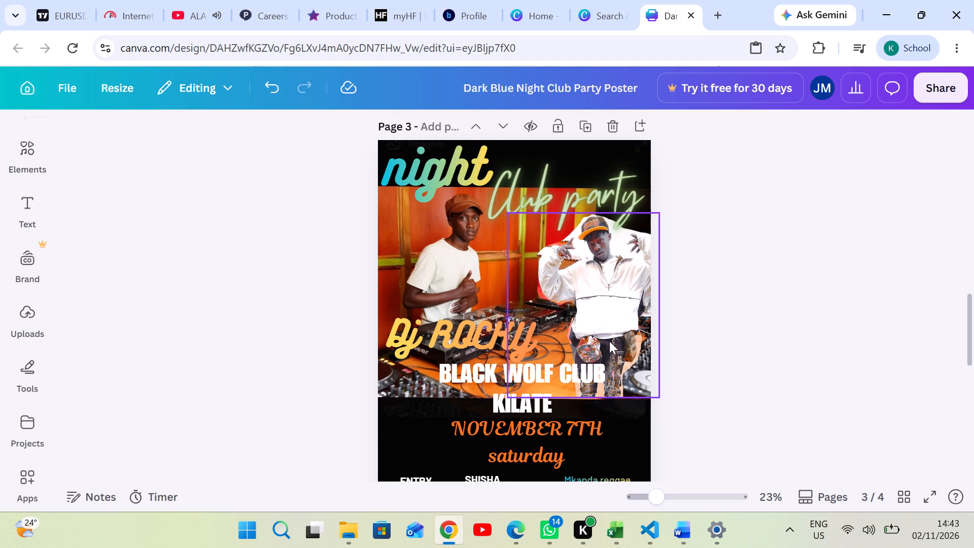
{"action": "left_click_drag", "start_coordinate": [604, 325], "coordinate": [610, 328]}
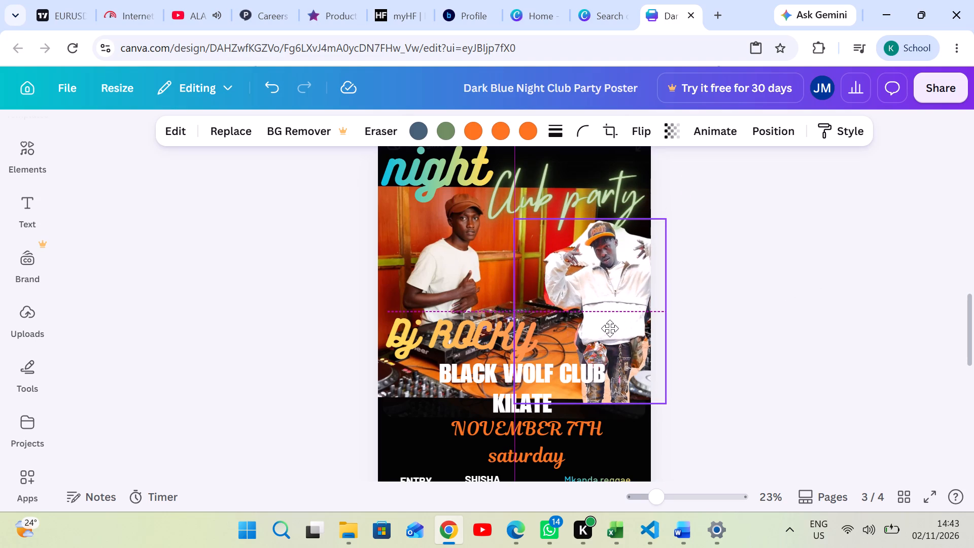
{"action": "left_click_drag", "start_coordinate": [610, 328], "coordinate": [609, 328]}
{"action": "left_click", "coordinate": [736, 299]}
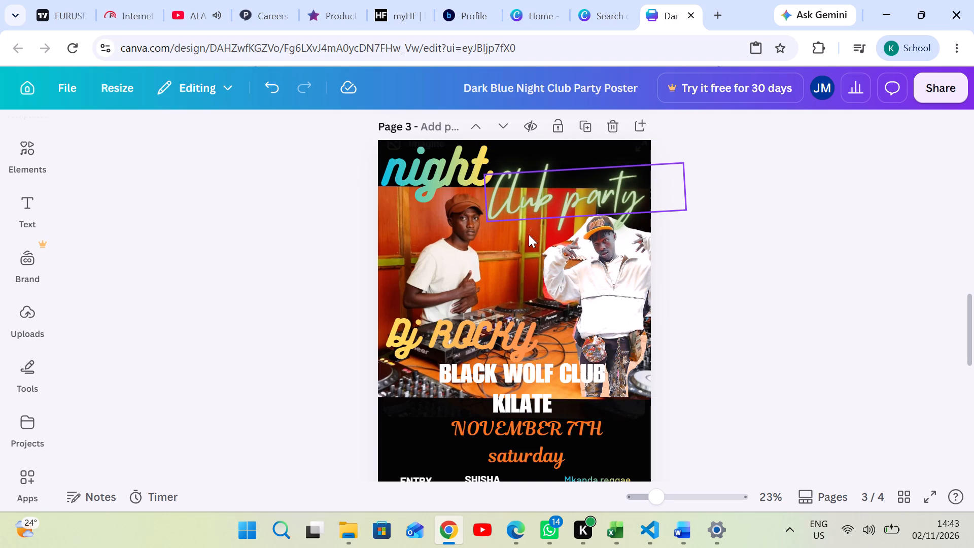
Shrink the cutout man on page 3 further so his head sits clear below the Club party lettering.
{"action": "left_click", "coordinate": [566, 258]}
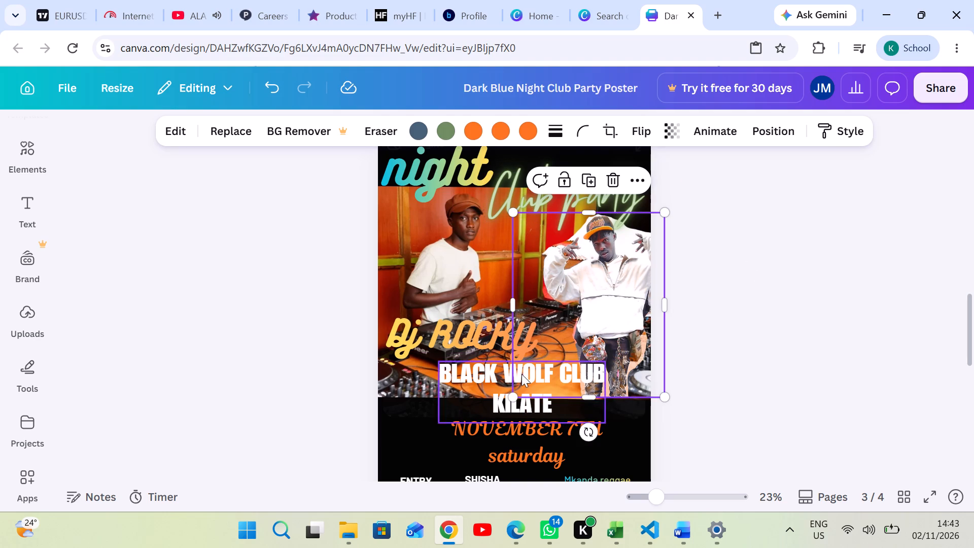
{"action": "left_click", "coordinate": [512, 398]}
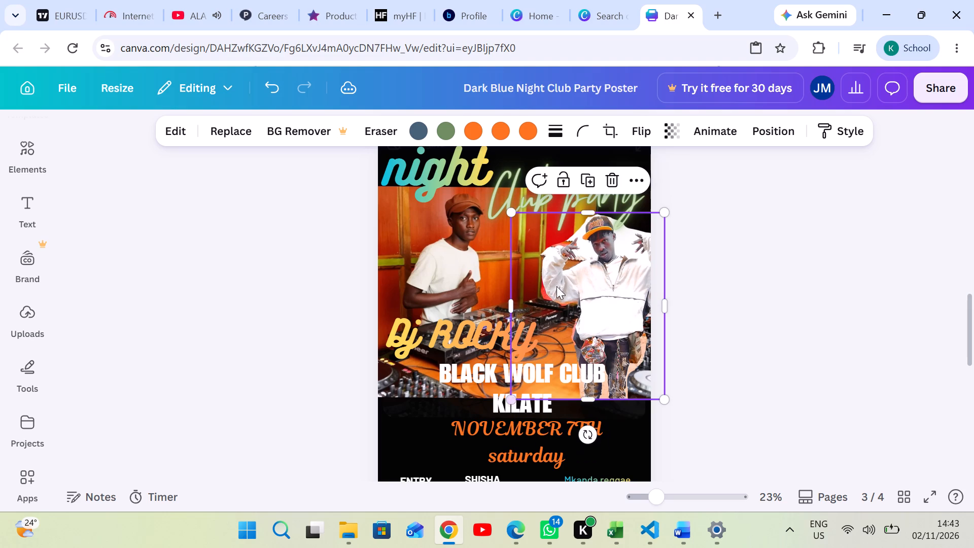
{"action": "left_click", "coordinate": [585, 211]}
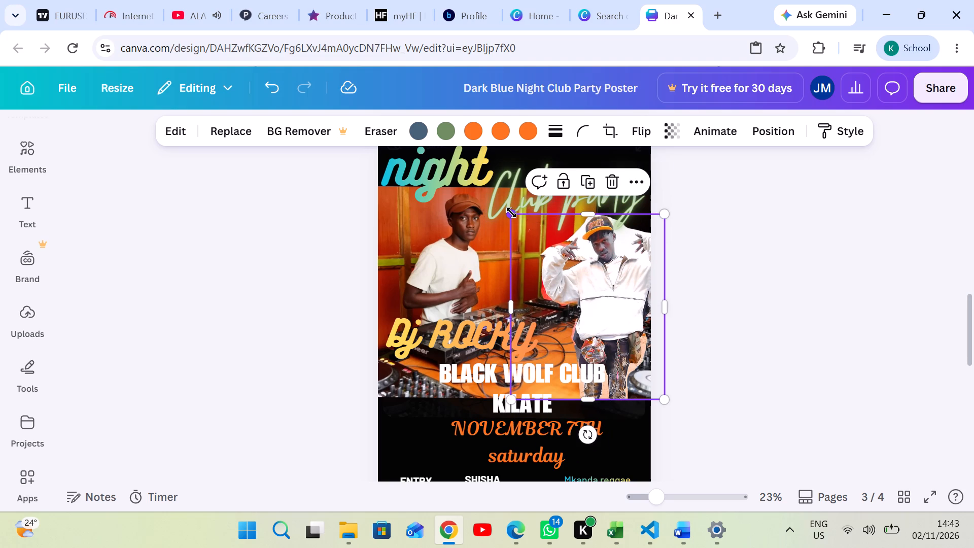
{"action": "left_click_drag", "start_coordinate": [511, 213], "coordinate": [527, 219]}
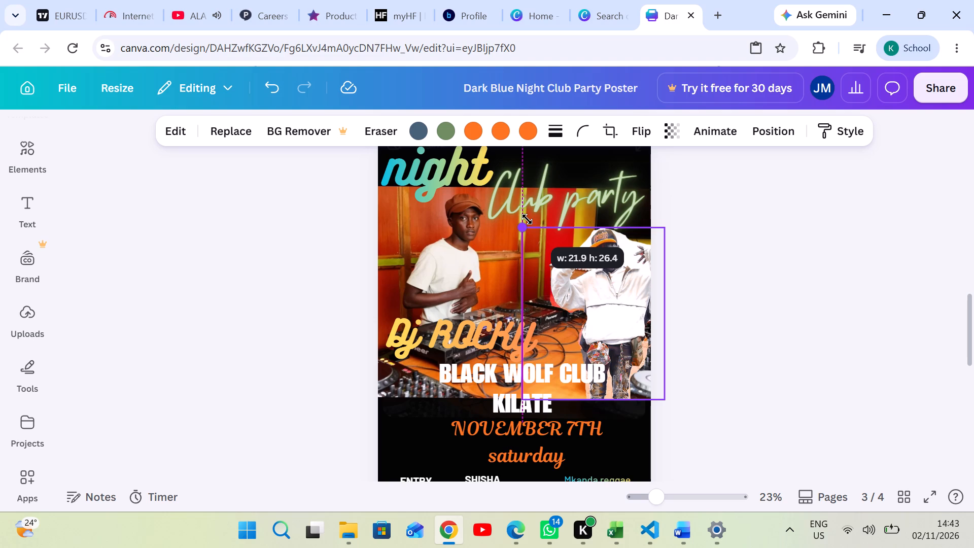
{"action": "left_click_drag", "start_coordinate": [527, 219], "coordinate": [534, 222]}
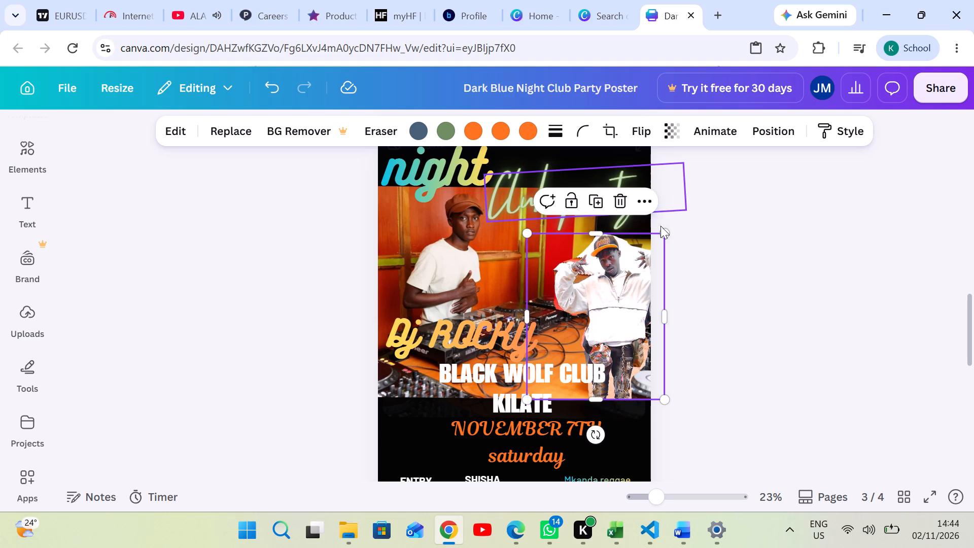
{"action": "left_click", "coordinate": [795, 266]}
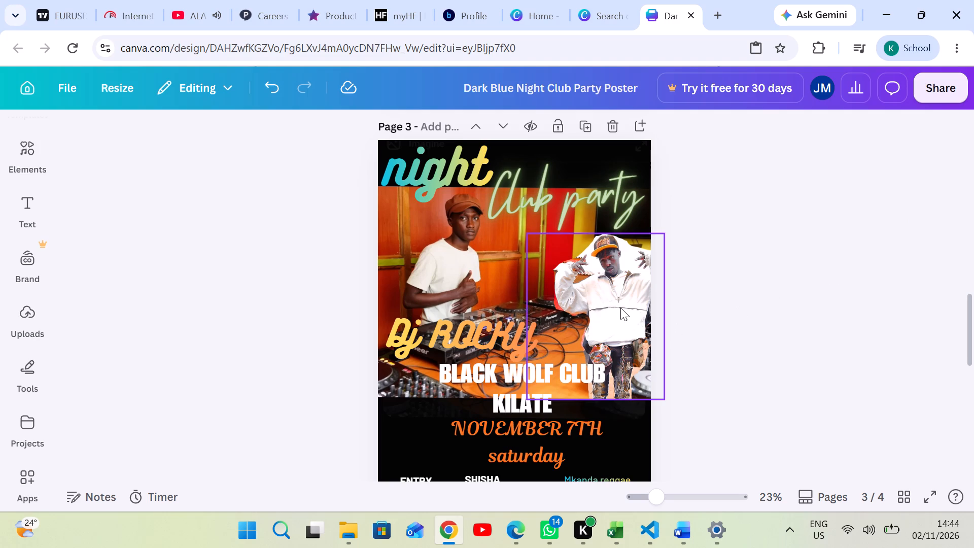
Reposition the smaller cutout man at the poster's right edge, with his legs reaching just into the black band below the photo.
{"action": "left_click_drag", "start_coordinate": [620, 307], "coordinate": [609, 306]}
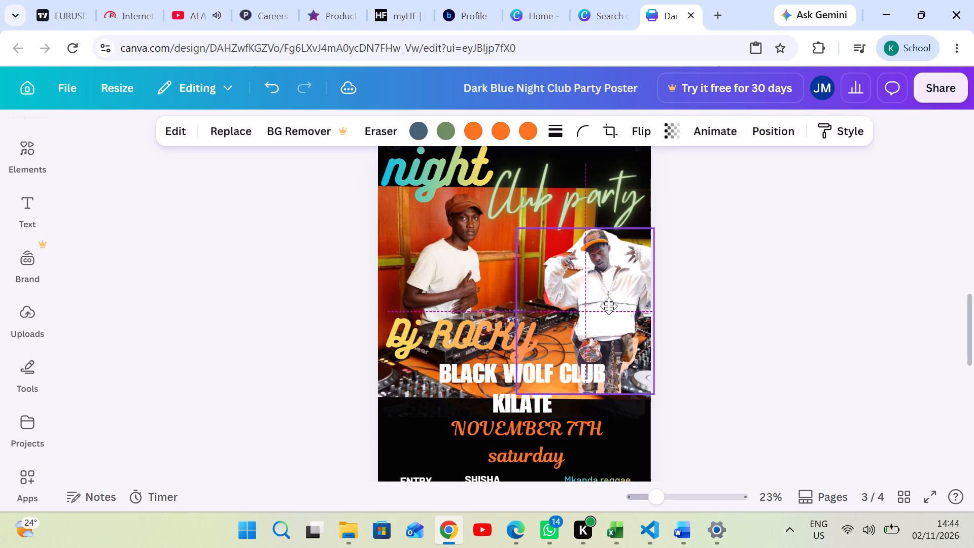
{"action": "left_click_drag", "start_coordinate": [609, 306], "coordinate": [608, 305]}
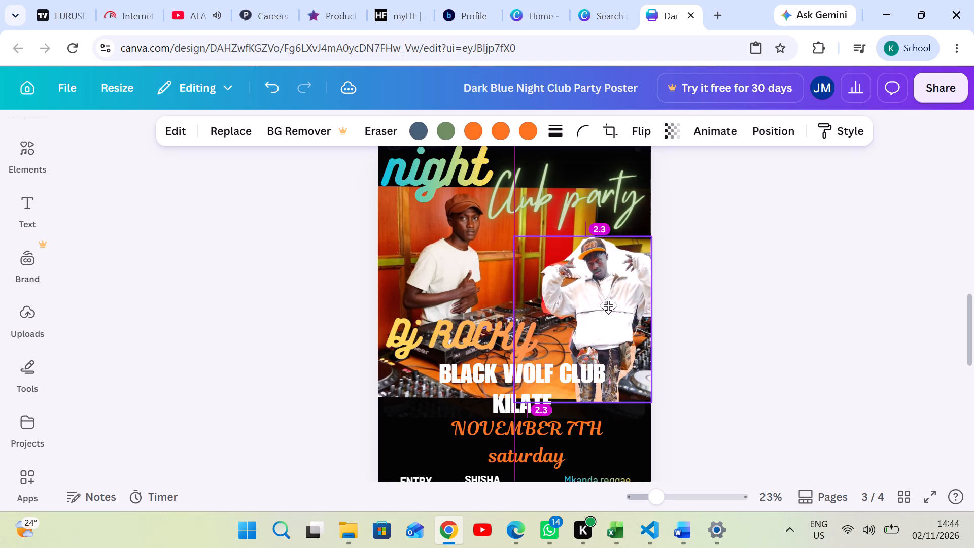
{"action": "left_click_drag", "start_coordinate": [608, 305], "coordinate": [608, 306]}
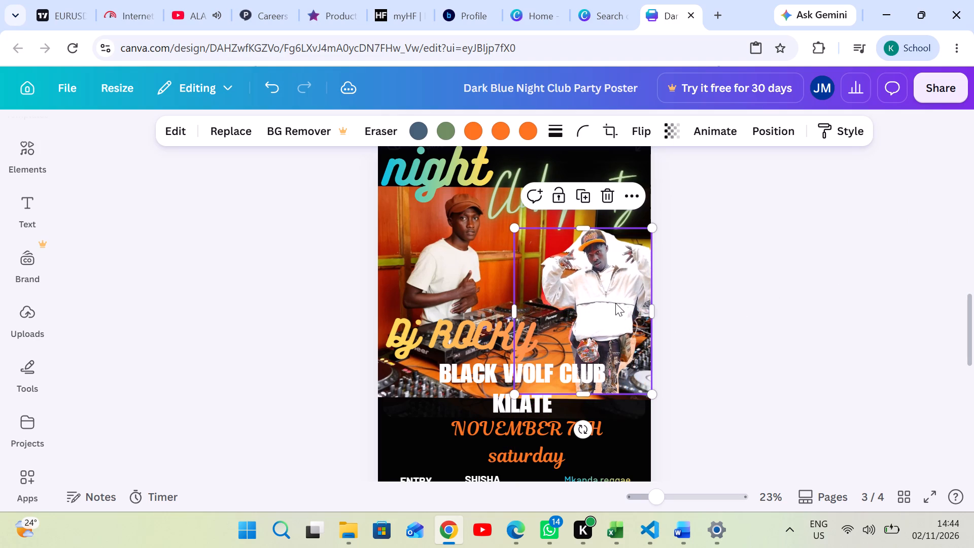
{"action": "left_click_drag", "start_coordinate": [723, 259], "coordinate": [722, 265]}
{"action": "left_click_drag", "start_coordinate": [606, 309], "coordinate": [604, 314]}
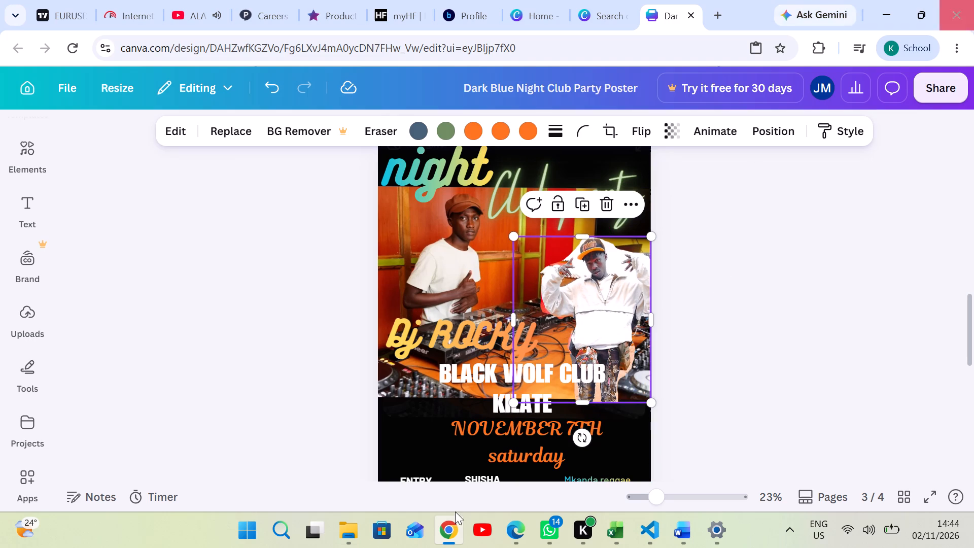
{"action": "left_click", "coordinate": [571, 333]}
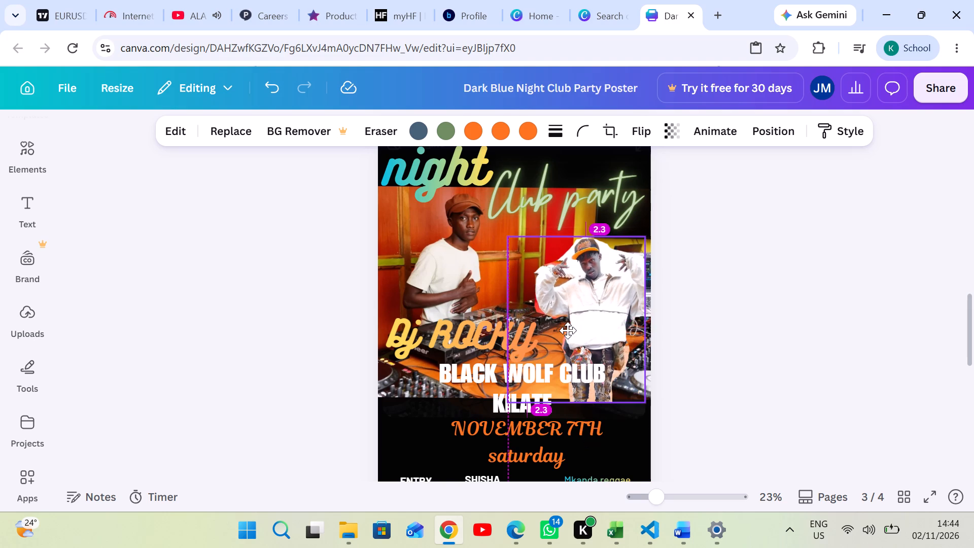
{"action": "left_click", "coordinate": [746, 322]}
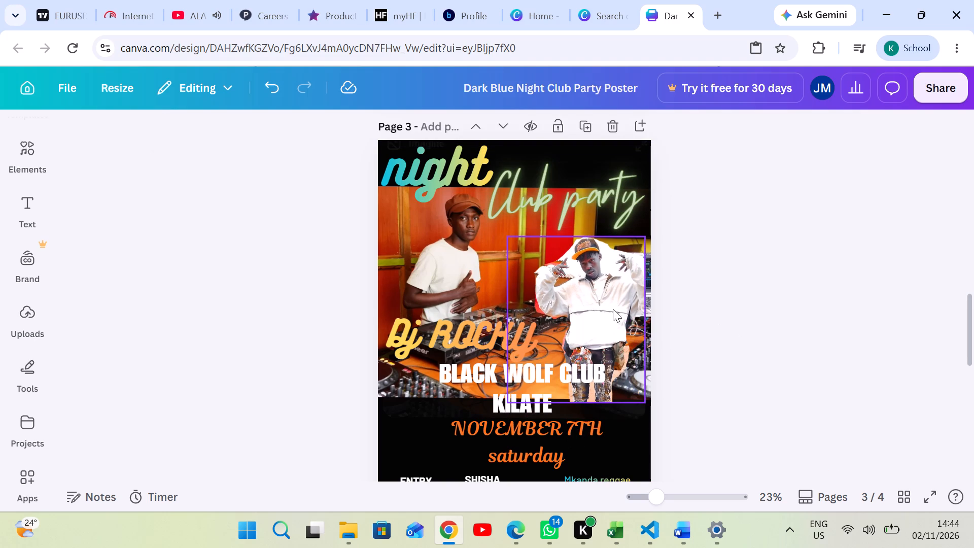
{"action": "left_click_drag", "start_coordinate": [580, 302], "coordinate": [584, 301]}
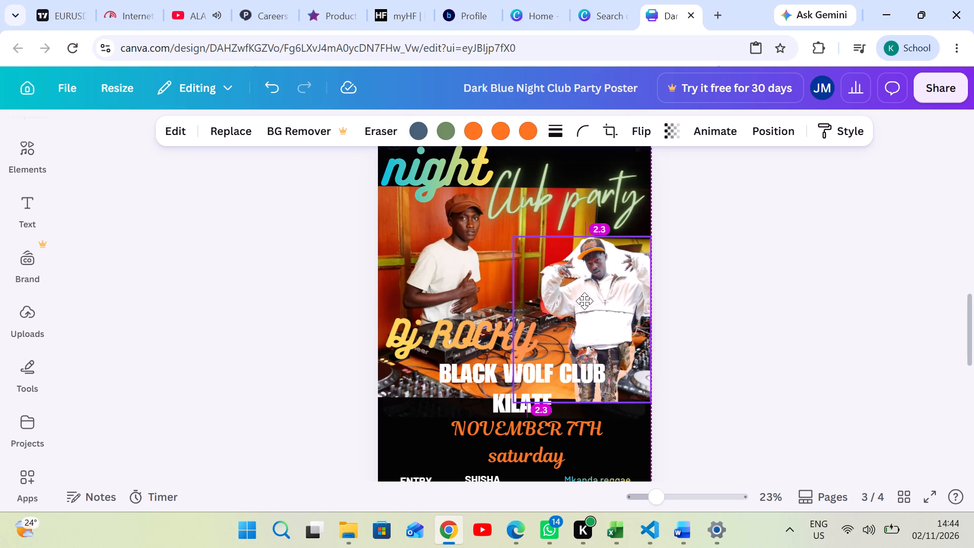
{"action": "left_click_drag", "start_coordinate": [584, 301], "coordinate": [577, 296]}
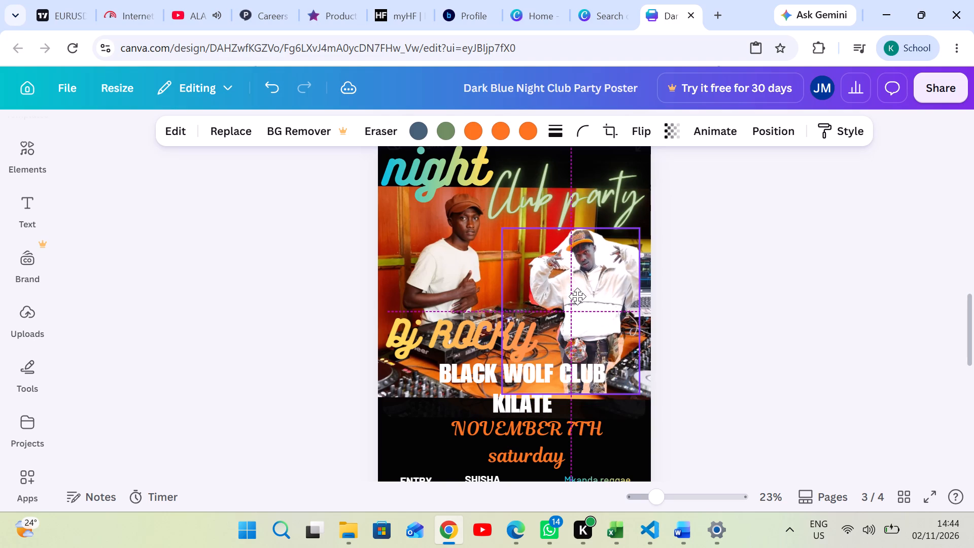
{"action": "left_click_drag", "start_coordinate": [577, 296], "coordinate": [578, 296]}
{"action": "left_click", "coordinate": [691, 297]}
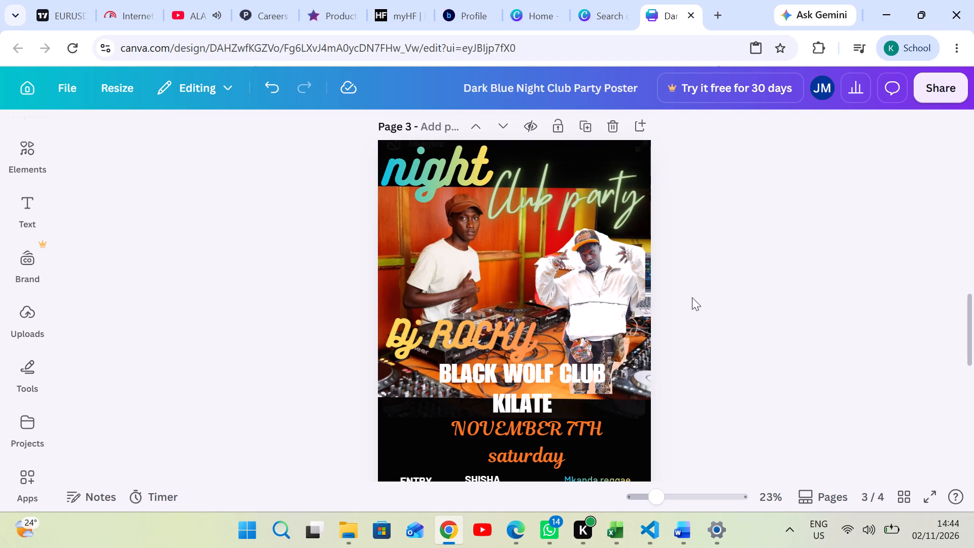
{"action": "left_click", "coordinate": [577, 299]}
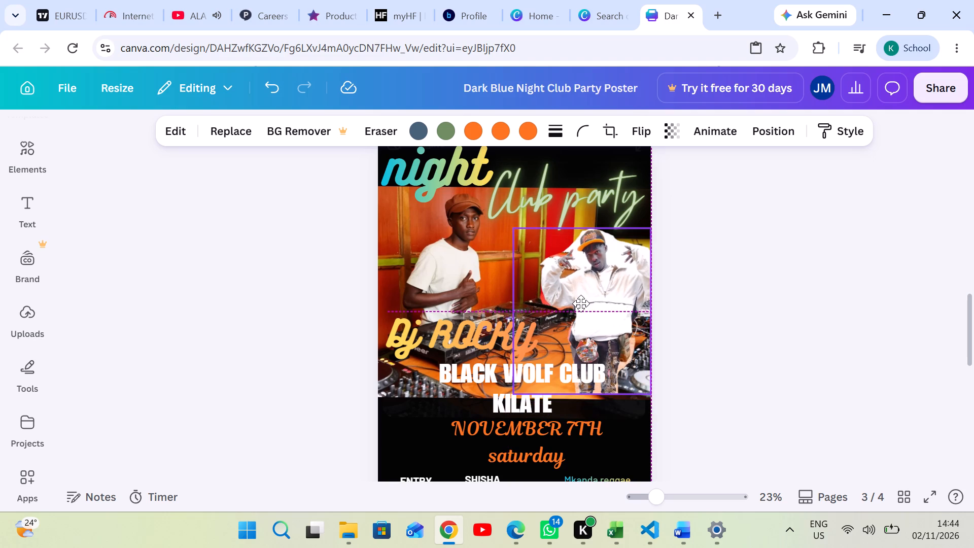
{"action": "left_click", "coordinate": [749, 318]}
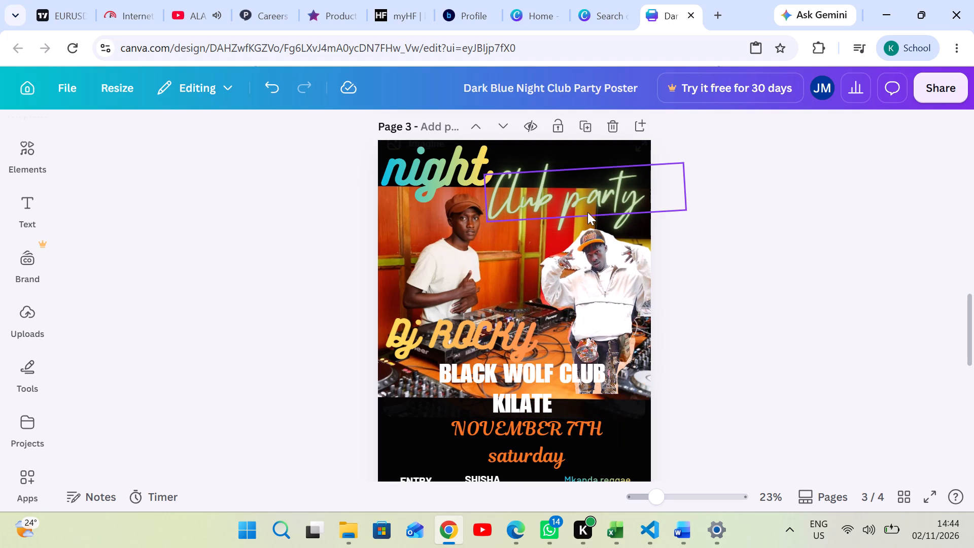
{"action": "left_click_drag", "start_coordinate": [581, 251], "coordinate": [584, 256]}
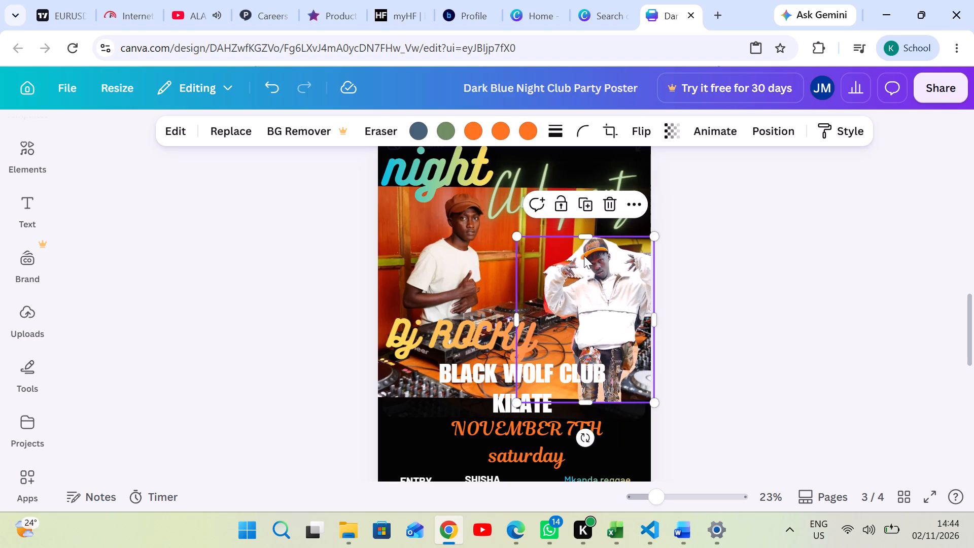
Check the cutout man's placement against the rest of the page 3 poster.
{"action": "scroll", "coordinate": [581, 248], "scroll_direction": "up", "scroll_amount": 1}
{"action": "scroll", "coordinate": [581, 248], "scroll_direction": "down", "scroll_amount": 1}
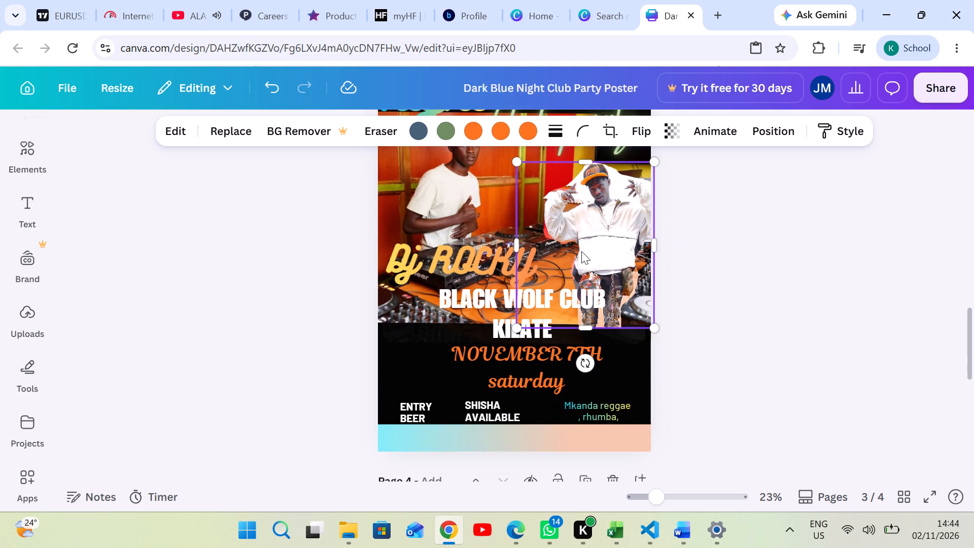
{"action": "left_click", "coordinate": [580, 250]}
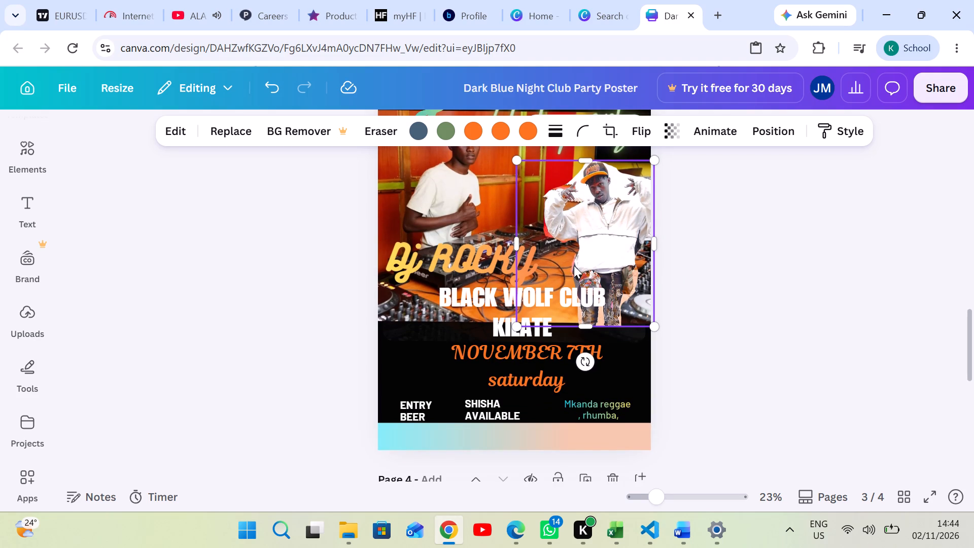
{"action": "scroll", "coordinate": [574, 261], "scroll_direction": "down", "scroll_amount": 1, "text": "ctrl"}
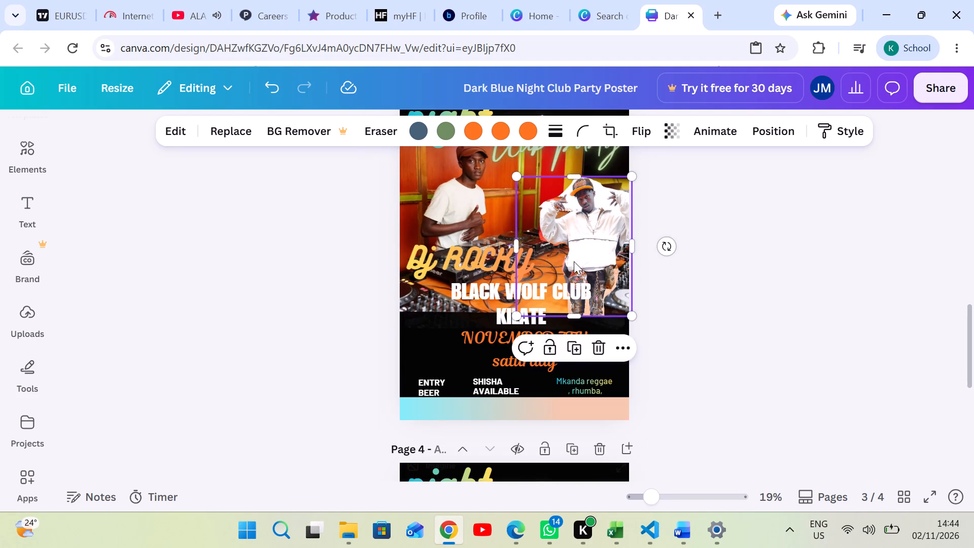
{"action": "scroll", "coordinate": [574, 261], "scroll_direction": "up", "scroll_amount": 1, "text": "ctrl"}
{"action": "left_click", "coordinate": [729, 306]}
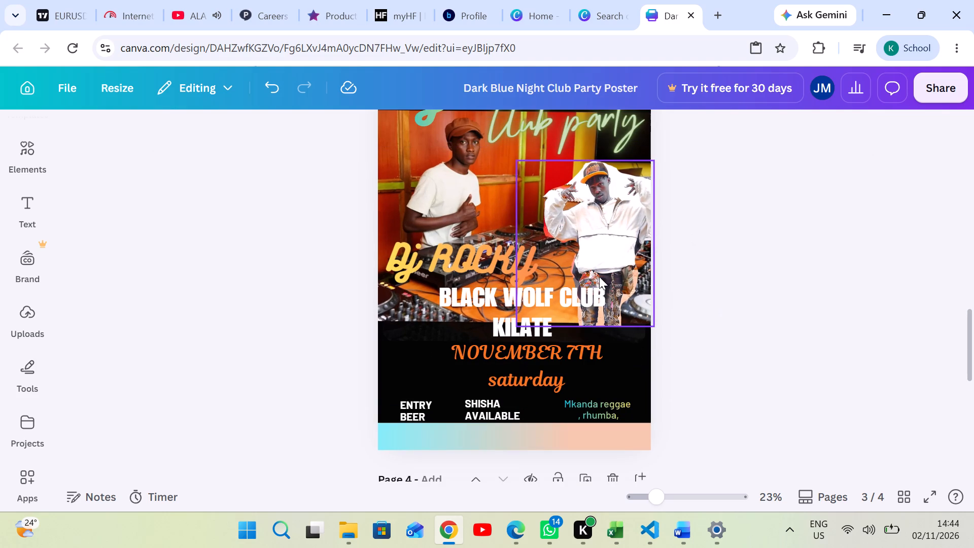
Move the cutout man on page 3 up slightly so his legs end just above the photo's lower edge.
{"action": "left_click", "coordinate": [602, 271]}
{"action": "left_click", "coordinate": [753, 314]}
{"action": "left_click_drag", "start_coordinate": [607, 289], "coordinate": [607, 286]}
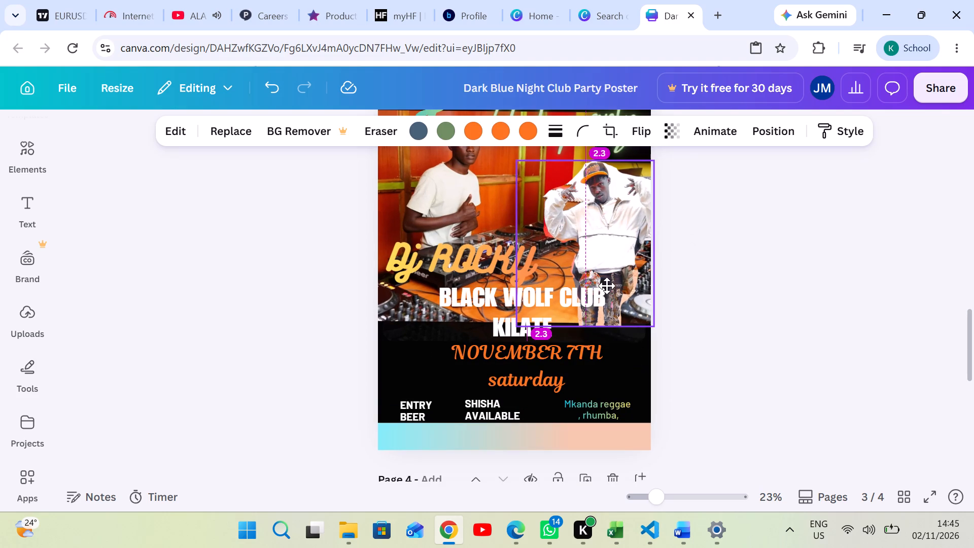
{"action": "left_click_drag", "start_coordinate": [607, 286], "coordinate": [611, 286]}
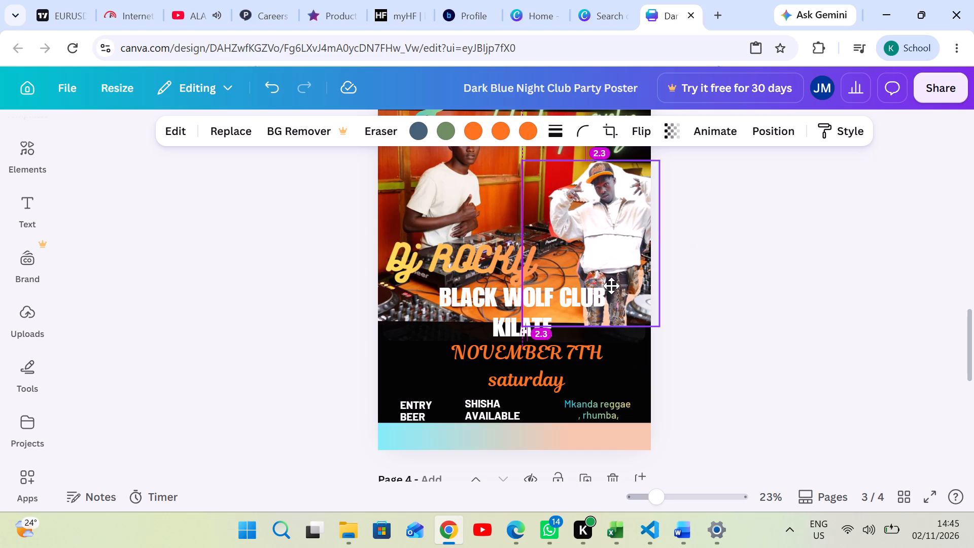
{"action": "left_click_drag", "start_coordinate": [611, 286], "coordinate": [608, 285]}
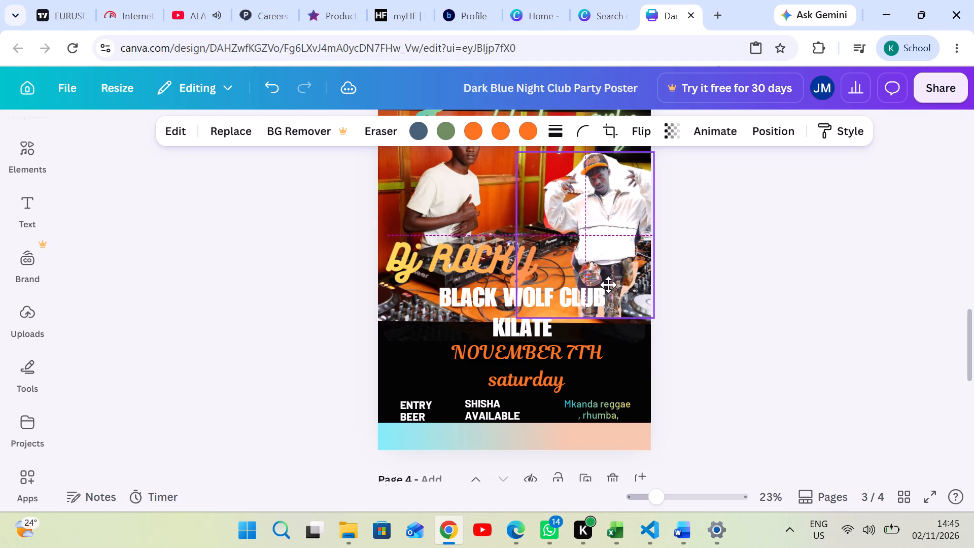
{"action": "left_click_drag", "start_coordinate": [608, 285], "coordinate": [606, 285]}
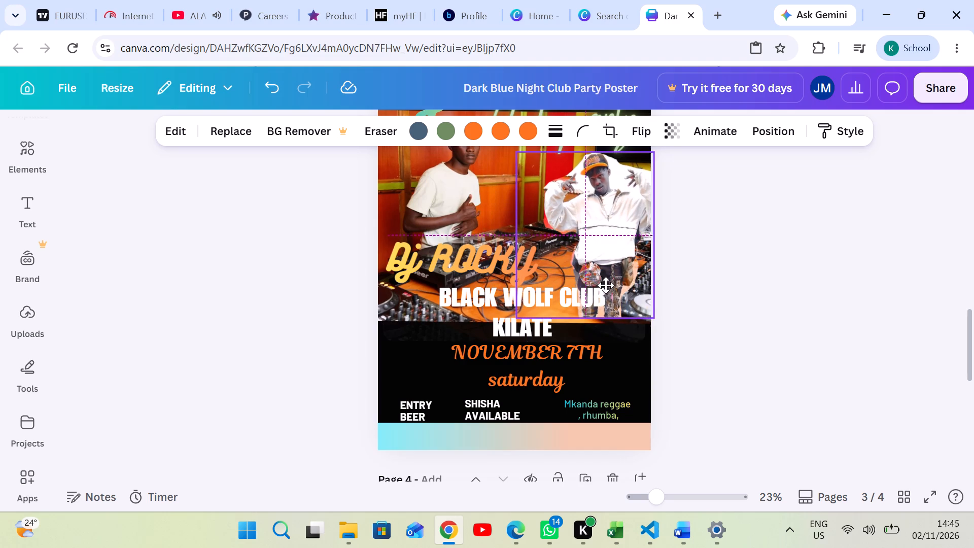
{"action": "left_click_drag", "start_coordinate": [606, 285], "coordinate": [604, 285]}
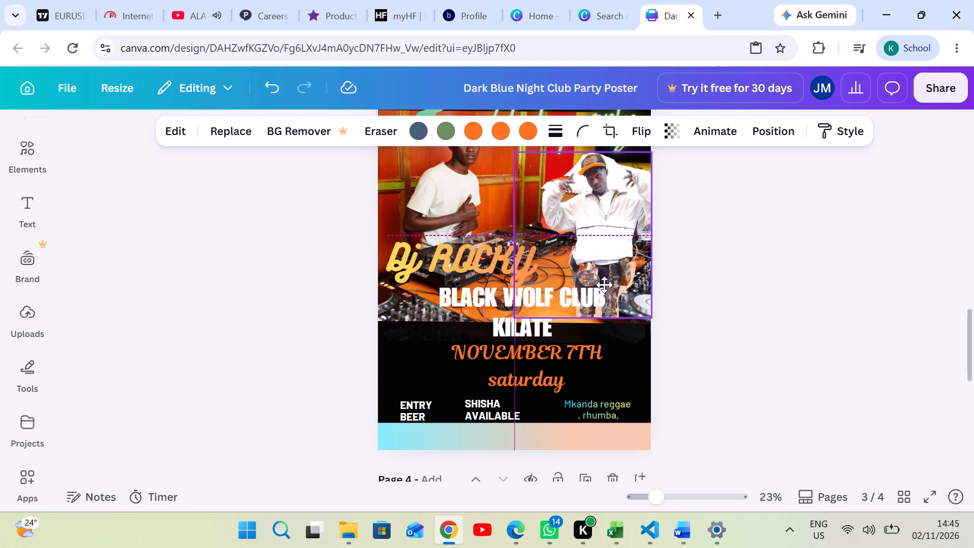
{"action": "left_click_drag", "start_coordinate": [604, 285], "coordinate": [607, 286]}
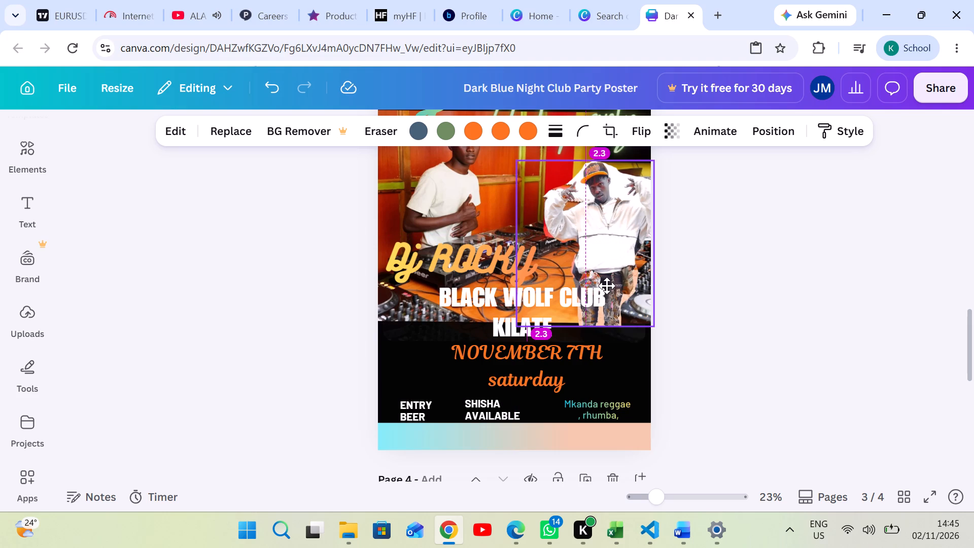
{"action": "left_click_drag", "start_coordinate": [607, 286], "coordinate": [607, 285]}
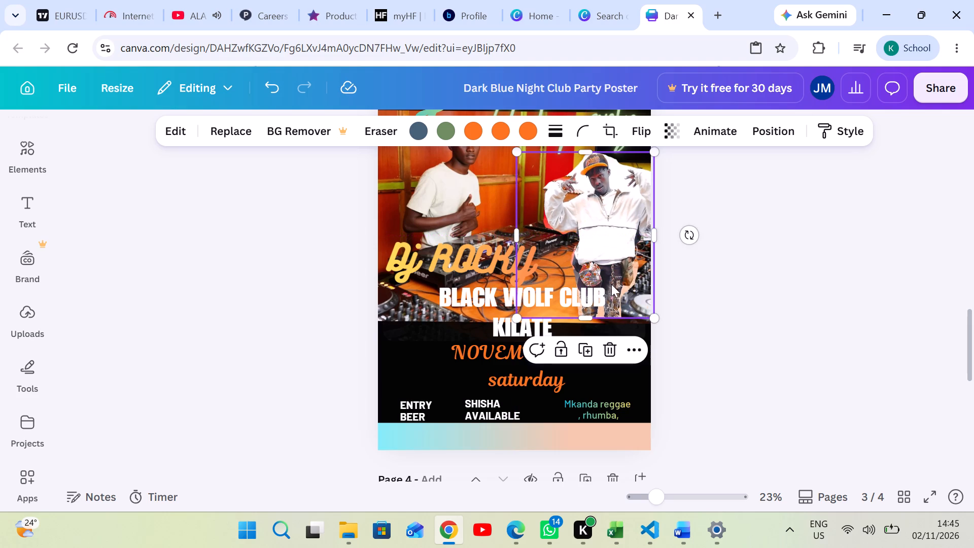
Enlarge the cutout man on page 3 slightly from his lower-right corner to about 21.5 wide by 26 high.
{"action": "left_click_drag", "start_coordinate": [653, 317], "coordinate": [653, 317]}
{"action": "left_click_drag", "start_coordinate": [653, 317], "coordinate": [653, 322]}
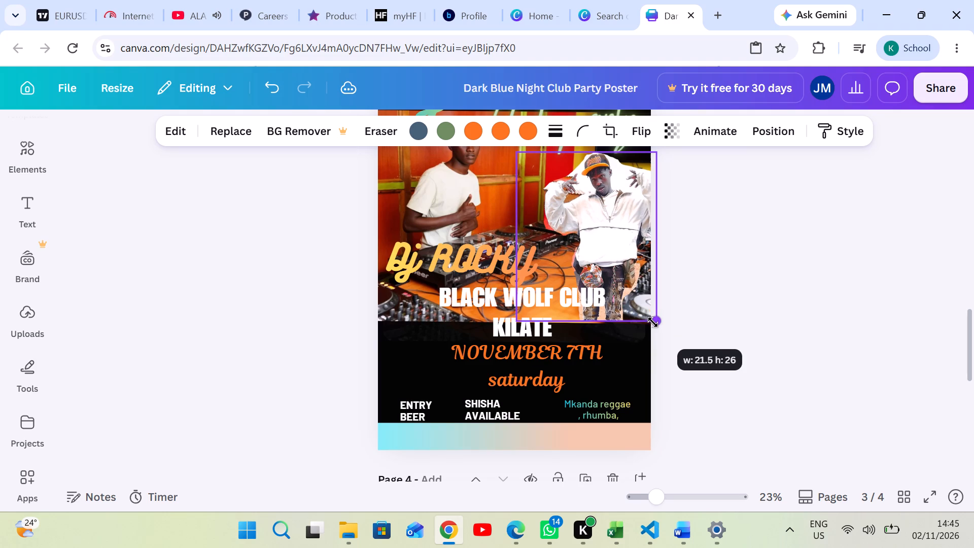
{"action": "left_click_drag", "start_coordinate": [653, 322], "coordinate": [654, 324]}
{"action": "left_click", "coordinate": [758, 311]}
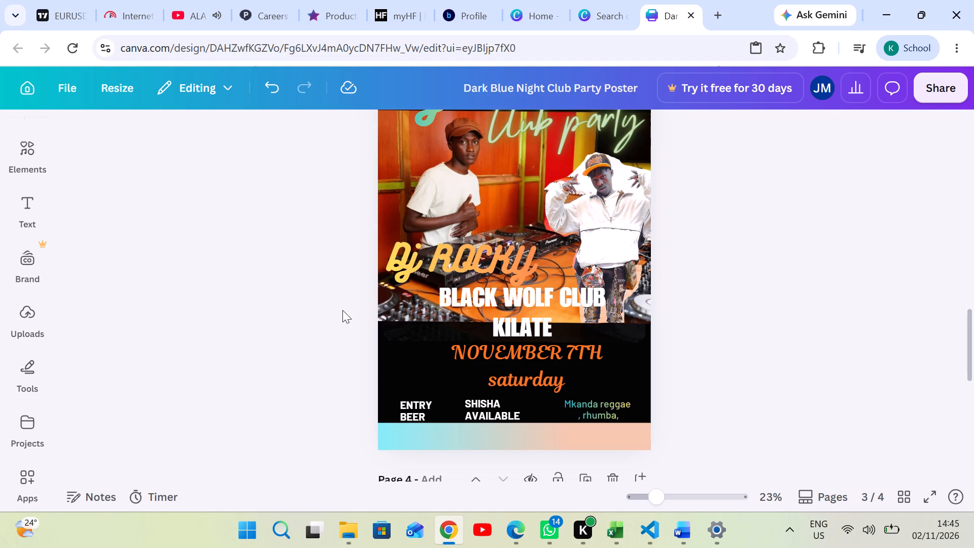
Set page 3's BLACK WOLF CLUB KILATE text to size 117 and widen its box leftward so BLACK WOLF CLUB fits on one line.
{"action": "scroll", "coordinate": [686, 251], "scroll_direction": "up", "scroll_amount": 3}
{"action": "scroll", "coordinate": [682, 265], "scroll_direction": "down", "scroll_amount": 4}
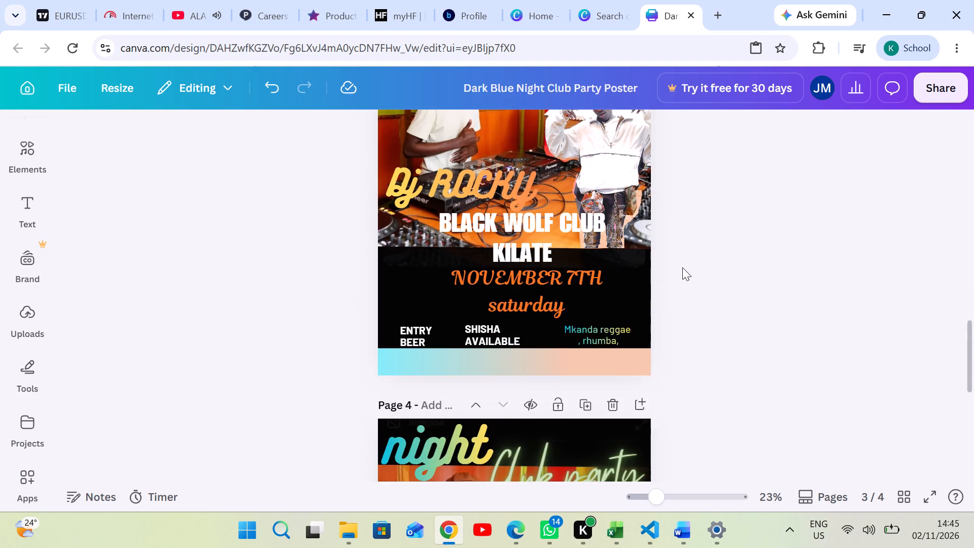
{"action": "scroll", "coordinate": [698, 257], "scroll_direction": "up", "scroll_amount": 2}
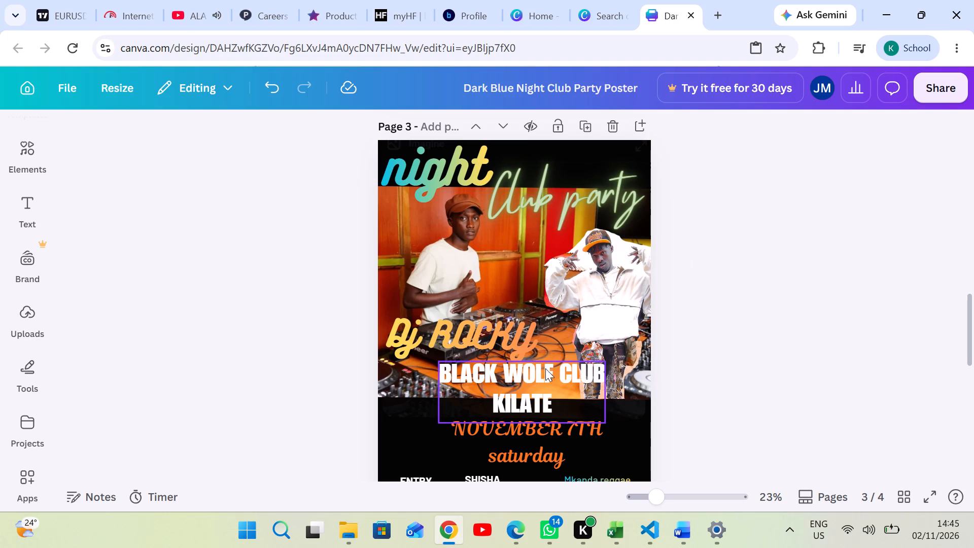
{"action": "left_click", "coordinate": [494, 382]}
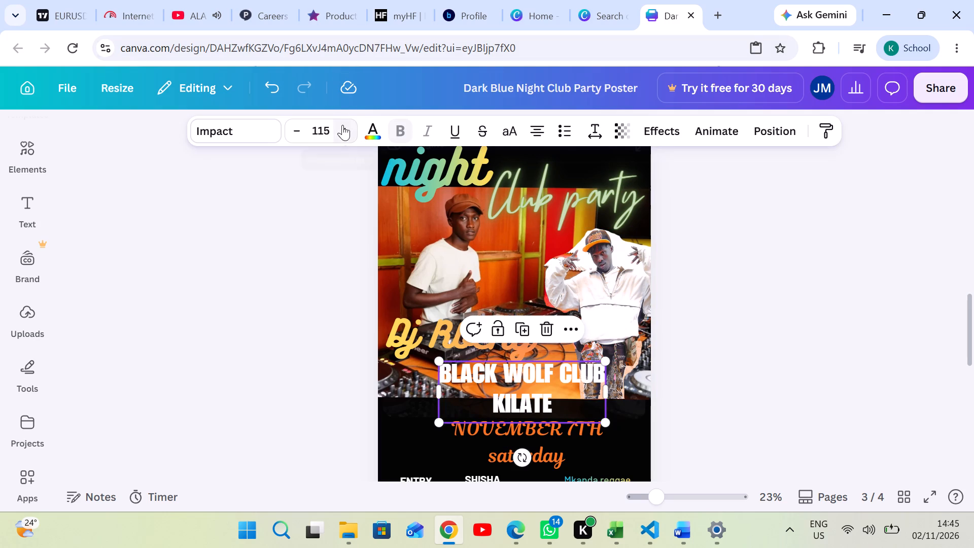
{"action": "double_click", "coordinate": [342, 125]}
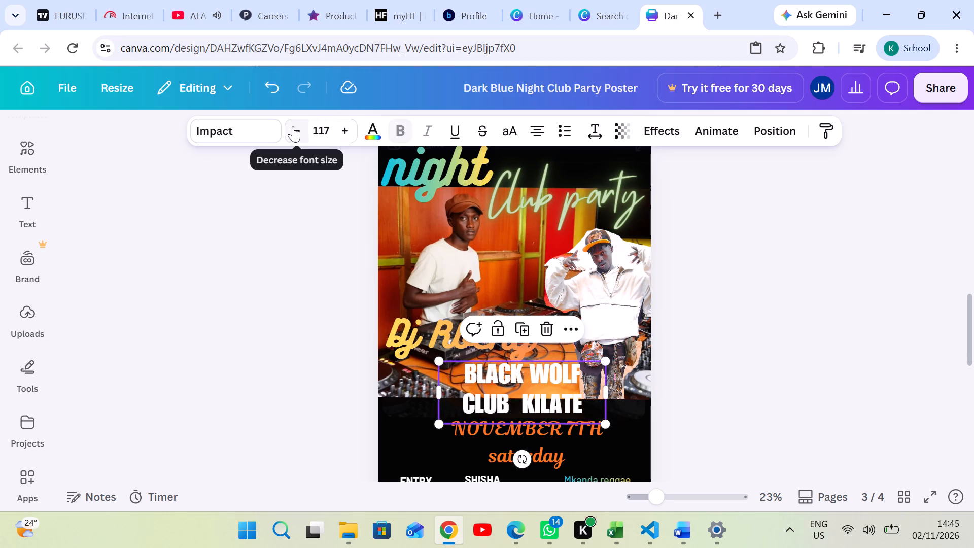
{"action": "left_click", "coordinate": [297, 129]}
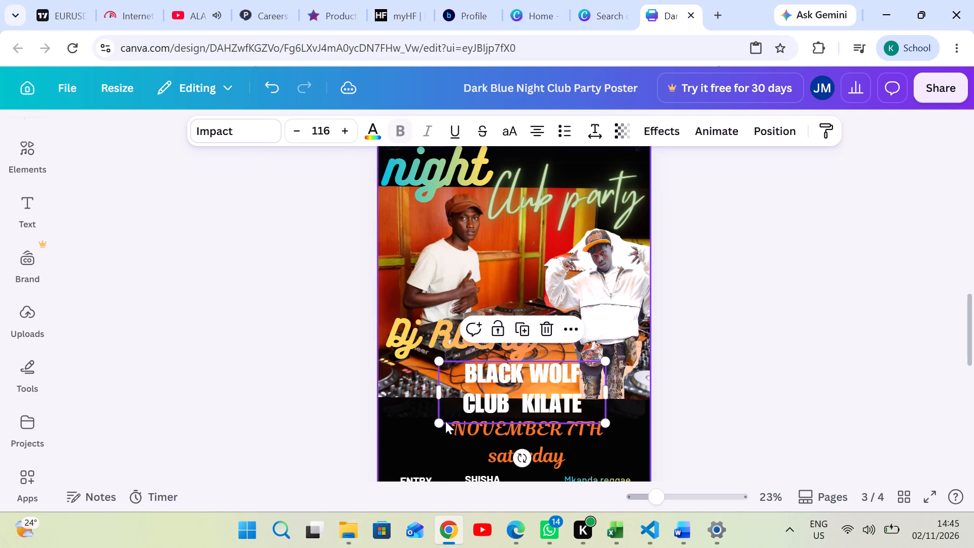
{"action": "left_click", "coordinate": [345, 123]}
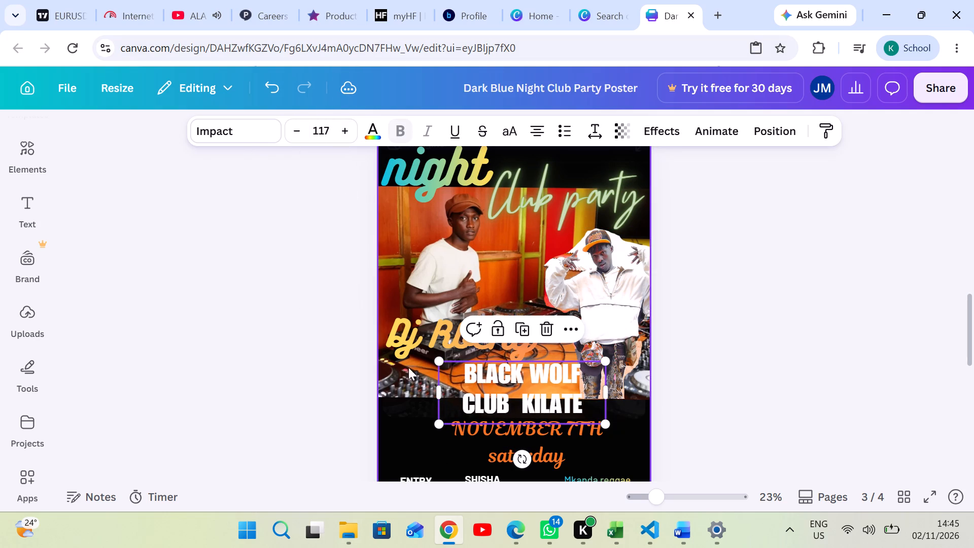
{"action": "left_click_drag", "start_coordinate": [436, 391], "coordinate": [410, 387]}
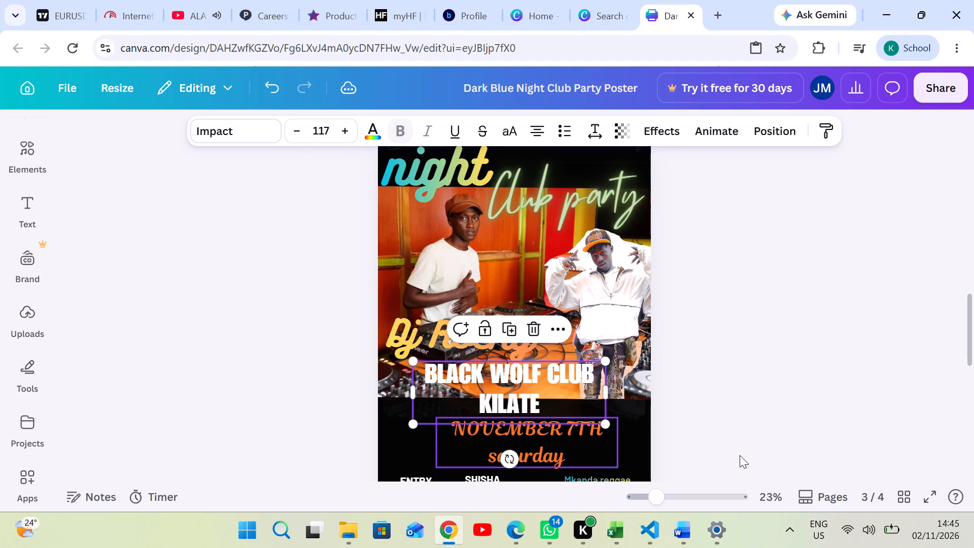
{"action": "left_click", "coordinate": [761, 428]}
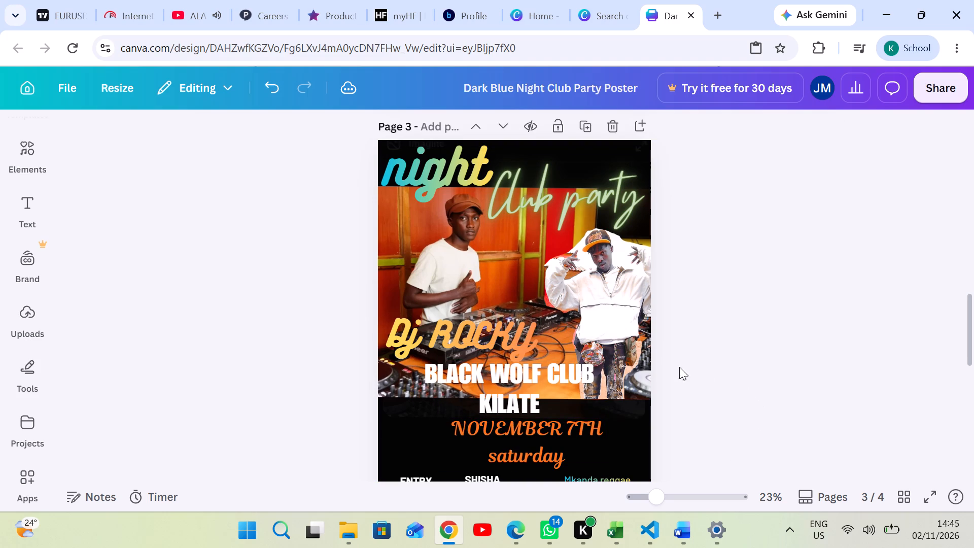
Delete the cutout man from the page 4 poster.
{"action": "scroll", "coordinate": [473, 320], "scroll_direction": "down", "scroll_amount": 2}
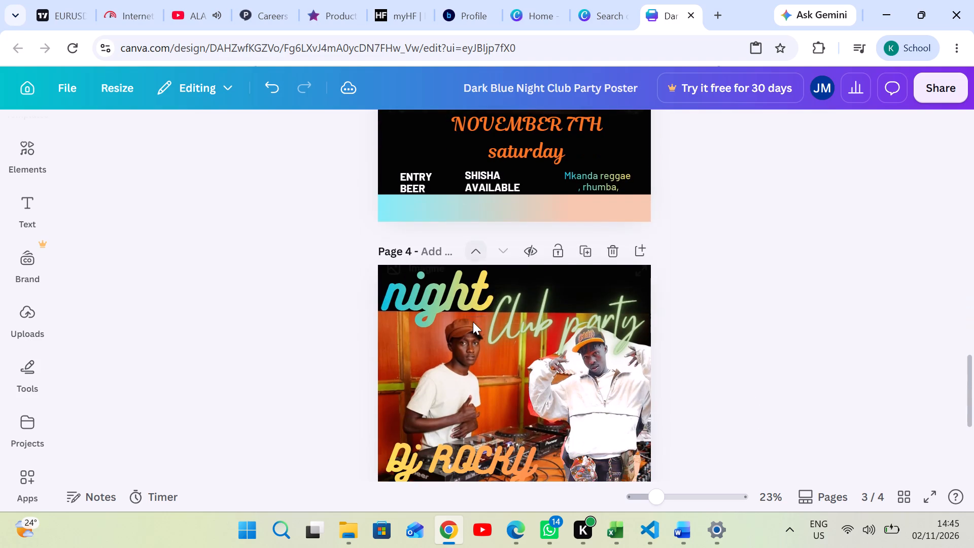
{"action": "scroll", "coordinate": [836, 352], "scroll_direction": "up", "scroll_amount": 3}
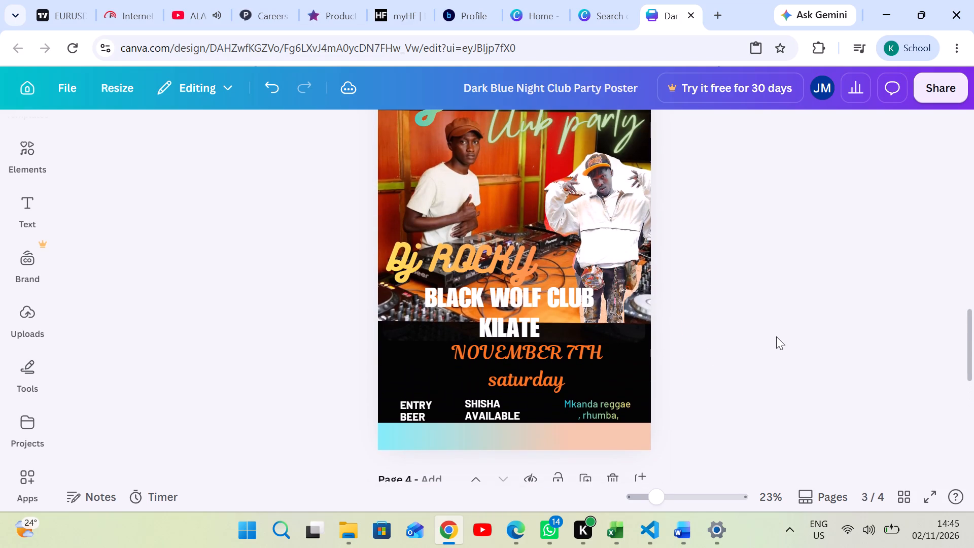
{"action": "scroll", "coordinate": [776, 336], "scroll_direction": "down", "scroll_amount": 5}
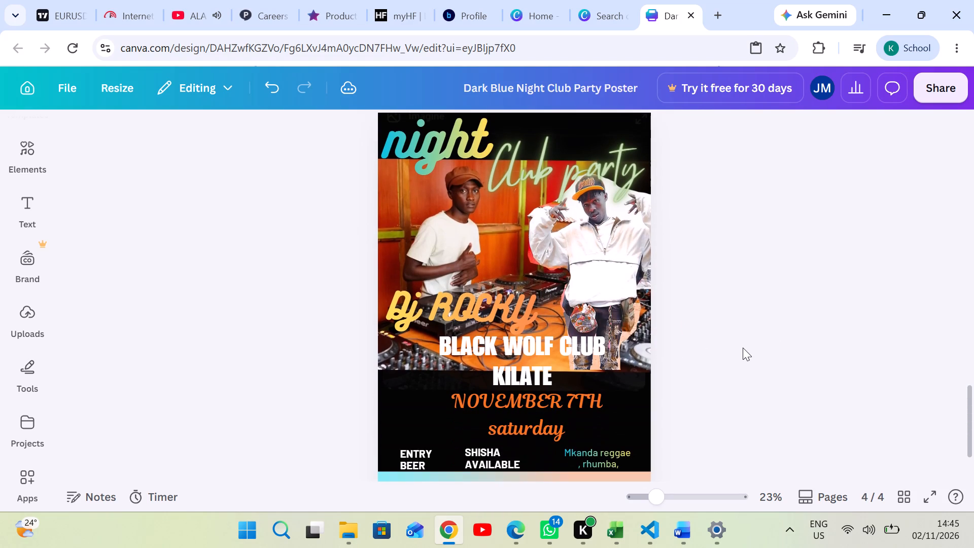
{"action": "left_click", "coordinate": [575, 261]}
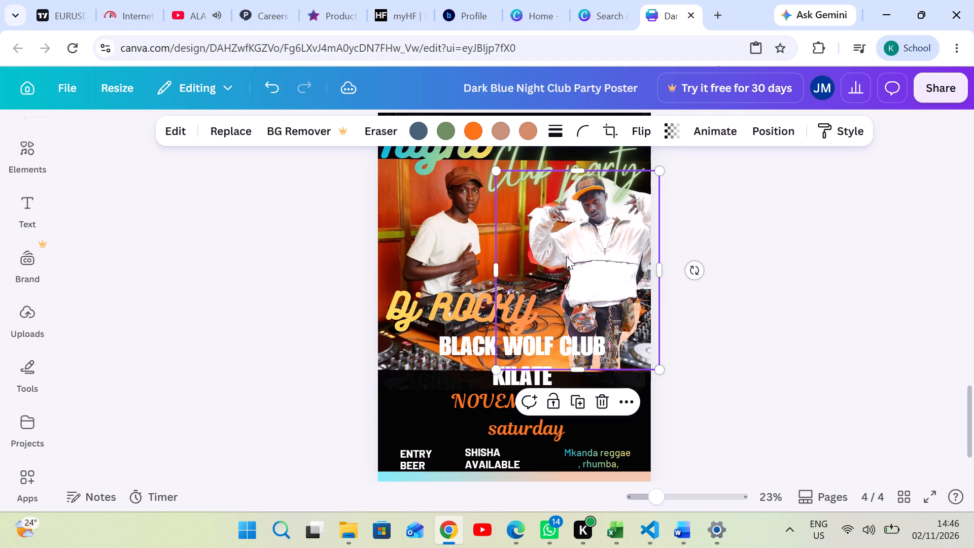
{"action": "left_click", "coordinate": [600, 398]}
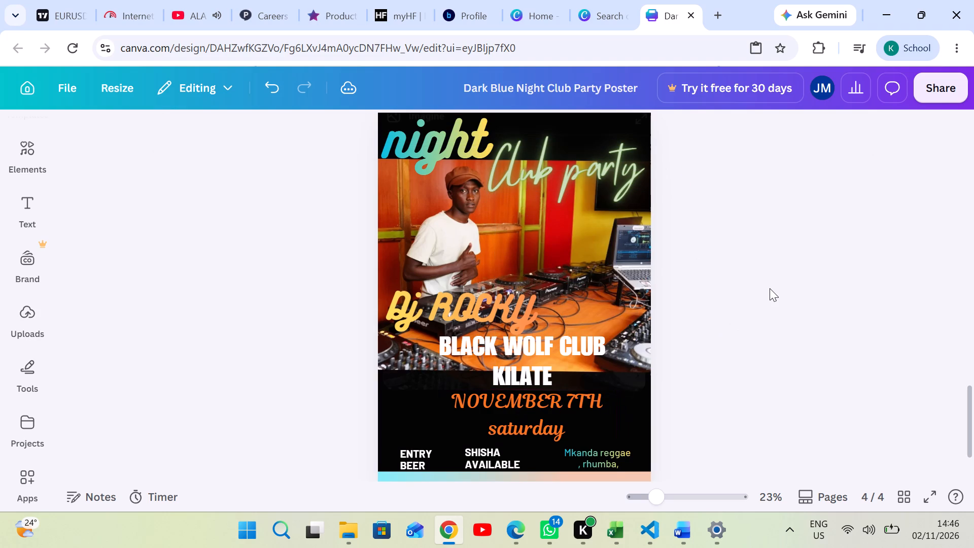
Move the Dj ROCKY text on page 4 to the right so it sits roughly centred above BLACK WOLF CLUB.
{"action": "left_click_drag", "start_coordinate": [498, 298], "coordinate": [504, 299]}
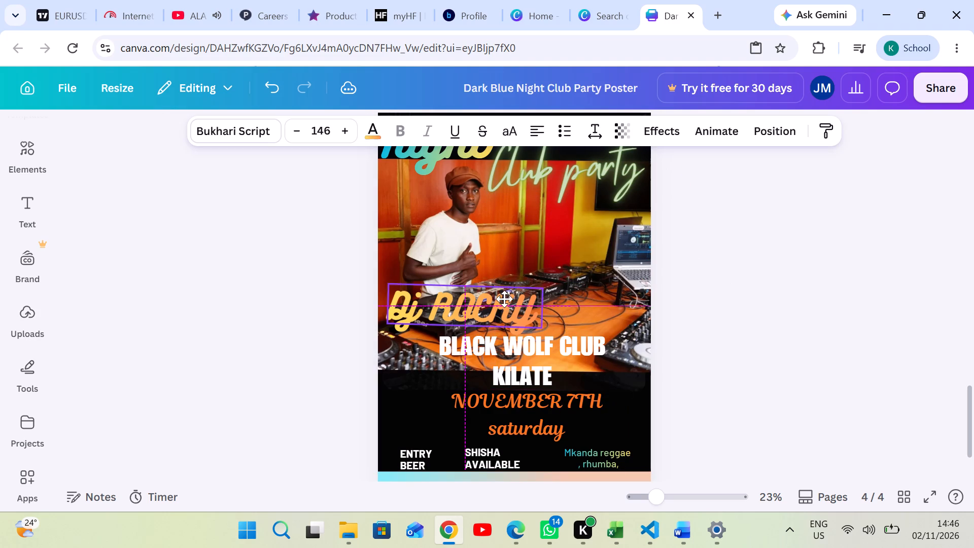
{"action": "left_click_drag", "start_coordinate": [504, 299], "coordinate": [542, 299]}
{"action": "left_click", "coordinate": [728, 313]}
{"action": "scroll", "coordinate": [532, 330], "scroll_direction": "down", "scroll_amount": 1}
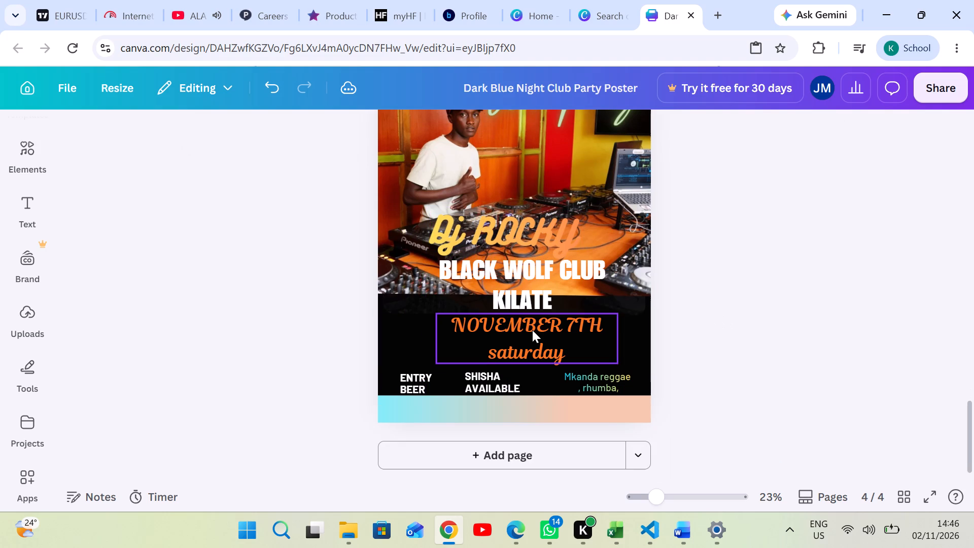
{"action": "scroll", "coordinate": [533, 332], "scroll_direction": "up", "scroll_amount": 2}
{"action": "scroll", "coordinate": [472, 409], "scroll_direction": "down", "scroll_amount": 1}
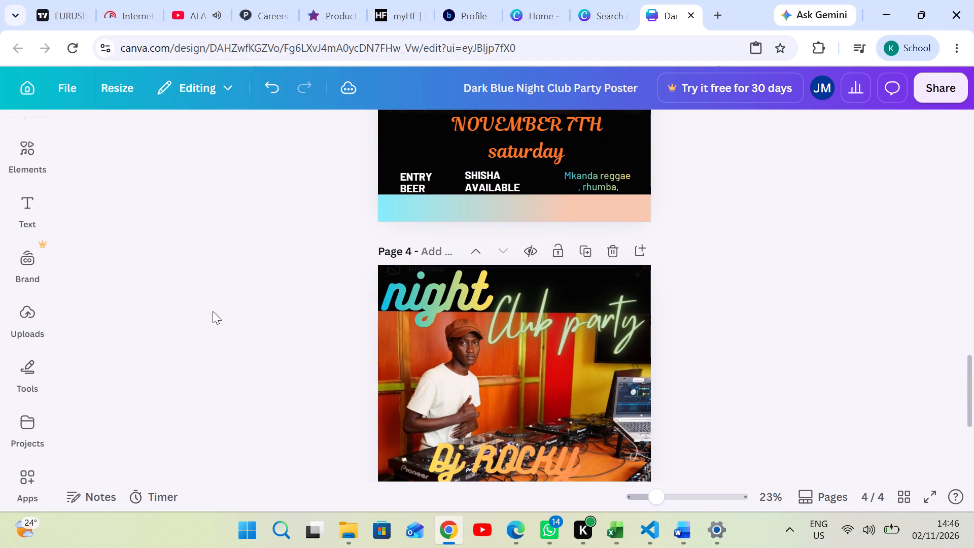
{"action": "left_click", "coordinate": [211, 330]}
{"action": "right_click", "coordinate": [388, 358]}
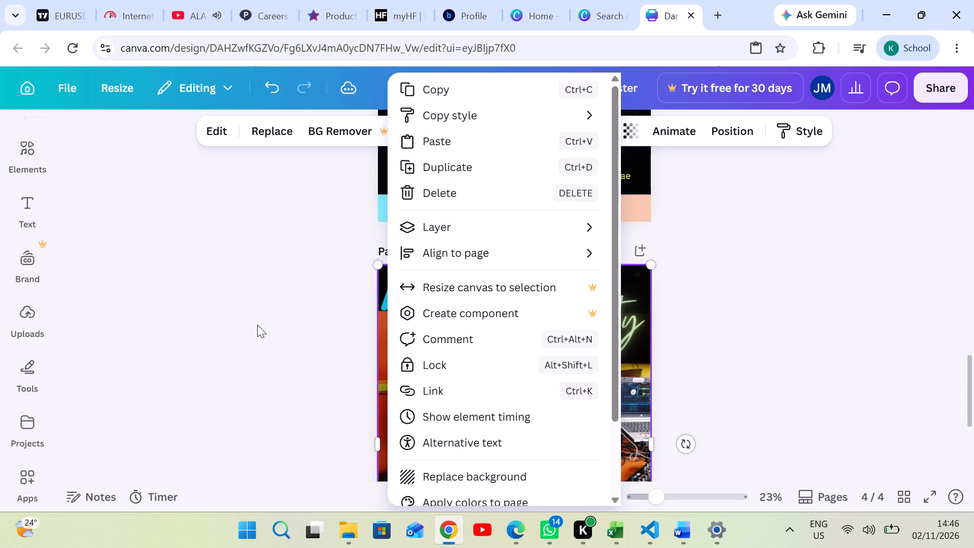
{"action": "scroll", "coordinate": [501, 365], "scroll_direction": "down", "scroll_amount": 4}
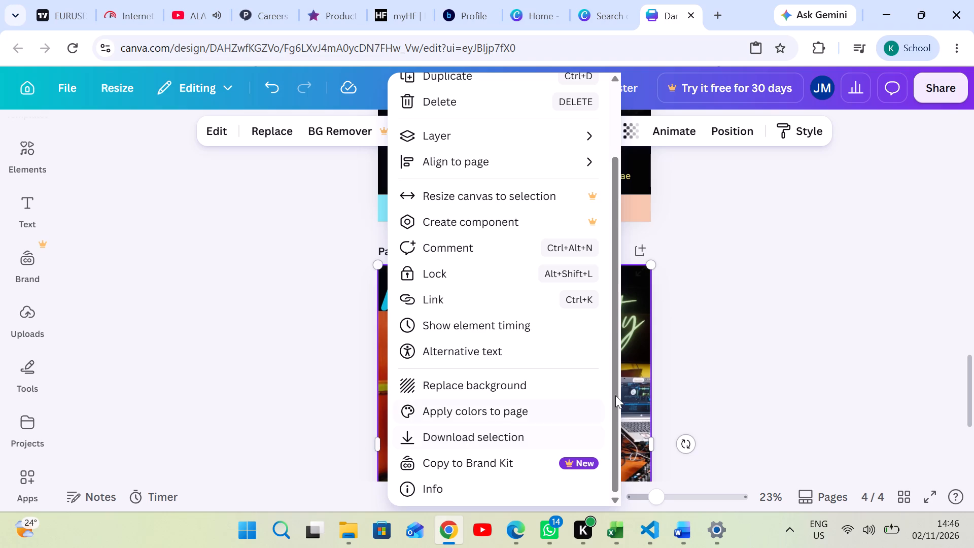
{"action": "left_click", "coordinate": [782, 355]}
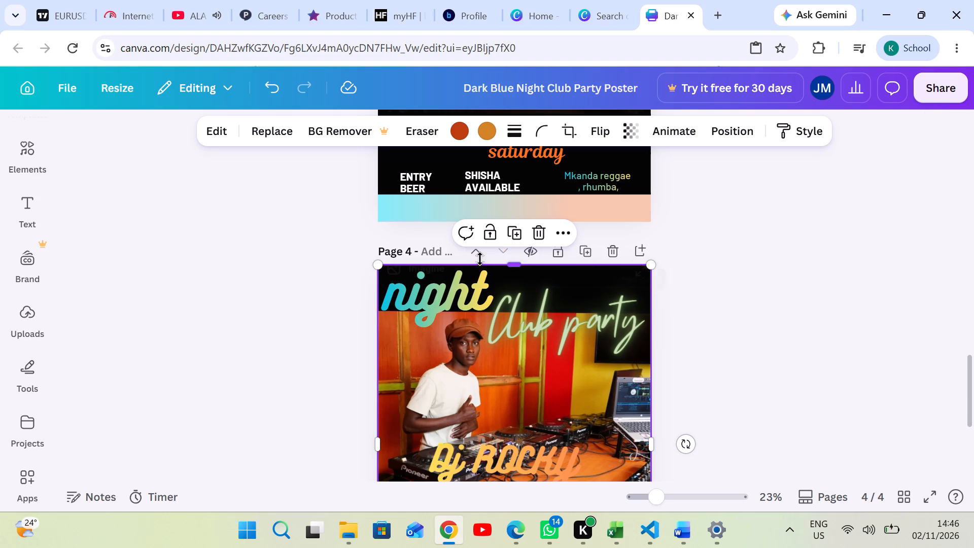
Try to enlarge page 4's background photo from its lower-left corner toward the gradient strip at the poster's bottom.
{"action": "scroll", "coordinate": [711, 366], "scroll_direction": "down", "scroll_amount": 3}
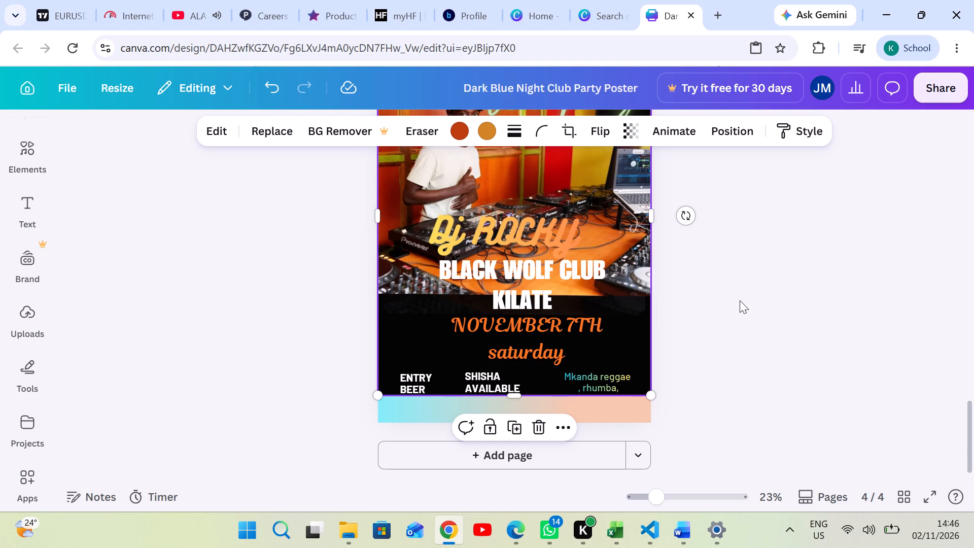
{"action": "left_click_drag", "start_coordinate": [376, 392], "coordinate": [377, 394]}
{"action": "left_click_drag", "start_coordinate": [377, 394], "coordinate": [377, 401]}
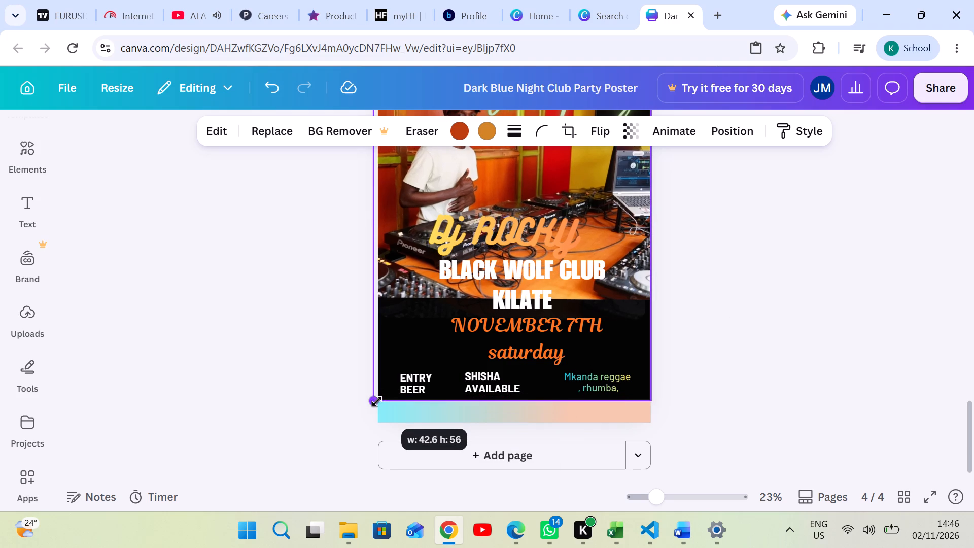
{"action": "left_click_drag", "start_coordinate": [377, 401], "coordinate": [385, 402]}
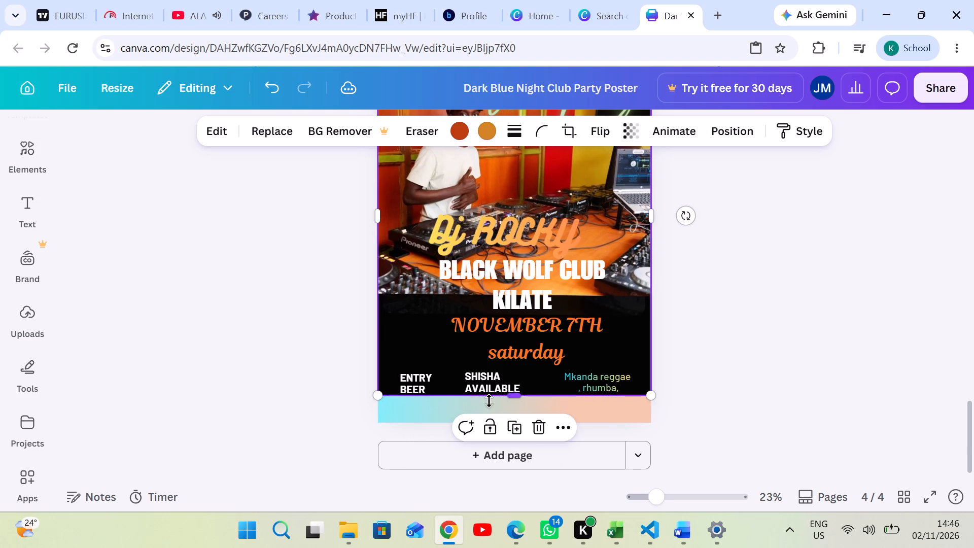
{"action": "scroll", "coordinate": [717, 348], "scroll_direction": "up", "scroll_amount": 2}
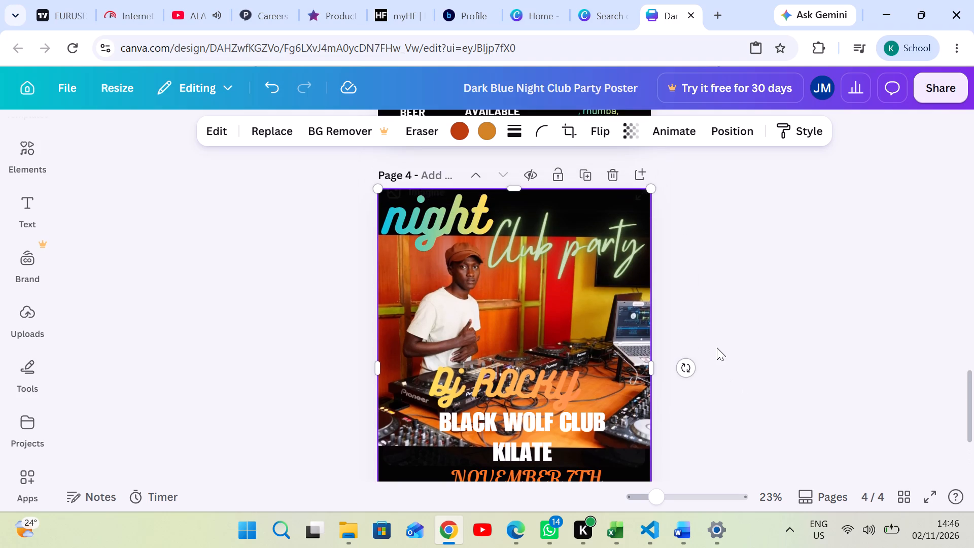
Stretch page 4's background photo downward so it covers the gradient strip at the poster's bottom edge.
{"action": "scroll", "coordinate": [758, 334], "scroll_direction": "down", "scroll_amount": 1}
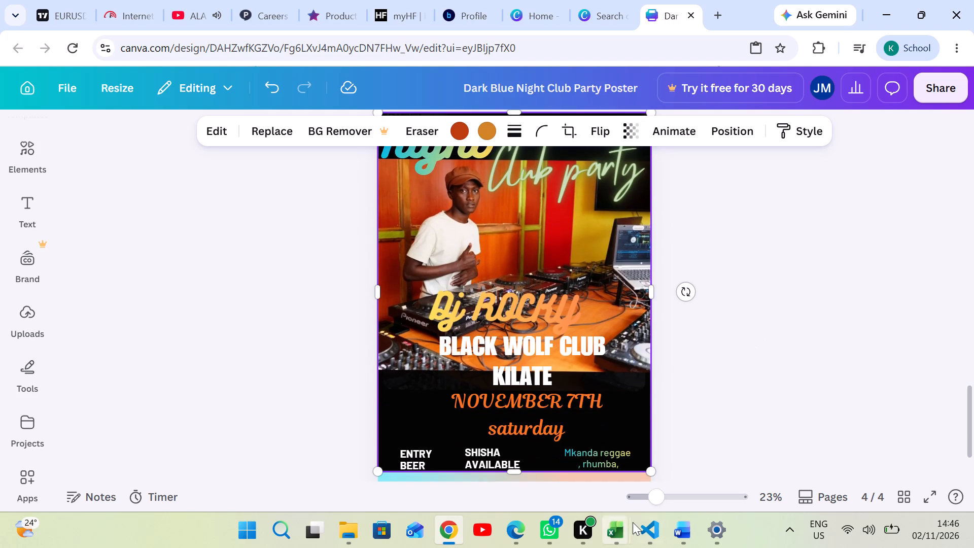
{"action": "left_click_drag", "start_coordinate": [652, 495], "coordinate": [645, 500]}
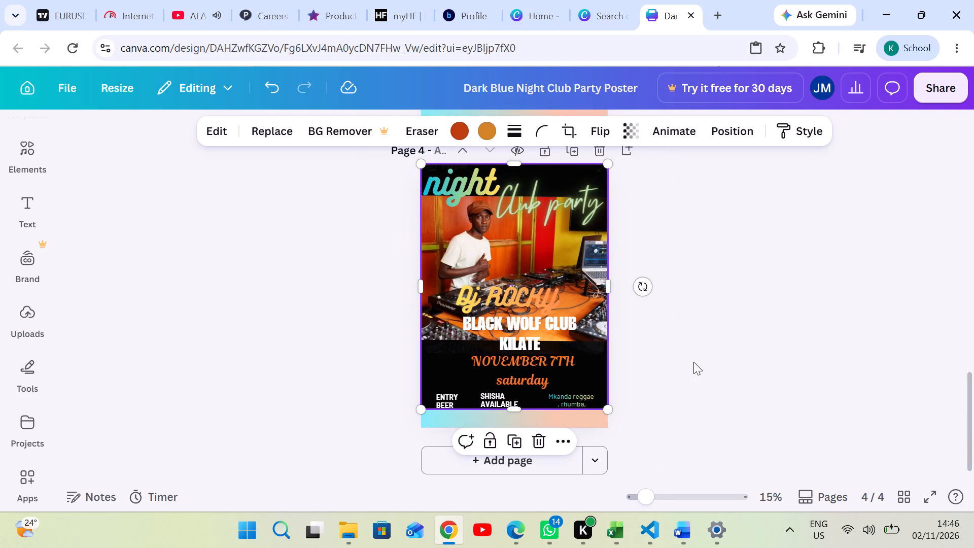
{"action": "left_click", "coordinate": [637, 360]}
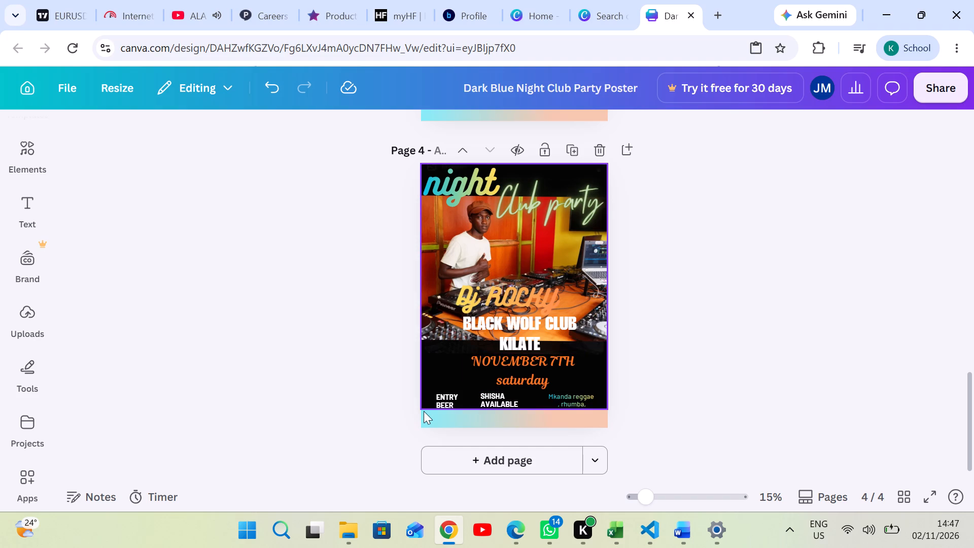
{"action": "left_click", "coordinate": [467, 383]}
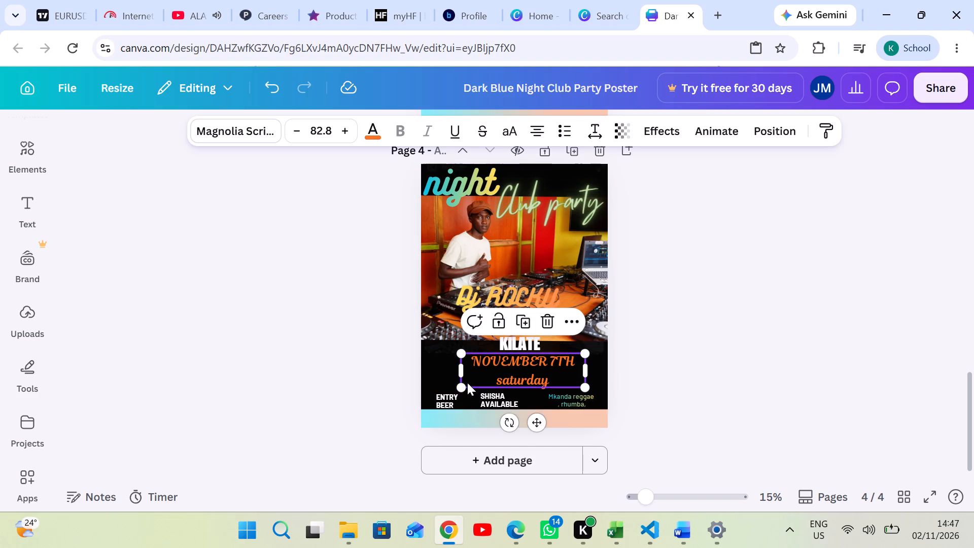
{"action": "left_click", "coordinate": [422, 369]}
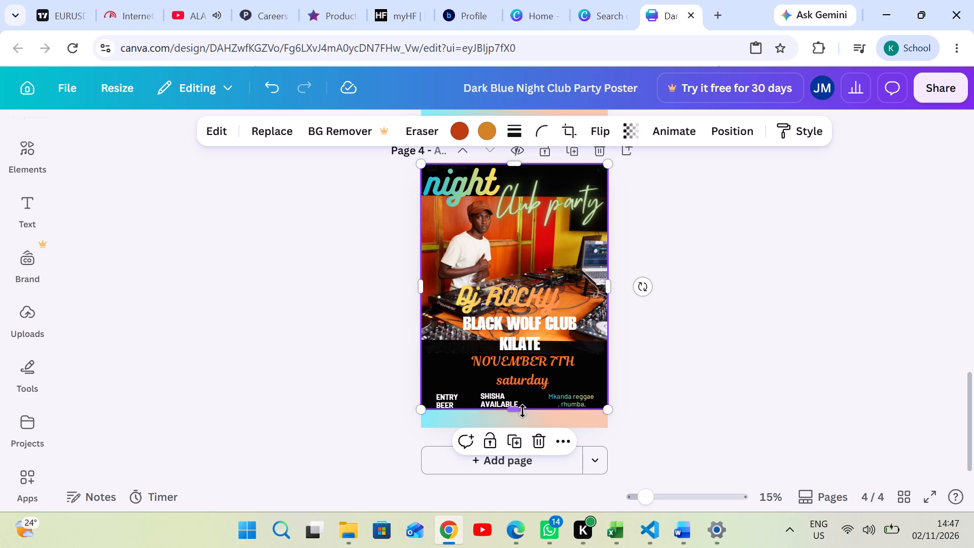
{"action": "left_click_drag", "start_coordinate": [511, 406], "coordinate": [514, 419]}
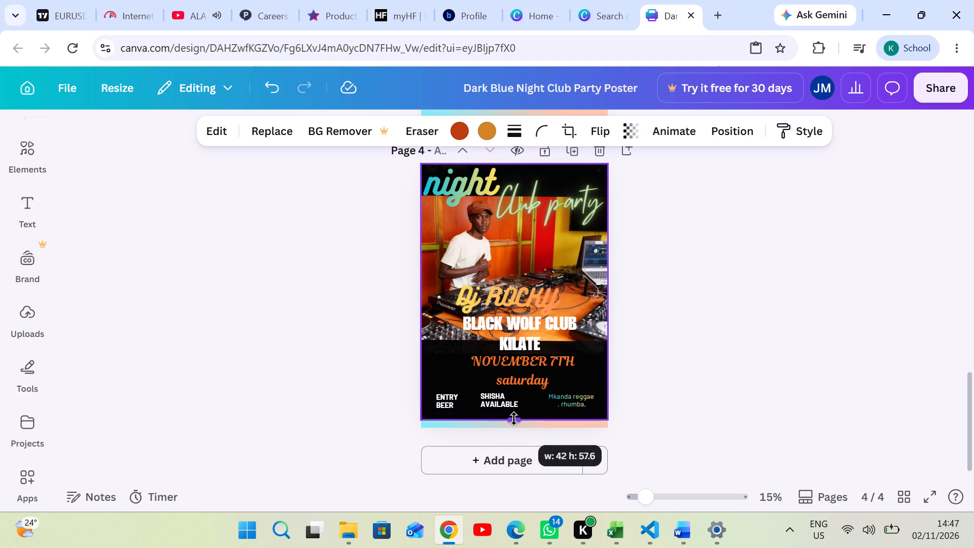
{"action": "left_click_drag", "start_coordinate": [514, 419], "coordinate": [513, 423]}
{"action": "left_click", "coordinate": [759, 356]}
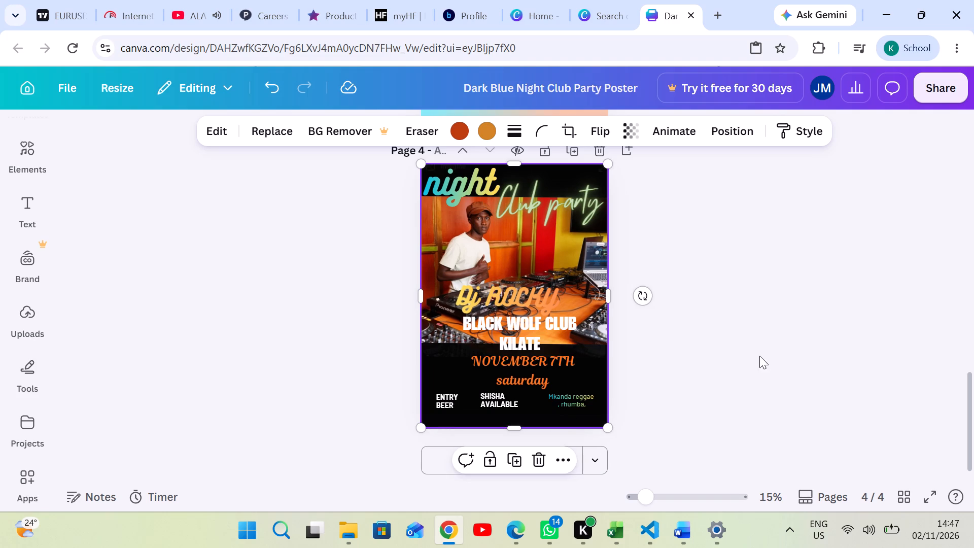
Nudge the Mkanda reggae, SHISHA AVAILABLE and ENTRY BEER texts on page 4 slightly downward, keeping them in one row.
{"action": "left_click_drag", "start_coordinate": [577, 396], "coordinate": [578, 401]}
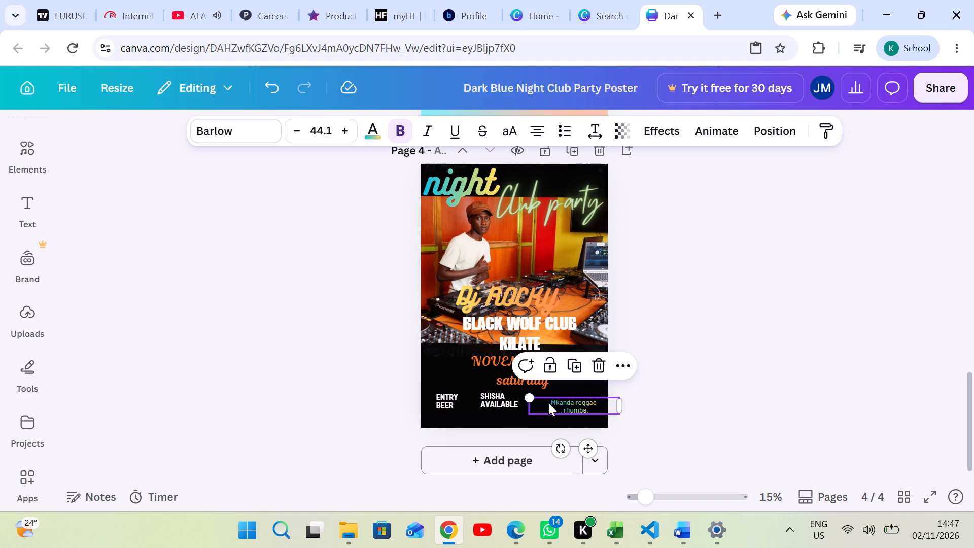
{"action": "left_click_drag", "start_coordinate": [853, 357], "coordinate": [836, 361]}
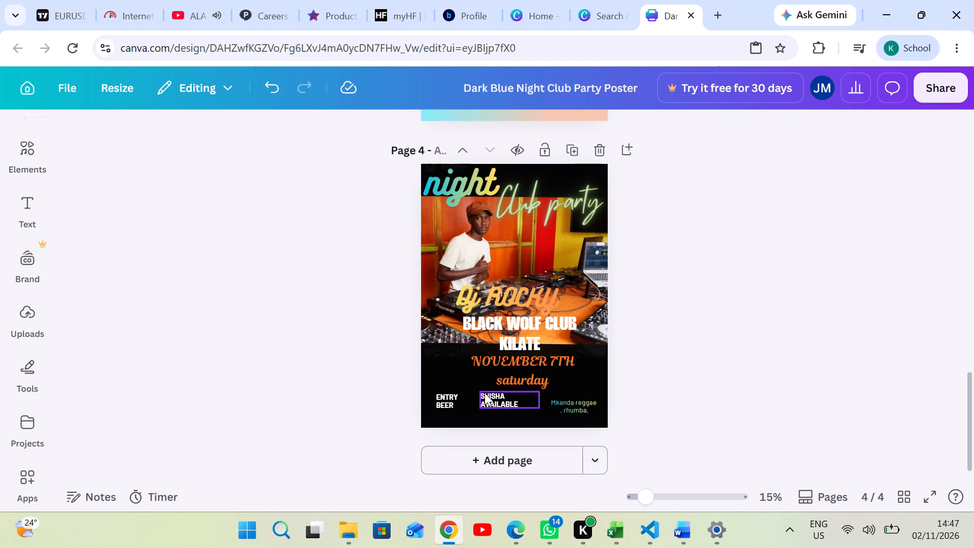
{"action": "left_click_drag", "start_coordinate": [485, 393], "coordinate": [488, 399]}
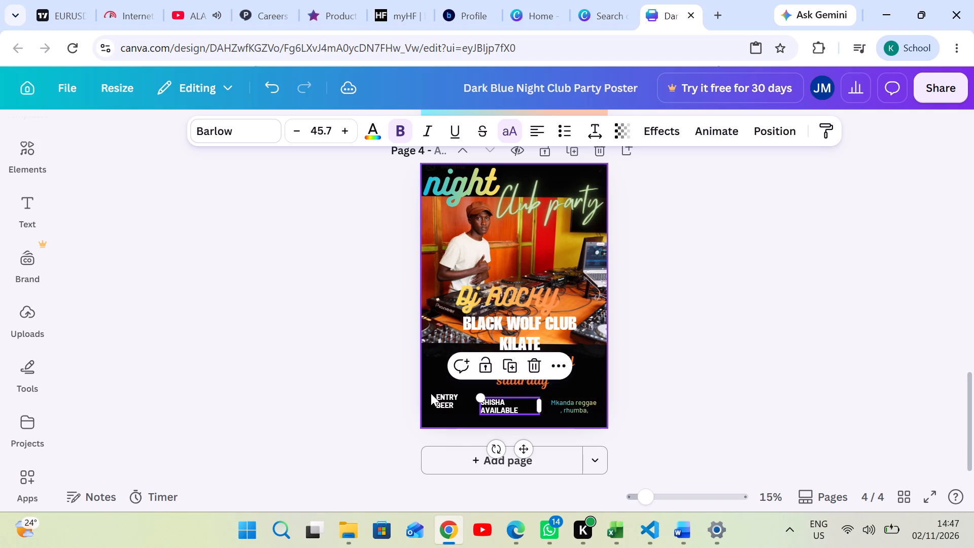
{"action": "left_click_drag", "start_coordinate": [442, 394], "coordinate": [442, 399]}
Increase the SHISHA AVAILABLE text on page 4 to size 50.7.
{"action": "left_click", "coordinate": [494, 403]}
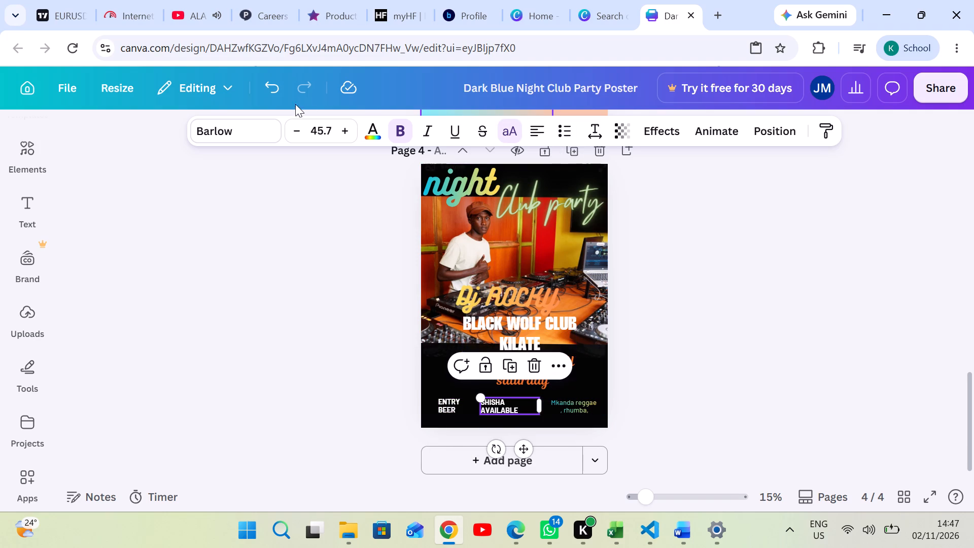
{"action": "left_click", "coordinate": [341, 129]}
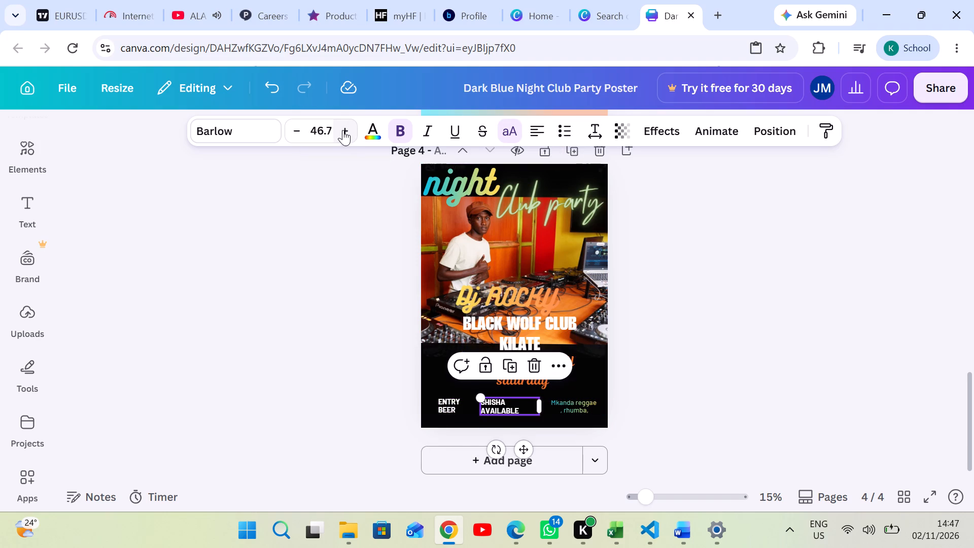
{"action": "left_click", "coordinate": [344, 131]}
{"action": "left_click", "coordinate": [344, 131]}
{"action": "left_click", "coordinate": [344, 131]}
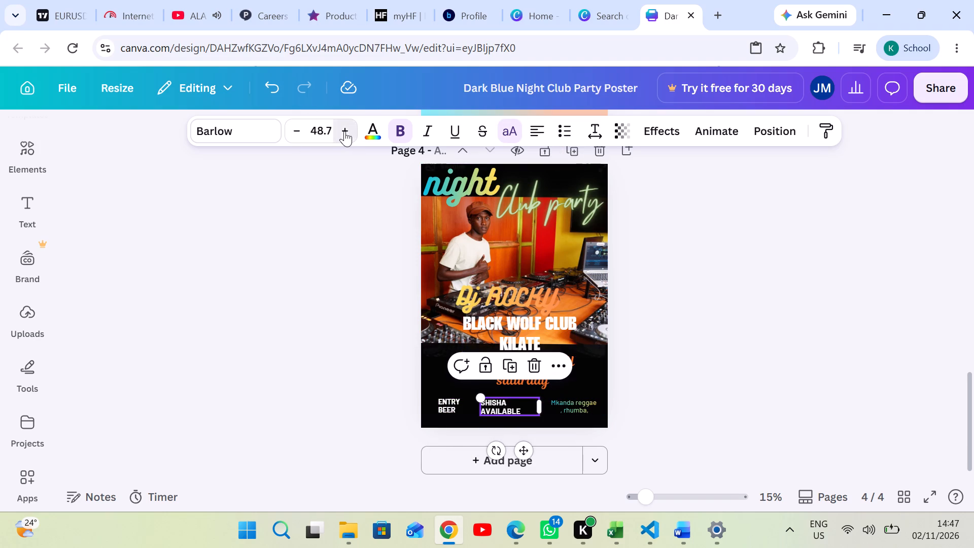
{"action": "left_click", "coordinate": [344, 131]}
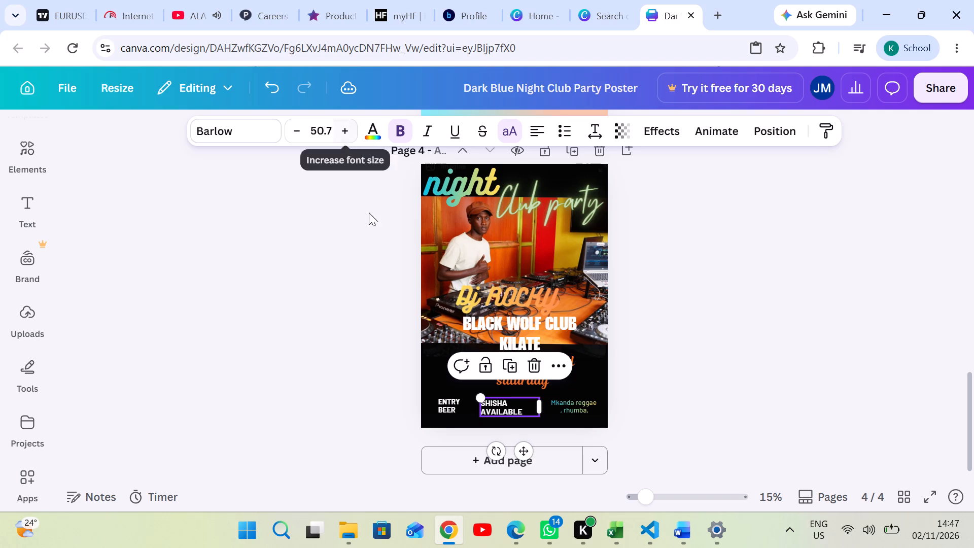
Increase the ENTRY BEER text on page 4 to size 50.3.
{"action": "left_click", "coordinate": [446, 400]}
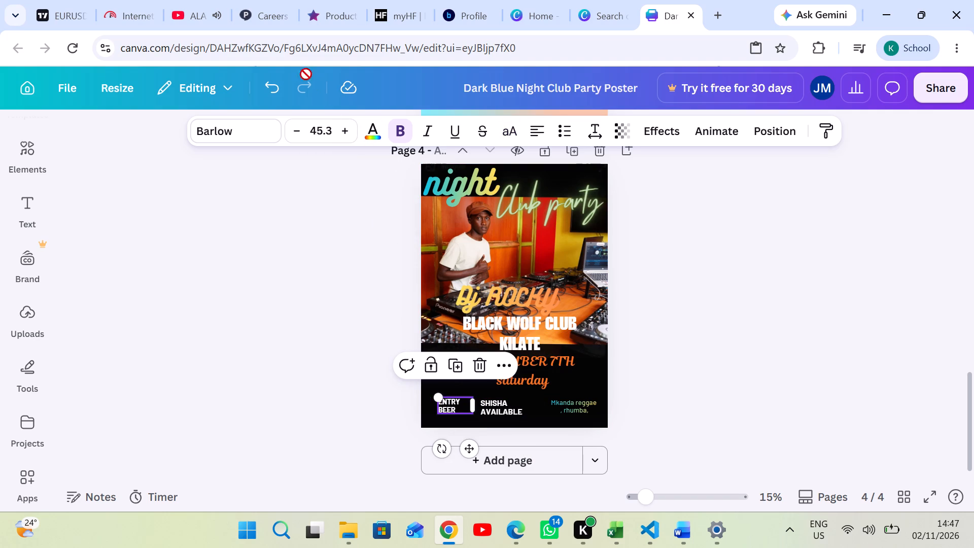
{"action": "triple_click", "coordinate": [349, 128]}
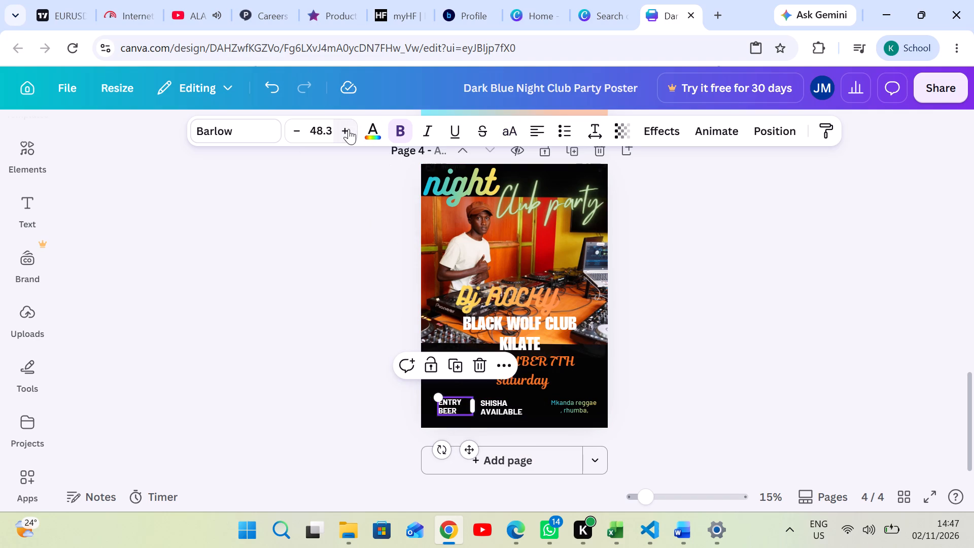
{"action": "left_click", "coordinate": [349, 129]}
{"action": "left_click", "coordinate": [349, 129]}
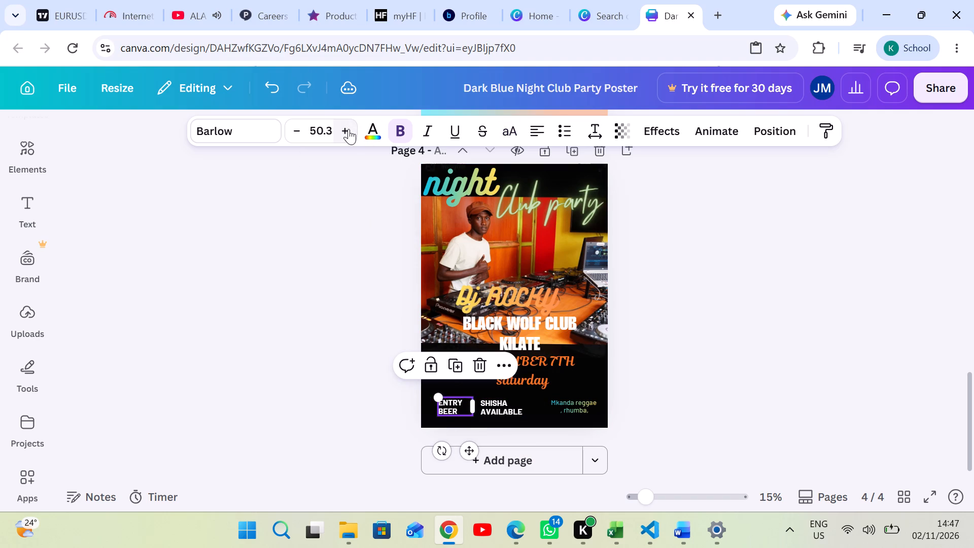
{"action": "left_click", "coordinate": [694, 328]}
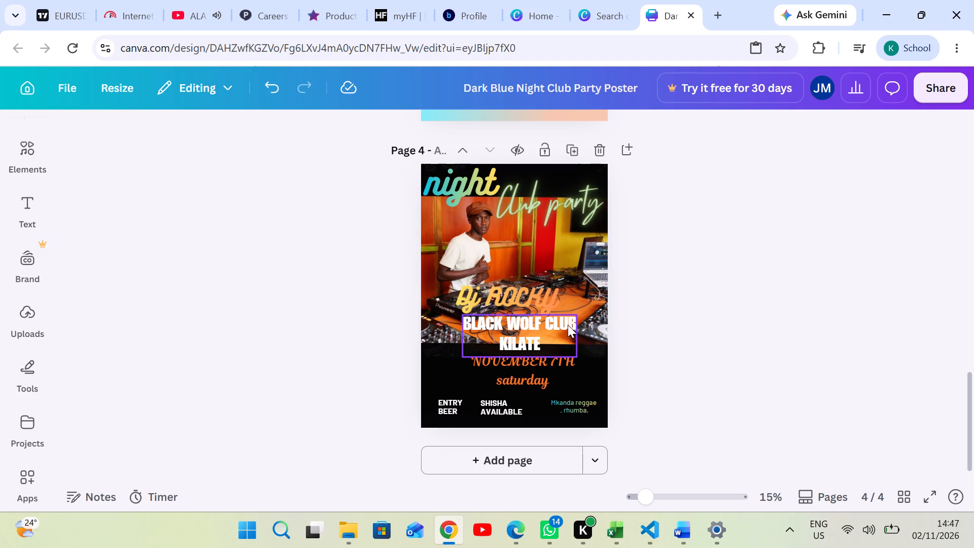
{"action": "left_click", "coordinate": [654, 305]}
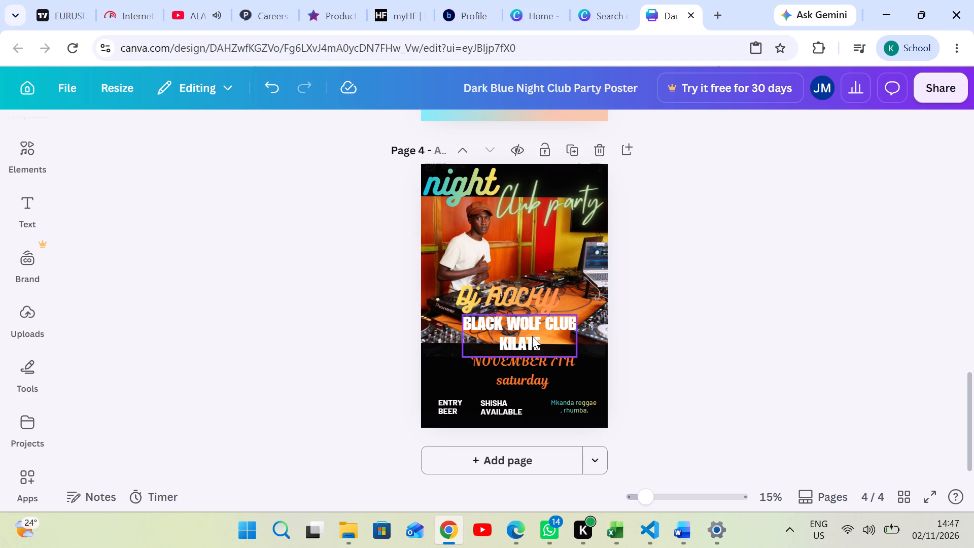
Recolour only the word KILATE in page 4's BLACK WOLF CLUB KILATE text, trying near-black and then orange #ff751f.
{"action": "left_click", "coordinate": [542, 340]}
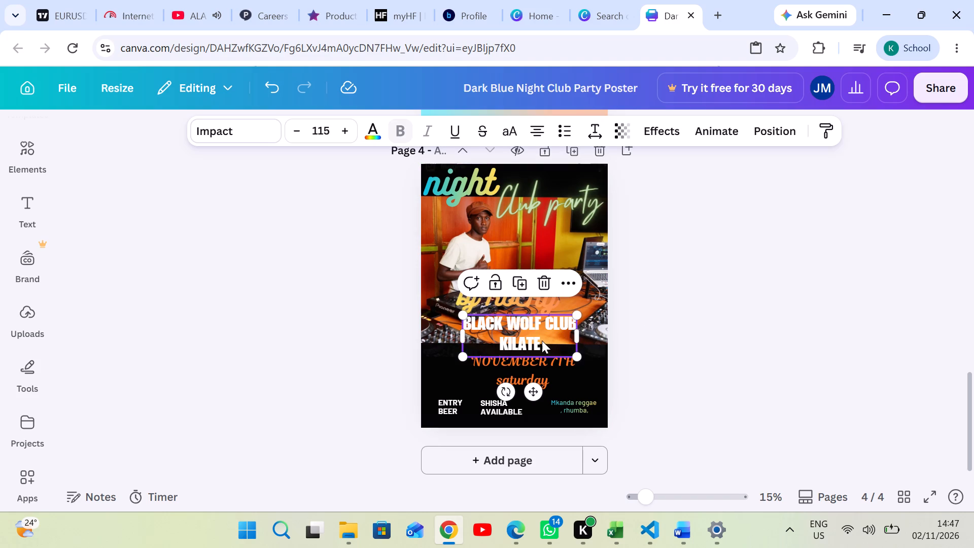
{"action": "left_click", "coordinate": [540, 340]}
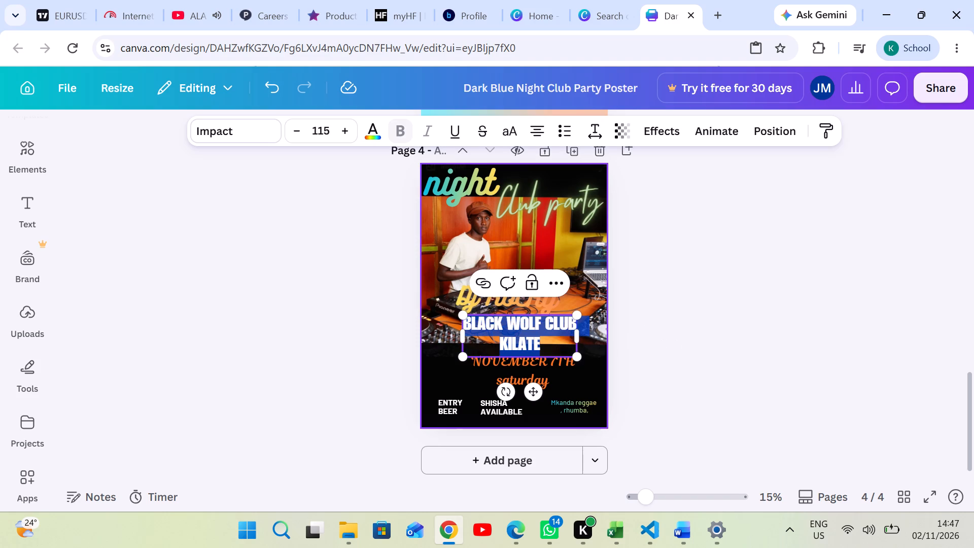
{"action": "left_click", "coordinate": [552, 340]}
{"action": "left_click_drag", "start_coordinate": [542, 344], "coordinate": [500, 345]}
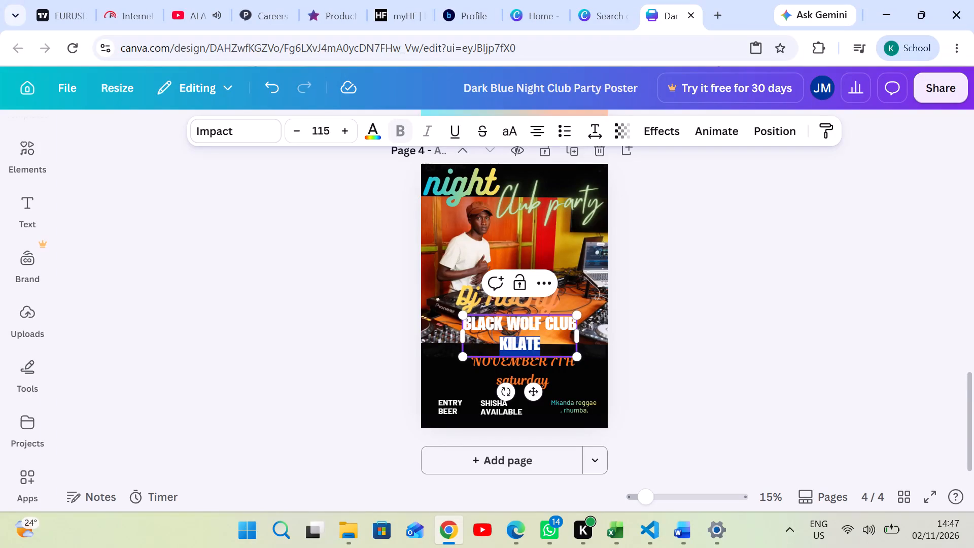
{"action": "left_click_drag", "start_coordinate": [500, 345], "coordinate": [500, 345]}
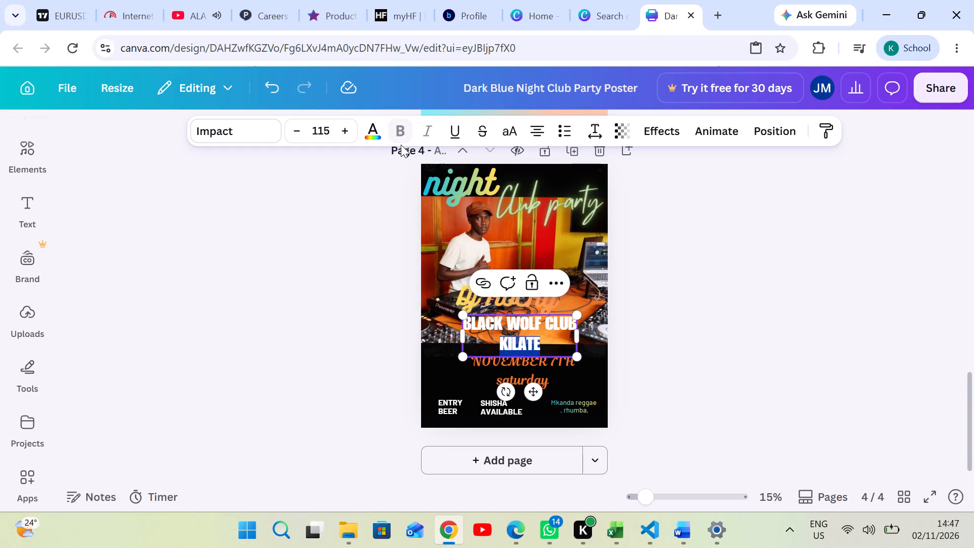
{"action": "left_click", "coordinate": [380, 133]}
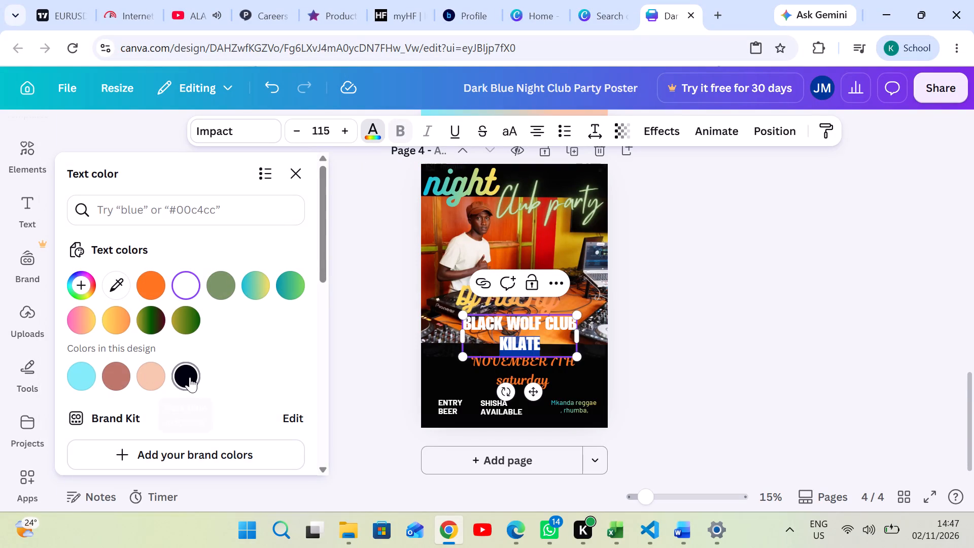
{"action": "left_click", "coordinate": [189, 378]}
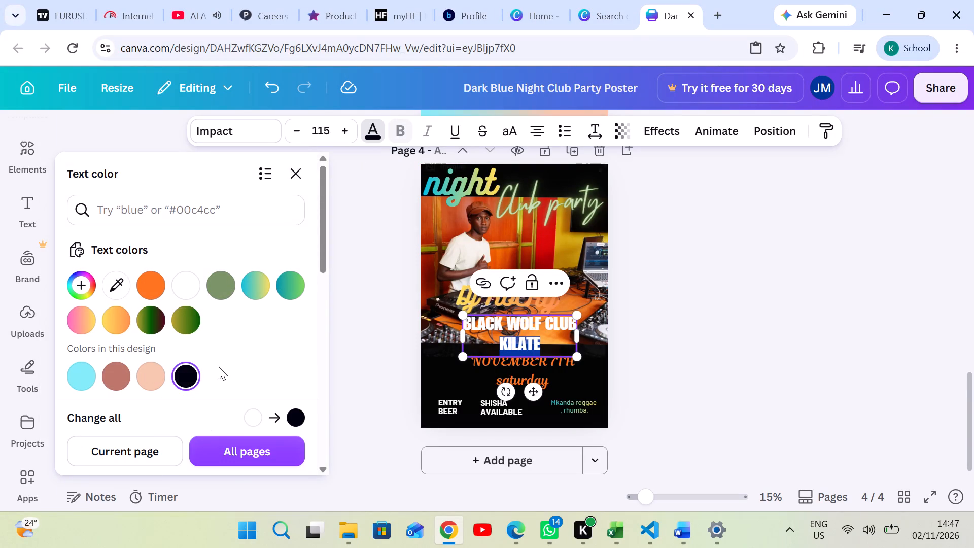
{"action": "left_click", "coordinate": [294, 416]}
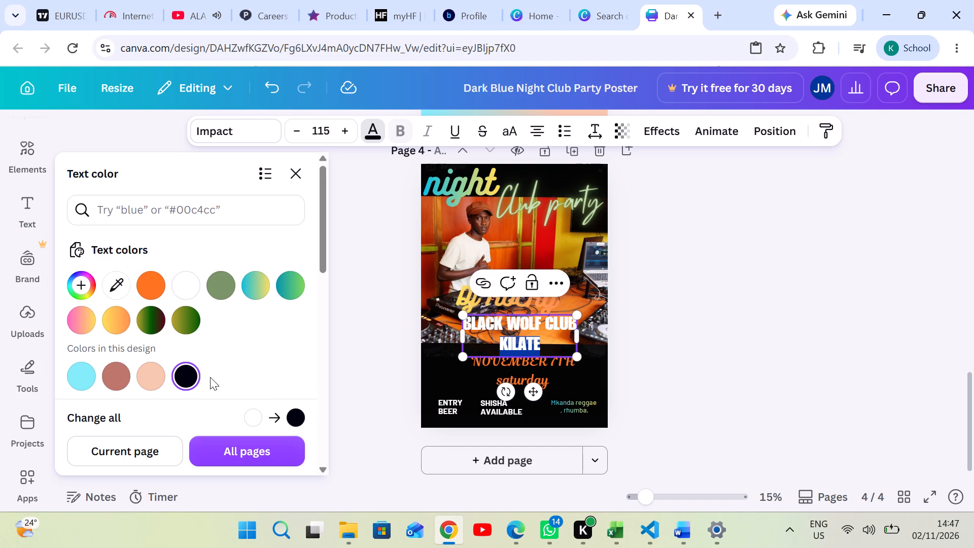
{"action": "left_click", "coordinate": [154, 274]}
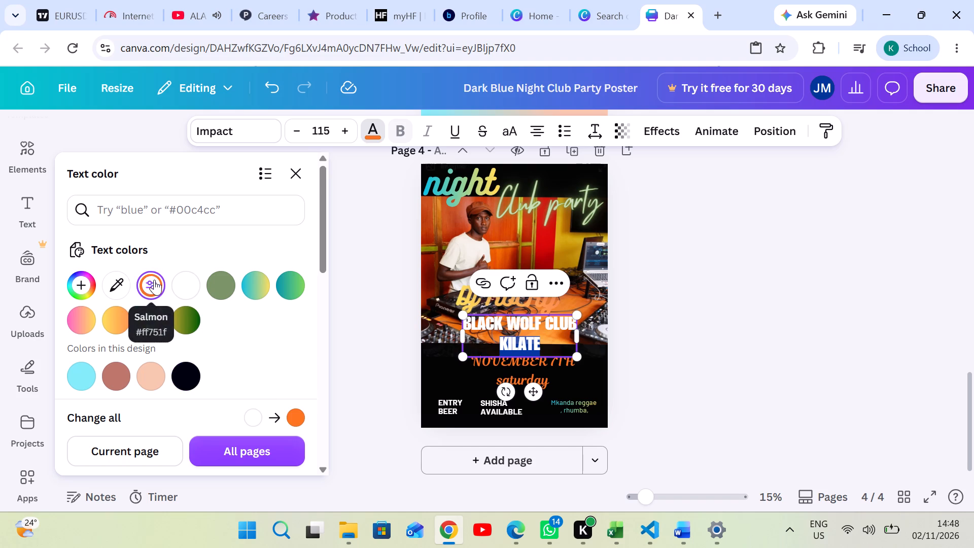
Apply the light grey default gradient to the word KILATE in page 4's BLACK WOLF CLUB KILATE text.
{"action": "scroll", "coordinate": [173, 375], "scroll_direction": "down", "scroll_amount": 3}
{"action": "scroll", "coordinate": [202, 346], "scroll_direction": "down", "scroll_amount": 4}
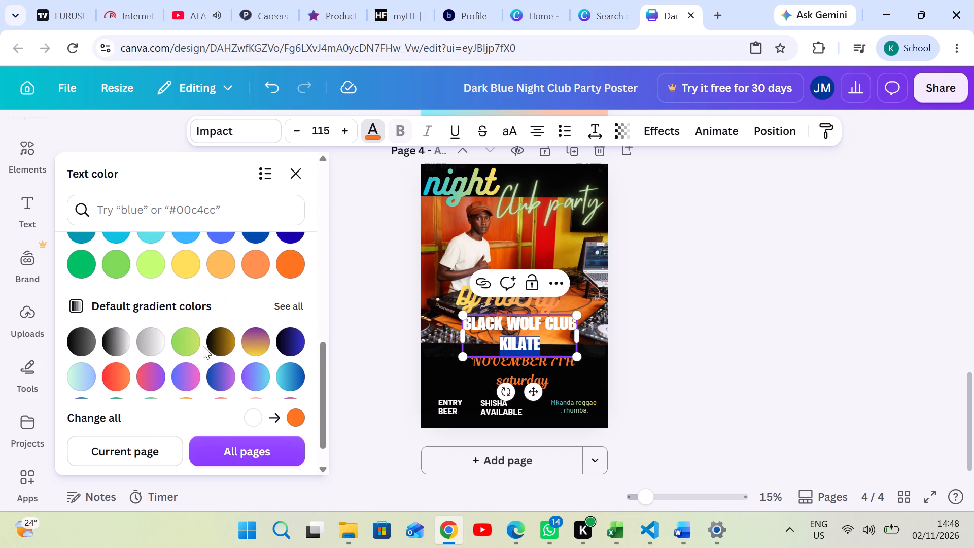
{"action": "left_click", "coordinate": [155, 335]}
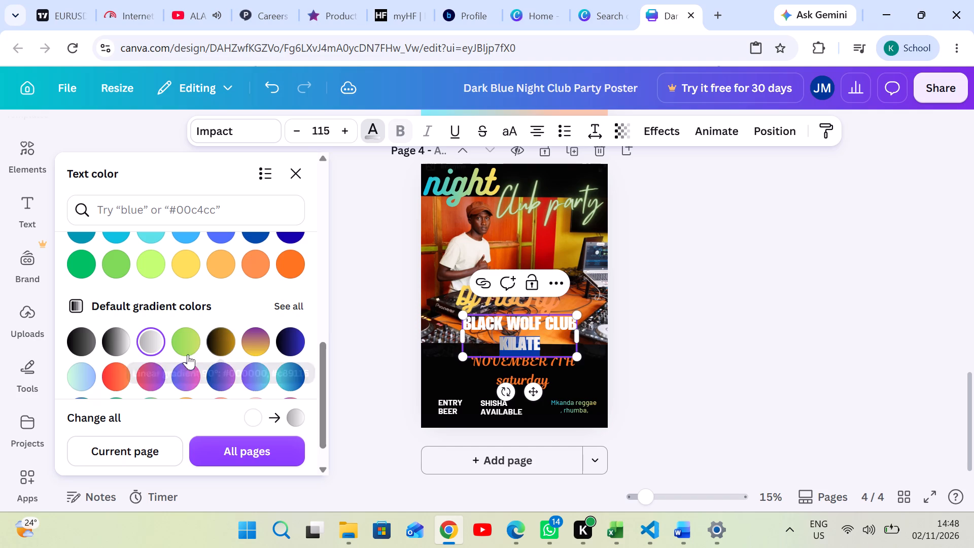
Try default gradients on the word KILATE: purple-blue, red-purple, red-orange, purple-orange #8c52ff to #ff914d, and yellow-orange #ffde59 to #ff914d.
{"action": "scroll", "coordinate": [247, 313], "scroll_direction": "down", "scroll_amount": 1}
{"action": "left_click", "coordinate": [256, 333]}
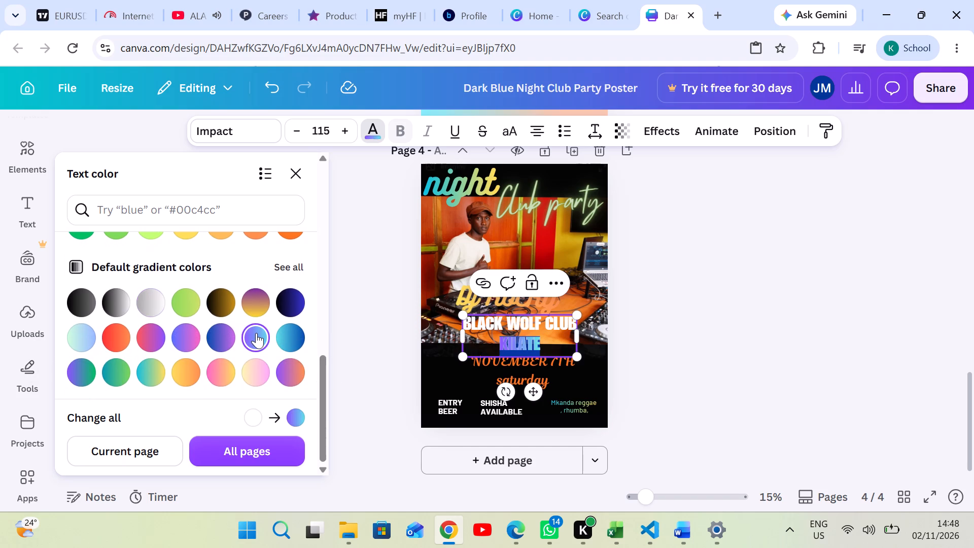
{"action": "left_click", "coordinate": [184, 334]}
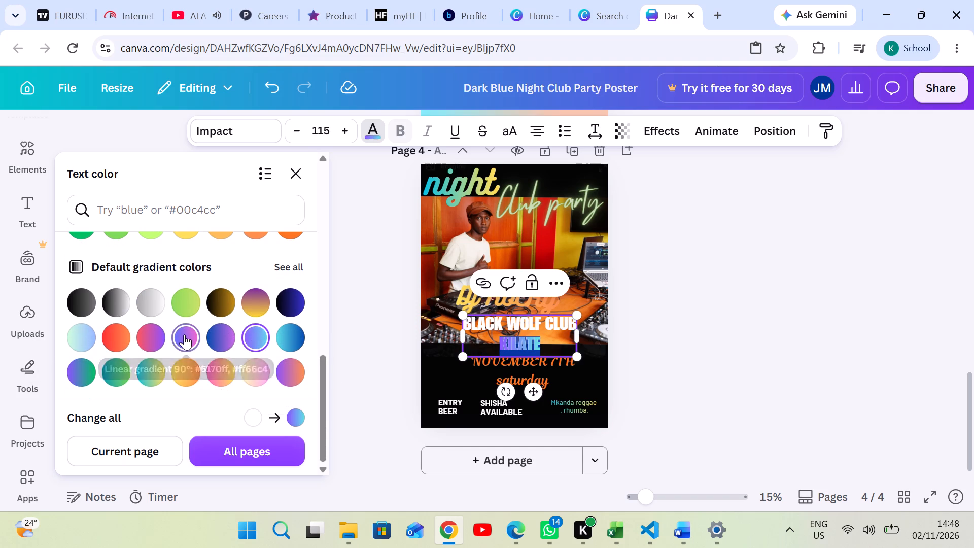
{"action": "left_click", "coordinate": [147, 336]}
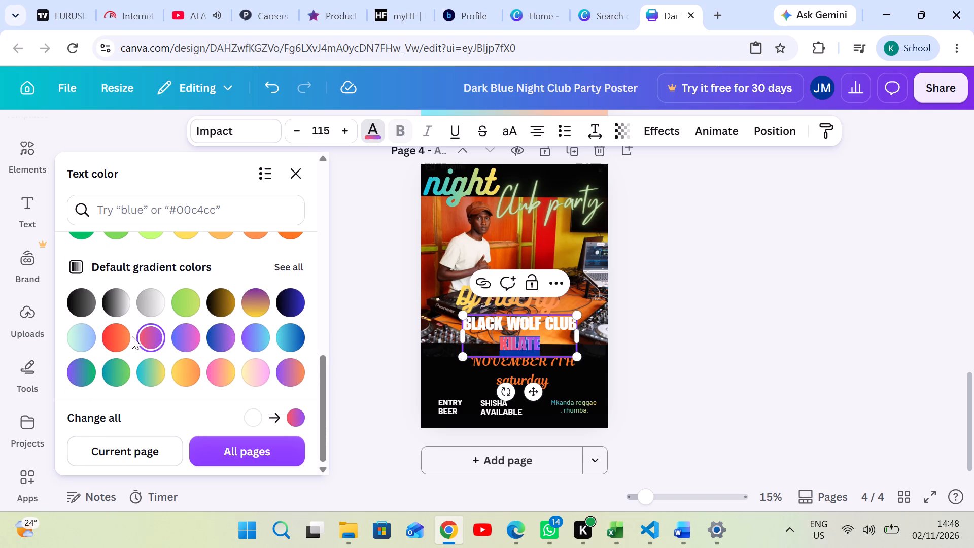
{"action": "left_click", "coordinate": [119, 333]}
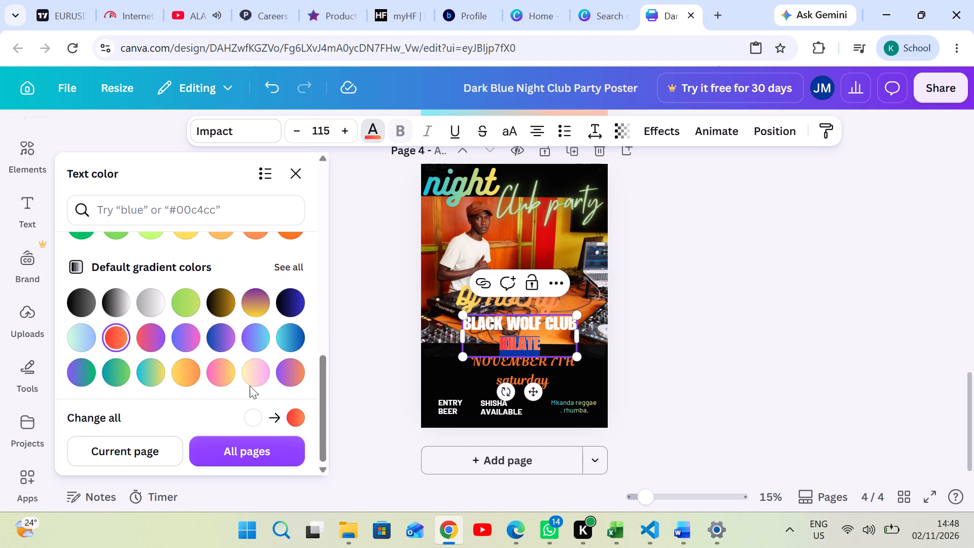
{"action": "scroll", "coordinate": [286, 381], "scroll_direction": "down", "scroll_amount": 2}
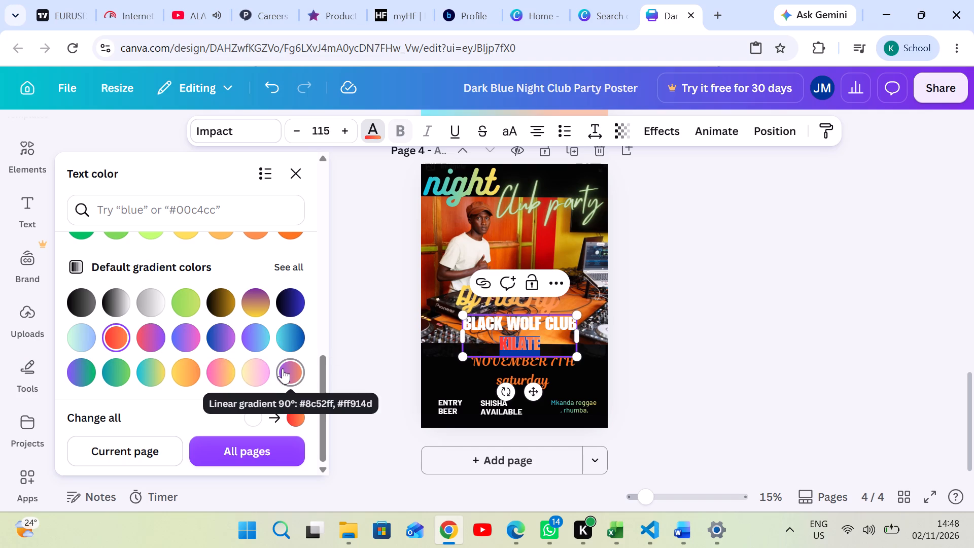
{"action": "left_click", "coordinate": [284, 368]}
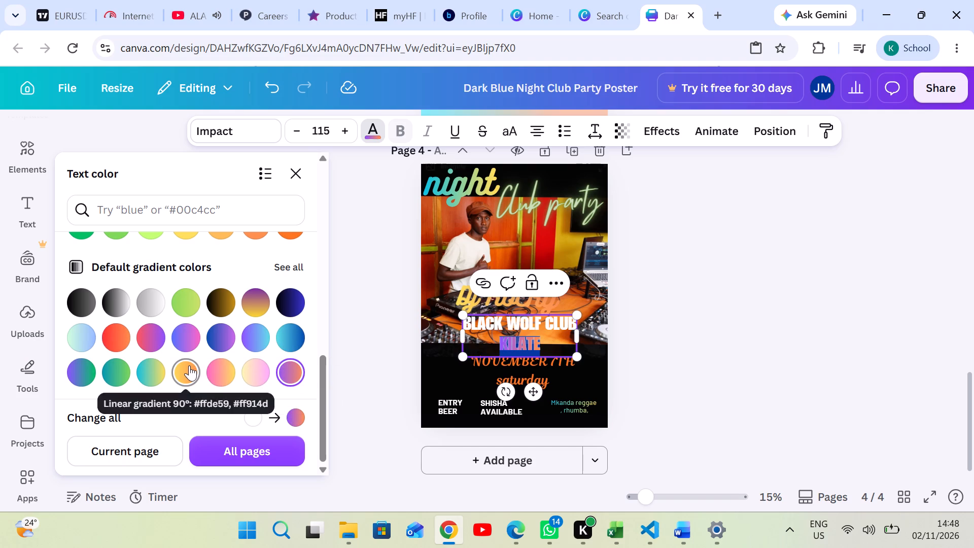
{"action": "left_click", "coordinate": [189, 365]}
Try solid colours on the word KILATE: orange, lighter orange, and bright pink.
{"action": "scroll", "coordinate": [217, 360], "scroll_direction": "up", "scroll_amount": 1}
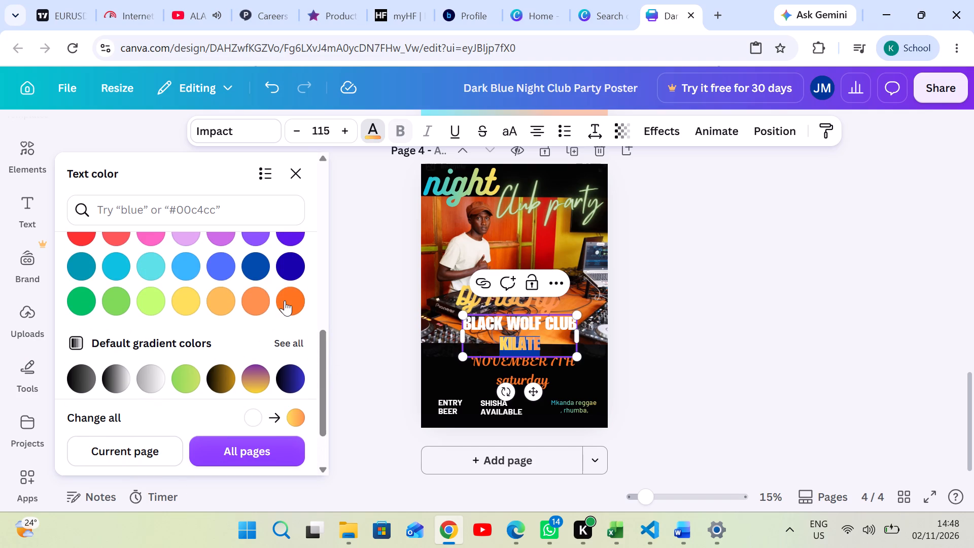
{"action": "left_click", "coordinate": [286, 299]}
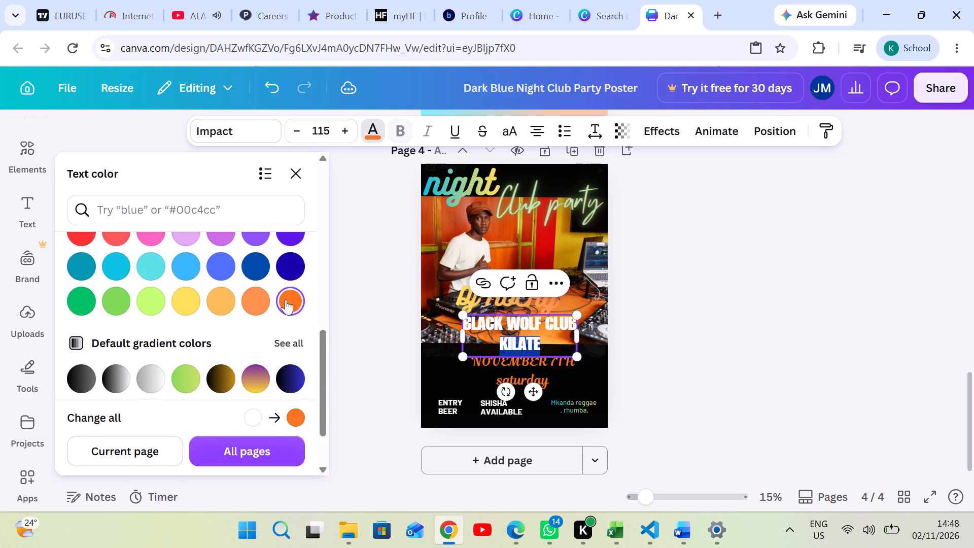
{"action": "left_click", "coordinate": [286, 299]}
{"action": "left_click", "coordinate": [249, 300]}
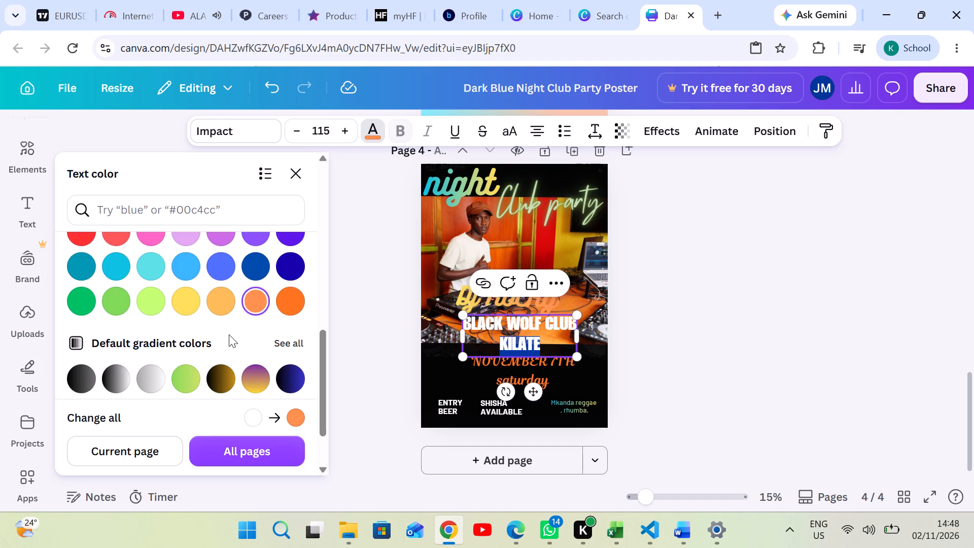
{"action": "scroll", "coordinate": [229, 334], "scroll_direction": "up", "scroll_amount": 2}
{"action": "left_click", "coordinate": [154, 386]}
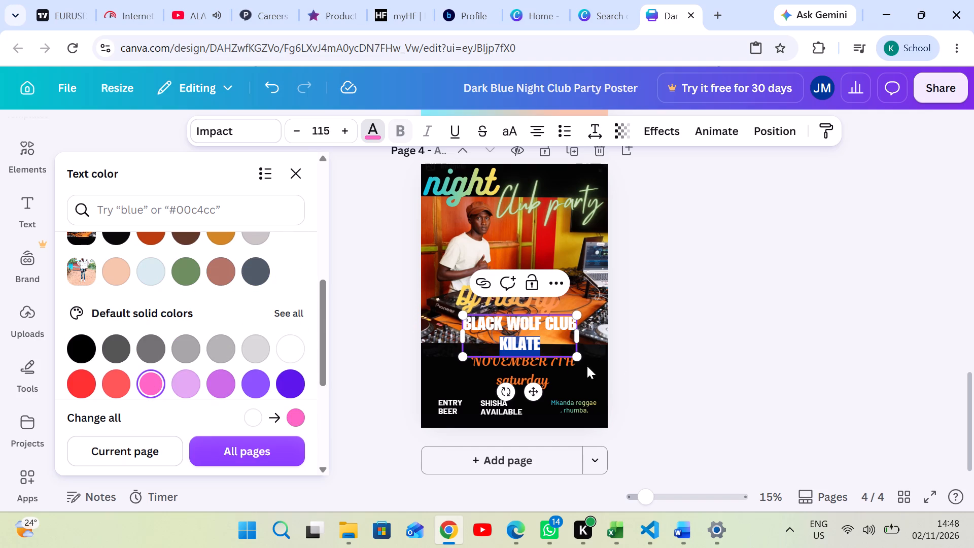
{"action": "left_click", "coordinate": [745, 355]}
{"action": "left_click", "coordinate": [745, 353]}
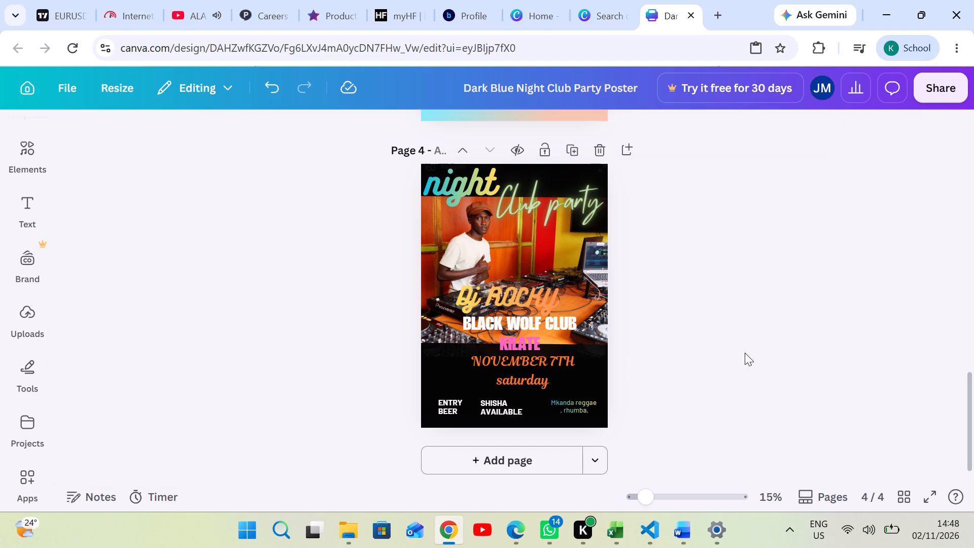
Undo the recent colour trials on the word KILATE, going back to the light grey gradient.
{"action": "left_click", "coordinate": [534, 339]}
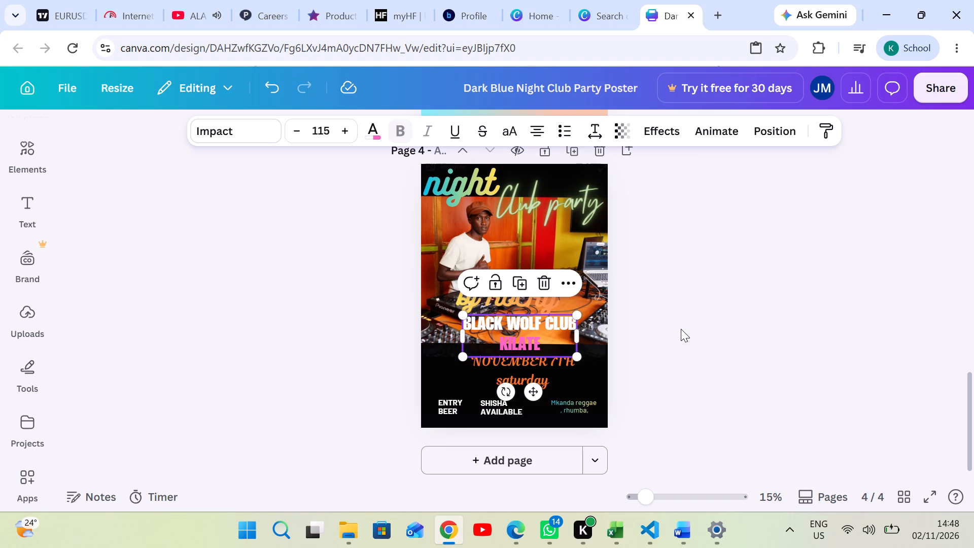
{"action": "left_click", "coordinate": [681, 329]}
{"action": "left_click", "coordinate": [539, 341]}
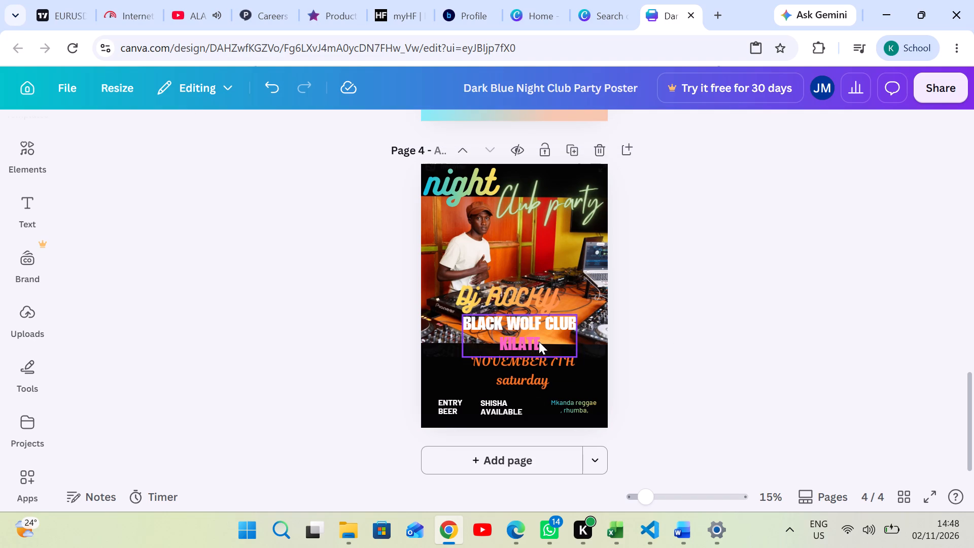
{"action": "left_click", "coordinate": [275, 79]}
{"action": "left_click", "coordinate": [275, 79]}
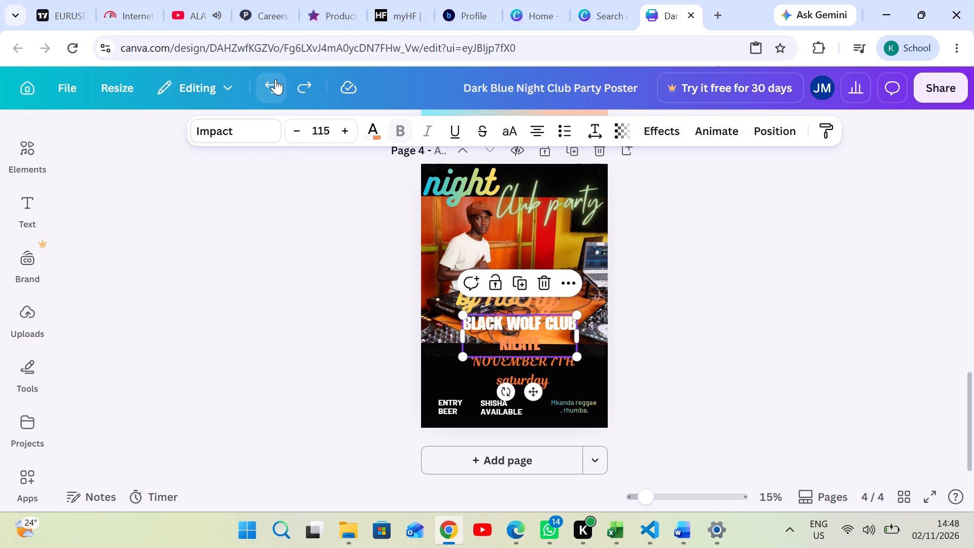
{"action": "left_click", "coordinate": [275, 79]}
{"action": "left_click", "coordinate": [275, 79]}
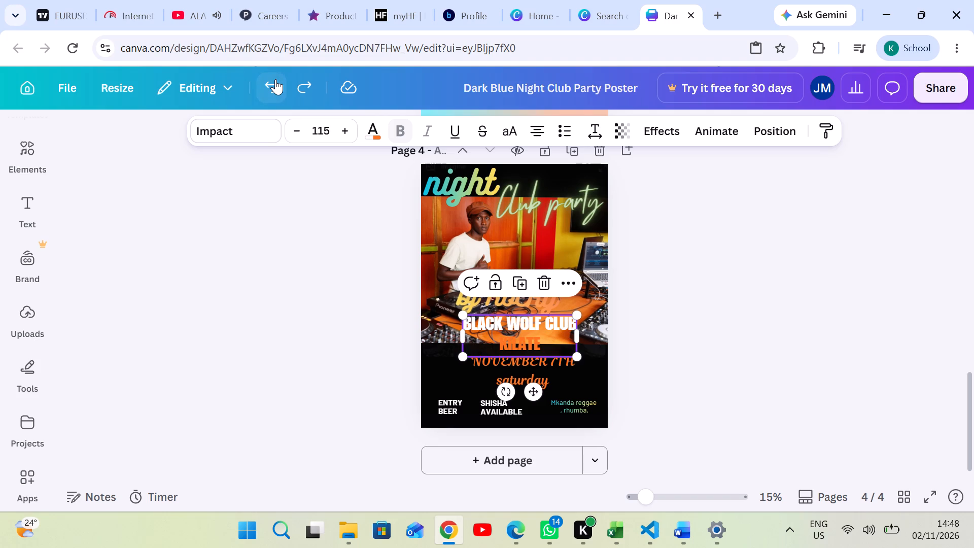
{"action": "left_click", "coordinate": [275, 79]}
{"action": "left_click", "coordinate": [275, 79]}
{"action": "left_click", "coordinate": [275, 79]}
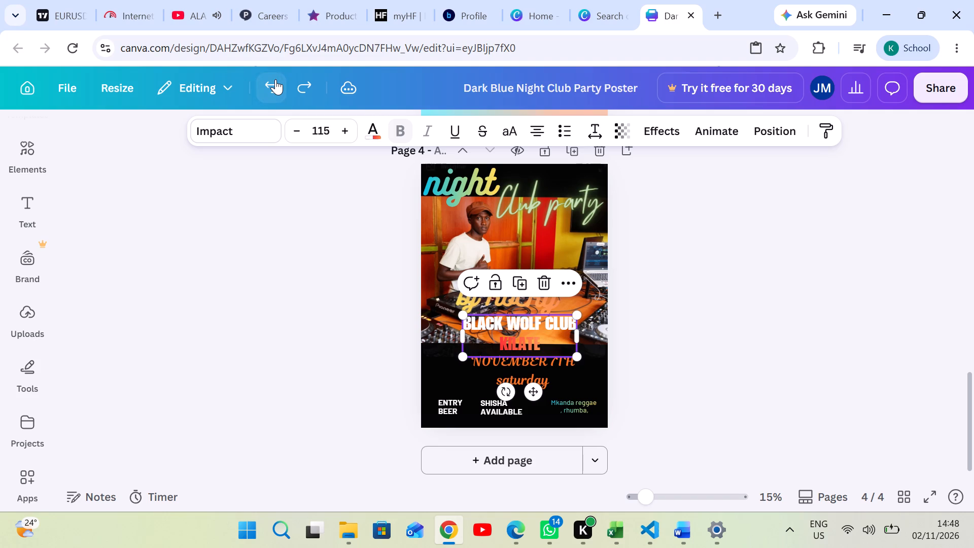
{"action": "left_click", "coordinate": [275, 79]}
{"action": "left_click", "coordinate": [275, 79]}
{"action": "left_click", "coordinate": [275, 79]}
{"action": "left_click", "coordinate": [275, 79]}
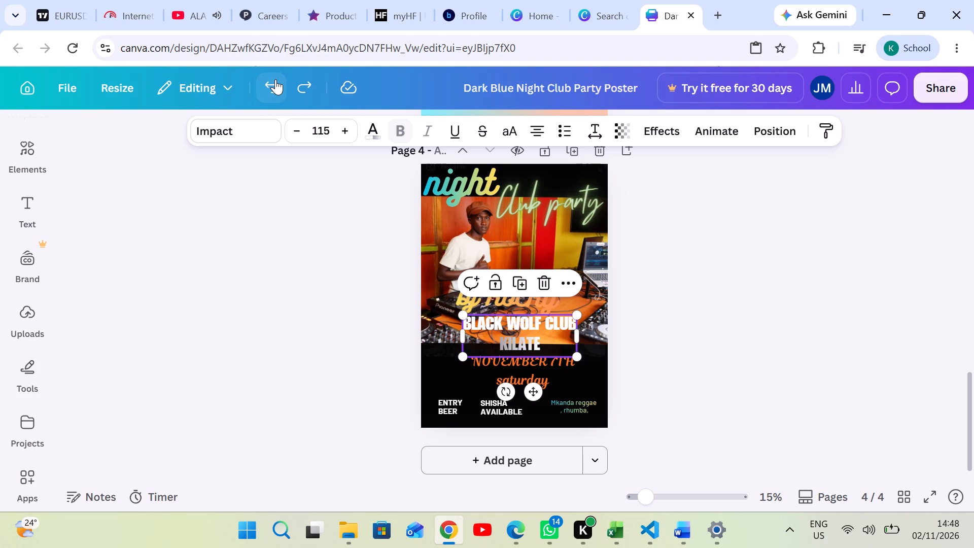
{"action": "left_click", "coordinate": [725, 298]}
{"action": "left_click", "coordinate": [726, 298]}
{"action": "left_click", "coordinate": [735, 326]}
Widen the BLACK WOLF CLUB KILATE text box on page 4 on both sides, keeping the text on two lines.
{"action": "left_click", "coordinate": [573, 333]}
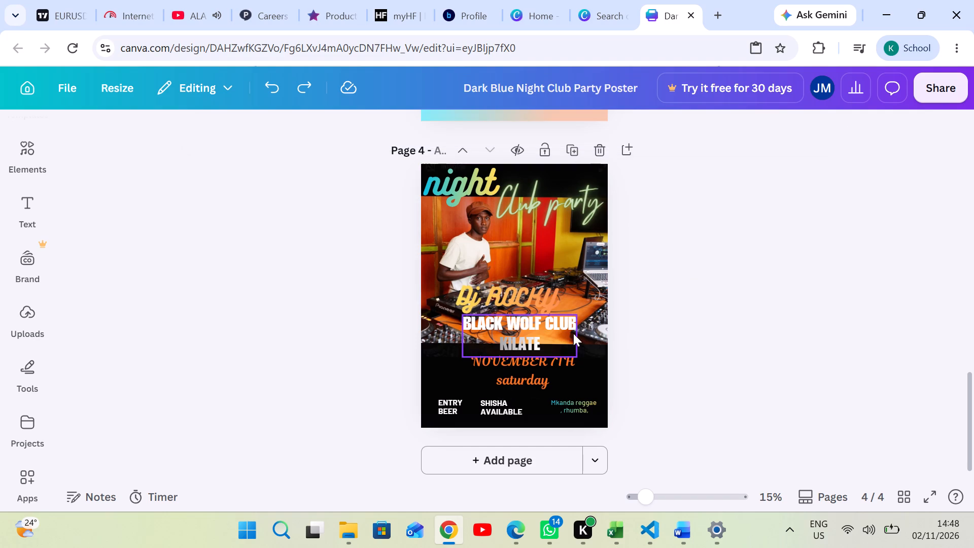
{"action": "left_click_drag", "start_coordinate": [580, 333], "coordinate": [593, 334]}
{"action": "left_click_drag", "start_coordinate": [462, 337], "coordinate": [458, 337]}
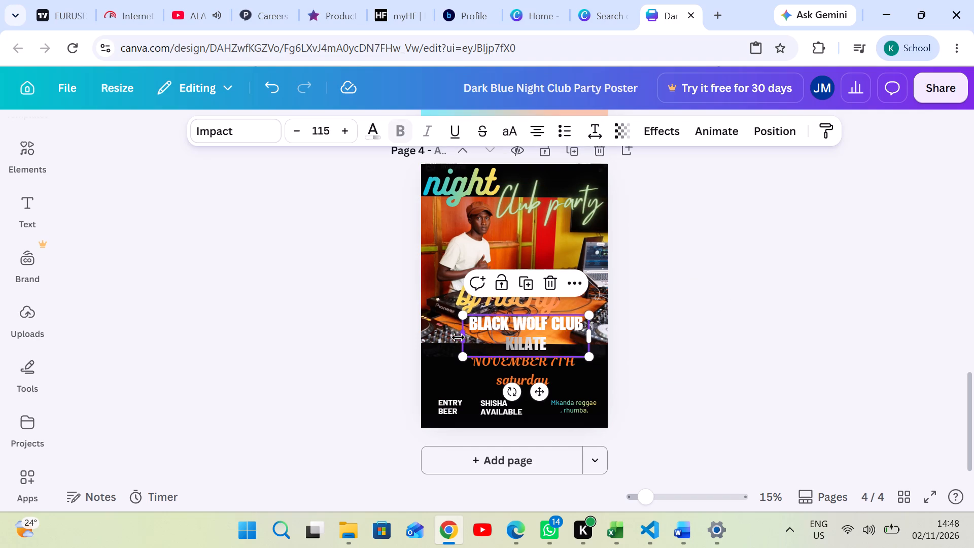
{"action": "left_click_drag", "start_coordinate": [458, 337], "coordinate": [445, 338]}
{"action": "left_click", "coordinate": [742, 357]}
Increase the BLACK WOLF CLUB KILATE text on page 4 to size 125.
{"action": "left_click", "coordinate": [545, 332]}
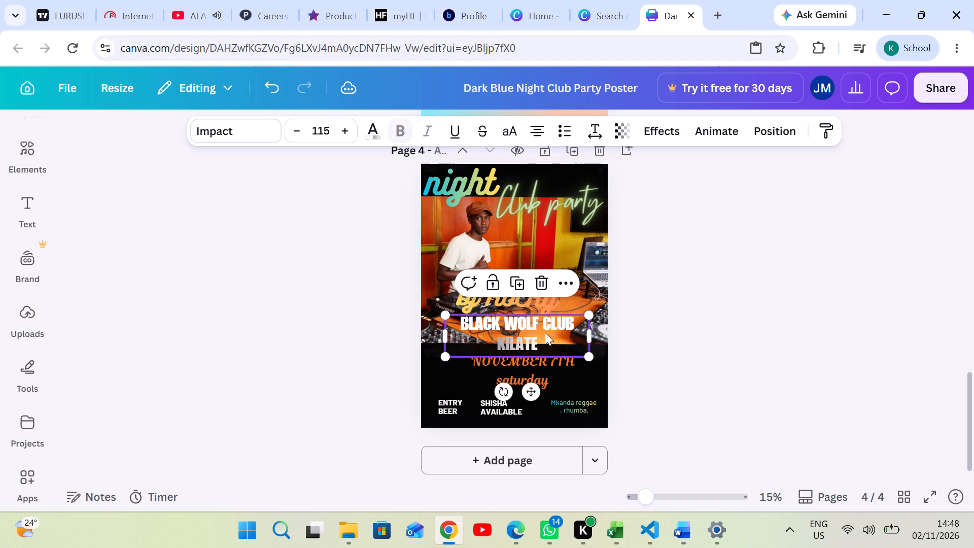
{"action": "triple_click", "coordinate": [343, 130]}
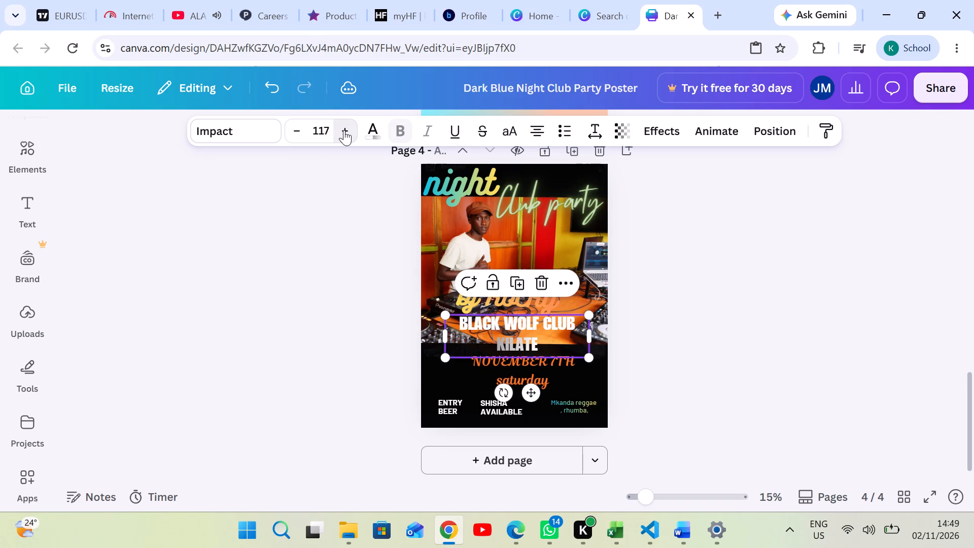
{"action": "left_click", "coordinate": [344, 130]}
{"action": "left_click", "coordinate": [344, 130]}
{"action": "left_click", "coordinate": [344, 130]}
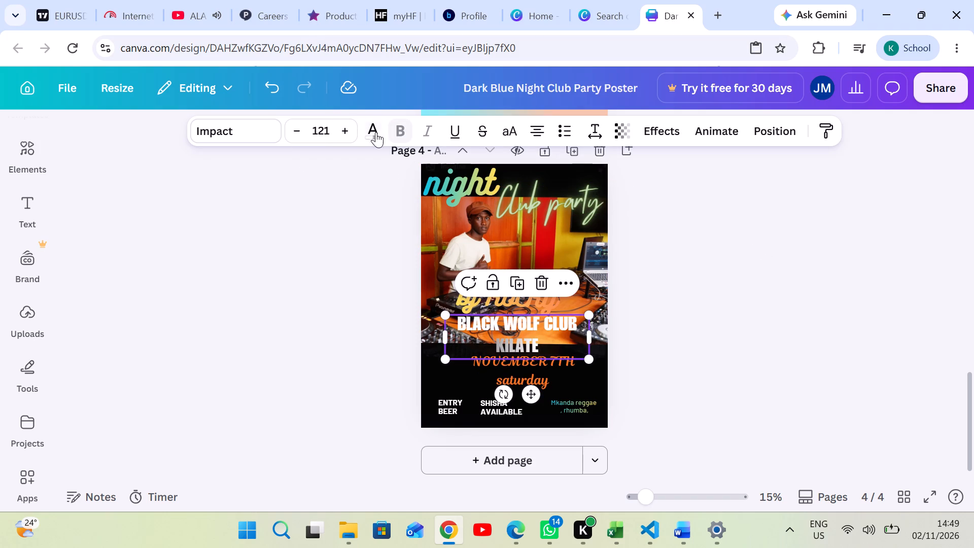
{"action": "double_click", "coordinate": [349, 127]}
{"action": "left_click", "coordinate": [349, 127]}
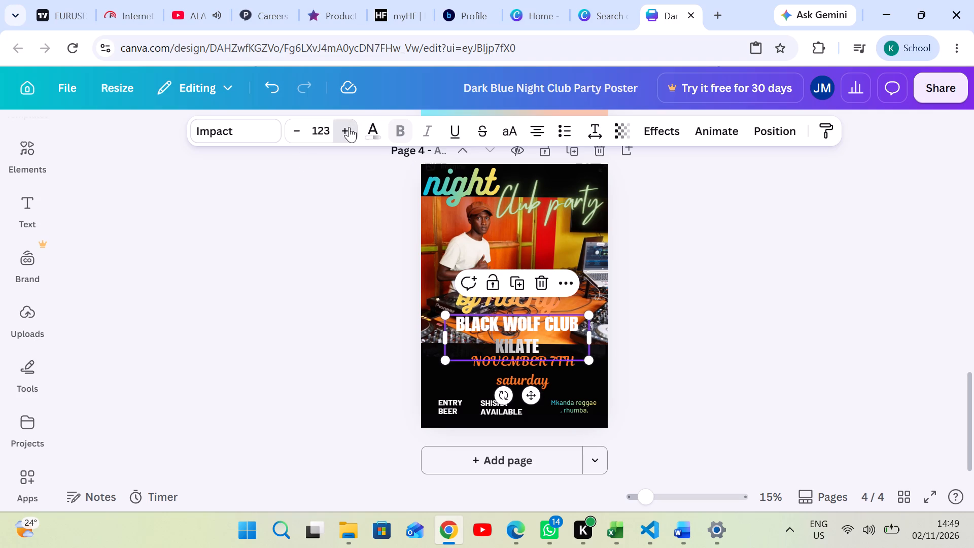
{"action": "left_click", "coordinate": [349, 127]}
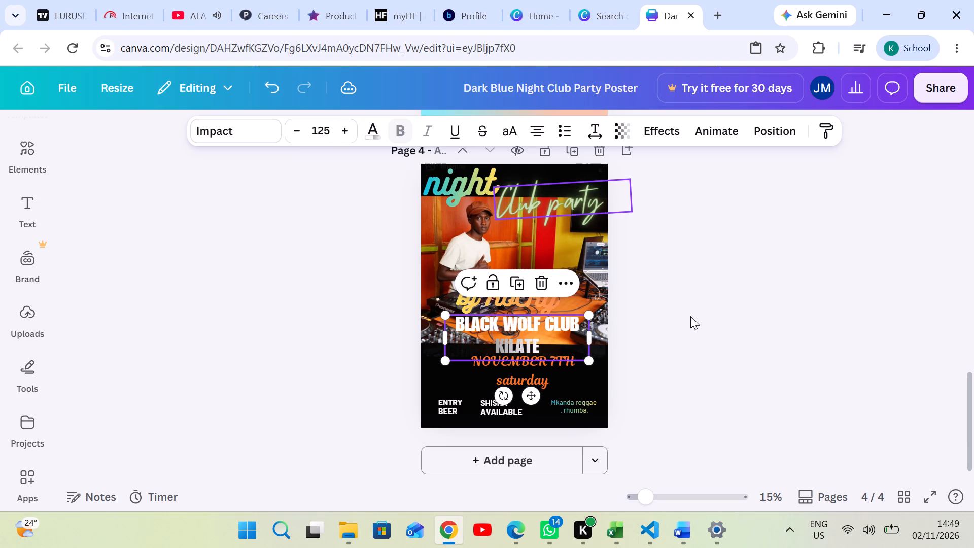
{"action": "left_click", "coordinate": [694, 317]}
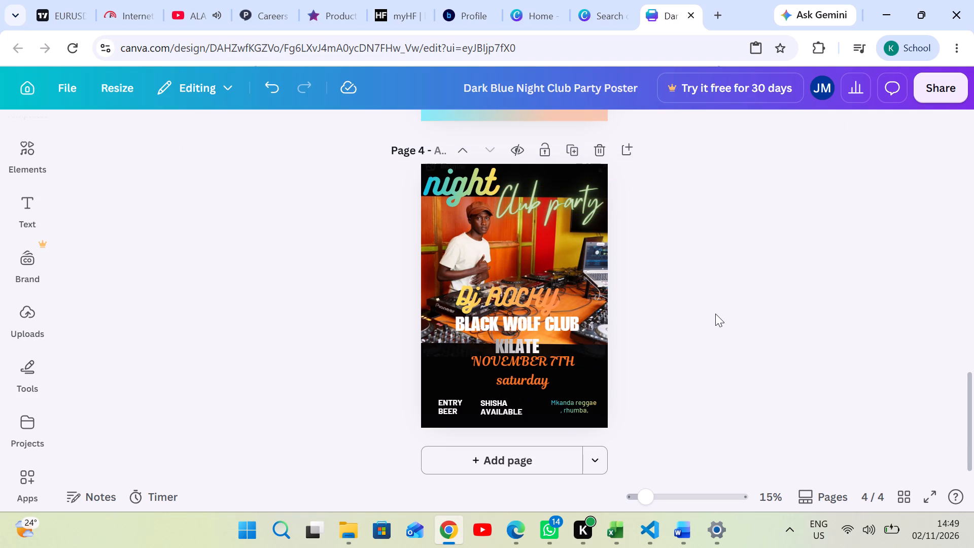
Move the NOVEMBER 7TH saturday text on page 4 slightly down, clear of the word KILATE.
{"action": "left_click", "coordinate": [505, 360]}
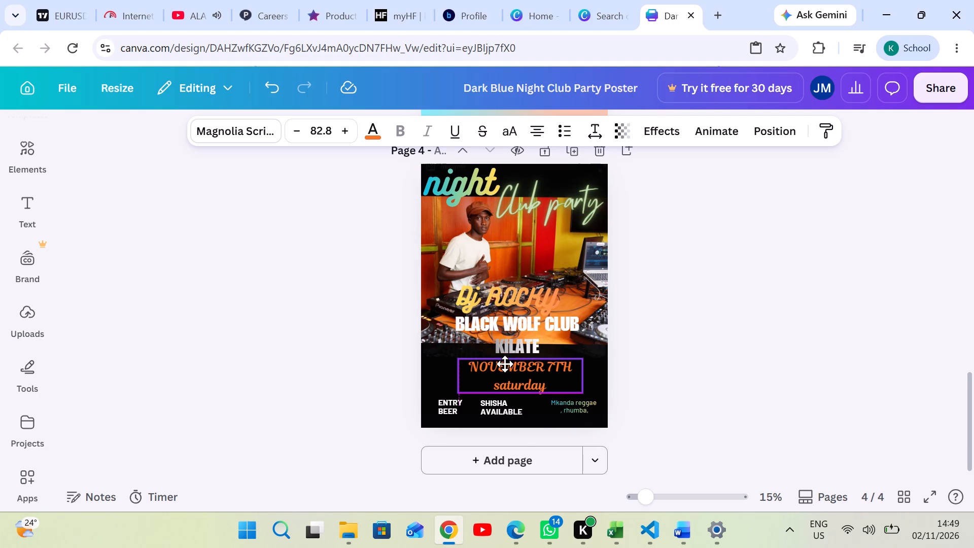
{"action": "left_click", "coordinate": [775, 371]}
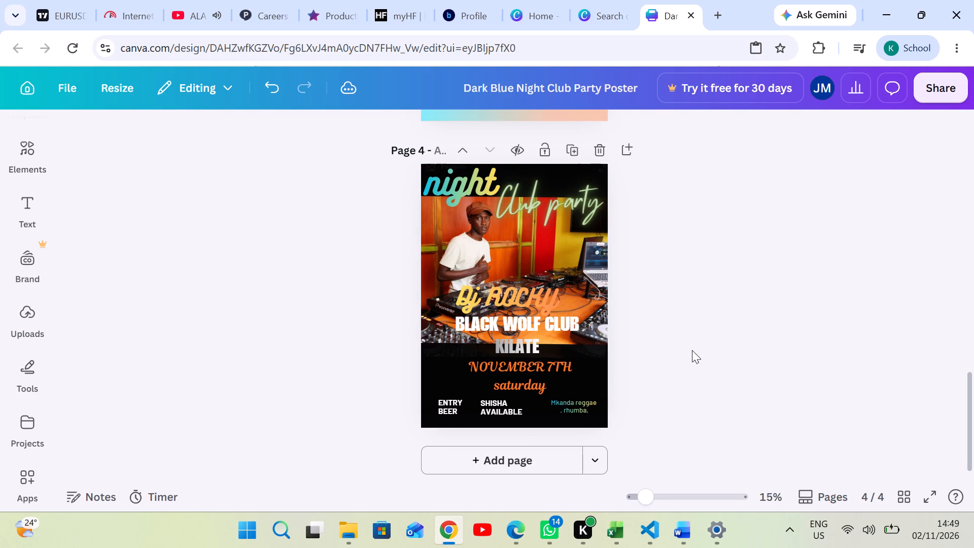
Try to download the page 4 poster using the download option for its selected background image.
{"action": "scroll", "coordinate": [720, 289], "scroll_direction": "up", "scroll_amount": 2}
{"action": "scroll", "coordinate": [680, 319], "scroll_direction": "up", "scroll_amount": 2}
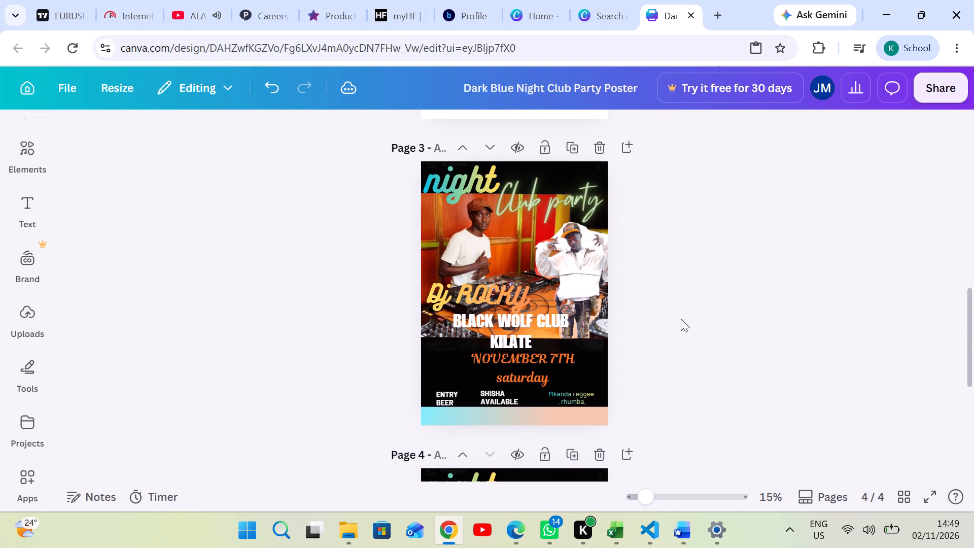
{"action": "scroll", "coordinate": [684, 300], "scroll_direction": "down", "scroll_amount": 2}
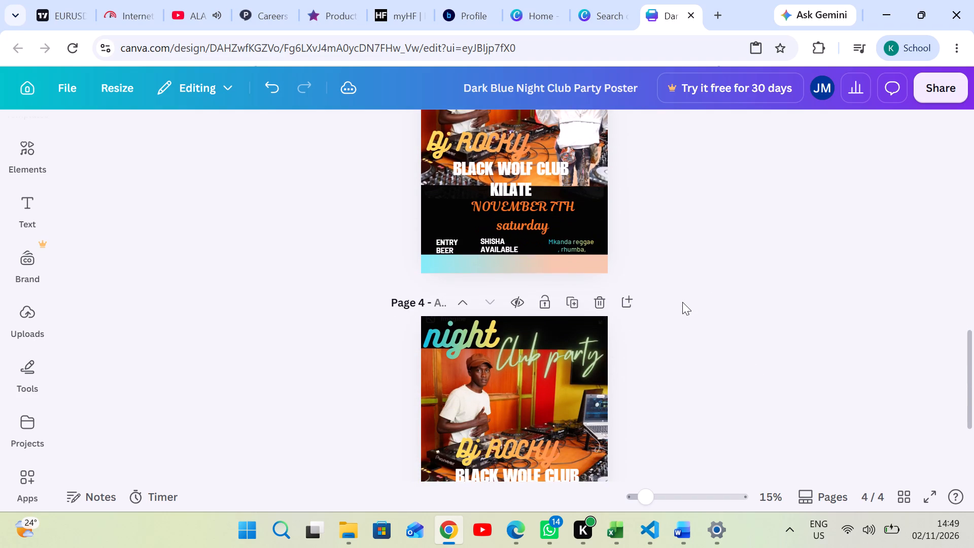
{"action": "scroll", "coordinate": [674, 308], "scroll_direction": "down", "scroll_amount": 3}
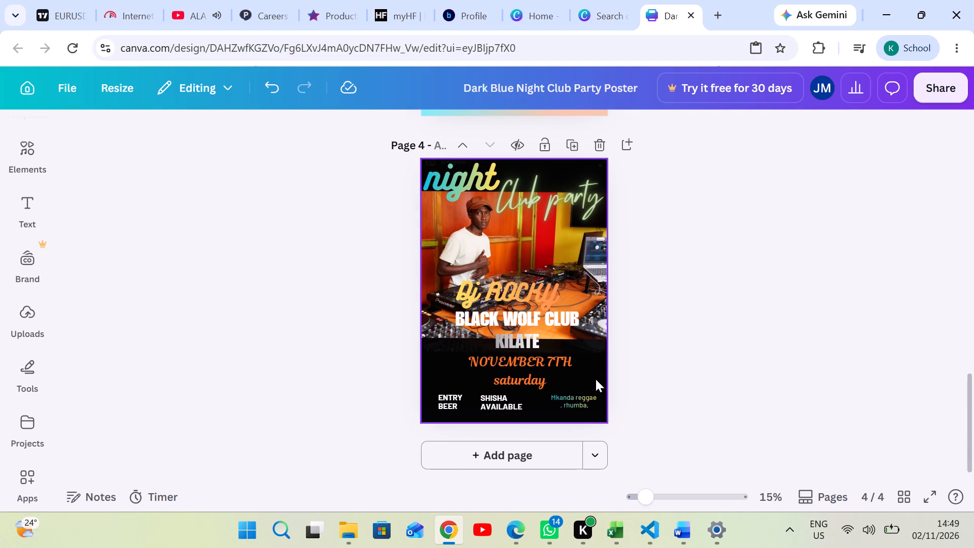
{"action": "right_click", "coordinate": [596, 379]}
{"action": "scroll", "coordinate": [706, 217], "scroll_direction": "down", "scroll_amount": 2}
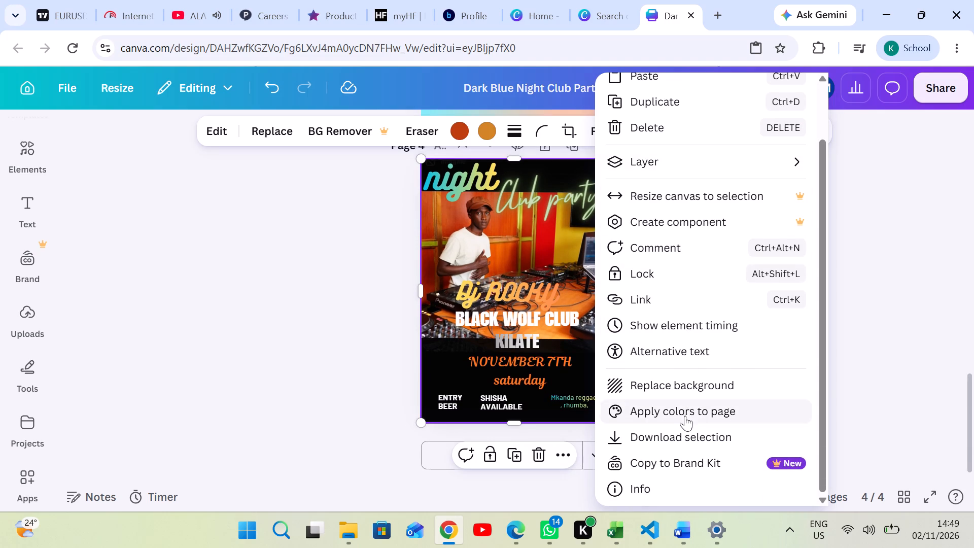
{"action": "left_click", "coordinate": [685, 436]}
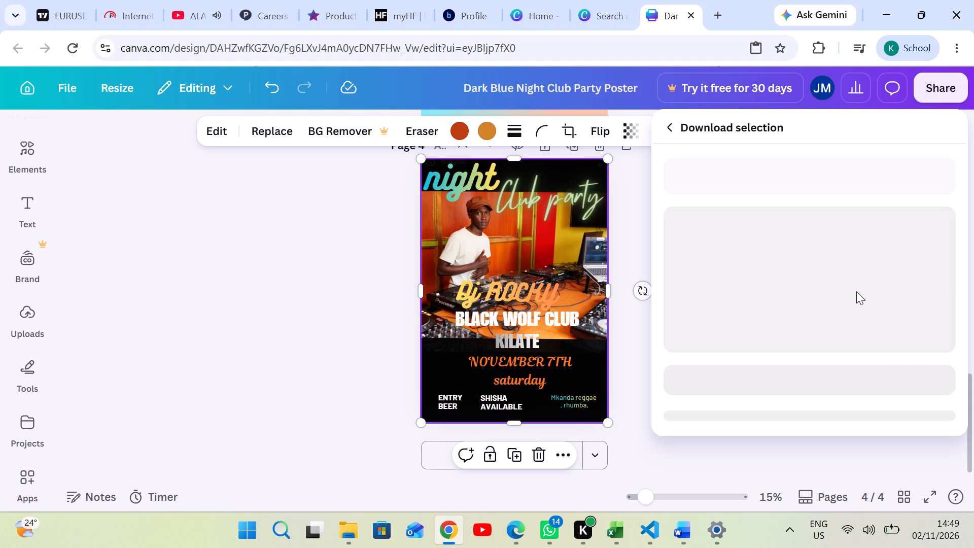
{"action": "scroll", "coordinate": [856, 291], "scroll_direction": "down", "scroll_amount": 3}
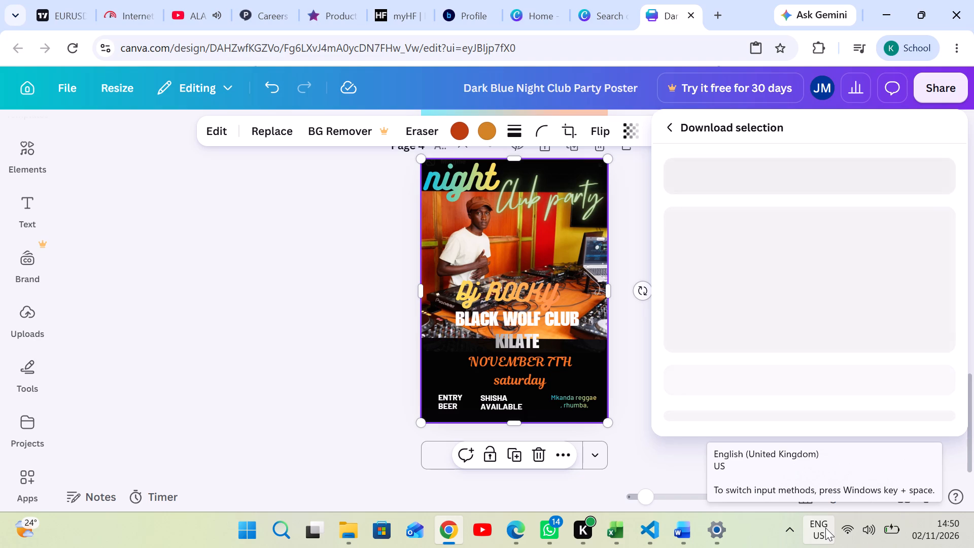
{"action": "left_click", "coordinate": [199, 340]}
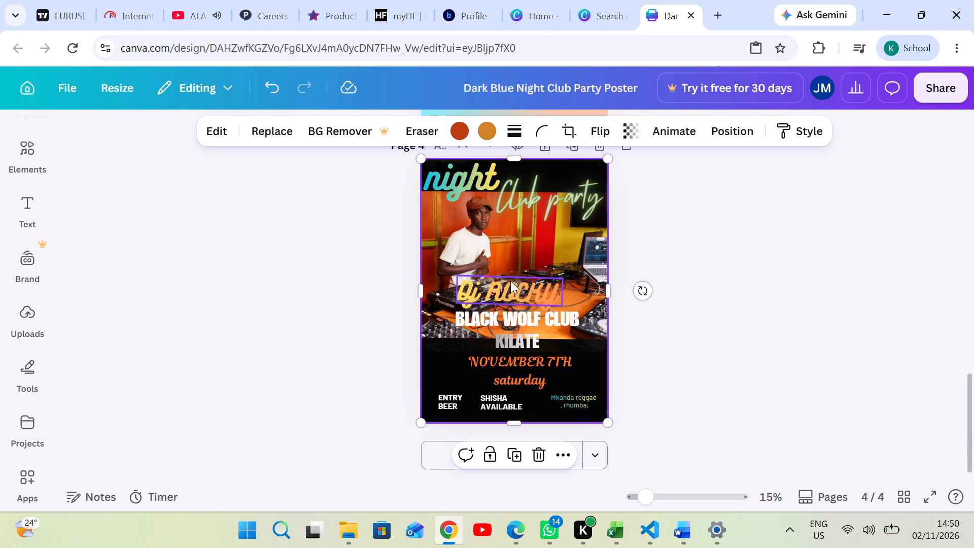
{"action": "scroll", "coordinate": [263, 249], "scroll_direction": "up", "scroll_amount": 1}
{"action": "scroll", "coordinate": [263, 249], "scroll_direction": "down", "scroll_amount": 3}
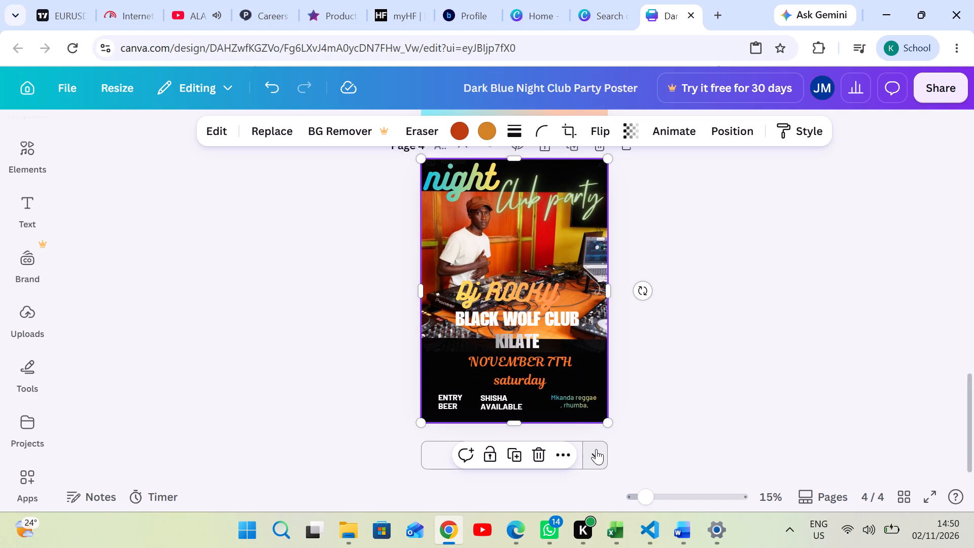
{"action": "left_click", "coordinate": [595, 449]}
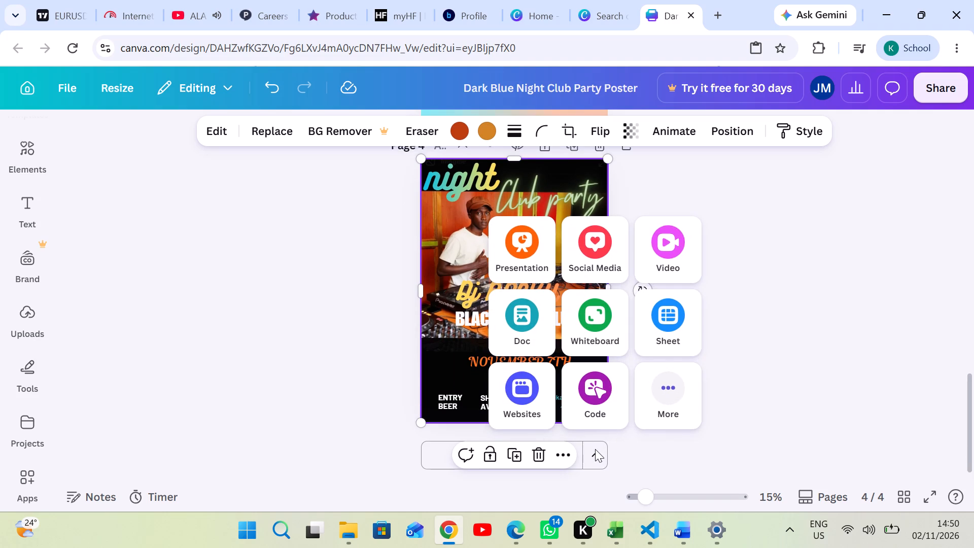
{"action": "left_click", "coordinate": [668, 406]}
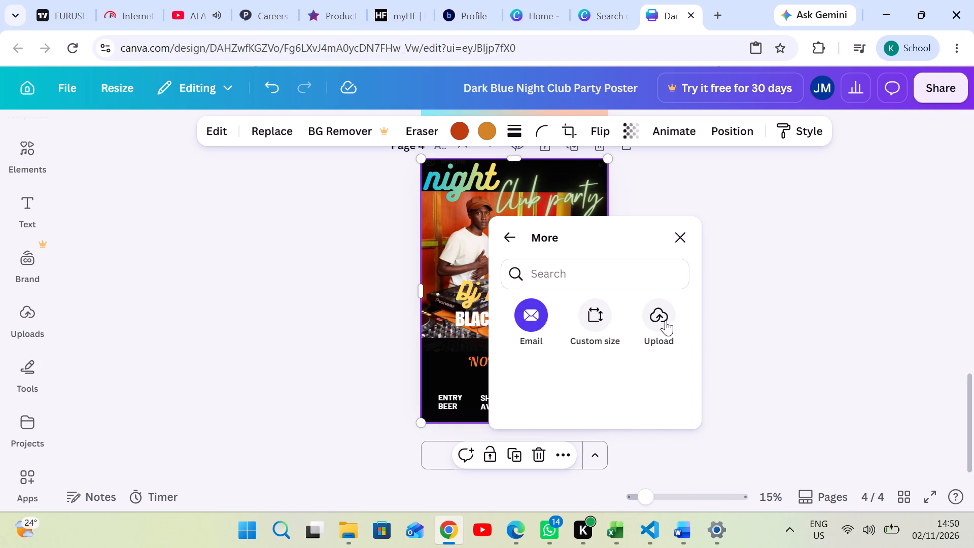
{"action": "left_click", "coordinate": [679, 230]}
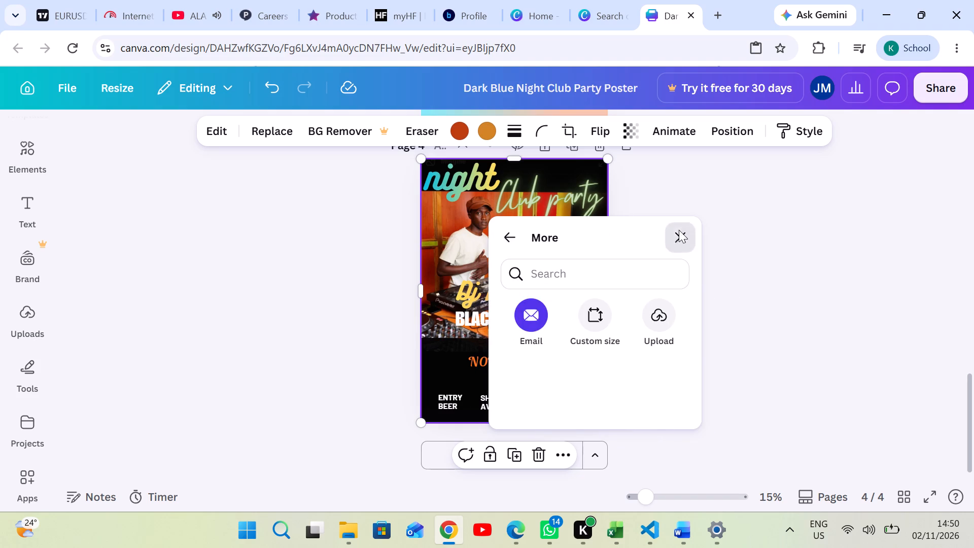
Copy the selected background image on page 4.
{"action": "left_click", "coordinate": [559, 456]}
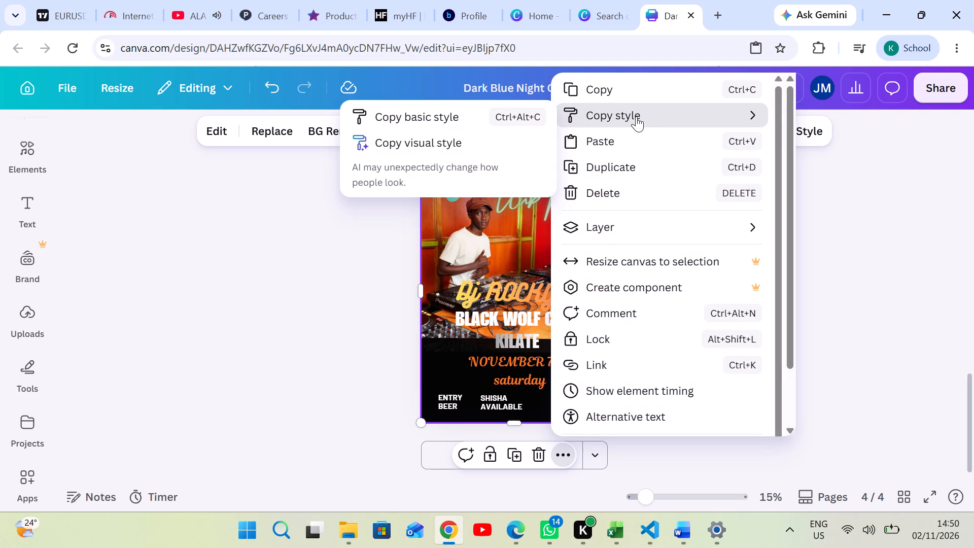
{"action": "left_click", "coordinate": [630, 85]}
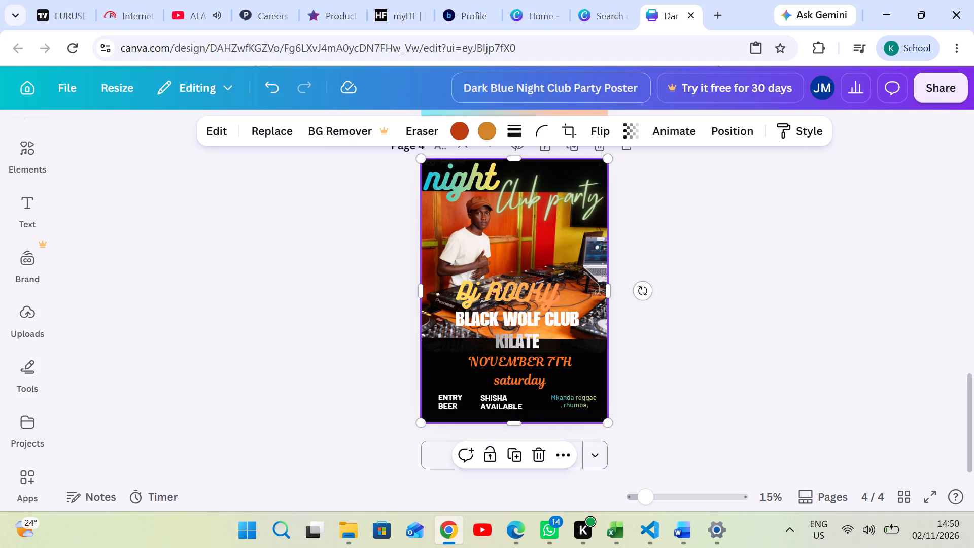
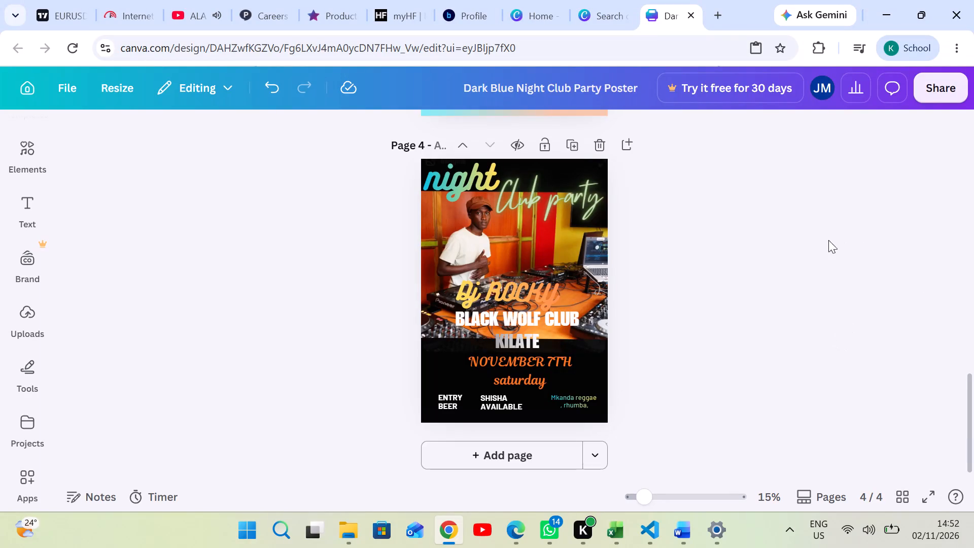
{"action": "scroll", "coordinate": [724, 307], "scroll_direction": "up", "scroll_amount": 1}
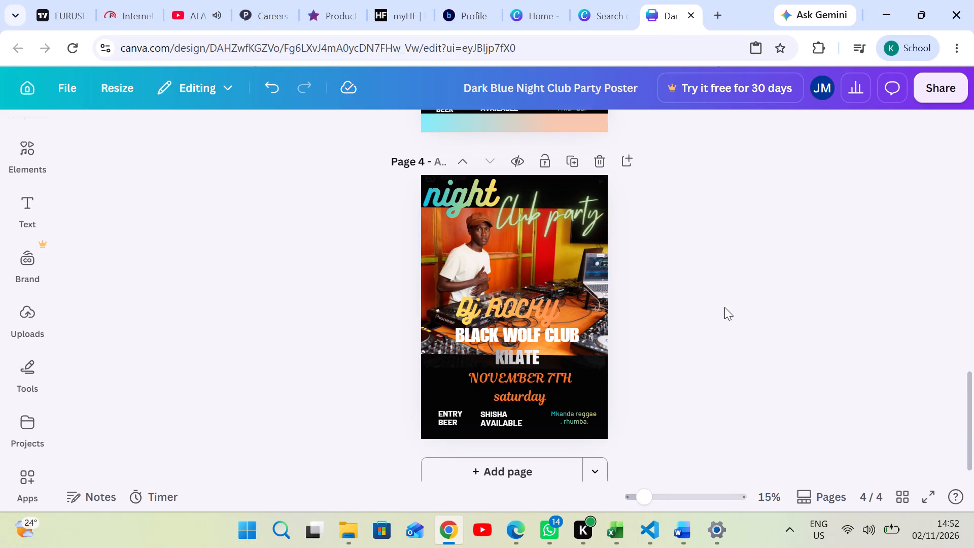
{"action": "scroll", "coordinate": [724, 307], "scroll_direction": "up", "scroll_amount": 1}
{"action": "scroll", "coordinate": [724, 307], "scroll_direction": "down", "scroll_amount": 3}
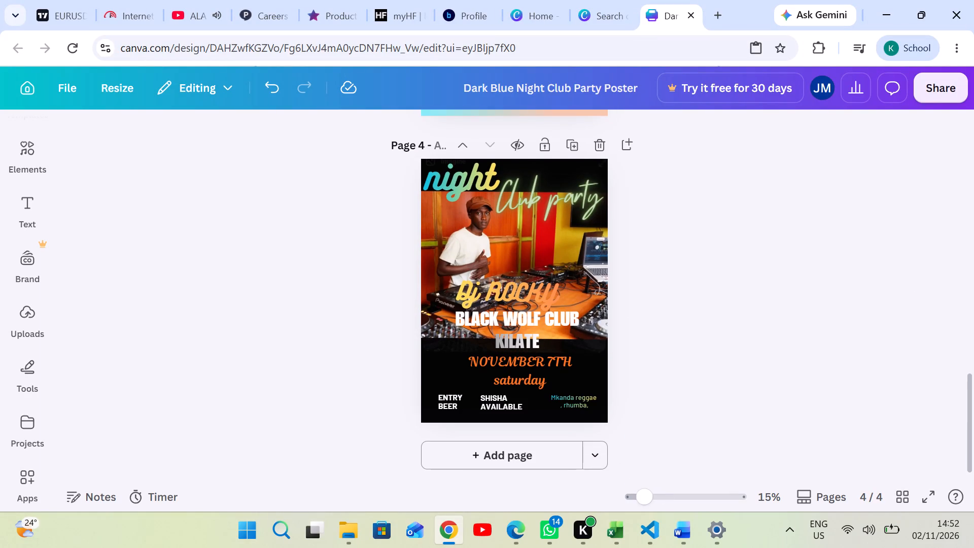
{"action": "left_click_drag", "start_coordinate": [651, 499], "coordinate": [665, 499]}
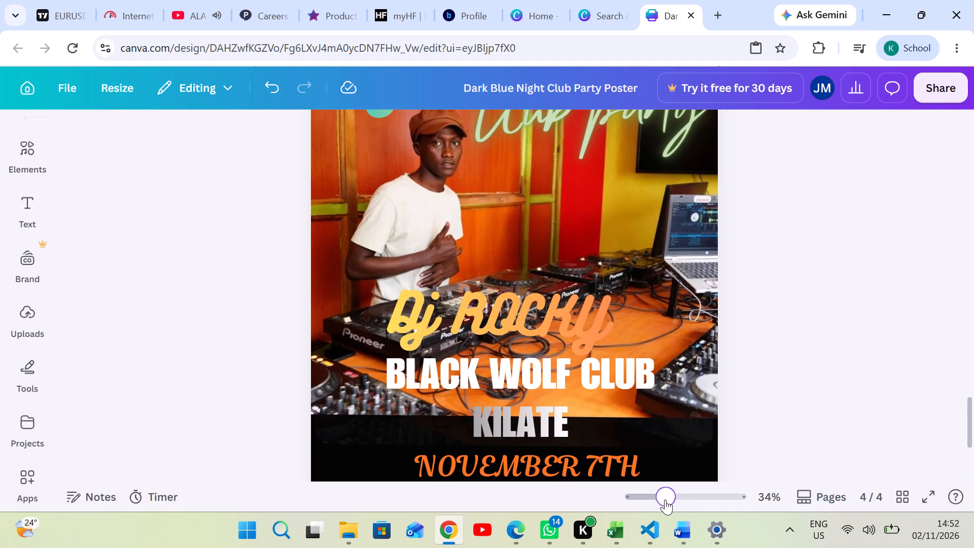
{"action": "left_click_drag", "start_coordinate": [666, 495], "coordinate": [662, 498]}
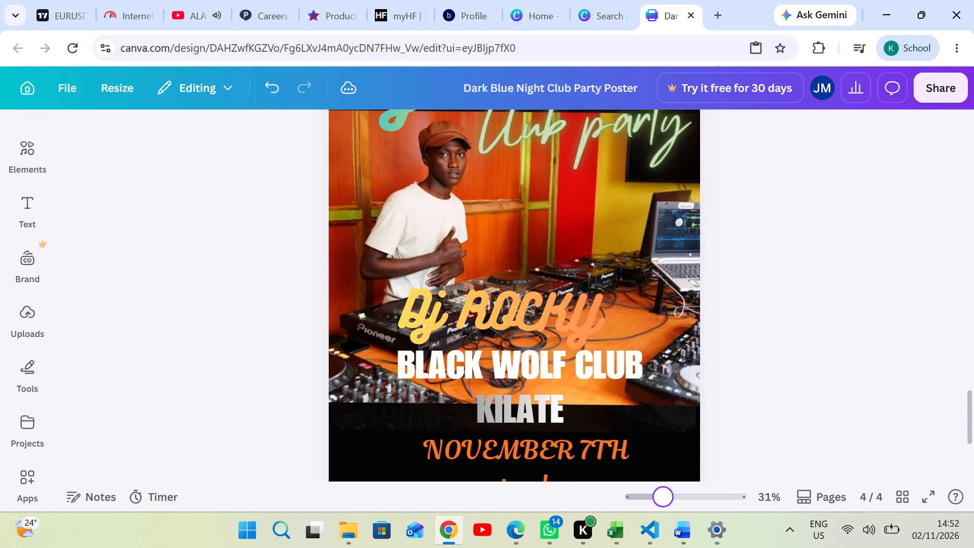
Move the Mkanda reggae, rhumba text near the bottom of page 4 slightly down.
{"action": "left_click_drag", "start_coordinate": [662, 498], "coordinate": [662, 499]}
{"action": "scroll", "coordinate": [814, 334], "scroll_direction": "up", "scroll_amount": 2}
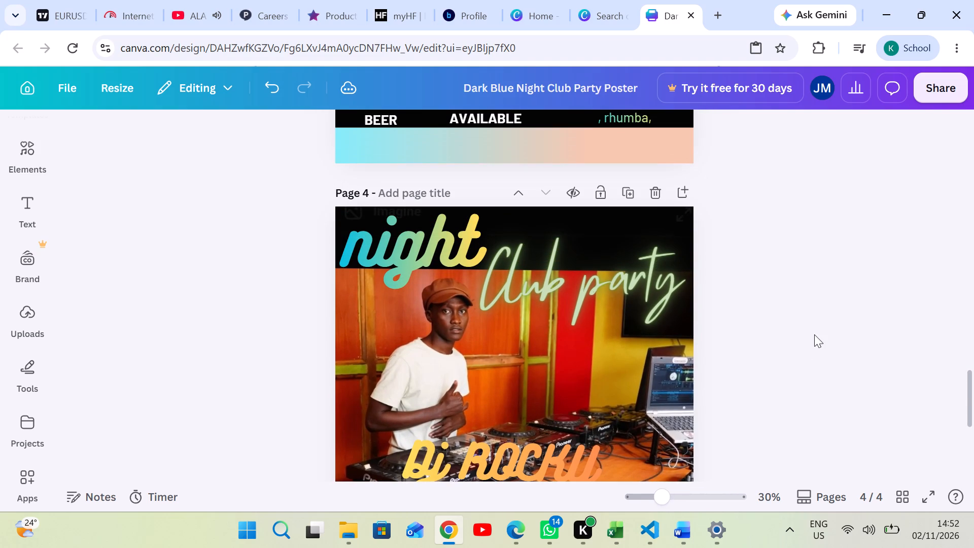
{"action": "scroll", "coordinate": [814, 334], "scroll_direction": "down", "scroll_amount": 3}
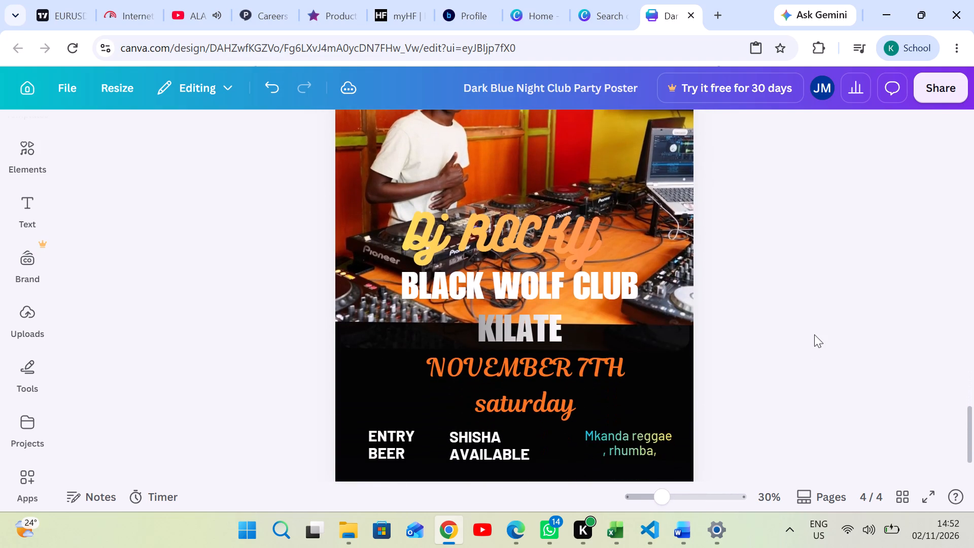
{"action": "scroll", "coordinate": [814, 334], "scroll_direction": "down", "scroll_amount": 2}
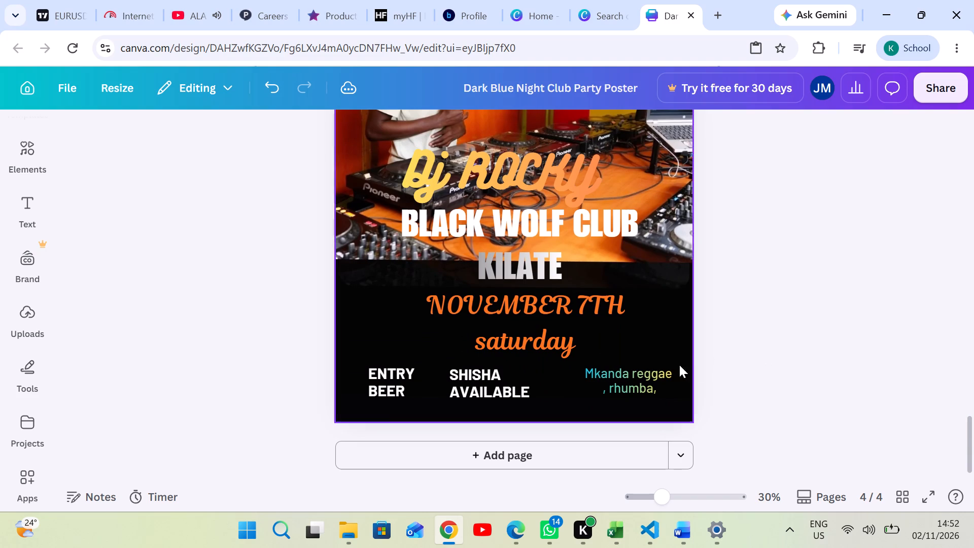
{"action": "left_click_drag", "start_coordinate": [634, 376], "coordinate": [632, 387]}
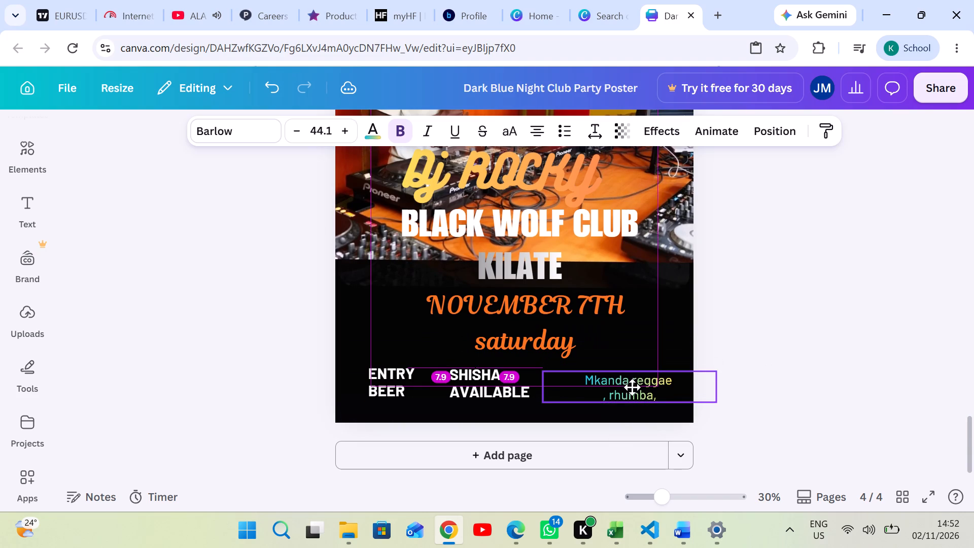
{"action": "left_click_drag", "start_coordinate": [632, 387], "coordinate": [635, 384]}
{"action": "left_click", "coordinate": [780, 345]}
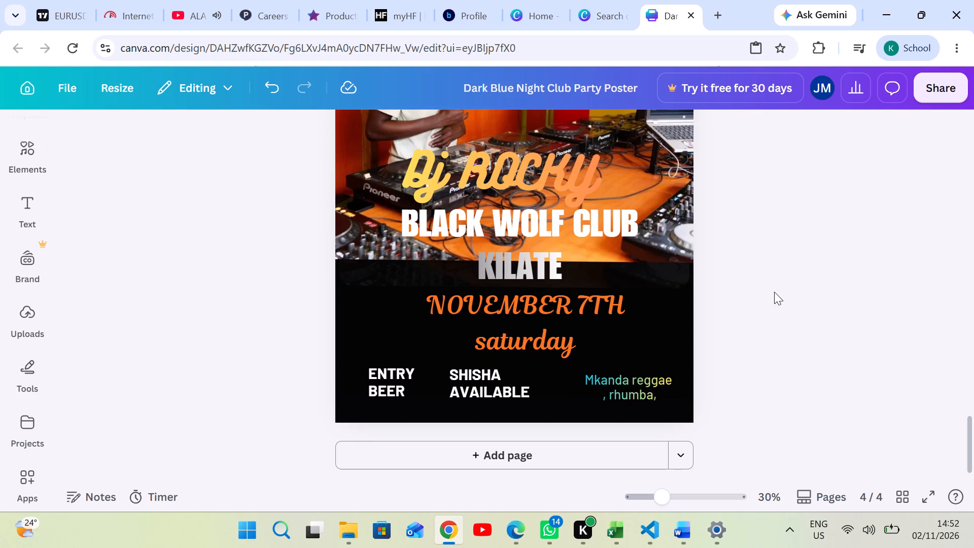
Delete the blank page 2 from the poster design.
{"action": "scroll", "coordinate": [772, 283], "scroll_direction": "up", "scroll_amount": 2}
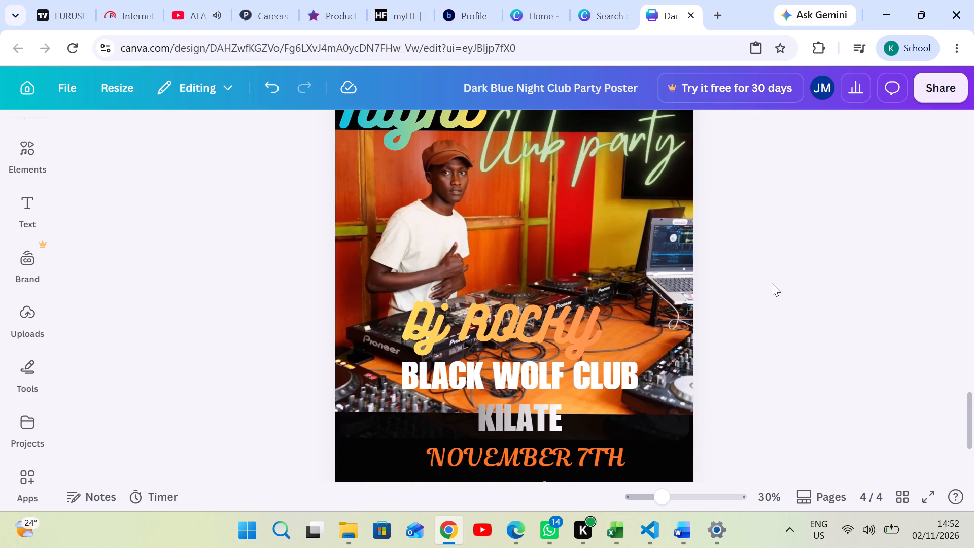
{"action": "scroll", "coordinate": [772, 283], "scroll_direction": "up", "scroll_amount": 1}
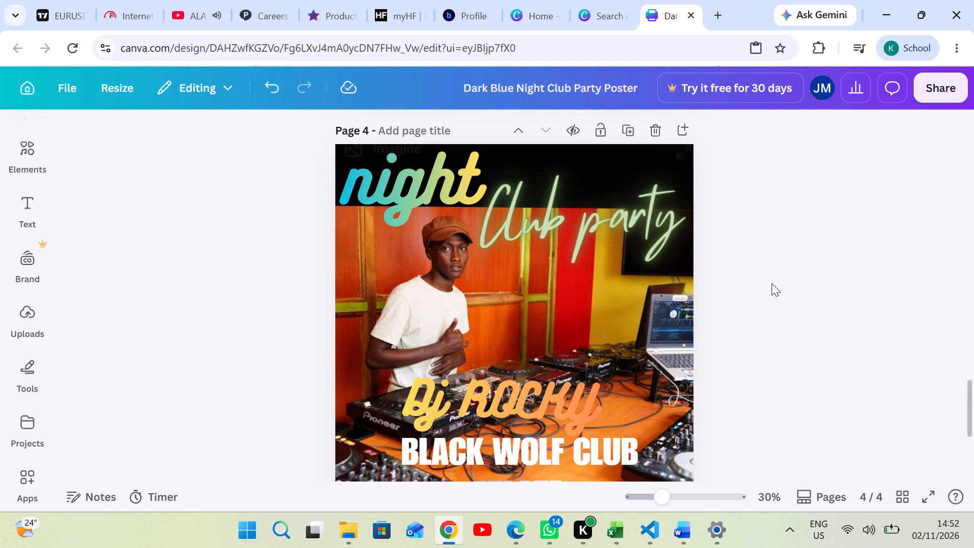
{"action": "scroll", "coordinate": [772, 283], "scroll_direction": "up", "scroll_amount": 6}
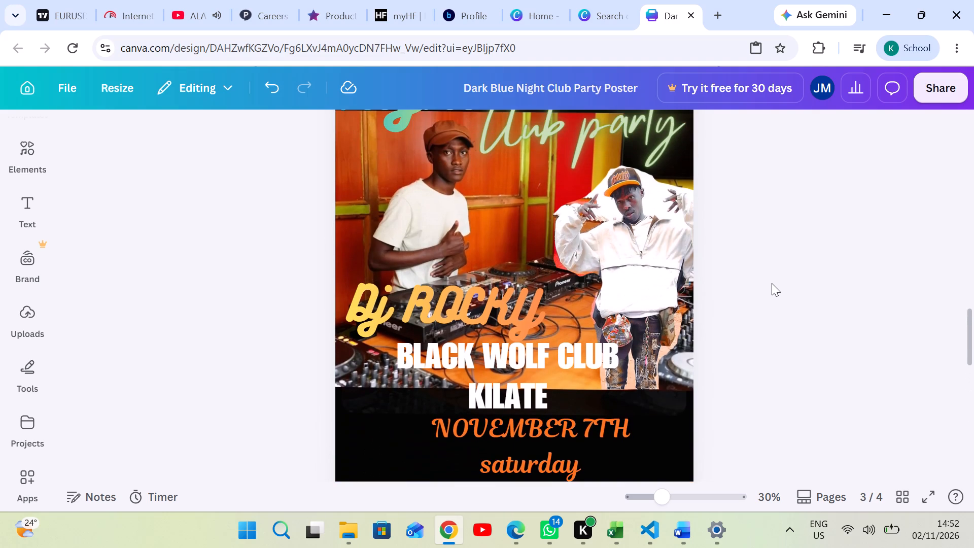
{"action": "scroll", "coordinate": [772, 283], "scroll_direction": "up", "scroll_amount": 9}
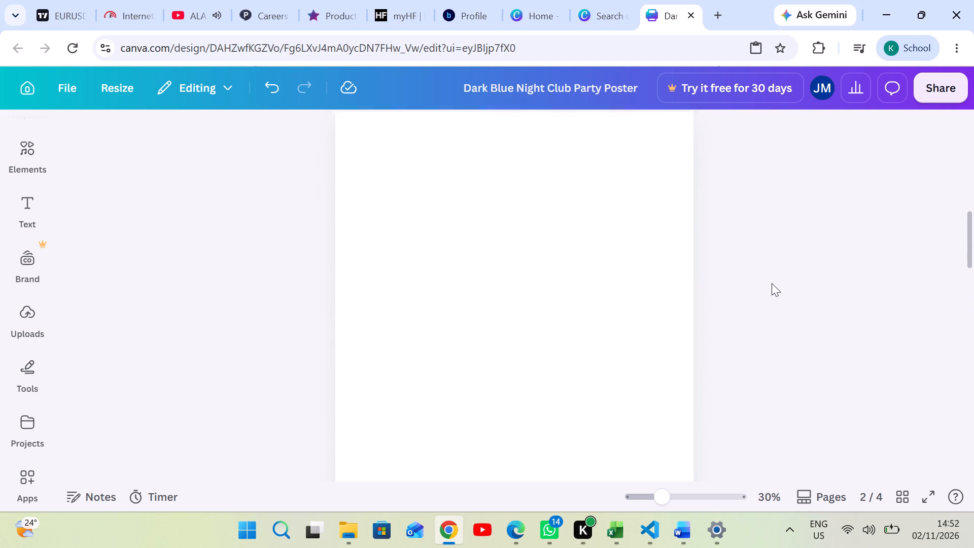
{"action": "left_click", "coordinate": [585, 322]}
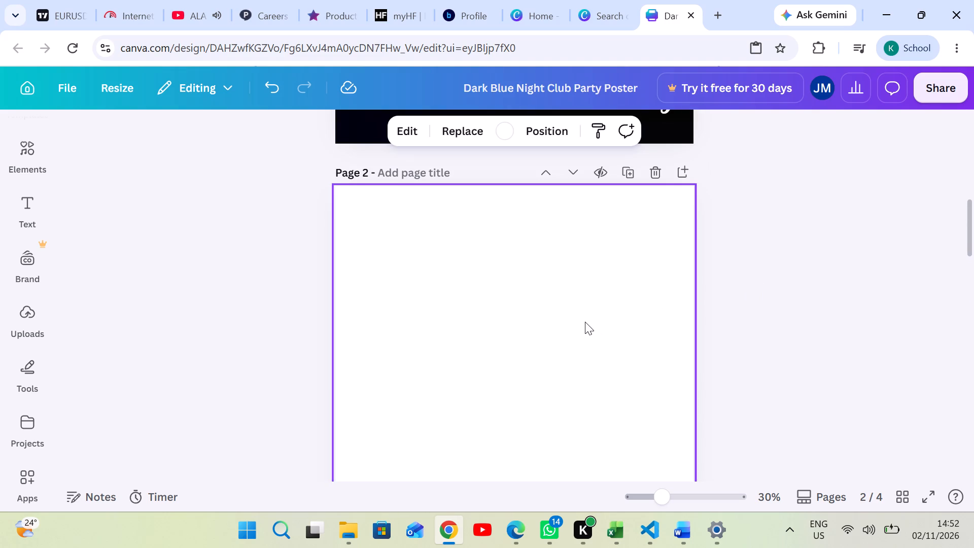
{"action": "right_click", "coordinate": [585, 319]}
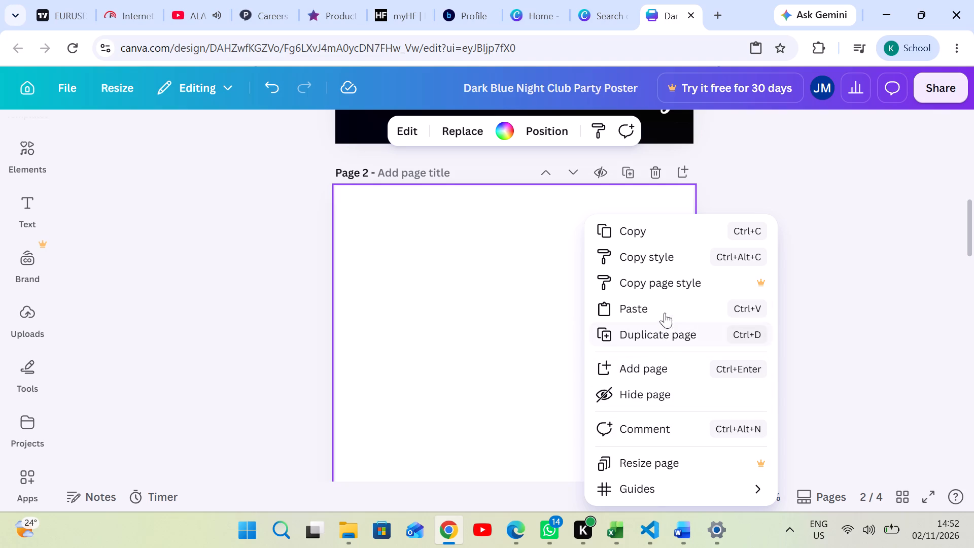
{"action": "scroll", "coordinate": [652, 363], "scroll_direction": "down", "scroll_amount": 1}
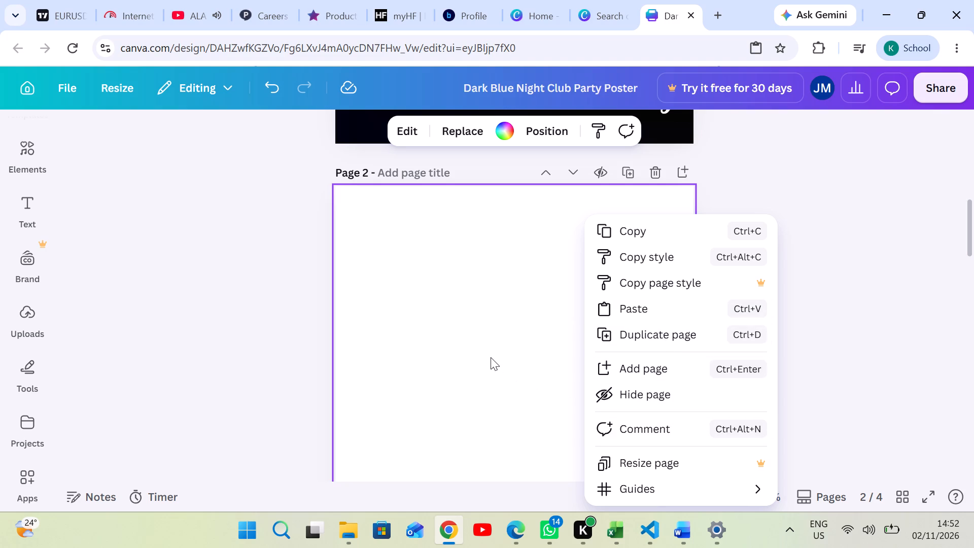
{"action": "left_click", "coordinate": [491, 357]}
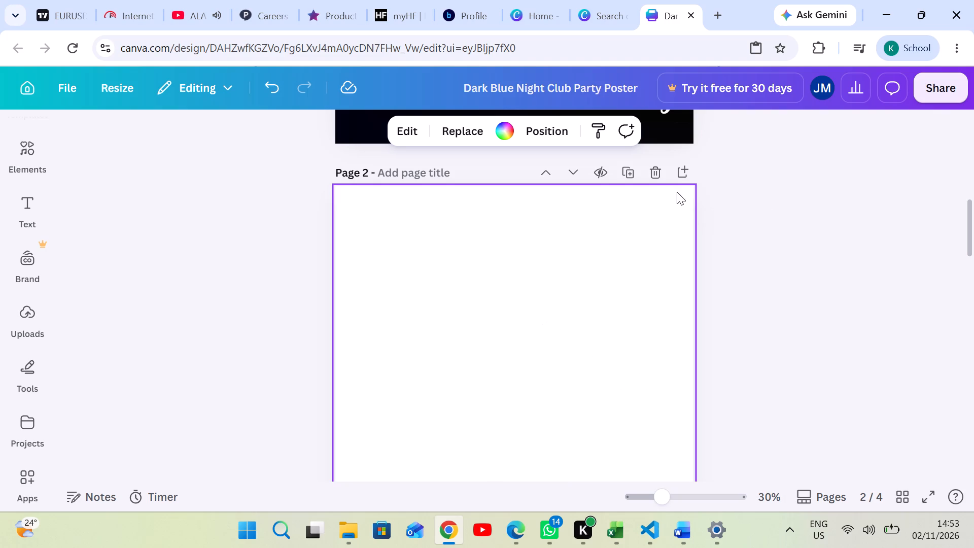
{"action": "left_click", "coordinate": [651, 165]}
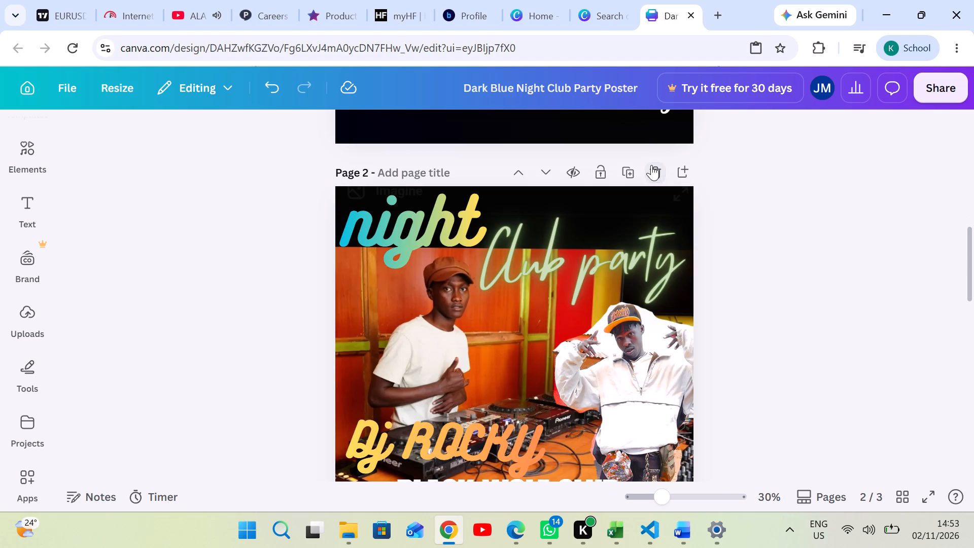
Look over the Dj ROCKY posters on page 1 and the two-man page 2.
{"action": "scroll", "coordinate": [592, 303], "scroll_direction": "up", "scroll_amount": 7}
{"action": "scroll", "coordinate": [592, 303], "scroll_direction": "down", "scroll_amount": 3}
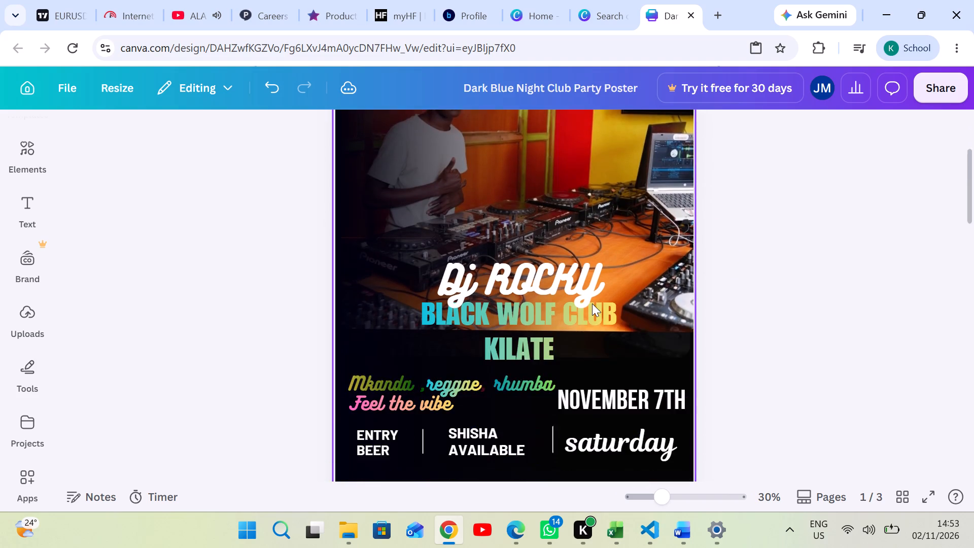
{"action": "scroll", "coordinate": [592, 303], "scroll_direction": "up", "scroll_amount": 3}
{"action": "scroll", "coordinate": [592, 303], "scroll_direction": "down", "scroll_amount": 1}
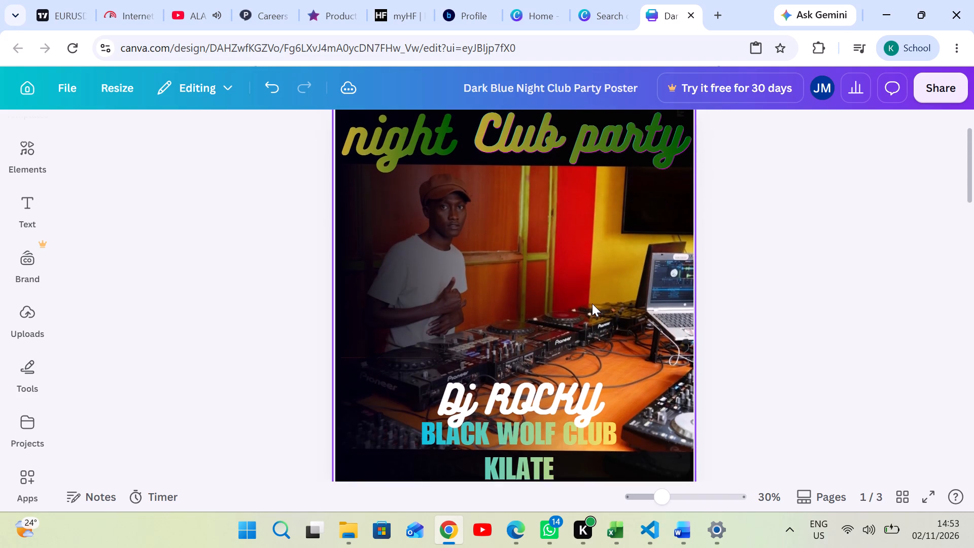
{"action": "scroll", "coordinate": [592, 303], "scroll_direction": "down", "scroll_amount": 2}
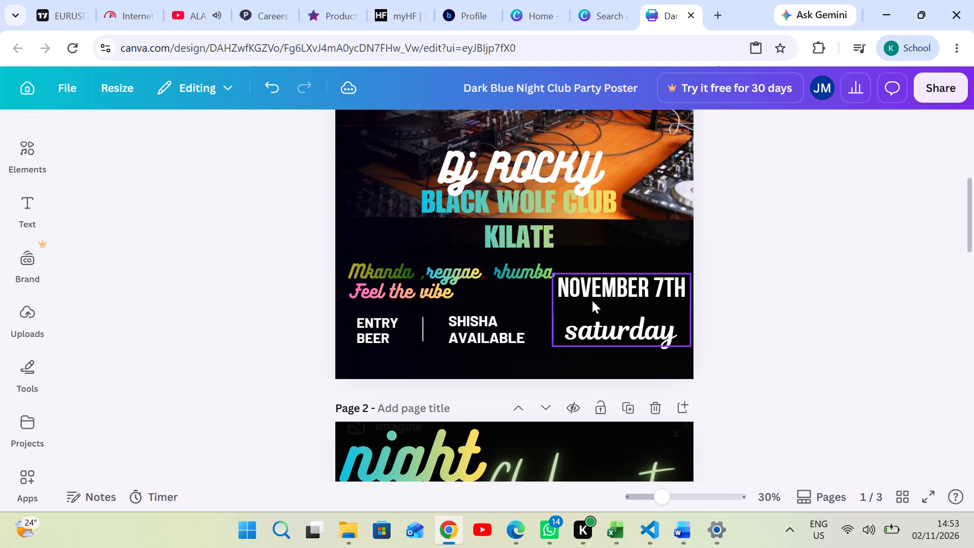
{"action": "scroll", "coordinate": [702, 191], "scroll_direction": "down", "scroll_amount": 3}
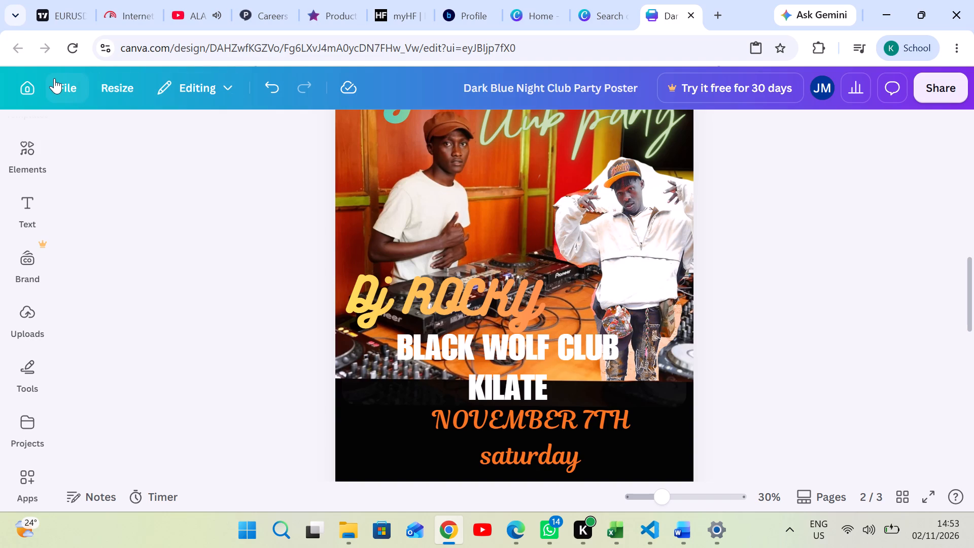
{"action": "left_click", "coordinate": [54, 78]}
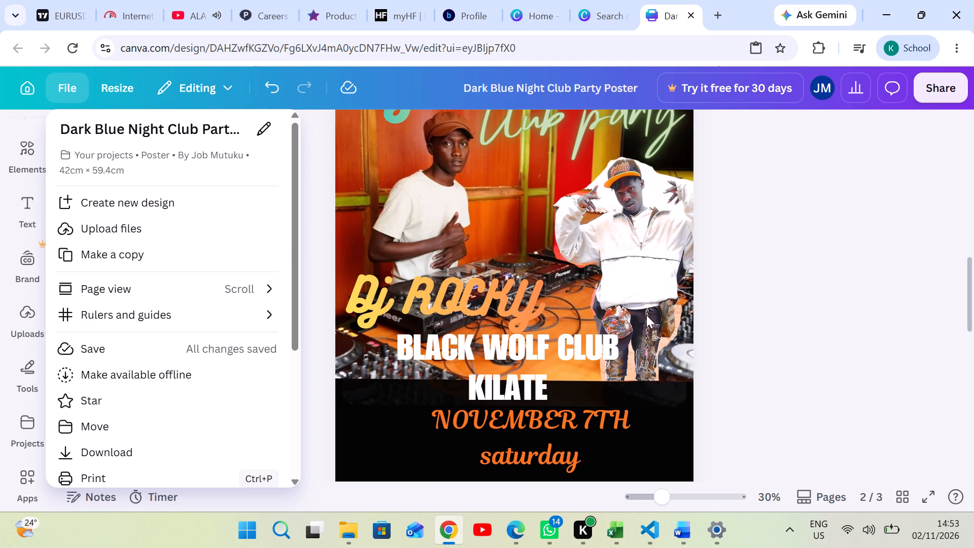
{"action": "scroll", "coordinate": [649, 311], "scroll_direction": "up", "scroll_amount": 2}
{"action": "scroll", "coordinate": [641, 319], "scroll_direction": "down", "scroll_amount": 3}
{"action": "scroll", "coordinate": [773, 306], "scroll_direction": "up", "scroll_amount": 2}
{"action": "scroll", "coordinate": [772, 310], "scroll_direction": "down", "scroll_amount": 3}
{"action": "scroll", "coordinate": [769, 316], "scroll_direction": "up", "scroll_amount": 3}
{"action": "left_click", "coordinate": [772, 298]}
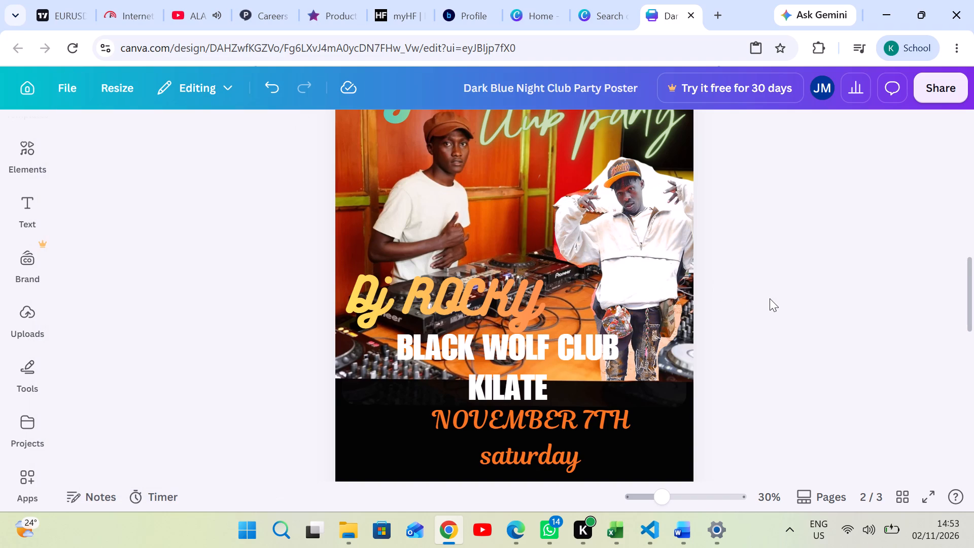
Look over the Dj ROCKY posters on pages 1 to 3 before exporting.
{"action": "scroll", "coordinate": [769, 298], "scroll_direction": "up", "scroll_amount": 9}
{"action": "scroll", "coordinate": [758, 300], "scroll_direction": "down", "scroll_amount": 5}
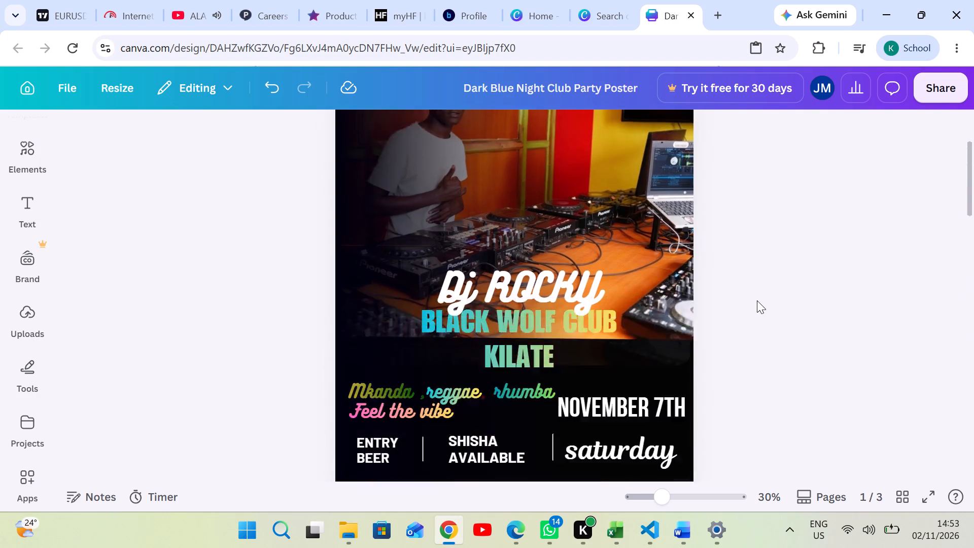
{"action": "scroll", "coordinate": [757, 300], "scroll_direction": "down", "scroll_amount": 11}
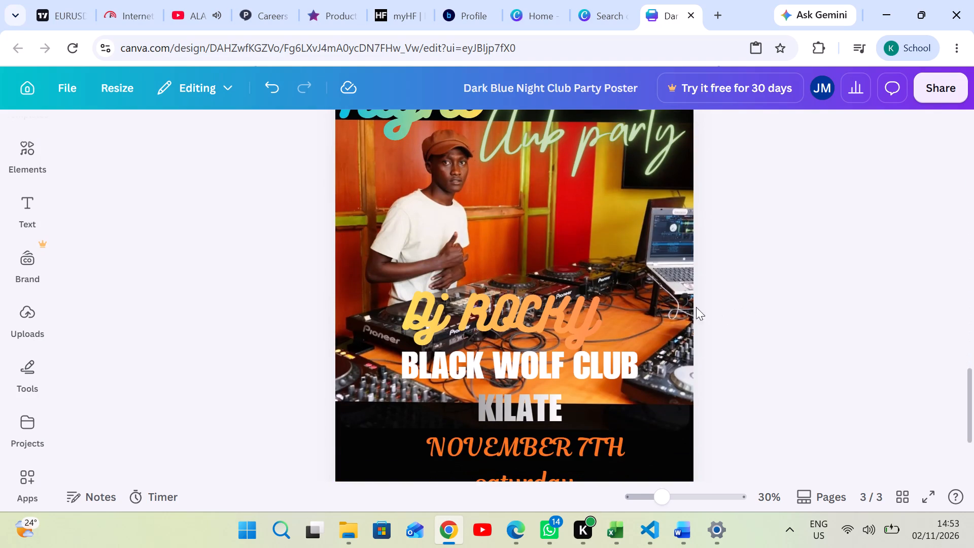
Download all three poster pages as PNG at size 1 and High quality.
{"action": "left_click", "coordinate": [676, 306]}
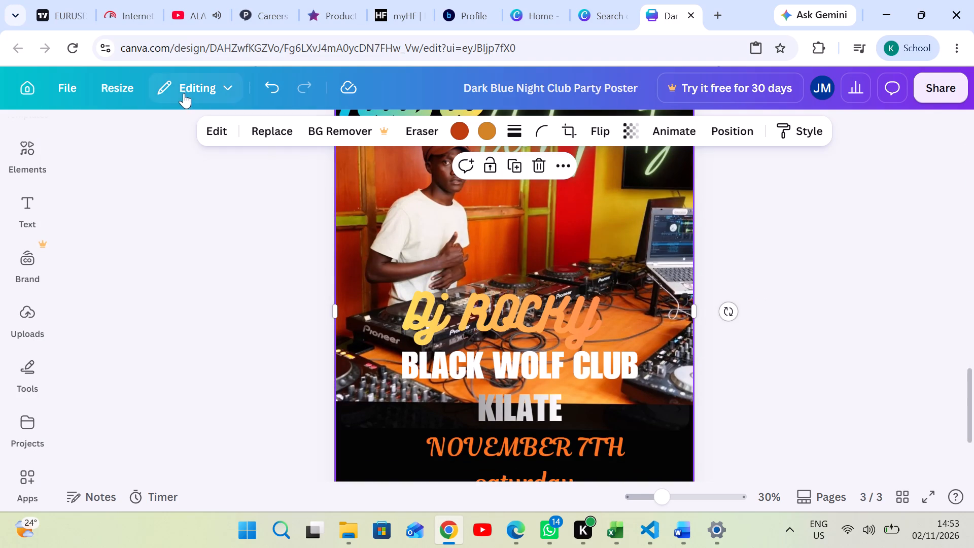
{"action": "left_click", "coordinate": [58, 80]}
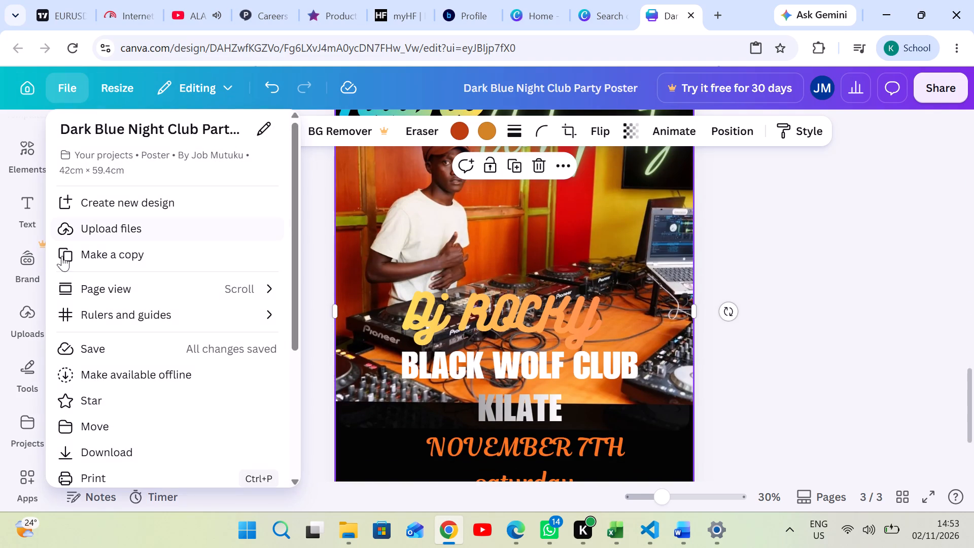
{"action": "left_click", "coordinate": [119, 447]}
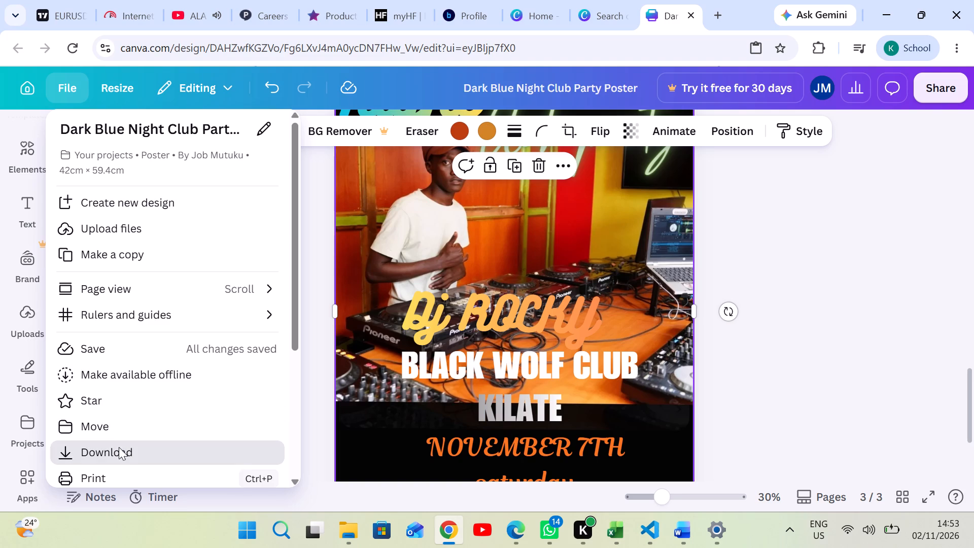
{"action": "scroll", "coordinate": [867, 375], "scroll_direction": "down", "scroll_amount": 1}
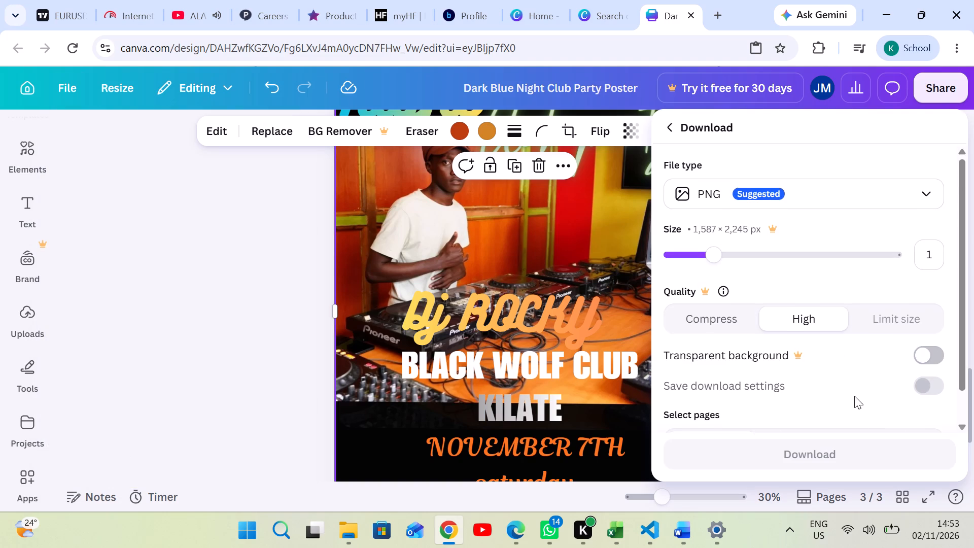
{"action": "scroll", "coordinate": [857, 331], "scroll_direction": "down", "scroll_amount": 1}
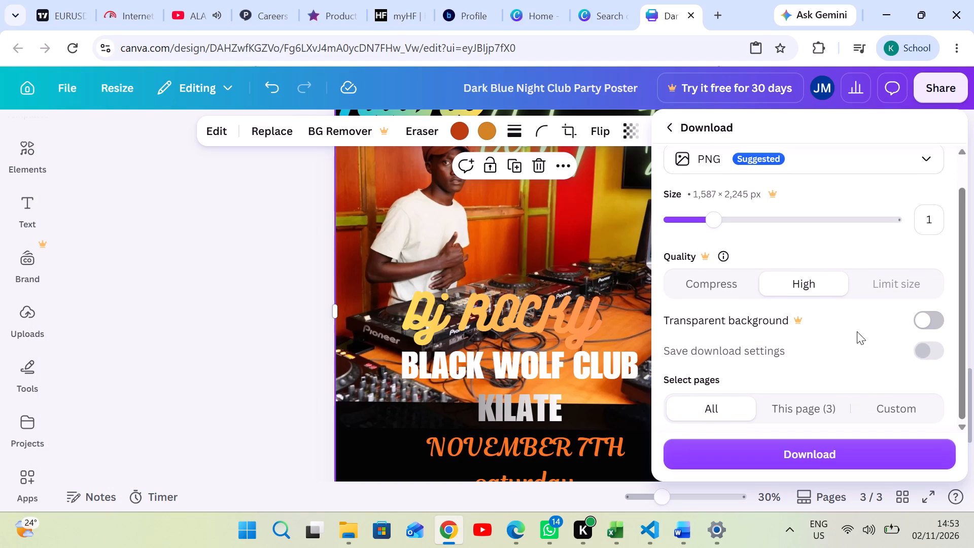
{"action": "scroll", "coordinate": [857, 331], "scroll_direction": "down", "scroll_amount": 1}
{"action": "left_click", "coordinate": [721, 406]}
{"action": "scroll", "coordinate": [795, 411], "scroll_direction": "up", "scroll_amount": 2}
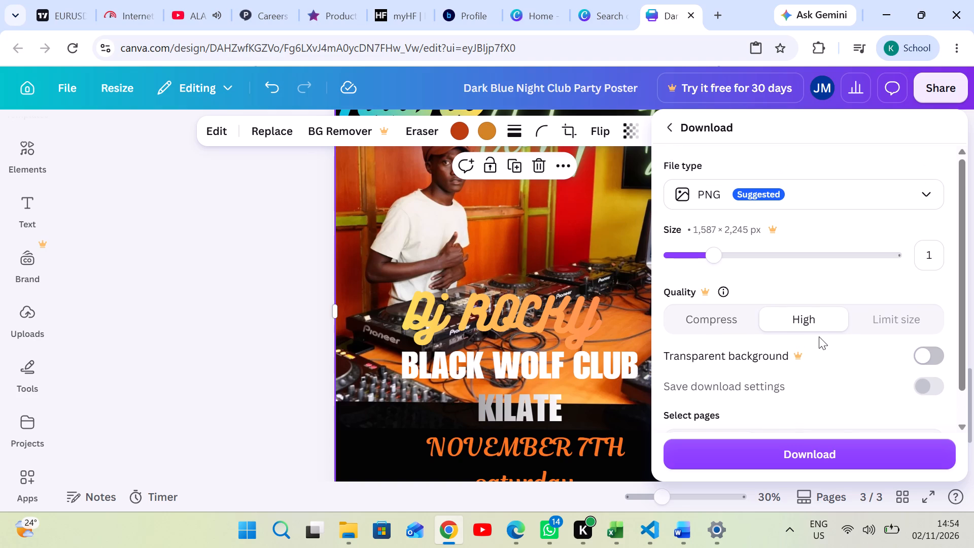
{"action": "scroll", "coordinate": [823, 329], "scroll_direction": "down", "scroll_amount": 3}
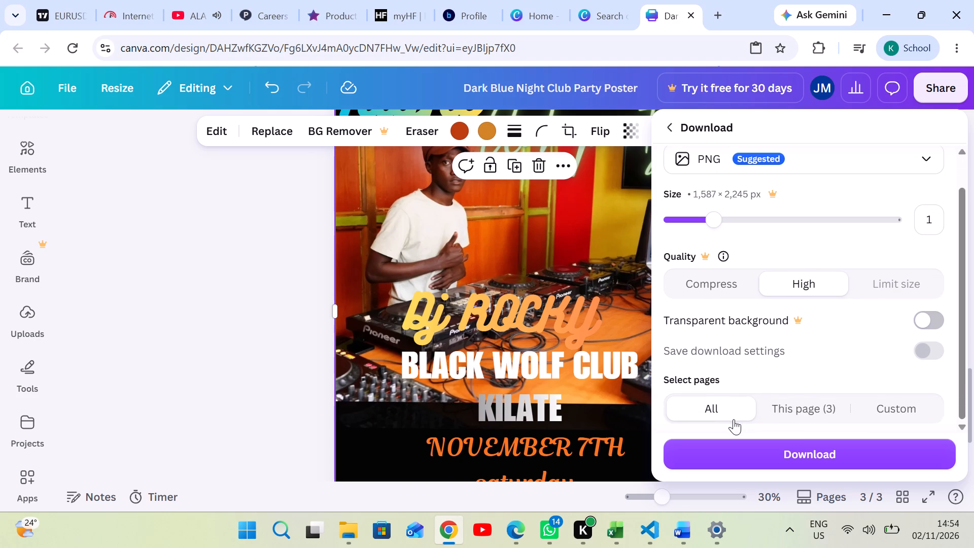
{"action": "left_click", "coordinate": [924, 156]}
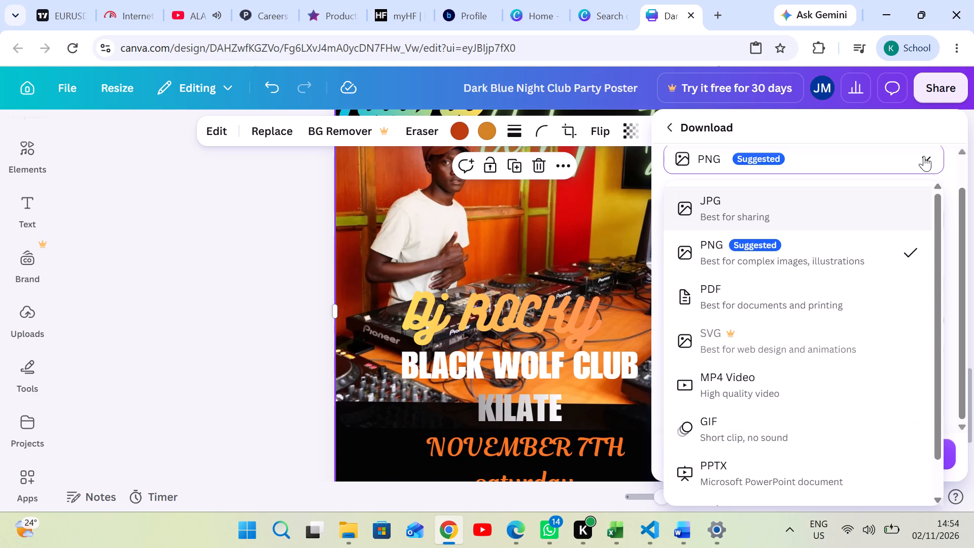
{"action": "left_click", "coordinate": [924, 156]}
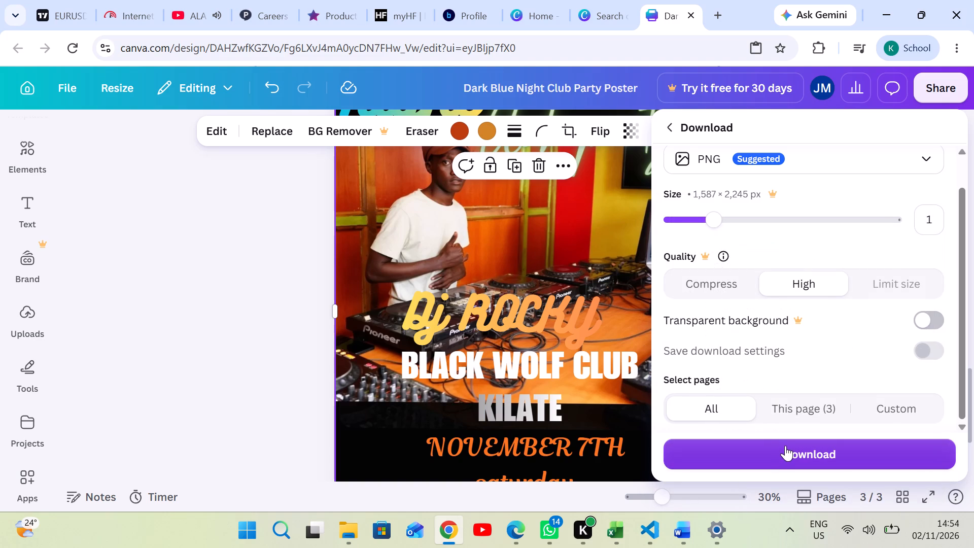
{"action": "left_click", "coordinate": [729, 406]}
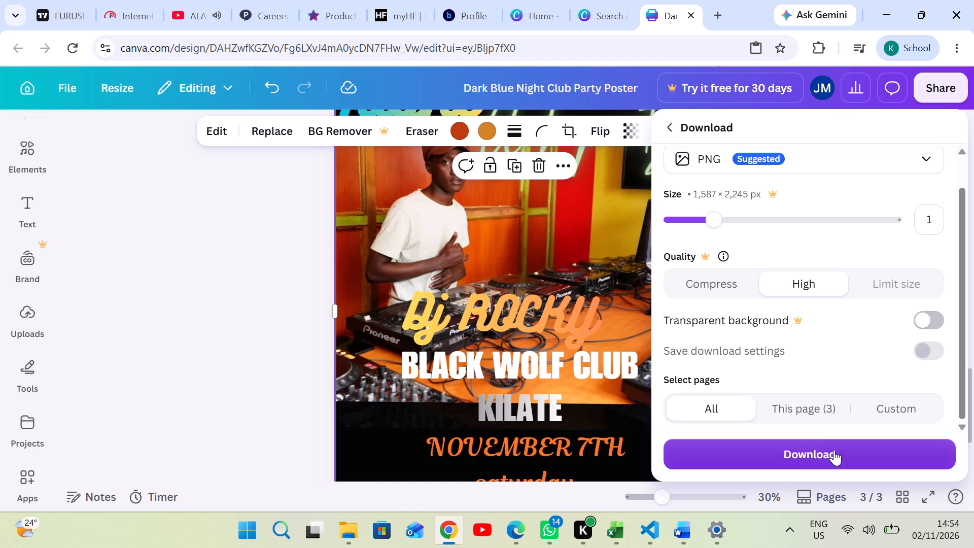
{"action": "left_click", "coordinate": [834, 451]}
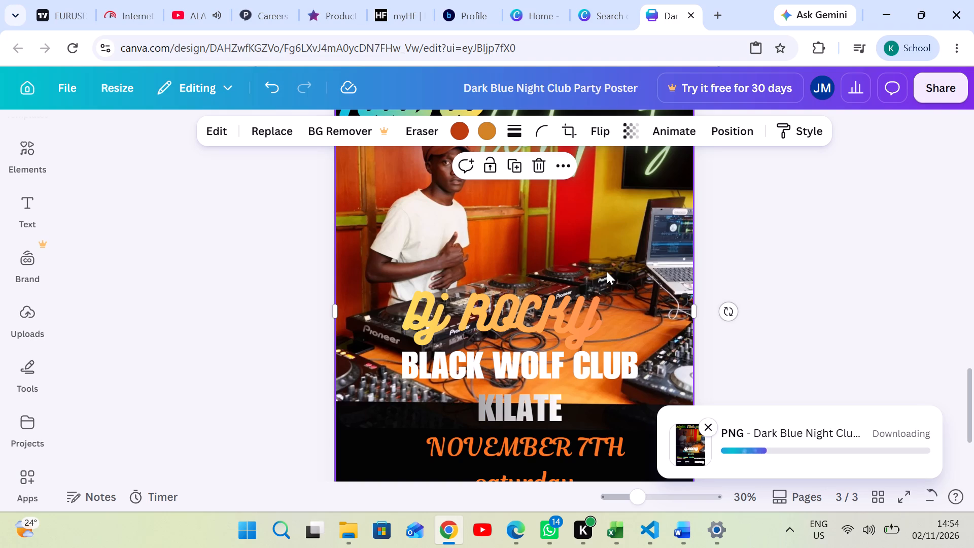
Examine the page 3 and page 2 posters, including their bottom edges, for layout flaws.
{"action": "scroll", "coordinate": [607, 271], "scroll_direction": "up", "scroll_amount": 1}
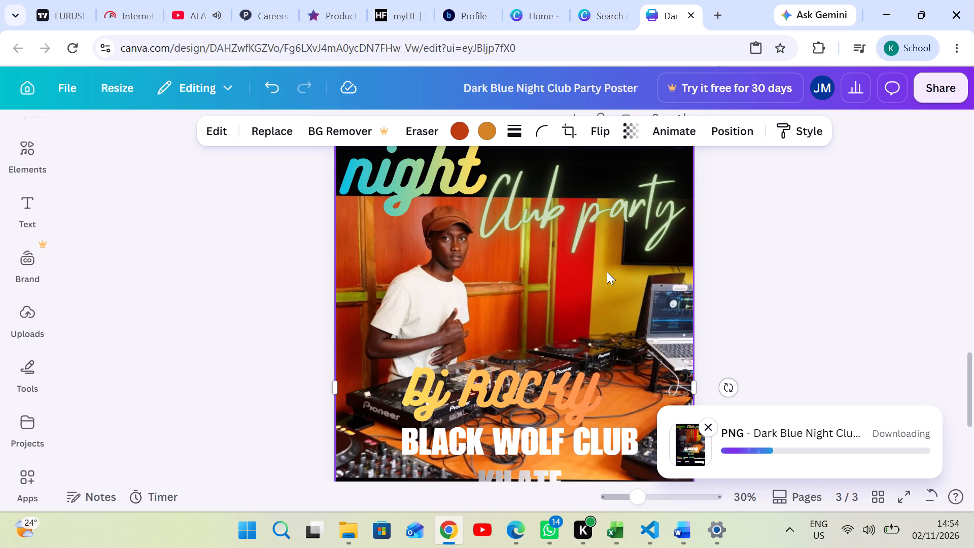
{"action": "scroll", "coordinate": [607, 271], "scroll_direction": "up", "scroll_amount": 1}
{"action": "scroll", "coordinate": [607, 271], "scroll_direction": "down", "scroll_amount": 2}
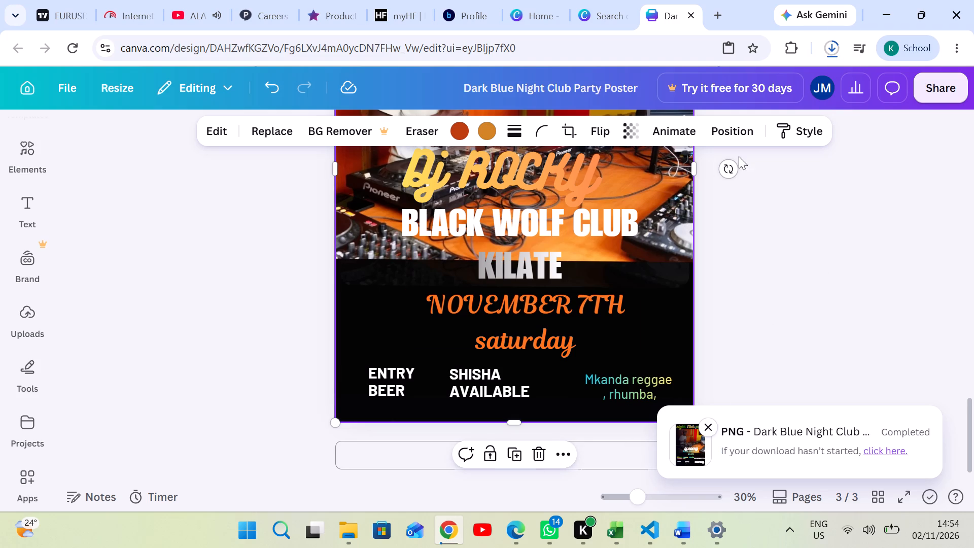
{"action": "scroll", "coordinate": [751, 296], "scroll_direction": "up", "scroll_amount": 1}
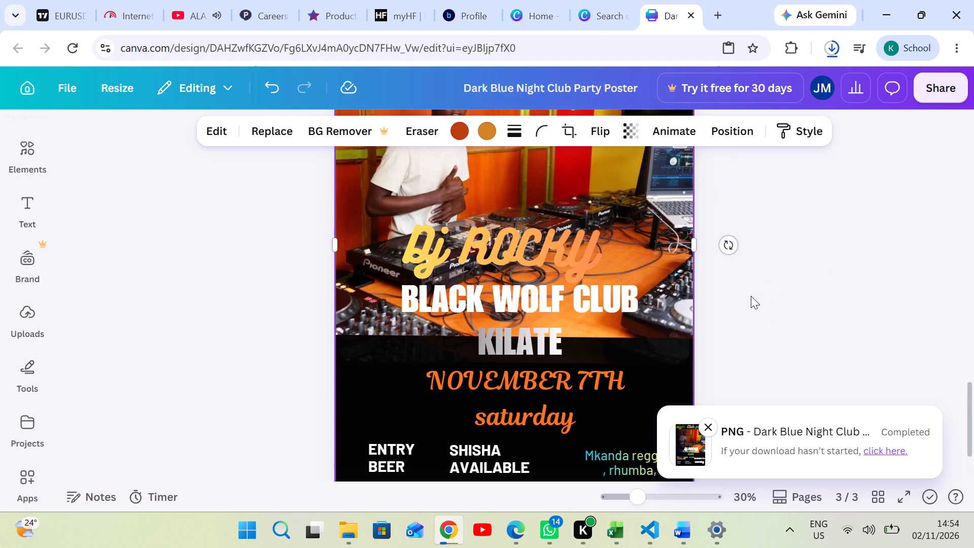
{"action": "scroll", "coordinate": [751, 296], "scroll_direction": "up", "scroll_amount": 6}
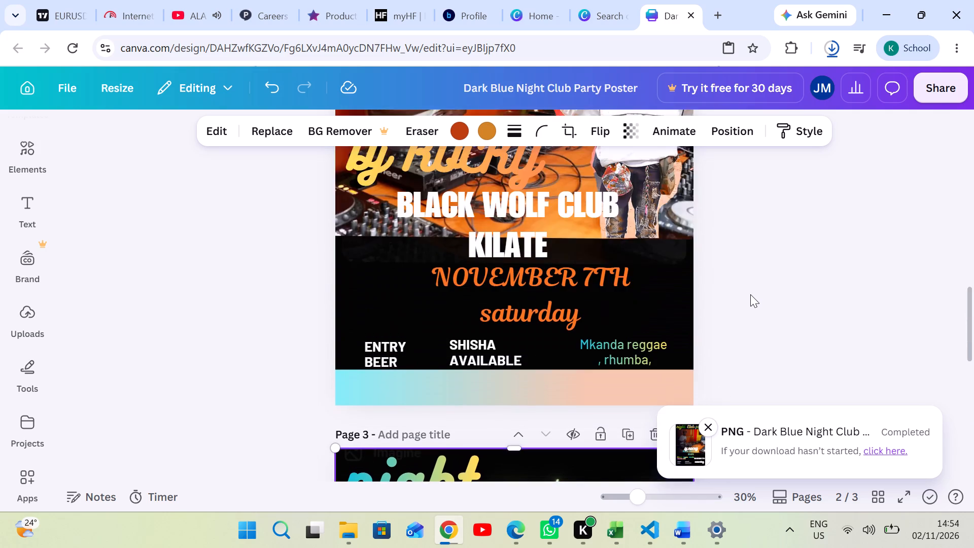
{"action": "scroll", "coordinate": [750, 294], "scroll_direction": "up", "scroll_amount": 3}
{"action": "scroll", "coordinate": [750, 293], "scroll_direction": "down", "scroll_amount": 2}
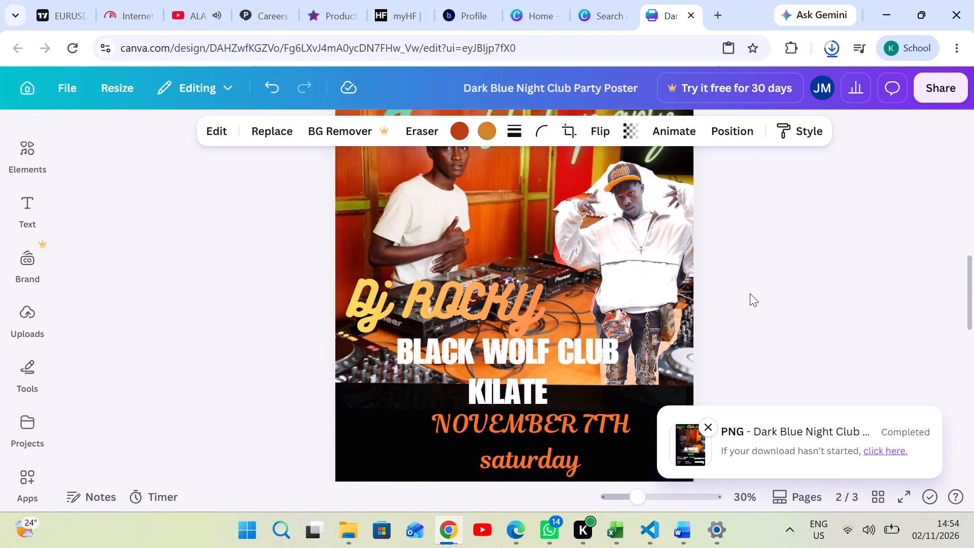
{"action": "scroll", "coordinate": [750, 293], "scroll_direction": "down", "scroll_amount": 1}
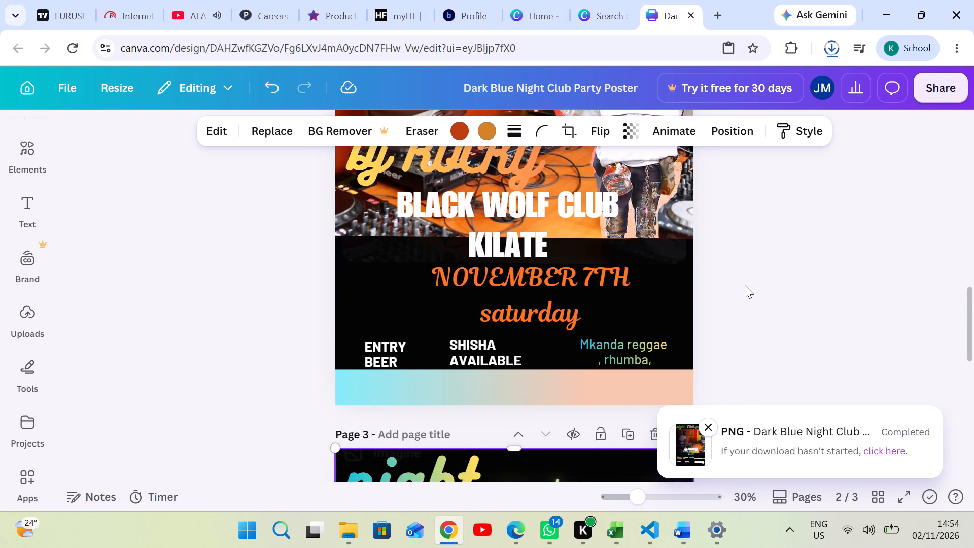
Stretch the page 2 background image down to the page's bottom edge, covering the light gradient strip.
{"action": "scroll", "coordinate": [745, 285], "scroll_direction": "down", "scroll_amount": 2}
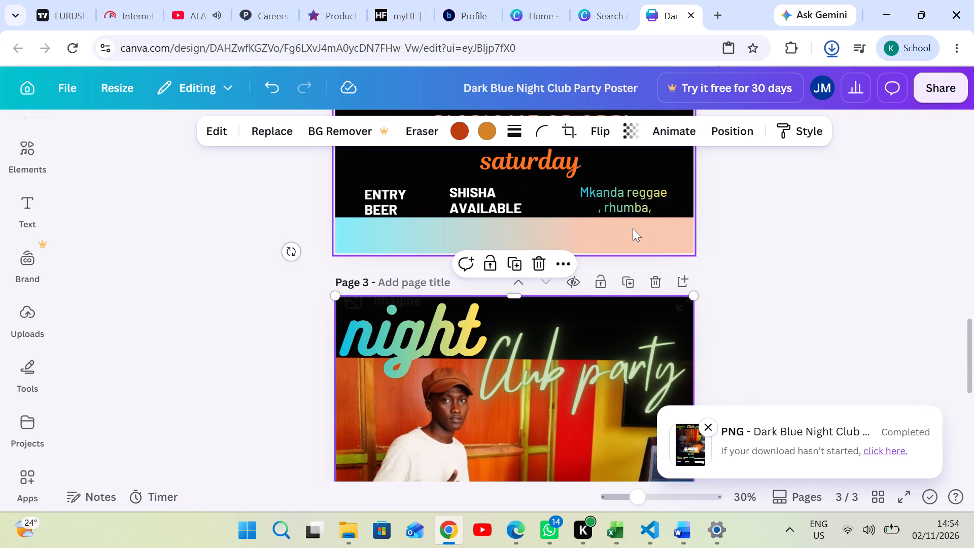
{"action": "left_click", "coordinate": [633, 228]}
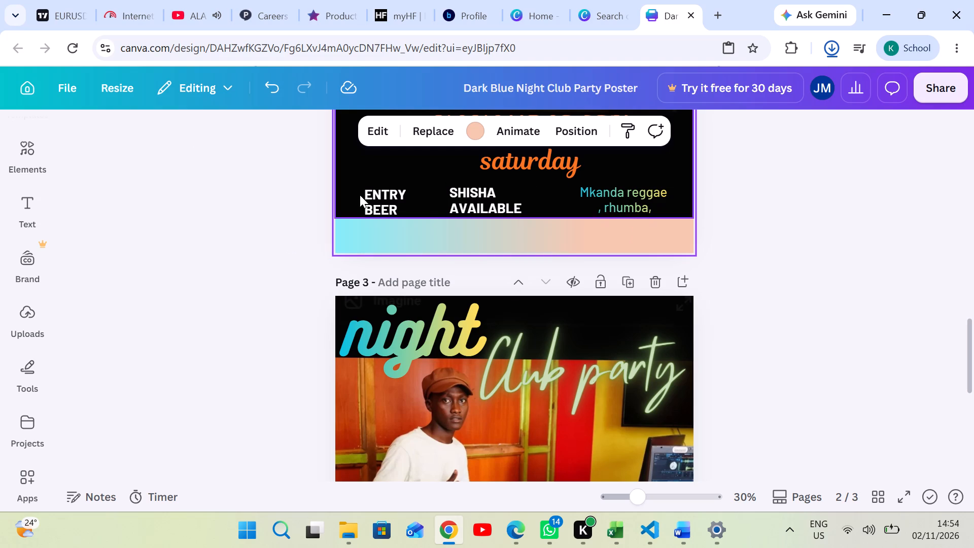
{"action": "left_click", "coordinate": [387, 170]}
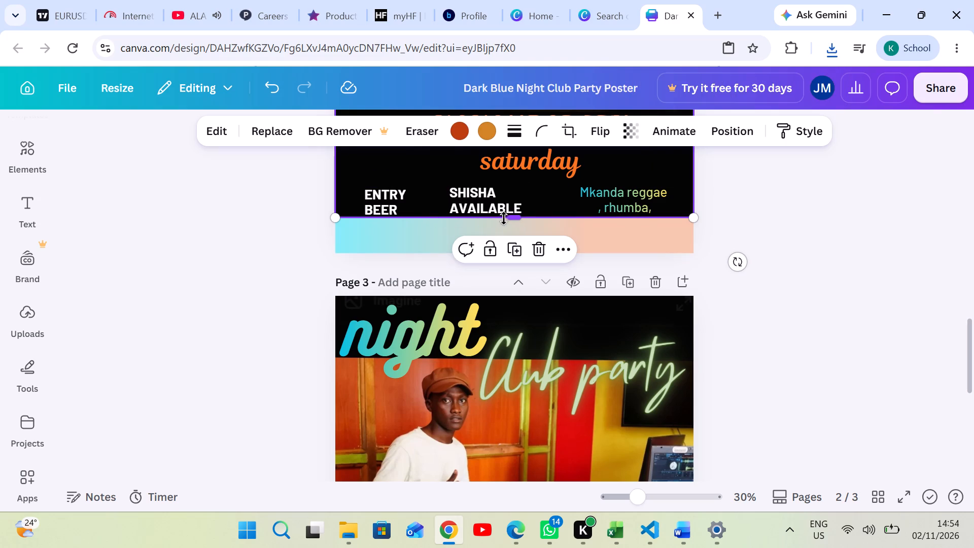
{"action": "left_click_drag", "start_coordinate": [514, 215], "coordinate": [513, 241]}
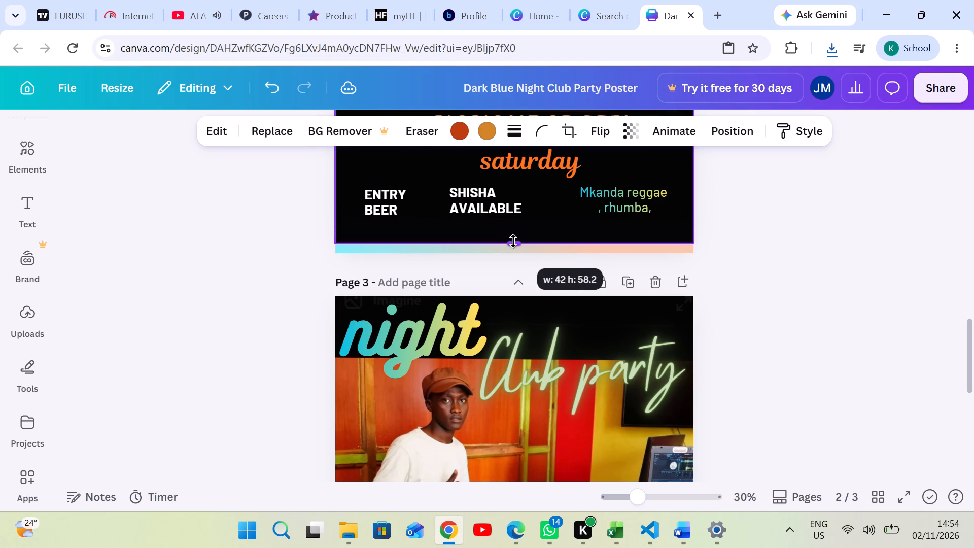
{"action": "left_click_drag", "start_coordinate": [513, 241], "coordinate": [512, 247]}
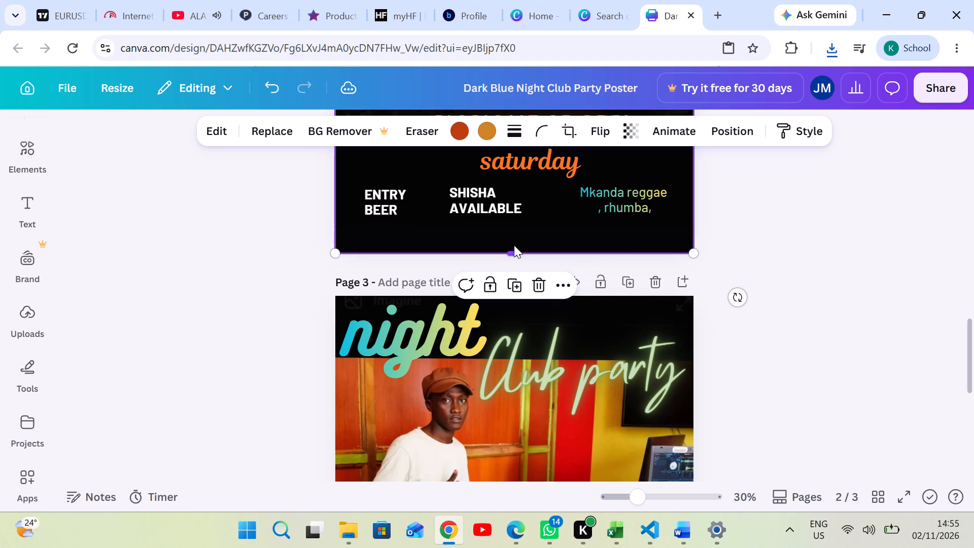
Shift the Mkanda reggae rhumba, SHISHA AVAILABLE and ENTRY BEER texts on page 2 slightly lower beneath the date, spacing them across the row.
{"action": "scroll", "coordinate": [788, 246], "scroll_direction": "up", "scroll_amount": 4}
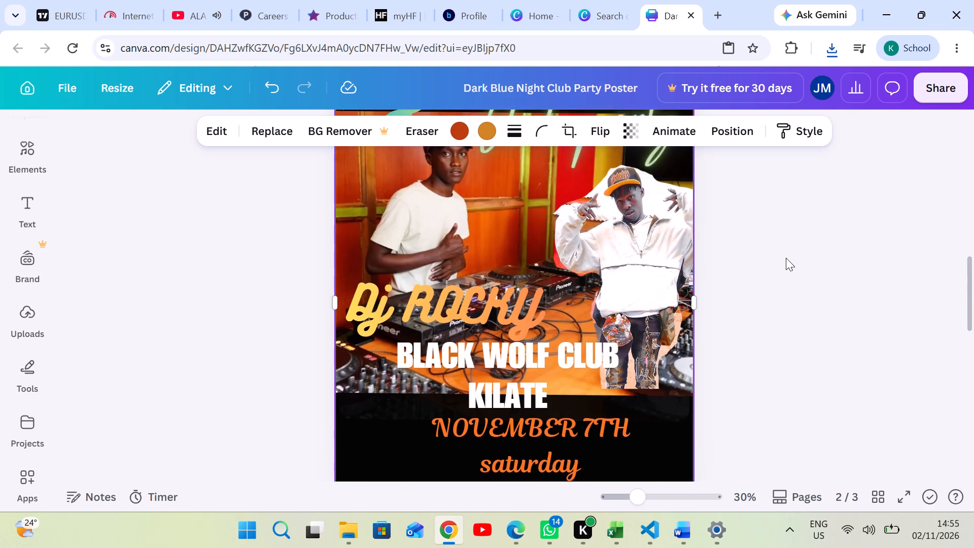
{"action": "scroll", "coordinate": [786, 258], "scroll_direction": "down", "scroll_amount": 2}
{"action": "left_click", "coordinate": [635, 346]}
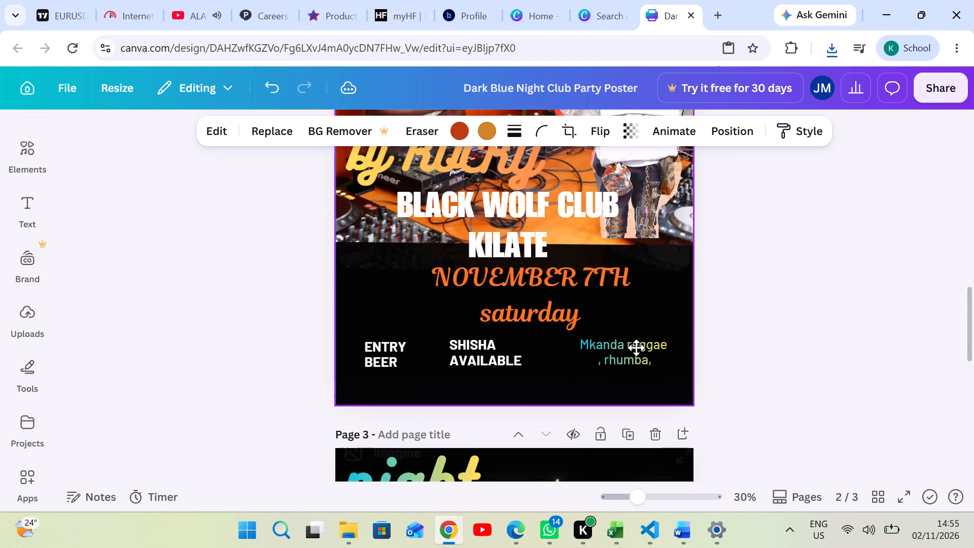
{"action": "left_click", "coordinate": [786, 279]}
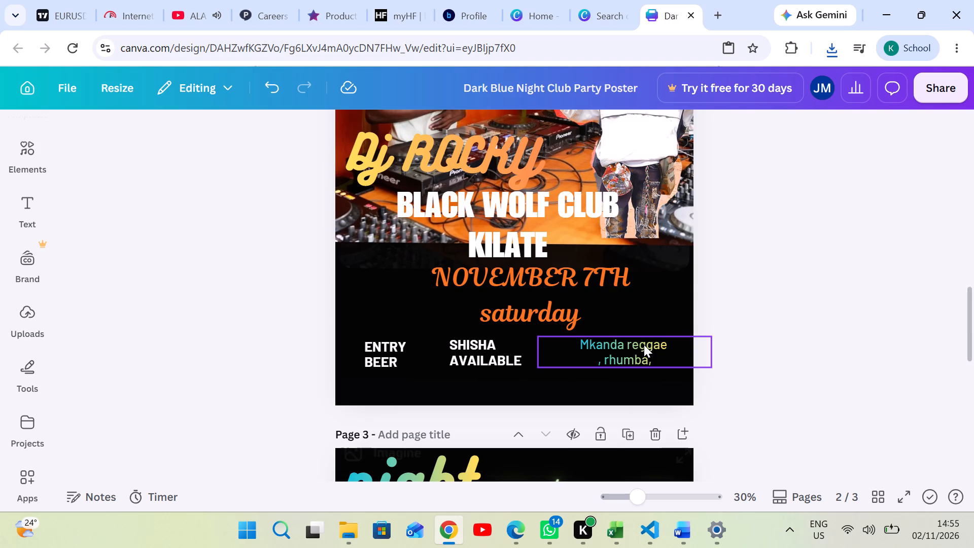
{"action": "left_click_drag", "start_coordinate": [643, 346], "coordinate": [641, 361]}
{"action": "left_click_drag", "start_coordinate": [492, 348], "coordinate": [483, 364]}
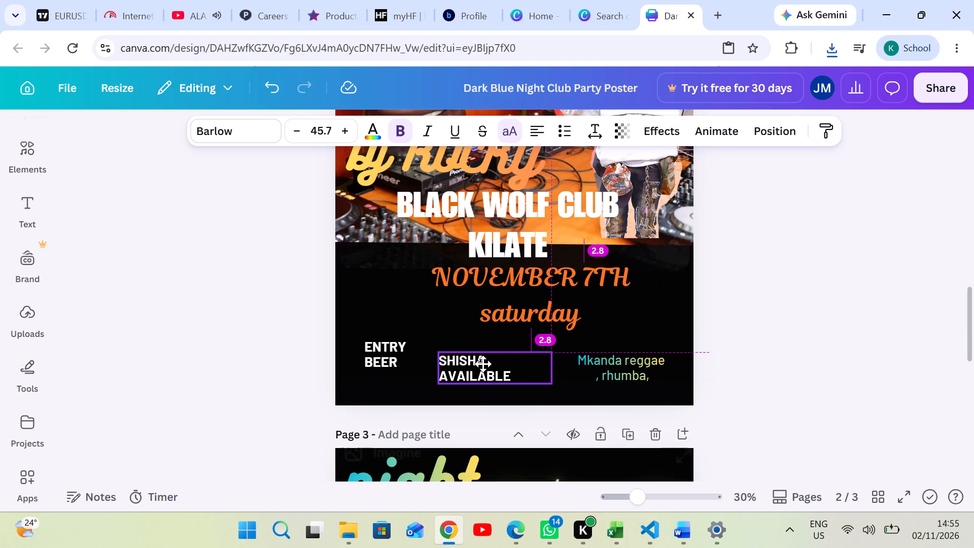
{"action": "left_click_drag", "start_coordinate": [483, 364], "coordinate": [492, 359]}
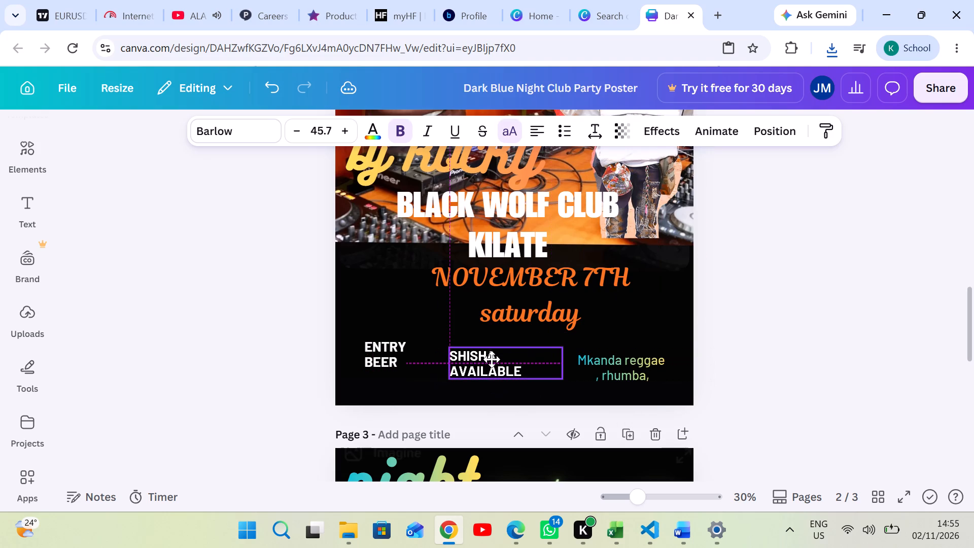
{"action": "left_click_drag", "start_coordinate": [492, 359], "coordinate": [493, 359]}
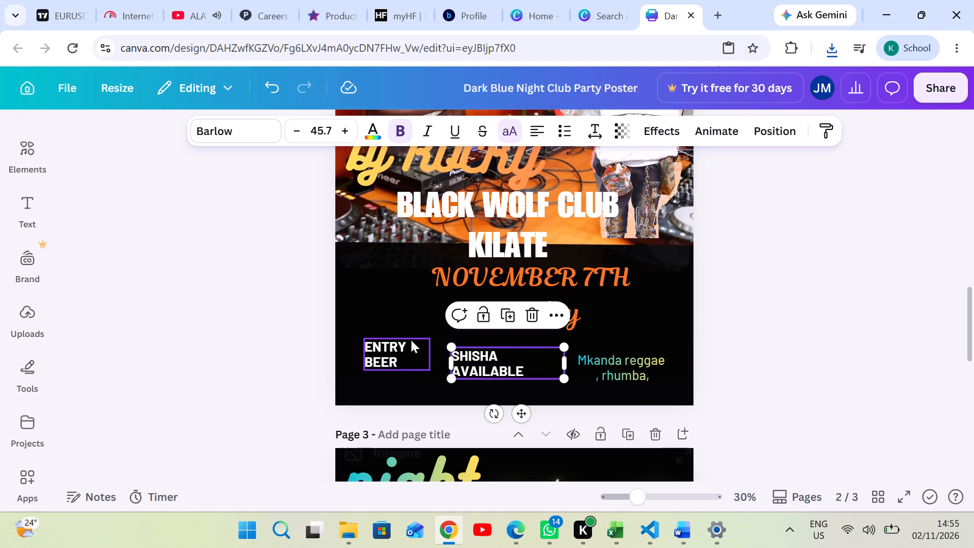
{"action": "left_click_drag", "start_coordinate": [402, 344], "coordinate": [403, 354]}
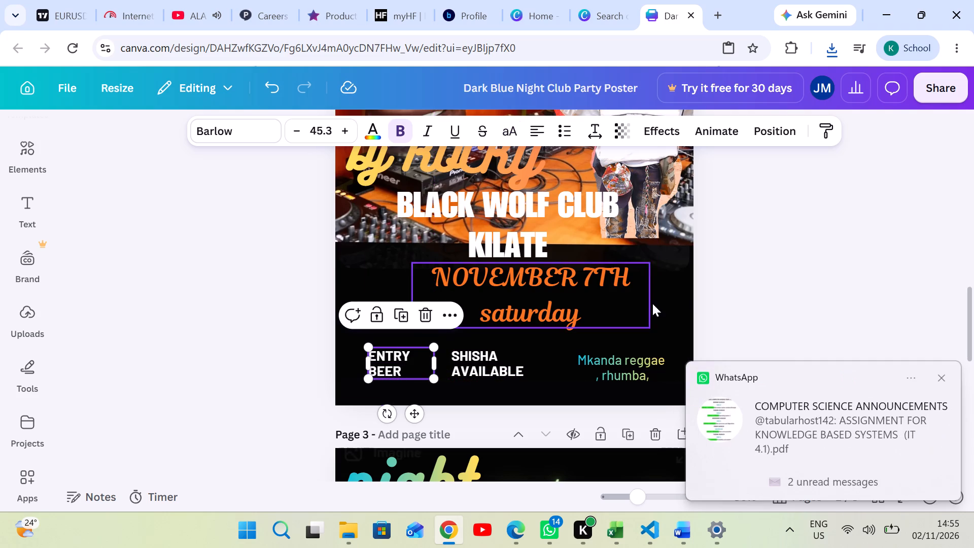
{"action": "left_click", "coordinate": [801, 286]}
{"action": "left_click_drag", "start_coordinate": [477, 362], "coordinate": [478, 362]}
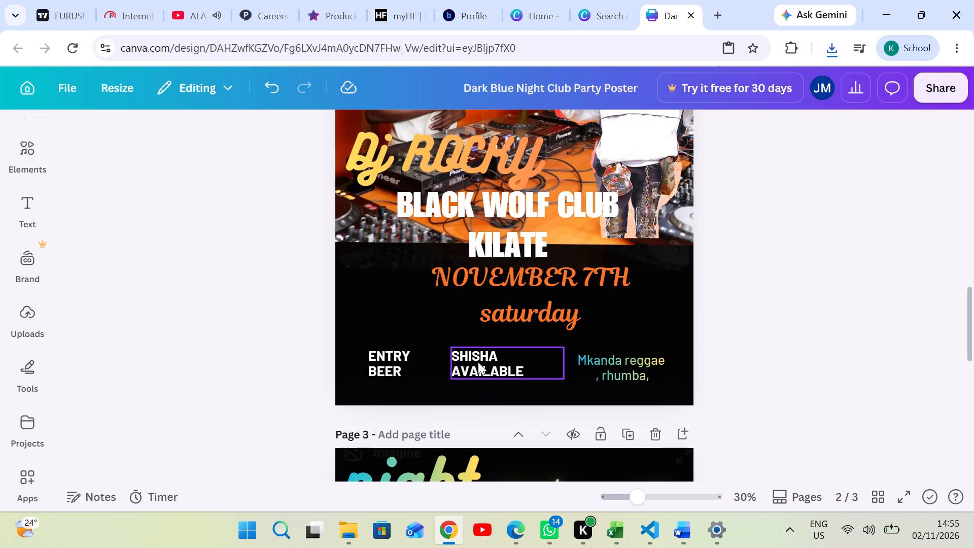
{"action": "left_click_drag", "start_coordinate": [478, 362], "coordinate": [483, 362]}
{"action": "left_click", "coordinate": [723, 342]}
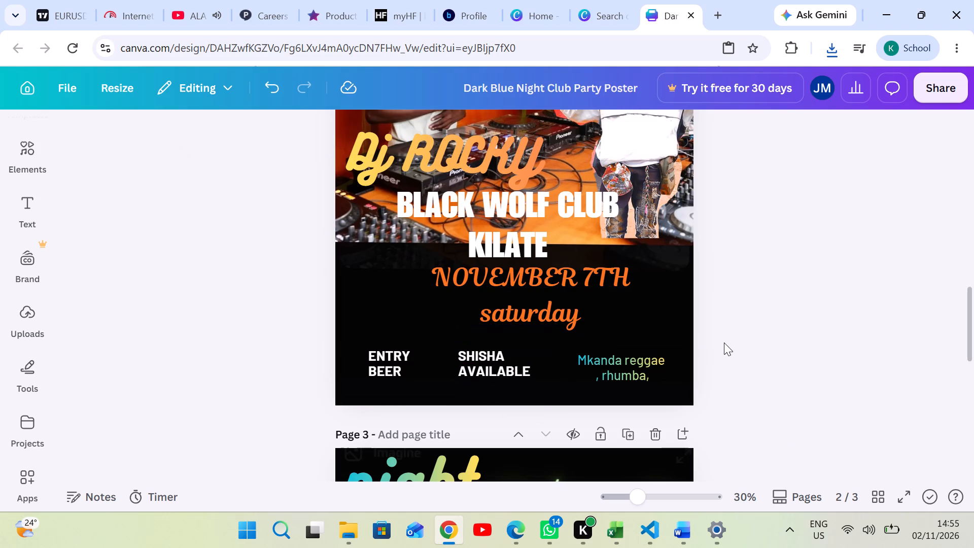
Examine the page 2 poster and compare its layout with the page 1 poster's lower text area.
{"action": "scroll", "coordinate": [718, 341], "scroll_direction": "up", "scroll_amount": 2}
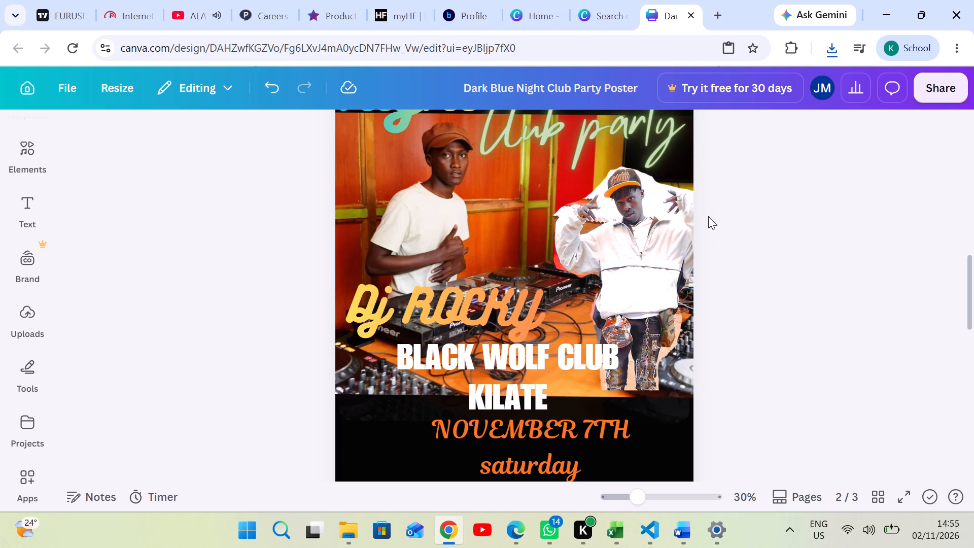
{"action": "scroll", "coordinate": [647, 244], "scroll_direction": "up", "scroll_amount": 2}
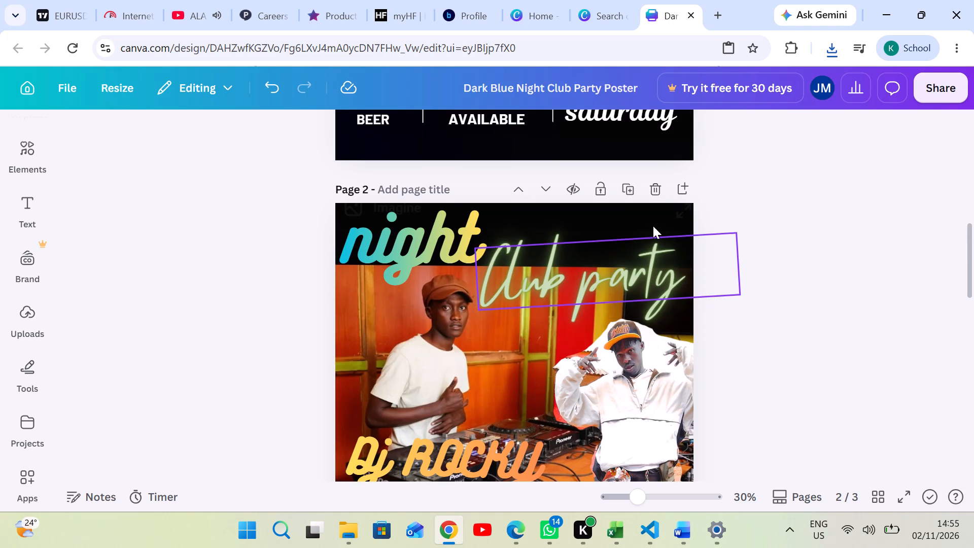
{"action": "scroll", "coordinate": [653, 226], "scroll_direction": "up", "scroll_amount": 3}
{"action": "scroll", "coordinate": [653, 231], "scroll_direction": "down", "scroll_amount": 3}
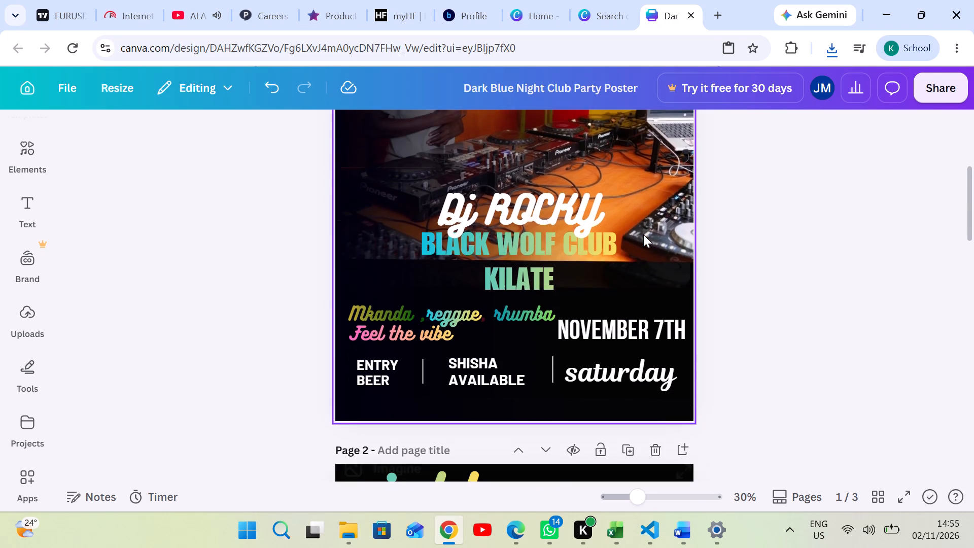
{"action": "scroll", "coordinate": [643, 234], "scroll_direction": "down", "scroll_amount": 1}
{"action": "scroll", "coordinate": [643, 234], "scroll_direction": "up", "scroll_amount": 3}
{"action": "scroll", "coordinate": [552, 277], "scroll_direction": "down", "scroll_amount": 2}
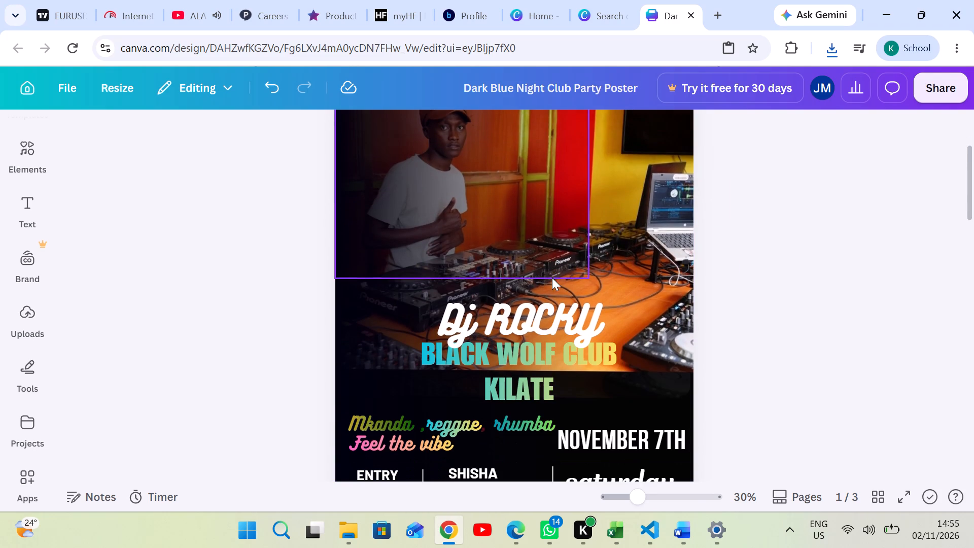
{"action": "scroll", "coordinate": [604, 337], "scroll_direction": "down", "scroll_amount": 1}
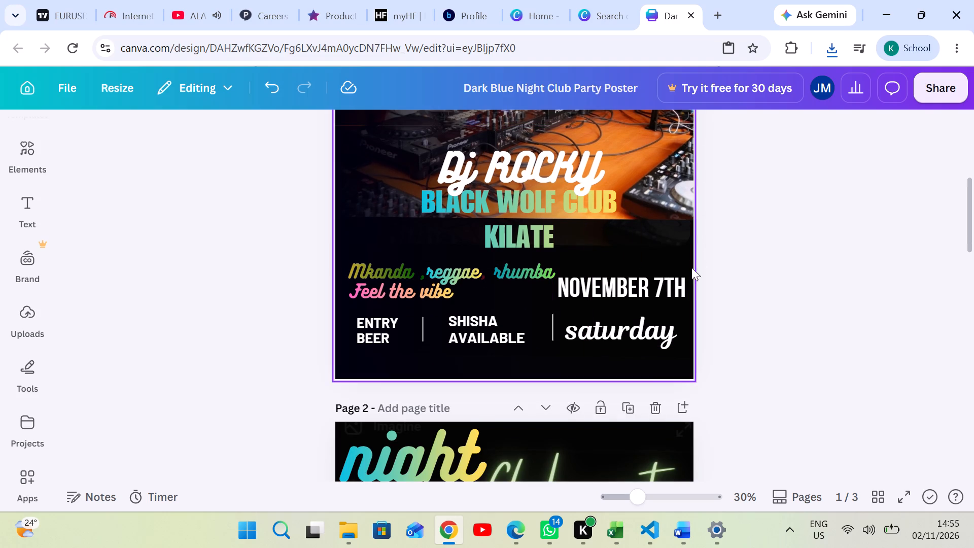
Download all pages of the corrected poster design again as PNG at size 1 and High quality.
{"action": "left_click", "coordinate": [692, 249]}
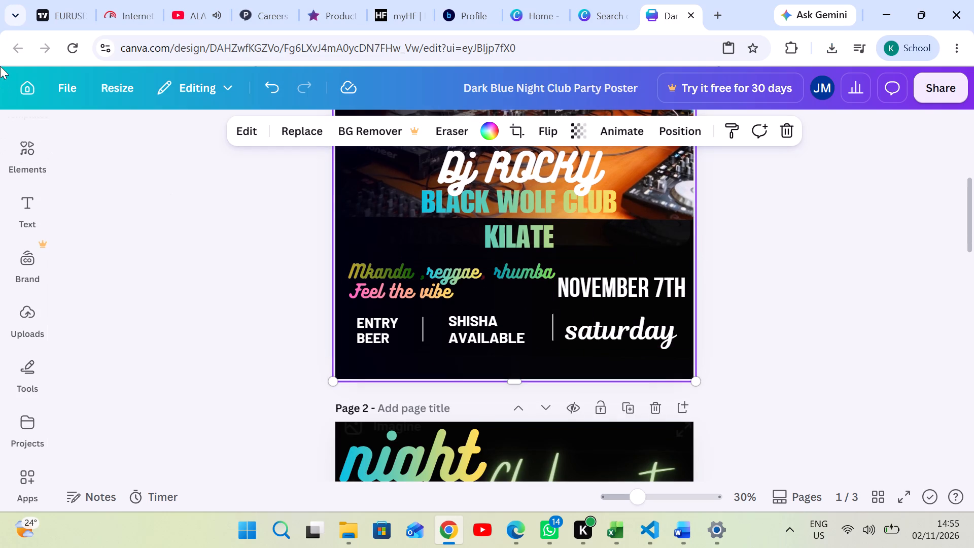
{"action": "left_click", "coordinate": [65, 77]}
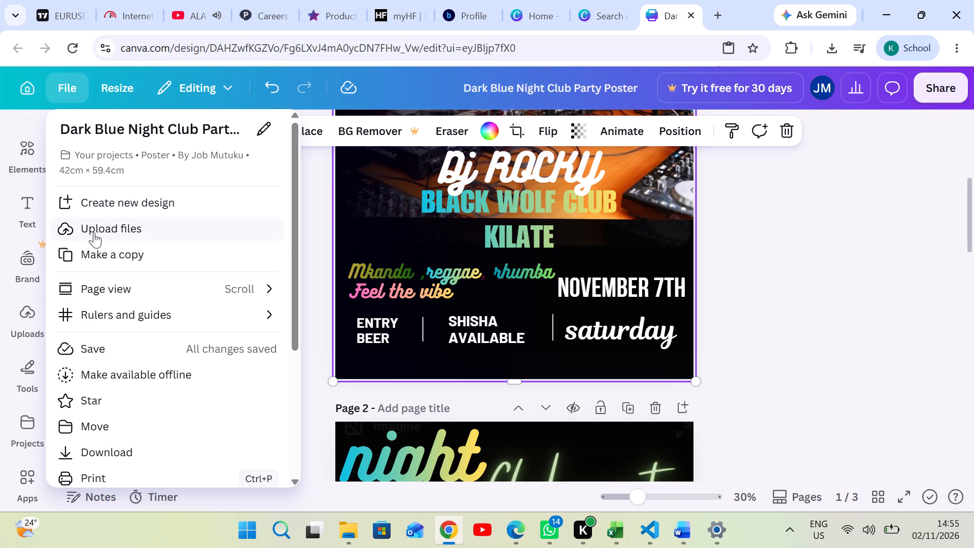
{"action": "left_click", "coordinate": [153, 452]}
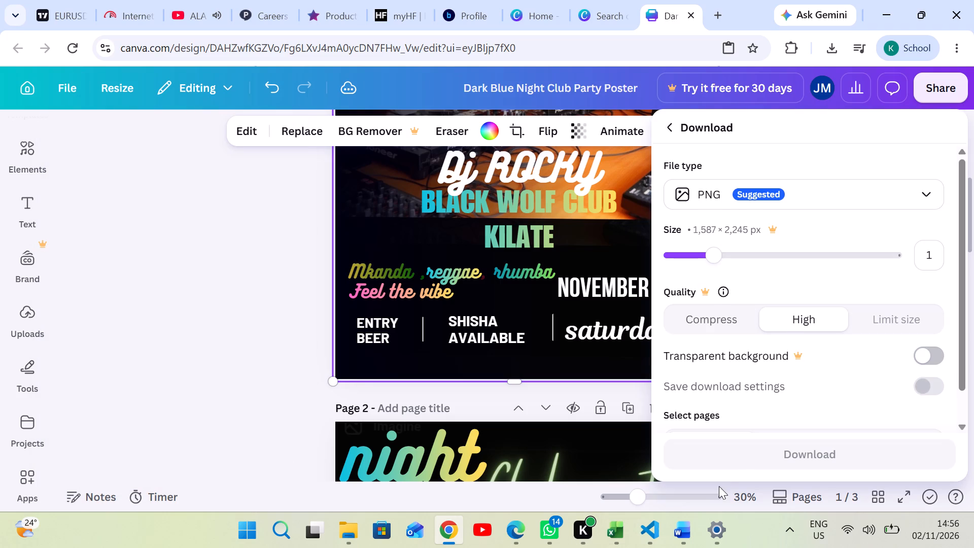
{"action": "scroll", "coordinate": [807, 403], "scroll_direction": "down", "scroll_amount": 4}
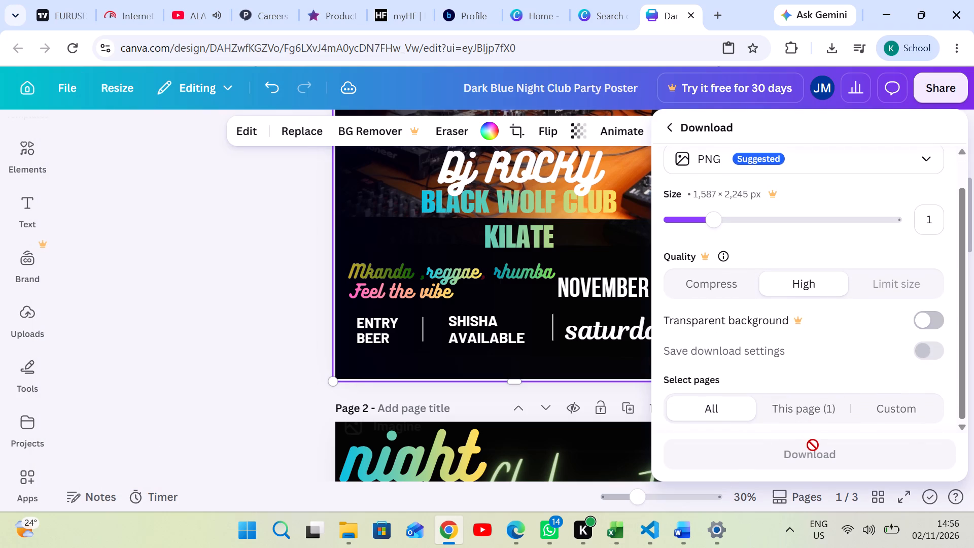
{"action": "left_click", "coordinate": [805, 458]}
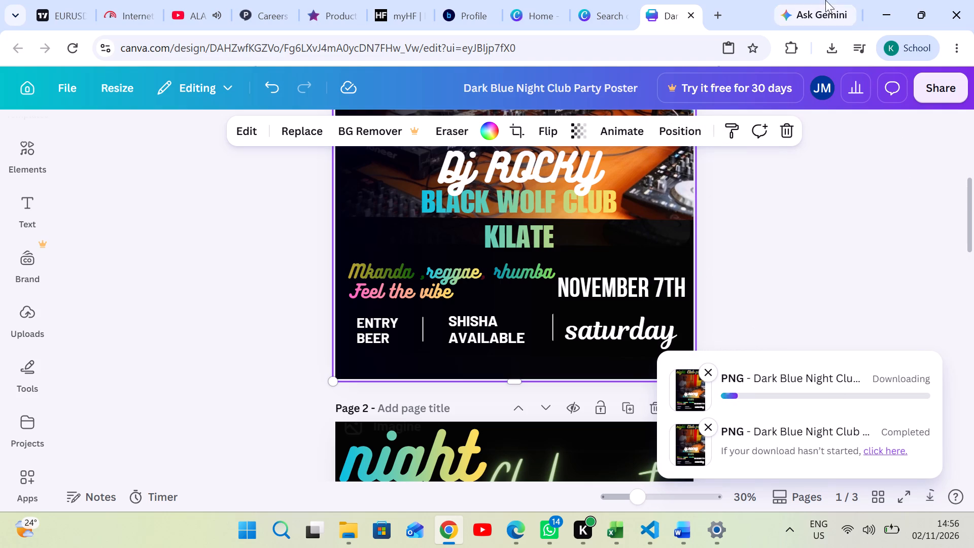
Open the downloaded Dark Blue Night Club Party Poster.zip with File Explorer, just this once.
{"action": "left_click", "coordinate": [828, 46]}
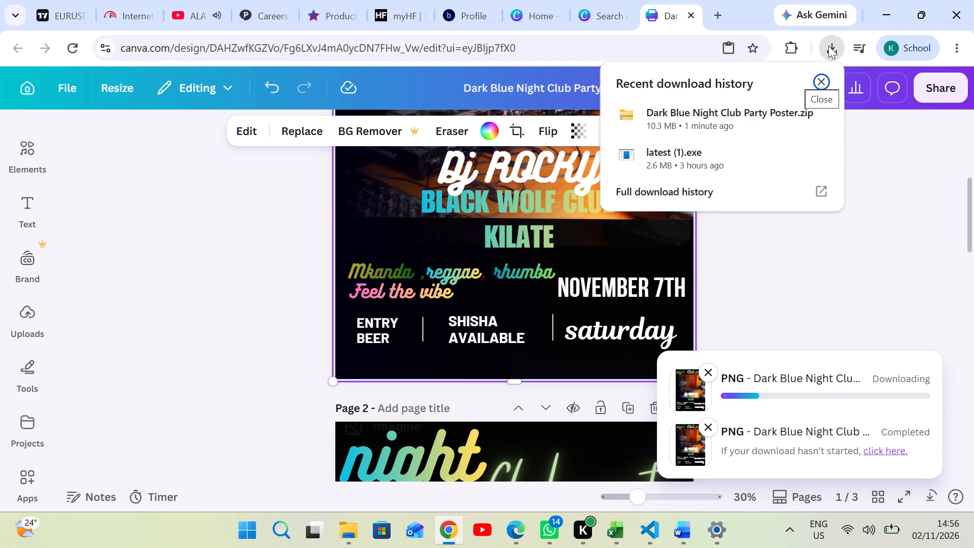
{"action": "left_click", "coordinate": [697, 118]}
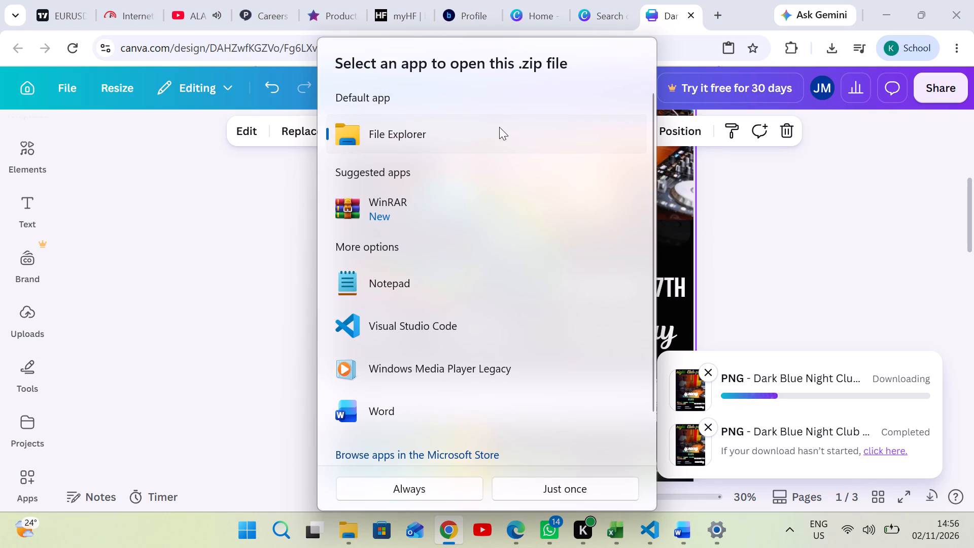
{"action": "scroll", "coordinate": [432, 293], "scroll_direction": "down", "scroll_amount": 4}
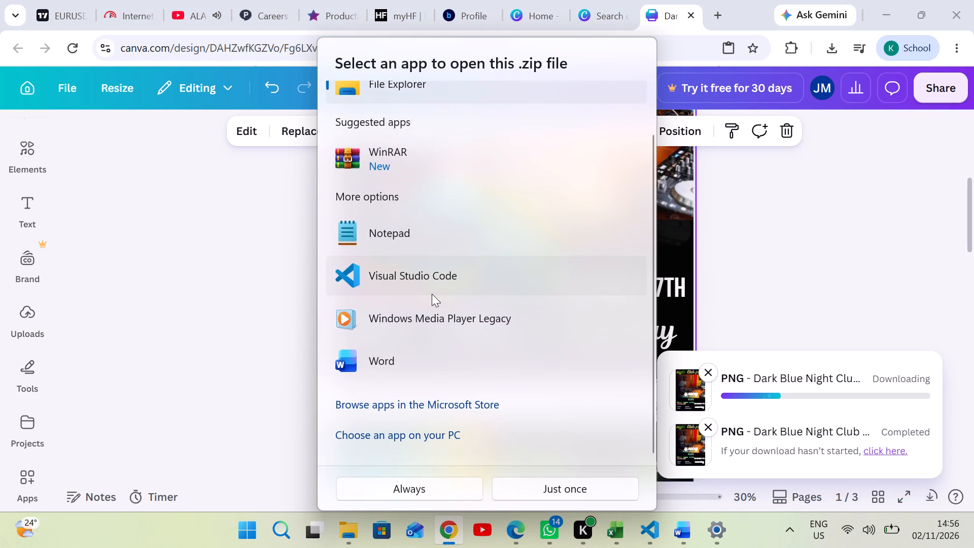
{"action": "scroll", "coordinate": [432, 286], "scroll_direction": "up", "scroll_amount": 3}
{"action": "left_click", "coordinate": [512, 135]}
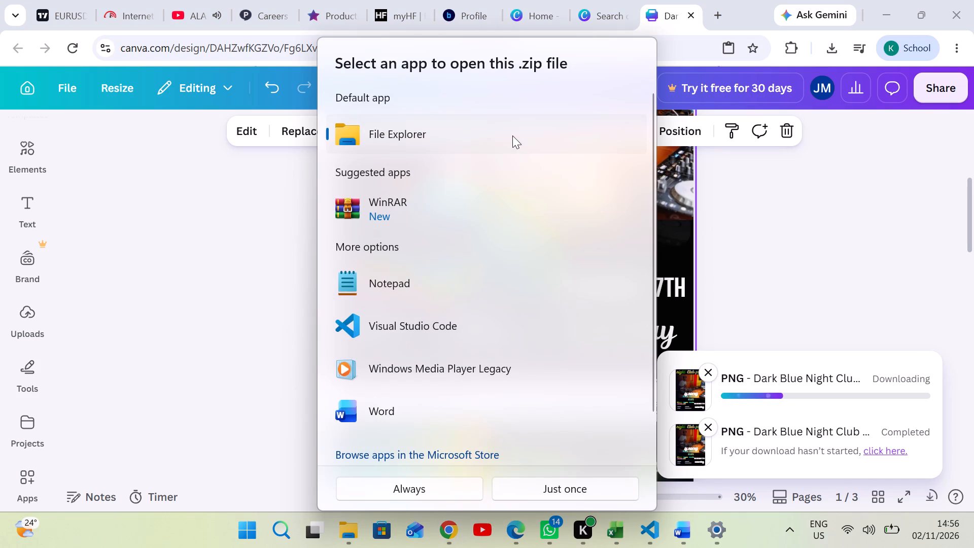
{"action": "left_click", "coordinate": [542, 482]}
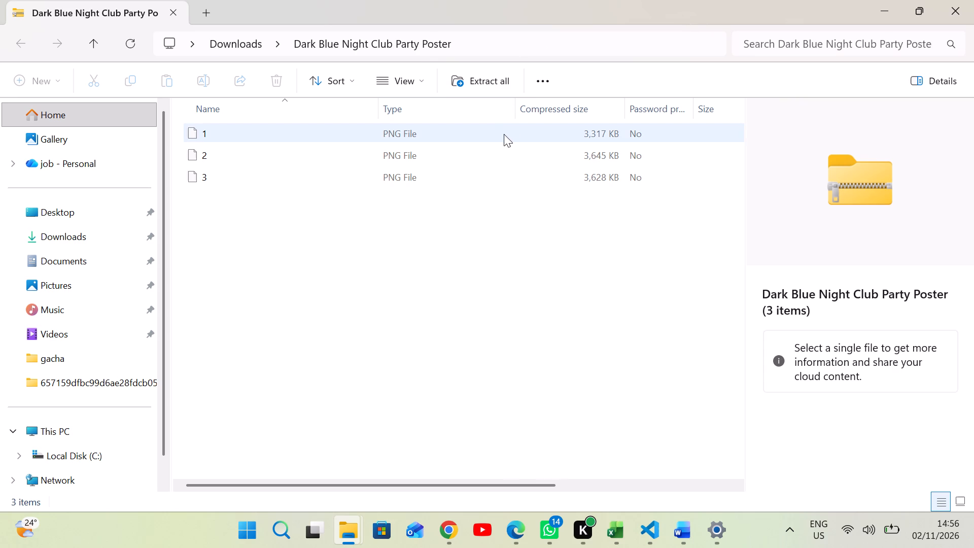
Examine the exported posters 1.png and 2.png from the zip archive in the image viewer.
{"action": "left_click", "coordinate": [410, 131]}
{"action": "double_click", "coordinate": [410, 131]}
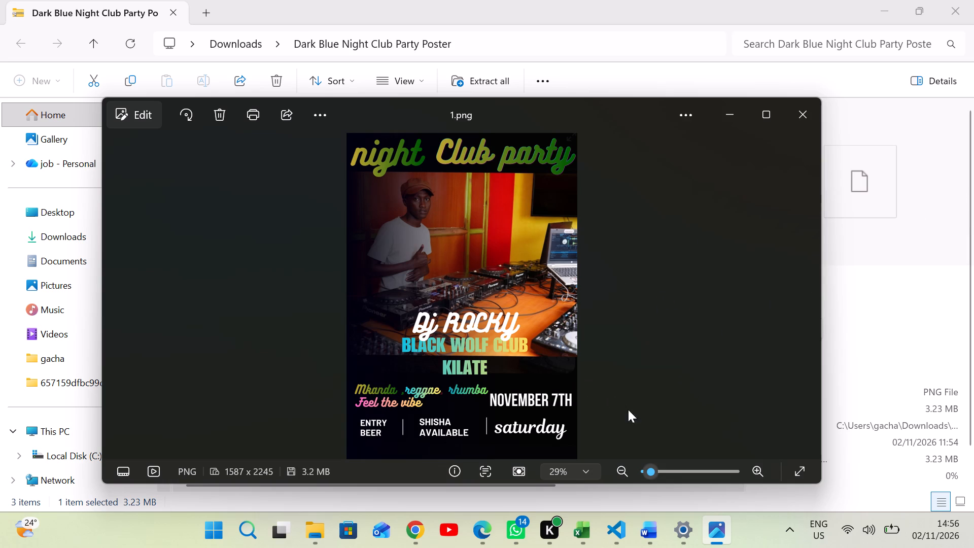
{"action": "left_click", "coordinate": [654, 469]}
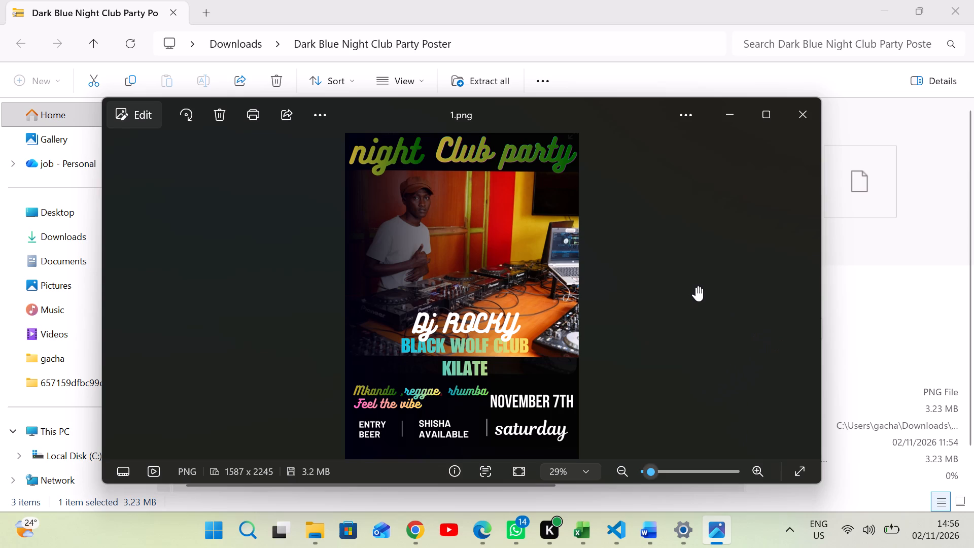
{"action": "left_click", "coordinate": [723, 277]}
{"action": "left_click", "coordinate": [871, 276]}
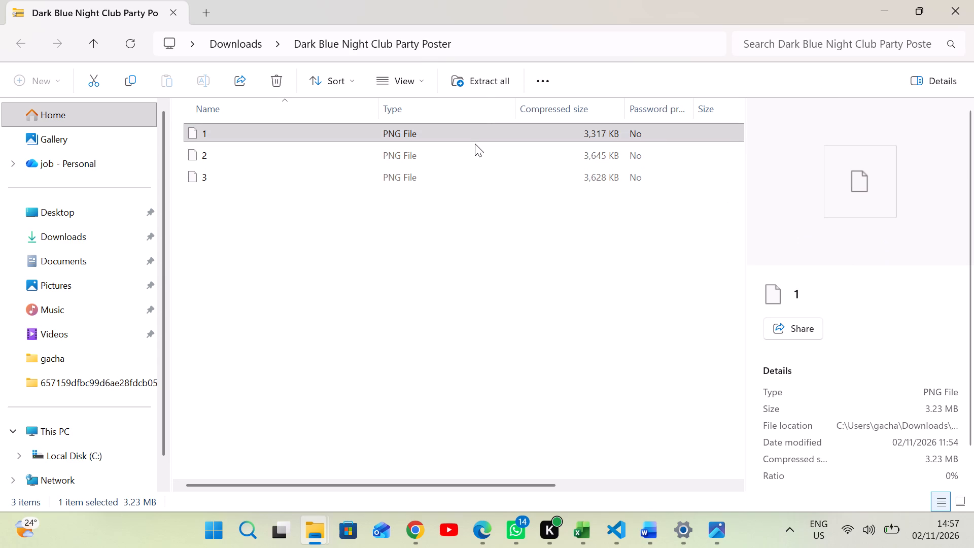
{"action": "double_click", "coordinate": [474, 146]}
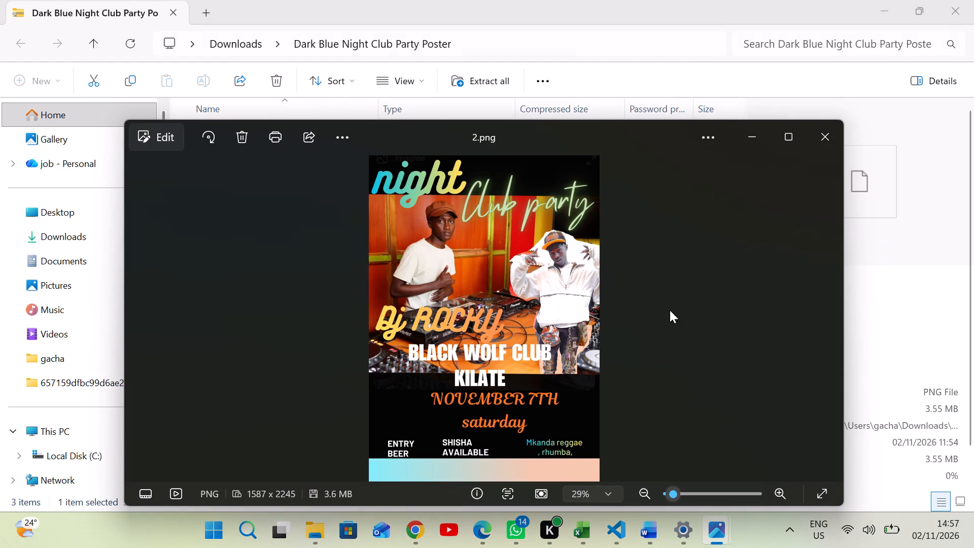
{"action": "scroll", "coordinate": [689, 241], "scroll_direction": "down", "scroll_amount": 1}
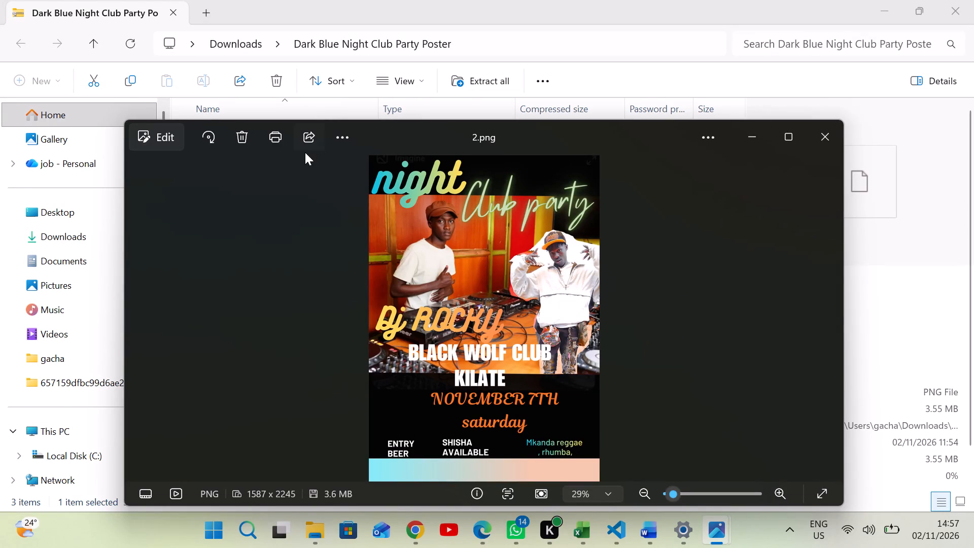
{"action": "left_click", "coordinate": [829, 124]}
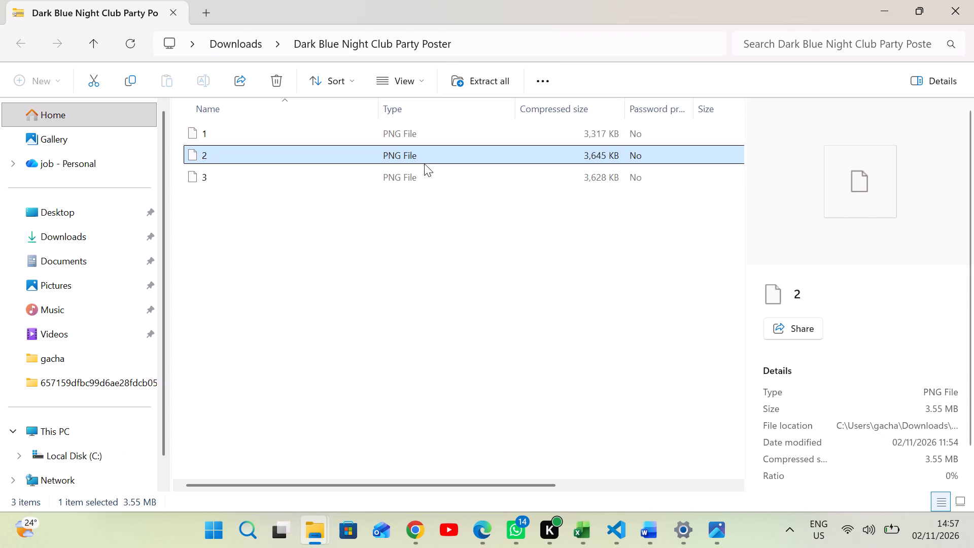
View the exported poster 3.png from the zip archive and share it using WhatsApp.
{"action": "double_click", "coordinate": [423, 173]}
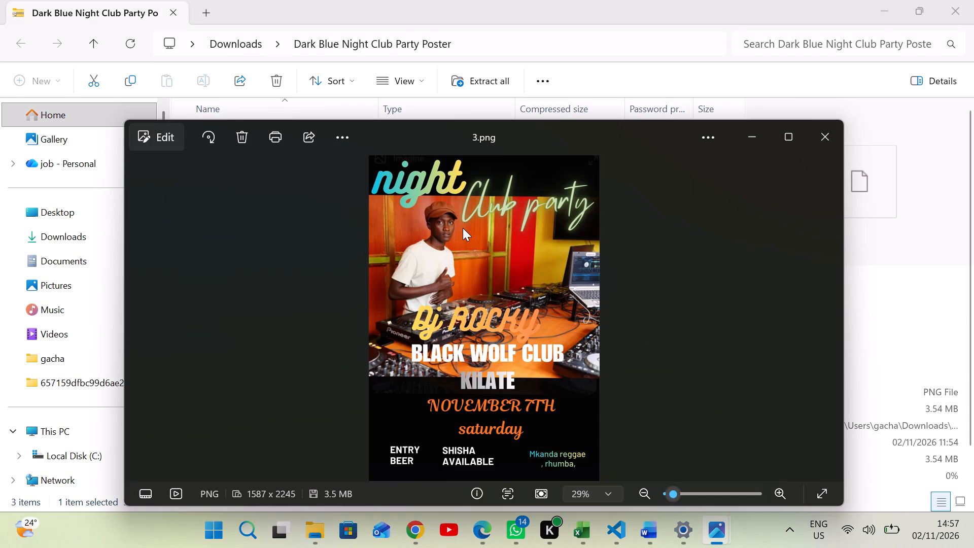
{"action": "scroll", "coordinate": [569, 283], "scroll_direction": "down", "scroll_amount": 1}
{"action": "left_click", "coordinate": [310, 132]}
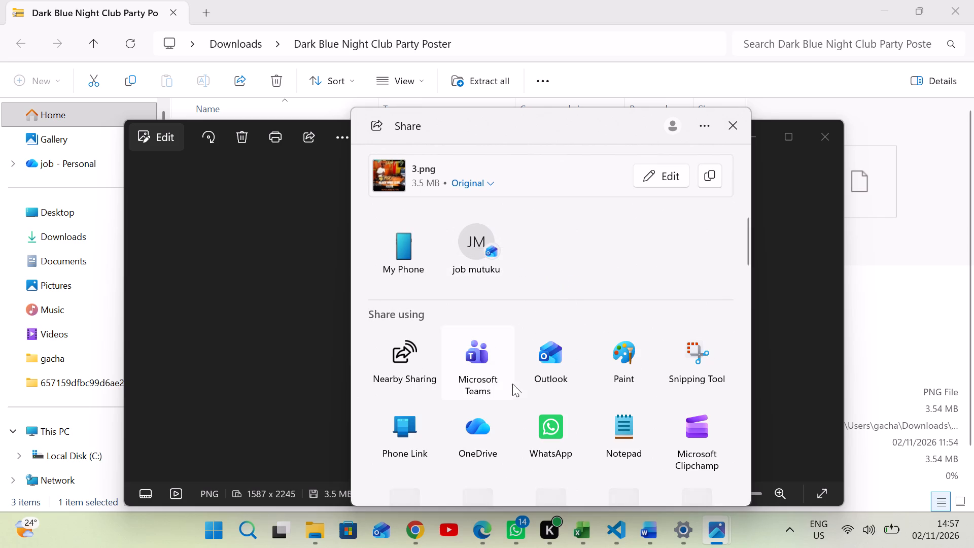
{"action": "left_click", "coordinate": [548, 439]}
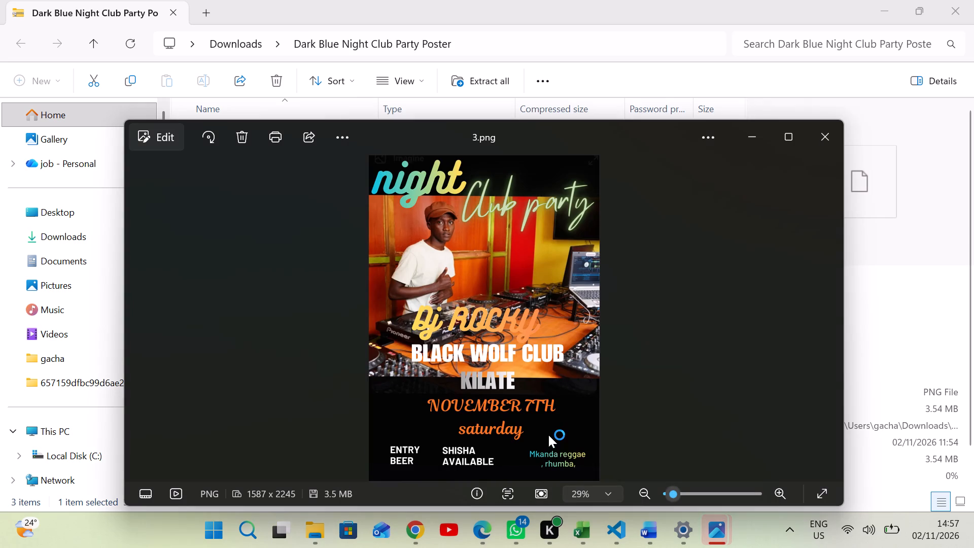
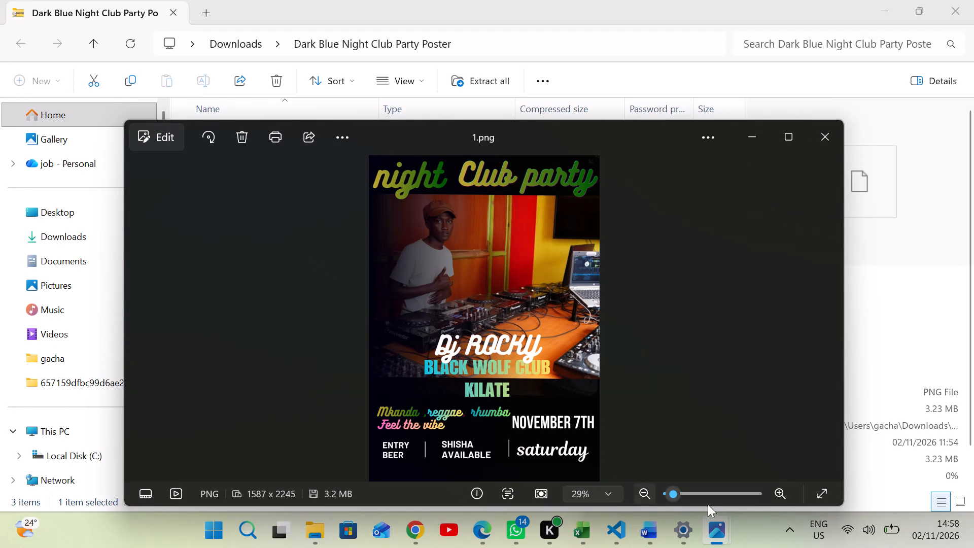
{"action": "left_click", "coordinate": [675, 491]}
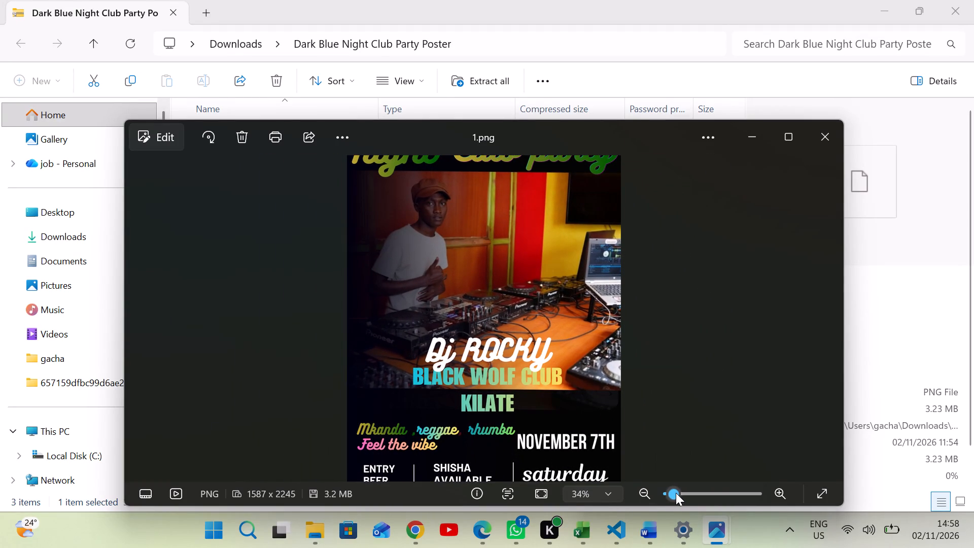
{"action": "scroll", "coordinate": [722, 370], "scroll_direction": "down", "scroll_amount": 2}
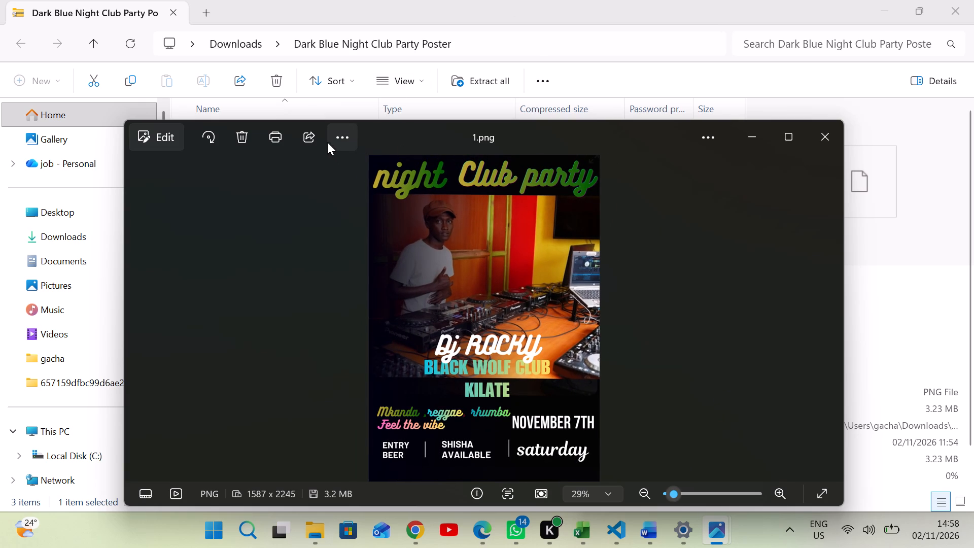
Share the exported poster 1.png from the image viewer using WhatsApp.
{"action": "left_click", "coordinate": [311, 131]}
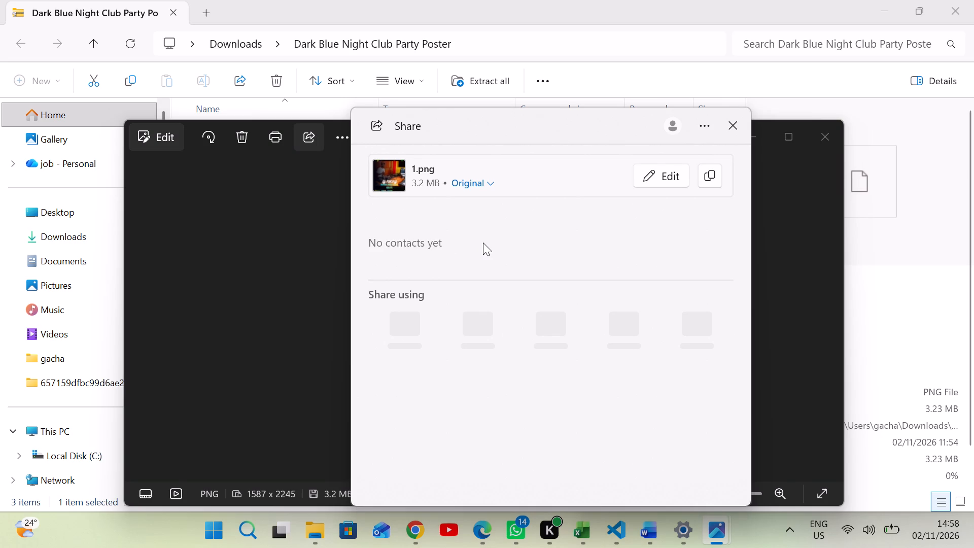
{"action": "left_click", "coordinate": [472, 347]}
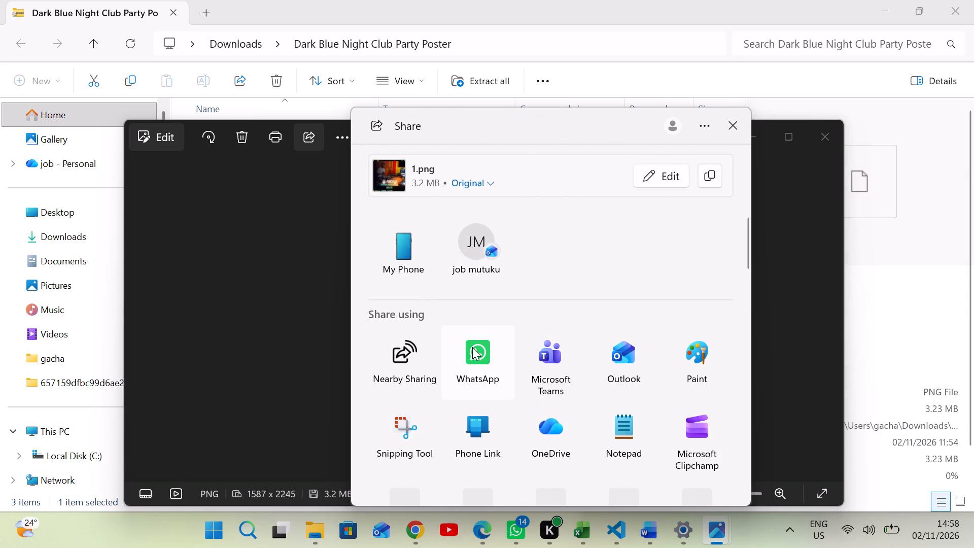
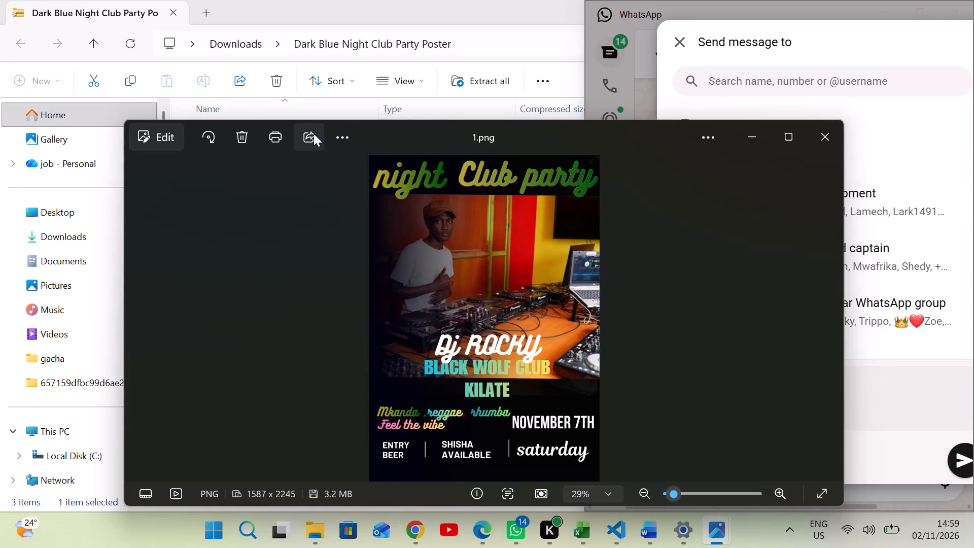
Share the exported poster 1.png from the image viewer using WhatsApp.
{"action": "left_click", "coordinate": [311, 132]}
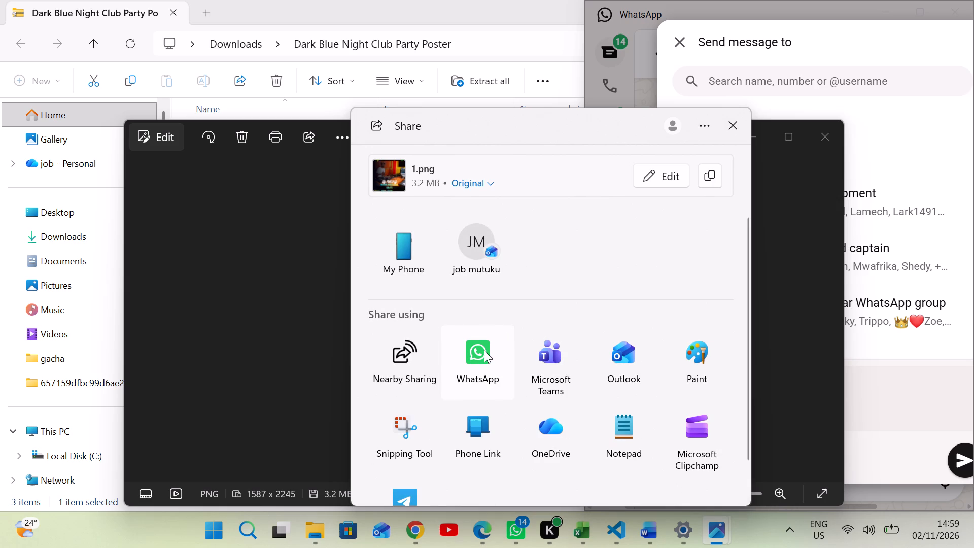
{"action": "left_click", "coordinate": [481, 351]}
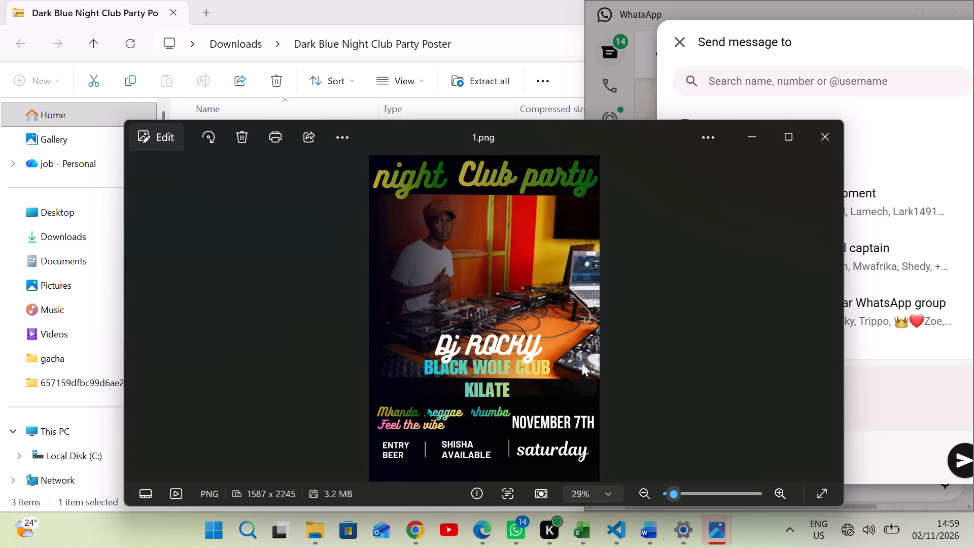
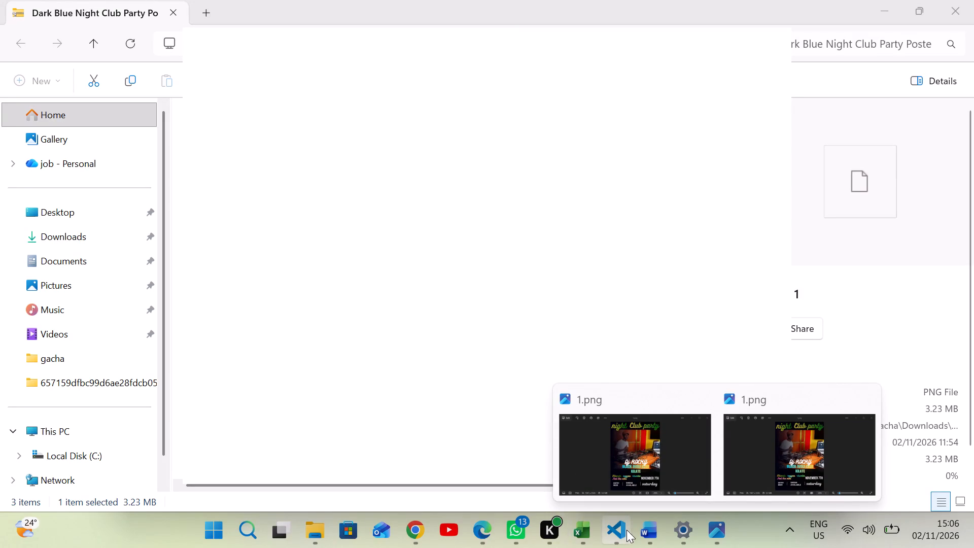
Switch back to Chrome with the Dark Blue Night Club Party Poster design open in Canva.
{"action": "left_click", "coordinate": [415, 526]}
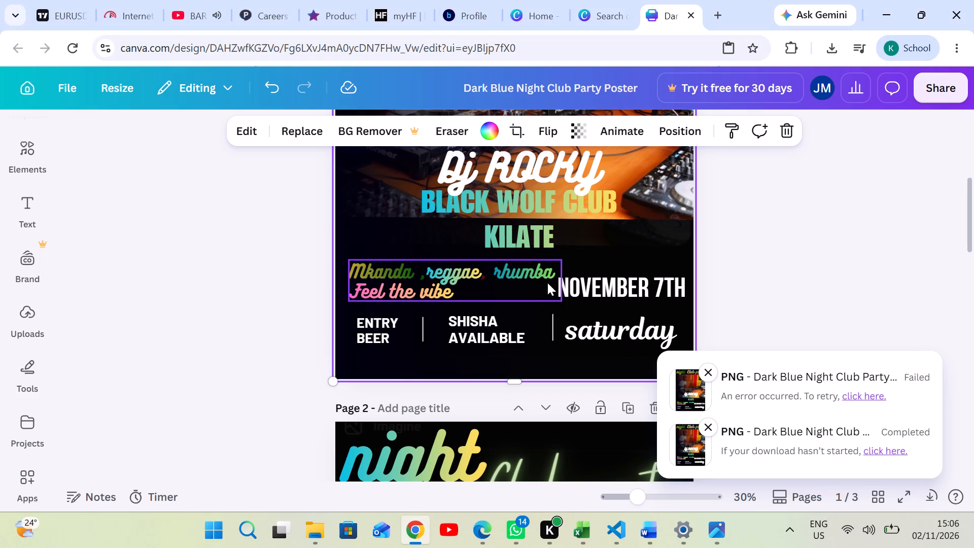
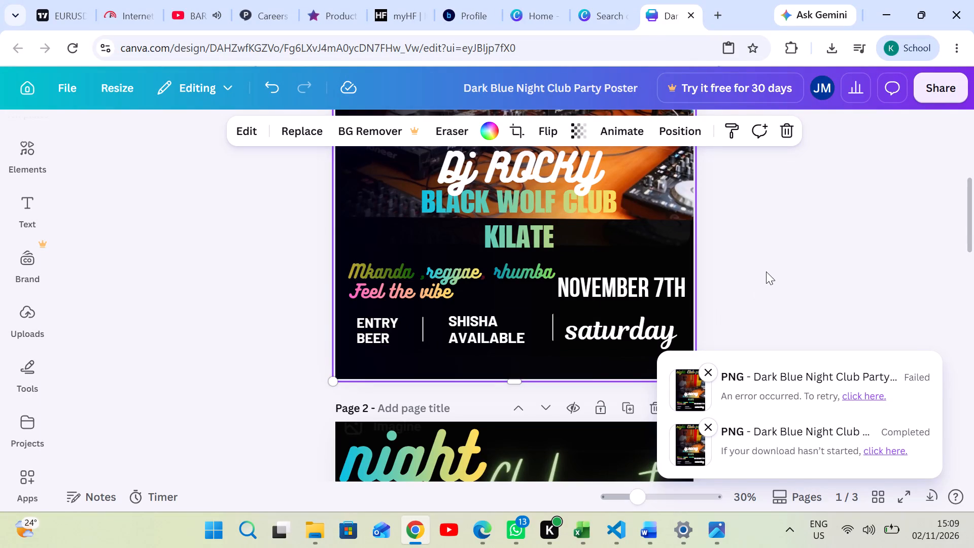
Select the cutout of the man in the white jacket on page 2 and browse the suggested replacement photos.
{"action": "scroll", "coordinate": [766, 275], "scroll_direction": "down", "scroll_amount": 5}
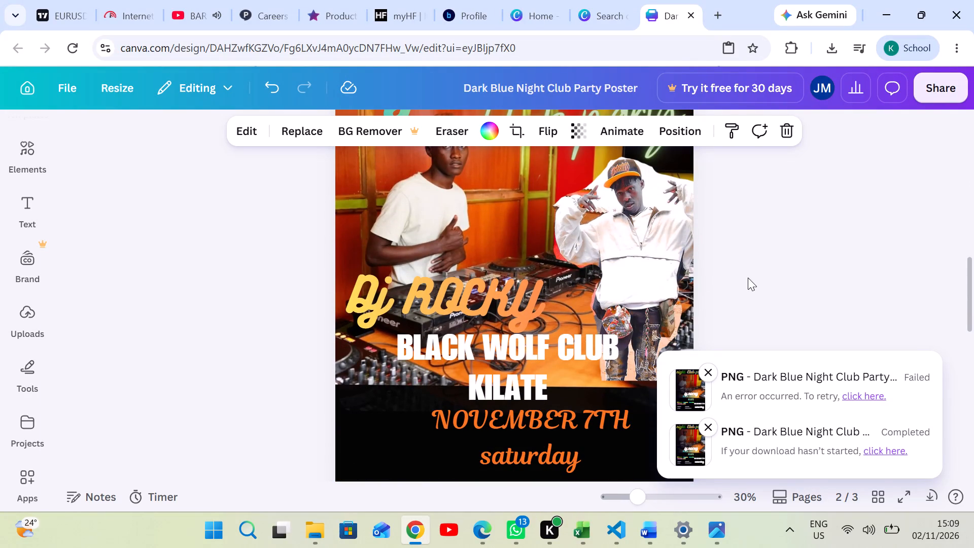
{"action": "left_click", "coordinate": [766, 239]}
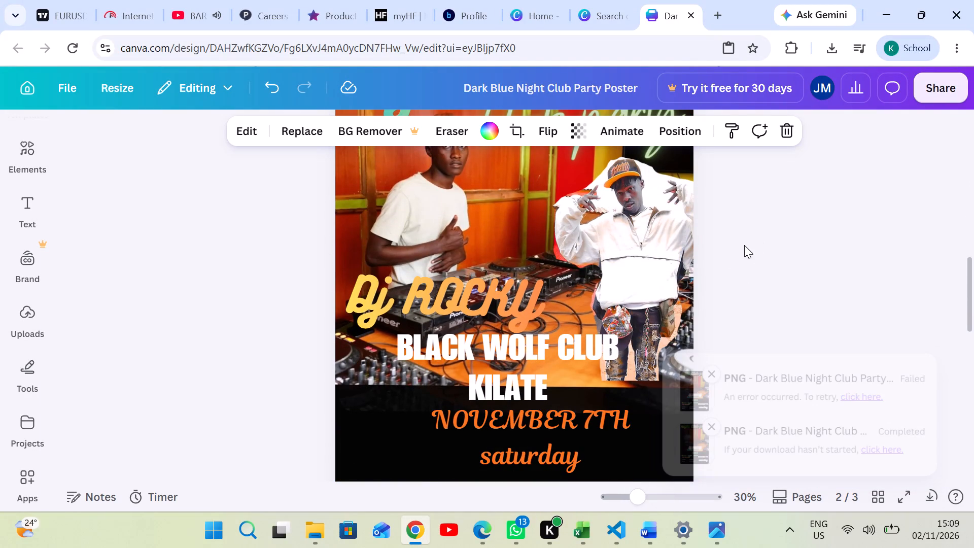
{"action": "left_click", "coordinate": [628, 227]}
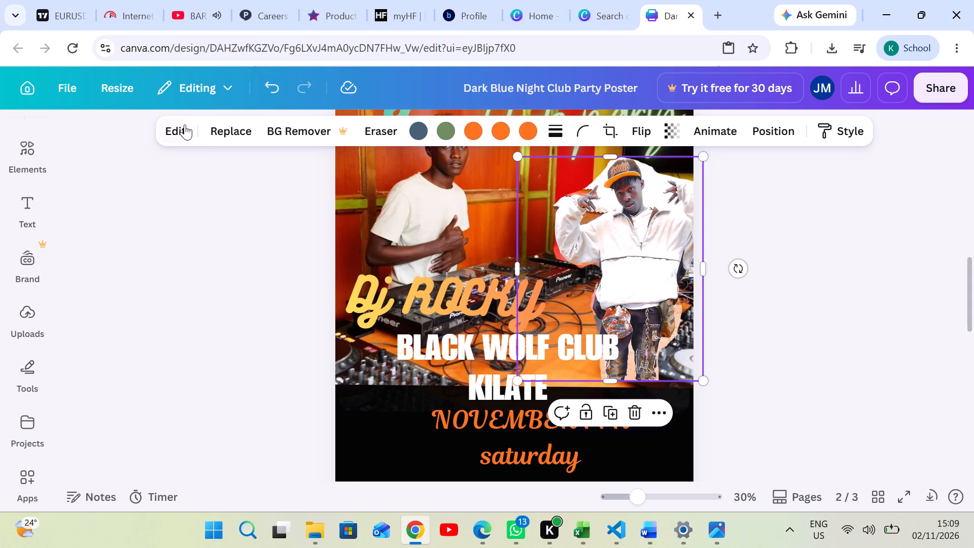
{"action": "left_click", "coordinate": [234, 123]}
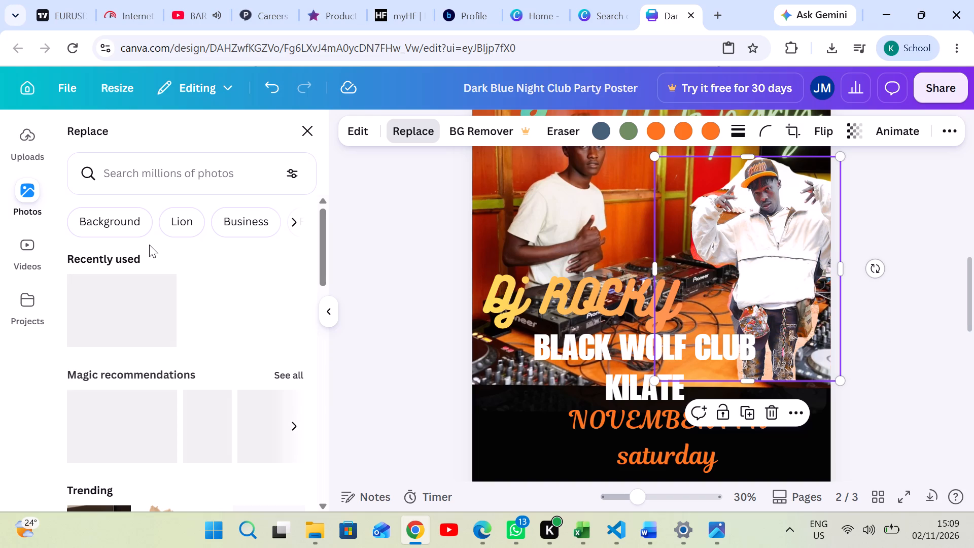
{"action": "scroll", "coordinate": [161, 276], "scroll_direction": "down", "scroll_amount": 3}
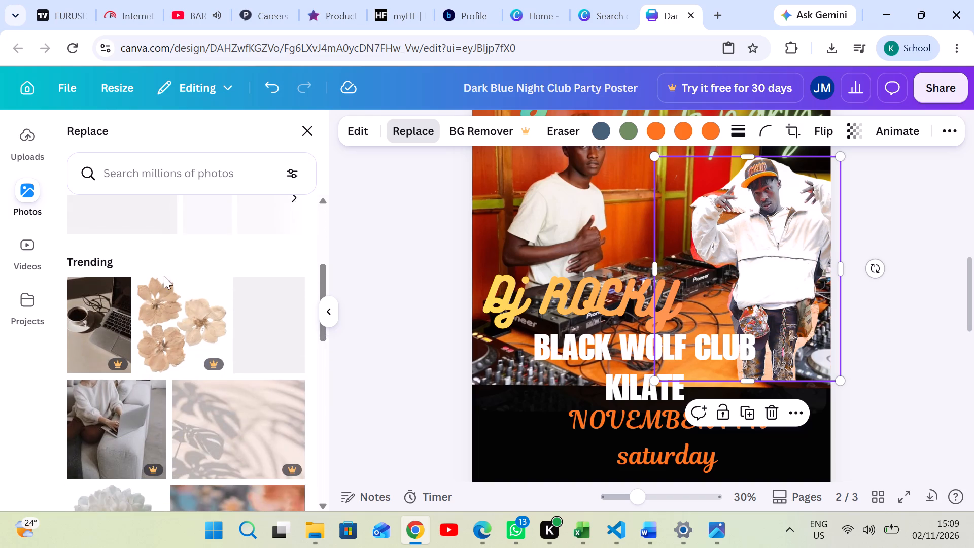
{"action": "scroll", "coordinate": [164, 276], "scroll_direction": "down", "scroll_amount": 1}
{"action": "scroll", "coordinate": [168, 270], "scroll_direction": "up", "scroll_amount": 8}
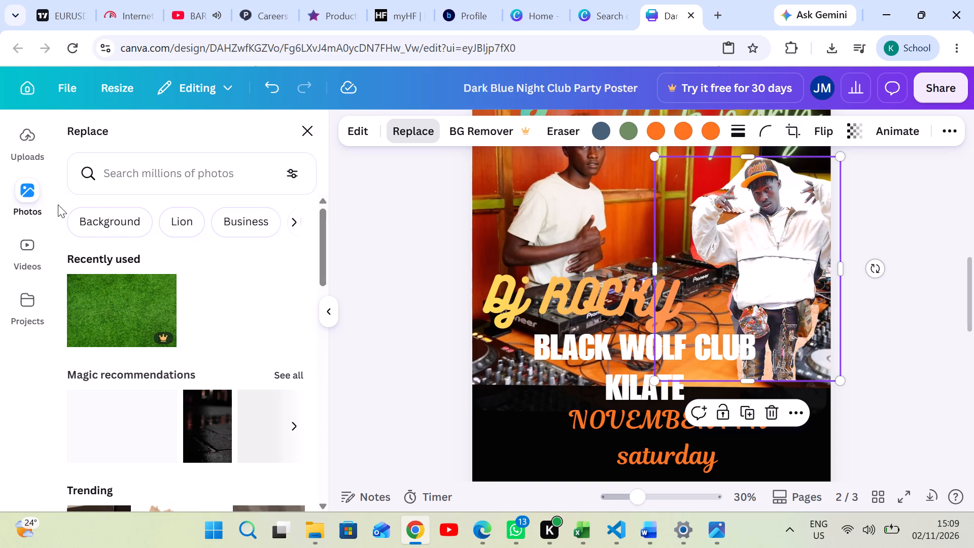
{"action": "scroll", "coordinate": [172, 344], "scroll_direction": "down", "scroll_amount": 1}
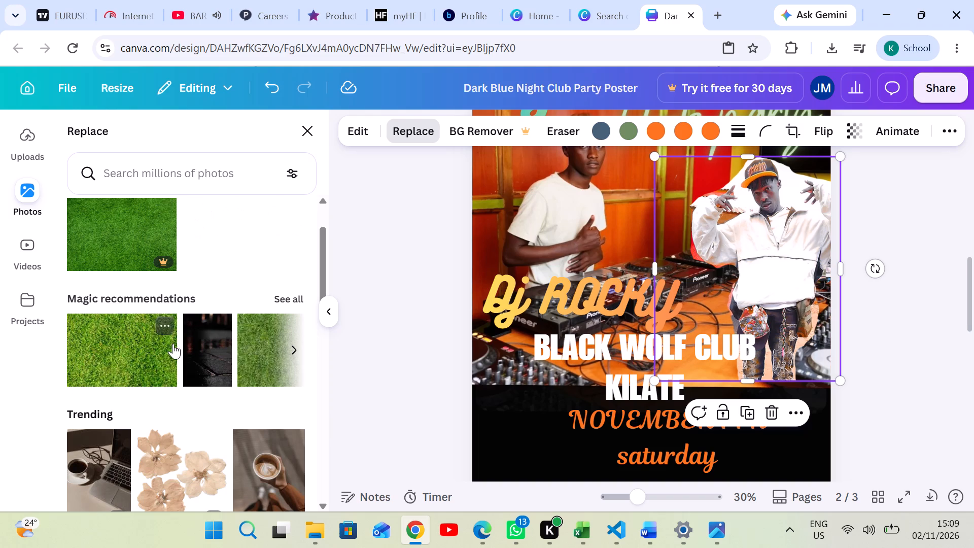
{"action": "scroll", "coordinate": [191, 311], "scroll_direction": "down", "scroll_amount": 2}
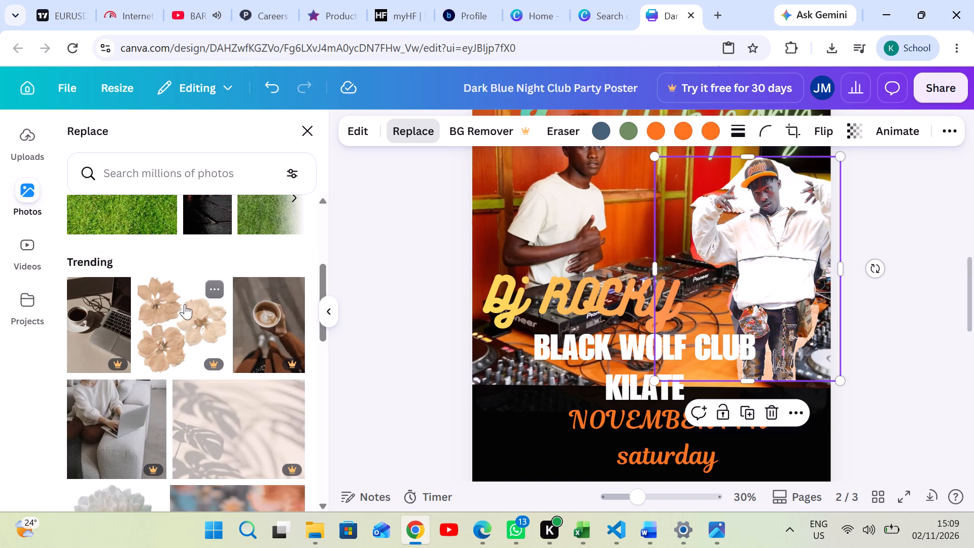
{"action": "scroll", "coordinate": [186, 302], "scroll_direction": "down", "scroll_amount": 7}
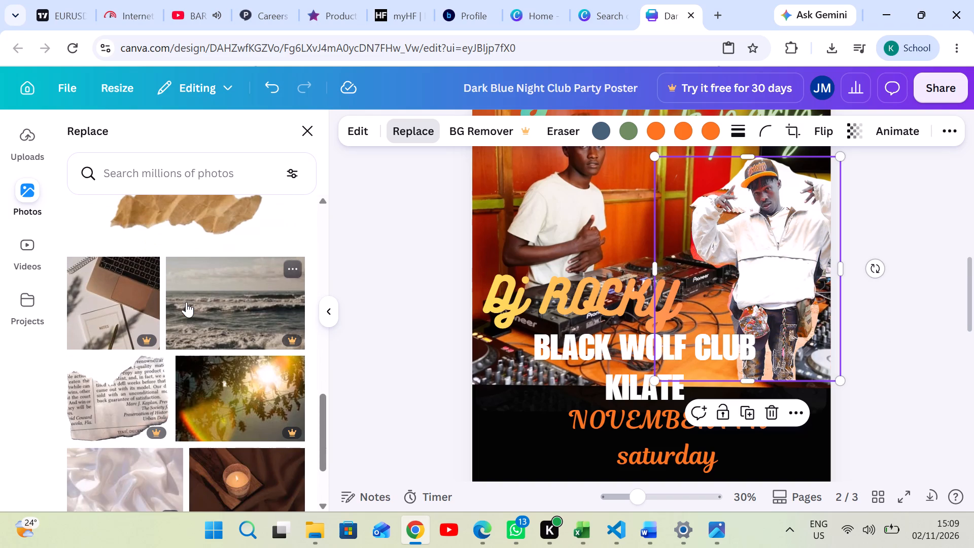
{"action": "scroll", "coordinate": [187, 301], "scroll_direction": "up", "scroll_amount": 18}
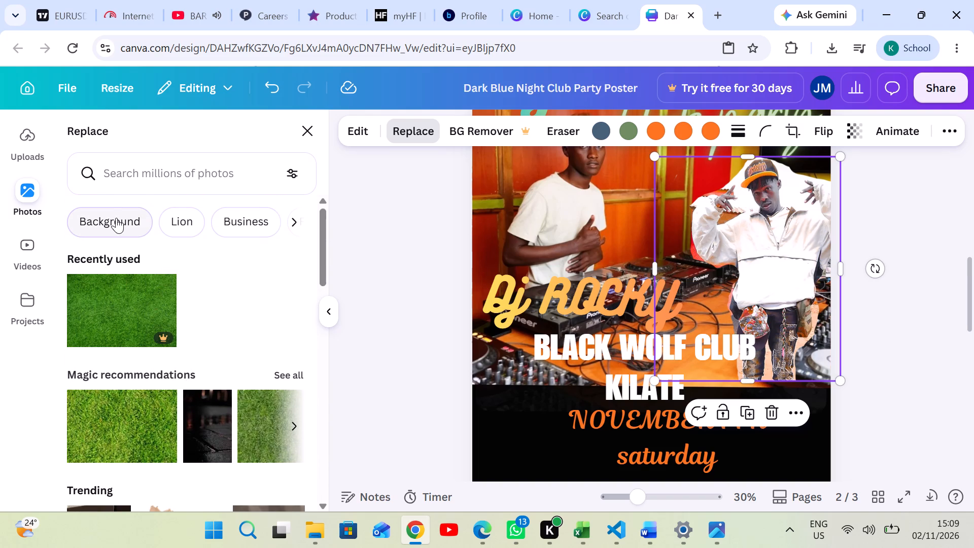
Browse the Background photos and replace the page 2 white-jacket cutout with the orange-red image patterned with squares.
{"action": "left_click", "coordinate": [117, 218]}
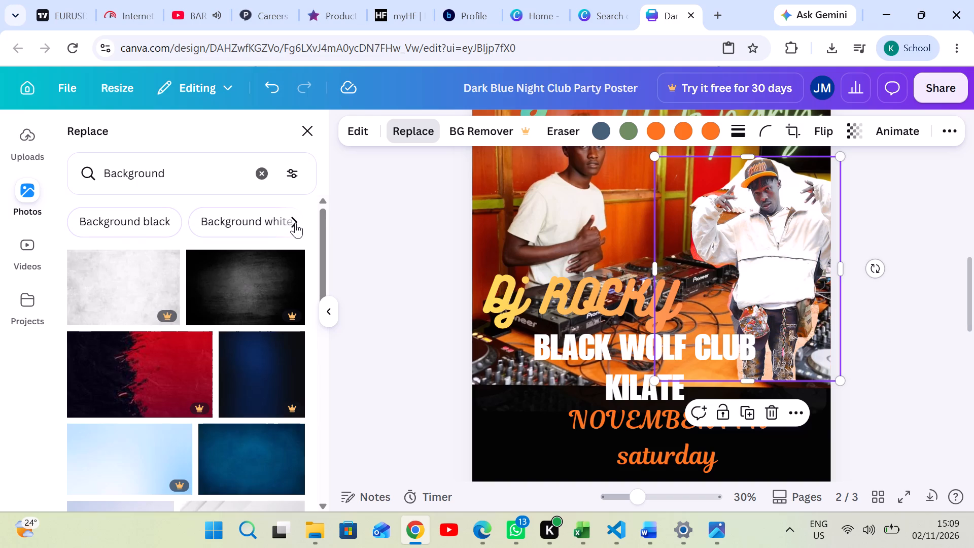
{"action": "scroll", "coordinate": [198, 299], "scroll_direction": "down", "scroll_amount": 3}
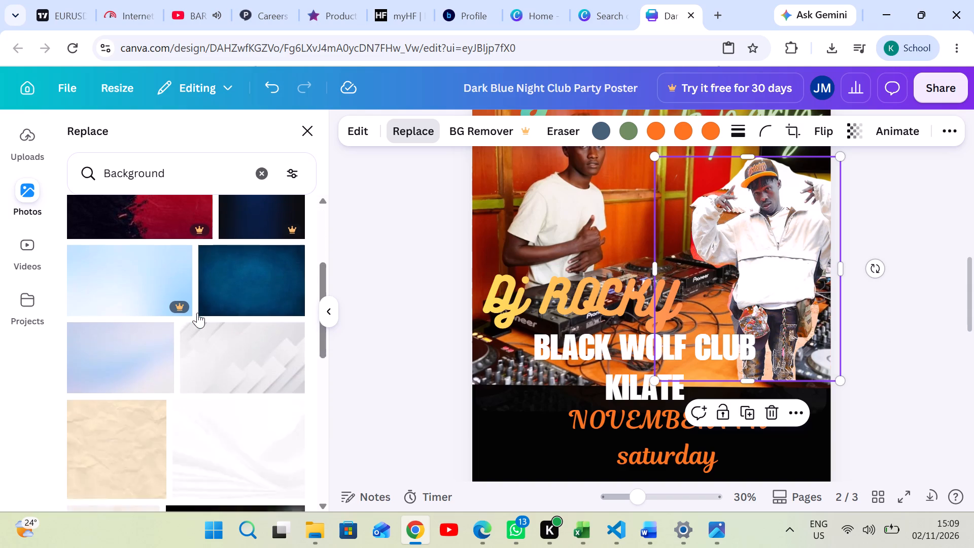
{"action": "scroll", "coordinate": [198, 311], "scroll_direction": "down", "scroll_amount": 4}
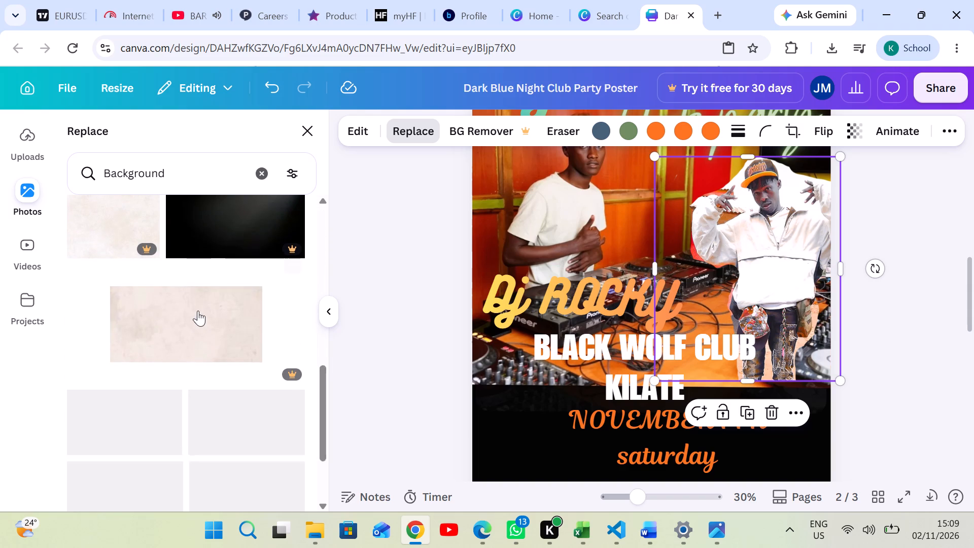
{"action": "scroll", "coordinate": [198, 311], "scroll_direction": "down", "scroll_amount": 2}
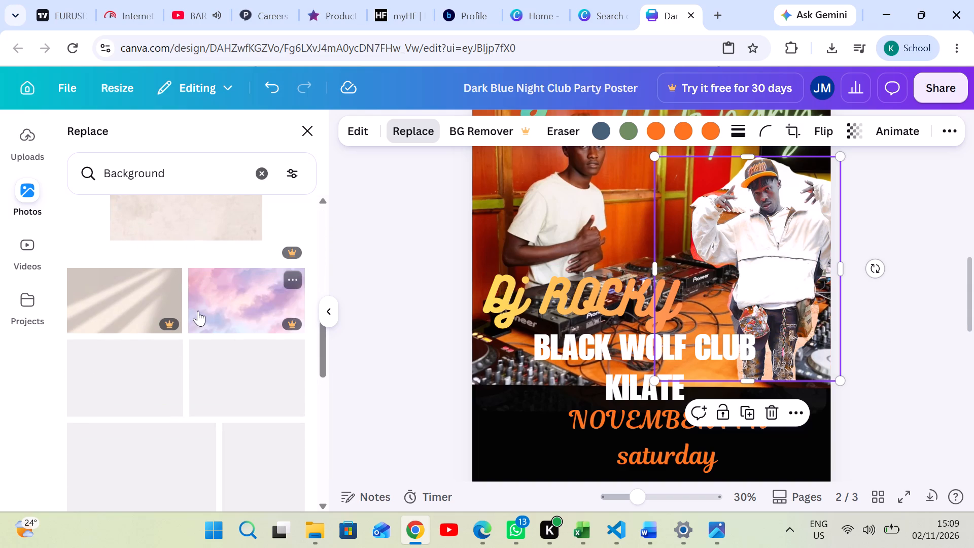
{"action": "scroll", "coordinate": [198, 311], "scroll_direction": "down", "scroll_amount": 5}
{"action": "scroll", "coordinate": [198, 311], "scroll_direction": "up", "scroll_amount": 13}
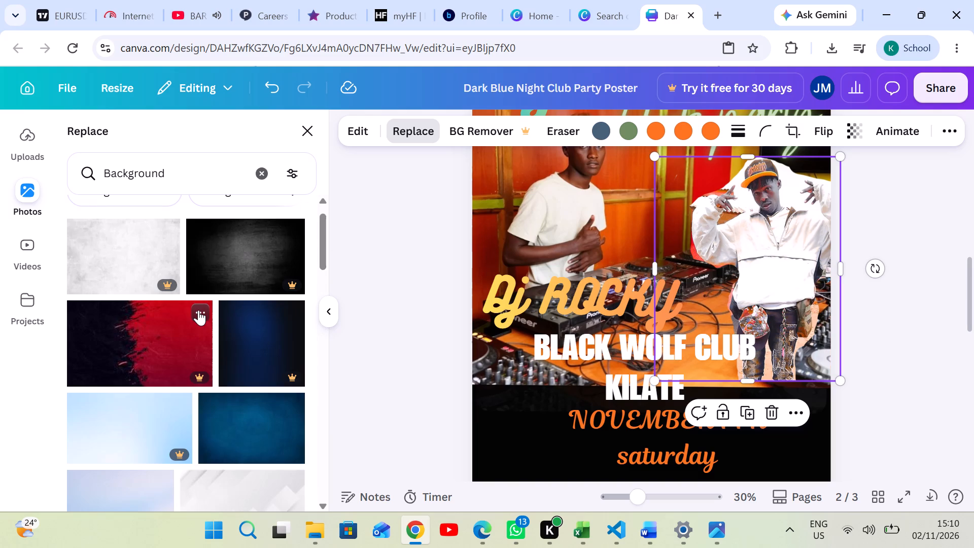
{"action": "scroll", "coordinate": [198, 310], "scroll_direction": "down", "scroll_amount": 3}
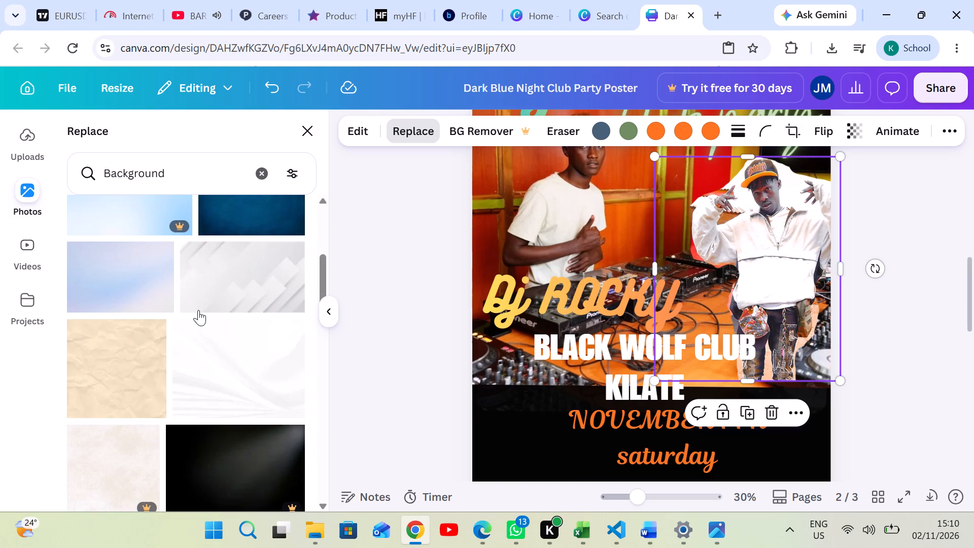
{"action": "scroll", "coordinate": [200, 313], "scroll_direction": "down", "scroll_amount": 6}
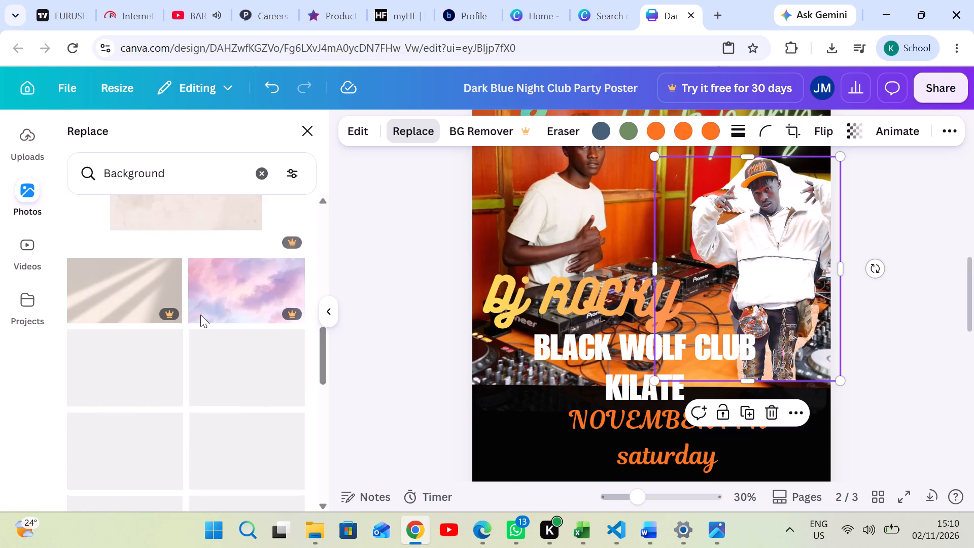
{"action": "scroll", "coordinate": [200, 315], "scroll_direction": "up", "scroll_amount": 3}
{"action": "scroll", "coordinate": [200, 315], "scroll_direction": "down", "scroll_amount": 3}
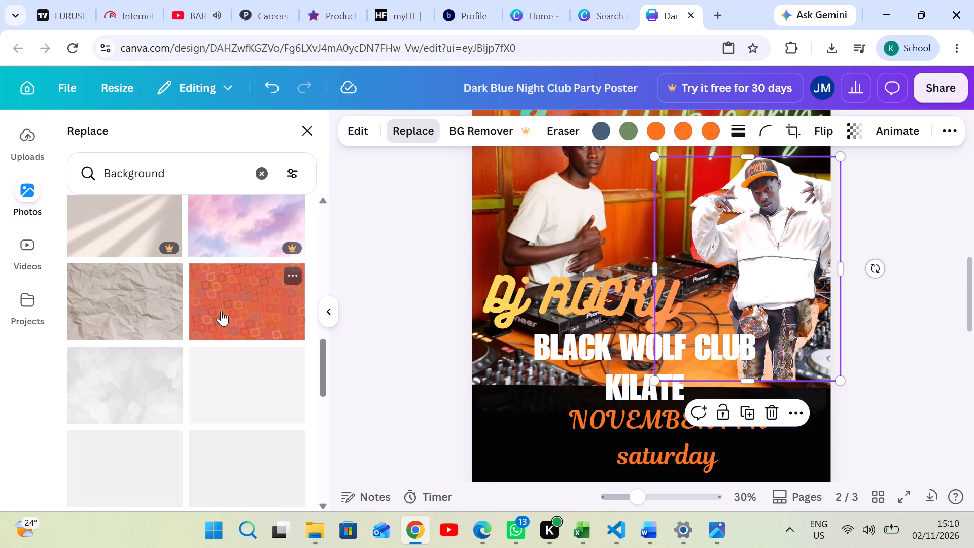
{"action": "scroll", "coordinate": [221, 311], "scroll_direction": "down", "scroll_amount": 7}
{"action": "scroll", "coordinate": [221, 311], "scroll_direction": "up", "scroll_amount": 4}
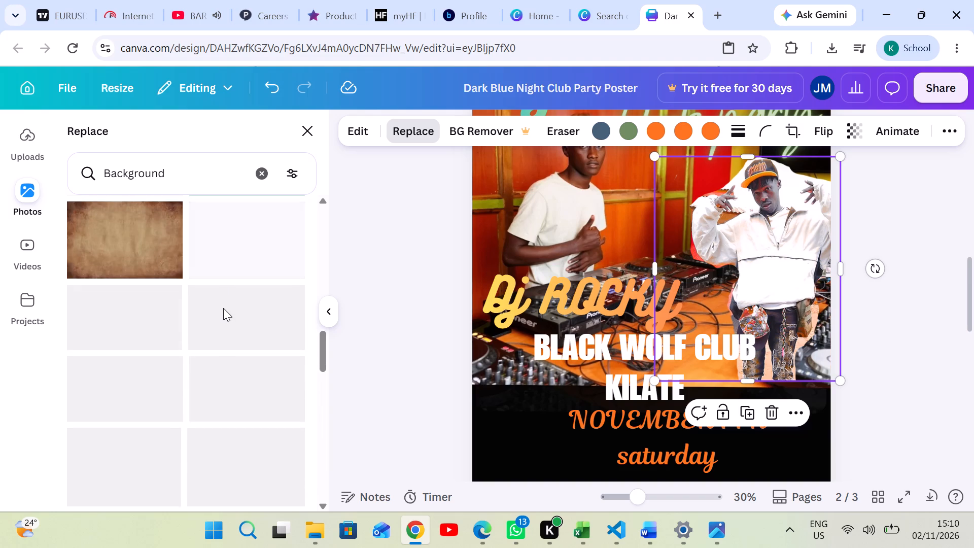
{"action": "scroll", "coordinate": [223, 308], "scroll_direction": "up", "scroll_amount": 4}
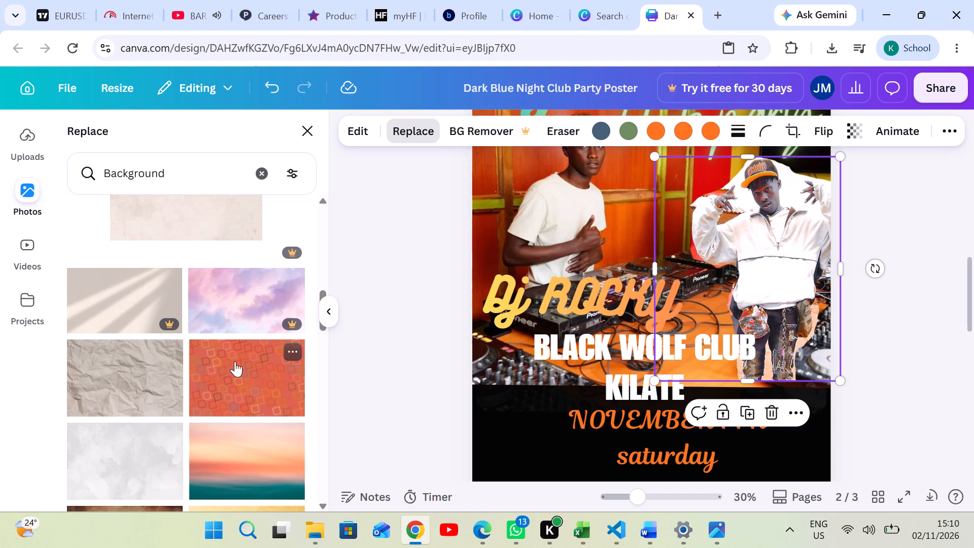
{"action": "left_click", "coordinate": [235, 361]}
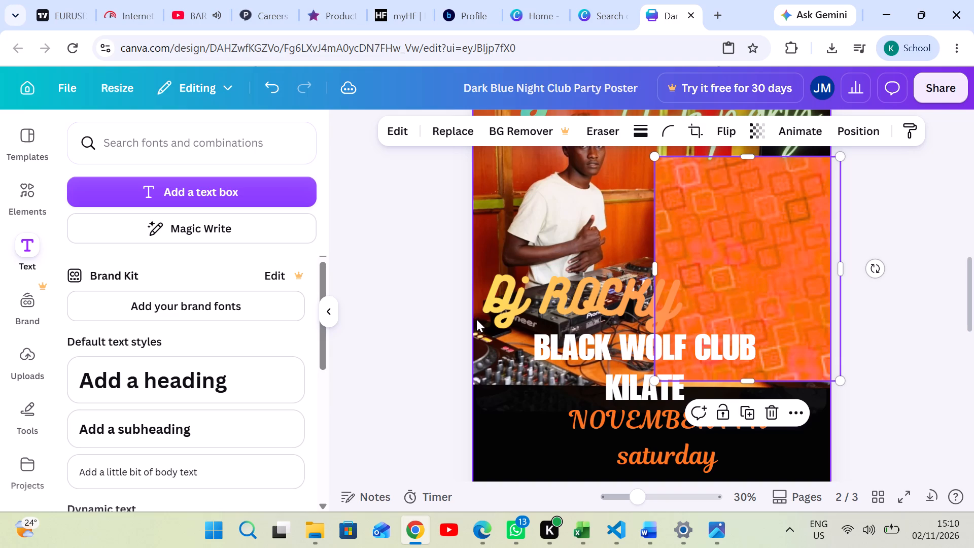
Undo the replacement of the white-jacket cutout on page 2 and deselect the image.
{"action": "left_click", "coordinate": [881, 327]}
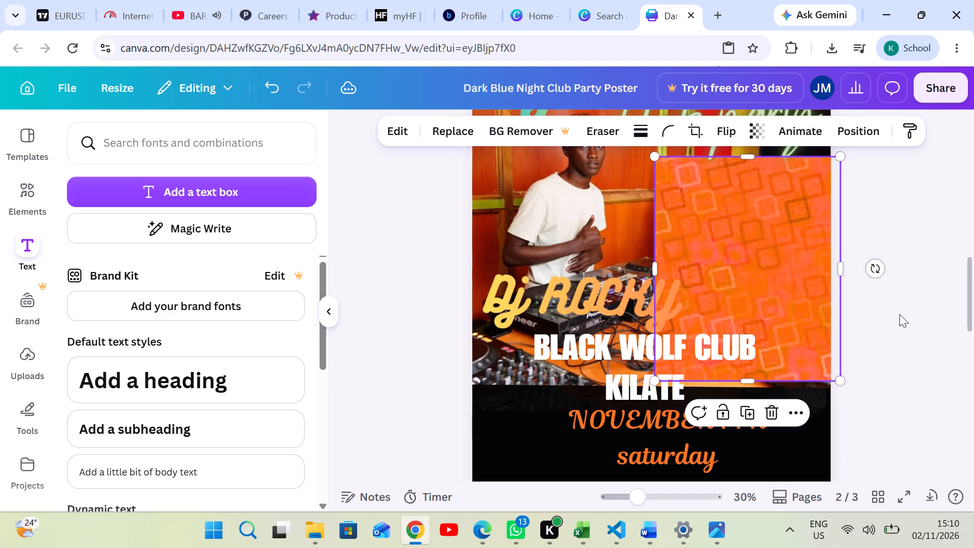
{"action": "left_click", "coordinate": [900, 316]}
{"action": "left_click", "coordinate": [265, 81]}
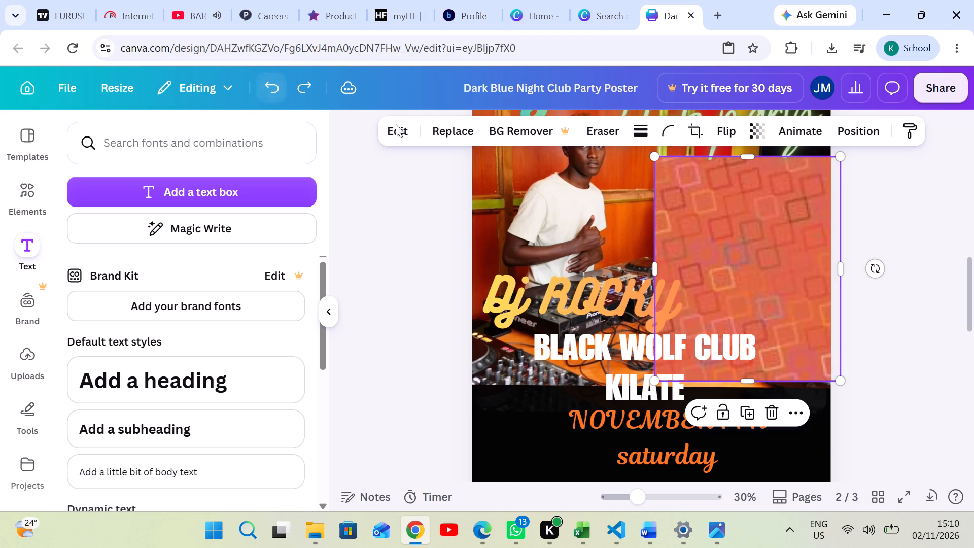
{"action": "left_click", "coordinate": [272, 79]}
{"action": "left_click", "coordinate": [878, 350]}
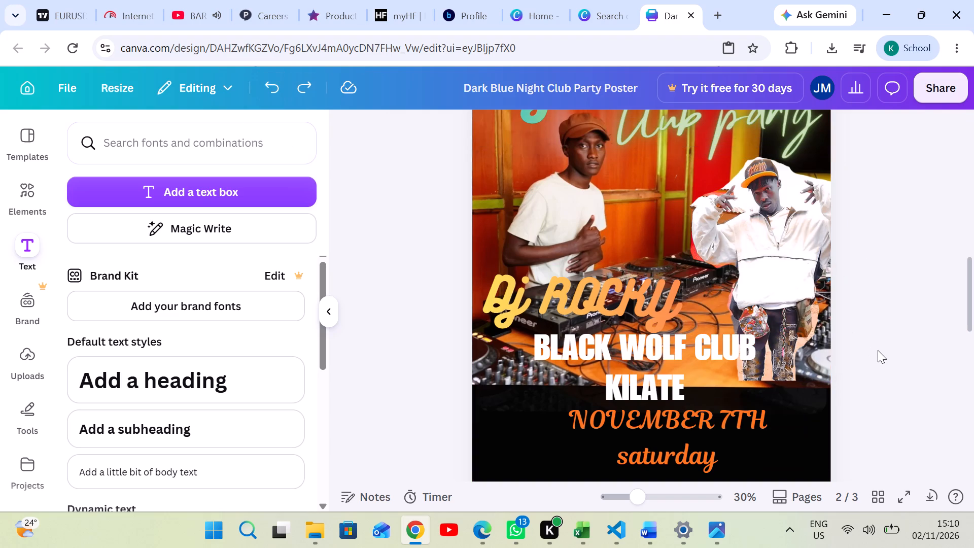
Nudge the white-jacket man cutout on page 2 slightly down and toward the poster's right edge.
{"action": "scroll", "coordinate": [854, 355], "scroll_direction": "down", "scroll_amount": 2}
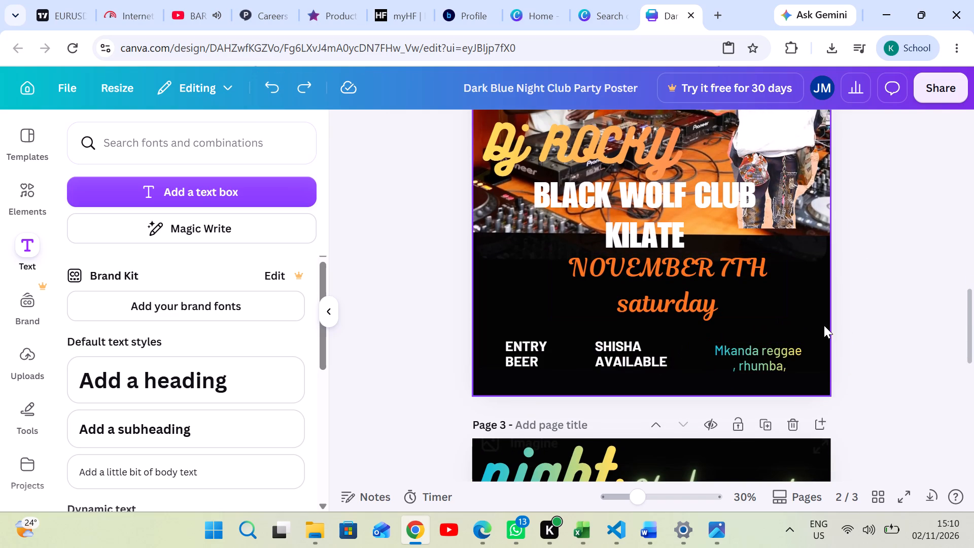
{"action": "scroll", "coordinate": [825, 330], "scroll_direction": "down", "scroll_amount": 1}
{"action": "scroll", "coordinate": [836, 318], "scroll_direction": "up", "scroll_amount": 3}
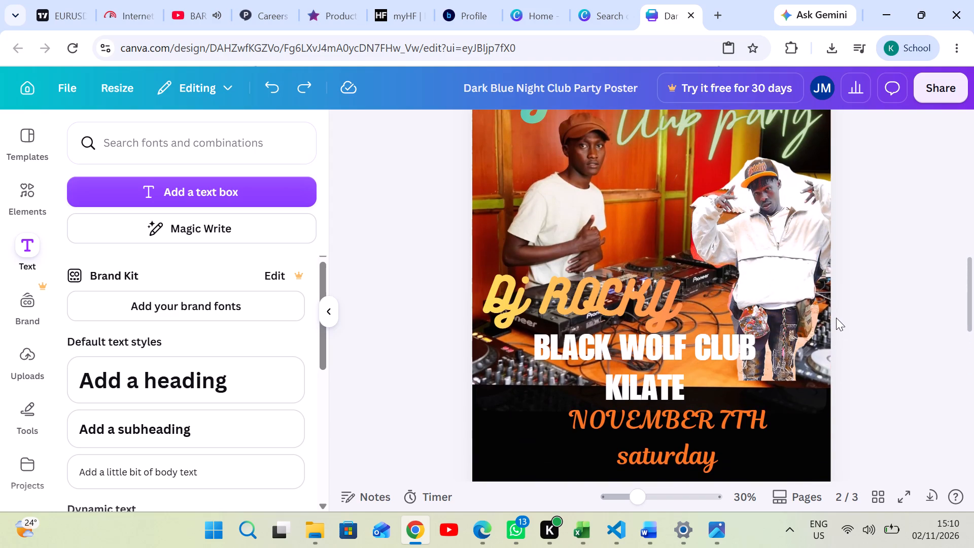
{"action": "left_click_drag", "start_coordinate": [786, 314], "coordinate": [787, 318]}
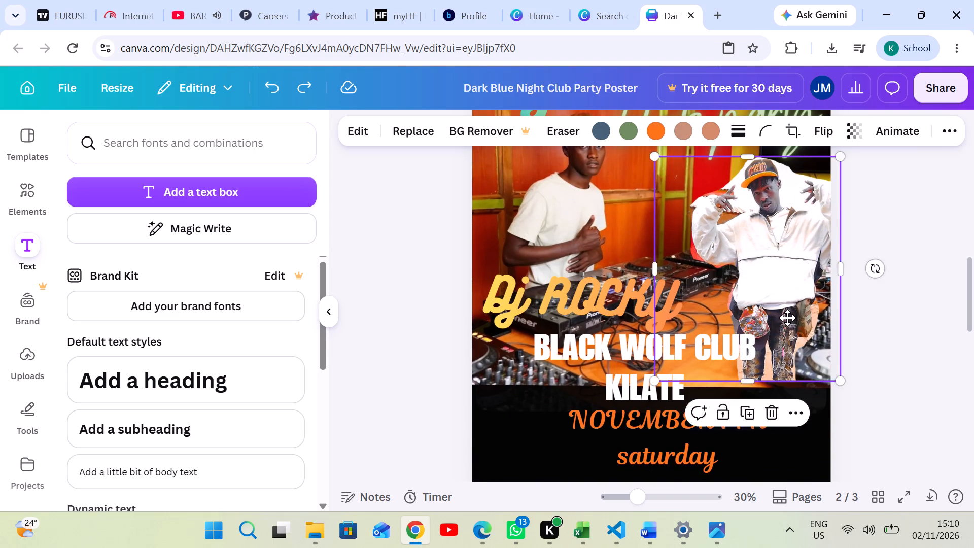
{"action": "left_click_drag", "start_coordinate": [787, 318], "coordinate": [789, 320]}
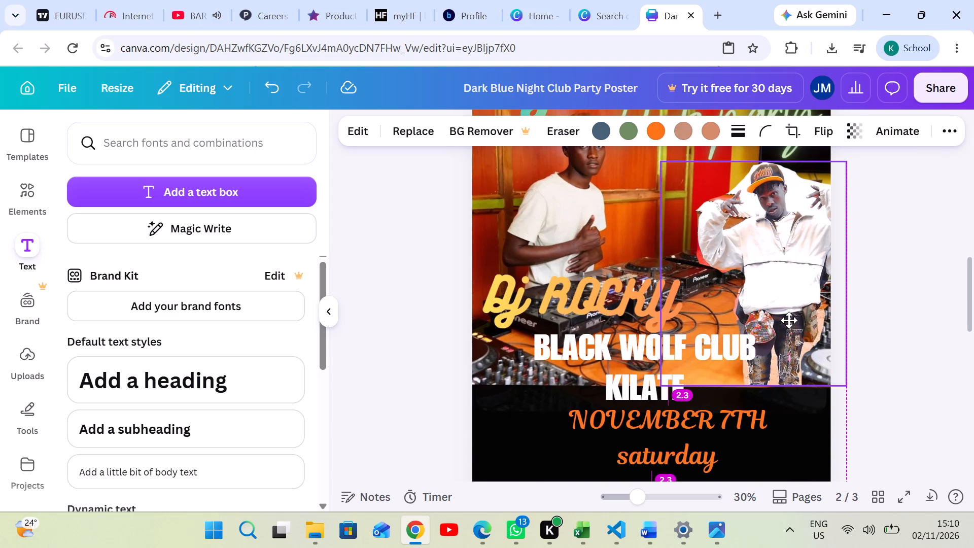
{"action": "left_click_drag", "start_coordinate": [789, 320], "coordinate": [789, 322]}
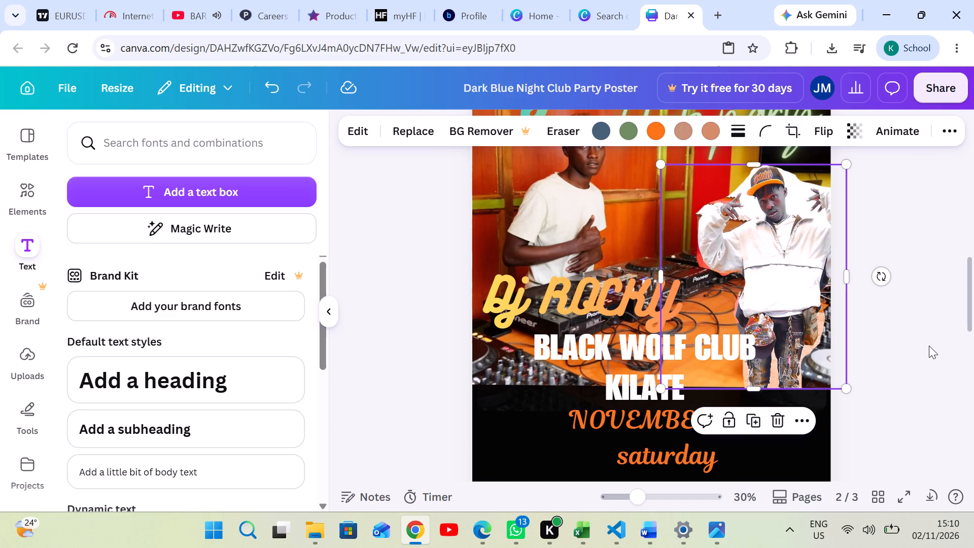
{"action": "left_click", "coordinate": [940, 374]}
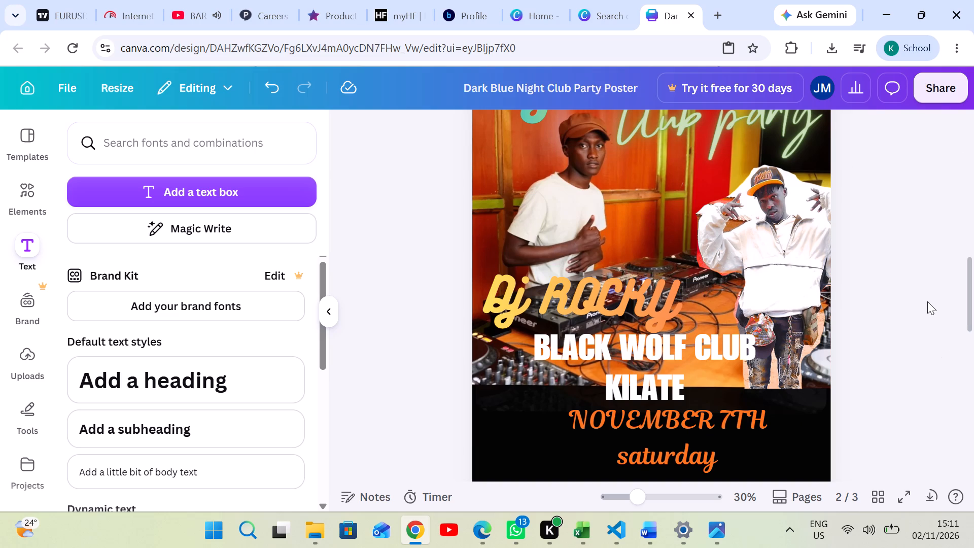
Review the posters across pages 1 to 3, checking how the white-jacket man cutout looks on page 2.
{"action": "scroll", "coordinate": [893, 289], "scroll_direction": "up", "scroll_amount": 1}
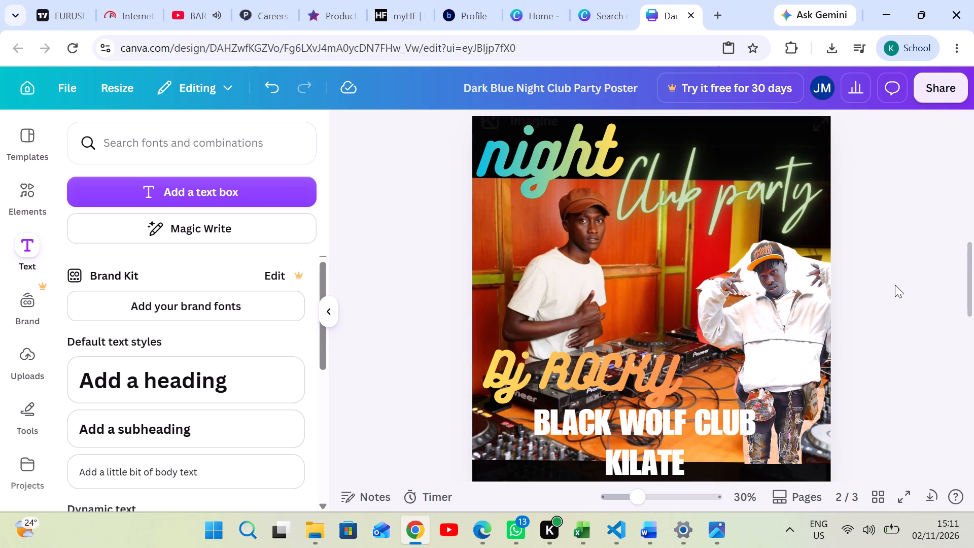
{"action": "scroll", "coordinate": [895, 284], "scroll_direction": "down", "scroll_amount": 1}
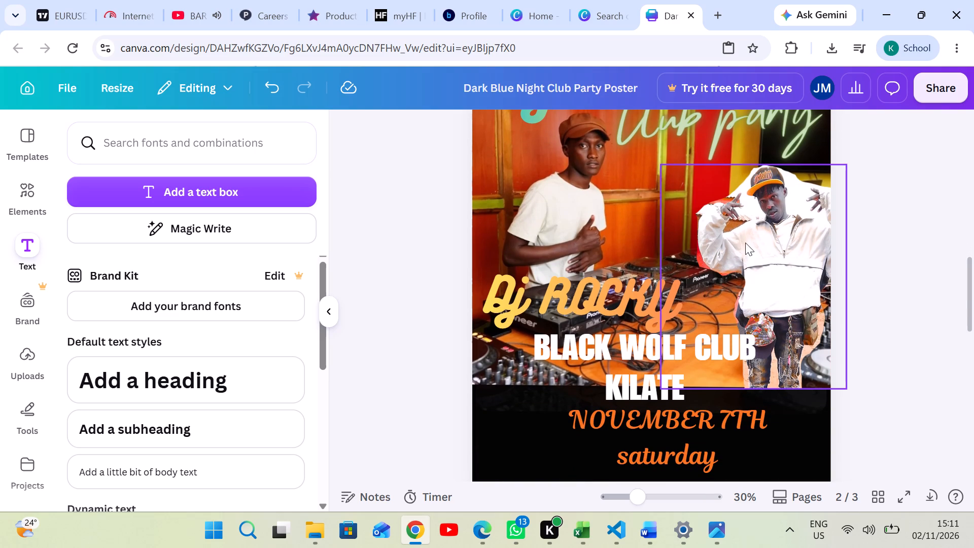
{"action": "left_click", "coordinate": [752, 230]}
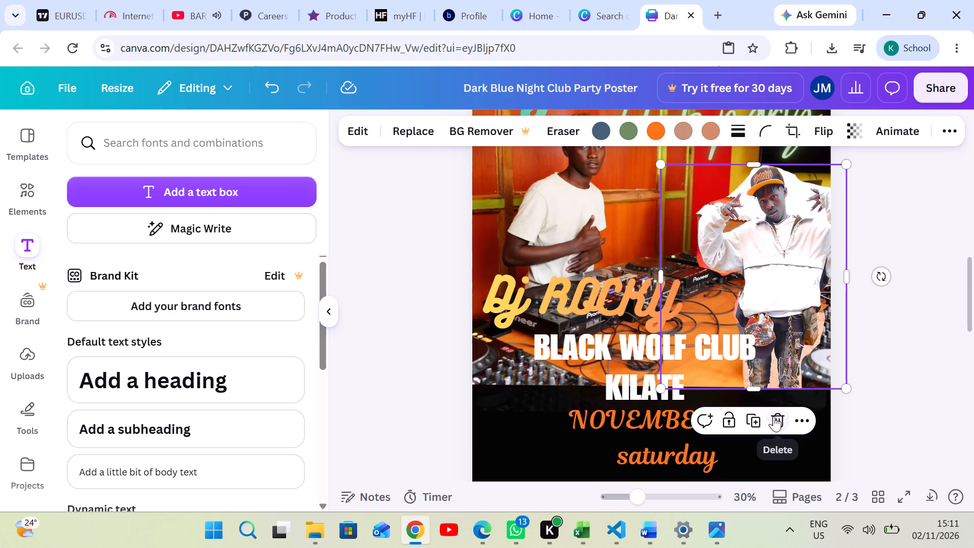
{"action": "scroll", "coordinate": [817, 320], "scroll_direction": "down", "scroll_amount": 2}
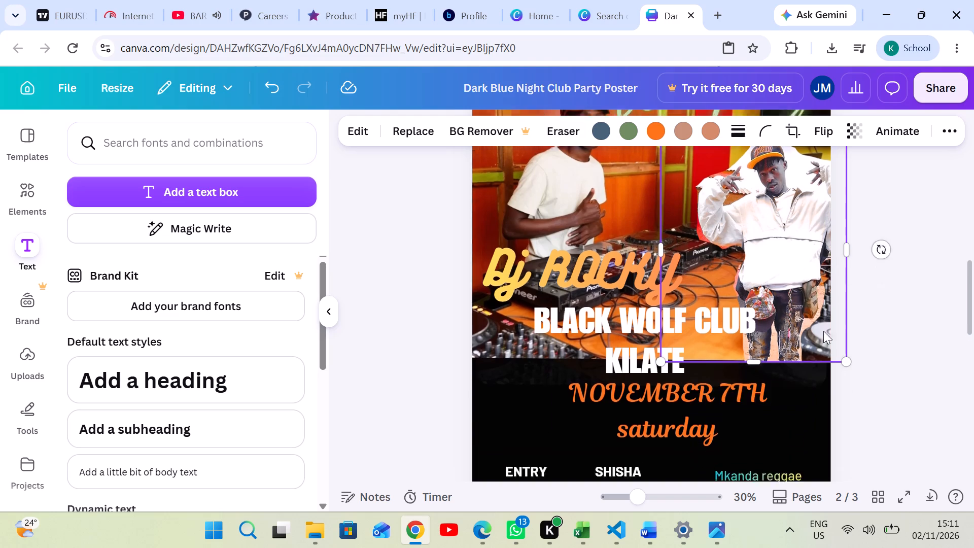
{"action": "scroll", "coordinate": [823, 331], "scroll_direction": "down", "scroll_amount": 9}
{"action": "scroll", "coordinate": [817, 341], "scroll_direction": "up", "scroll_amount": 4}
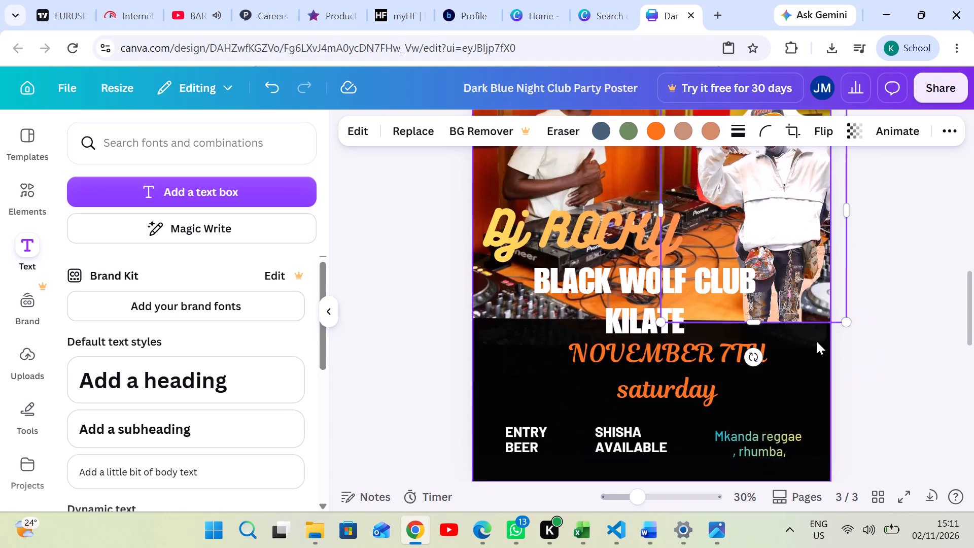
{"action": "scroll", "coordinate": [817, 341], "scroll_direction": "up", "scroll_amount": 10}
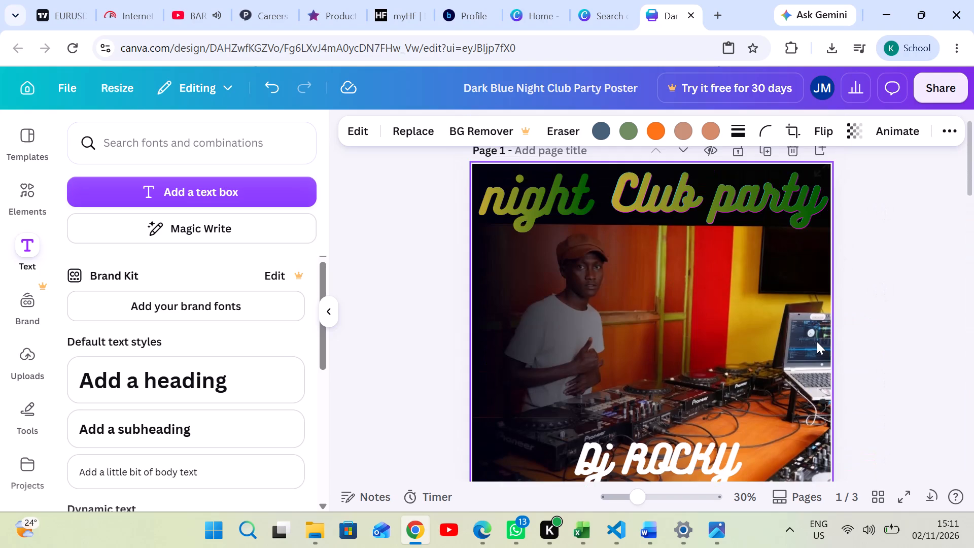
{"action": "scroll", "coordinate": [817, 341], "scroll_direction": "down", "scroll_amount": 11}
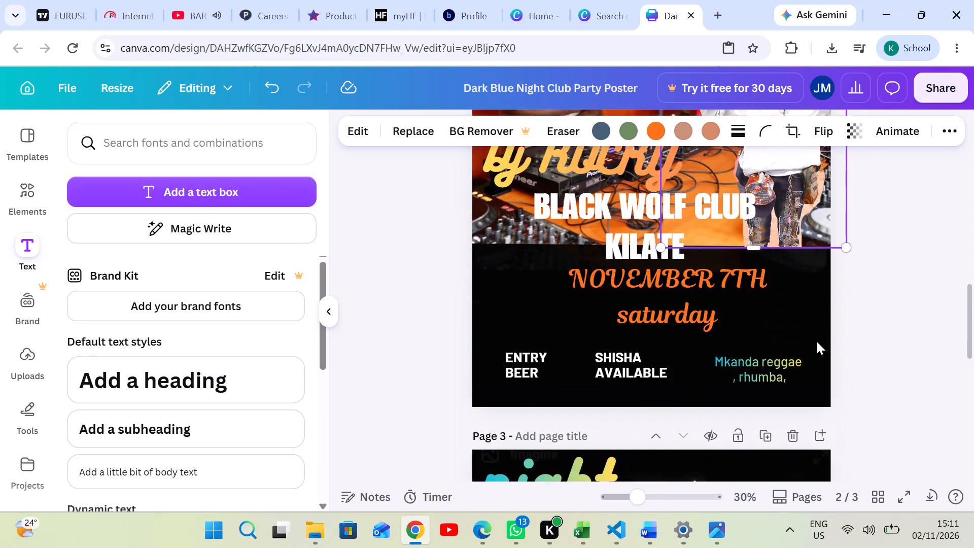
{"action": "left_click", "coordinate": [912, 301]}
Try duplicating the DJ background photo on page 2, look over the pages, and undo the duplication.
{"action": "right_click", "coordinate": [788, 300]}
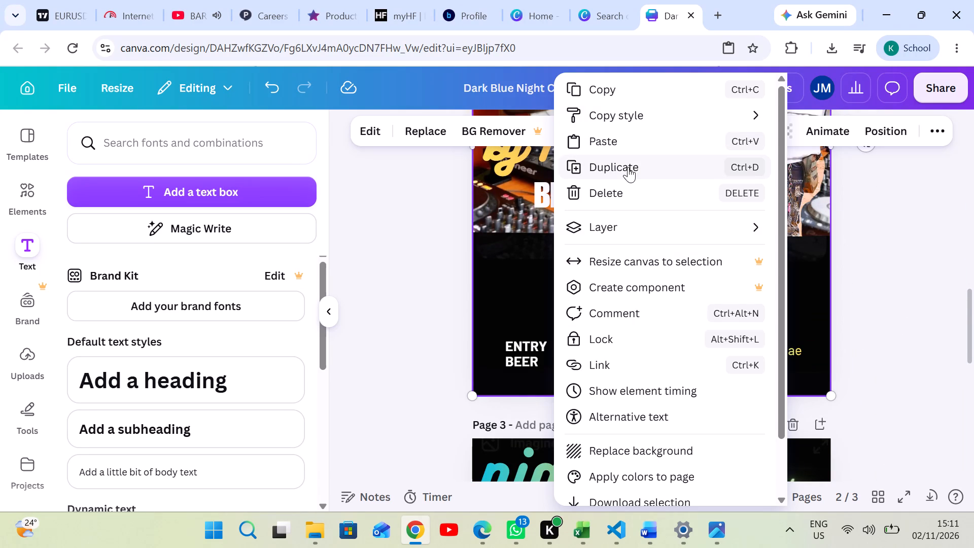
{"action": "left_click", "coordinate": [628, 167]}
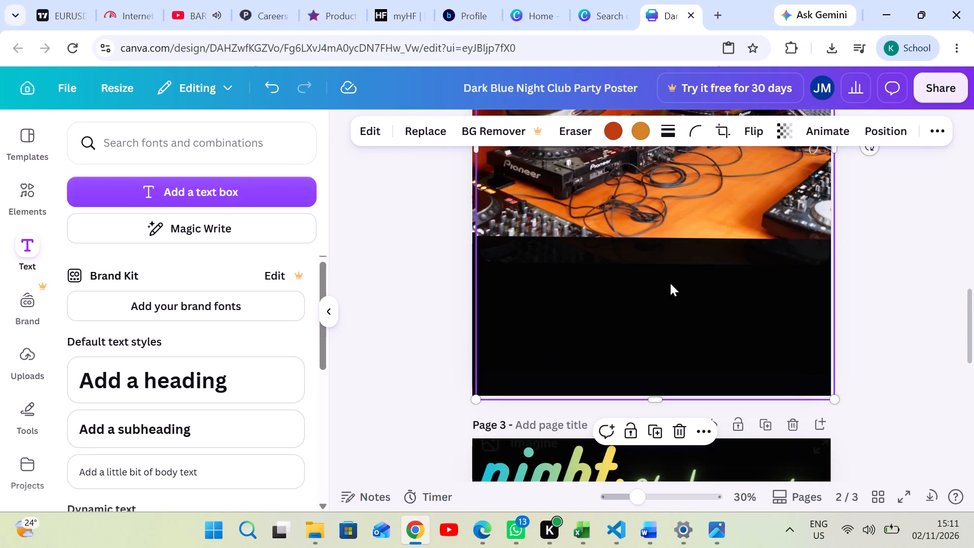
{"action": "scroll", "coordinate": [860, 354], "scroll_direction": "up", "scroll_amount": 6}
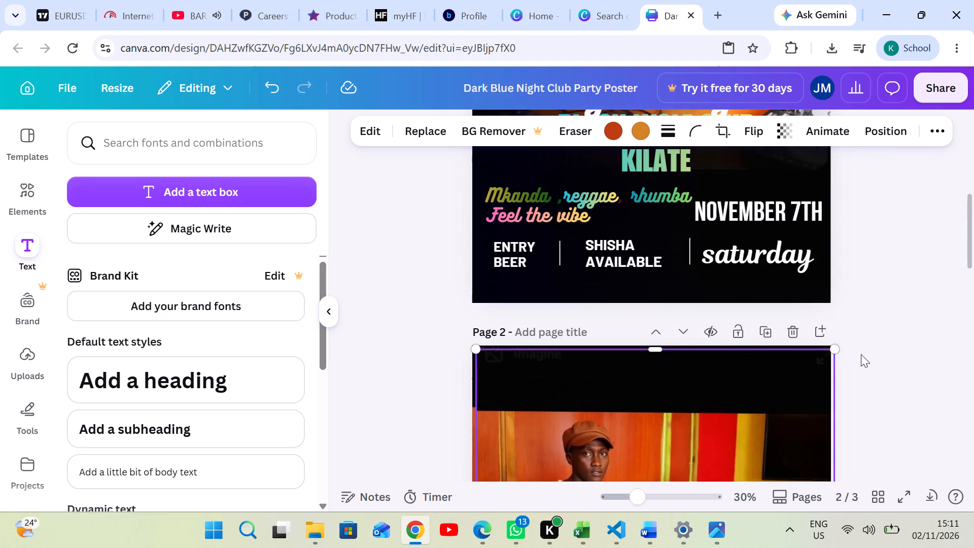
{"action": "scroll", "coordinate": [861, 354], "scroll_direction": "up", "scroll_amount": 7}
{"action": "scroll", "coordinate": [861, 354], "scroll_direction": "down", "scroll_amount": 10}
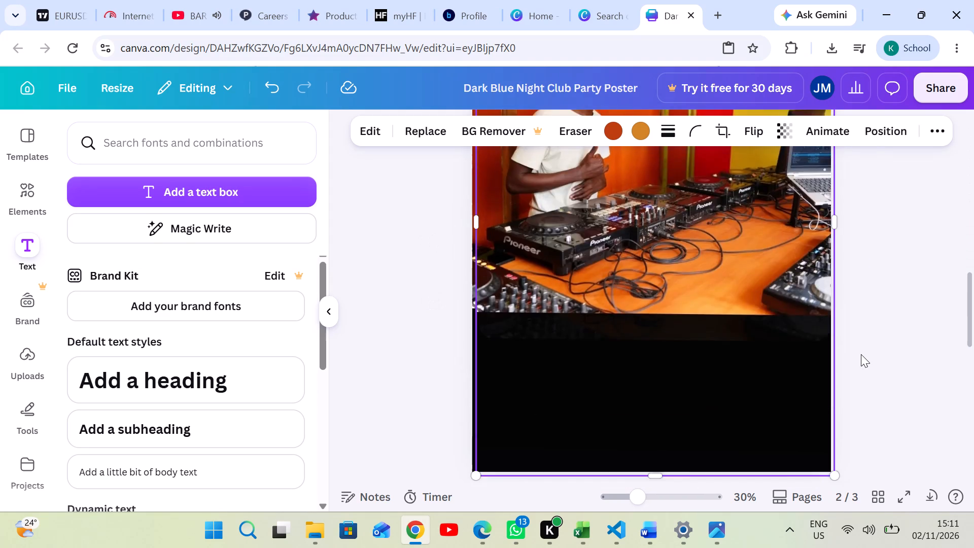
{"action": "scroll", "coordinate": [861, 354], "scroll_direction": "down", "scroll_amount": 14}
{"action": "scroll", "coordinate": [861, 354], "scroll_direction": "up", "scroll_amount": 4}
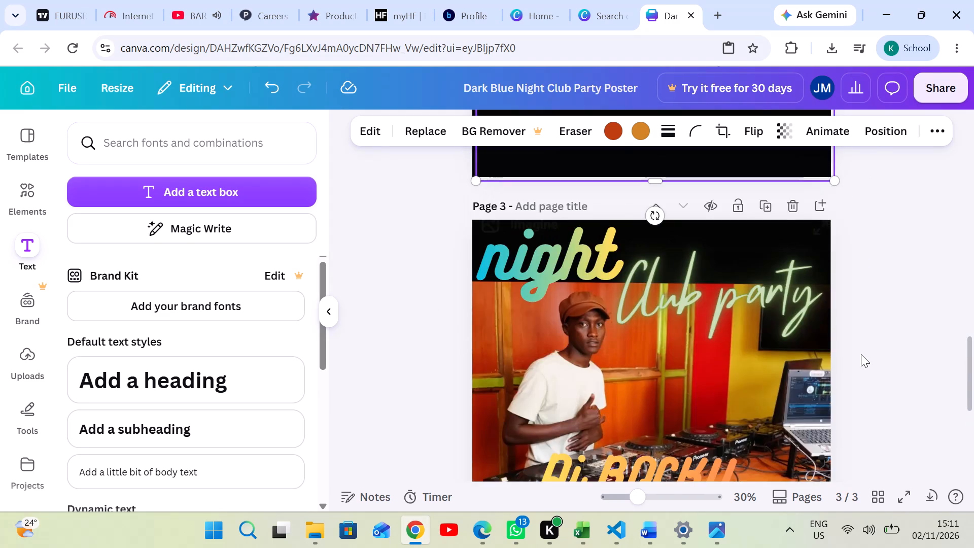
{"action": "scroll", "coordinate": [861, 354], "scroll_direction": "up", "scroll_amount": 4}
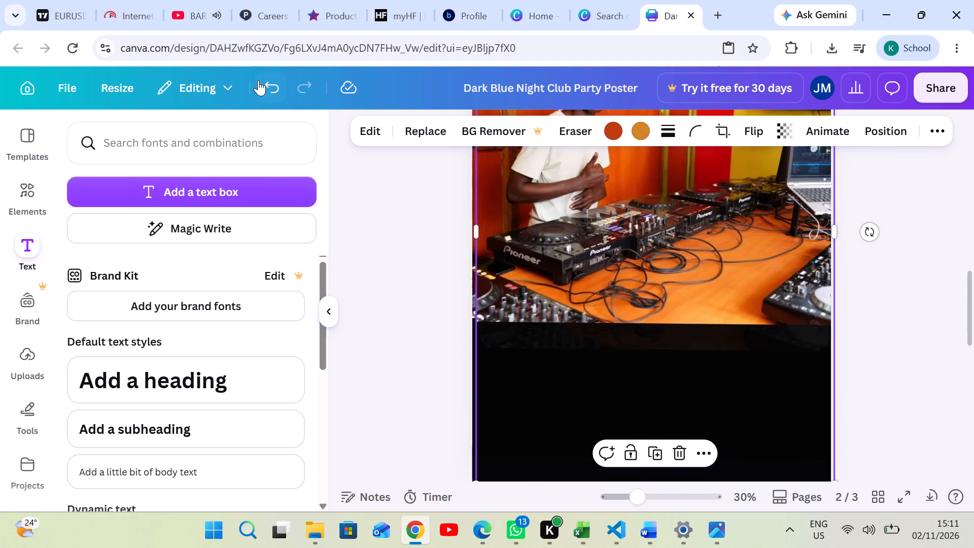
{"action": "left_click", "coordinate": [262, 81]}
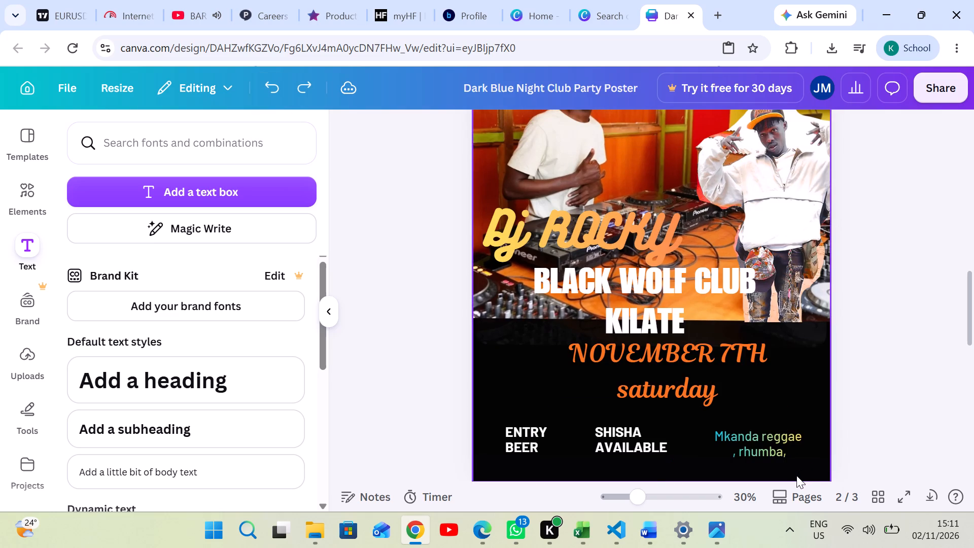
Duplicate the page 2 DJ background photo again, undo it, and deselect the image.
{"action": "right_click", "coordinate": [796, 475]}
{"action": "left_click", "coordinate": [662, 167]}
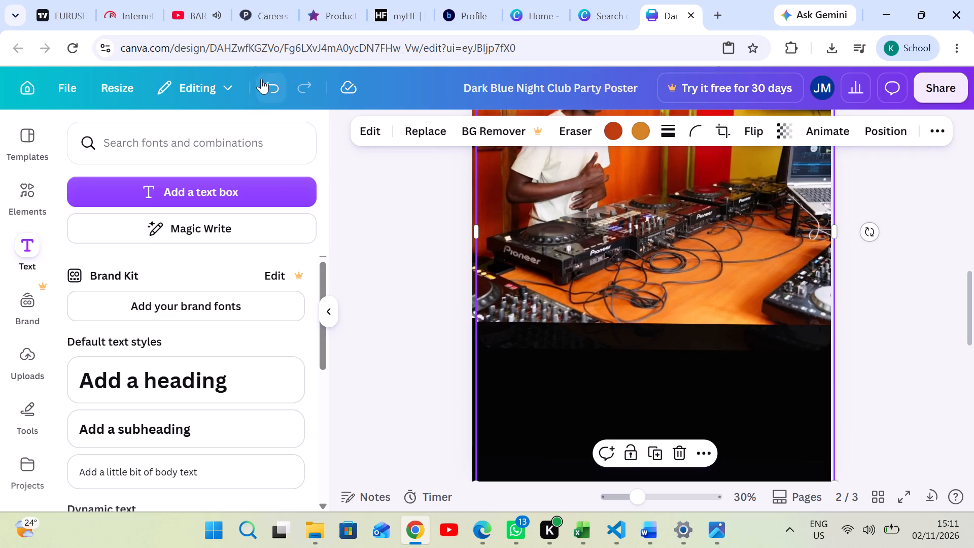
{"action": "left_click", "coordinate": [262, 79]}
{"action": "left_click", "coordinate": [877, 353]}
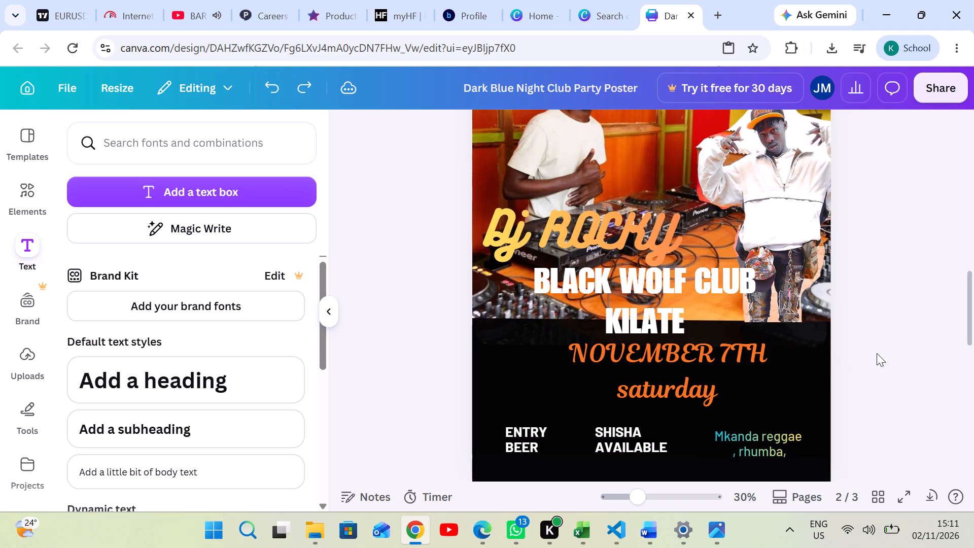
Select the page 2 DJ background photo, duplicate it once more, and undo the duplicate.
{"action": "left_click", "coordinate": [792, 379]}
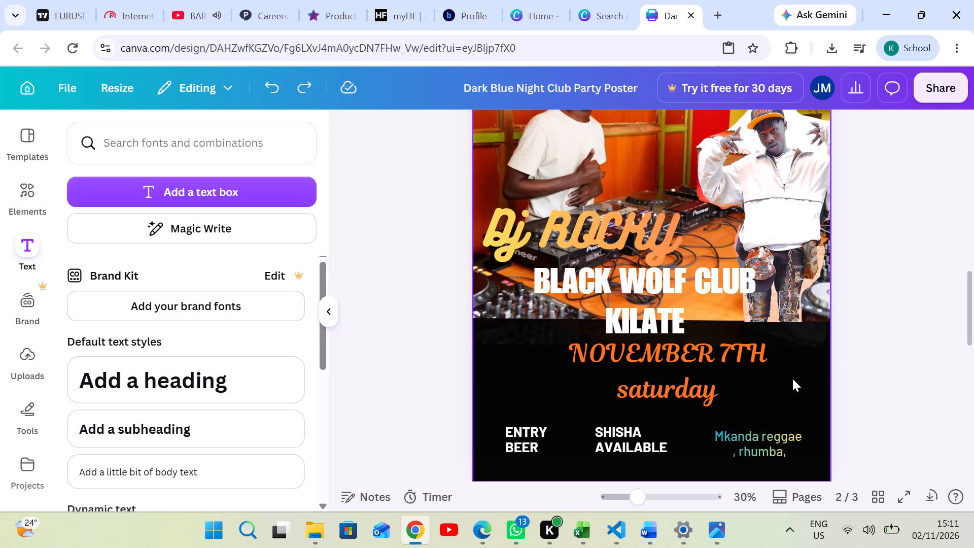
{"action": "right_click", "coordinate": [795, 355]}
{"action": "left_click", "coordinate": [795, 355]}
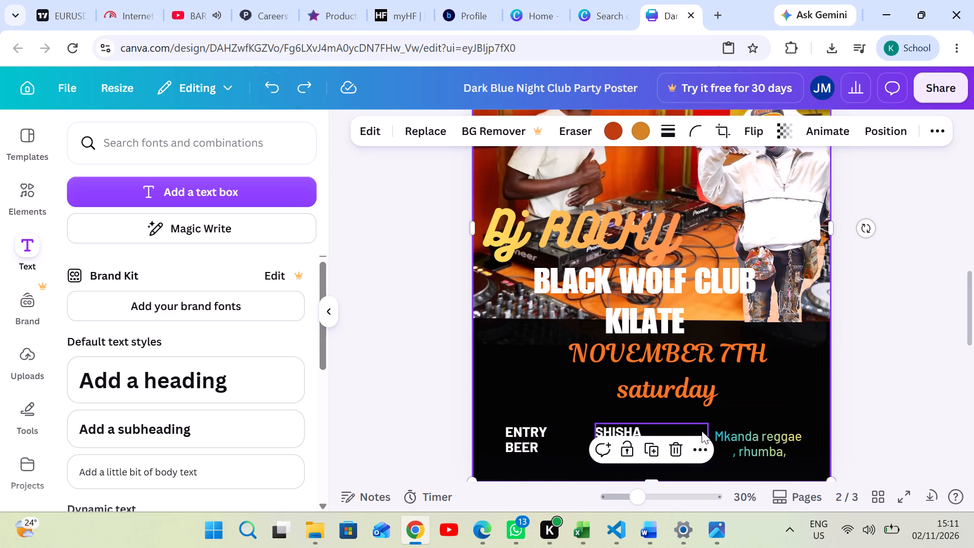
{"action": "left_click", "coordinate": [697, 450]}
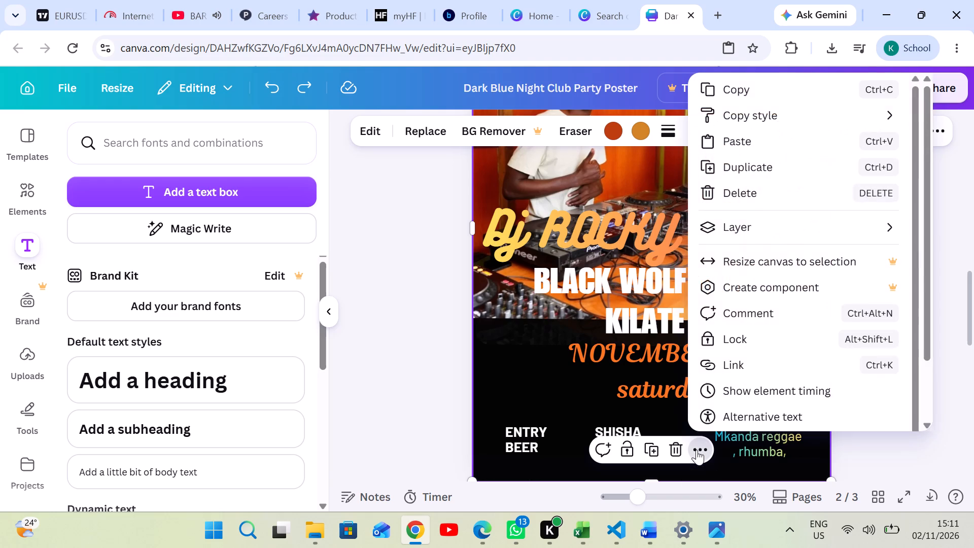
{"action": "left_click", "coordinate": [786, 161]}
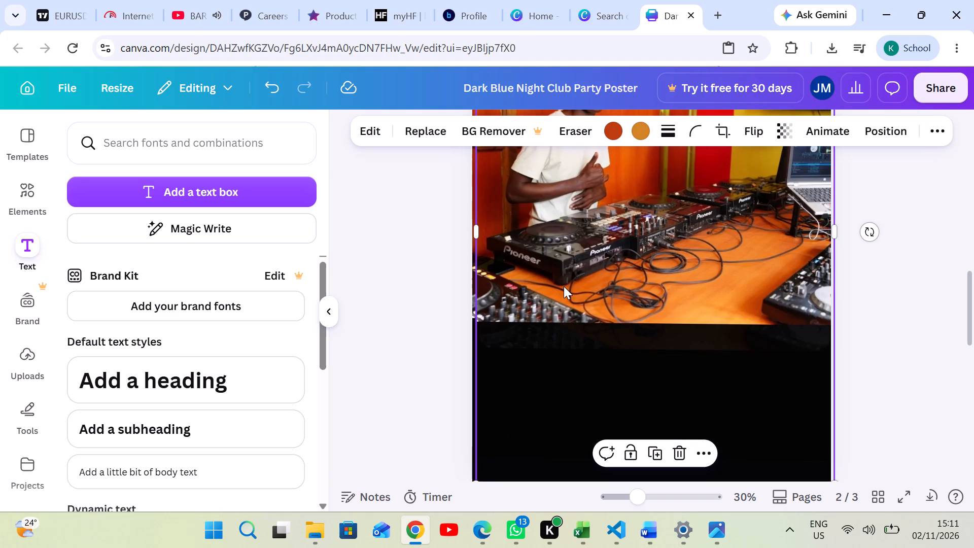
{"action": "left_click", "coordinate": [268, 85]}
Duplicate the whole page 2 poster containing the white-jacket man as a new page directly after it.
{"action": "scroll", "coordinate": [688, 310], "scroll_direction": "down", "scroll_amount": 7}
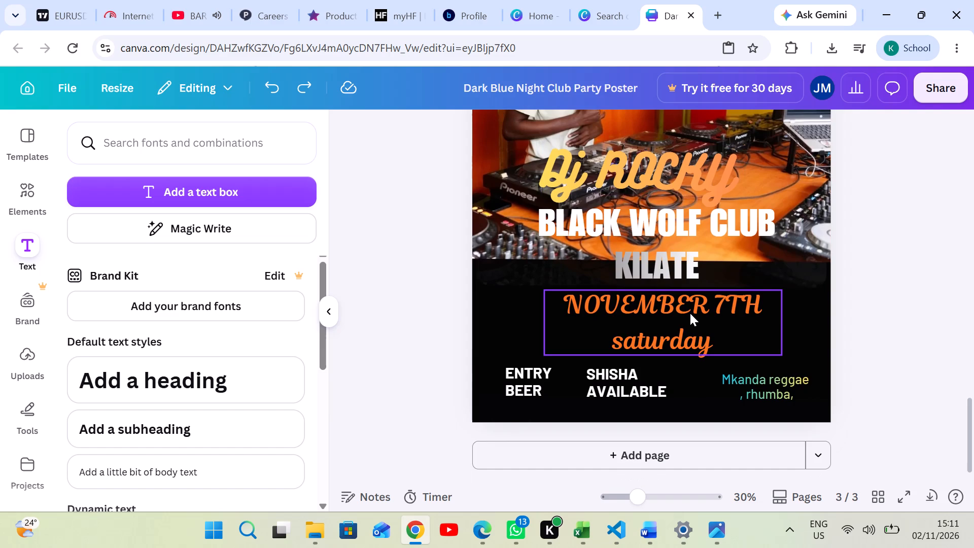
{"action": "scroll", "coordinate": [690, 313], "scroll_direction": "down", "scroll_amount": 1}
{"action": "scroll", "coordinate": [690, 313], "scroll_direction": "up", "scroll_amount": 14}
{"action": "scroll", "coordinate": [691, 313], "scroll_direction": "down", "scroll_amount": 2}
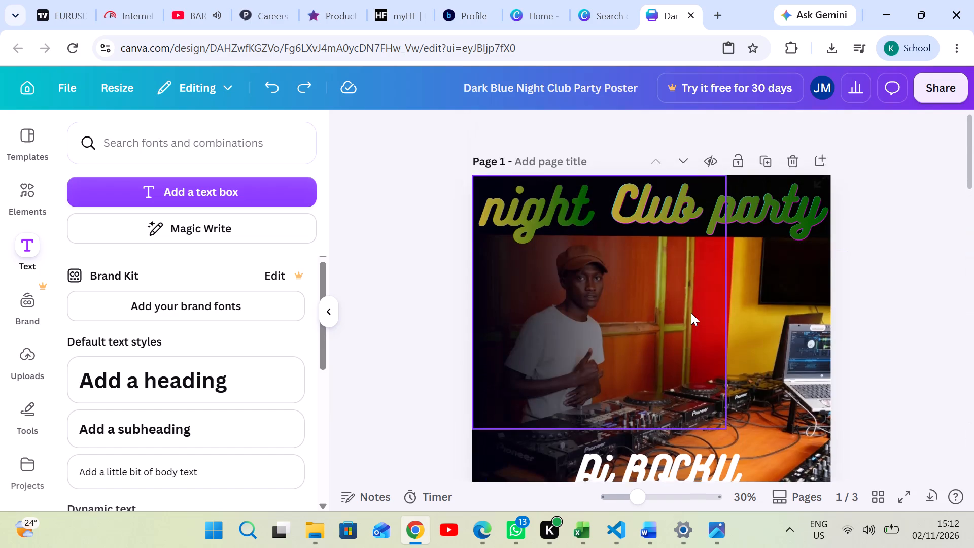
{"action": "scroll", "coordinate": [691, 313], "scroll_direction": "down", "scroll_amount": 6}
{"action": "scroll", "coordinate": [692, 310], "scroll_direction": "up", "scroll_amount": 2}
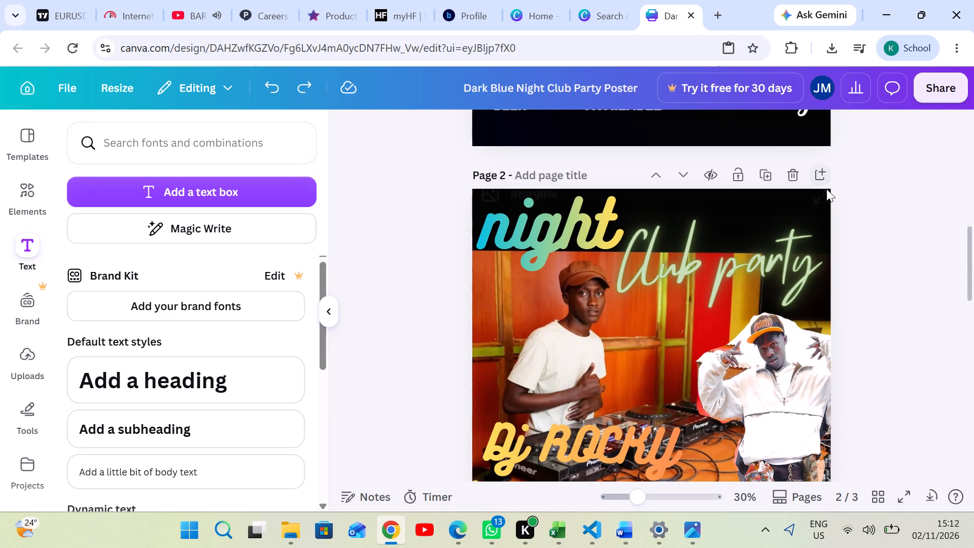
{"action": "left_click", "coordinate": [826, 191]}
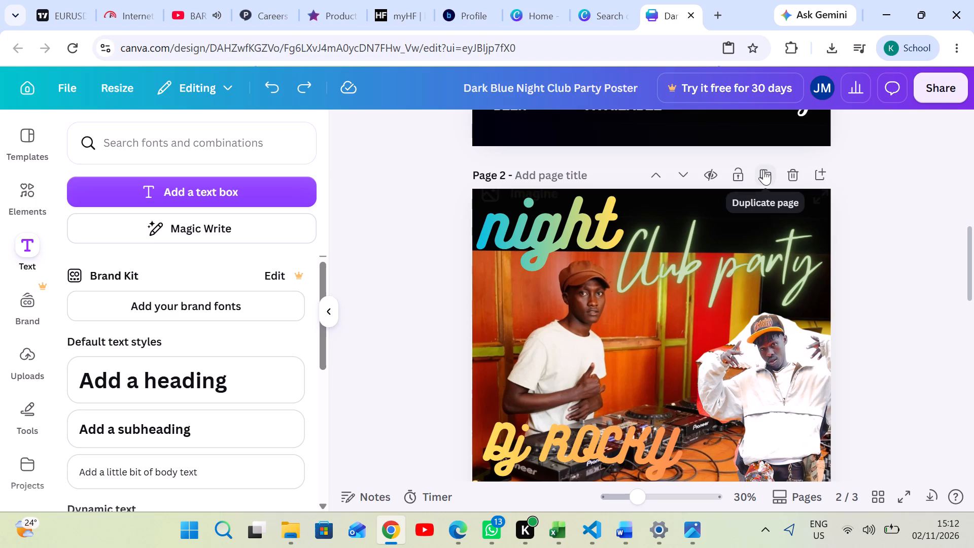
{"action": "left_click", "coordinate": [763, 169]}
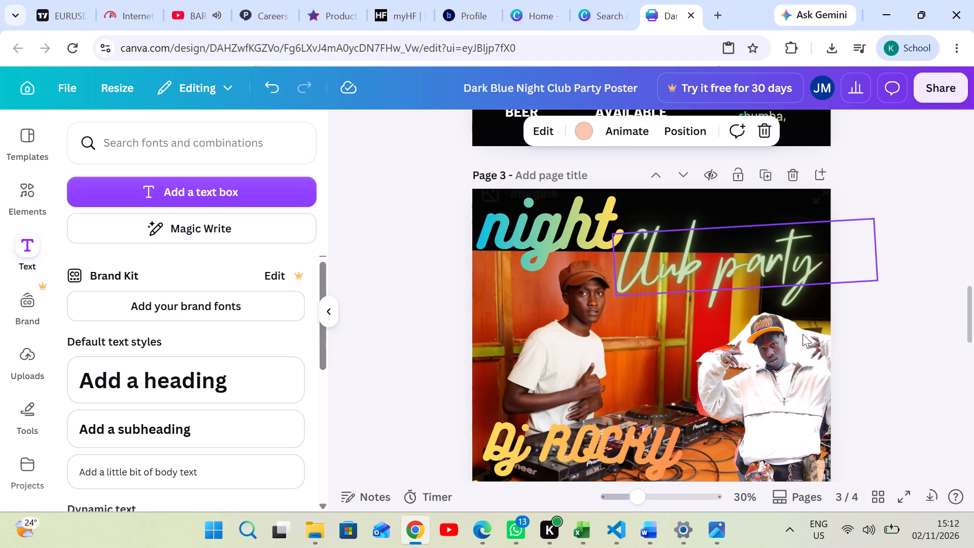
Delete the cut-out photo of the man in the white jacket from the page 2 poster.
{"action": "scroll", "coordinate": [906, 341], "scroll_direction": "down", "scroll_amount": 2}
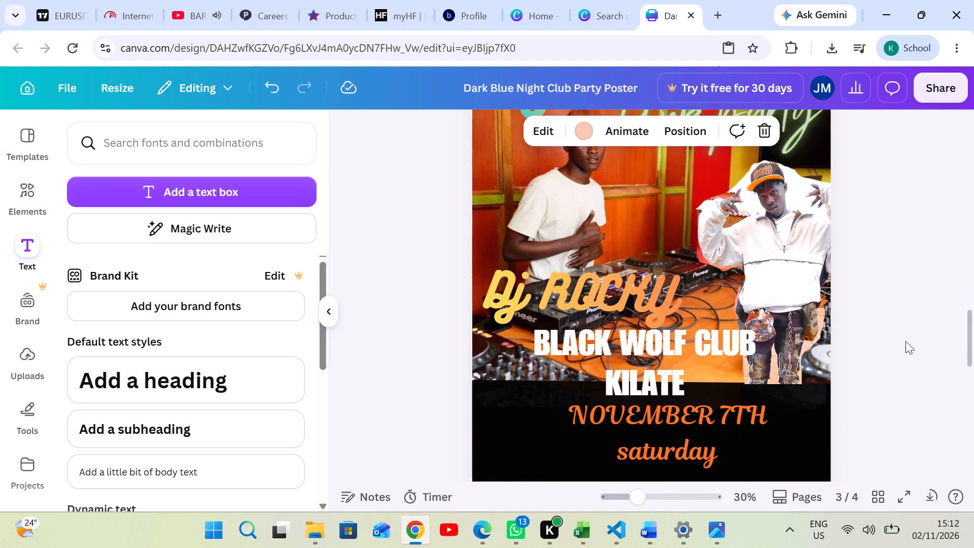
{"action": "scroll", "coordinate": [906, 341], "scroll_direction": "up", "scroll_amount": 2}
{"action": "scroll", "coordinate": [906, 341], "scroll_direction": "down", "scroll_amount": 2}
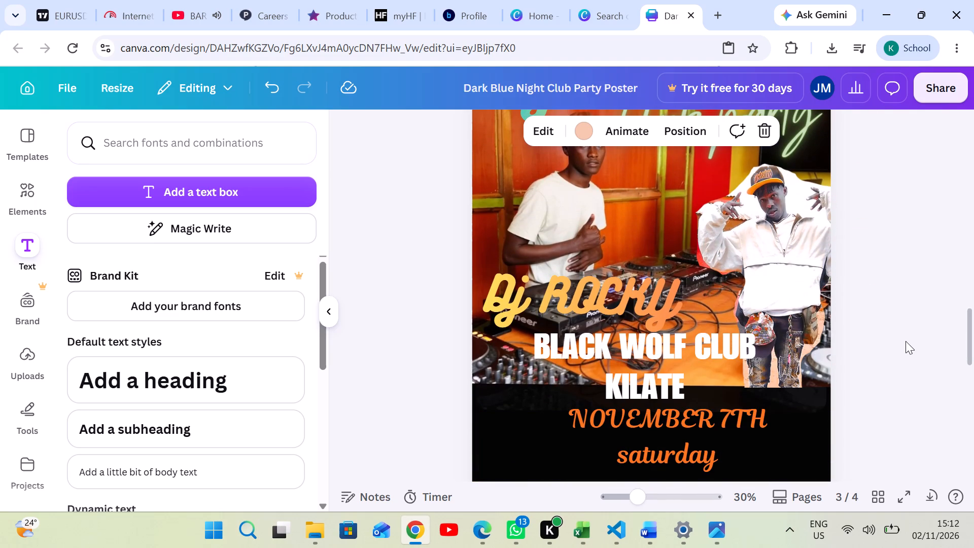
{"action": "scroll", "coordinate": [906, 341], "scroll_direction": "down", "scroll_amount": 1}
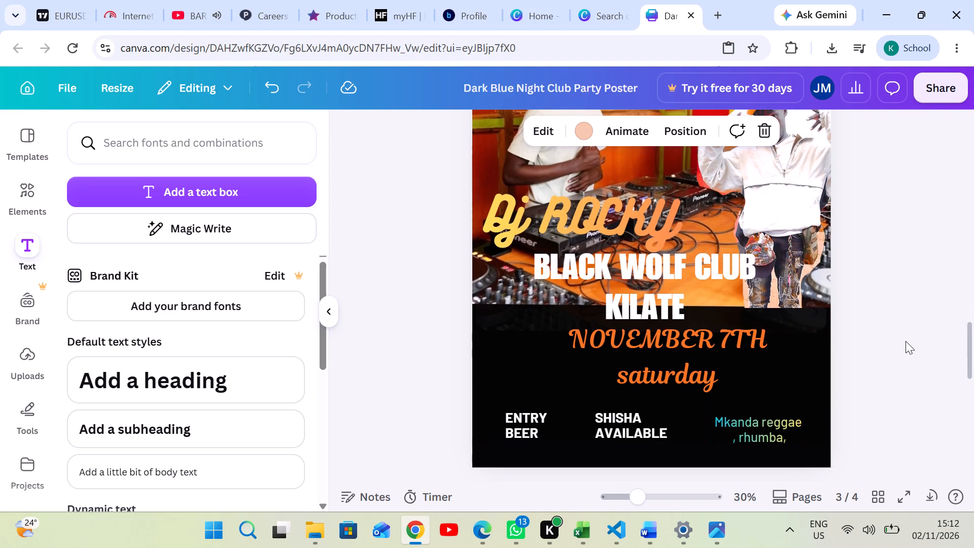
{"action": "scroll", "coordinate": [906, 341], "scroll_direction": "up", "scroll_amount": 8}
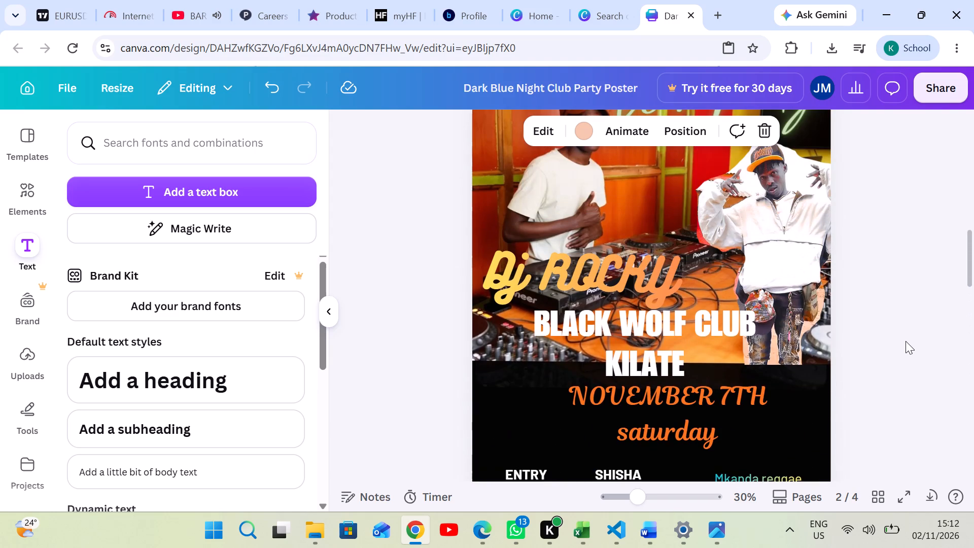
{"action": "scroll", "coordinate": [906, 341], "scroll_direction": "up", "scroll_amount": 2}
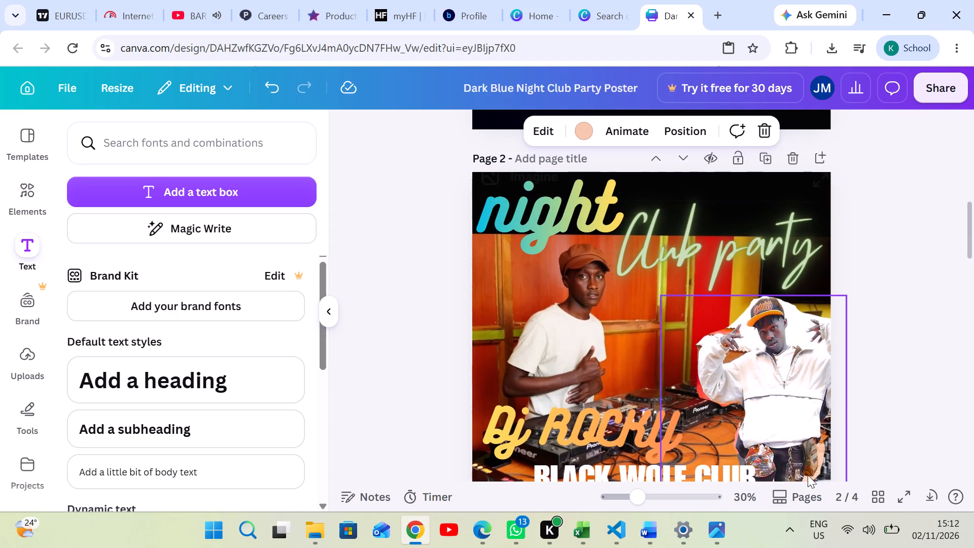
{"action": "left_click", "coordinate": [797, 412]}
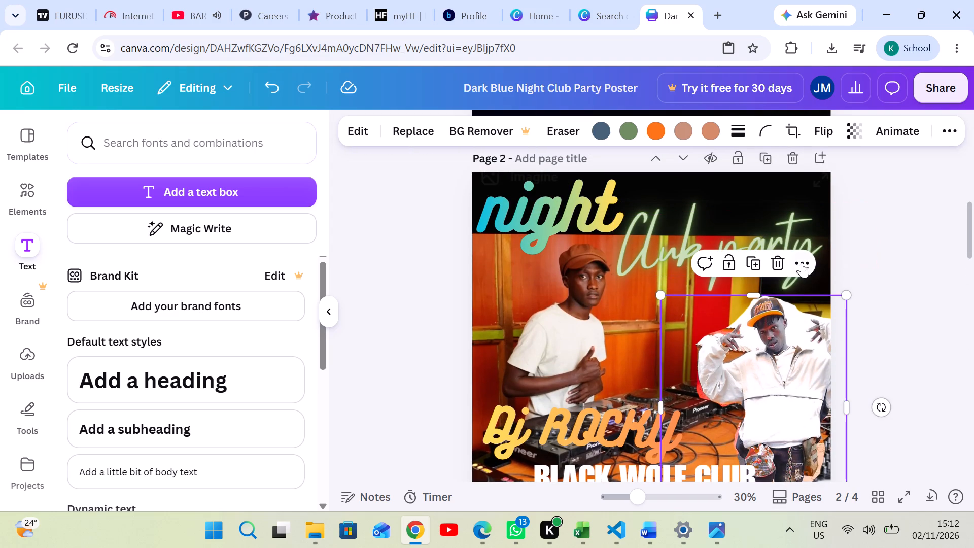
{"action": "left_click", "coordinate": [776, 256]}
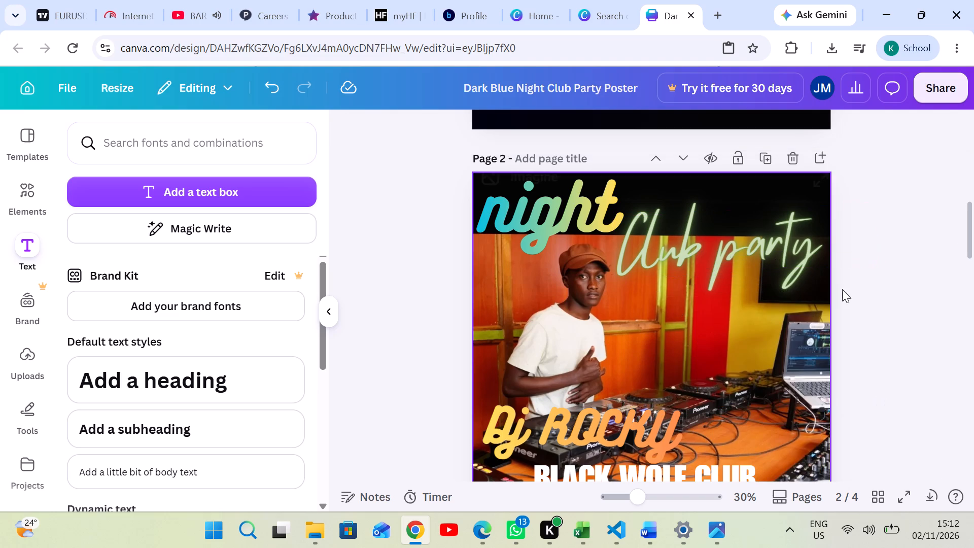
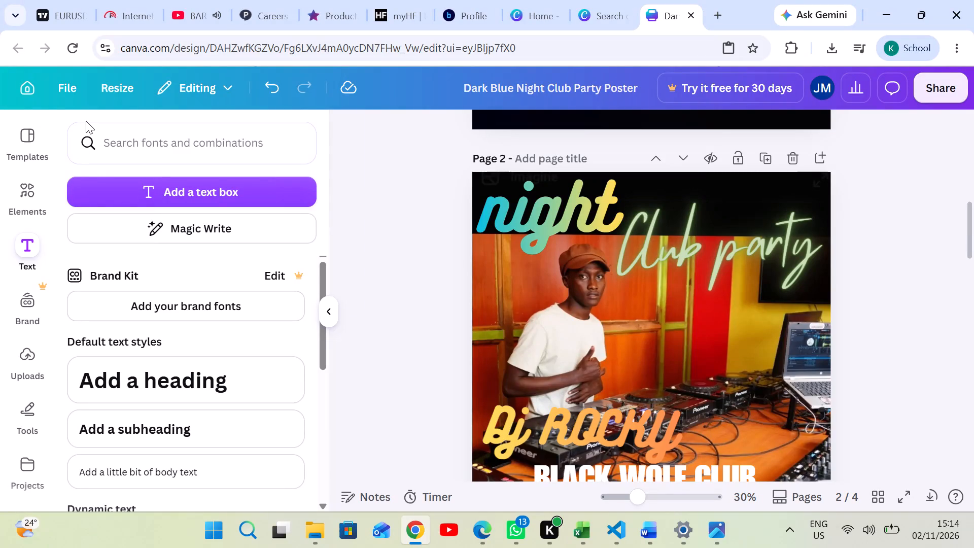
Open the uploaded images and try to add the photo of the man in the white jacket to the page 2 poster.
{"action": "left_click", "coordinate": [10, 361]}
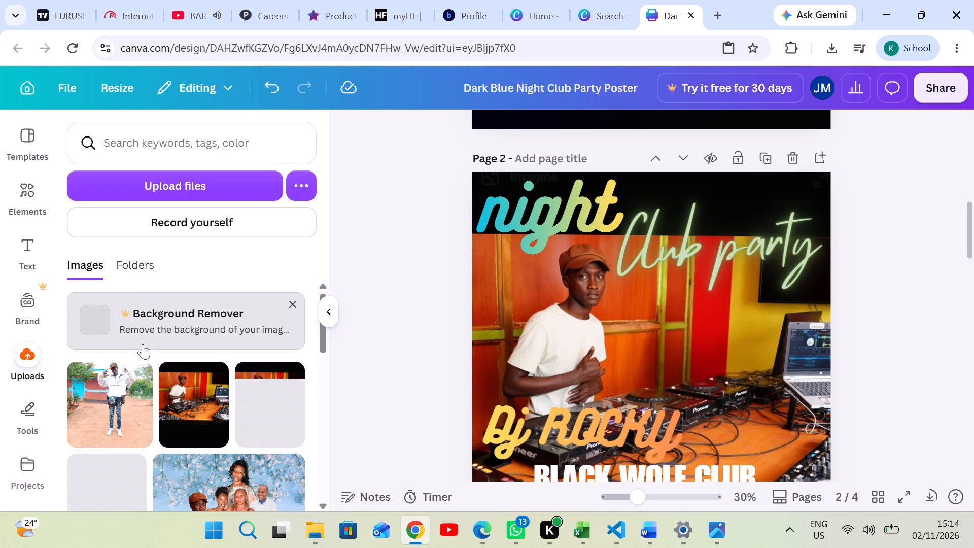
{"action": "left_click_drag", "start_coordinate": [110, 404], "coordinate": [110, 399]}
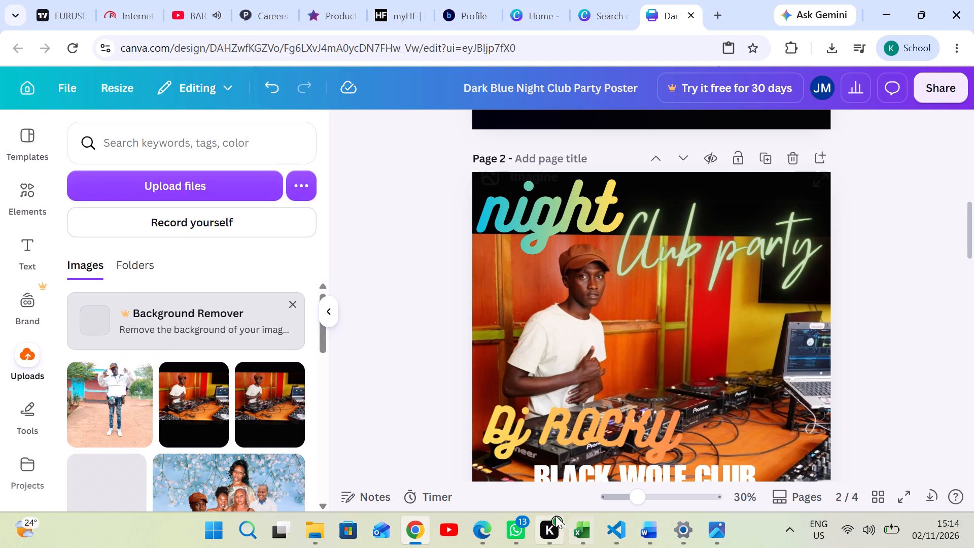
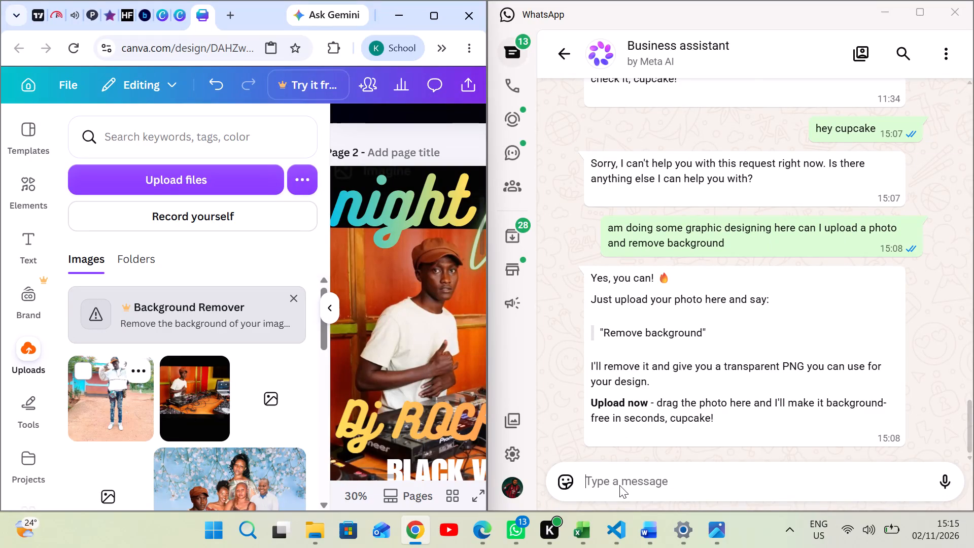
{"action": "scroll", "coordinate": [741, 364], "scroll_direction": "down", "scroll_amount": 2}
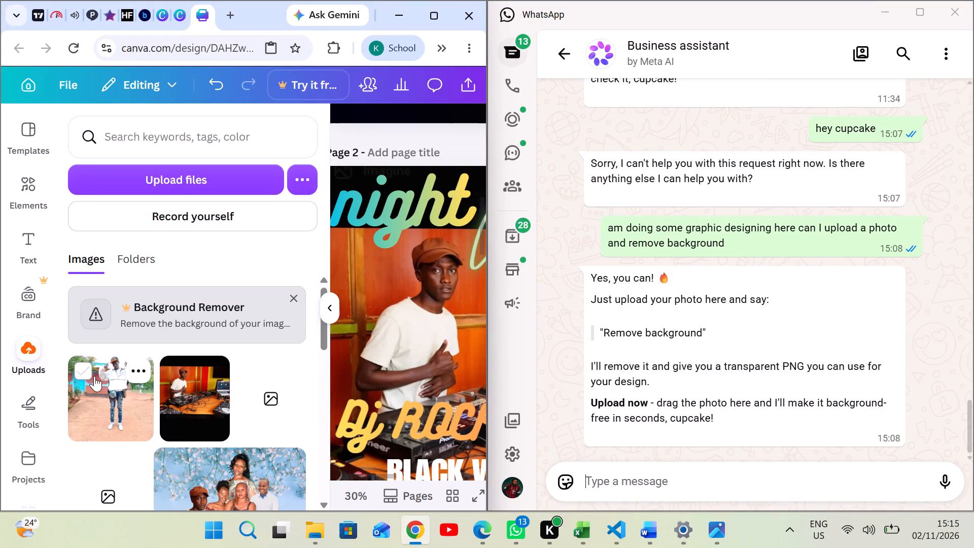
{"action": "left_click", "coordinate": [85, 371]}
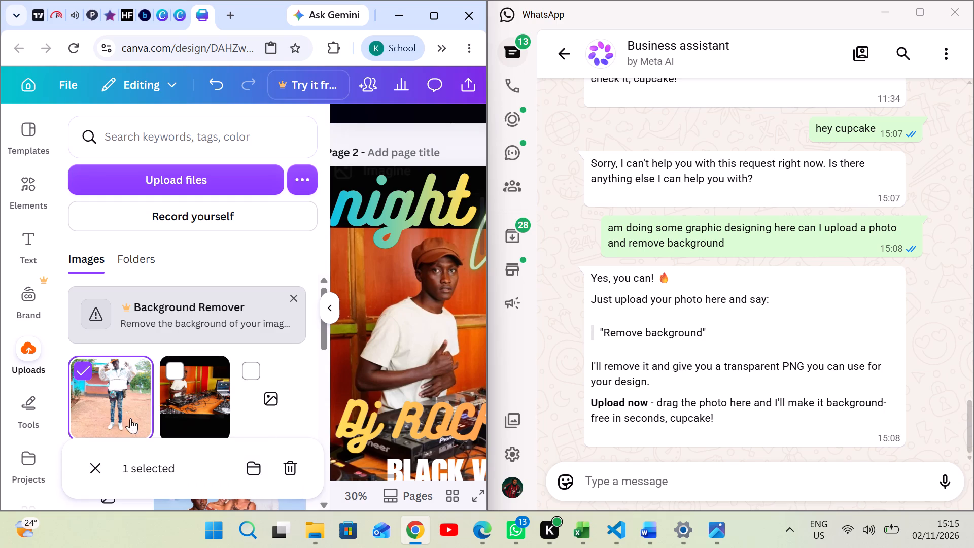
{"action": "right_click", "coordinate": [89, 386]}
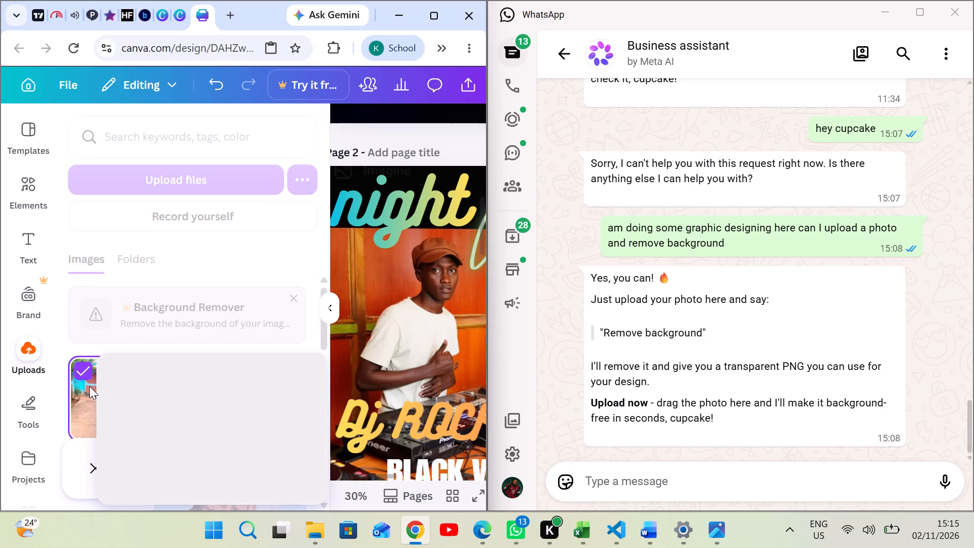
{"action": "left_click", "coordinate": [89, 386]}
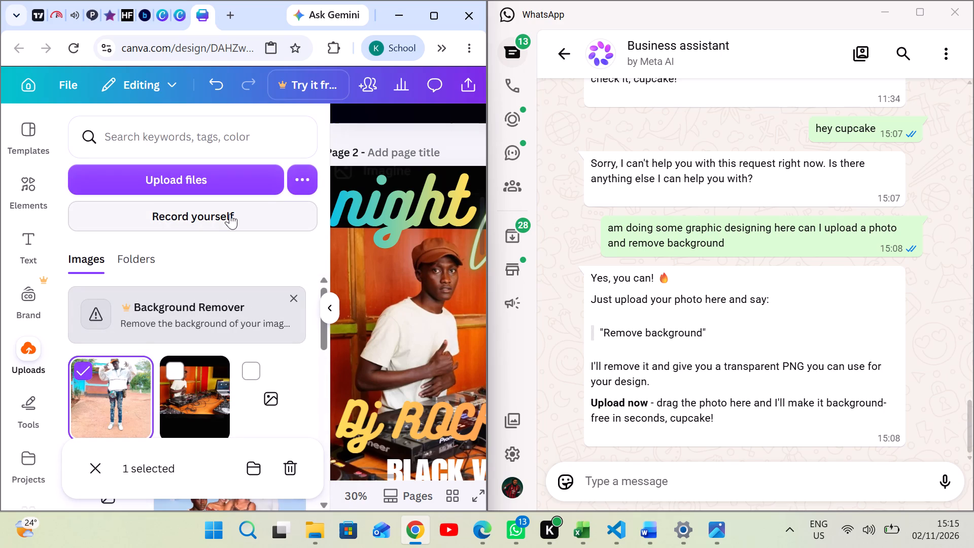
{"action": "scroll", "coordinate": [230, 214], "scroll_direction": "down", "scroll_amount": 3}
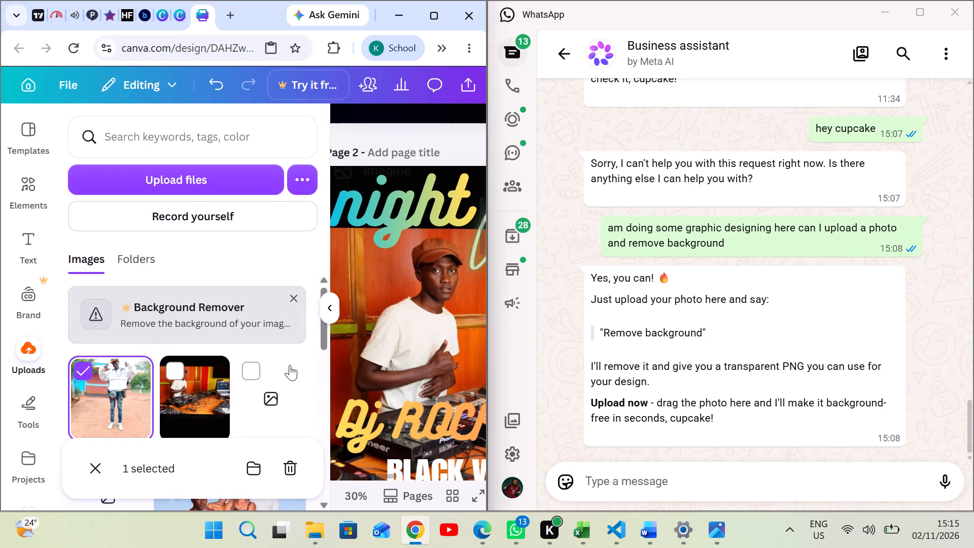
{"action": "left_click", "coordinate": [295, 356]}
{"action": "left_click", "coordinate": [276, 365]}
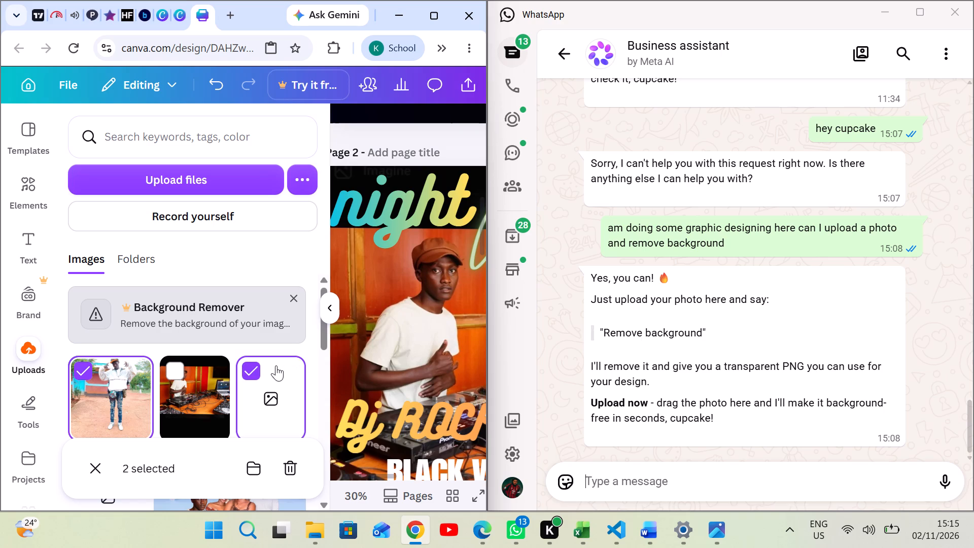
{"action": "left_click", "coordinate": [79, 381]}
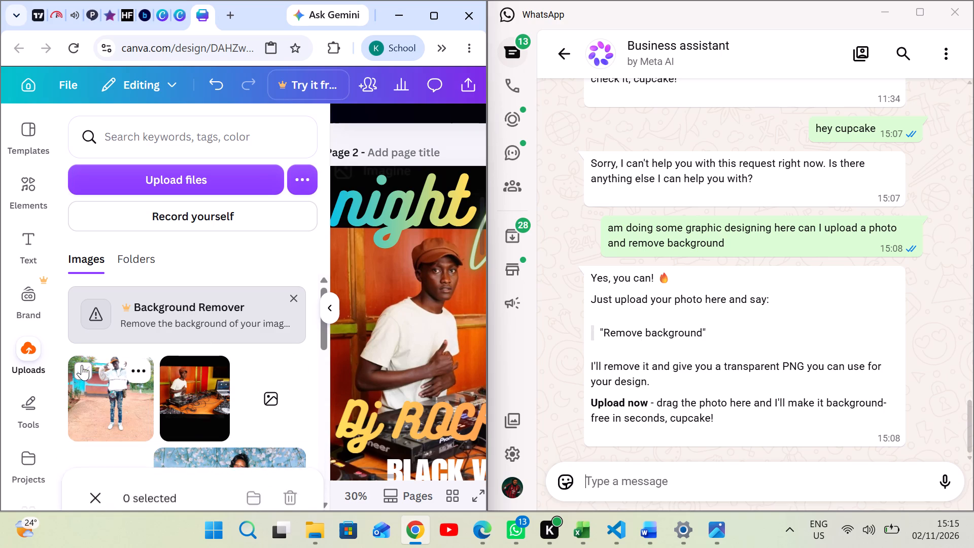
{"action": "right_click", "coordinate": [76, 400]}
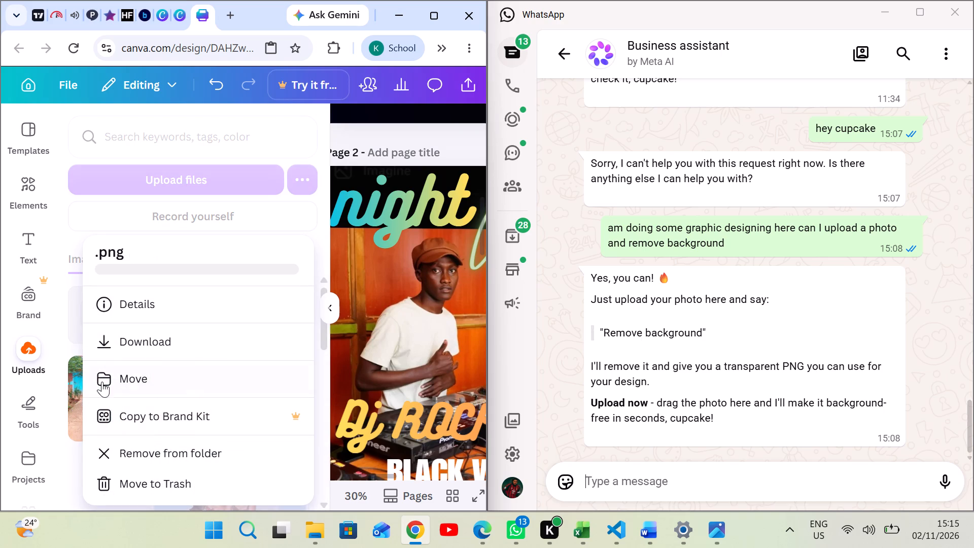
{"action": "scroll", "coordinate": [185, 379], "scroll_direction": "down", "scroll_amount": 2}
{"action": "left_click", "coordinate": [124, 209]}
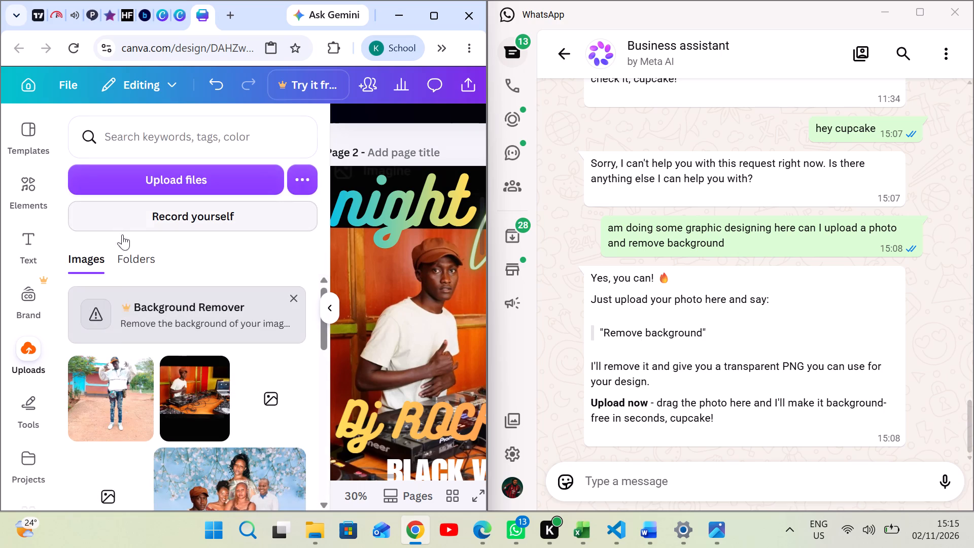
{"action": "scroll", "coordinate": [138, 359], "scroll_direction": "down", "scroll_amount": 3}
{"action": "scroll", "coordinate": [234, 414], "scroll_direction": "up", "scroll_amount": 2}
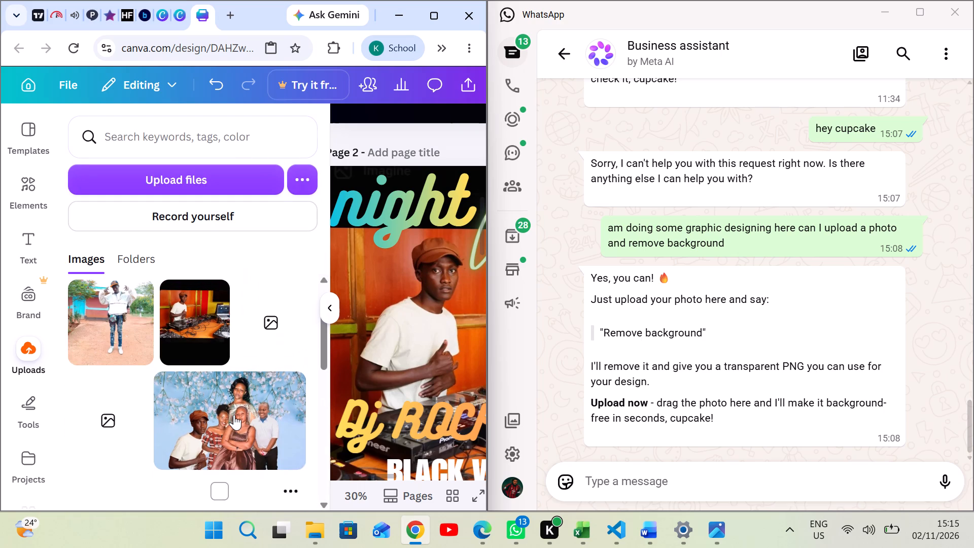
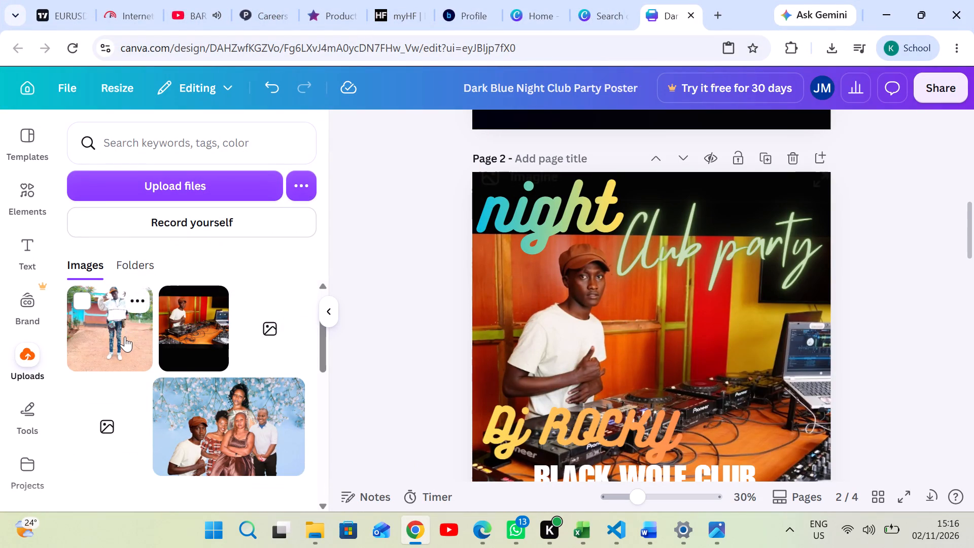
Add the uploaded full-length photo of the man in the white jacket and cap to the page 2 poster.
{"action": "scroll", "coordinate": [191, 300], "scroll_direction": "down", "scroll_amount": 2}
{"action": "scroll", "coordinate": [188, 313], "scroll_direction": "up", "scroll_amount": 2}
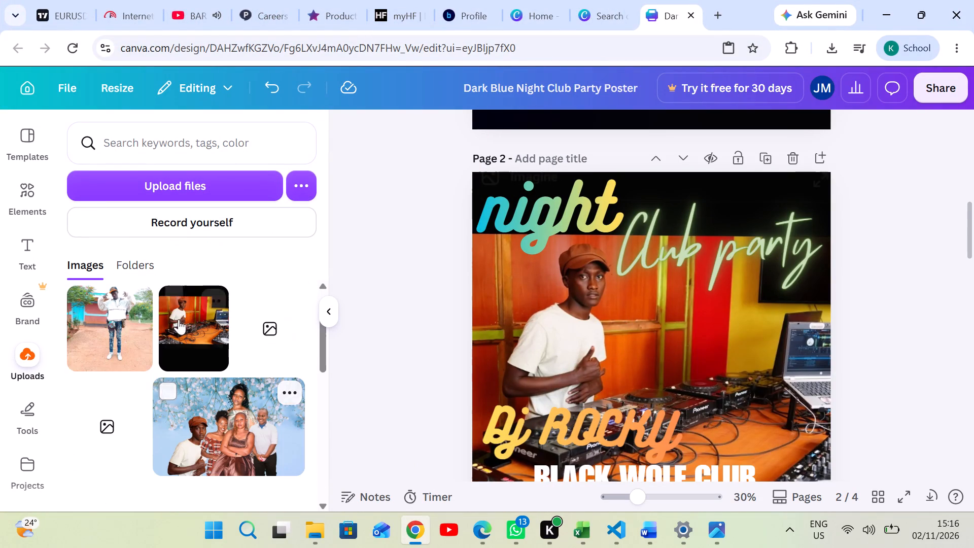
{"action": "left_click", "coordinate": [105, 344]}
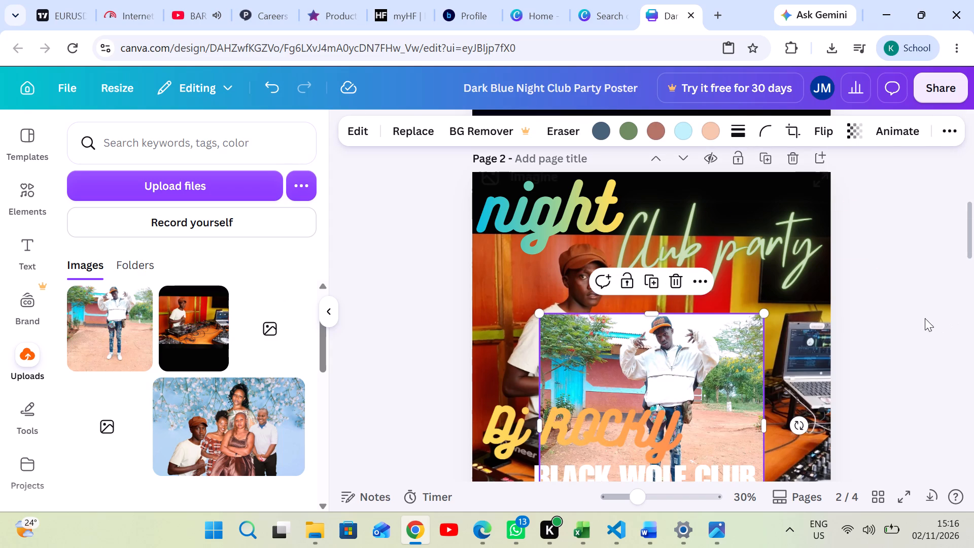
Deselect the white-jacket photo on page 2 and hide the uploads library to free up canvas space.
{"action": "scroll", "coordinate": [914, 302], "scroll_direction": "down", "scroll_amount": 2}
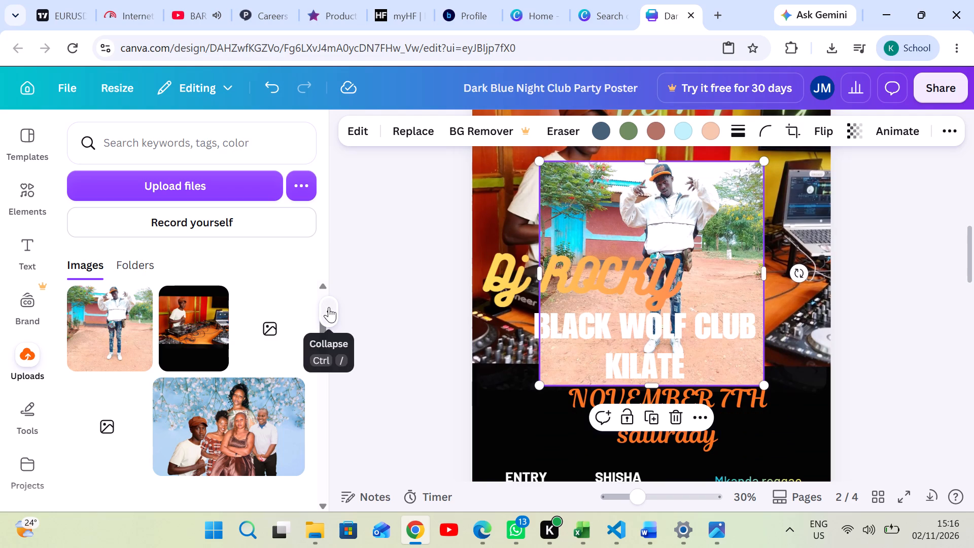
{"action": "left_click_drag", "start_coordinate": [329, 306], "coordinate": [322, 306]}
{"action": "left_click_drag", "start_coordinate": [322, 306], "coordinate": [353, 295]}
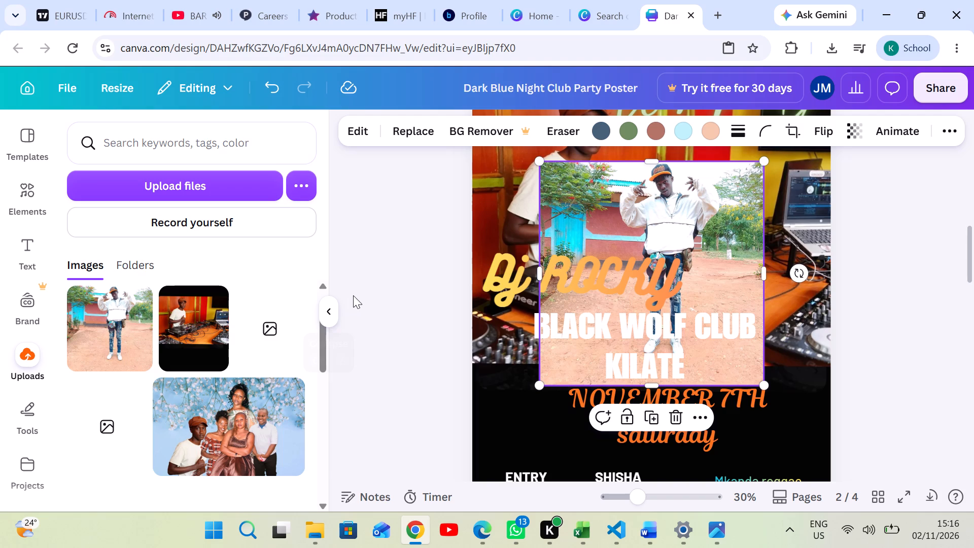
{"action": "left_click", "coordinate": [363, 284]}
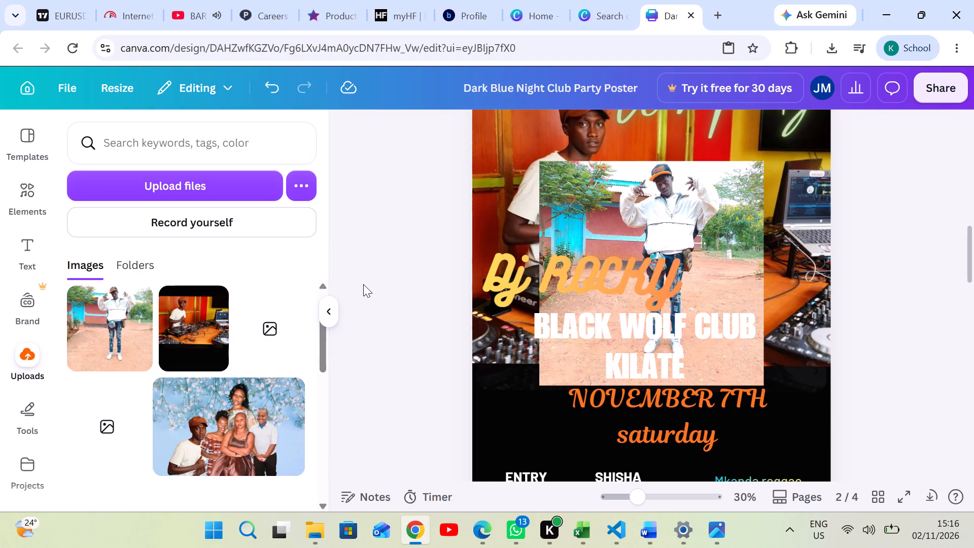
{"action": "left_click", "coordinate": [20, 360]}
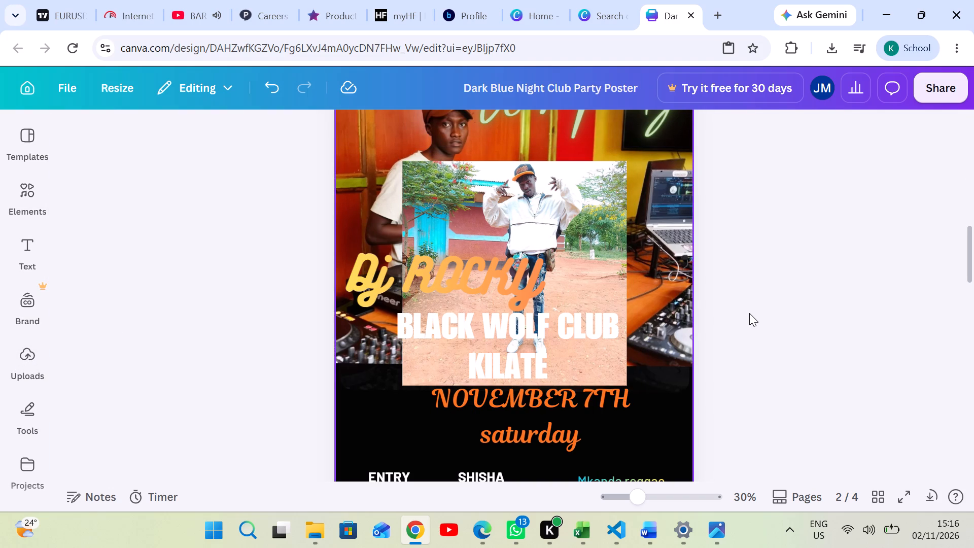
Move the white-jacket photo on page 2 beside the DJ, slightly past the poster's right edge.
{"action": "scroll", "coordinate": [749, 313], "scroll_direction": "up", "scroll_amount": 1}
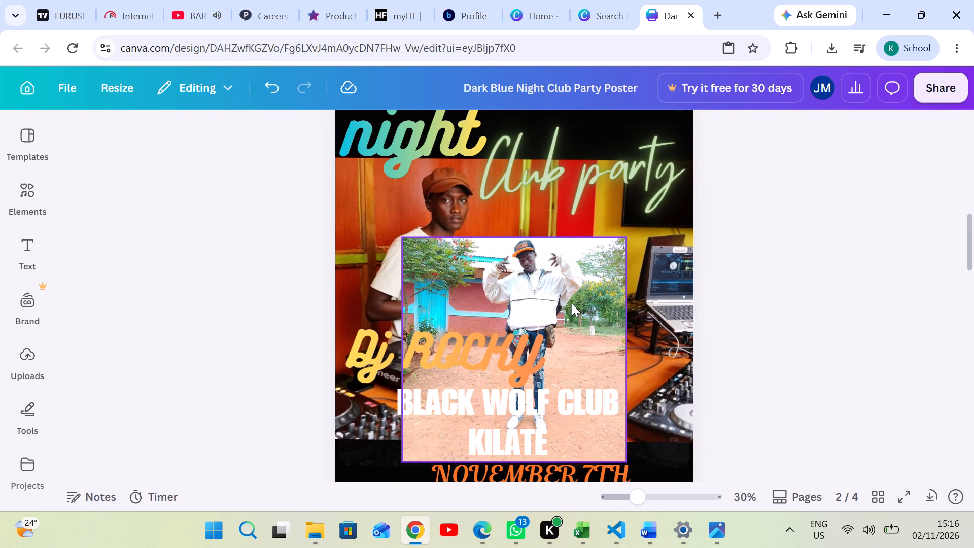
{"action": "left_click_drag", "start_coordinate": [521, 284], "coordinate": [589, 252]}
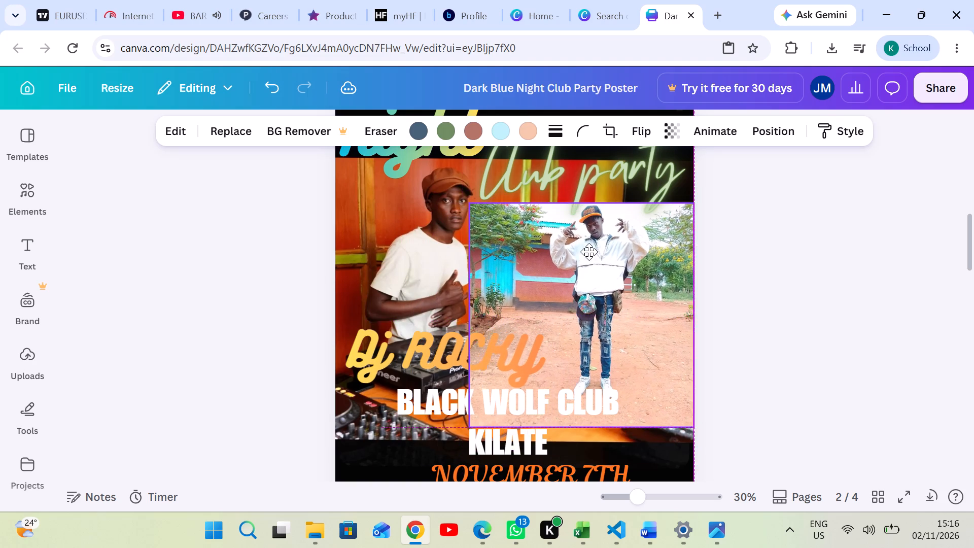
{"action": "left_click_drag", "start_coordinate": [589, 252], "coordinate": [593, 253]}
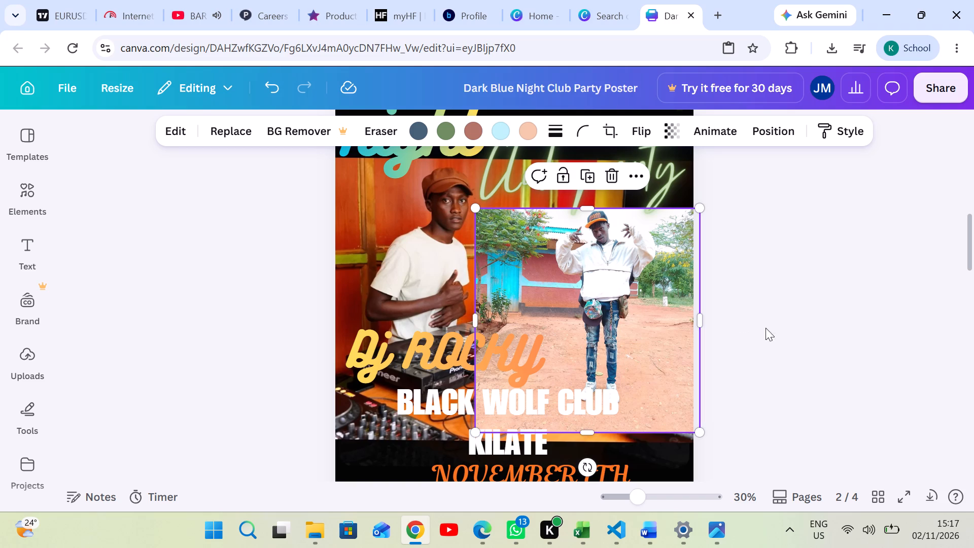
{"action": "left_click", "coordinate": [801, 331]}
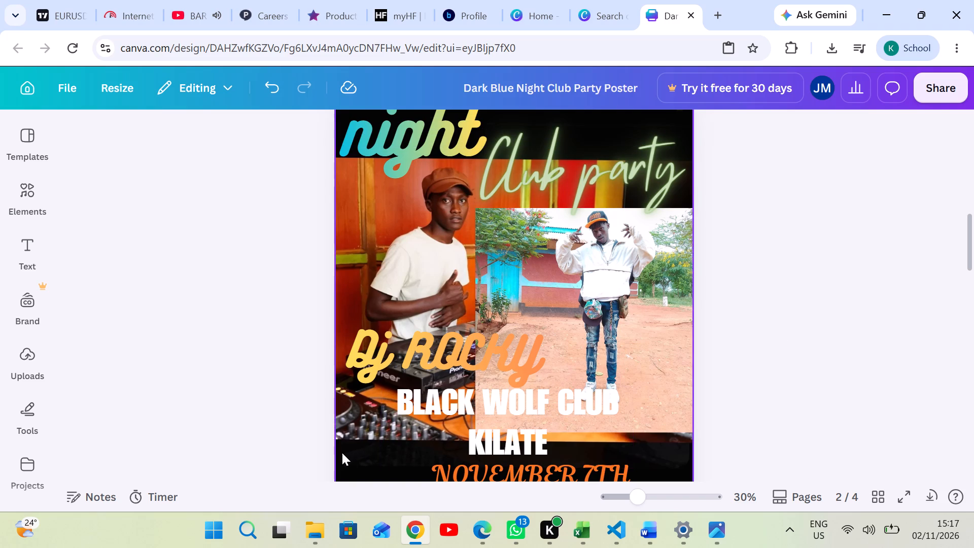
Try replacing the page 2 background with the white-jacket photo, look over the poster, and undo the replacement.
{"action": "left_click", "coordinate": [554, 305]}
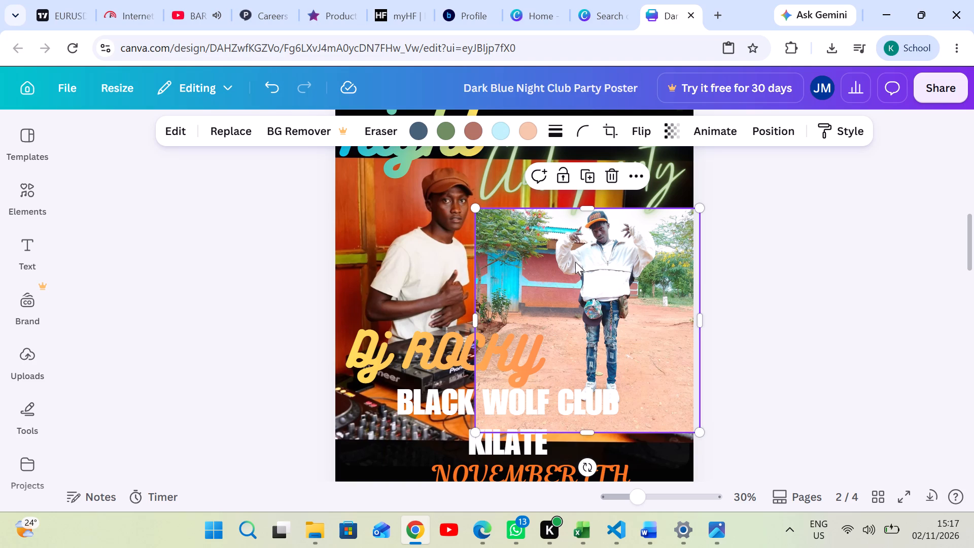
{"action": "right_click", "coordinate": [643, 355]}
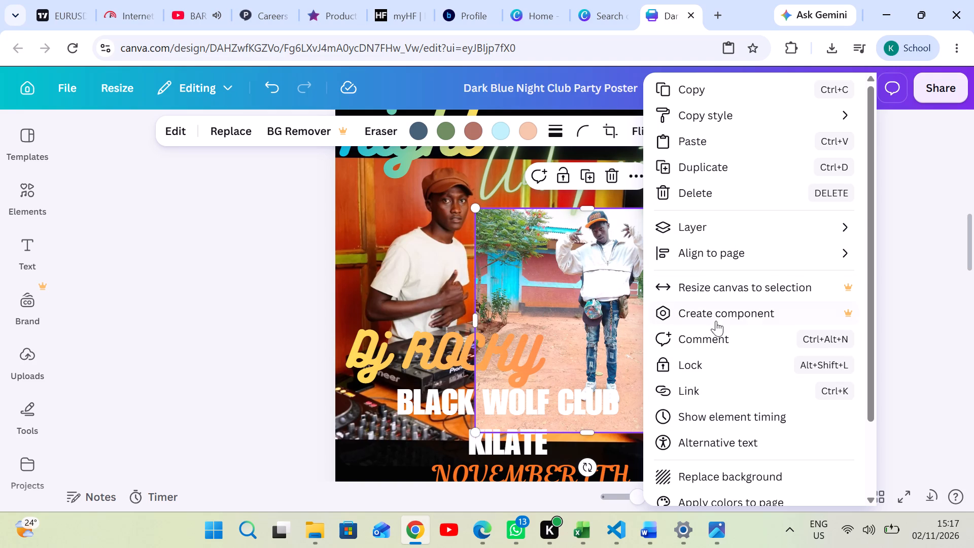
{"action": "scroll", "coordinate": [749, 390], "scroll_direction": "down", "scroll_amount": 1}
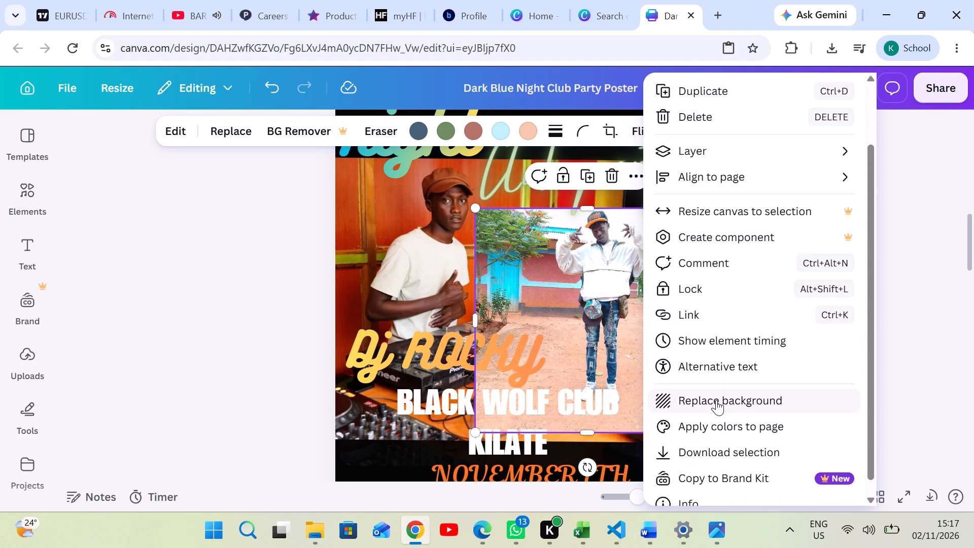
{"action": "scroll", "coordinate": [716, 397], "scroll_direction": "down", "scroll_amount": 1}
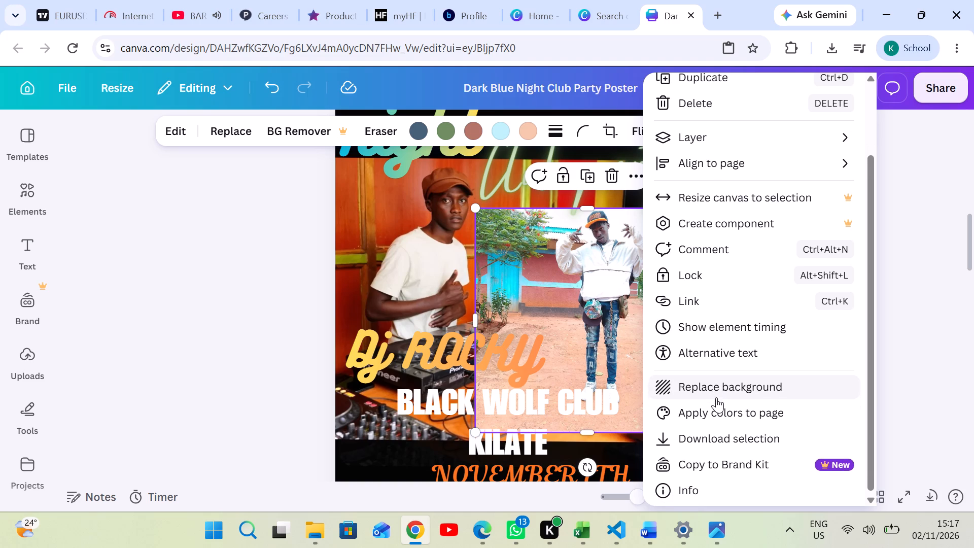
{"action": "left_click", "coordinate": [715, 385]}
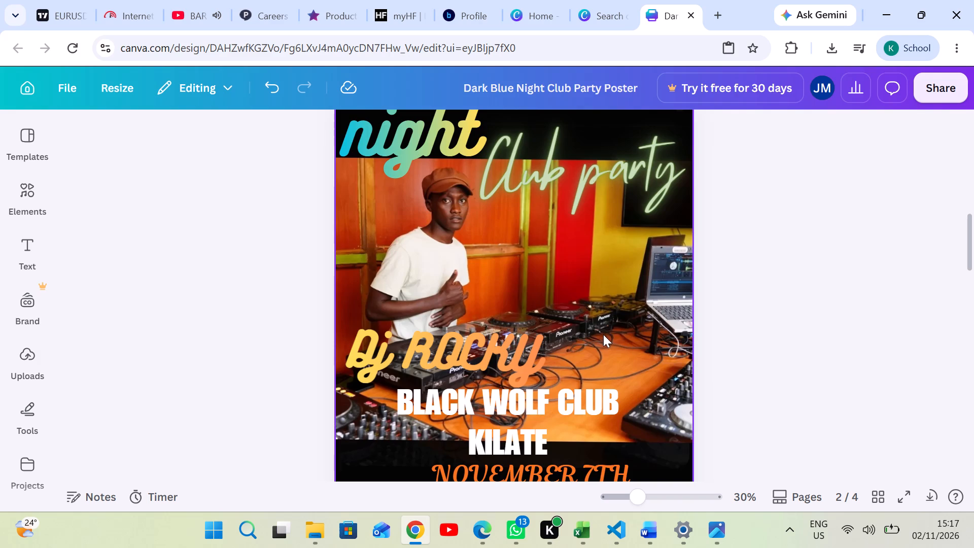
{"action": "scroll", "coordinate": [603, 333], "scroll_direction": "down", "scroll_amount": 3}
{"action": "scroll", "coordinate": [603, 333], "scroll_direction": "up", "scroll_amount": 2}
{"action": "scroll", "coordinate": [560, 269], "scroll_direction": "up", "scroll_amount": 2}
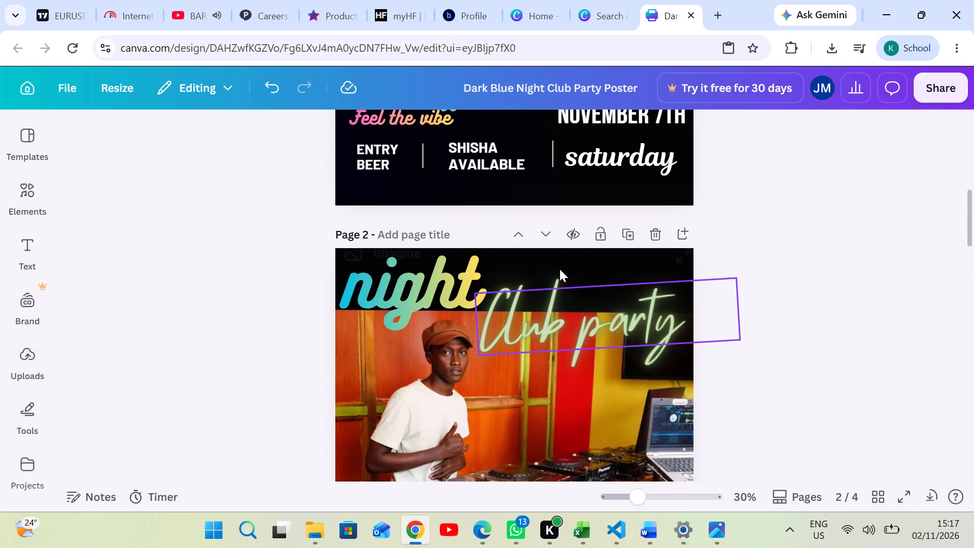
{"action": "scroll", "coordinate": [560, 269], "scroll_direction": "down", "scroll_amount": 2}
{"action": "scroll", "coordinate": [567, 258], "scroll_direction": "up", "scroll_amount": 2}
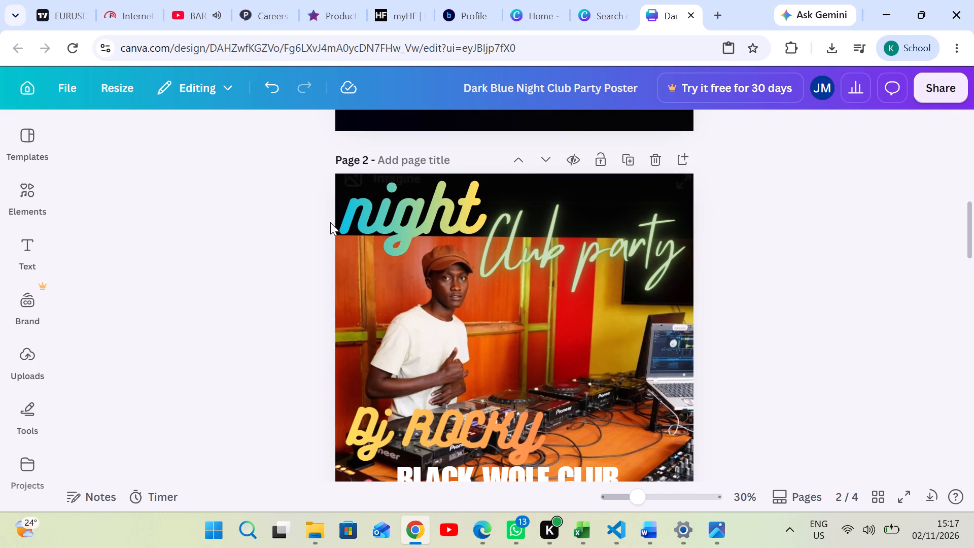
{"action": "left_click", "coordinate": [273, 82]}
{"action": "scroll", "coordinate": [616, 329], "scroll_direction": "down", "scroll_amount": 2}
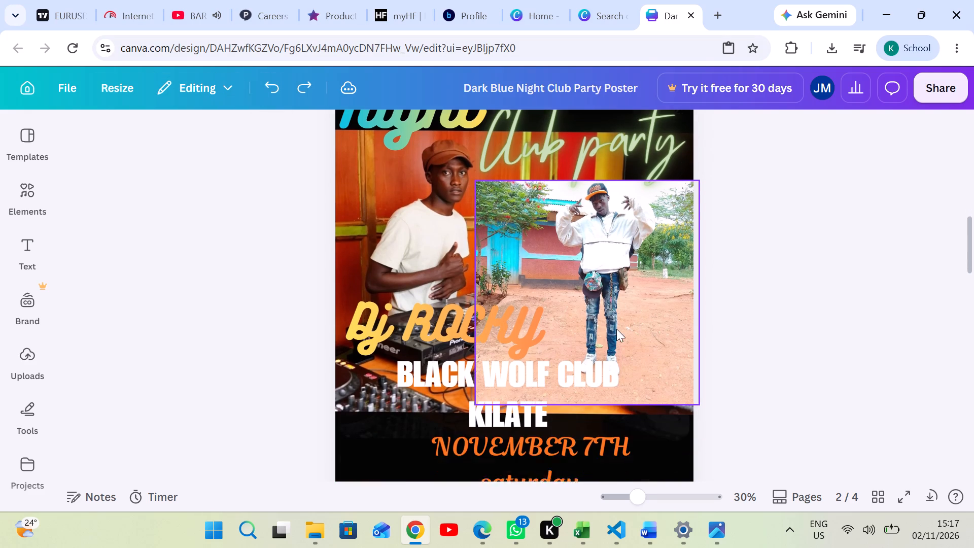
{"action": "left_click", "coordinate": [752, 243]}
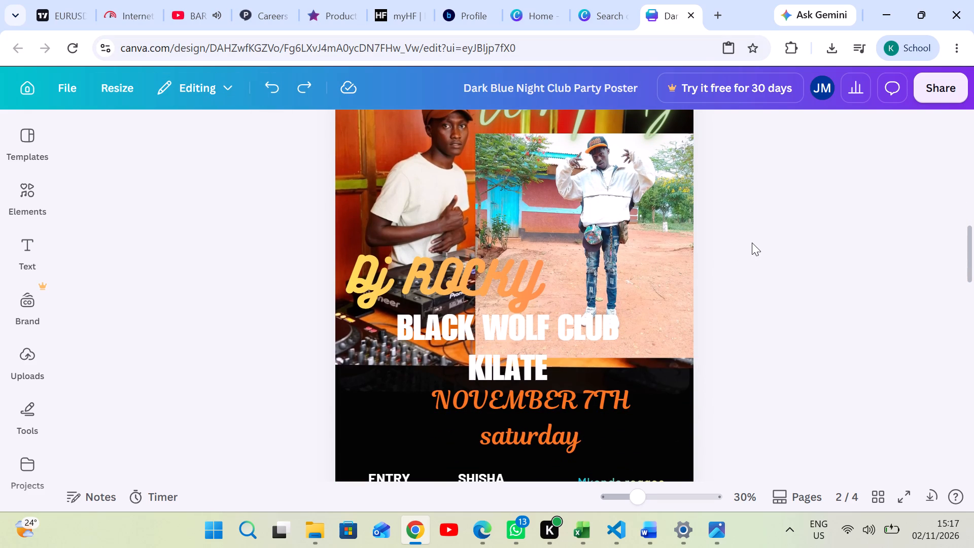
Shrink the white-jacket photo on page 2 and reposition it near the poster's middle, beside the DJ and overlapping the Dj ROCKY text.
{"action": "left_click_drag", "start_coordinate": [574, 228], "coordinate": [573, 210]}
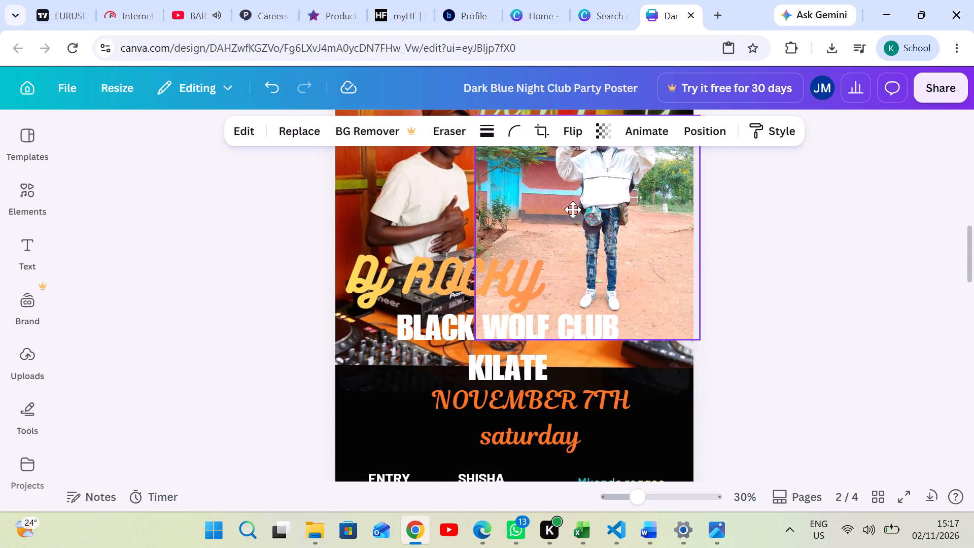
{"action": "left_click", "coordinate": [758, 288]}
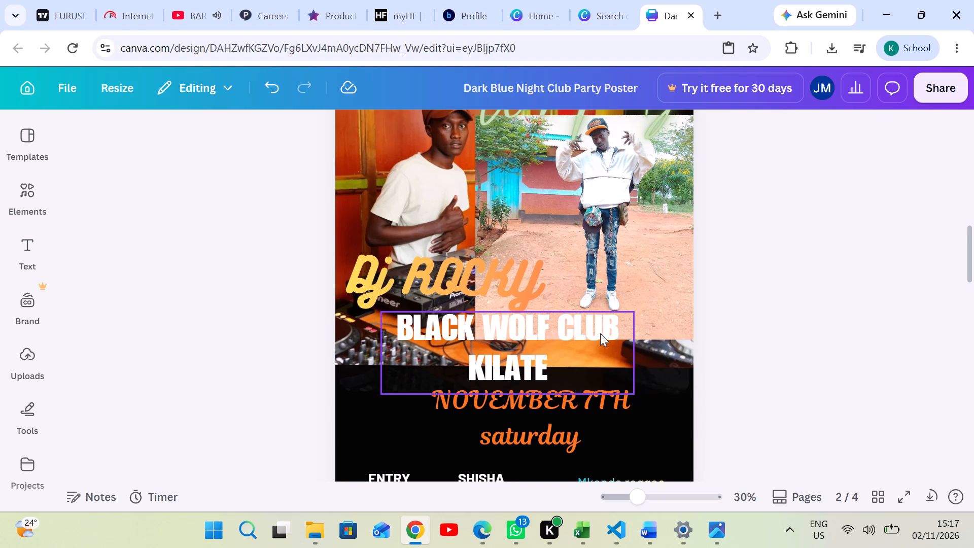
{"action": "left_click", "coordinate": [584, 267]}
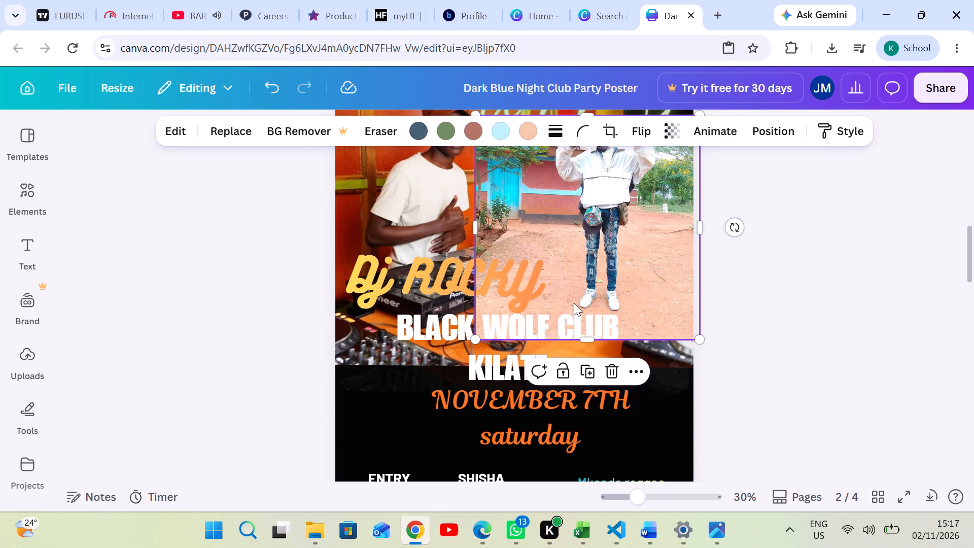
{"action": "left_click_drag", "start_coordinate": [476, 337], "coordinate": [545, 303]}
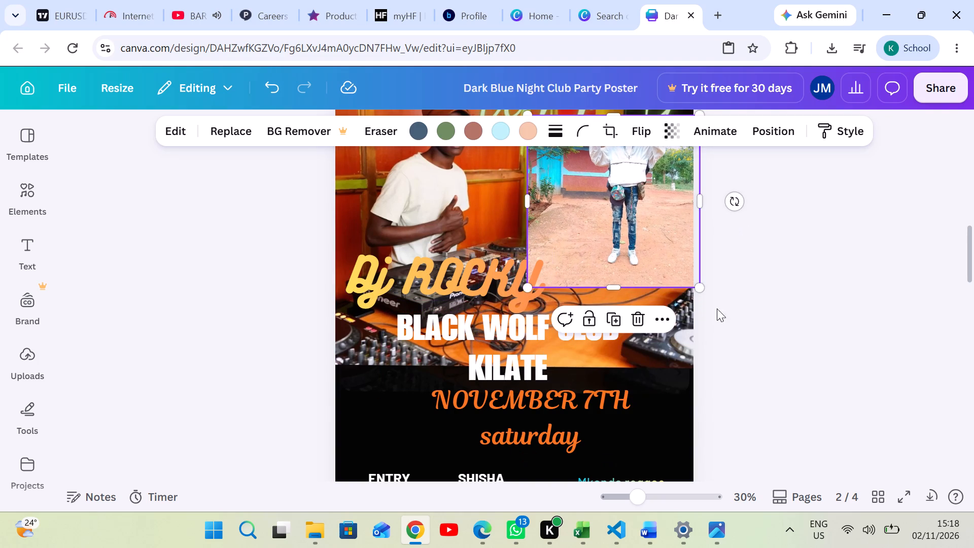
{"action": "left_click", "coordinate": [769, 325]}
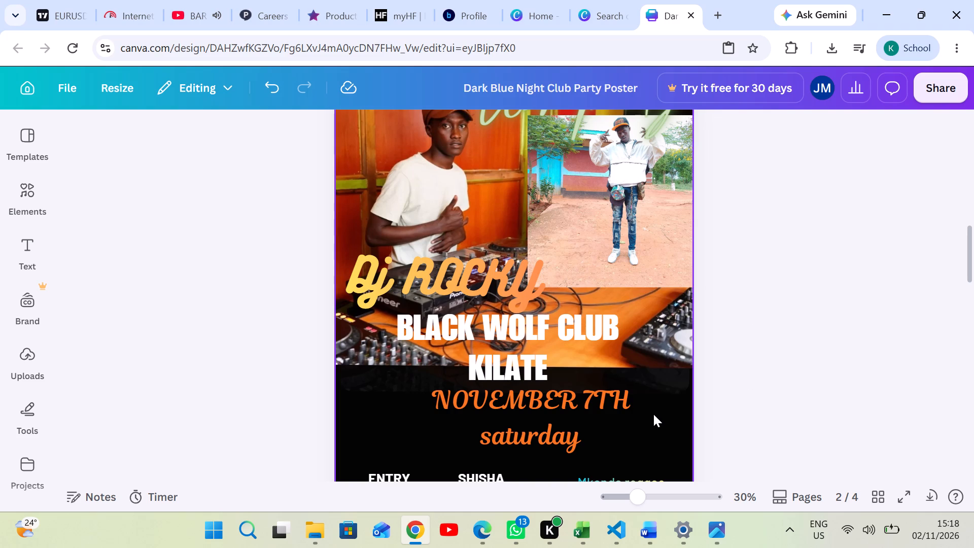
{"action": "scroll", "coordinate": [650, 392], "scroll_direction": "up", "scroll_amount": 1}
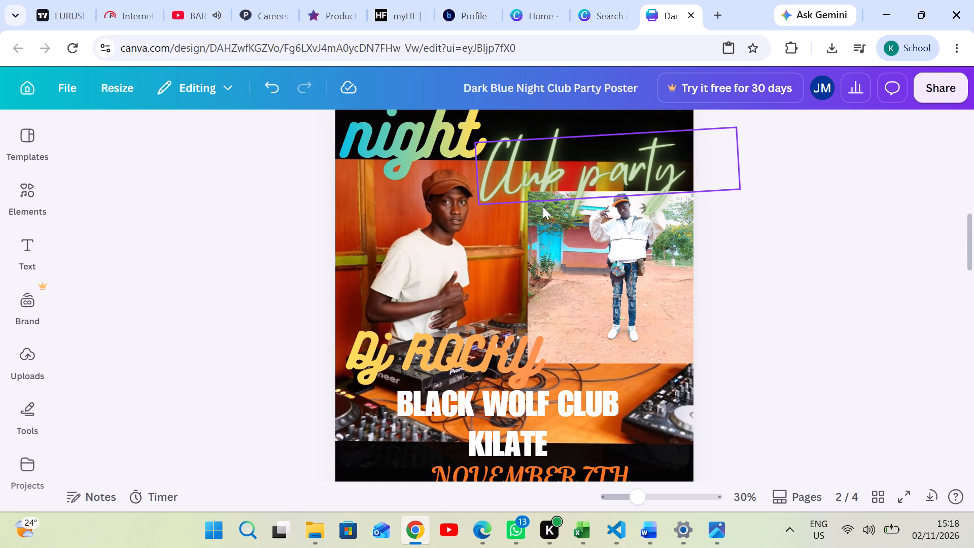
{"action": "left_click_drag", "start_coordinate": [565, 252], "coordinate": [488, 297]}
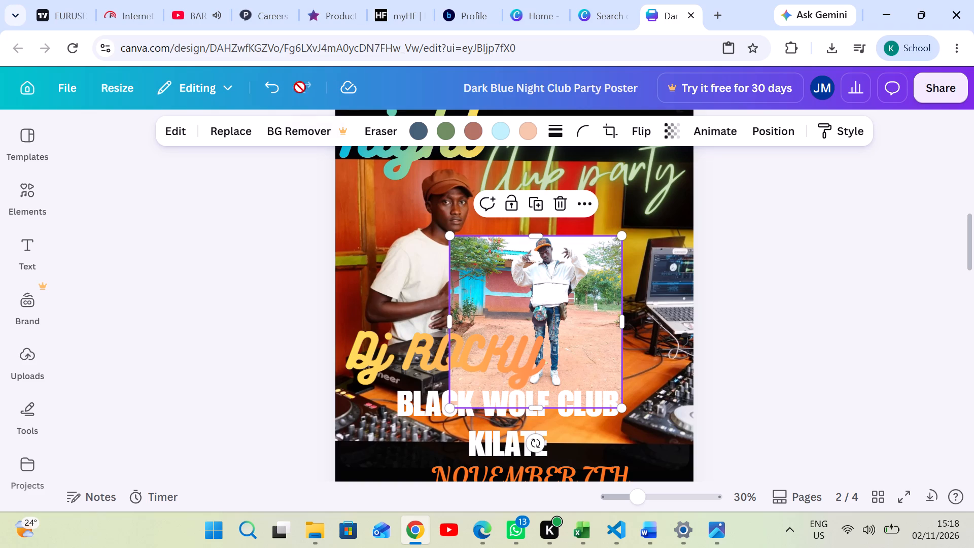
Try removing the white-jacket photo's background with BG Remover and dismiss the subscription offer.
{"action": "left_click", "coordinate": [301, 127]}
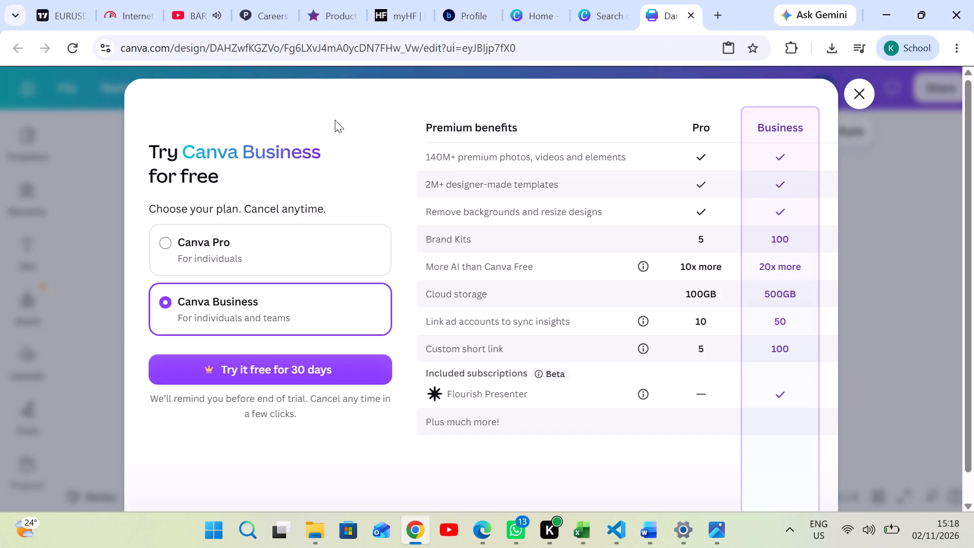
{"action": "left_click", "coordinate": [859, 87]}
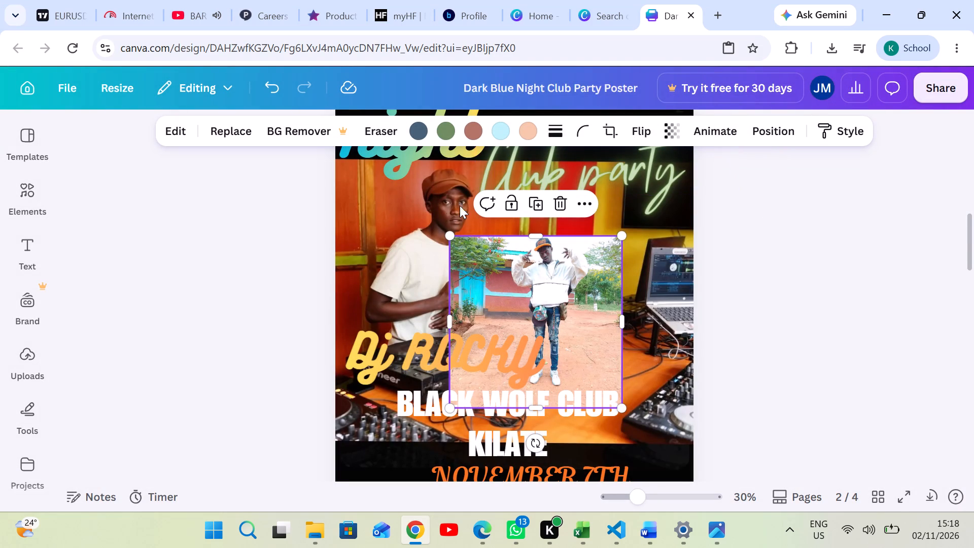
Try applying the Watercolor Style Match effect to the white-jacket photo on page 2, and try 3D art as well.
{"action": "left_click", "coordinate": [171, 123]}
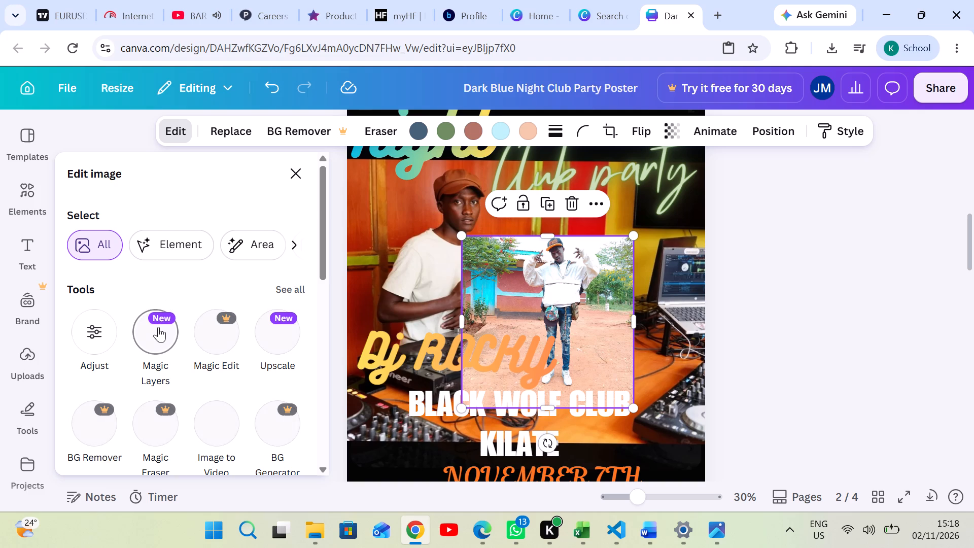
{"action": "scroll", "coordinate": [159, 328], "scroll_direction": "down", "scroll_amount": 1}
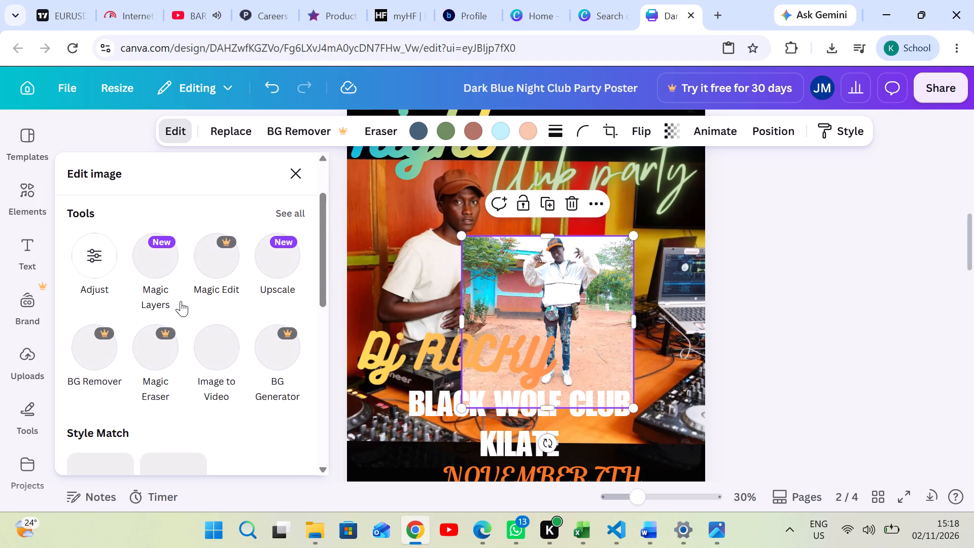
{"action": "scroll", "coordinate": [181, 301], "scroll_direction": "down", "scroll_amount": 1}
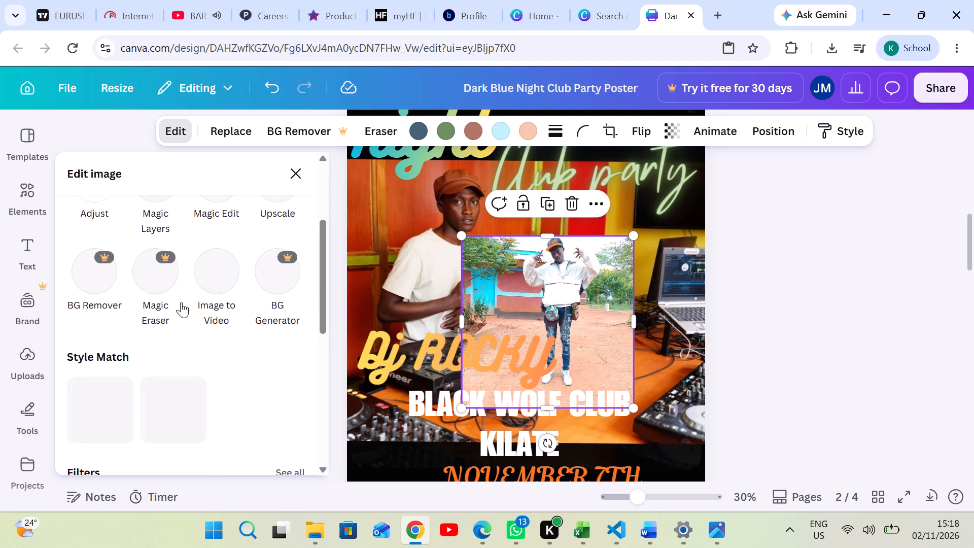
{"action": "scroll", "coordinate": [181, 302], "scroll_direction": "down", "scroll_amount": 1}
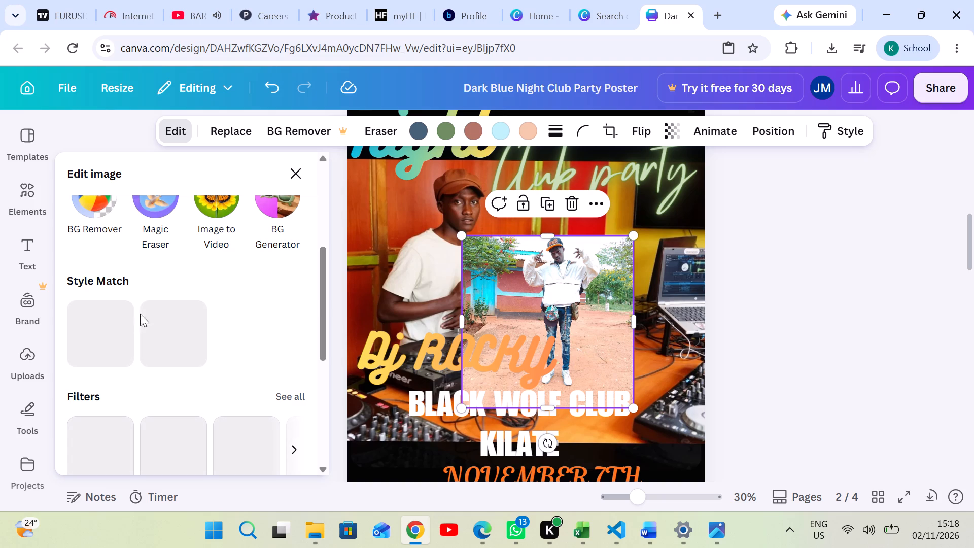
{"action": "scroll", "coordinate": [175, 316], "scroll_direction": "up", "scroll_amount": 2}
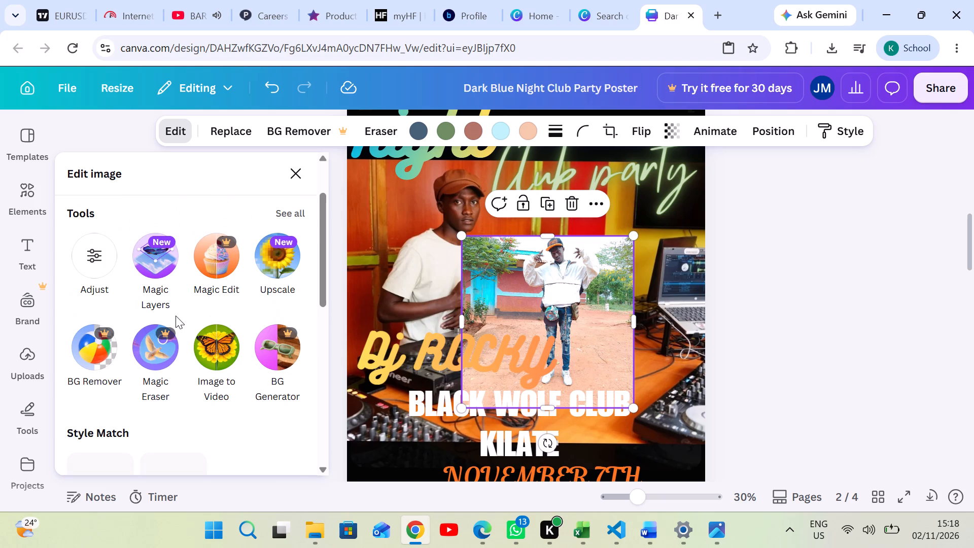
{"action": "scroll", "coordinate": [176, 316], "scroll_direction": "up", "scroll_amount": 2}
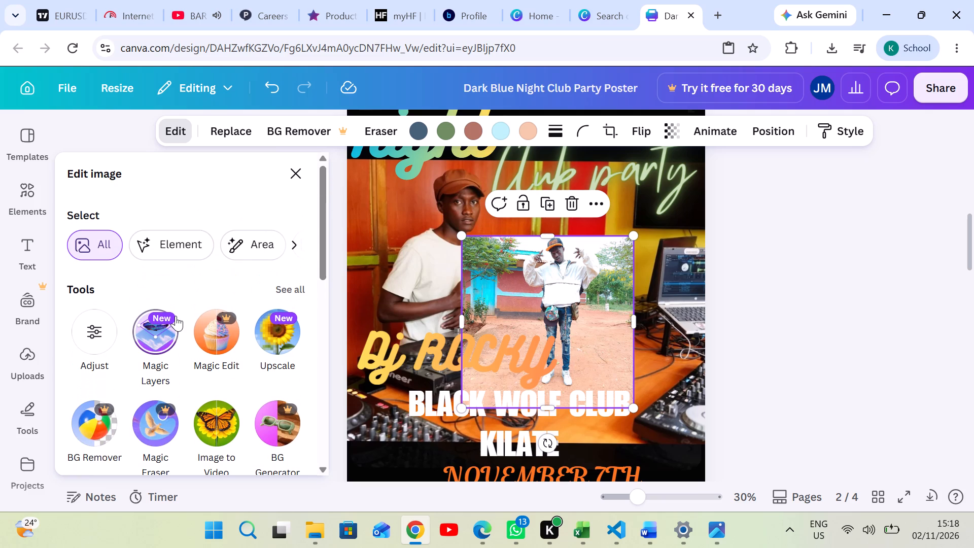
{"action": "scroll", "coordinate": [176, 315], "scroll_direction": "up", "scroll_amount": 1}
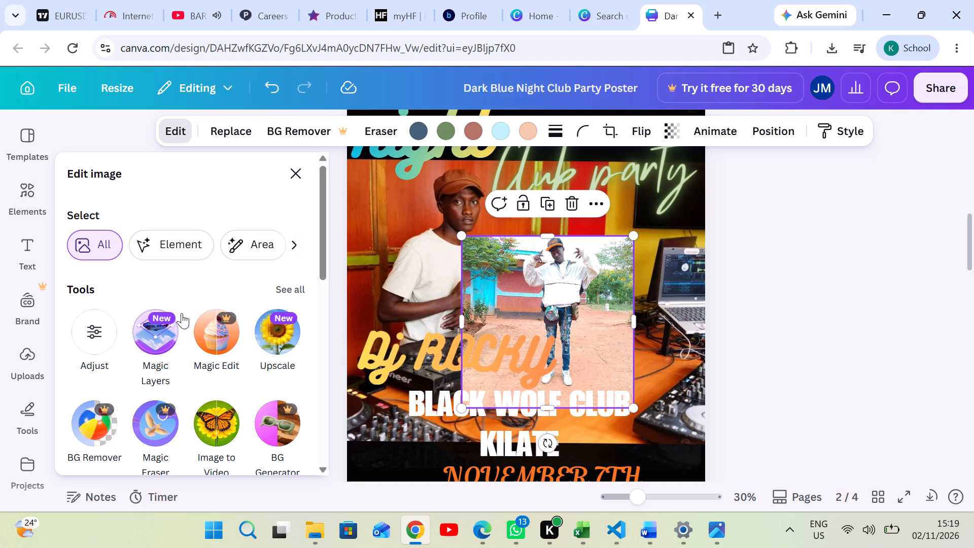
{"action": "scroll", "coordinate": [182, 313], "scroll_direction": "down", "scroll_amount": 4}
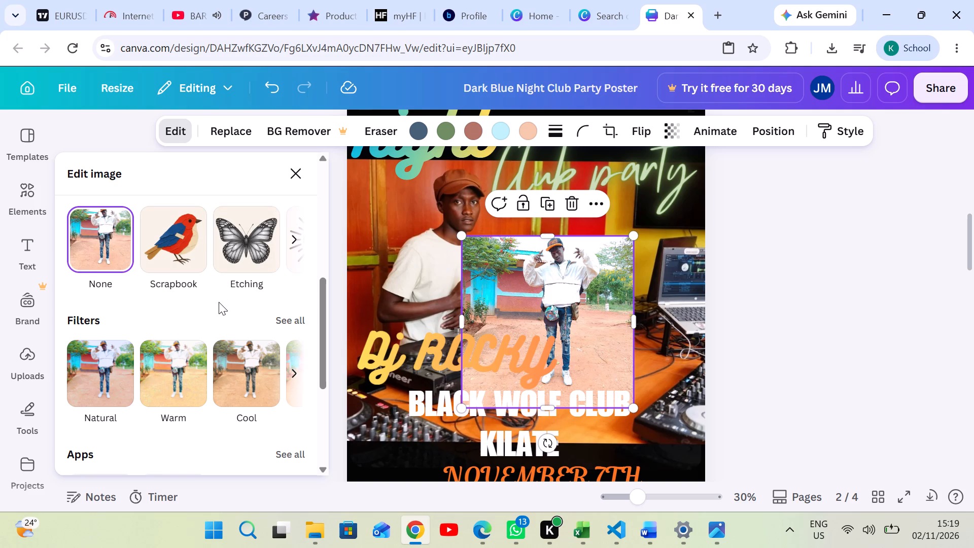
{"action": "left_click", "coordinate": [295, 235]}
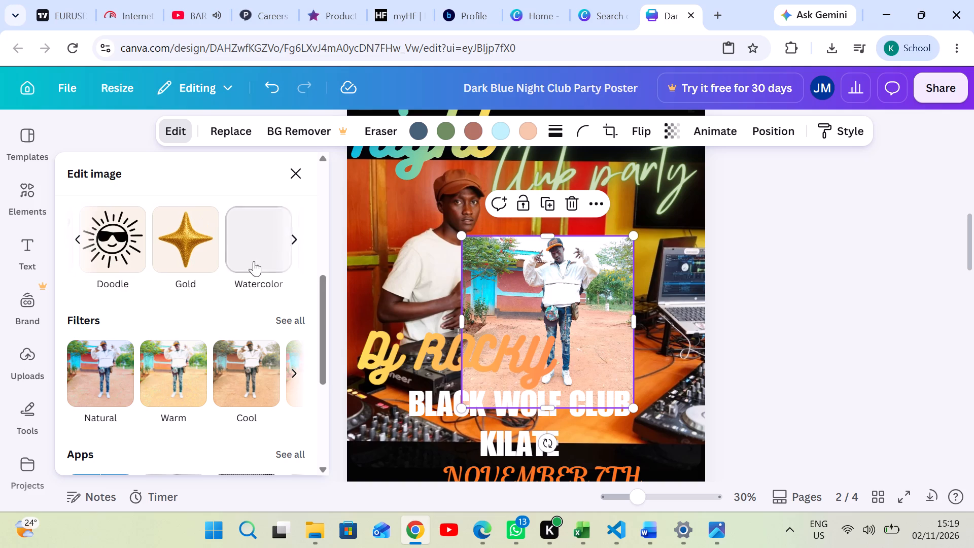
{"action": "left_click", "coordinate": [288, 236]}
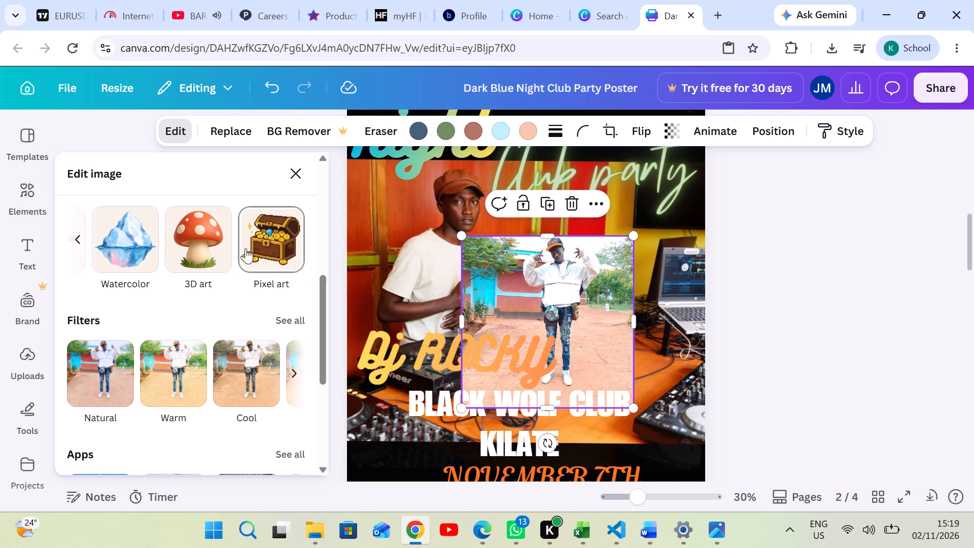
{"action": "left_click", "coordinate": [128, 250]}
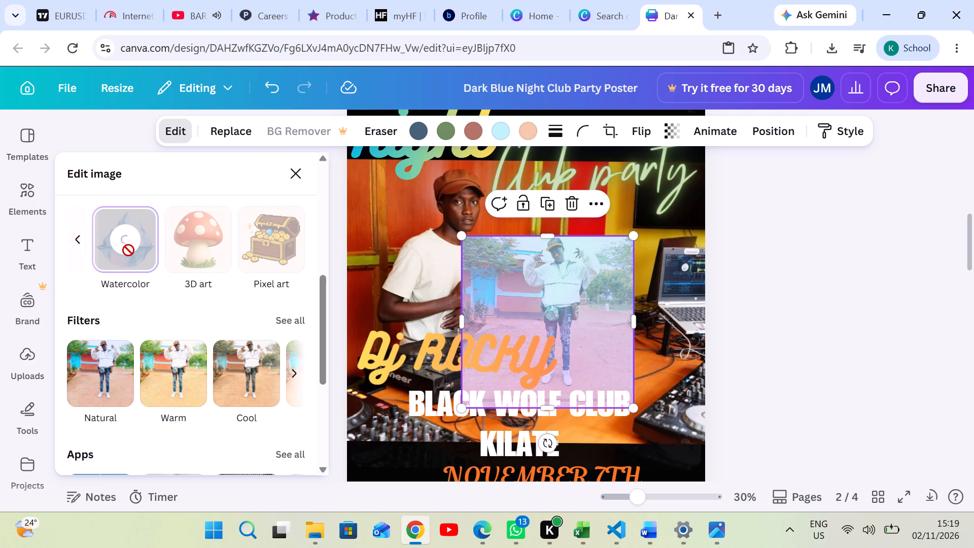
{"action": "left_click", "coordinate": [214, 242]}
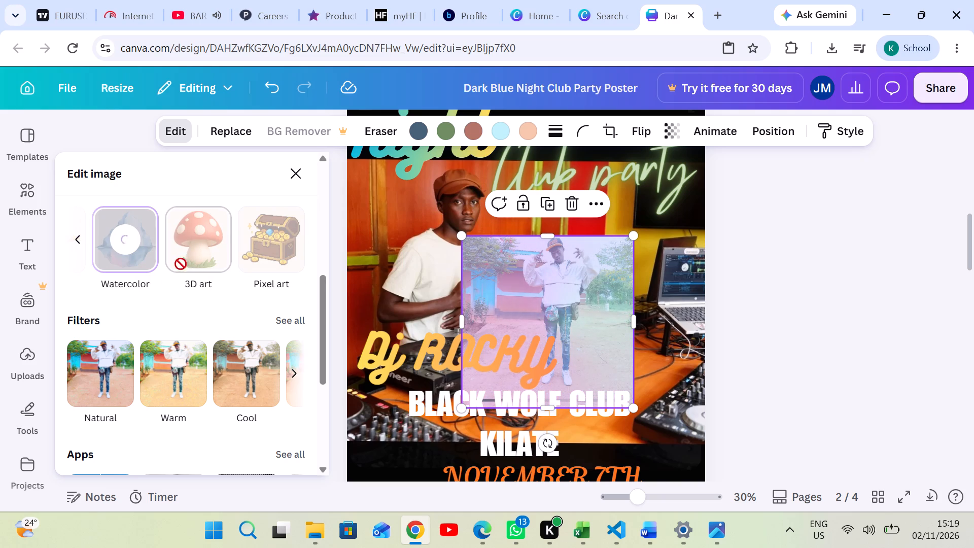
Look through the filters, apps and shadow effects offered for the white-jacket photo.
{"action": "scroll", "coordinate": [151, 305], "scroll_direction": "down", "scroll_amount": 1}
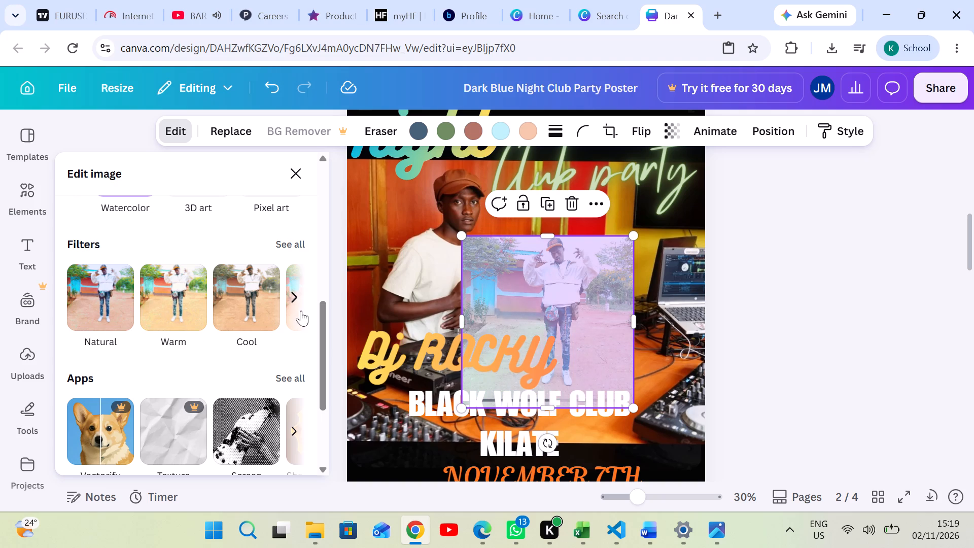
{"action": "left_click", "coordinate": [297, 298]}
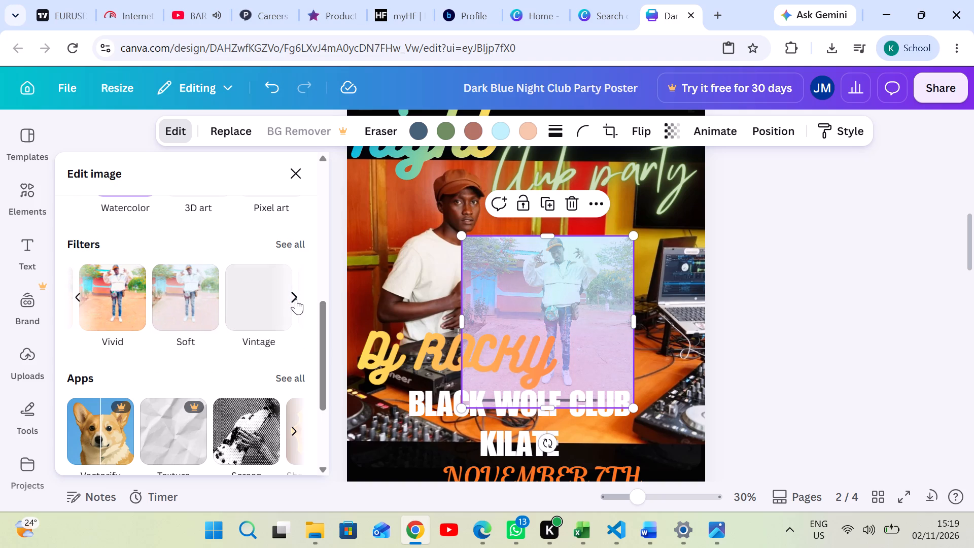
{"action": "left_click", "coordinate": [296, 299]}
{"action": "scroll", "coordinate": [183, 352], "scroll_direction": "down", "scroll_amount": 1}
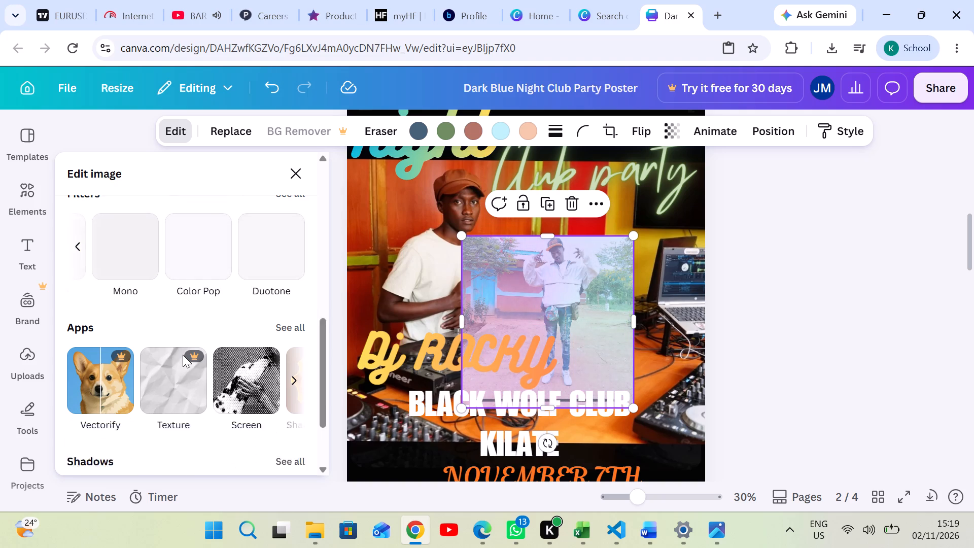
{"action": "scroll", "coordinate": [183, 355], "scroll_direction": "down", "scroll_amount": 2}
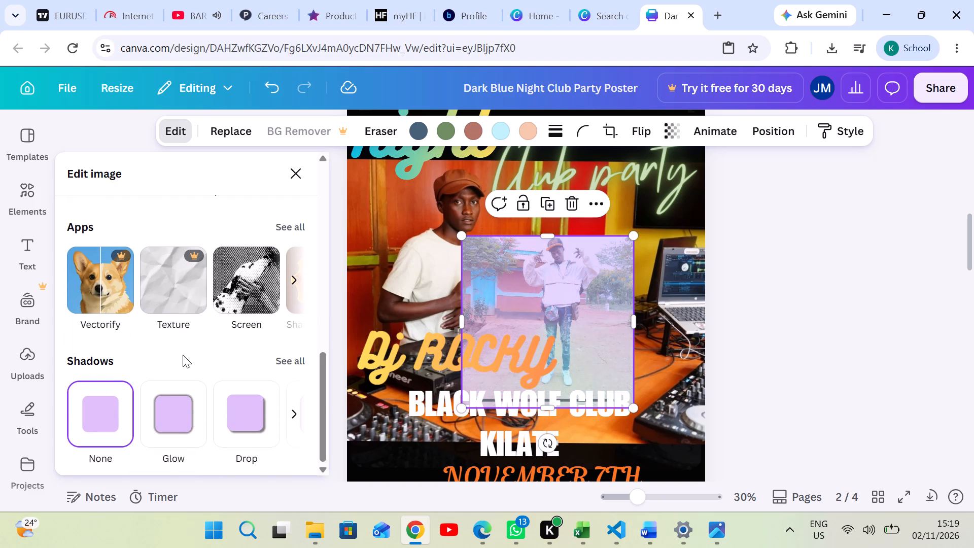
{"action": "scroll", "coordinate": [160, 365], "scroll_direction": "down", "scroll_amount": 2}
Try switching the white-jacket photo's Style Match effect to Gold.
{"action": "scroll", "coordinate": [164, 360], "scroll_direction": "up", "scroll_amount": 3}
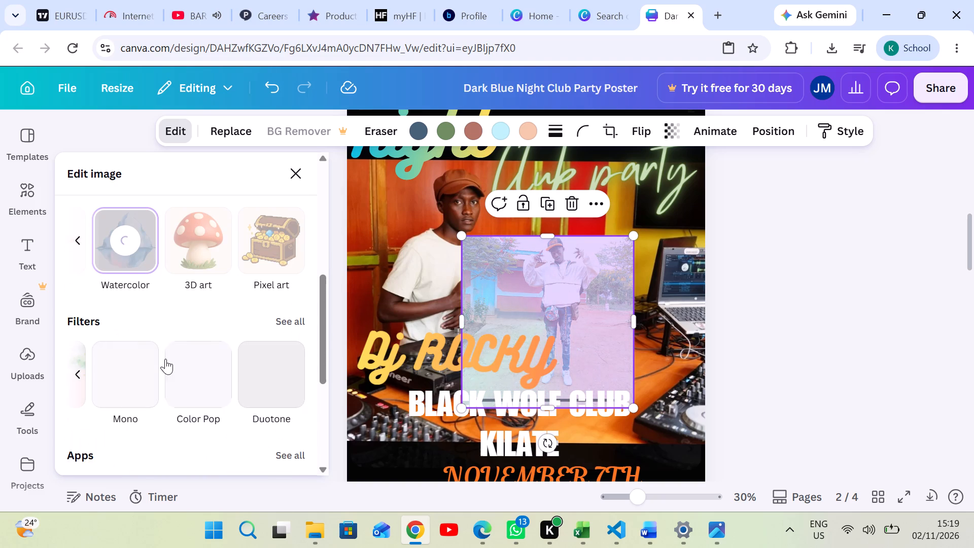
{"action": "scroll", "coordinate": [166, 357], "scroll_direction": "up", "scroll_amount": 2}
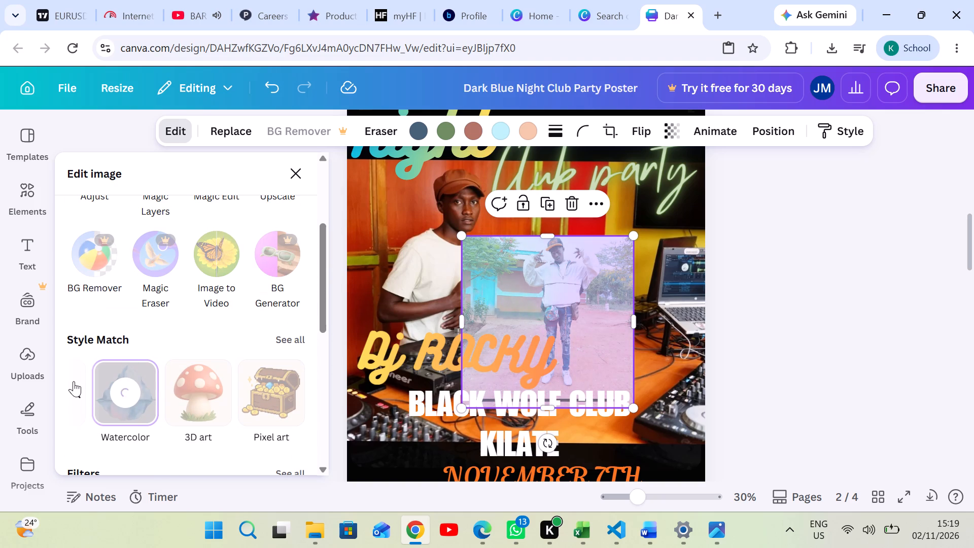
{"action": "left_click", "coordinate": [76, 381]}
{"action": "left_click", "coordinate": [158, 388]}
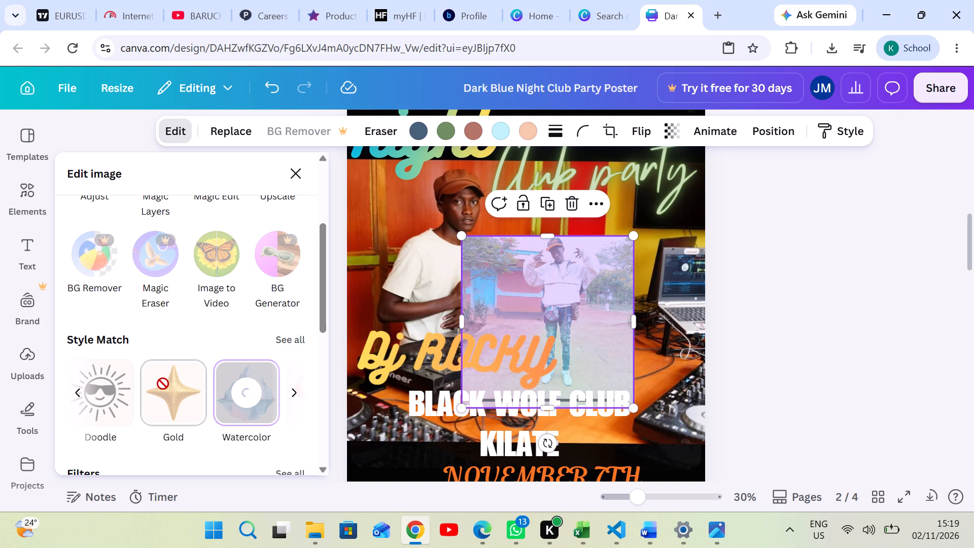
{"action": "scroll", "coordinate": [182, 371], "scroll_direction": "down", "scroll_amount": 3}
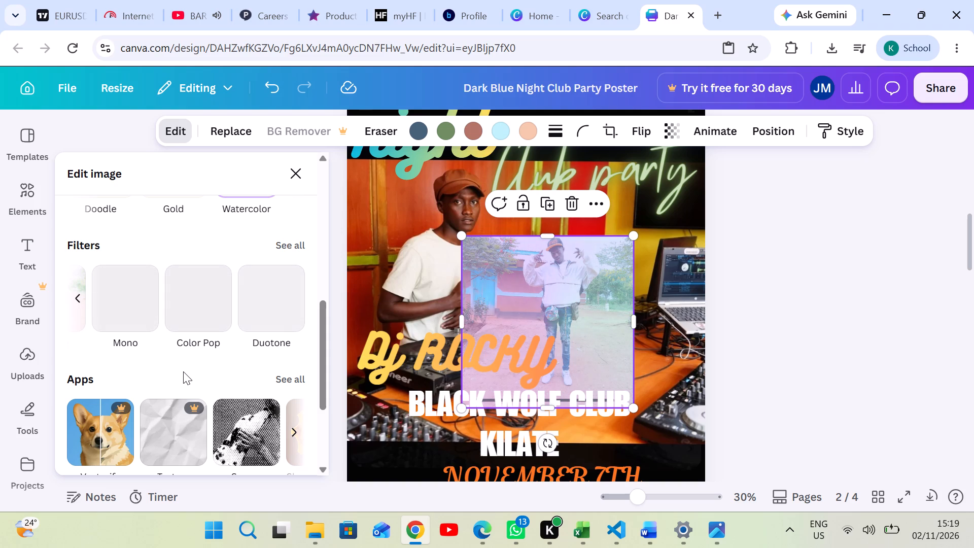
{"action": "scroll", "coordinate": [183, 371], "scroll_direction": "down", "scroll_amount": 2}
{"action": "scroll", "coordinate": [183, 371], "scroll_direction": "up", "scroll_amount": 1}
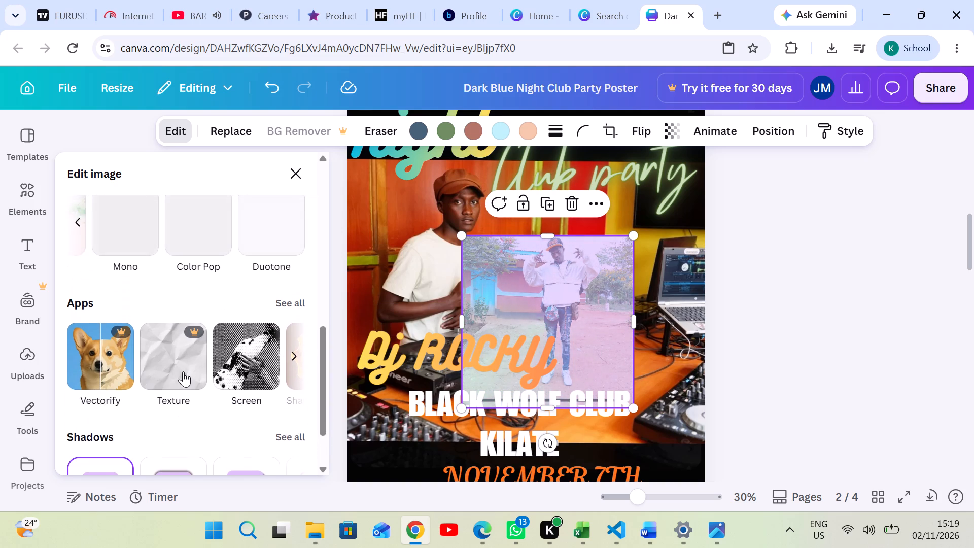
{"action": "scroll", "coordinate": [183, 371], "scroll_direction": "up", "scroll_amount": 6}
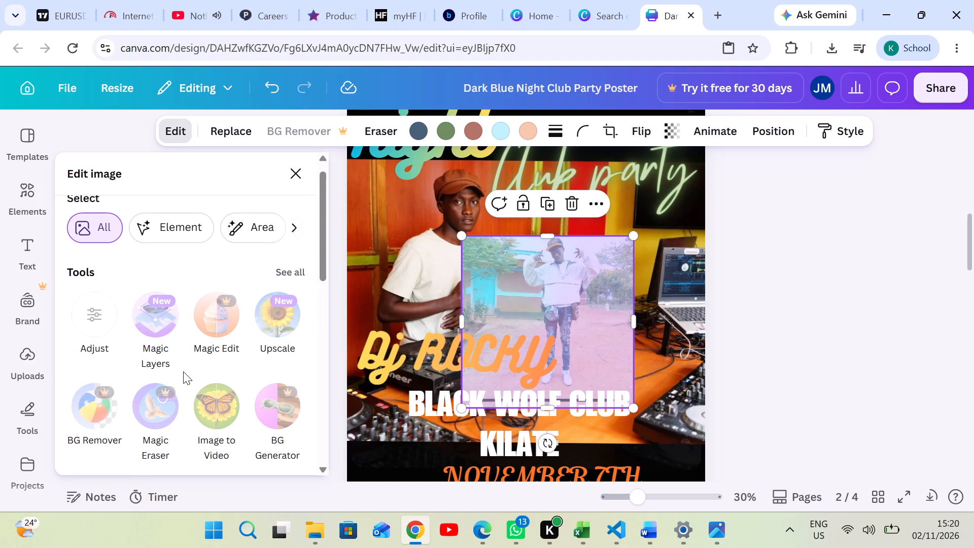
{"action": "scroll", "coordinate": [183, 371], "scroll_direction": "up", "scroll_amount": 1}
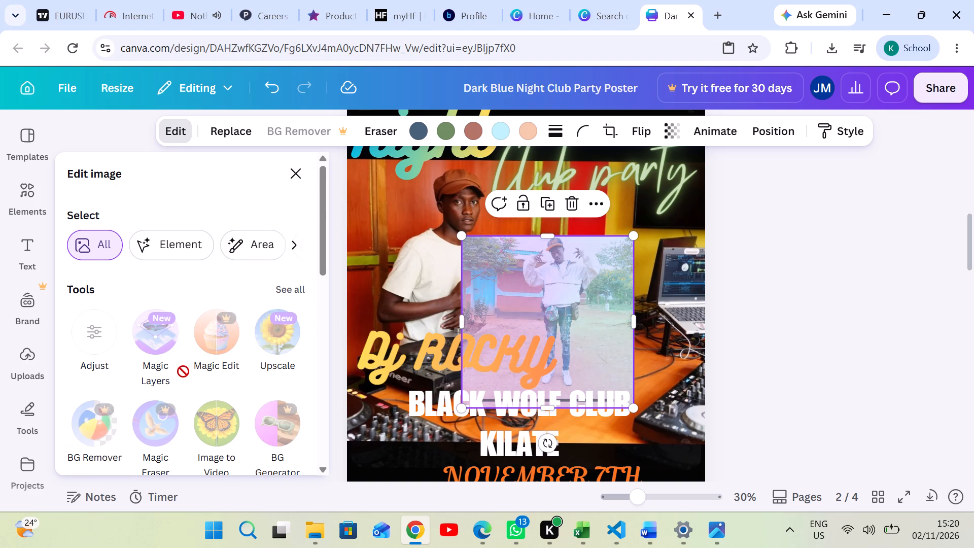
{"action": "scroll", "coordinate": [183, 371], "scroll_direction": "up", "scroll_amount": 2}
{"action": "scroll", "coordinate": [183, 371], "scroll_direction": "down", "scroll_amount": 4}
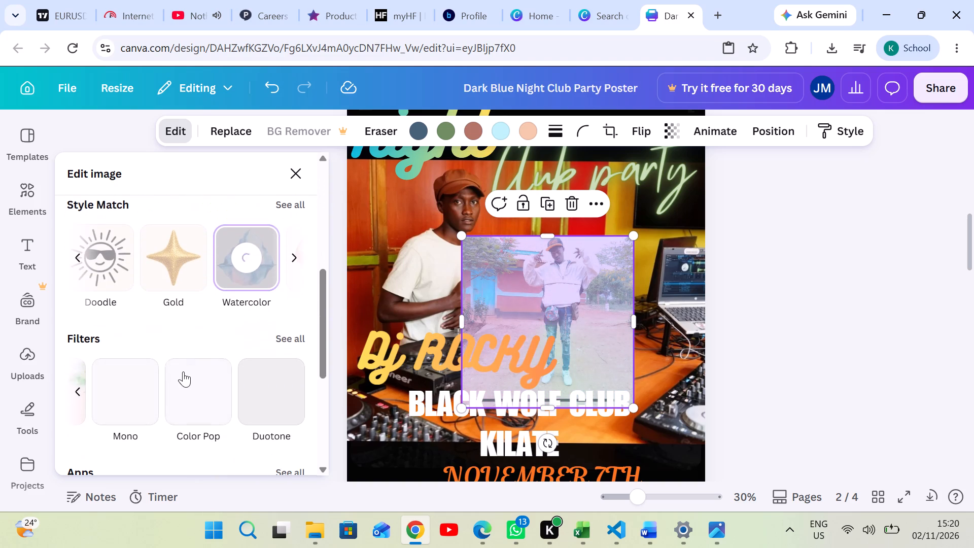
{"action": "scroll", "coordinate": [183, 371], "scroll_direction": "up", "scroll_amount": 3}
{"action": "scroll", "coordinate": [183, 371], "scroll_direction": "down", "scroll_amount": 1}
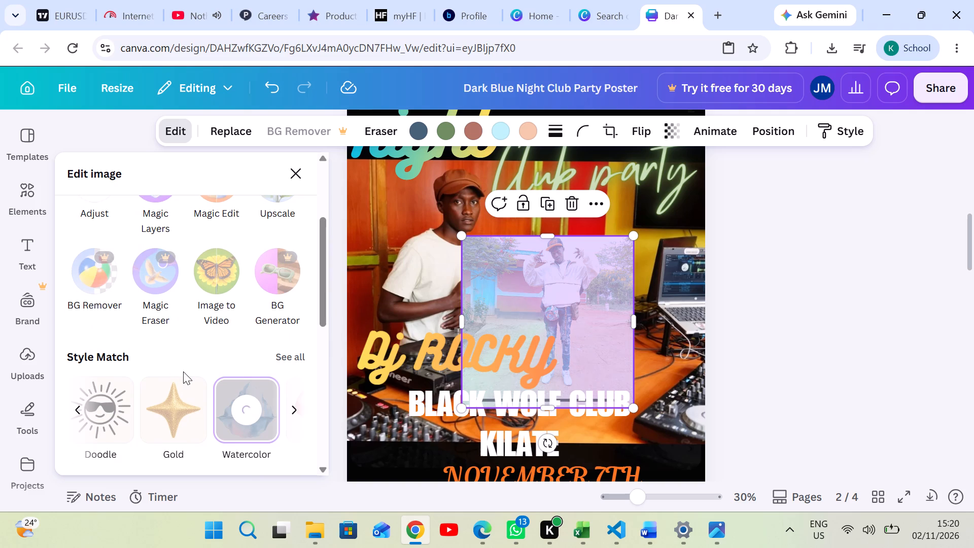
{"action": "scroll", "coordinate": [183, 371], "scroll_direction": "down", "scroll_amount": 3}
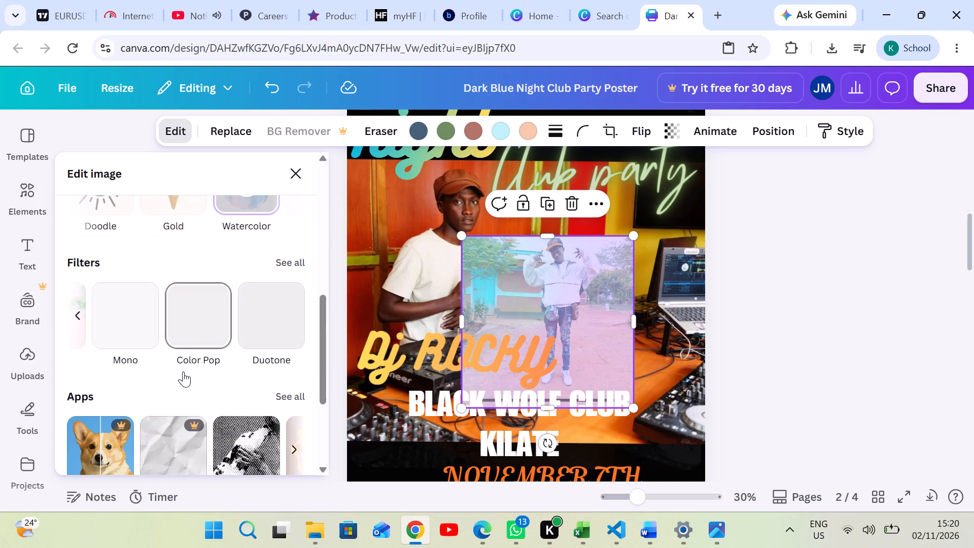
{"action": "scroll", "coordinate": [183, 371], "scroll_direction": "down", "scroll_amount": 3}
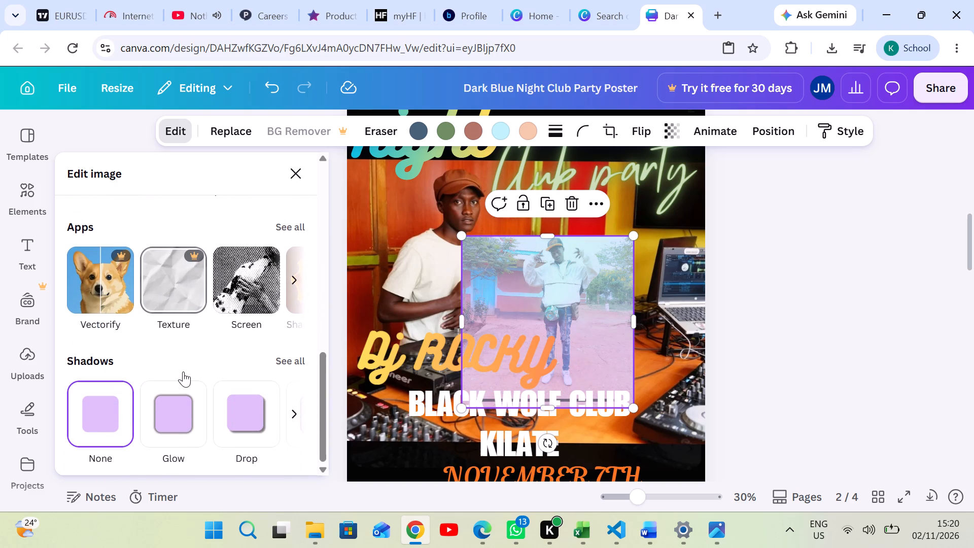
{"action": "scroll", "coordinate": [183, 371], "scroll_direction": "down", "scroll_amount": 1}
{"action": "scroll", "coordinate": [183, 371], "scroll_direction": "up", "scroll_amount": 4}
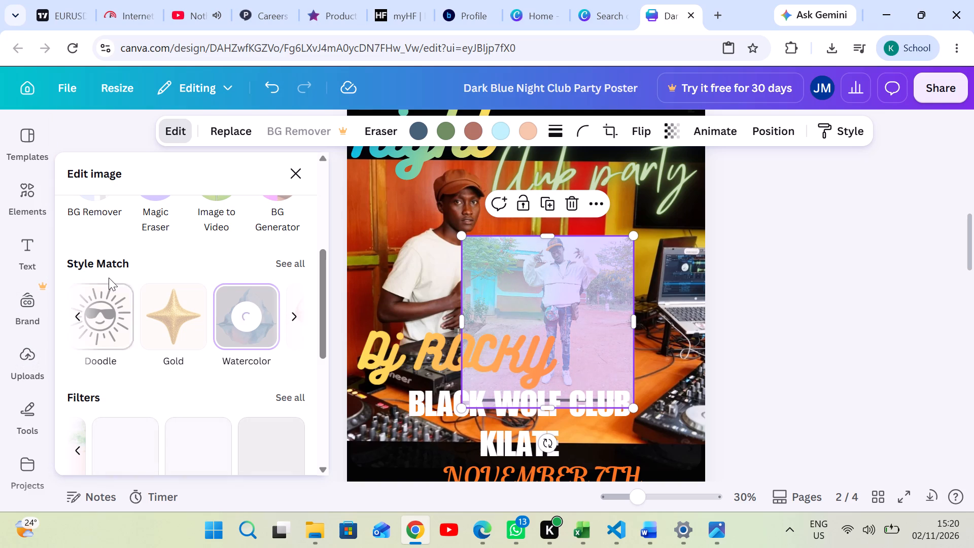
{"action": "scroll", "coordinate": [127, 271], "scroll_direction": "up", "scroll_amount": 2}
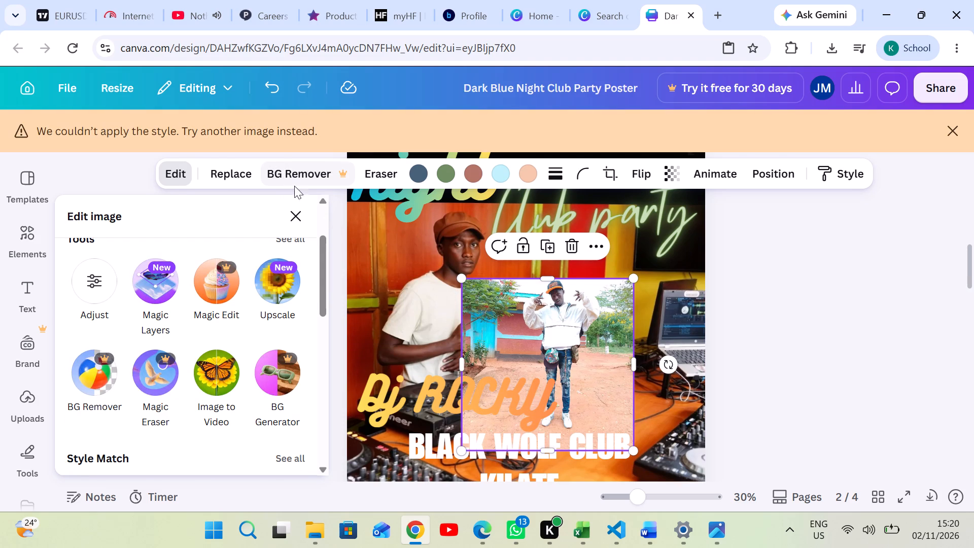
Try applying the Scrapbook Style Match effect to the white-jacket photo, try resetting it to None, and close the image editing options.
{"action": "scroll", "coordinate": [178, 357], "scroll_direction": "down", "scroll_amount": 2}
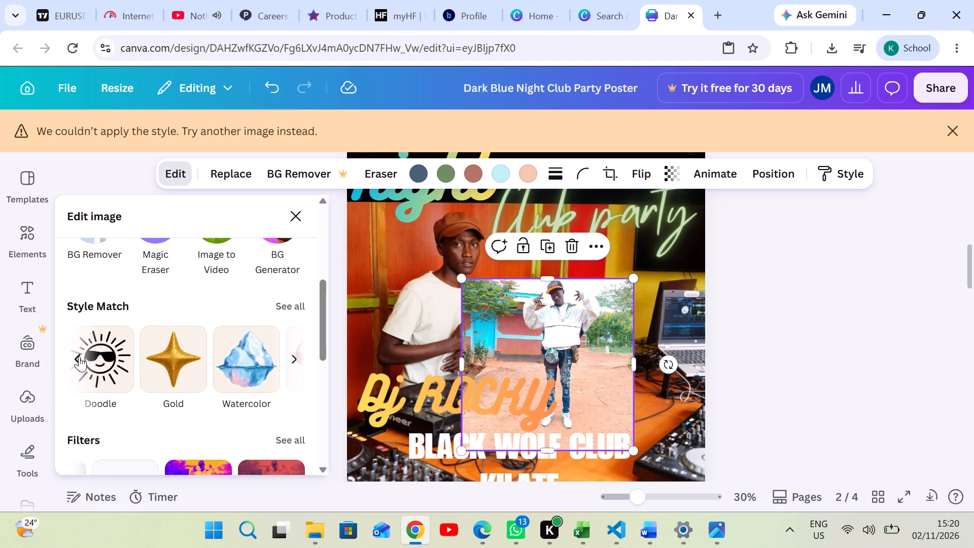
{"action": "left_click", "coordinate": [79, 356]}
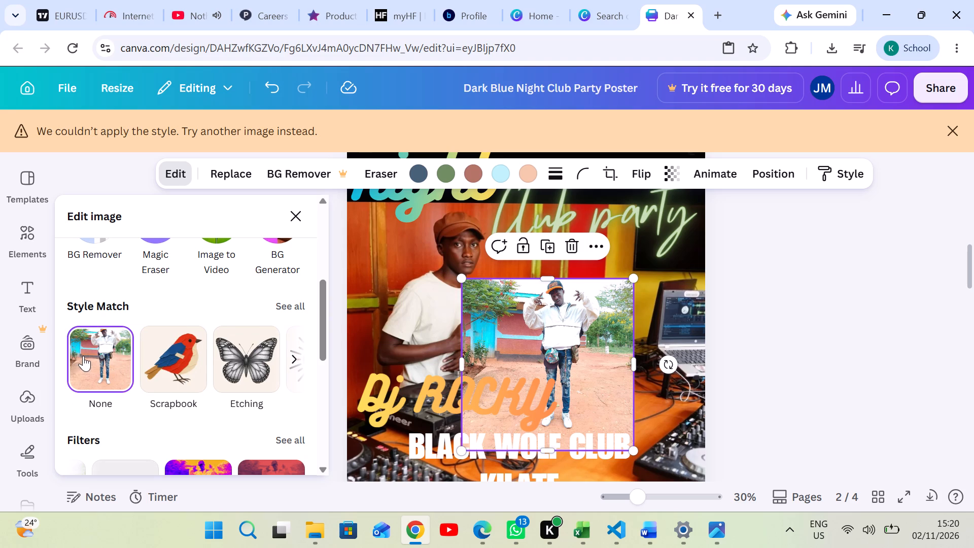
{"action": "left_click", "coordinate": [169, 362]}
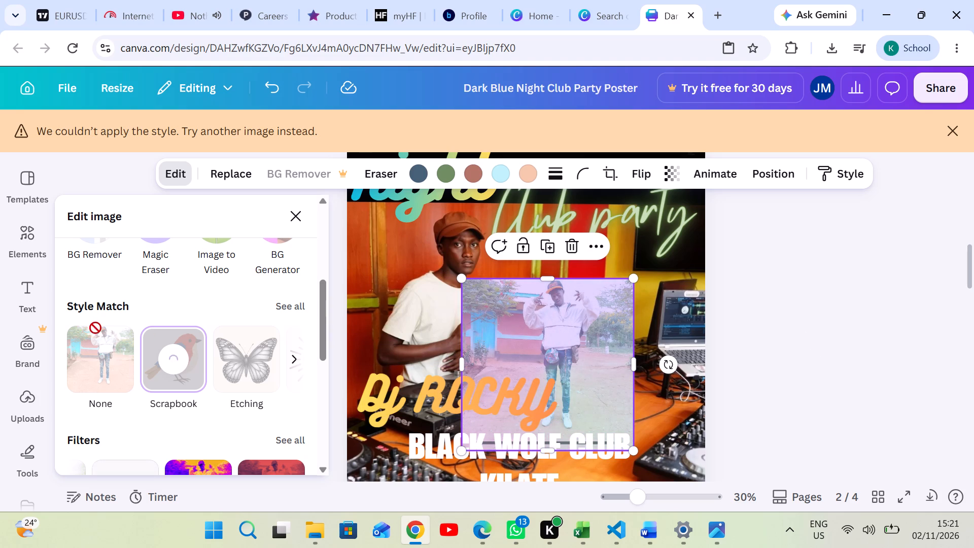
{"action": "left_click", "coordinate": [98, 359]}
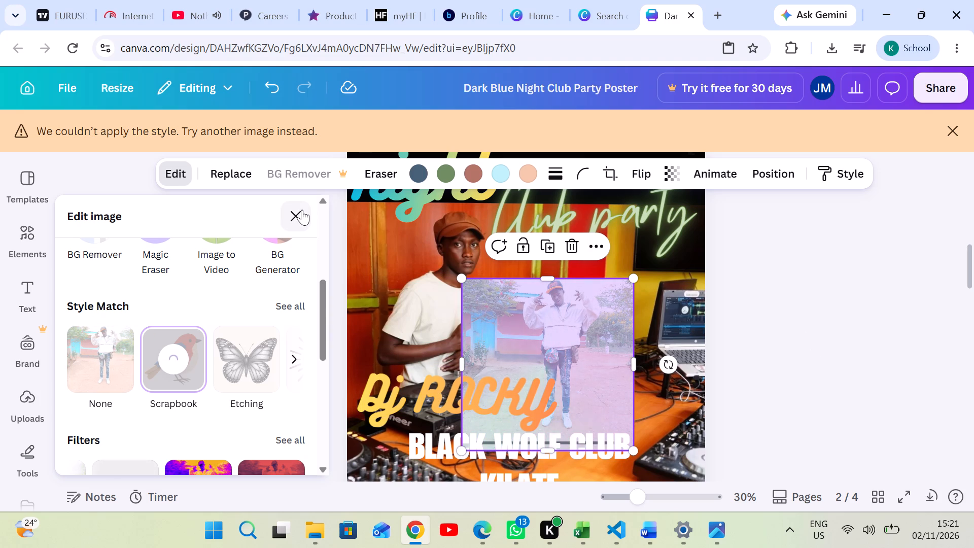
{"action": "left_click", "coordinate": [302, 210]}
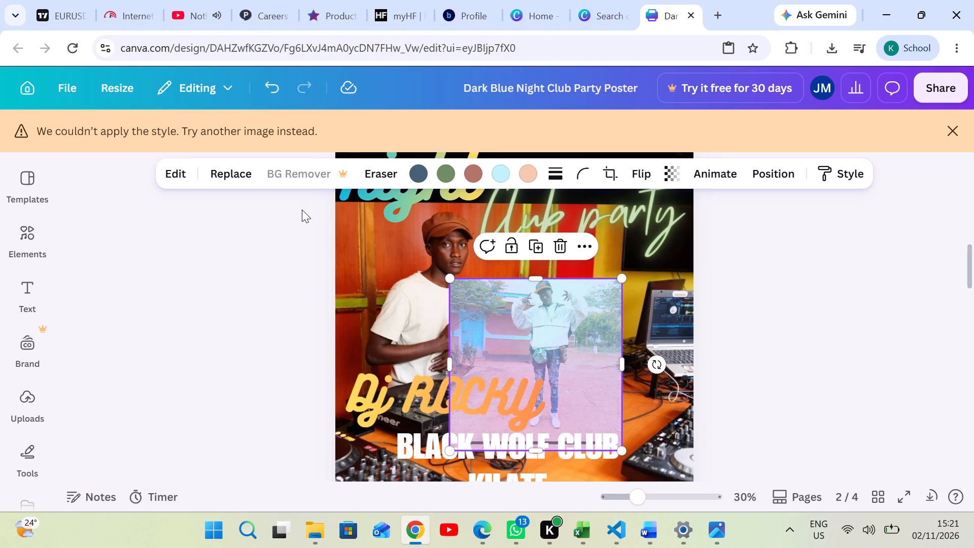
{"action": "left_click", "coordinate": [508, 334]}
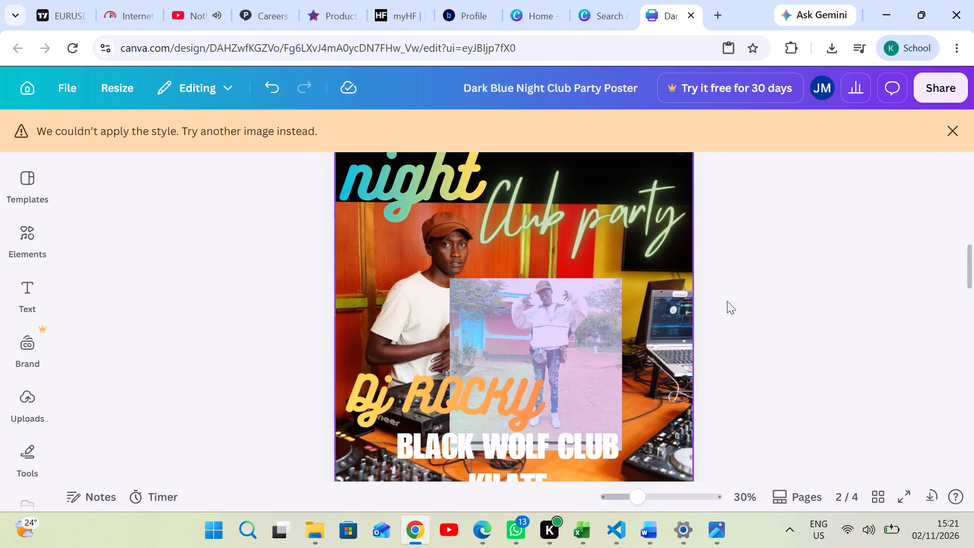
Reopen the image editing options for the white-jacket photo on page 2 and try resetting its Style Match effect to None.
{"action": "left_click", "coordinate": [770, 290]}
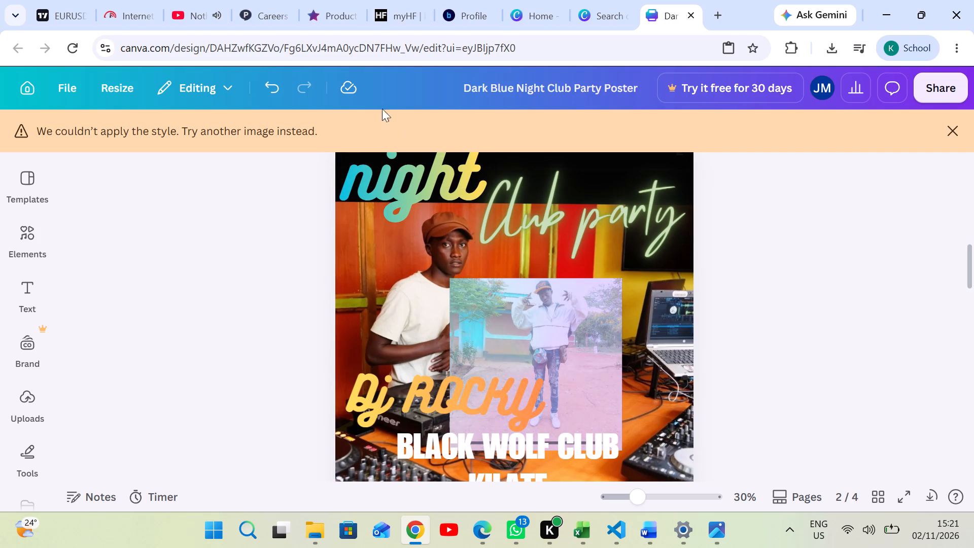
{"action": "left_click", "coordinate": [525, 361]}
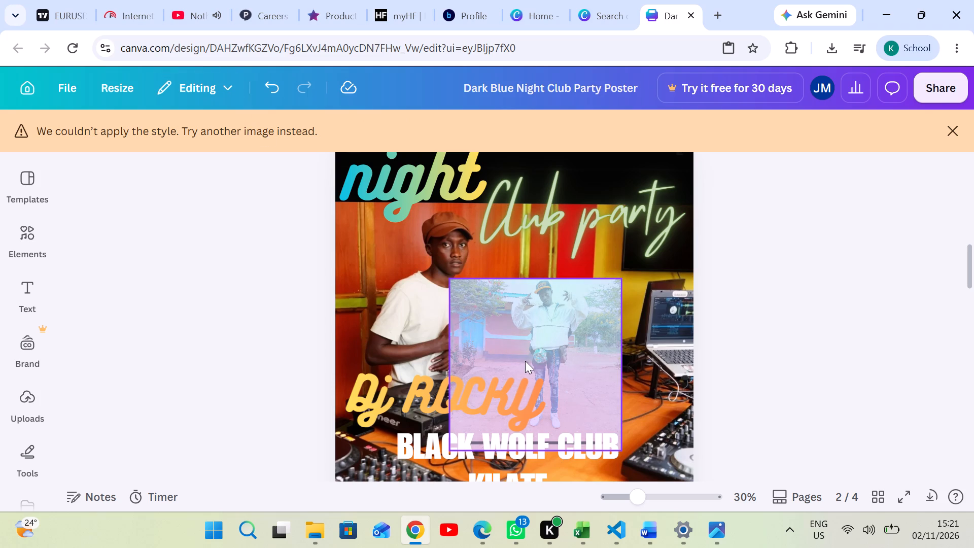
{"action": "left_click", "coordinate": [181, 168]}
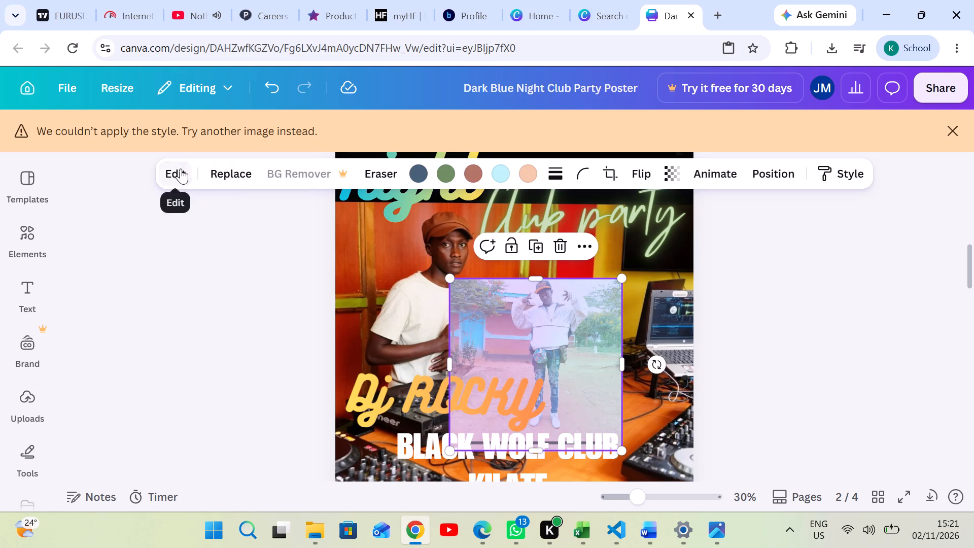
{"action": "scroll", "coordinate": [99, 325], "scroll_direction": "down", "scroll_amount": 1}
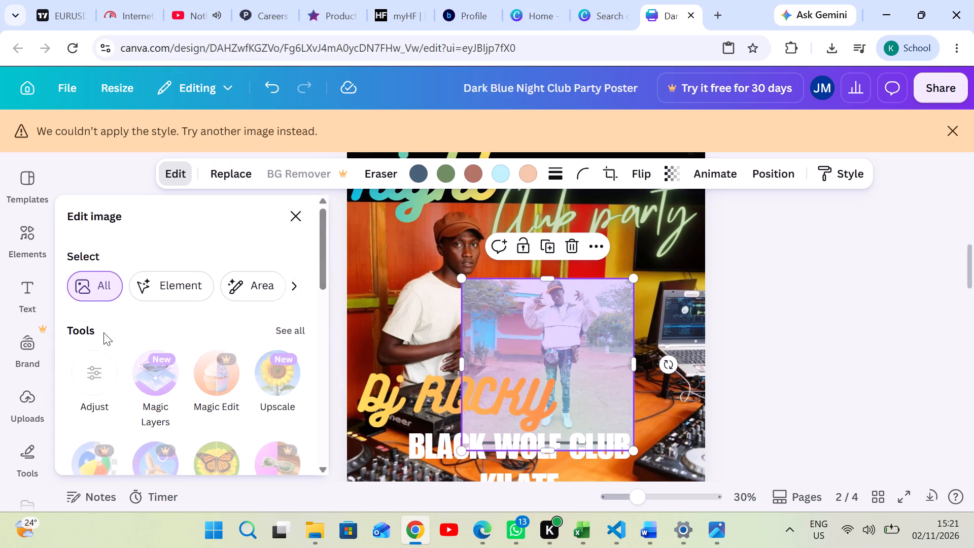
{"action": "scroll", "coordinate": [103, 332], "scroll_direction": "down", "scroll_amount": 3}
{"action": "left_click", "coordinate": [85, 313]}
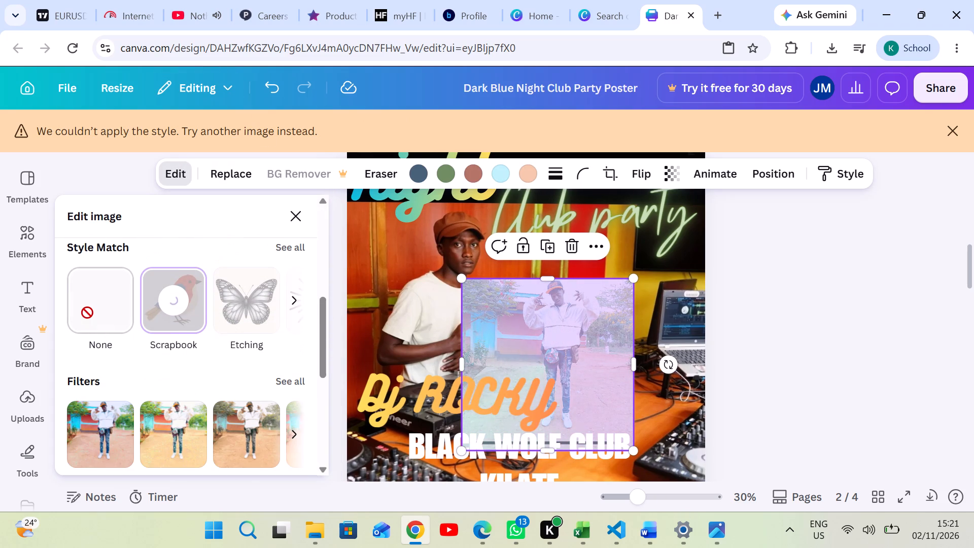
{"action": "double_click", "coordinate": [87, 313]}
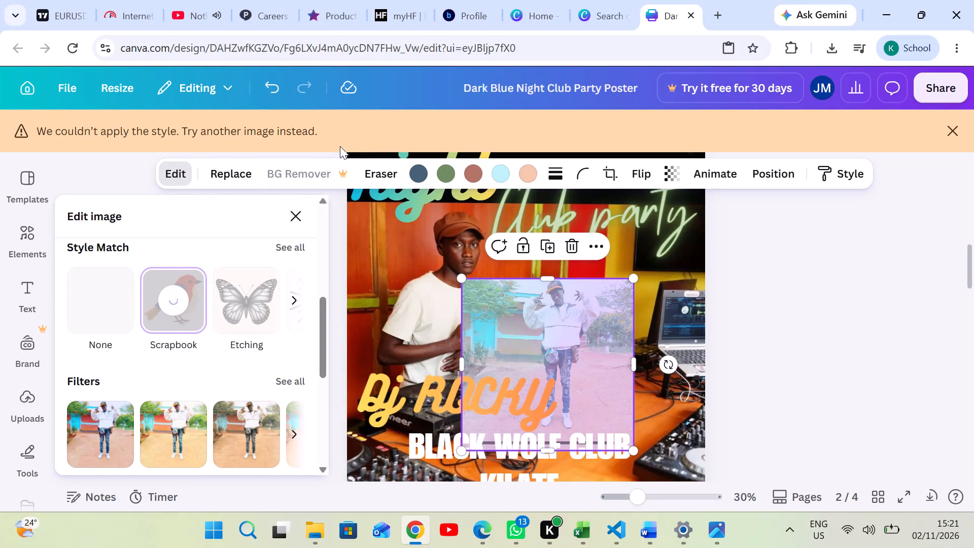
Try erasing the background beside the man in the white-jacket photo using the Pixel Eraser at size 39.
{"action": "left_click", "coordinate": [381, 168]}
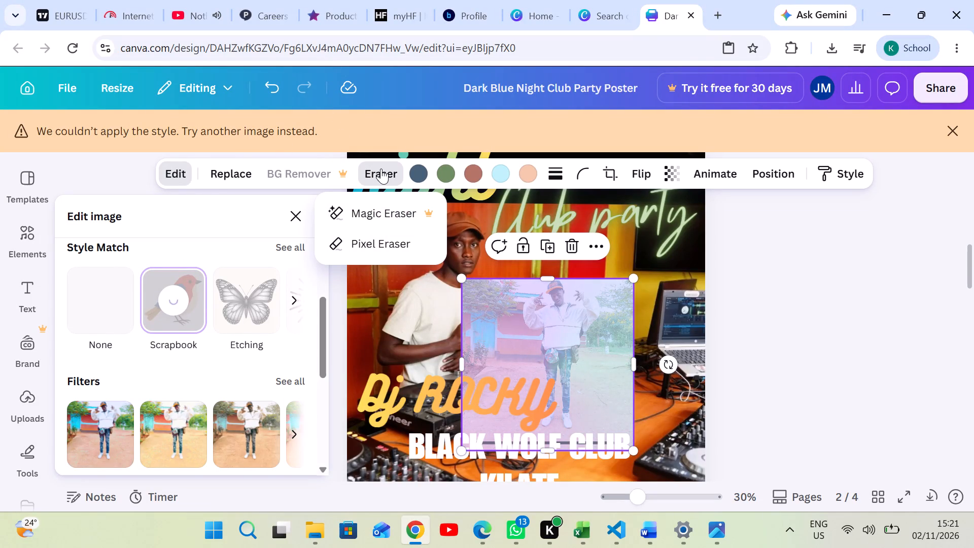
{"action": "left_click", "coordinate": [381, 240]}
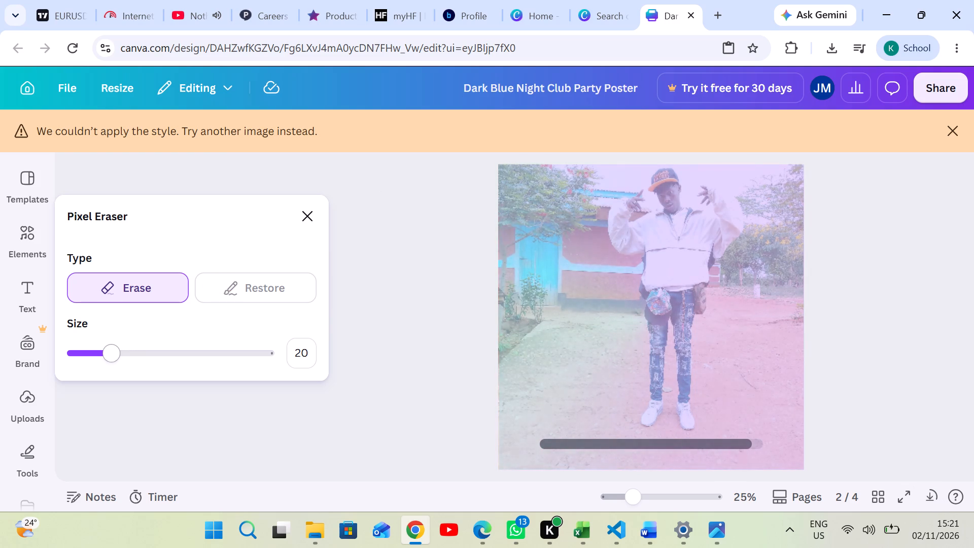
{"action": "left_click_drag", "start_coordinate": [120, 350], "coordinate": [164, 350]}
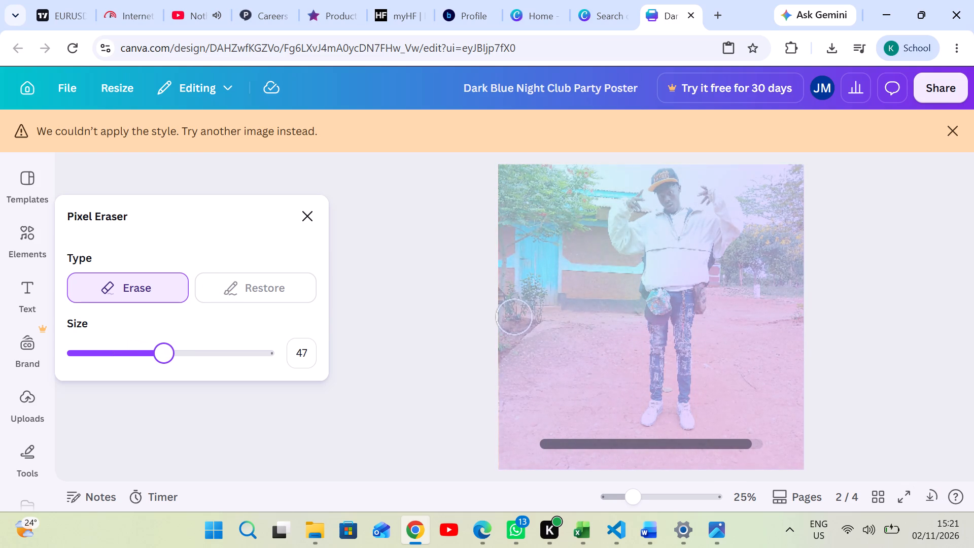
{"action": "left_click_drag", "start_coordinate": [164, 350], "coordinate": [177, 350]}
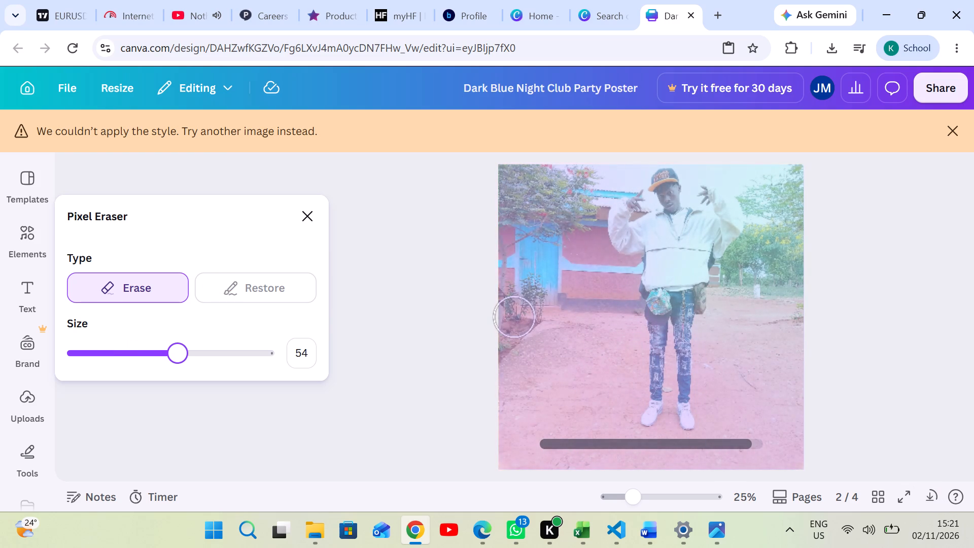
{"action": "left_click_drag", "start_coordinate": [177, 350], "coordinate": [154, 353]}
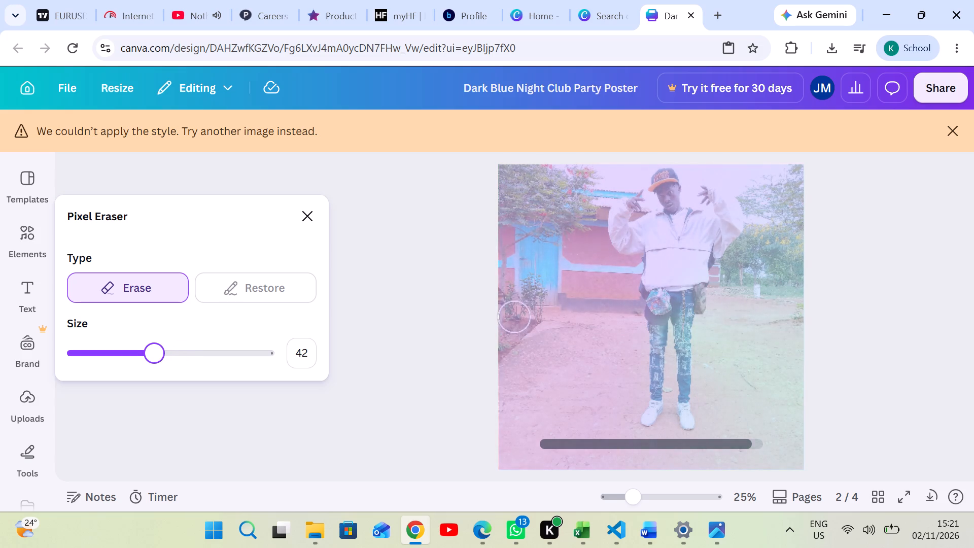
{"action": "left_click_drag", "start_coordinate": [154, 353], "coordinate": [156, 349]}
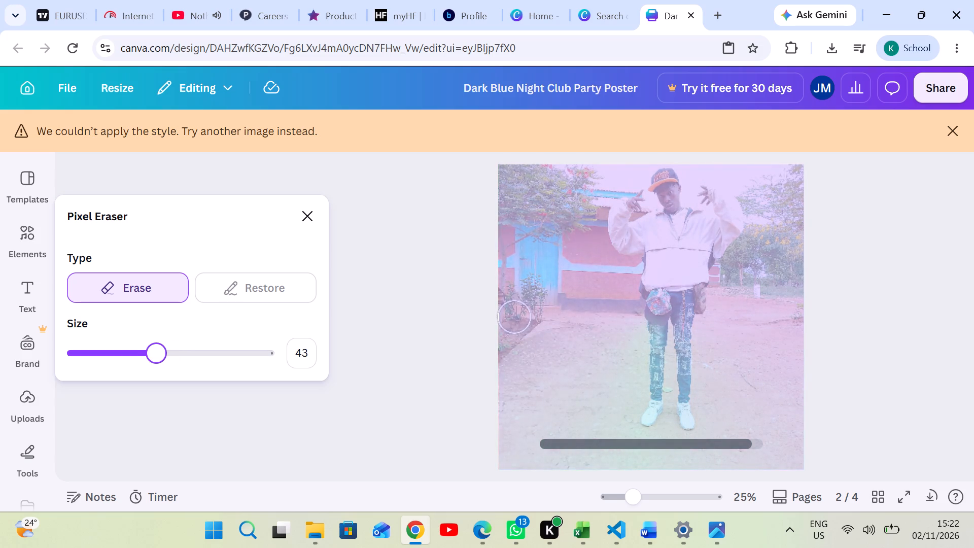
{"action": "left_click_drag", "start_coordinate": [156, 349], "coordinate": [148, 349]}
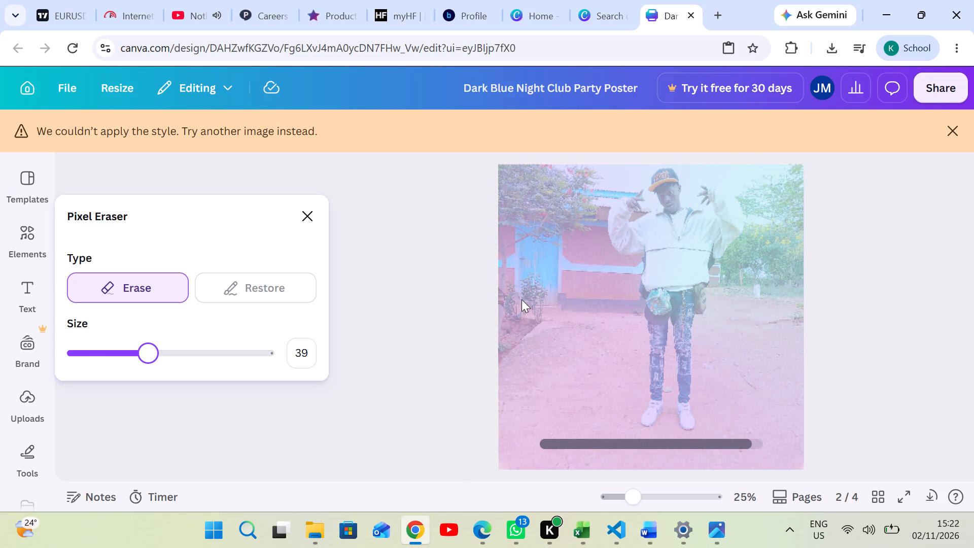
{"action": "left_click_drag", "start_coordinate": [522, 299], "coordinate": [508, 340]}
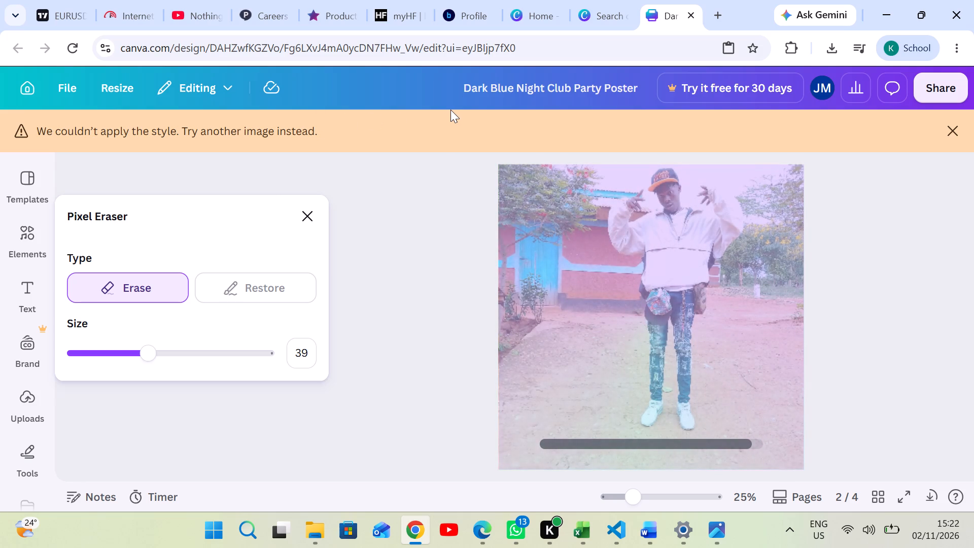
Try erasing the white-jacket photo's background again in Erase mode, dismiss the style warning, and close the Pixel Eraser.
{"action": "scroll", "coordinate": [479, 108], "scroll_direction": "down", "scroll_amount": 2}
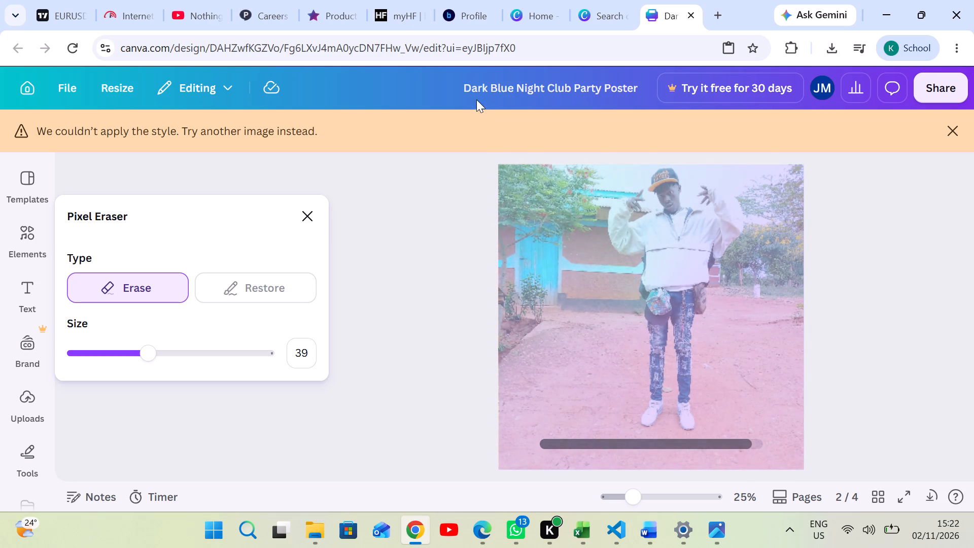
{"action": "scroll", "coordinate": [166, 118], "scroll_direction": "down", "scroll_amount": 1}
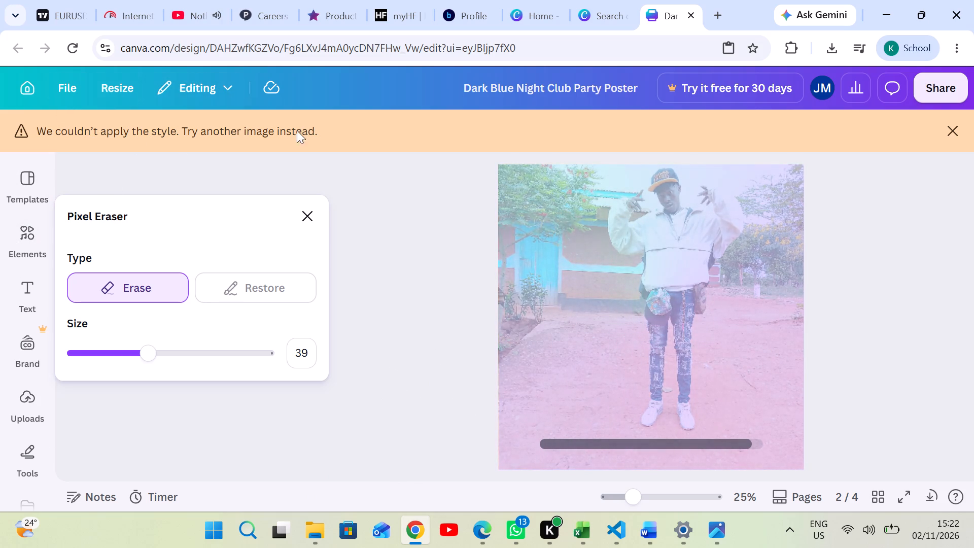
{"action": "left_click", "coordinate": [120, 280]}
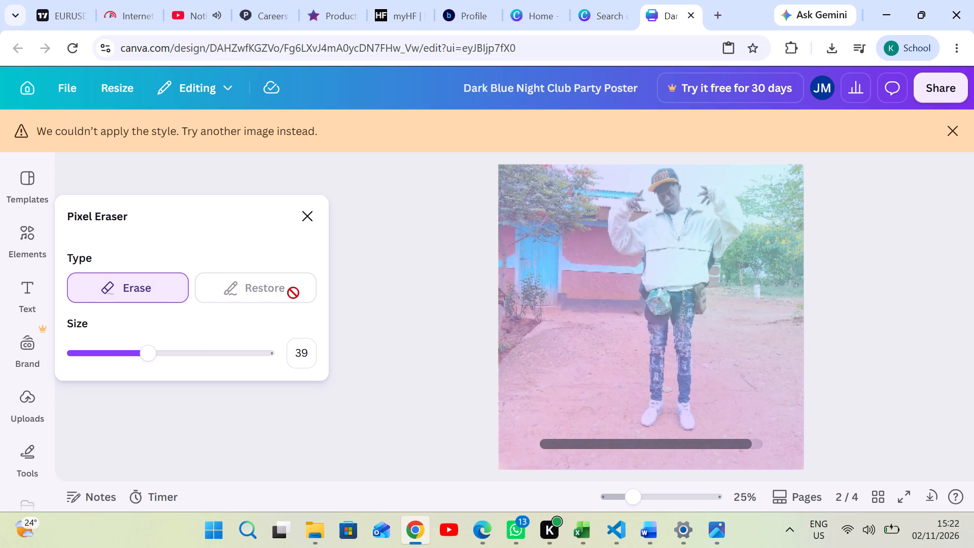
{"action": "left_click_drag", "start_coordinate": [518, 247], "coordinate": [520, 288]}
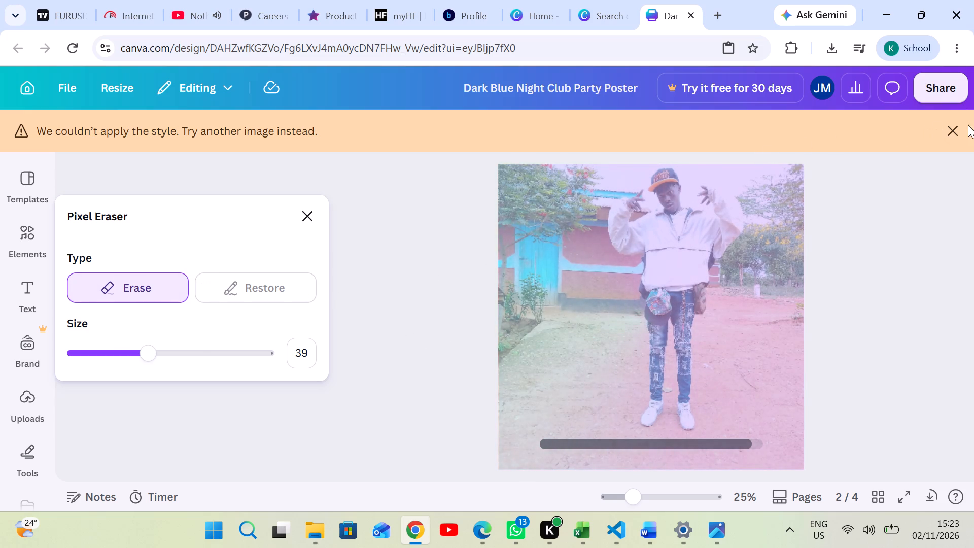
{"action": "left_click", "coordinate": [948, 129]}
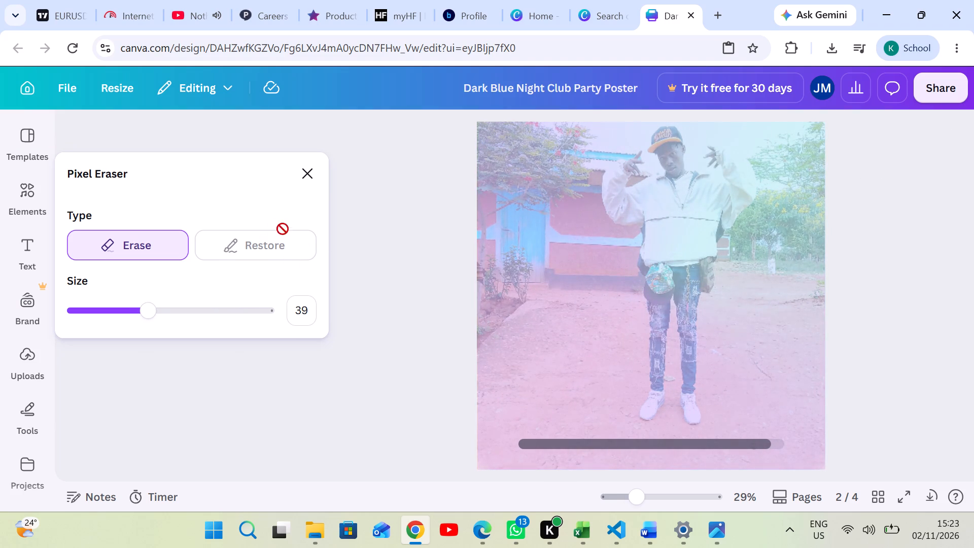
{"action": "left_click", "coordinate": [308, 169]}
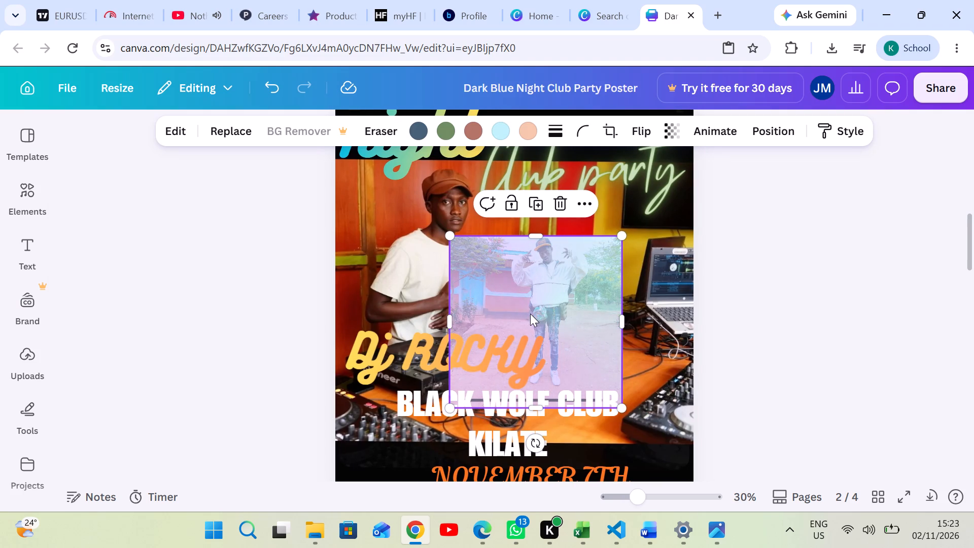
Delete the white-jacket photo from page 2.
{"action": "left_click", "coordinate": [530, 314]}
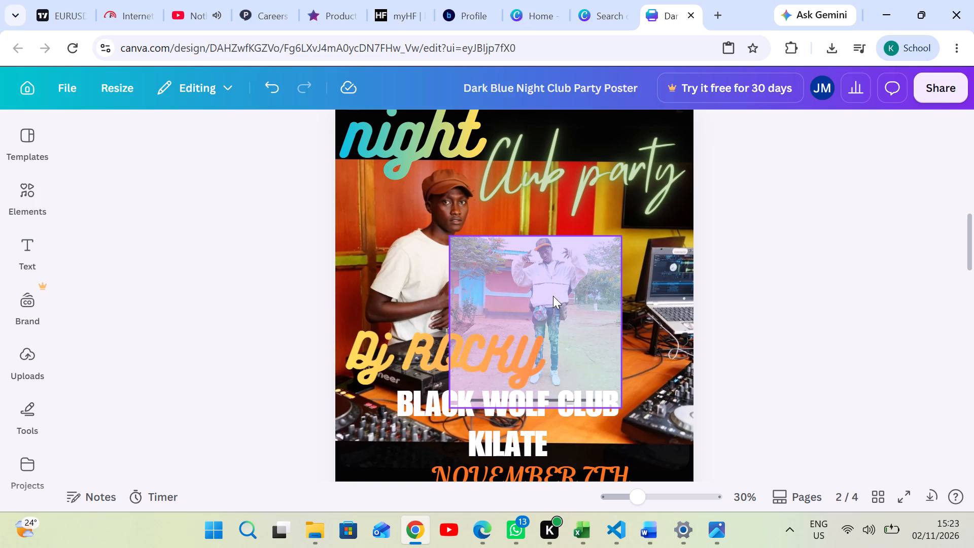
{"action": "left_click", "coordinate": [553, 296]}
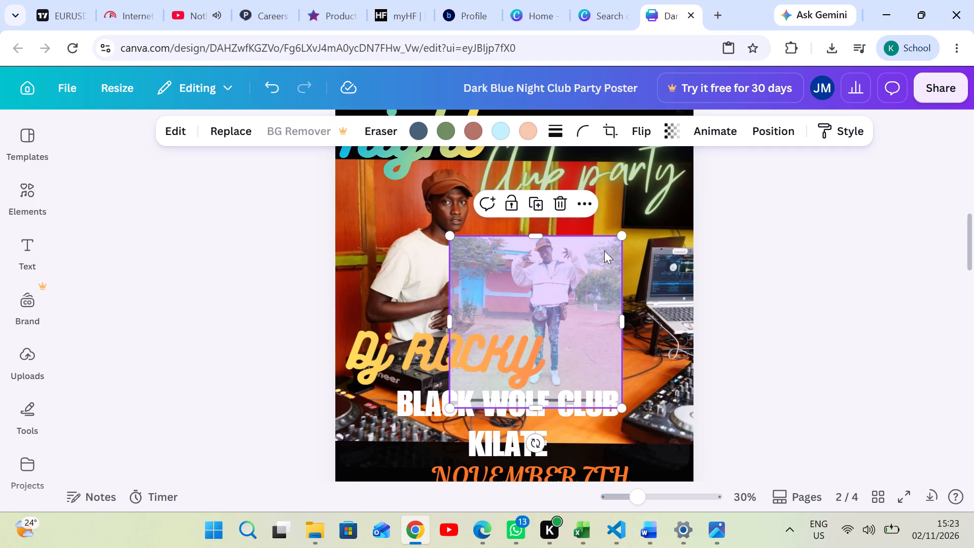
{"action": "left_click", "coordinate": [564, 198]}
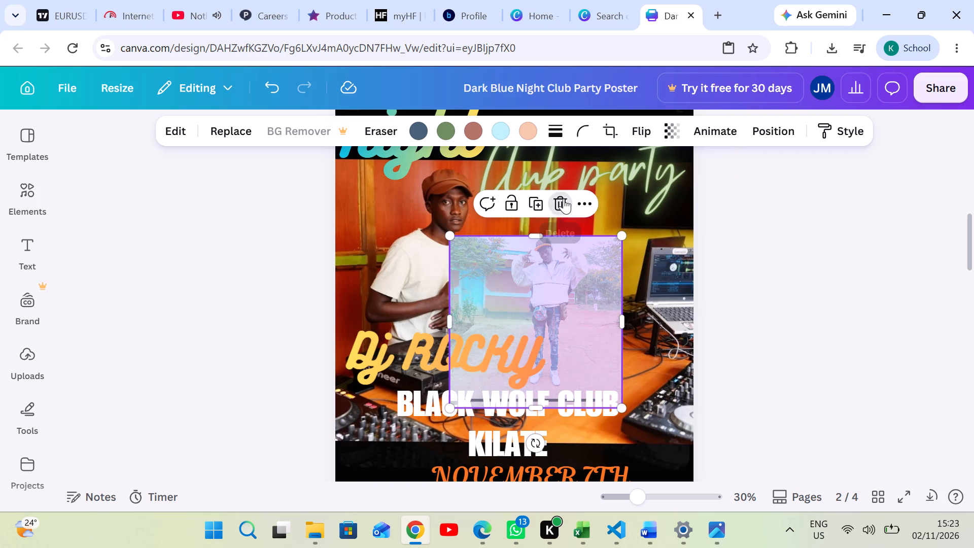
Paste a fresh copy of the white-jacket photo onto page 2 and move it slightly up and to the right.
{"action": "right_click", "coordinate": [544, 283]}
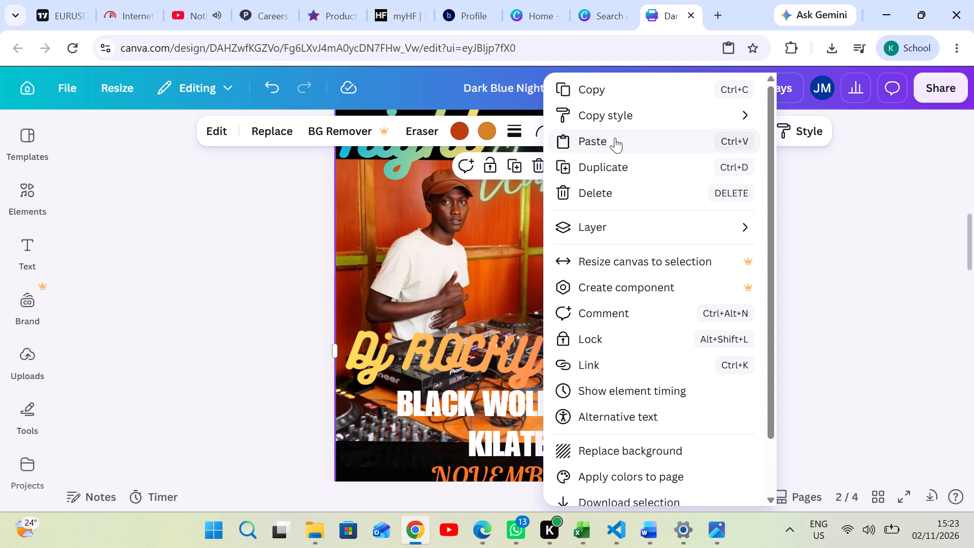
{"action": "left_click", "coordinate": [615, 137]}
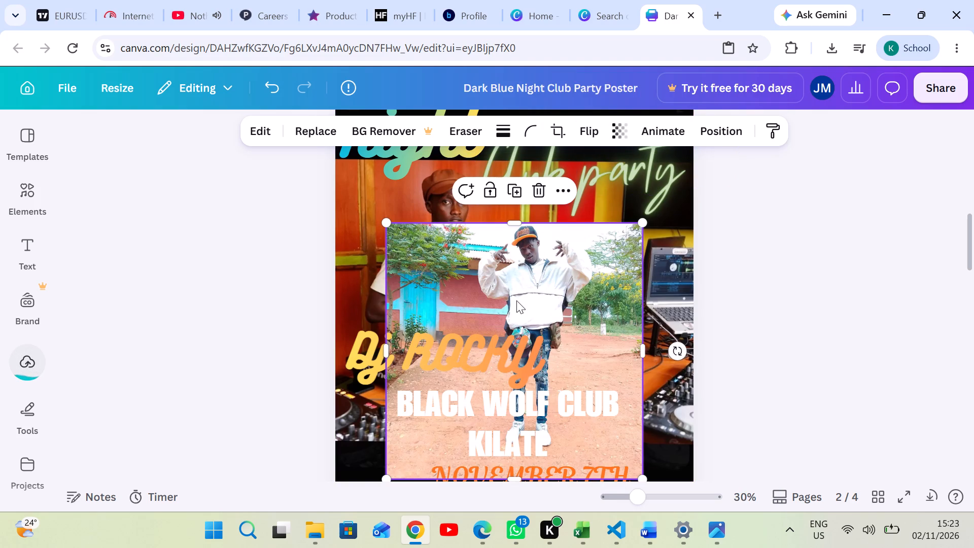
{"action": "left_click_drag", "start_coordinate": [517, 299], "coordinate": [543, 259]}
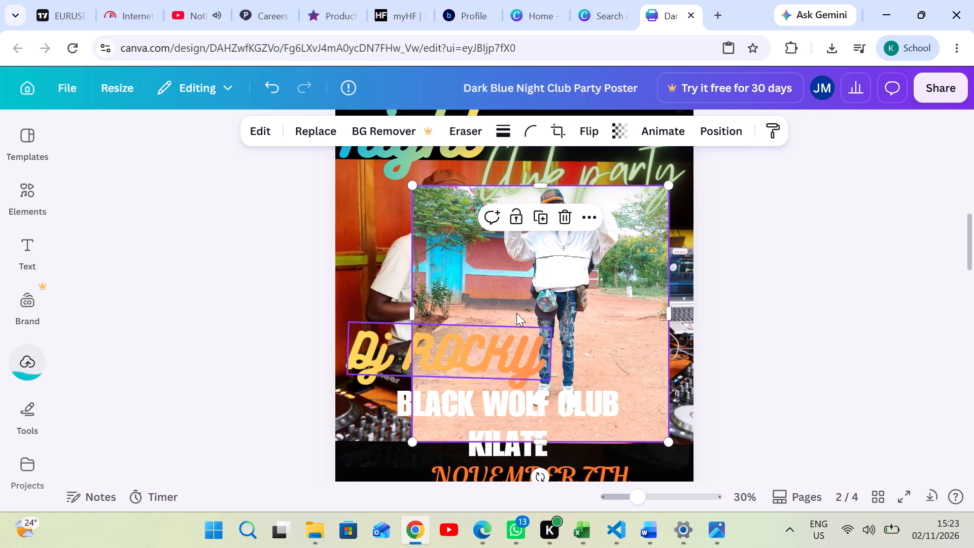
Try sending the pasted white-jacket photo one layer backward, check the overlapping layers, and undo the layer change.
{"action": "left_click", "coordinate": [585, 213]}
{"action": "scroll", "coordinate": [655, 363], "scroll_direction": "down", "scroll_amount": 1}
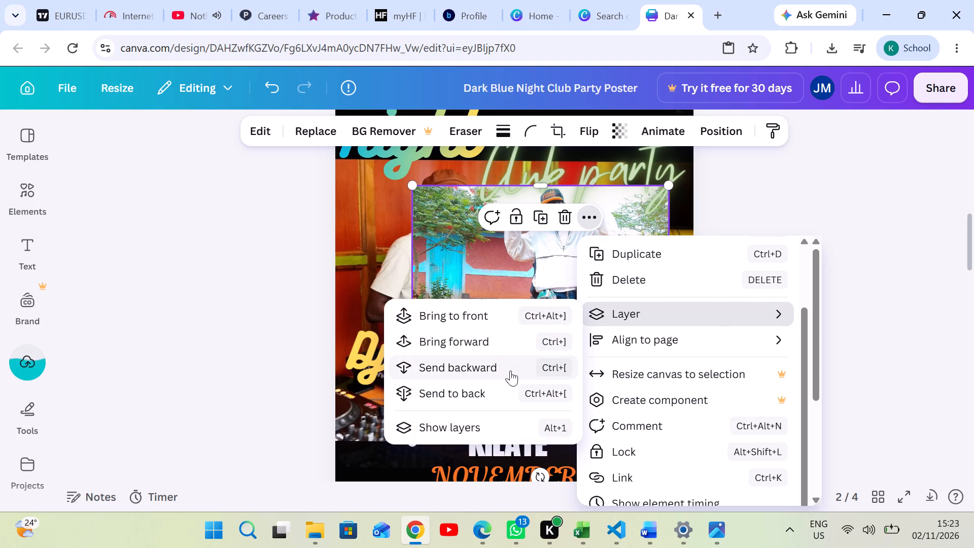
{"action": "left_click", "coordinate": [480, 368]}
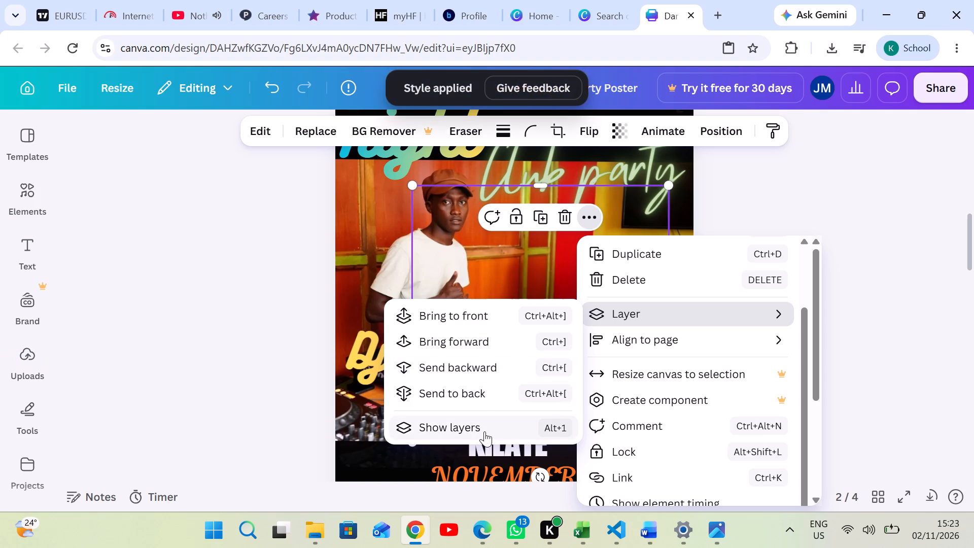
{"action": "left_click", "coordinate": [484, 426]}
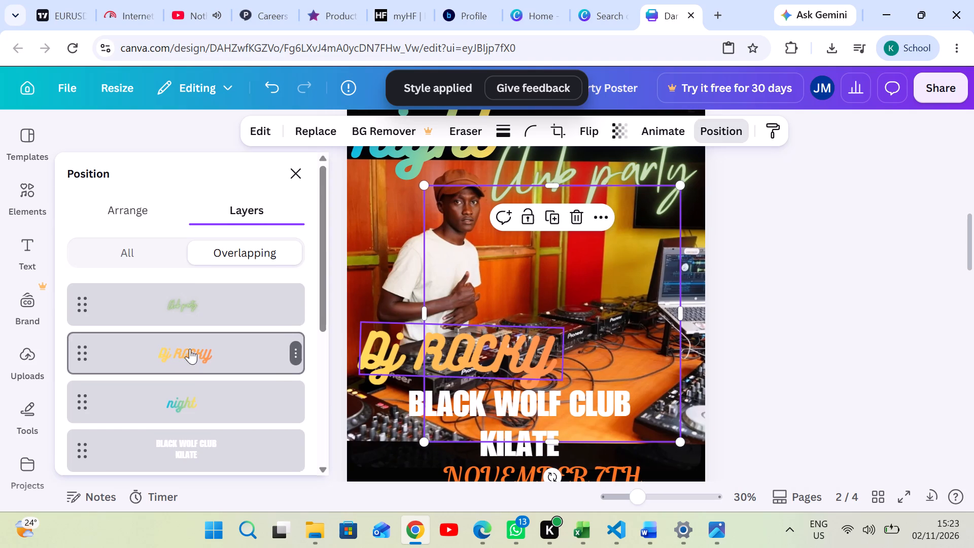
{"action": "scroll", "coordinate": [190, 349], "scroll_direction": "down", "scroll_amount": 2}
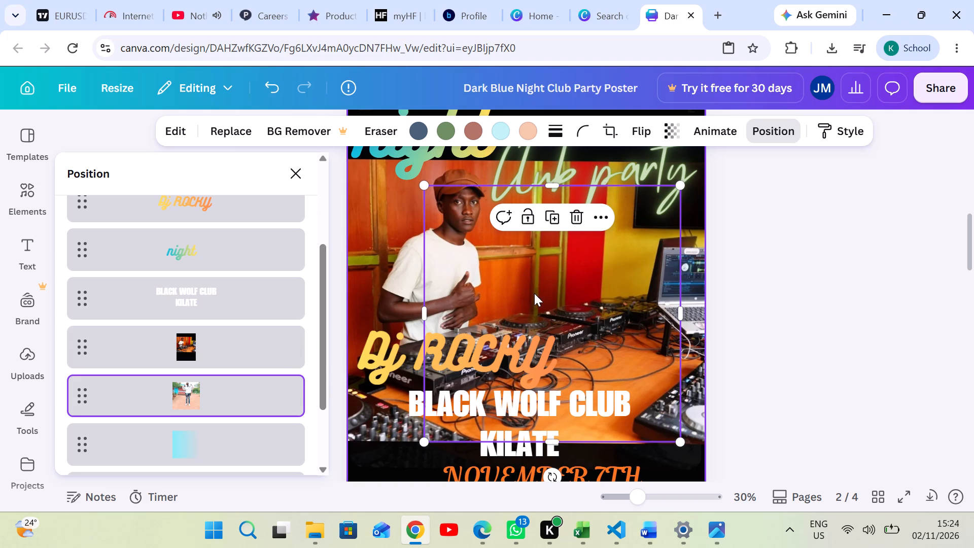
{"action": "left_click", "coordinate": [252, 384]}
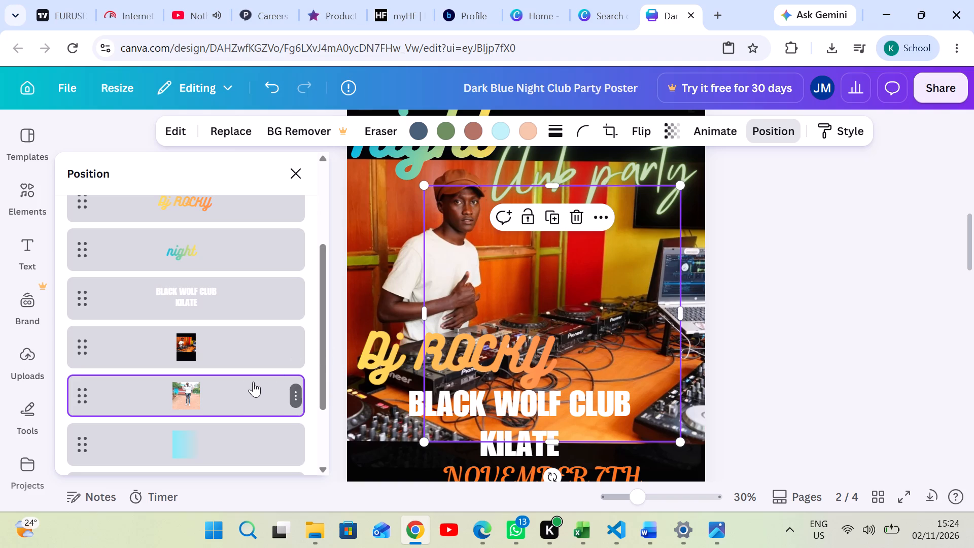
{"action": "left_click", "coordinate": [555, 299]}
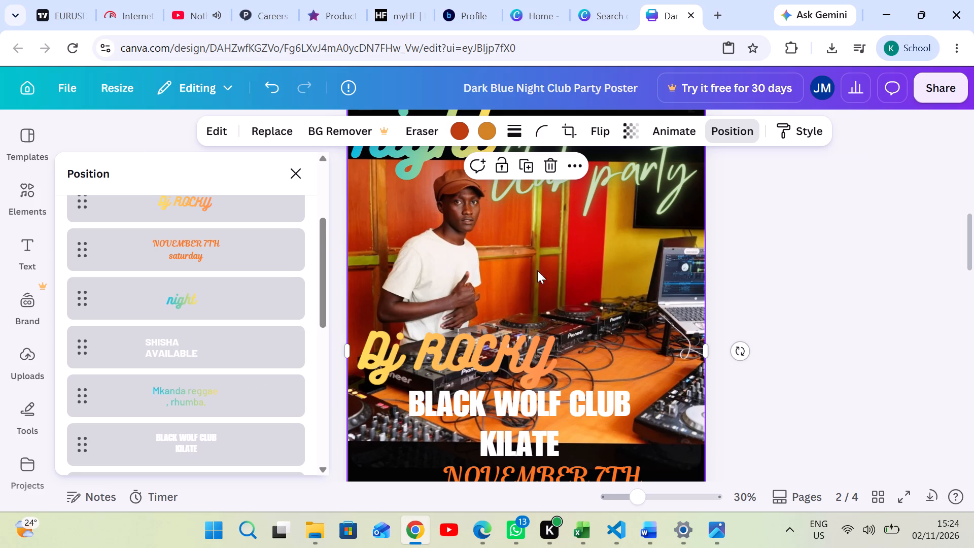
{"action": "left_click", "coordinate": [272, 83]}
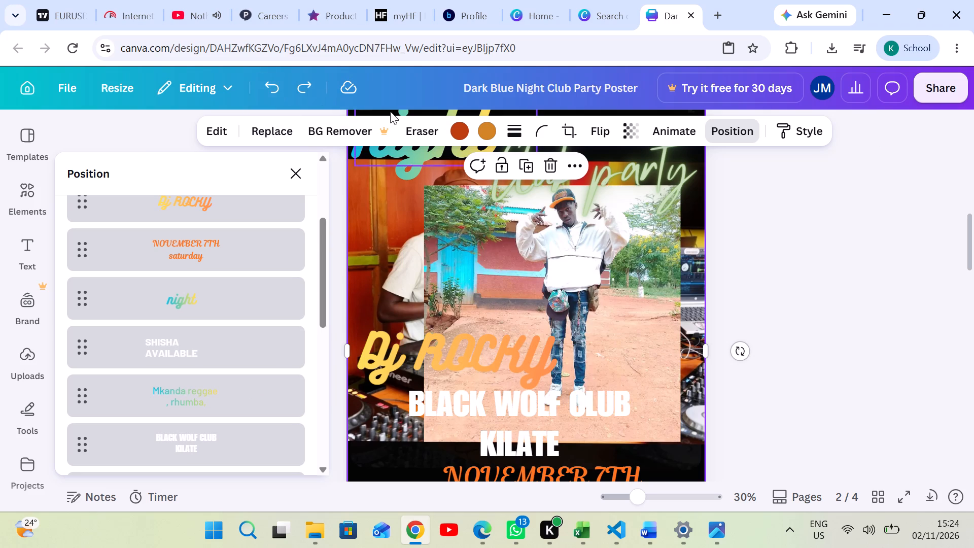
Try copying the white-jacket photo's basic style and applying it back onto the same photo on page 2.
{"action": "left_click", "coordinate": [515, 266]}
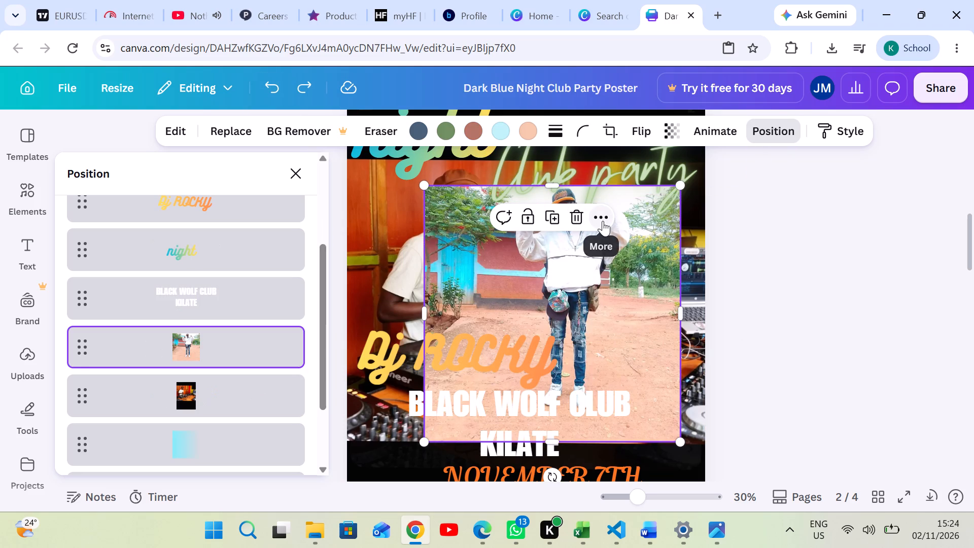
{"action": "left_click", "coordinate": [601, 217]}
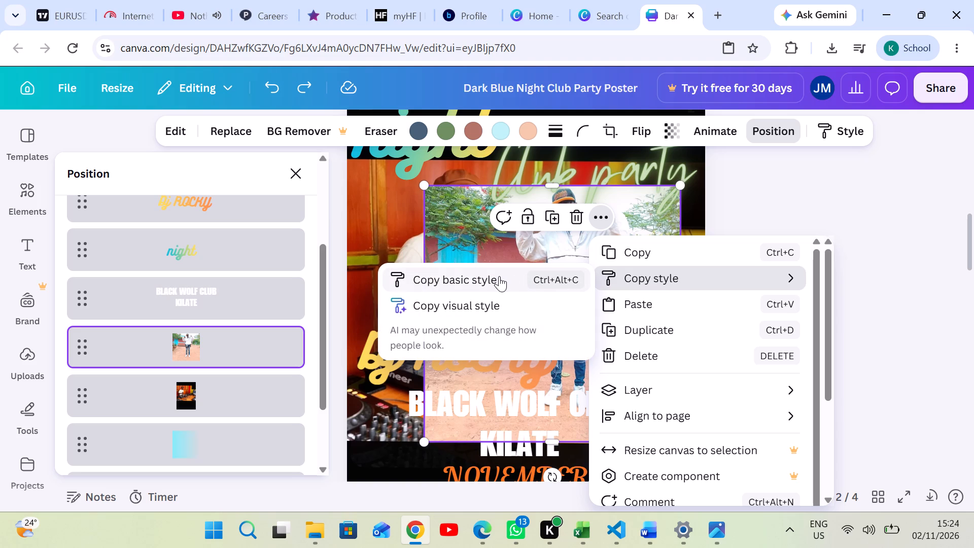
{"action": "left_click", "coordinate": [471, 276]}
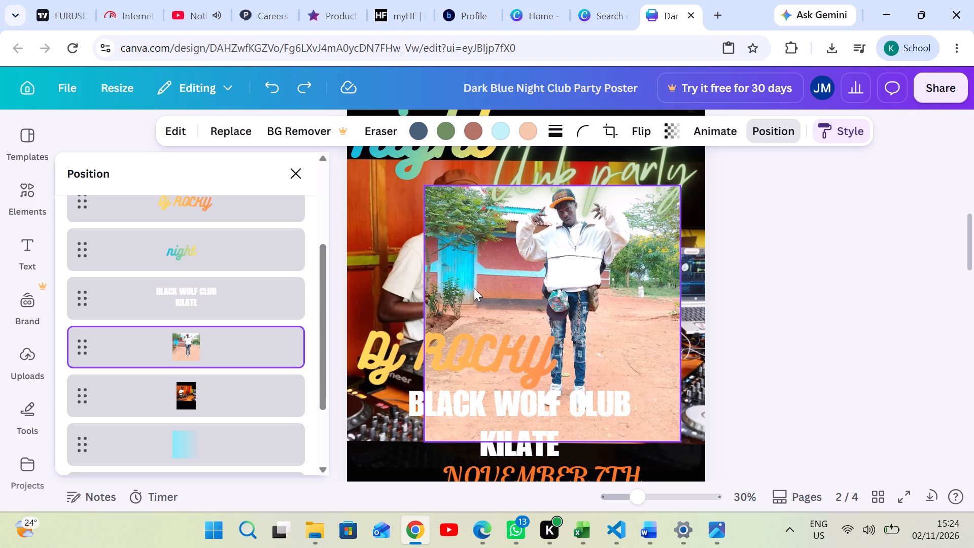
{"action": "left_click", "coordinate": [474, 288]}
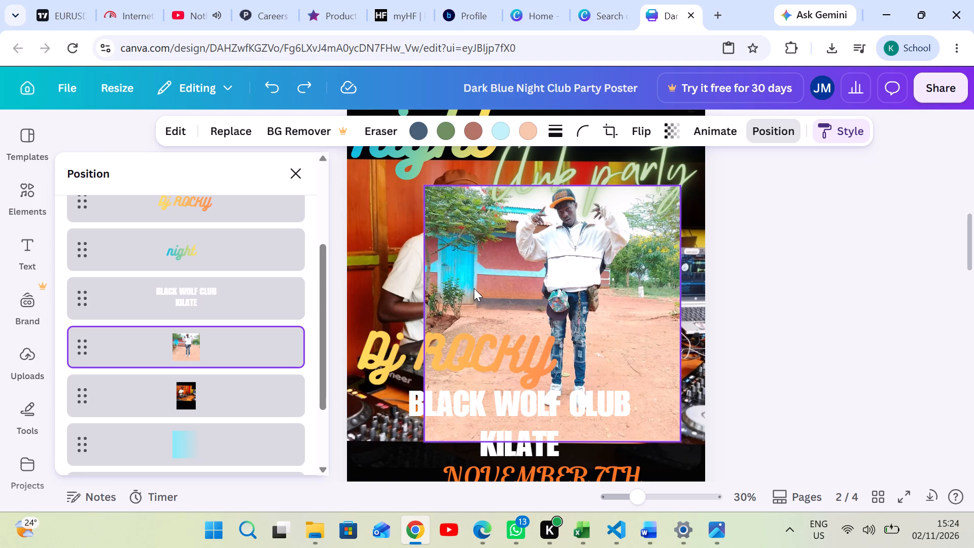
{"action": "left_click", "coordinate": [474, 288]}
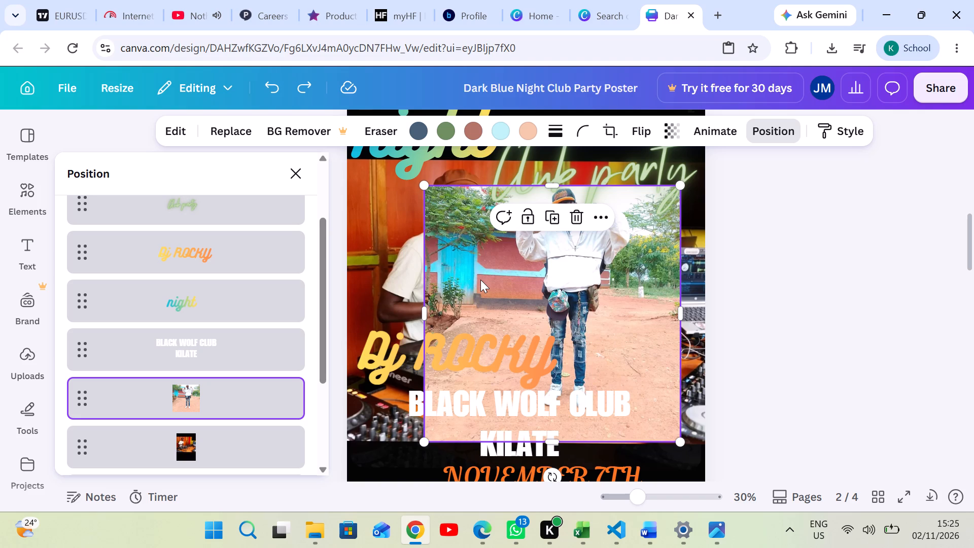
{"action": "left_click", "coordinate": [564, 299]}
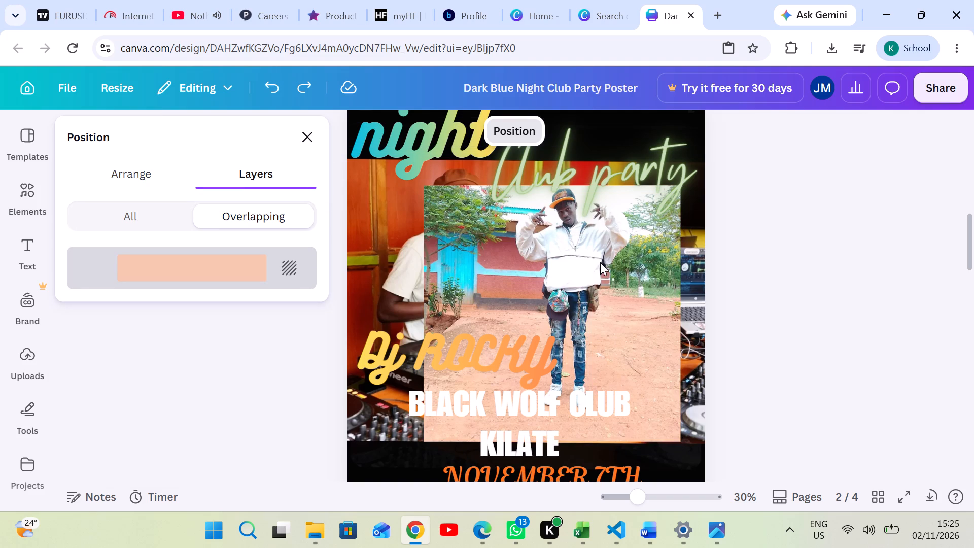
Look through the white-jacket photo's additional options, including layer, page alignment and background replacement.
{"action": "scroll", "coordinate": [604, 272], "scroll_direction": "down", "scroll_amount": 2}
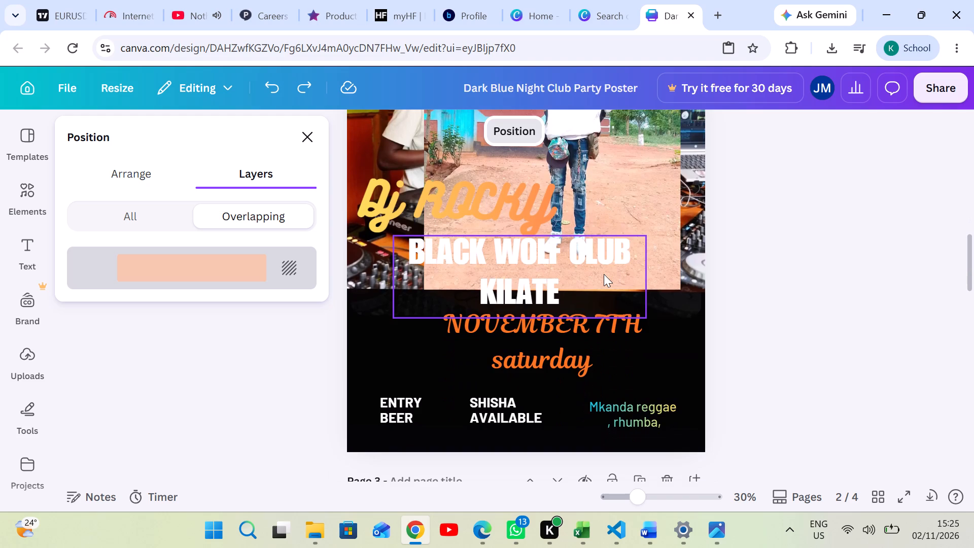
{"action": "scroll", "coordinate": [604, 274], "scroll_direction": "up", "scroll_amount": 1}
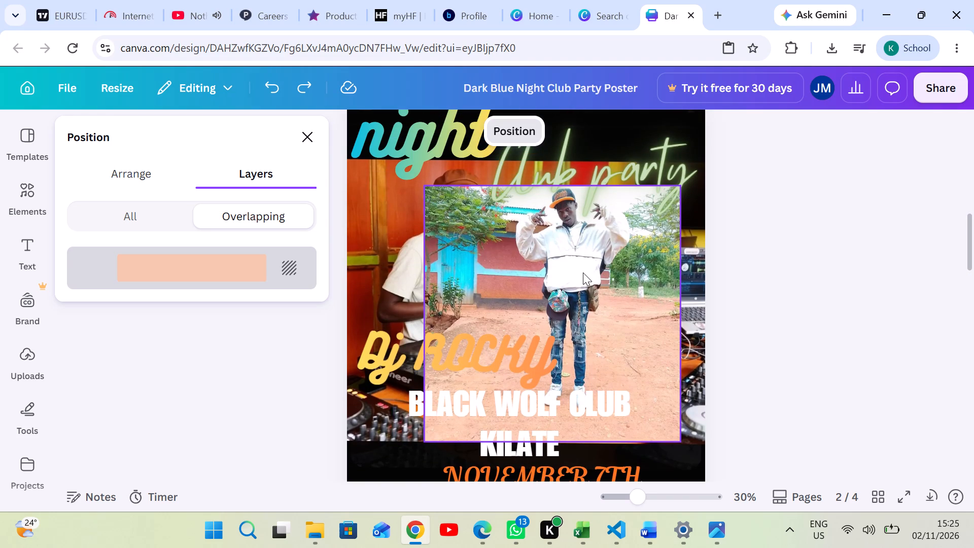
{"action": "left_click", "coordinate": [583, 272]}
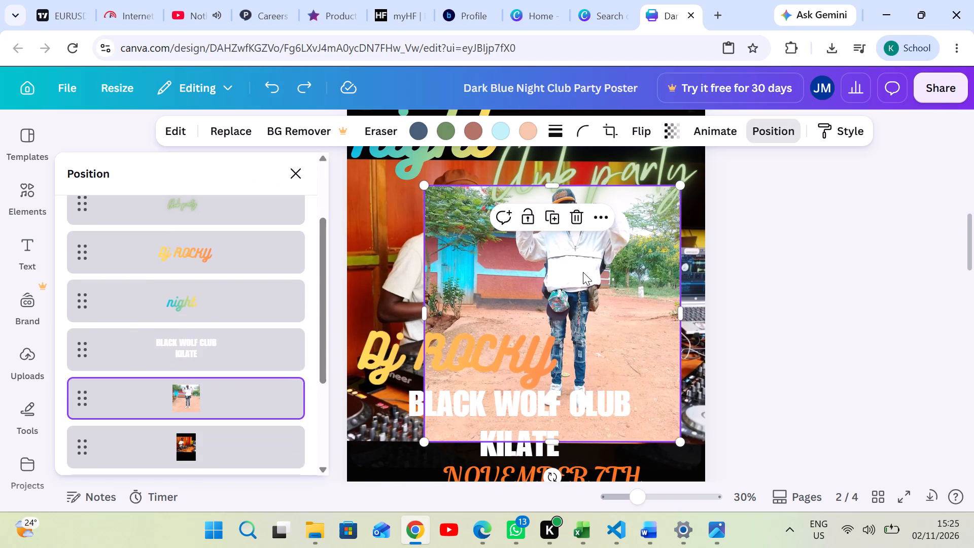
{"action": "left_click", "coordinate": [595, 217]}
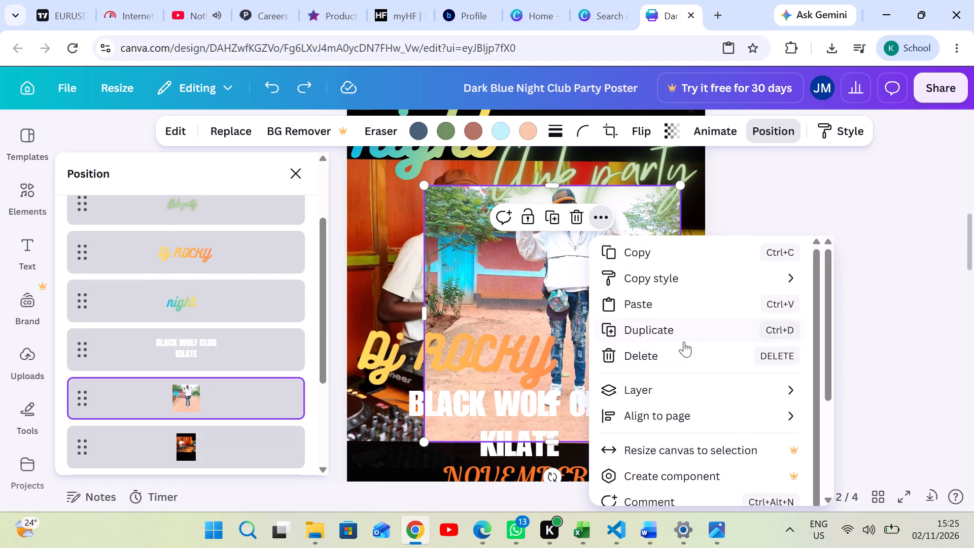
{"action": "scroll", "coordinate": [665, 366], "scroll_direction": "down", "scroll_amount": 1}
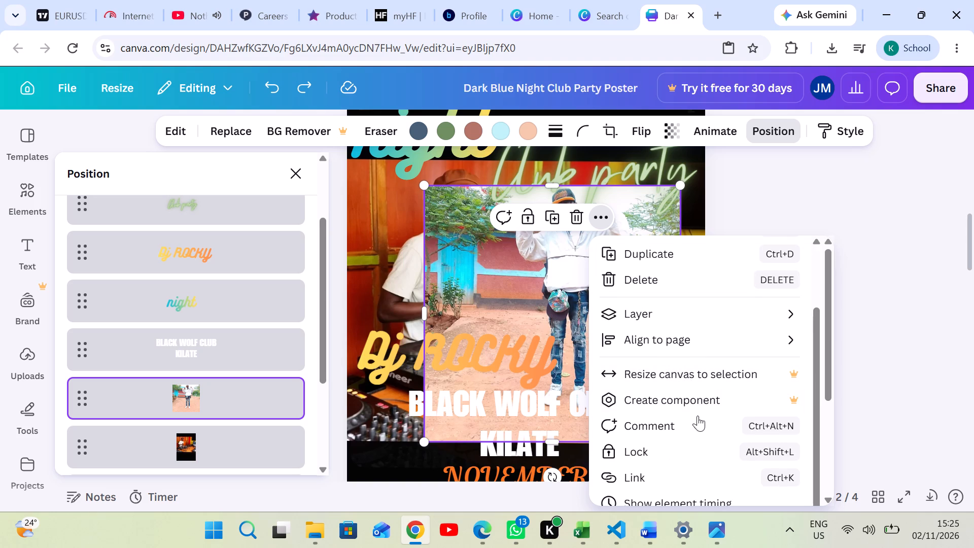
{"action": "scroll", "coordinate": [698, 418], "scroll_direction": "down", "scroll_amount": 4}
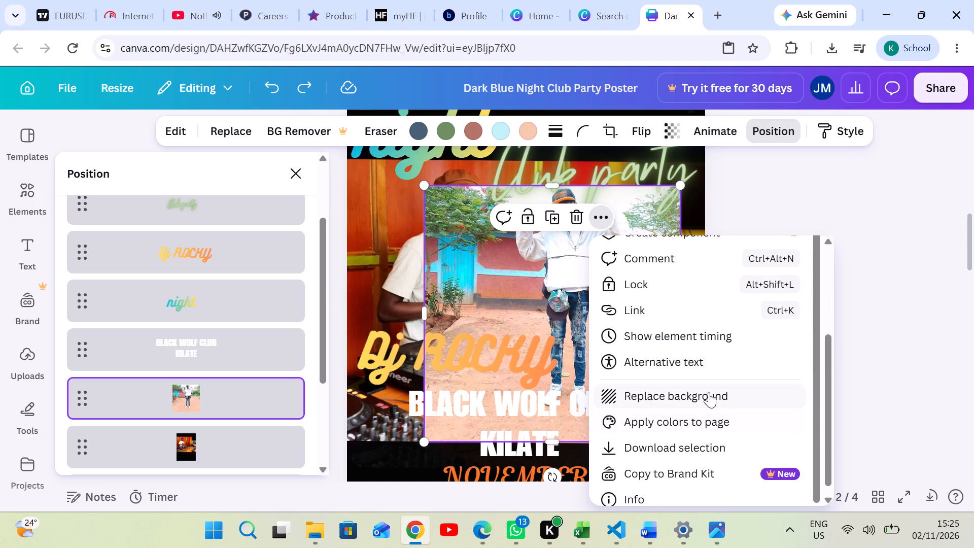
{"action": "scroll", "coordinate": [709, 392], "scroll_direction": "down", "scroll_amount": 1}
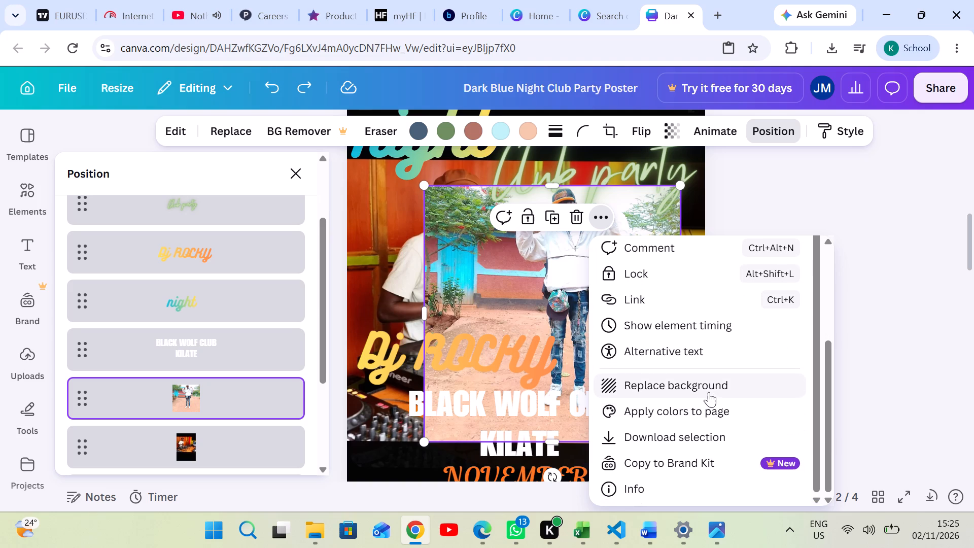
{"action": "scroll", "coordinate": [709, 392], "scroll_direction": "up", "scroll_amount": 4}
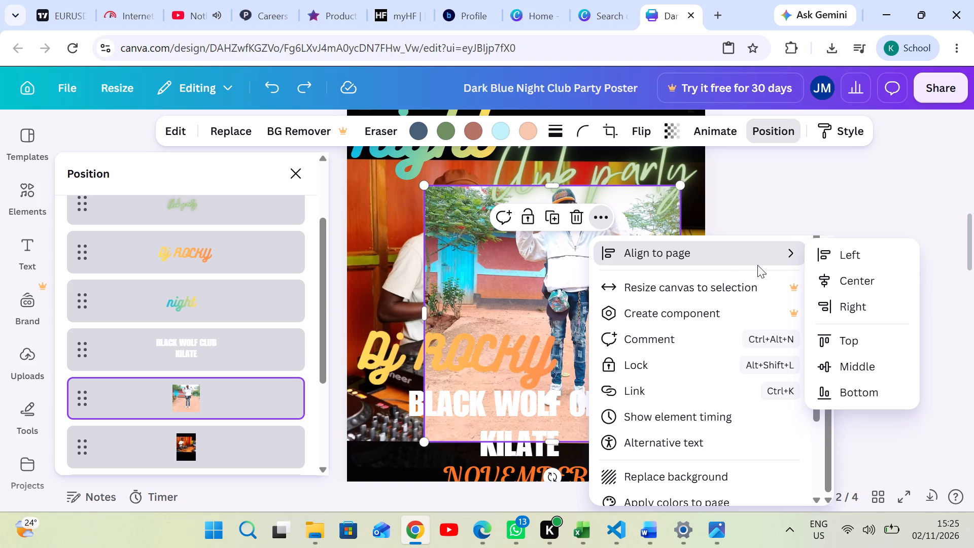
{"action": "scroll", "coordinate": [705, 378], "scroll_direction": "down", "scroll_amount": 4}
{"action": "scroll", "coordinate": [704, 376], "scroll_direction": "up", "scroll_amount": 3}
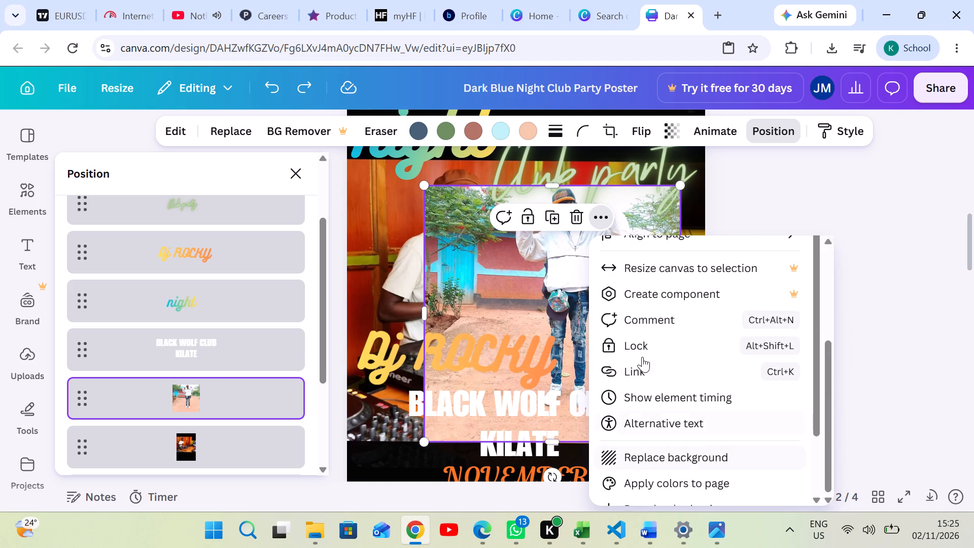
{"action": "left_click", "coordinate": [484, 283]}
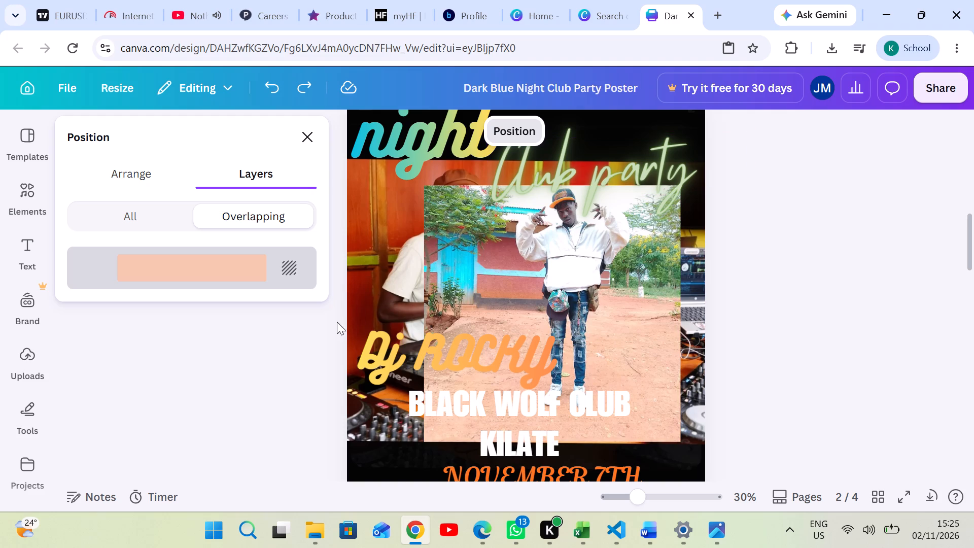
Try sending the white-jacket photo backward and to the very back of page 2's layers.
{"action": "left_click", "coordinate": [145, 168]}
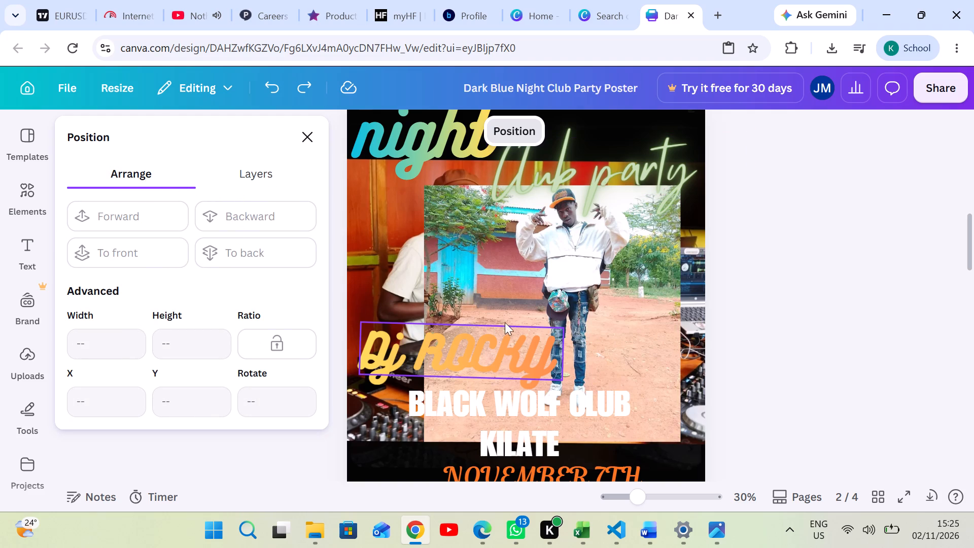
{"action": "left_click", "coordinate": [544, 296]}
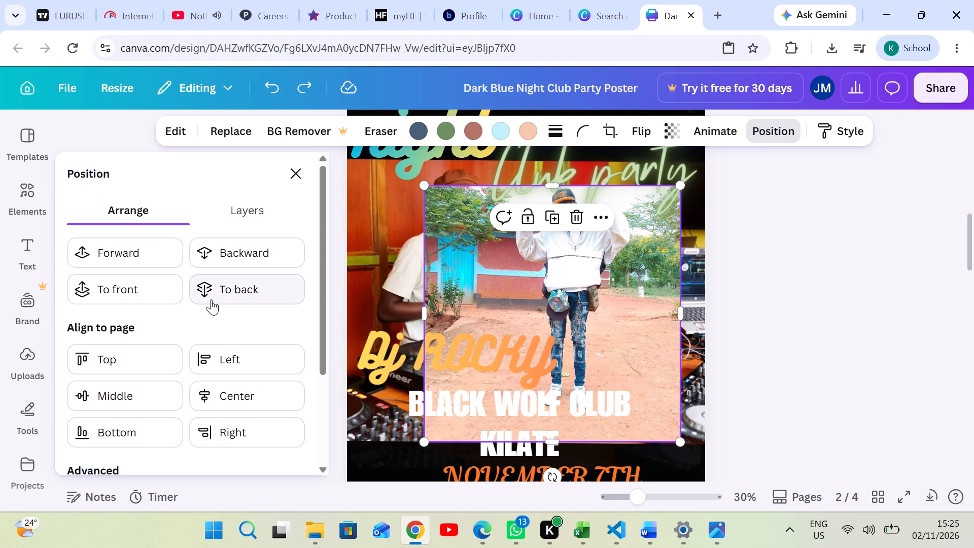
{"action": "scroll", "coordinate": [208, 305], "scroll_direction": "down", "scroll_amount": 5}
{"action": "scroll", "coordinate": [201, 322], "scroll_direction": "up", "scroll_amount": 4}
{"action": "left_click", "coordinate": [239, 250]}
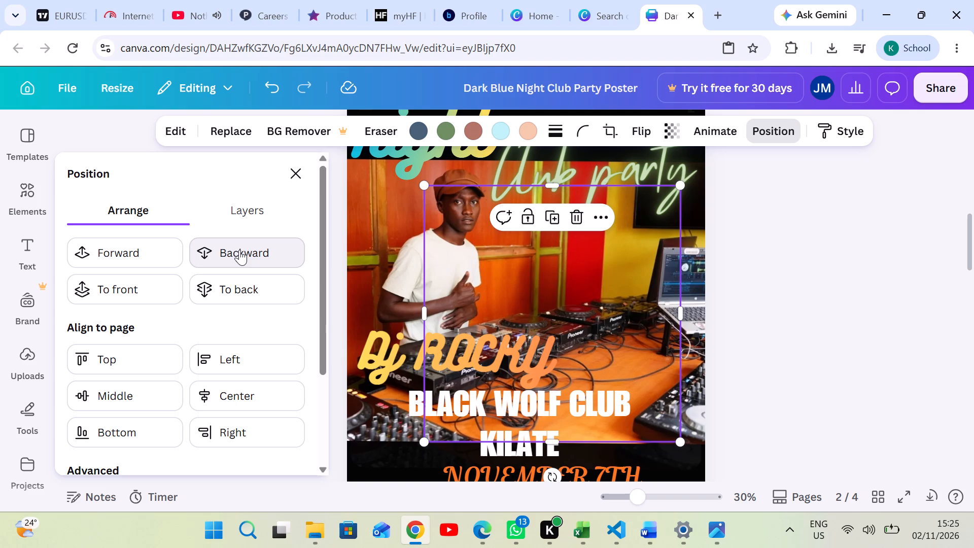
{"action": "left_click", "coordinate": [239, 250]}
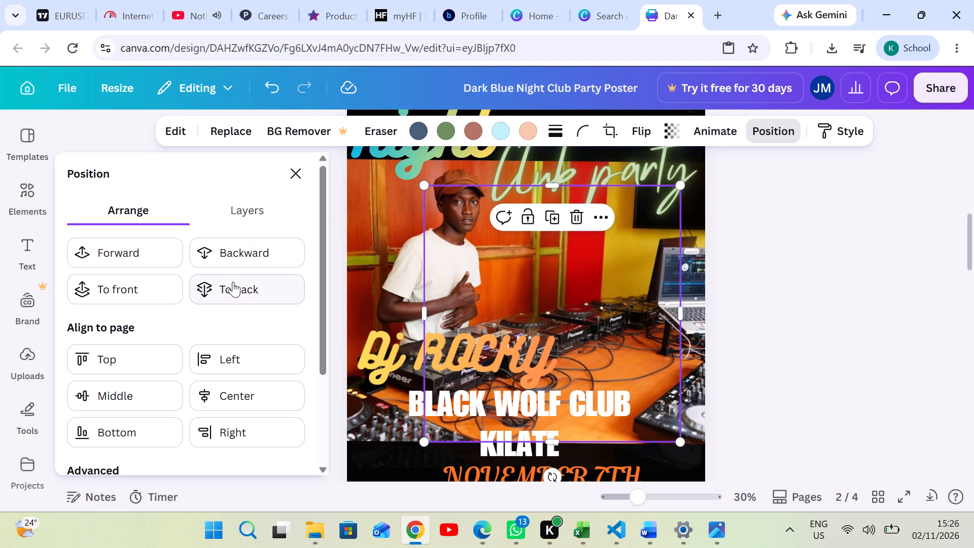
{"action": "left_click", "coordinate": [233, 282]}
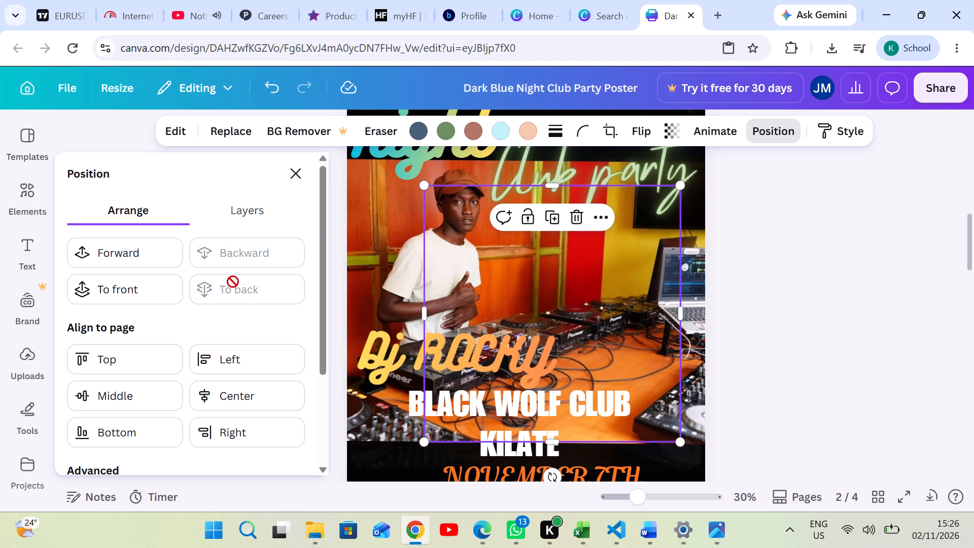
Bring the white-jacket photo to the front of page 2, leaving it one layer below the topmost element.
{"action": "left_click", "coordinate": [124, 286]}
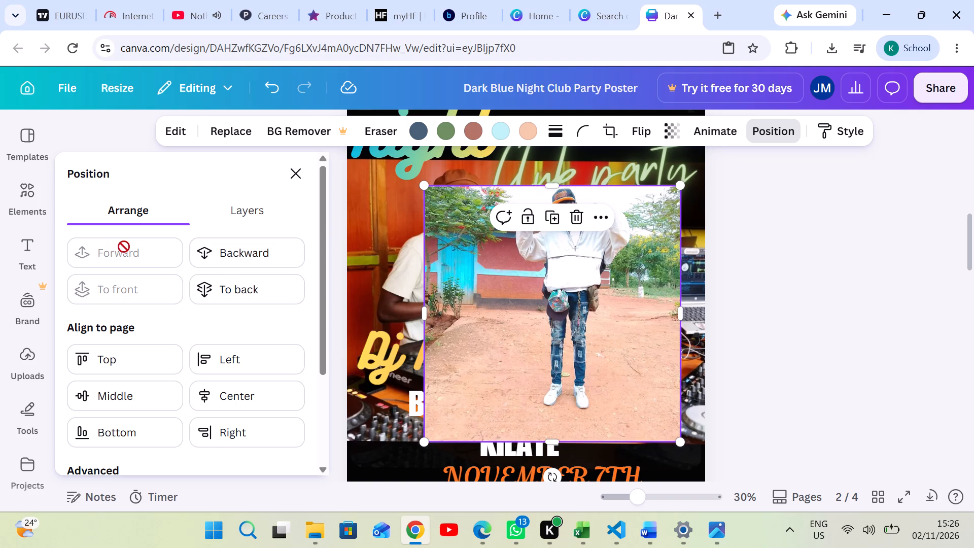
{"action": "left_click", "coordinate": [231, 250]}
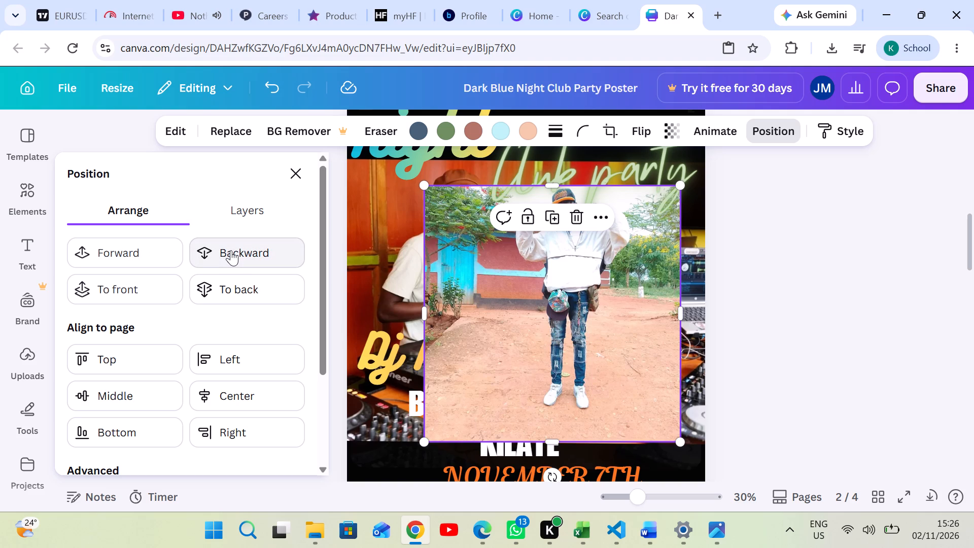
{"action": "left_click", "coordinate": [118, 243]}
{"action": "left_click", "coordinate": [118, 243]}
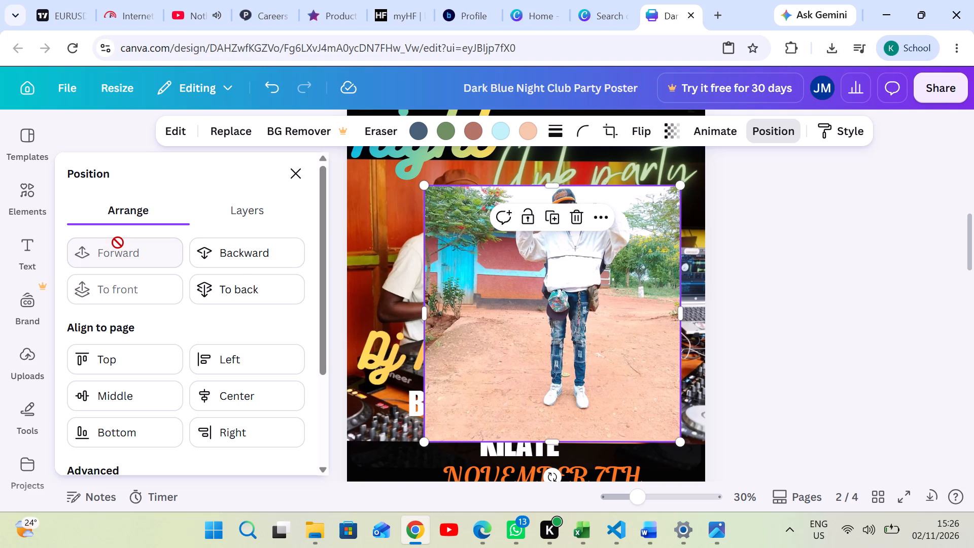
{"action": "left_click", "coordinate": [247, 250]}
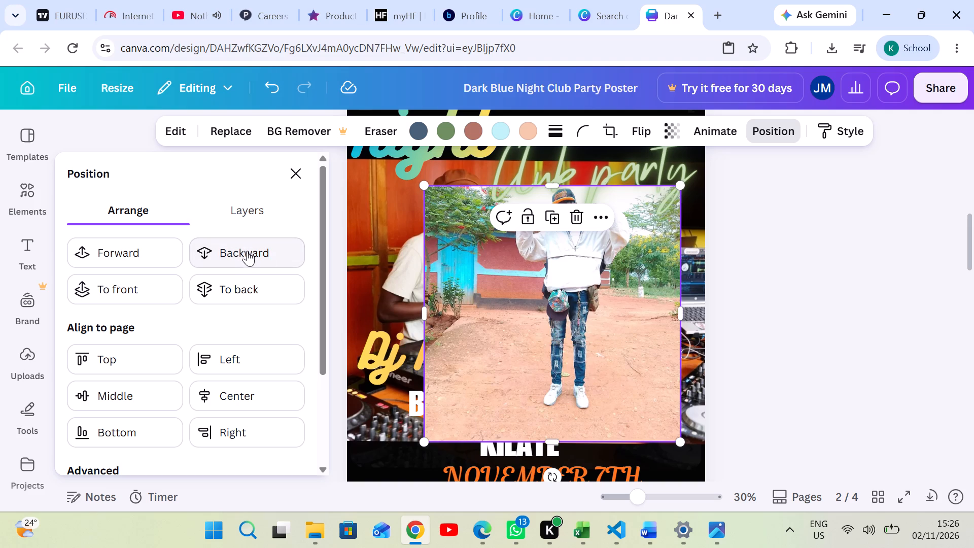
{"action": "left_click", "coordinate": [758, 241]}
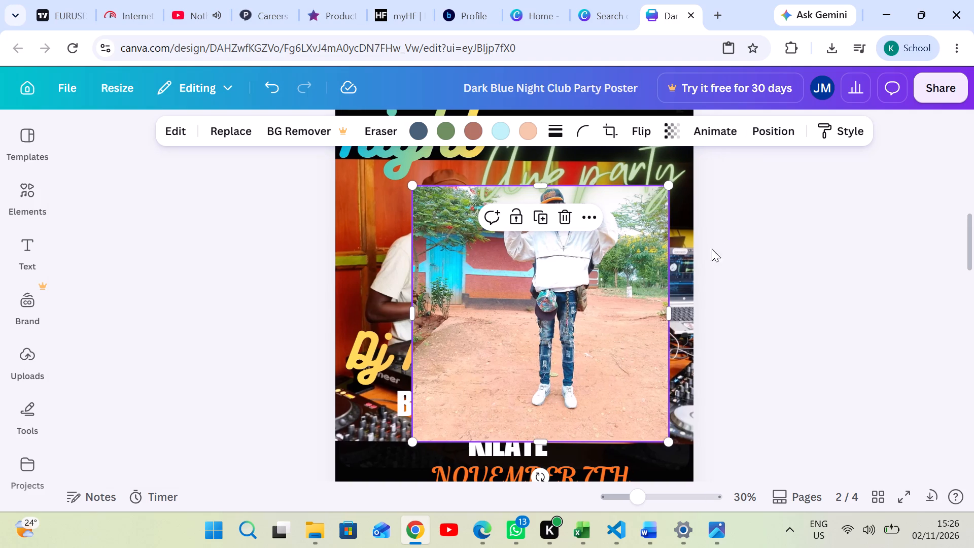
Move the white-jacket photo up to the poster's right edge and shrink it to sit beside the DJ in the white T-shirt.
{"action": "left_click_drag", "start_coordinate": [538, 277], "coordinate": [566, 244]}
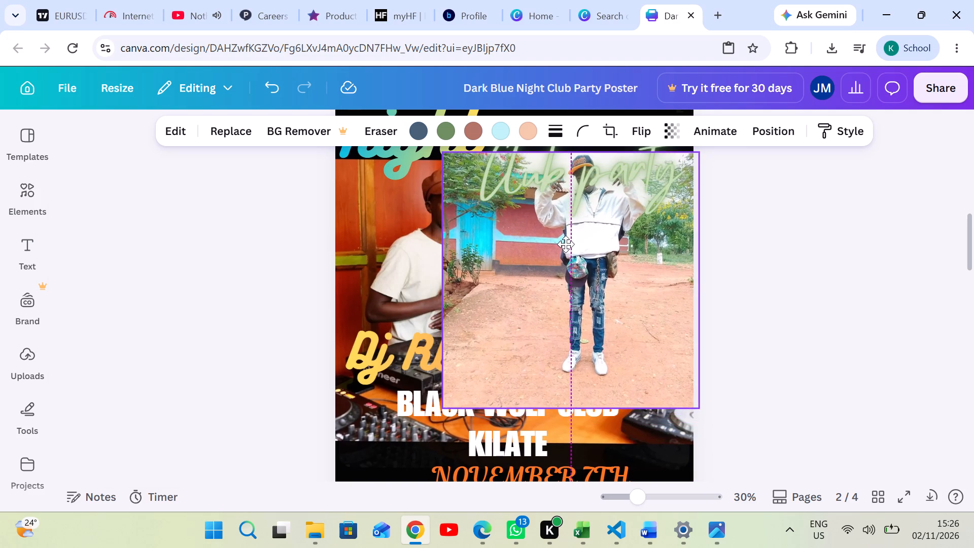
{"action": "left_click_drag", "start_coordinate": [566, 244], "coordinate": [565, 248]}
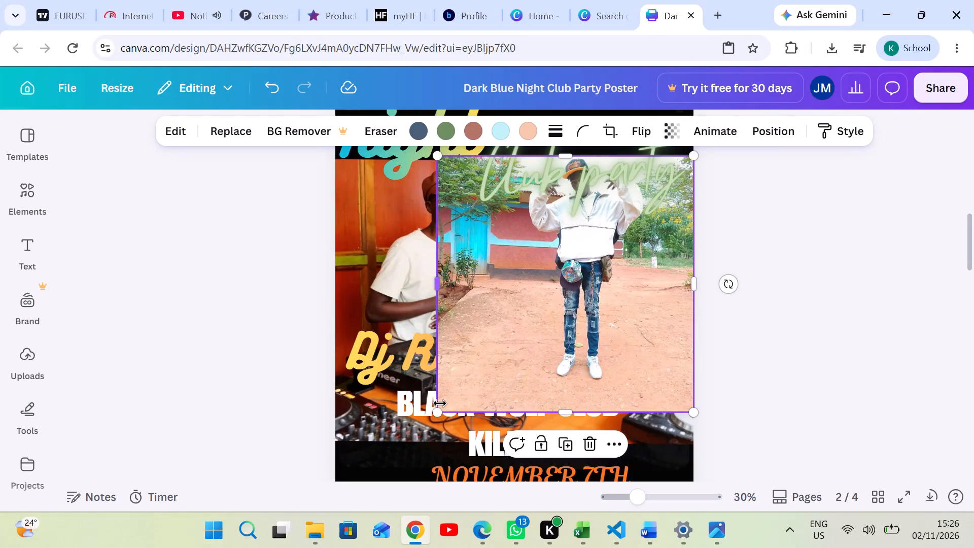
{"action": "left_click_drag", "start_coordinate": [439, 409], "coordinate": [484, 367]}
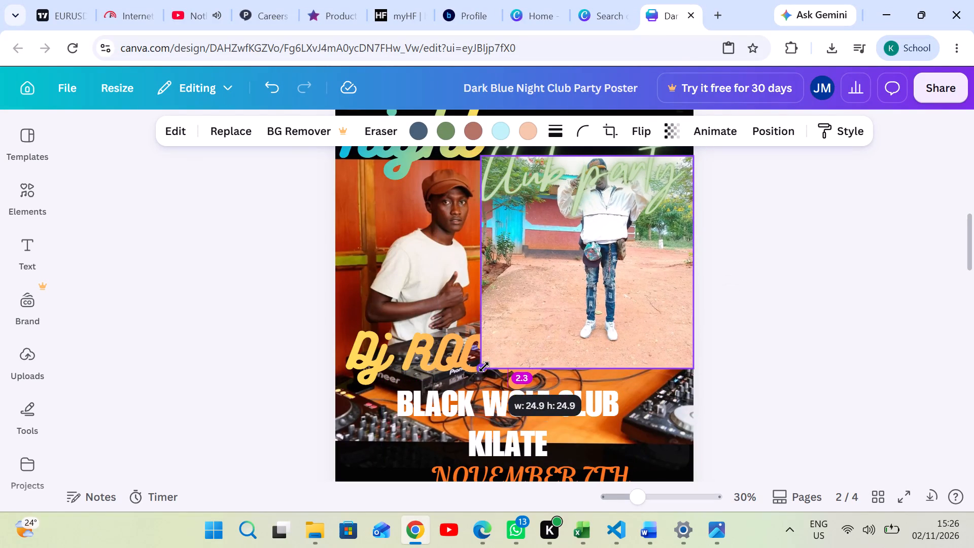
{"action": "left_click_drag", "start_coordinate": [484, 367], "coordinate": [515, 371]}
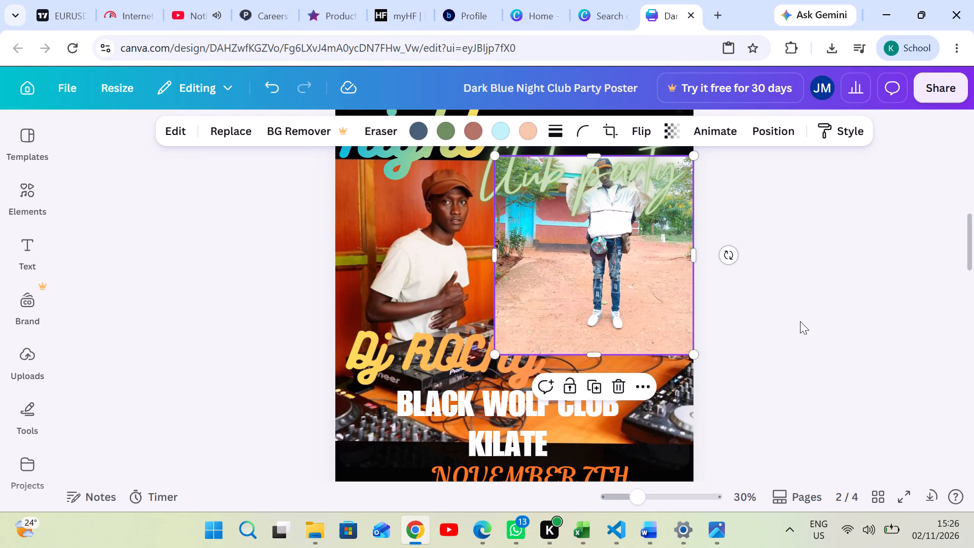
{"action": "left_click", "coordinate": [800, 321]}
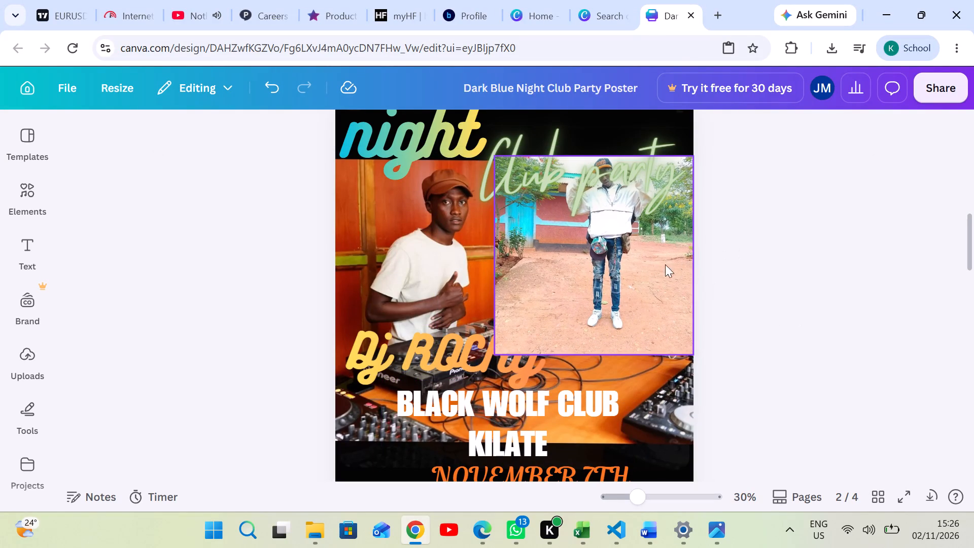
Shrink the white-jacket photo on page 2 to about 20.4 by 20.4, placing it just below the Club party lettering.
{"action": "left_click_drag", "start_coordinate": [600, 249], "coordinate": [599, 256]}
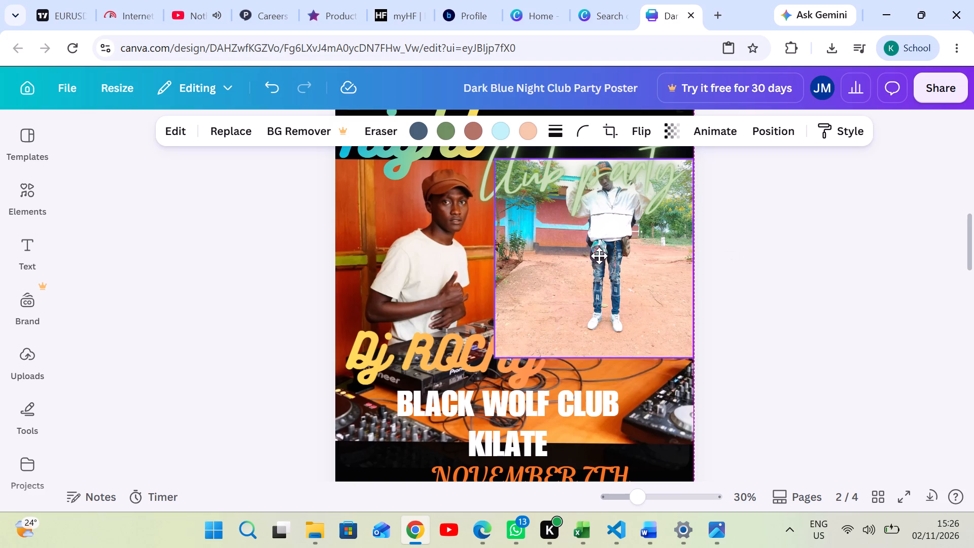
{"action": "left_click_drag", "start_coordinate": [599, 256], "coordinate": [594, 255]}
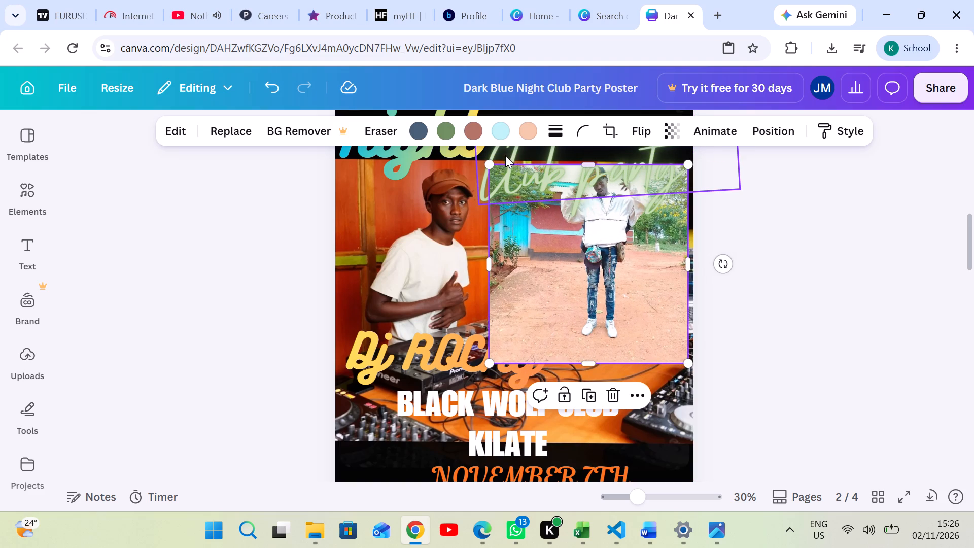
{"action": "left_click_drag", "start_coordinate": [489, 161], "coordinate": [524, 185]}
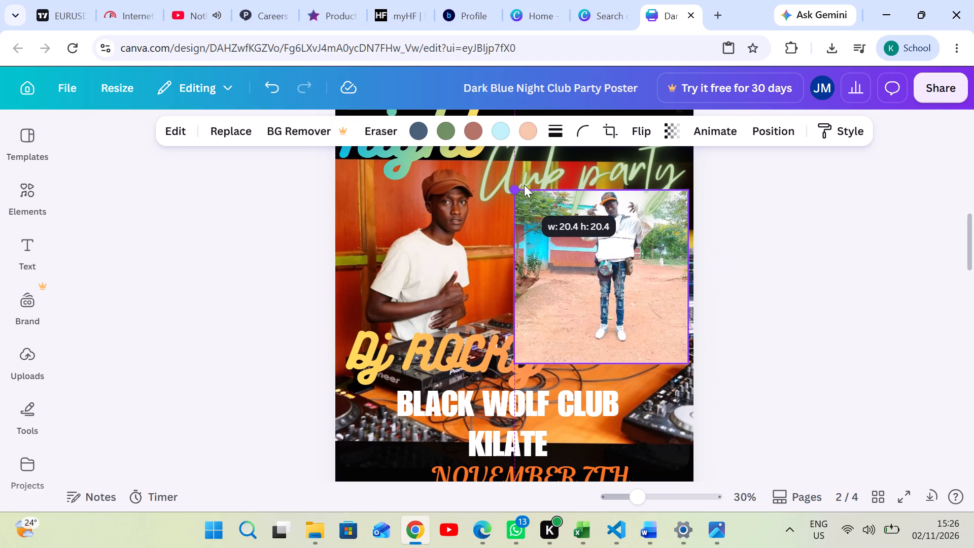
{"action": "left_click_drag", "start_coordinate": [524, 185], "coordinate": [526, 173]}
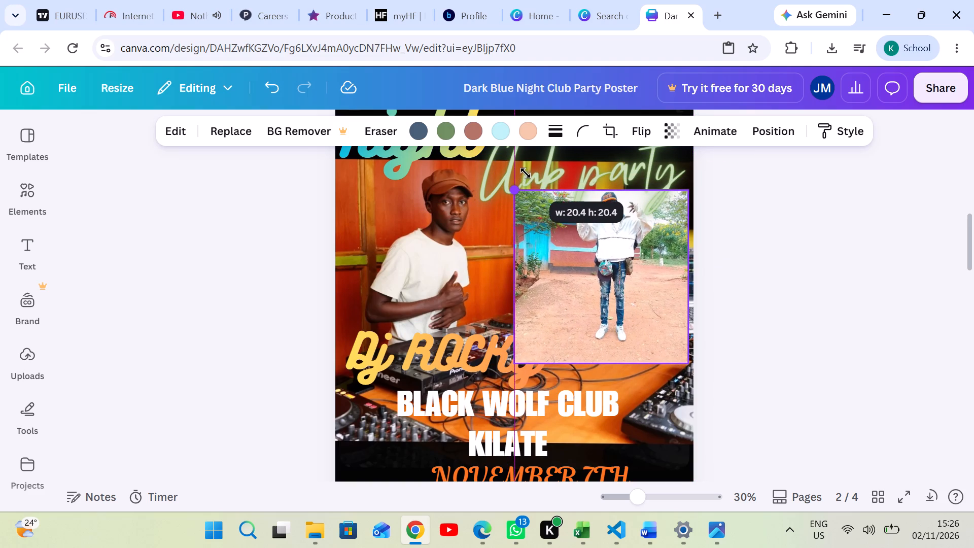
{"action": "left_click_drag", "start_coordinate": [526, 173], "coordinate": [526, 173]}
{"action": "left_click", "coordinate": [781, 280]}
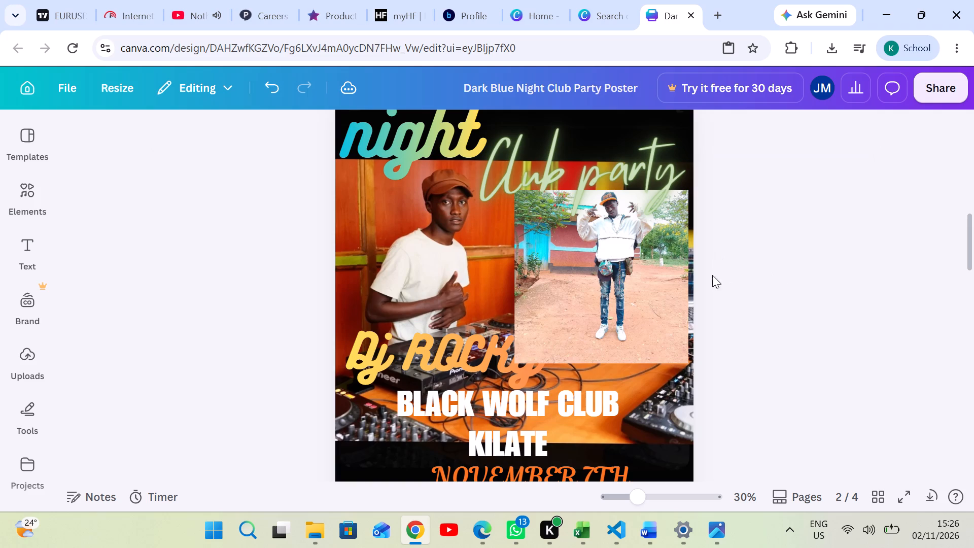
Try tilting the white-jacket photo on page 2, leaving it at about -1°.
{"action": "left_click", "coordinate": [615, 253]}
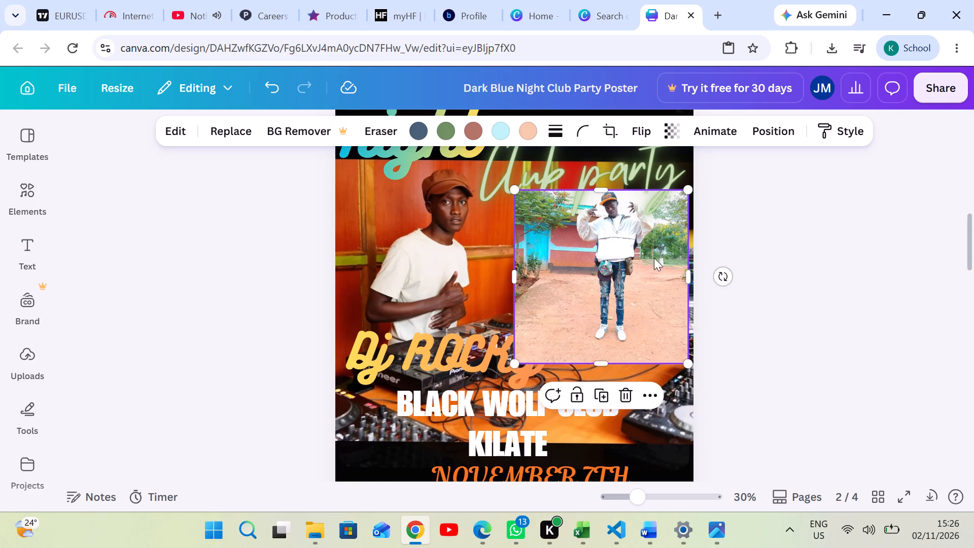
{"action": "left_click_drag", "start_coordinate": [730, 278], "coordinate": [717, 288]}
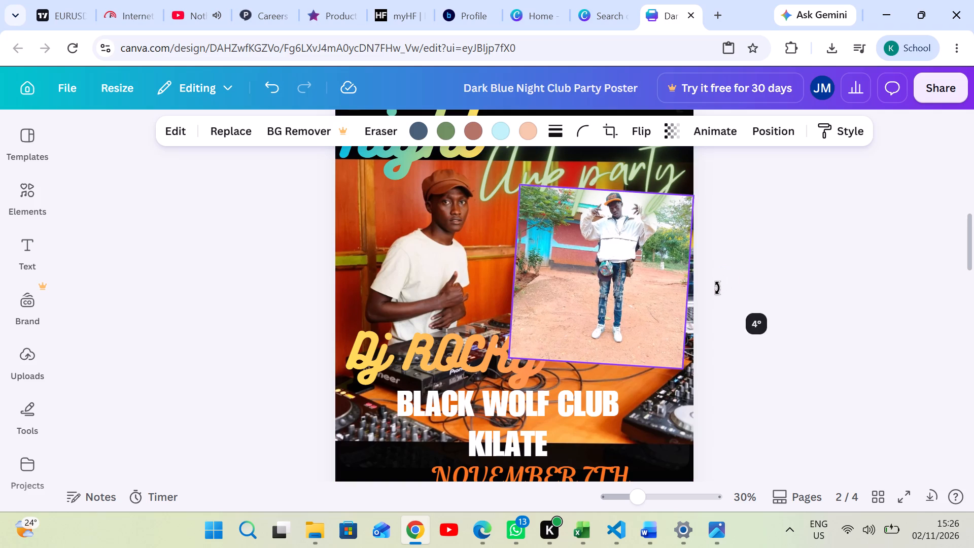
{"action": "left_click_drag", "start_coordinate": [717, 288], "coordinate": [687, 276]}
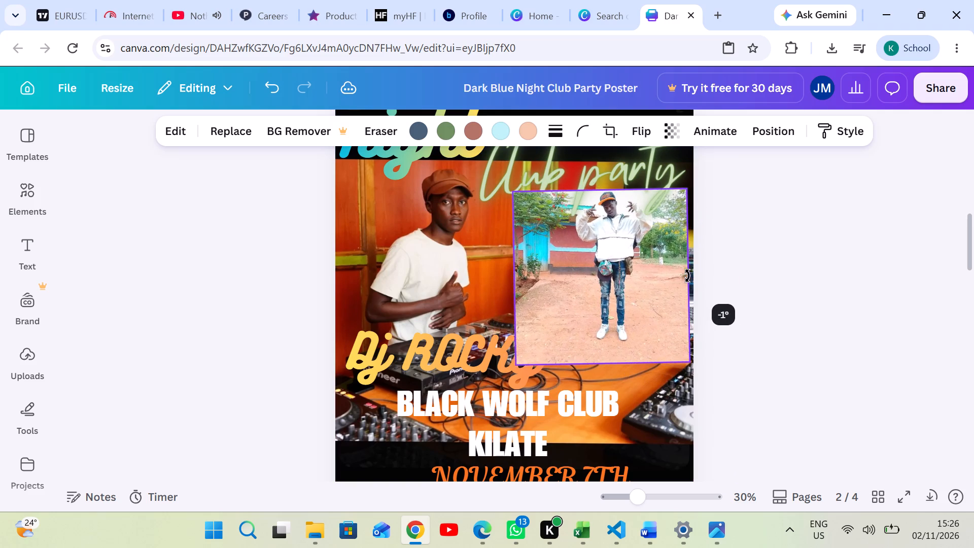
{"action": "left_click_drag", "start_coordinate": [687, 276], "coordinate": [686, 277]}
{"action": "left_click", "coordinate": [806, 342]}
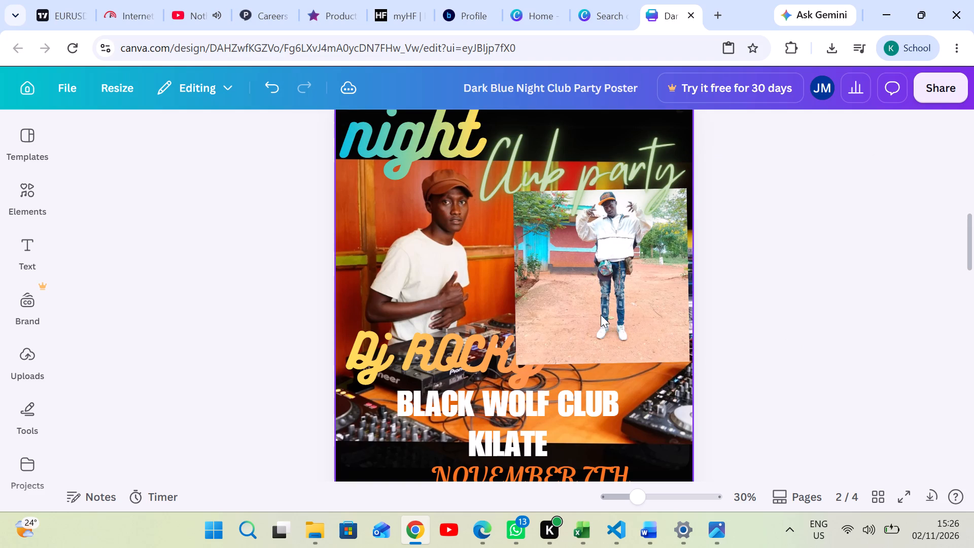
Send the white-jacket photo backward one layer on page 2, behind the Dj ROCKY text.
{"action": "left_click", "coordinate": [600, 315]}
{"action": "right_click", "coordinate": [623, 267]}
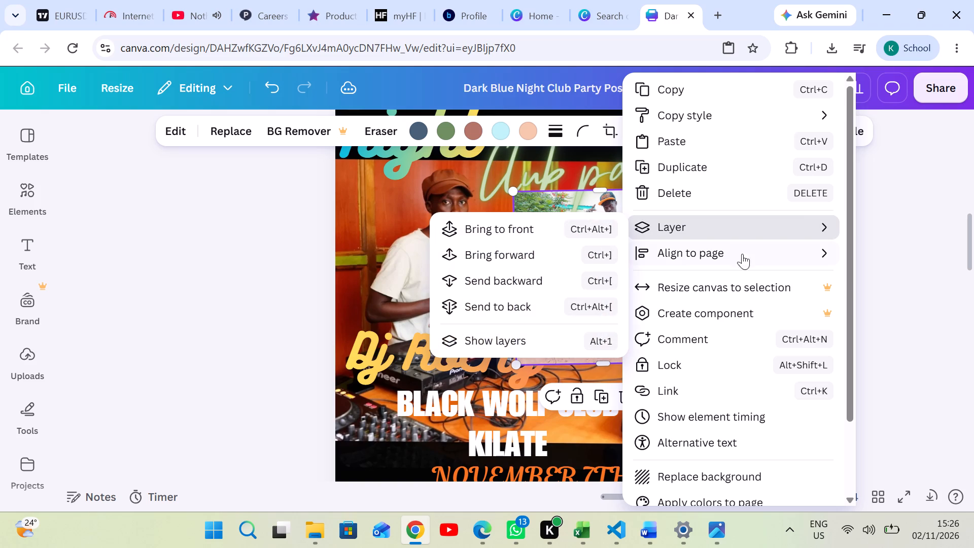
{"action": "left_click", "coordinate": [531, 282]}
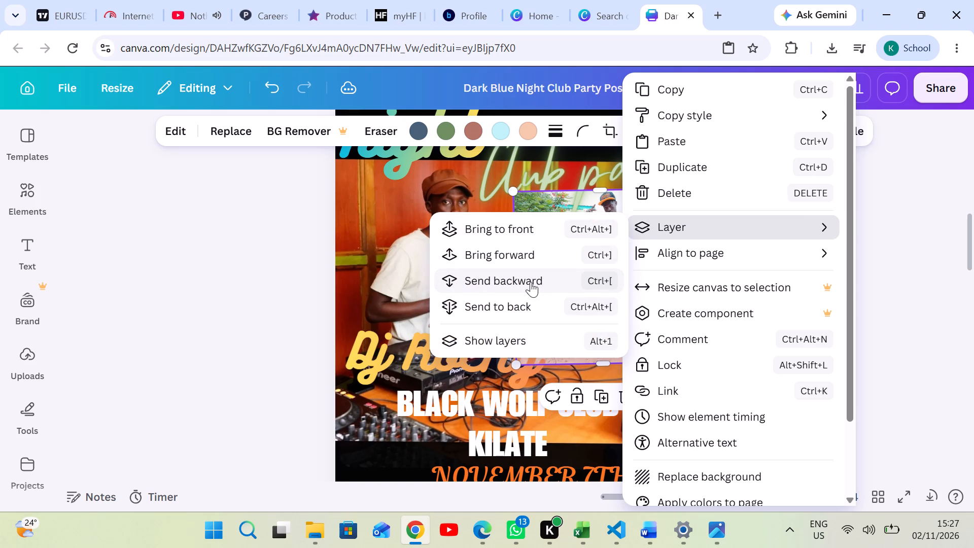
{"action": "left_click", "coordinate": [317, 241]}
Shift the white-jacket photo to page 2's right edge and rotate it back to level.
{"action": "left_click", "coordinate": [609, 287]}
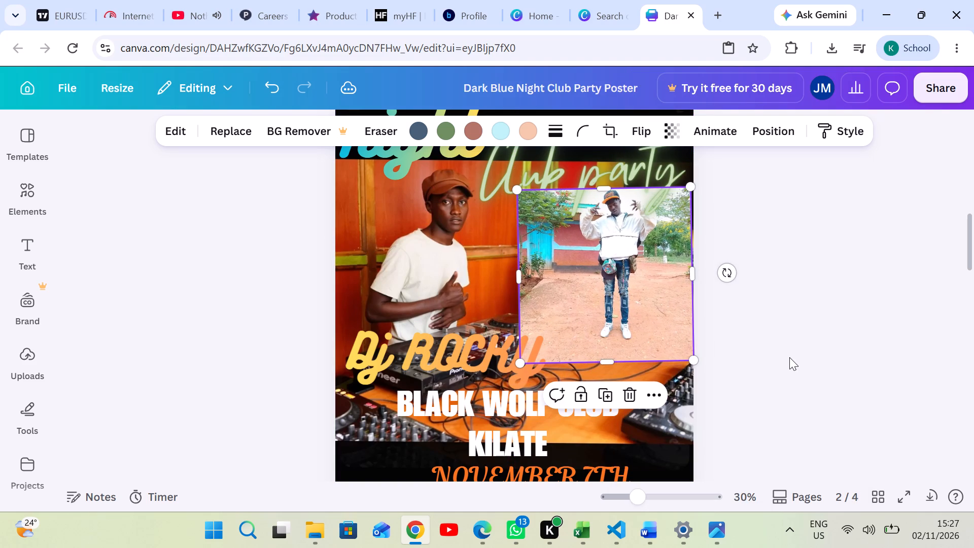
{"action": "left_click", "coordinate": [729, 273]}
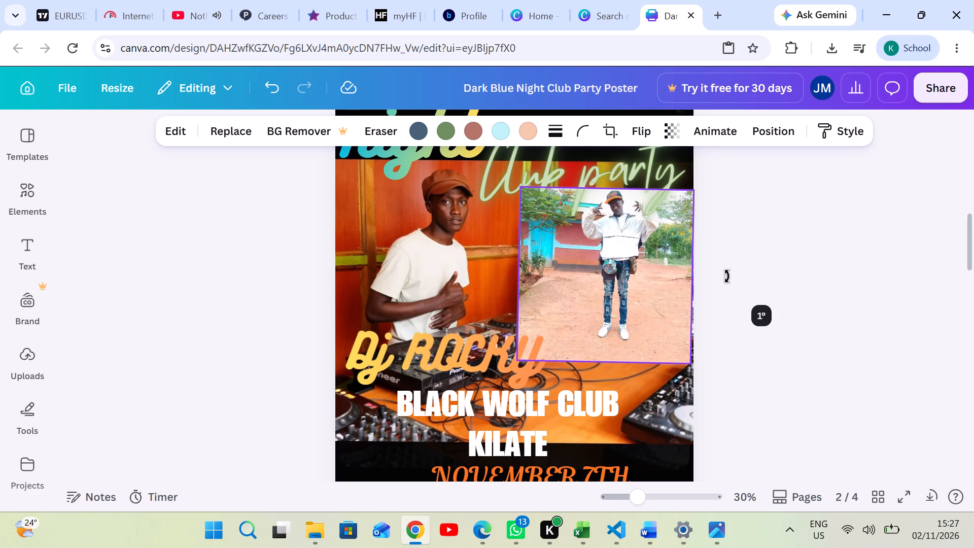
{"action": "left_click", "coordinate": [800, 328]}
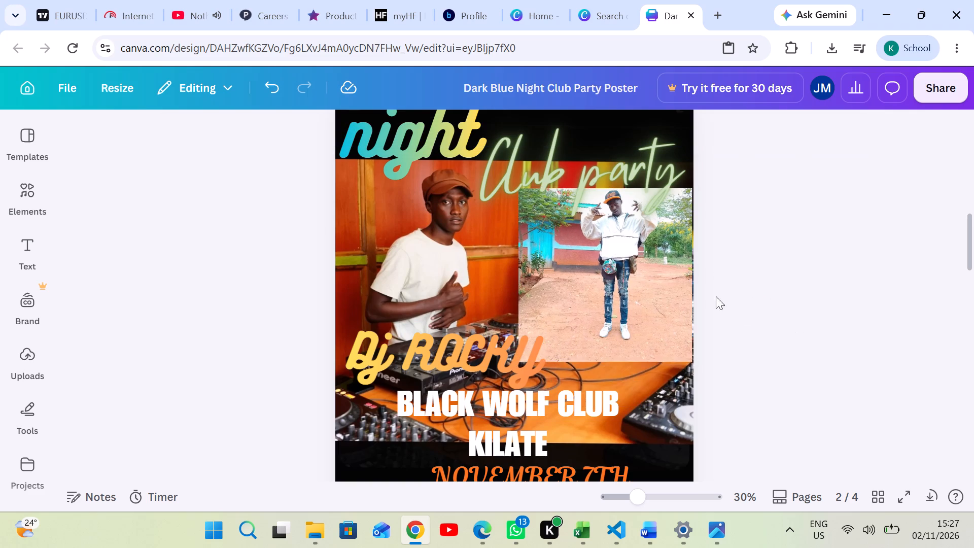
Lower the white-jacket photo on page 2 to sit just above BLACK WOLF CLUB, flush with the poster's right edge.
{"action": "left_click_drag", "start_coordinate": [614, 303], "coordinate": [610, 322]}
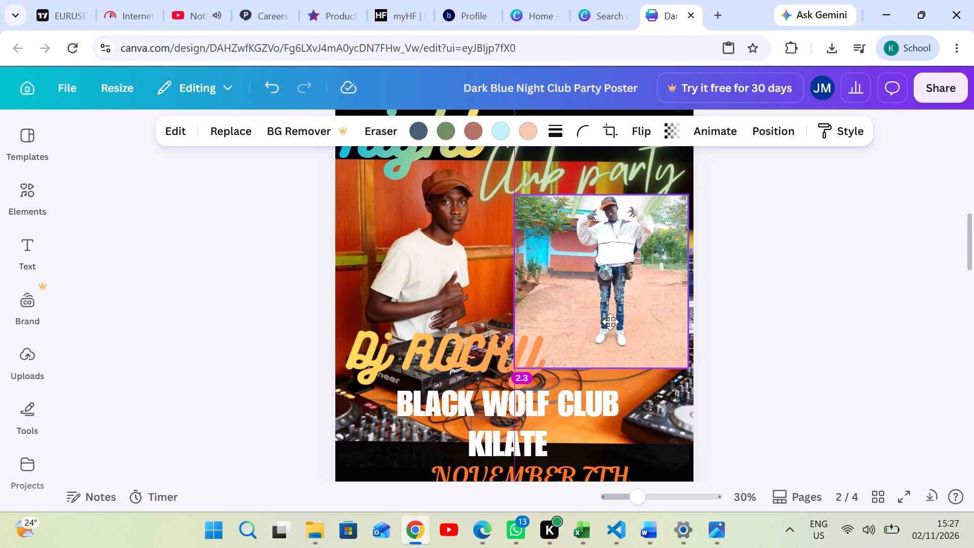
{"action": "left_click_drag", "start_coordinate": [610, 322], "coordinate": [609, 368]}
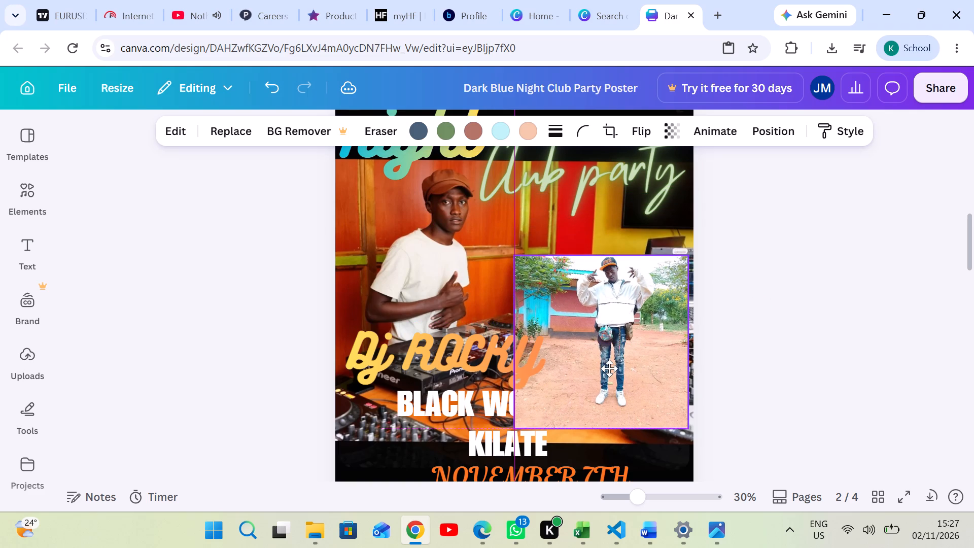
{"action": "left_click_drag", "start_coordinate": [609, 368], "coordinate": [649, 329]}
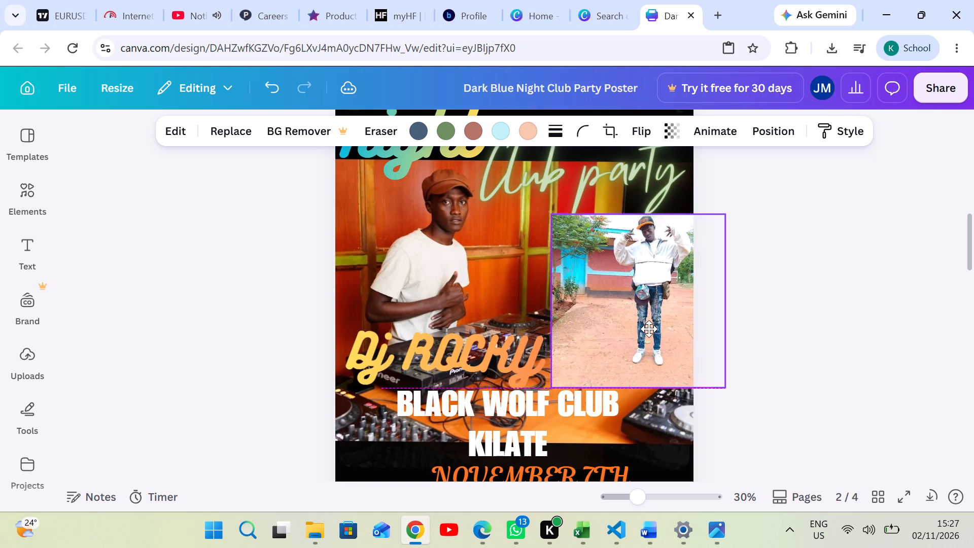
{"action": "left_click_drag", "start_coordinate": [649, 329], "coordinate": [611, 319]}
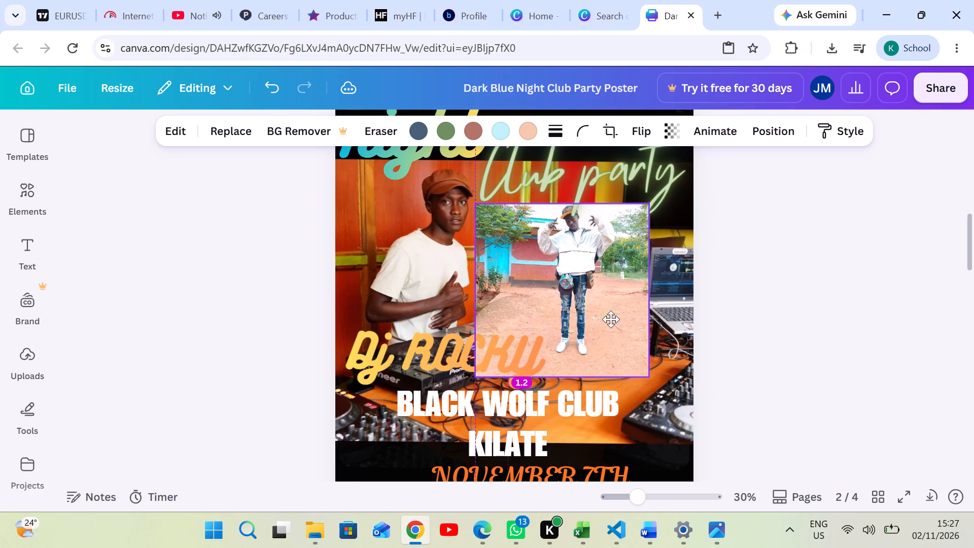
{"action": "left_click_drag", "start_coordinate": [611, 319], "coordinate": [614, 319]}
{"action": "left_click", "coordinate": [733, 319]}
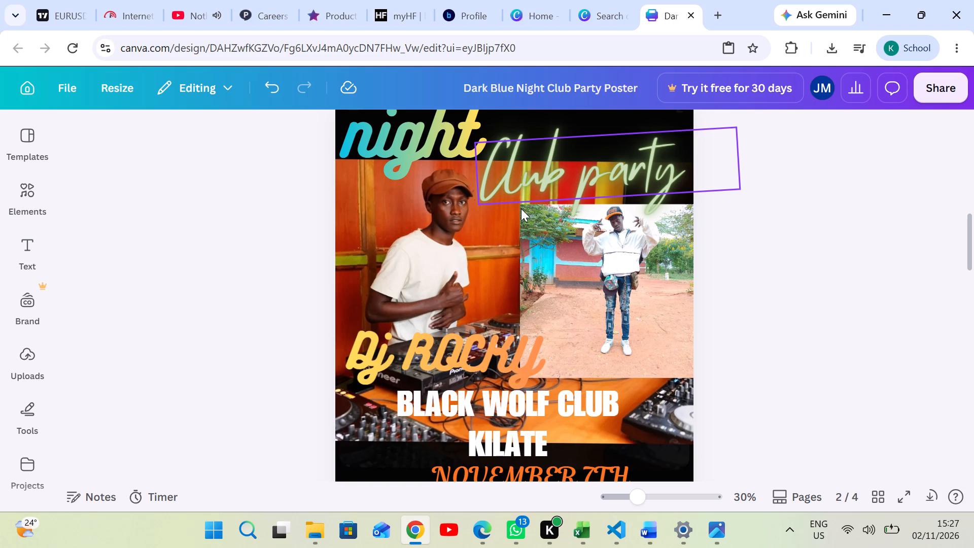
Review the poster pages, comparing page 2's layout with the cut-out version on page 3.
{"action": "scroll", "coordinate": [688, 337], "scroll_direction": "up", "scroll_amount": 6}
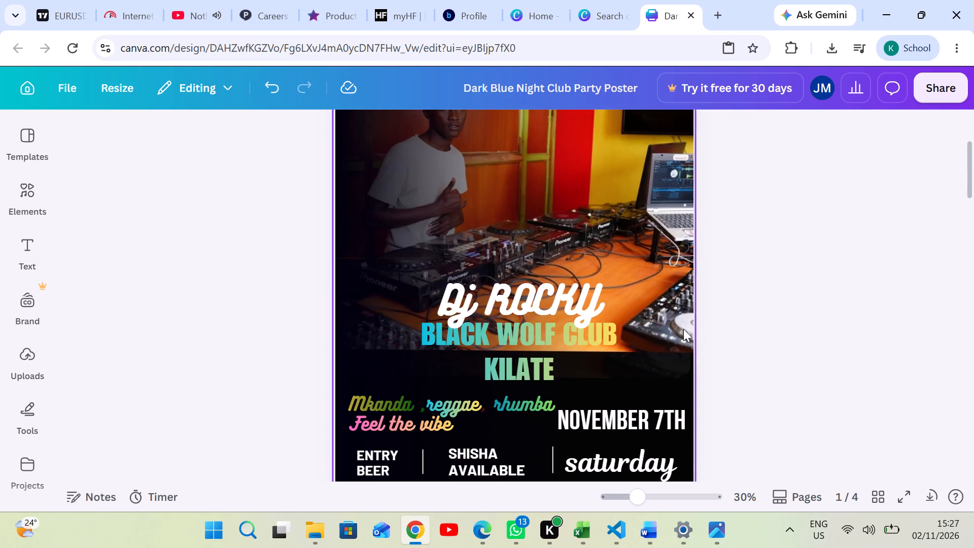
{"action": "scroll", "coordinate": [682, 329], "scroll_direction": "up", "scroll_amount": 6}
{"action": "scroll", "coordinate": [681, 327], "scroll_direction": "down", "scroll_amount": 9}
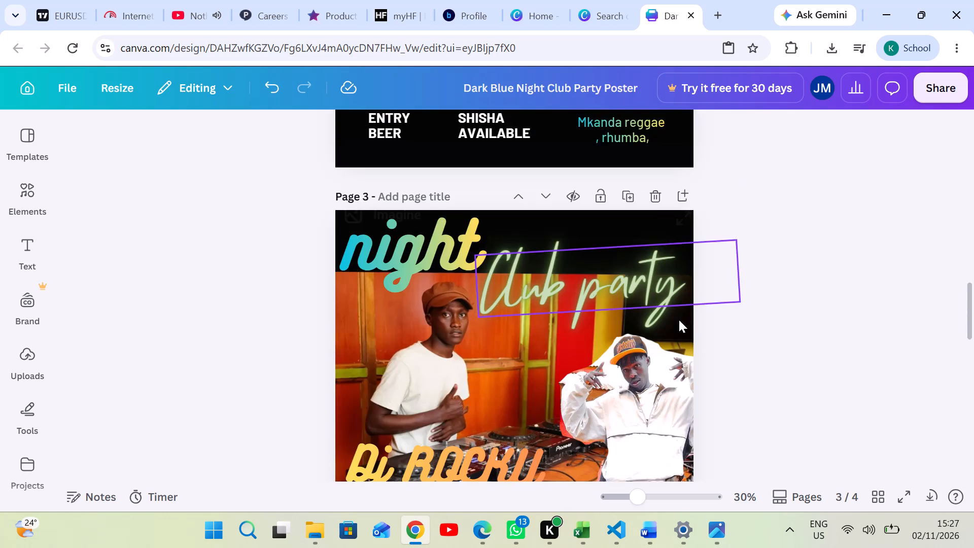
{"action": "scroll", "coordinate": [679, 320], "scroll_direction": "down", "scroll_amount": 2}
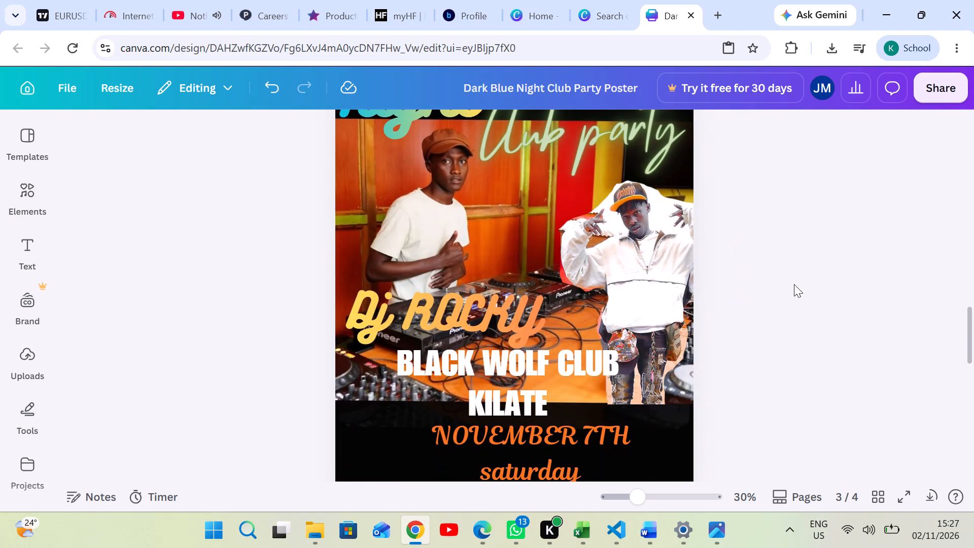
{"action": "scroll", "coordinate": [794, 284], "scroll_direction": "down", "scroll_amount": 2}
{"action": "scroll", "coordinate": [699, 319], "scroll_direction": "up", "scroll_amount": 1}
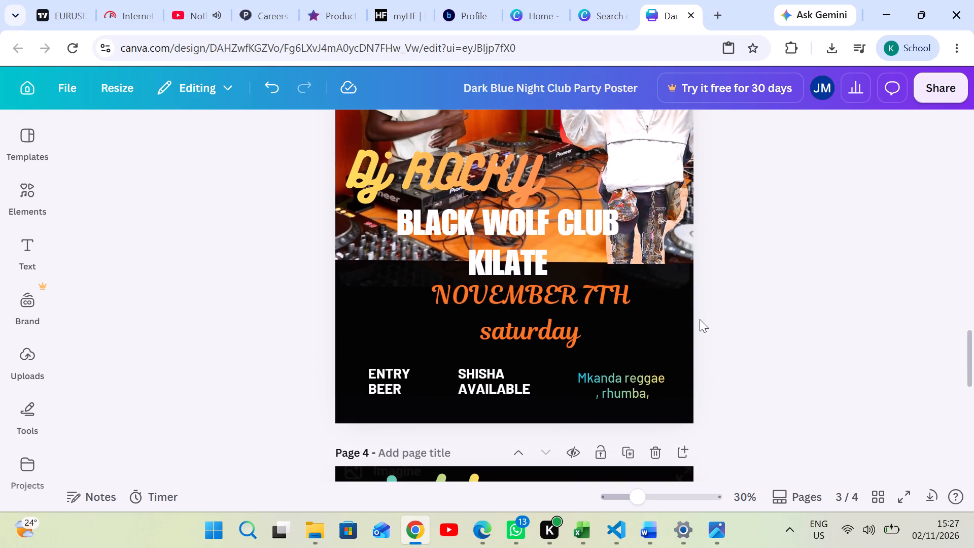
{"action": "scroll", "coordinate": [690, 321], "scroll_direction": "up", "scroll_amount": 2}
{"action": "scroll", "coordinate": [689, 322], "scroll_direction": "down", "scroll_amount": 4}
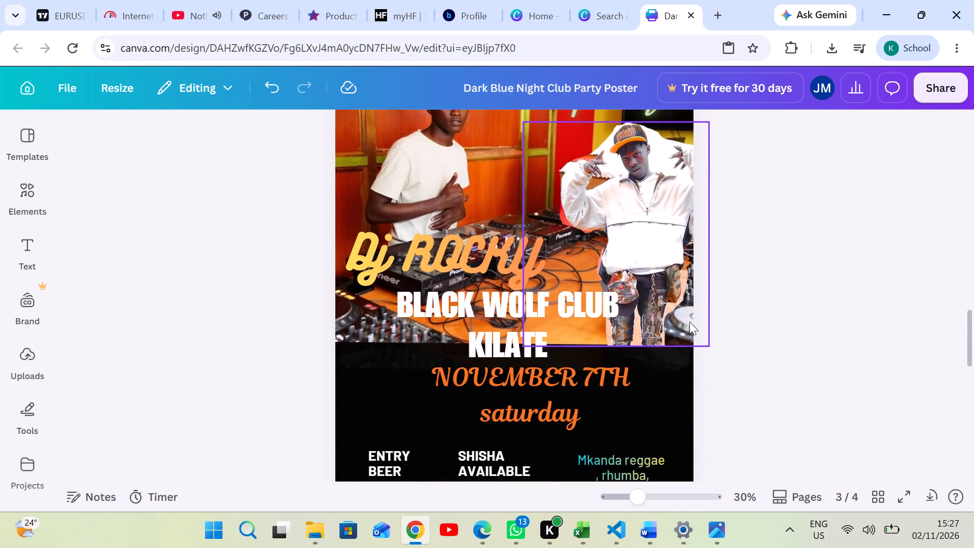
{"action": "scroll", "coordinate": [689, 322], "scroll_direction": "down", "scroll_amount": 15}
{"action": "scroll", "coordinate": [700, 310], "scroll_direction": "up", "scroll_amount": 8}
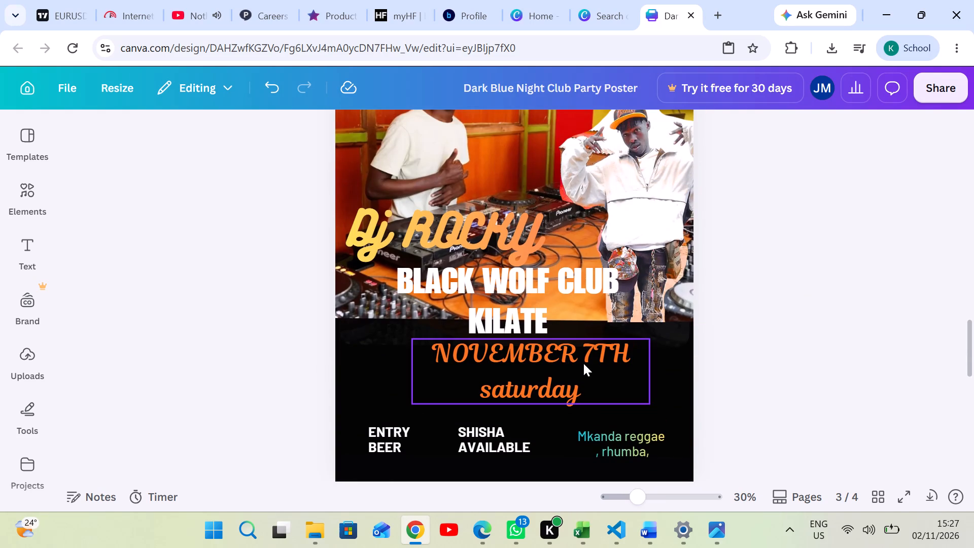
{"action": "scroll", "coordinate": [585, 363], "scroll_direction": "up", "scroll_amount": 2}
{"action": "scroll", "coordinate": [585, 363], "scroll_direction": "down", "scroll_amount": 2}
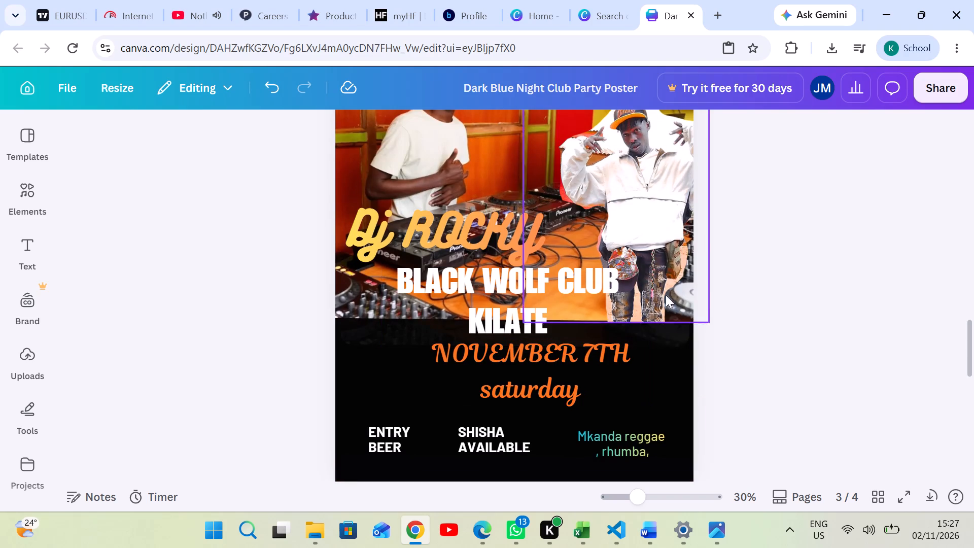
Move page 3's white-jacket cut-out slightly inward and up so its frame sits flush with the poster's right edge.
{"action": "scroll", "coordinate": [714, 327], "scroll_direction": "up", "scroll_amount": 1}
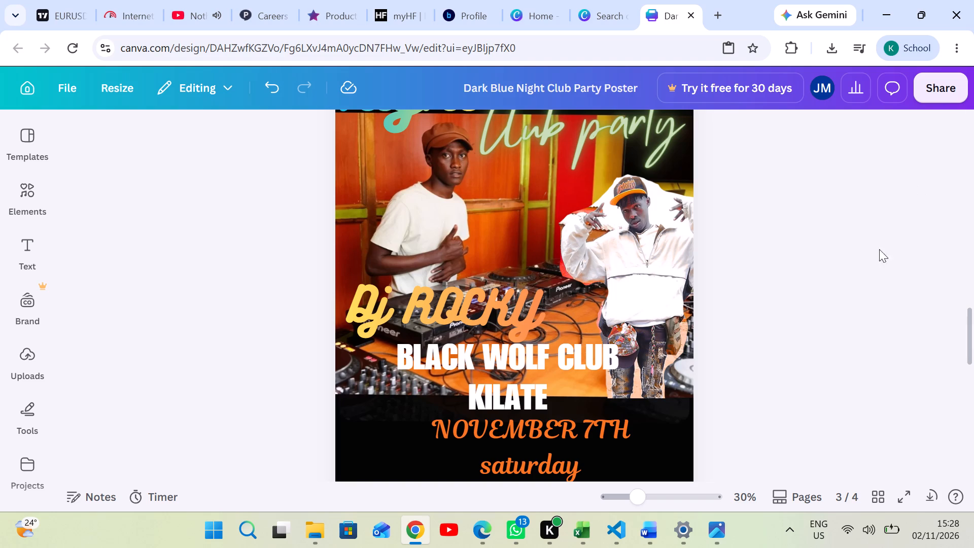
{"action": "left_click_drag", "start_coordinate": [636, 257], "coordinate": [629, 258]}
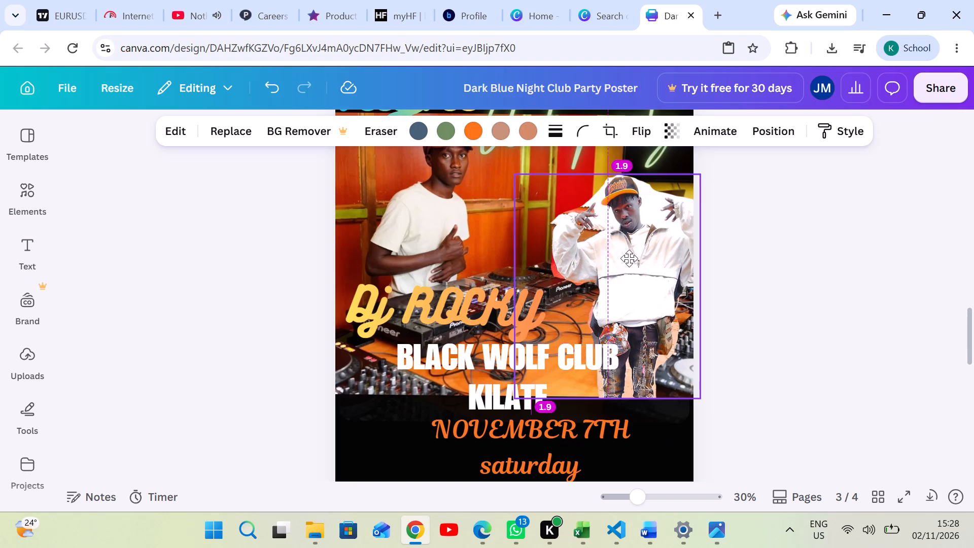
{"action": "left_click_drag", "start_coordinate": [629, 258], "coordinate": [609, 259]}
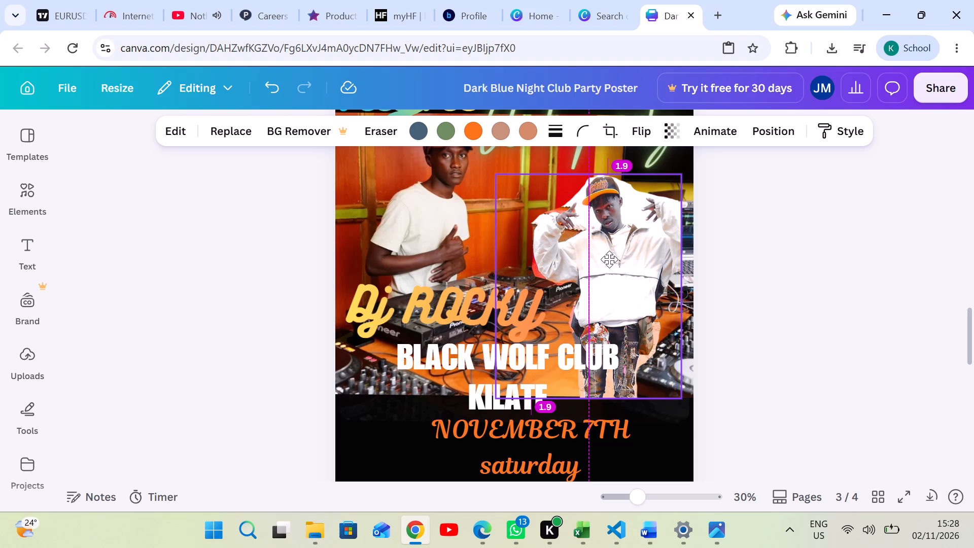
{"action": "left_click_drag", "start_coordinate": [609, 259], "coordinate": [613, 254]}
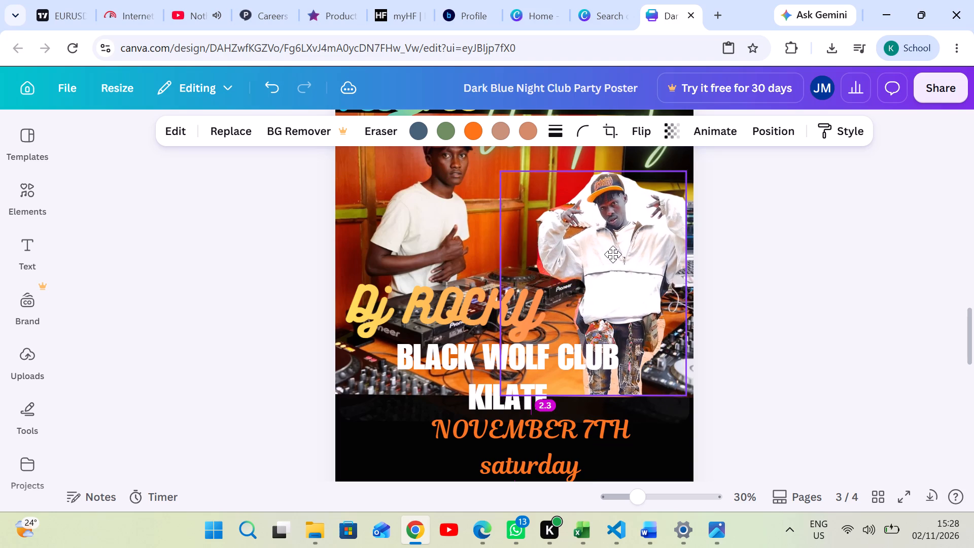
{"action": "left_click_drag", "start_coordinate": [613, 254], "coordinate": [613, 254]}
{"action": "left_click", "coordinate": [785, 249]}
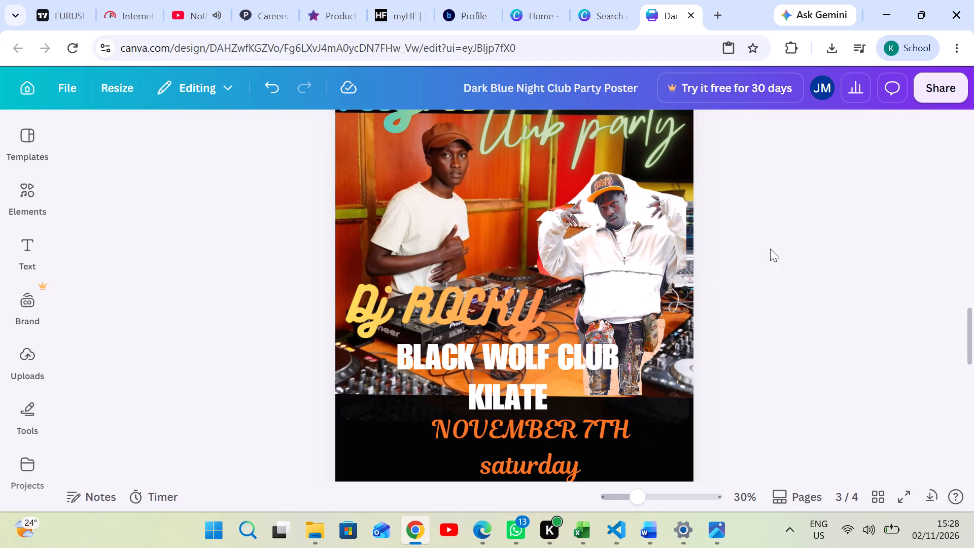
{"action": "left_click", "coordinate": [629, 251]}
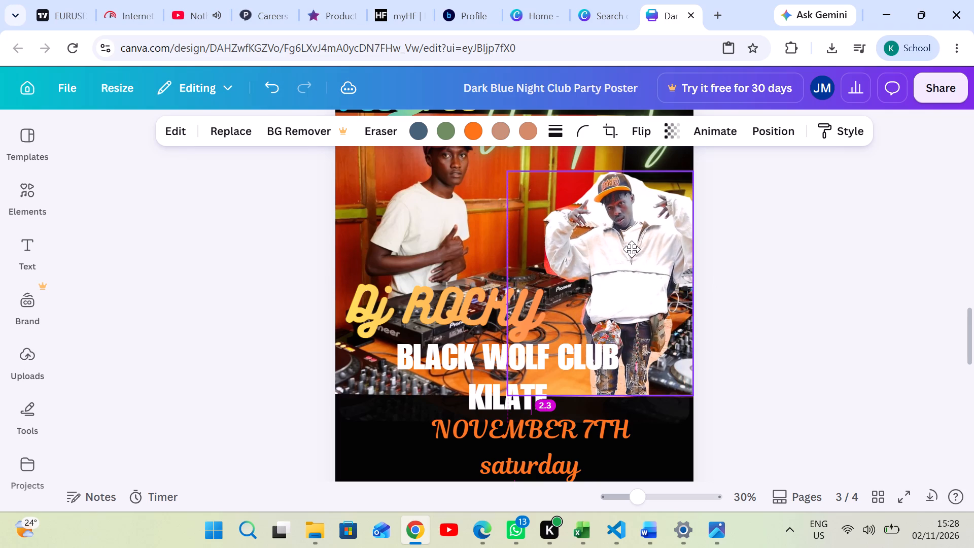
{"action": "left_click", "coordinate": [761, 247]}
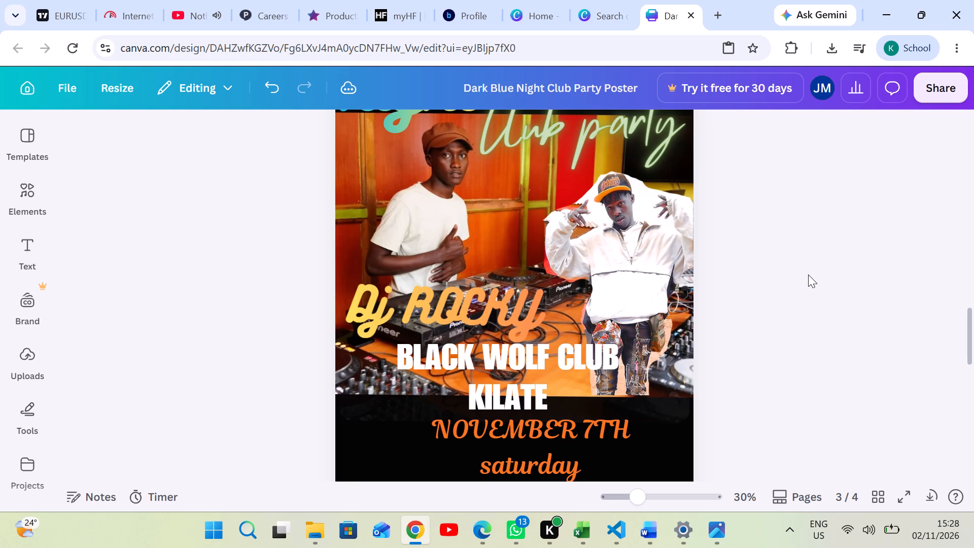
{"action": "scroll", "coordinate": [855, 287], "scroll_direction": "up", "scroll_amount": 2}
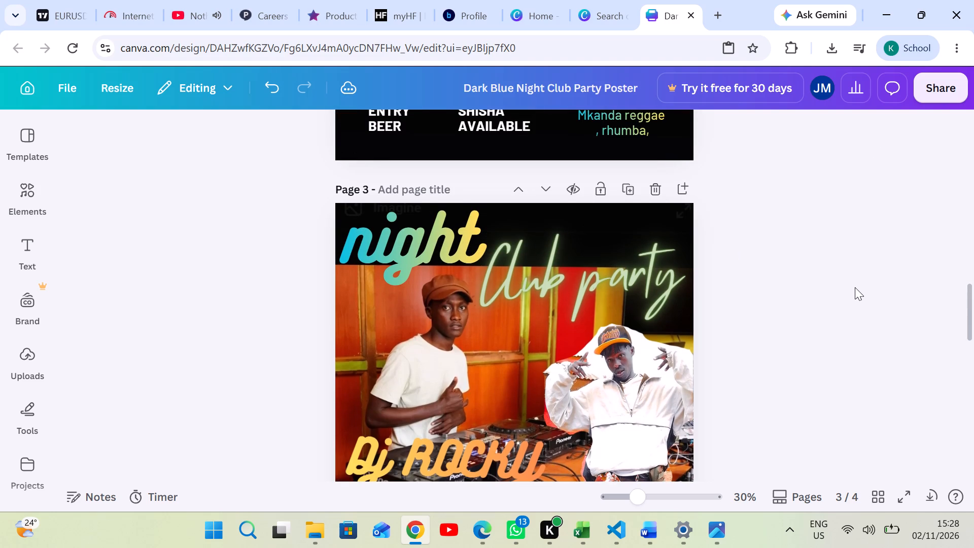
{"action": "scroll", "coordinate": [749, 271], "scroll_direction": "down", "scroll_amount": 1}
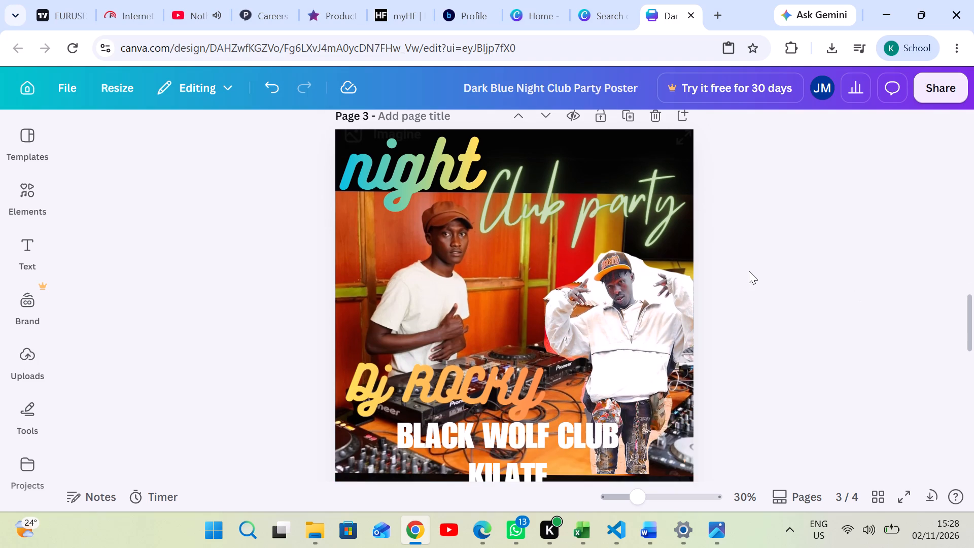
Review pages 1 to 3, comparing how the night Club party title is styled on each poster.
{"action": "scroll", "coordinate": [726, 262], "scroll_direction": "up", "scroll_amount": 6}
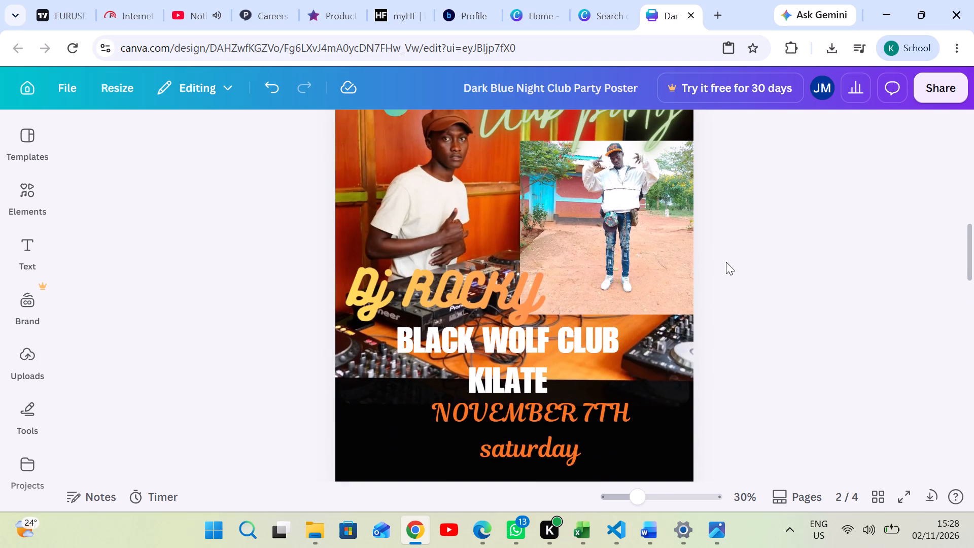
{"action": "scroll", "coordinate": [726, 262], "scroll_direction": "up", "scroll_amount": 1}
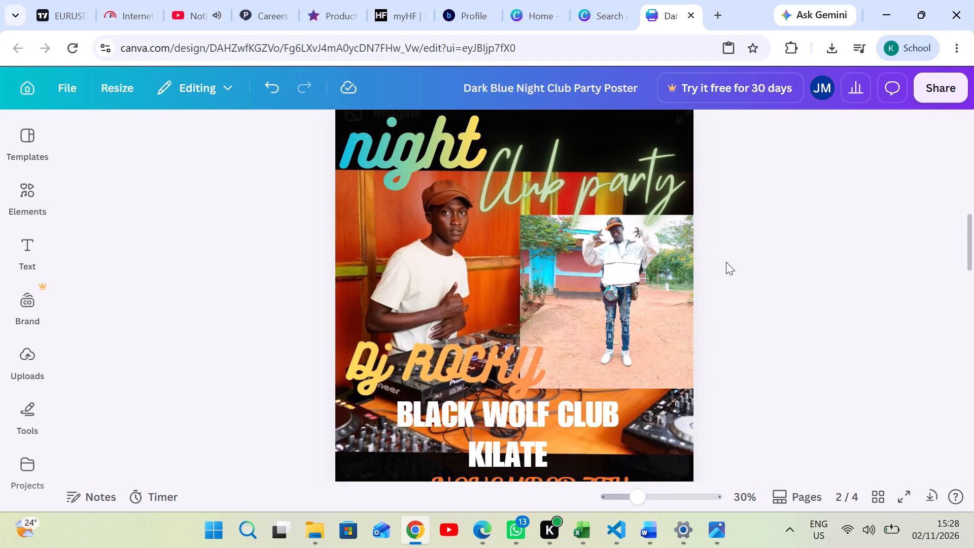
{"action": "scroll", "coordinate": [739, 264], "scroll_direction": "up", "scroll_amount": 5}
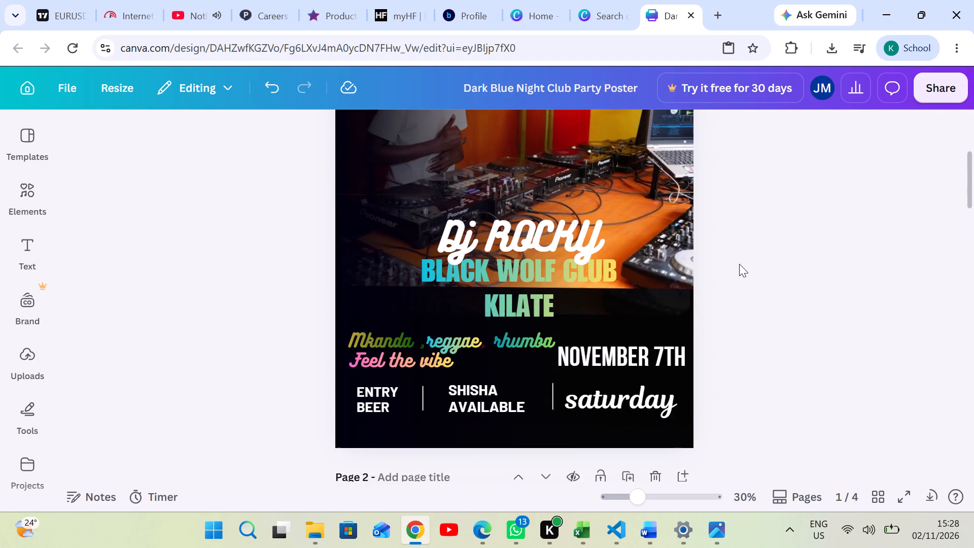
{"action": "scroll", "coordinate": [739, 264], "scroll_direction": "up", "scroll_amount": 3}
{"action": "scroll", "coordinate": [739, 265], "scroll_direction": "down", "scroll_amount": 4}
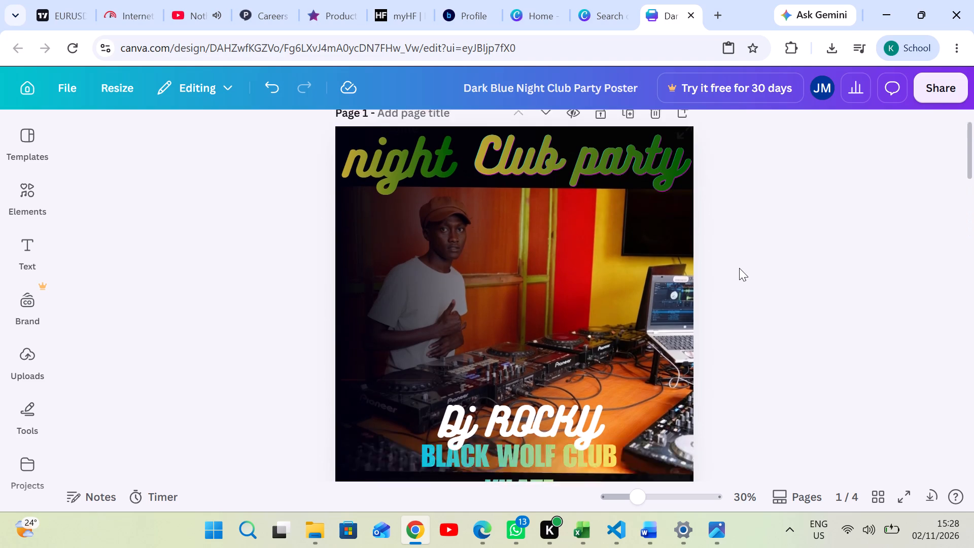
{"action": "scroll", "coordinate": [739, 268], "scroll_direction": "down", "scroll_amount": 5}
{"action": "scroll", "coordinate": [739, 269], "scroll_direction": "up", "scroll_amount": 2}
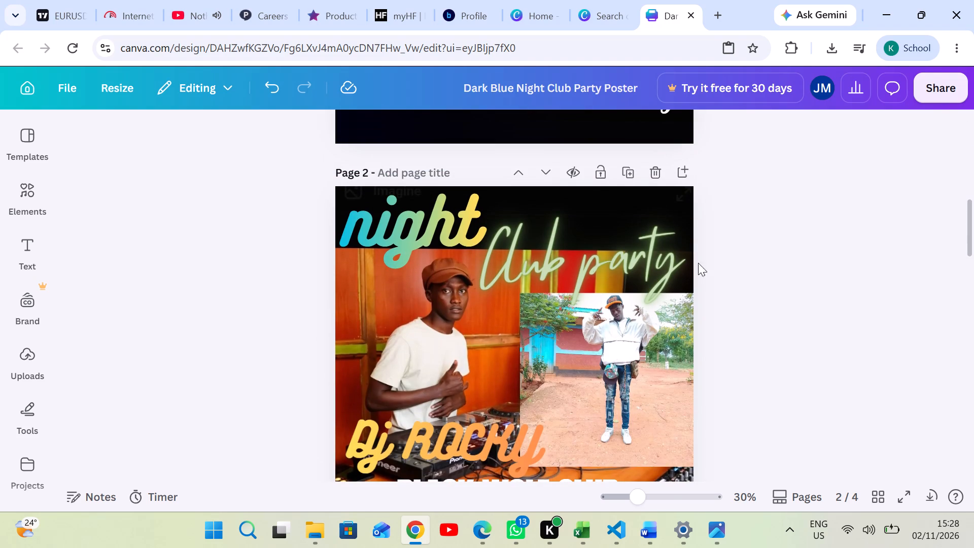
Change the font of page 2's Club party text to Bukhari Script.
{"action": "left_click", "coordinate": [568, 257]}
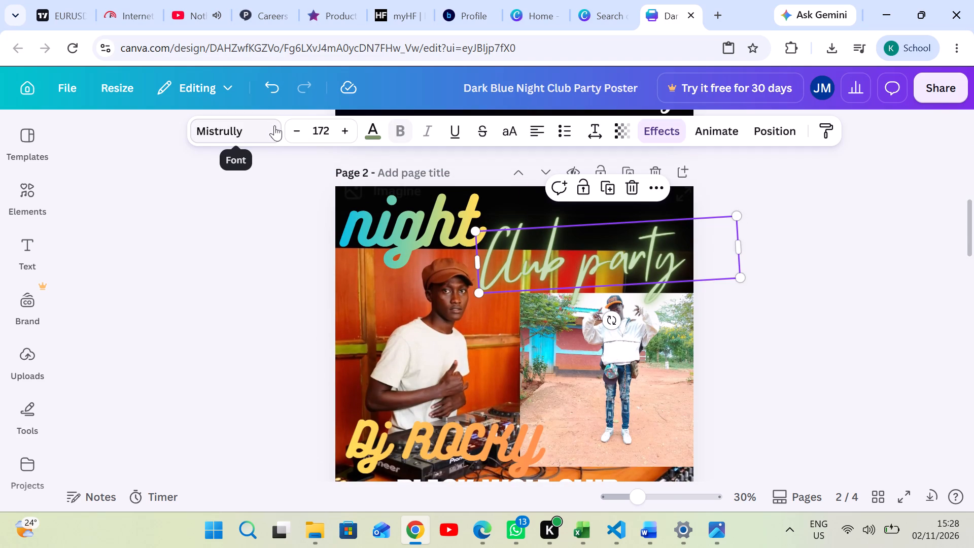
{"action": "left_click", "coordinate": [236, 123]}
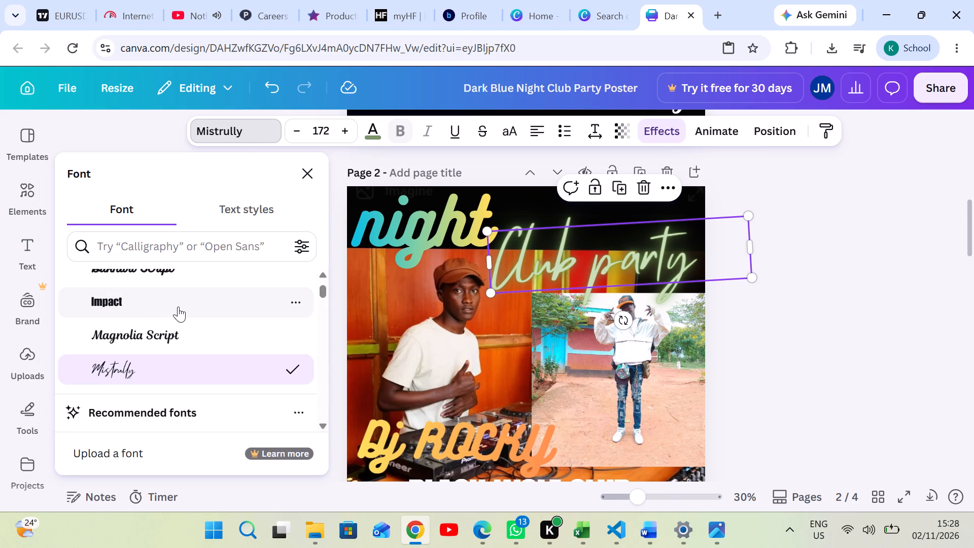
{"action": "left_click", "coordinate": [171, 330]}
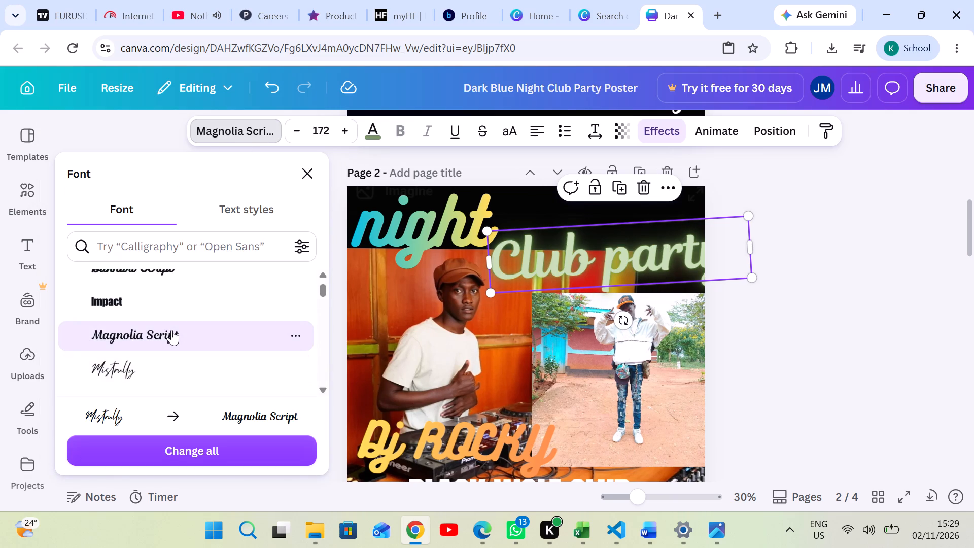
{"action": "scroll", "coordinate": [166, 319], "scroll_direction": "up", "scroll_amount": 1}
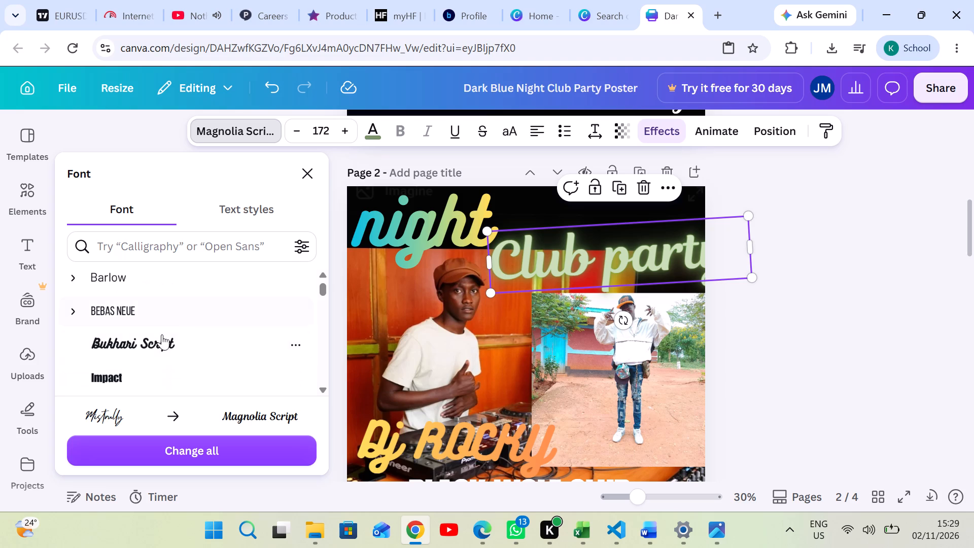
{"action": "left_click", "coordinate": [161, 337]}
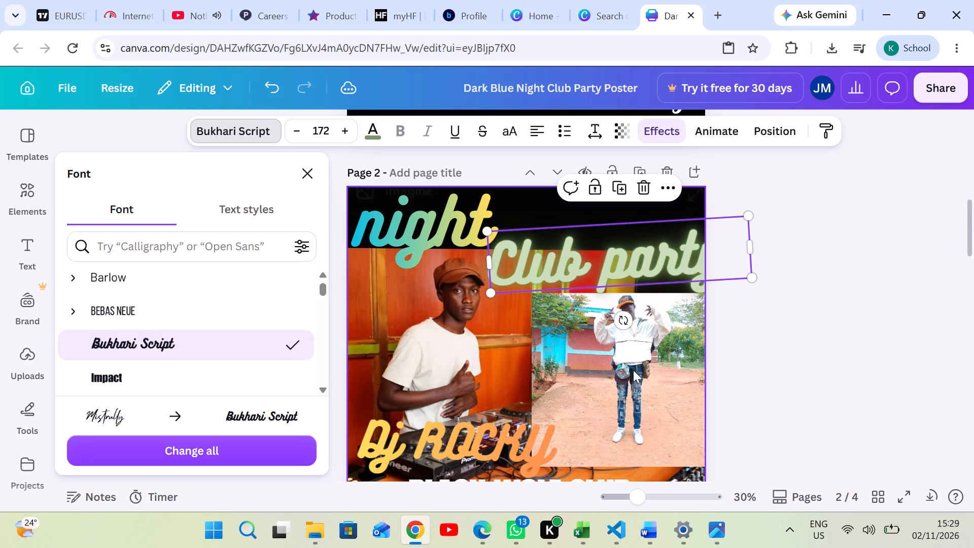
{"action": "left_click", "coordinate": [731, 341]}
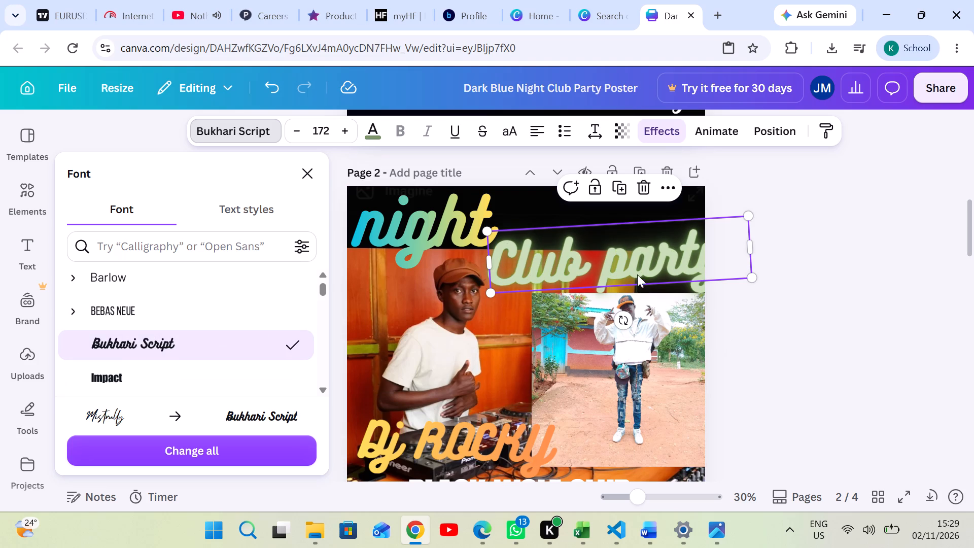
Reduce page 2's Club party text to size 162 and shift it inward so the words fit within the poster's right edge.
{"action": "left_click_drag", "start_coordinate": [637, 256], "coordinate": [630, 257]}
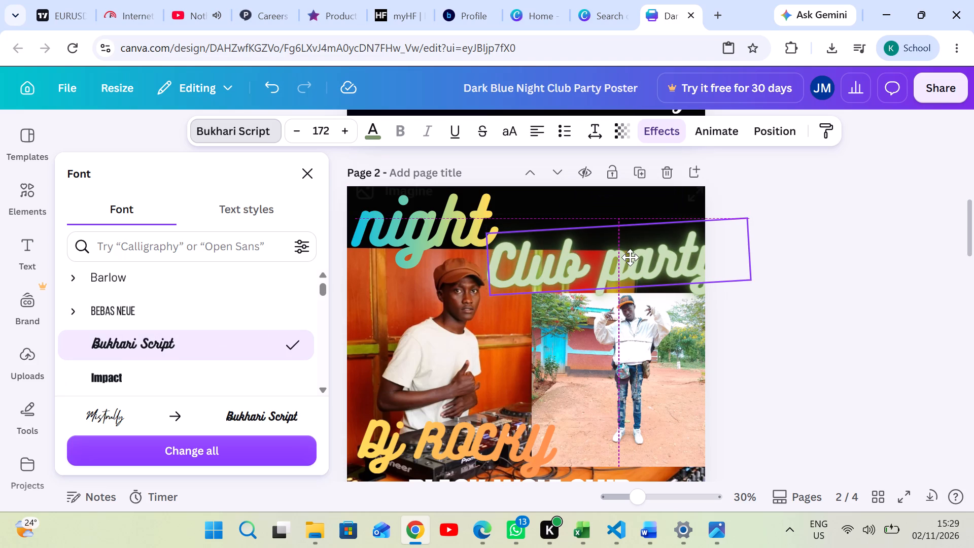
{"action": "left_click_drag", "start_coordinate": [630, 257], "coordinate": [620, 263]}
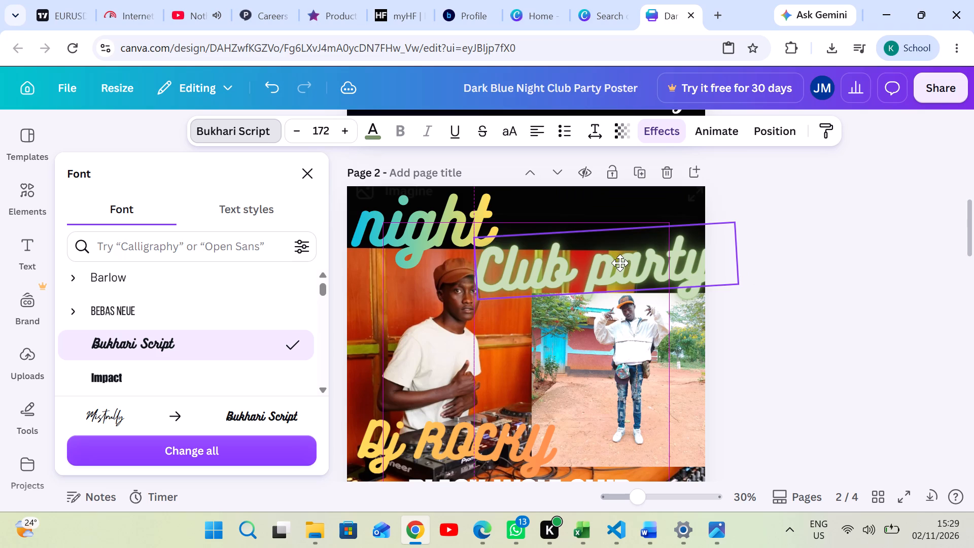
{"action": "left_click_drag", "start_coordinate": [620, 263], "coordinate": [619, 262]}
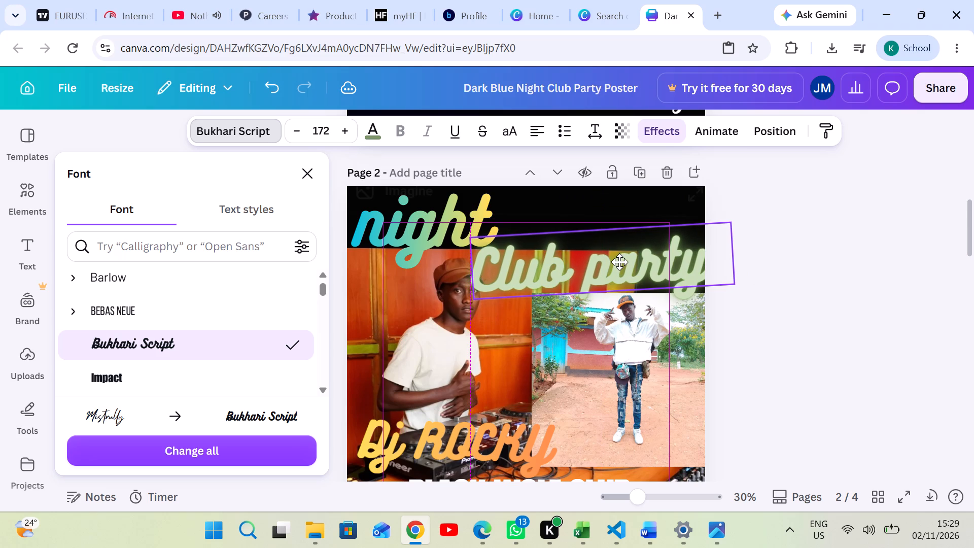
{"action": "left_click_drag", "start_coordinate": [619, 262], "coordinate": [620, 262]}
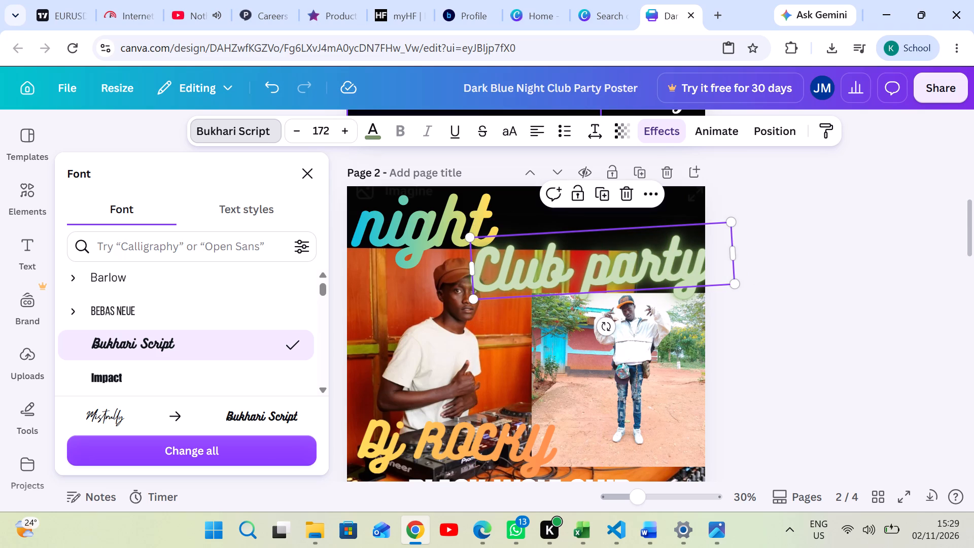
{"action": "double_click", "coordinate": [293, 125]}
{"action": "triple_click", "coordinate": [293, 125]}
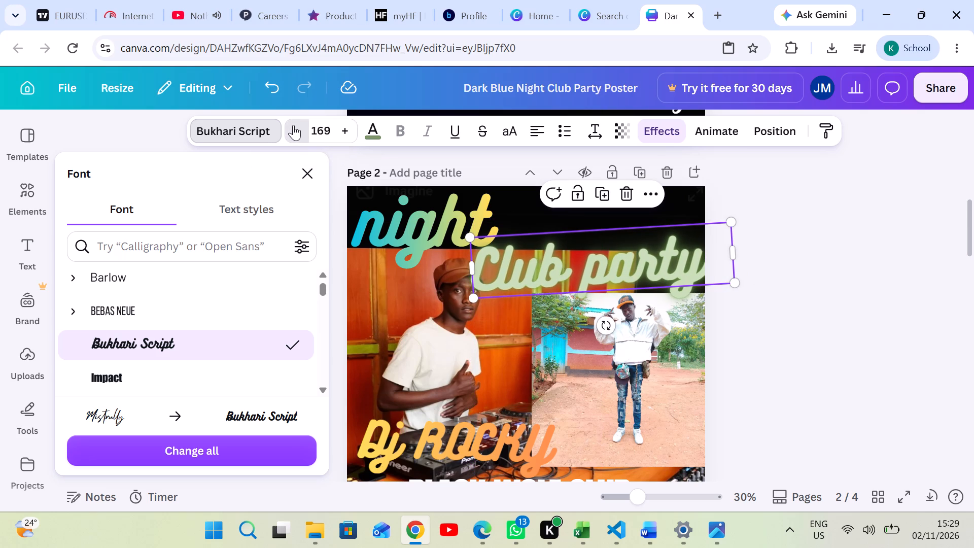
{"action": "triple_click", "coordinate": [294, 126]}
{"action": "double_click", "coordinate": [294, 126]}
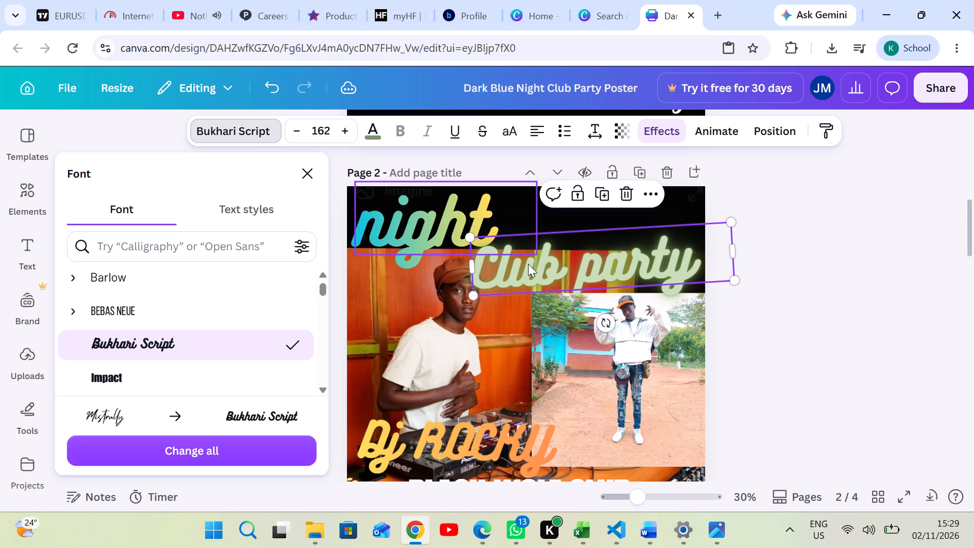
{"action": "left_click_drag", "start_coordinate": [567, 264], "coordinate": [574, 259]}
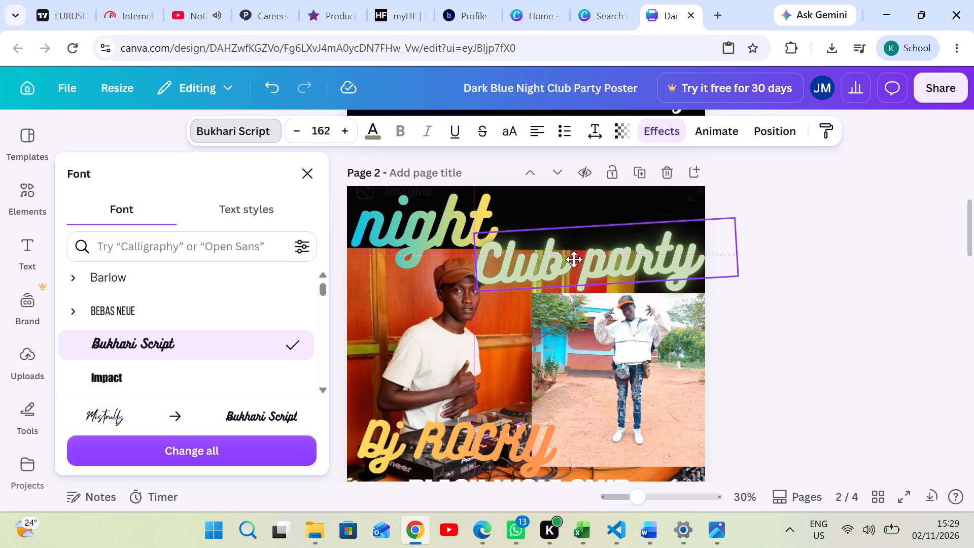
{"action": "left_click_drag", "start_coordinate": [574, 259], "coordinate": [577, 258]}
{"action": "left_click", "coordinate": [892, 338]}
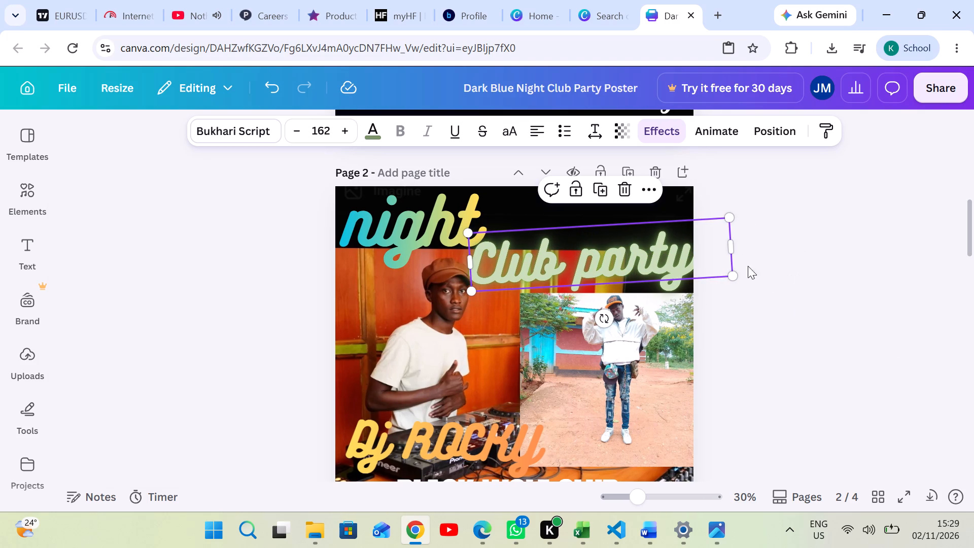
Recolour page 2's Club party text with the blue-to-yellow linear gradient (#0cc0df, #ffde59) used on the word night.
{"action": "left_click", "coordinate": [618, 248]}
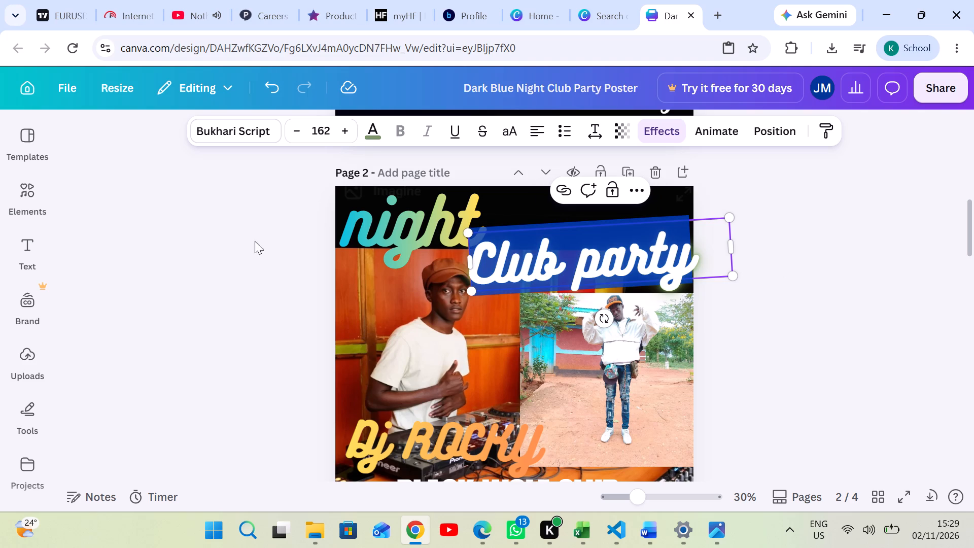
{"action": "left_click", "coordinate": [368, 125]}
{"action": "scroll", "coordinate": [221, 349], "scroll_direction": "down", "scroll_amount": 2}
{"action": "scroll", "coordinate": [221, 315], "scroll_direction": "up", "scroll_amount": 3}
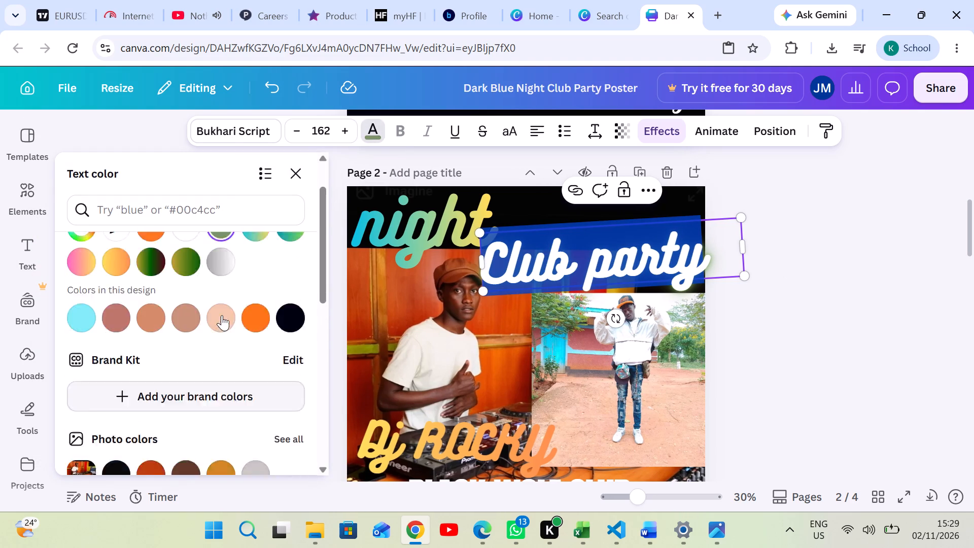
{"action": "left_click", "coordinate": [252, 280]}
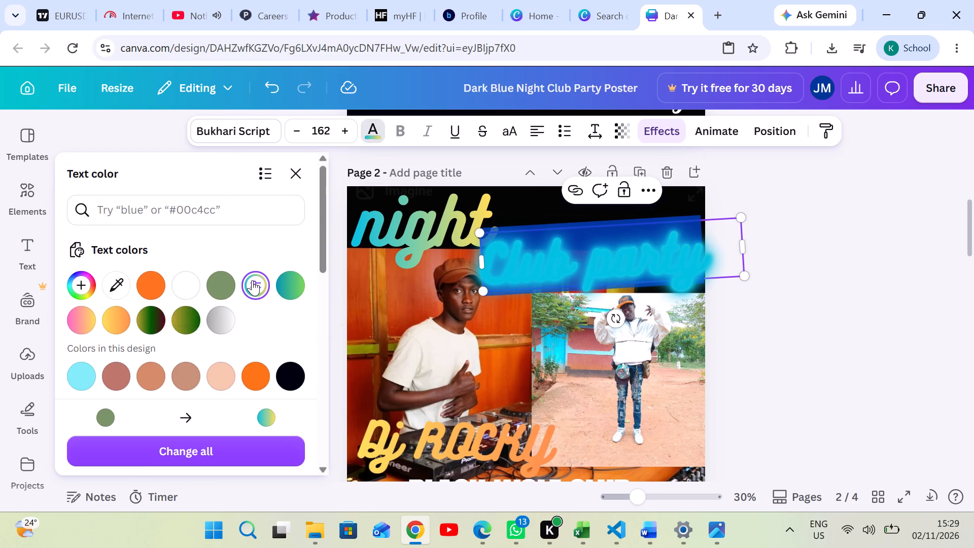
{"action": "left_click", "coordinate": [282, 283]}
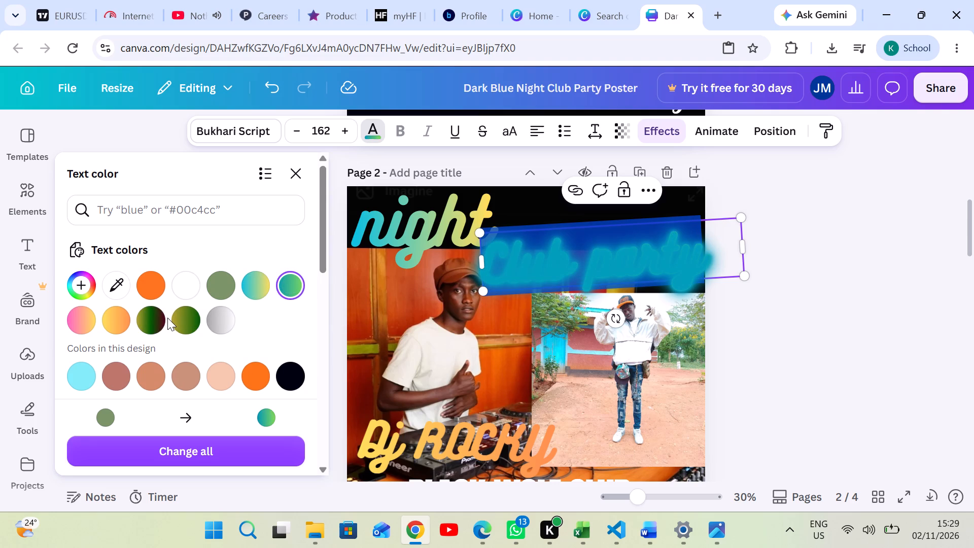
{"action": "scroll", "coordinate": [168, 324], "scroll_direction": "down", "scroll_amount": 10}
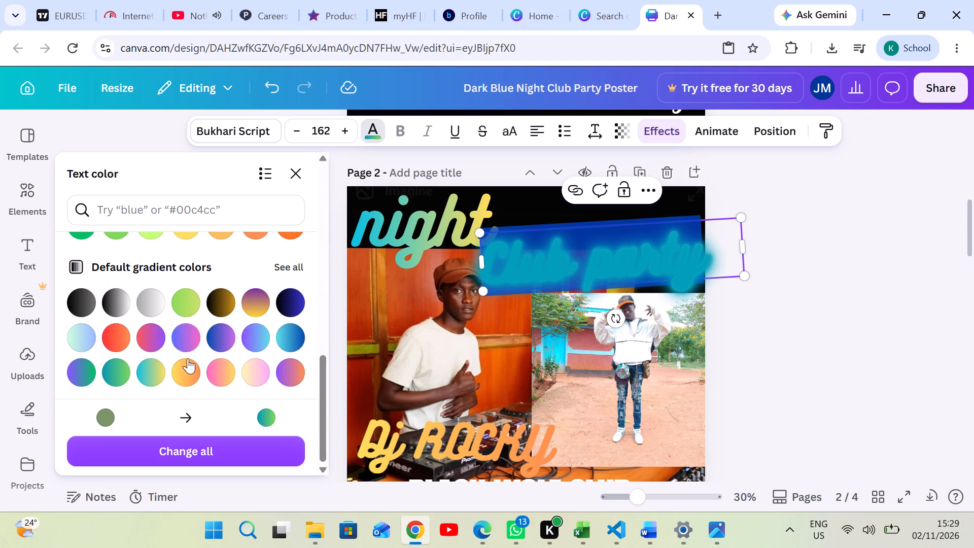
{"action": "left_click", "coordinate": [143, 366]}
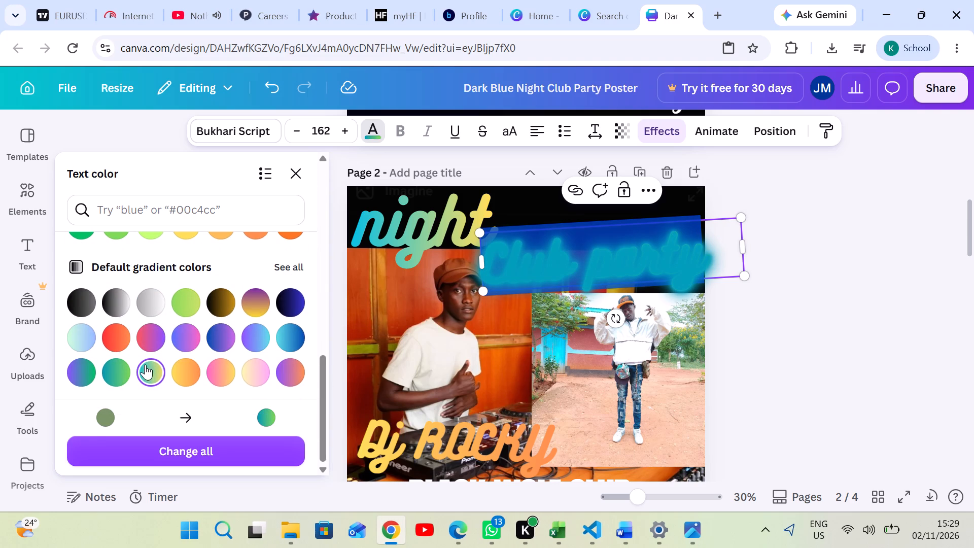
{"action": "left_click", "coordinate": [736, 320]}
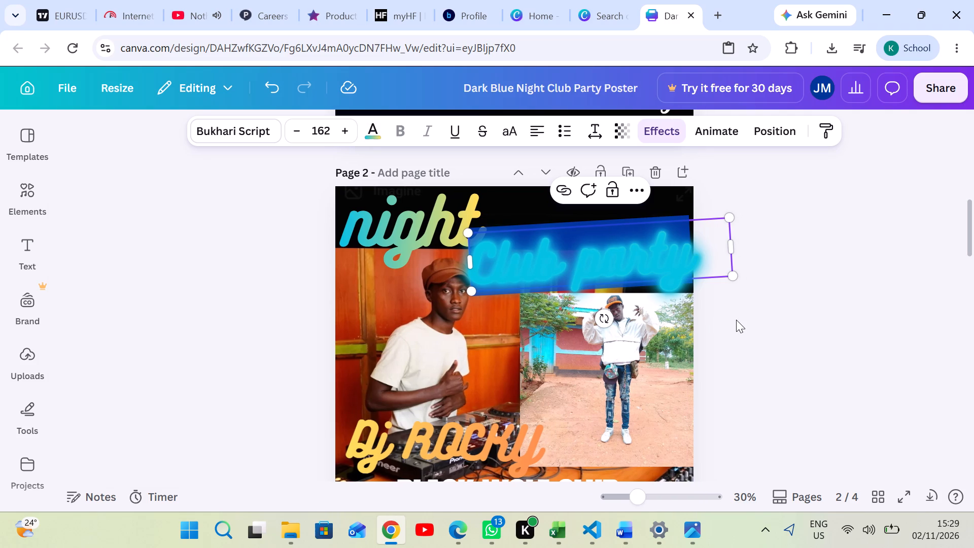
{"action": "left_click", "coordinate": [736, 320]}
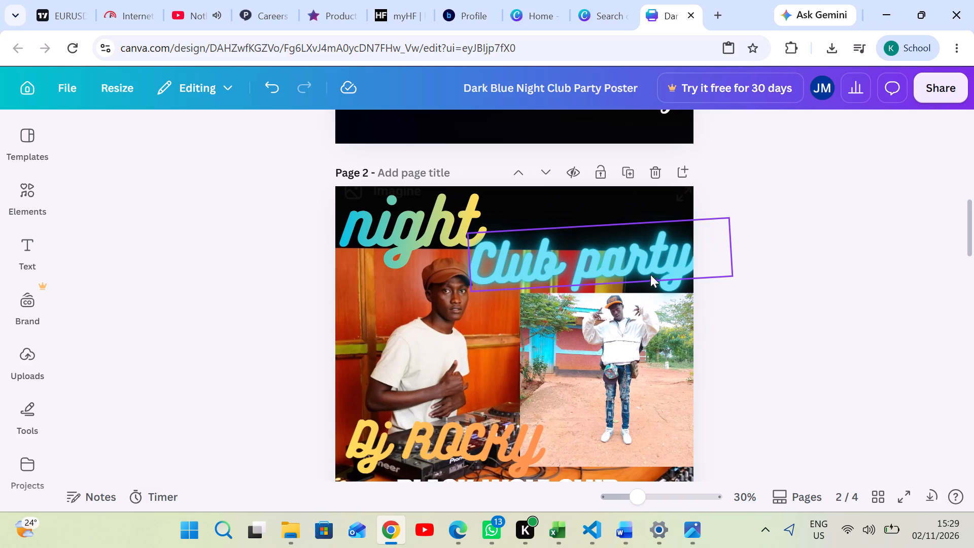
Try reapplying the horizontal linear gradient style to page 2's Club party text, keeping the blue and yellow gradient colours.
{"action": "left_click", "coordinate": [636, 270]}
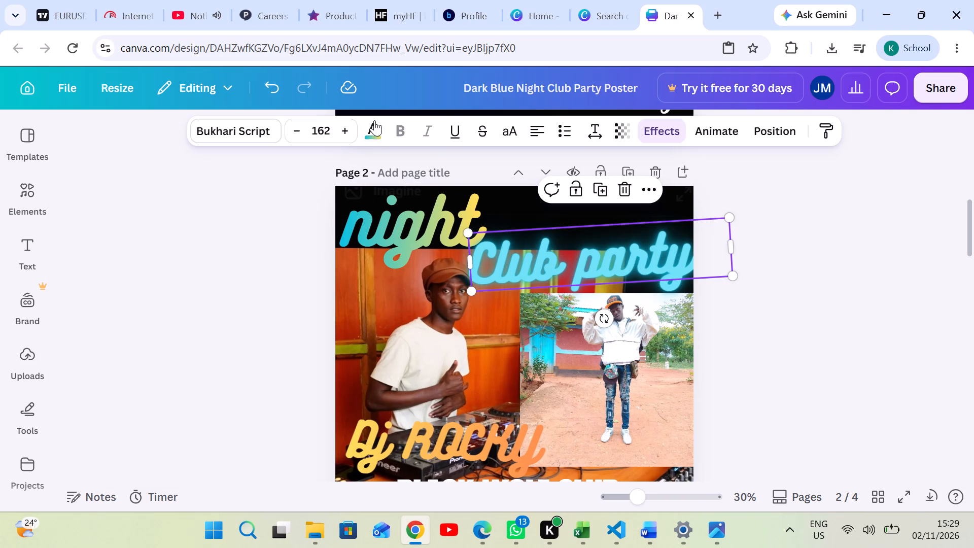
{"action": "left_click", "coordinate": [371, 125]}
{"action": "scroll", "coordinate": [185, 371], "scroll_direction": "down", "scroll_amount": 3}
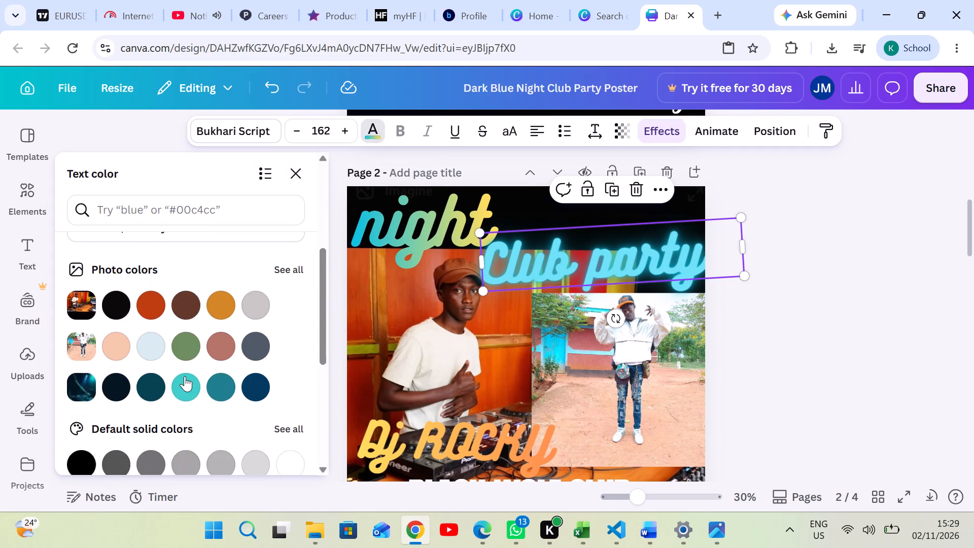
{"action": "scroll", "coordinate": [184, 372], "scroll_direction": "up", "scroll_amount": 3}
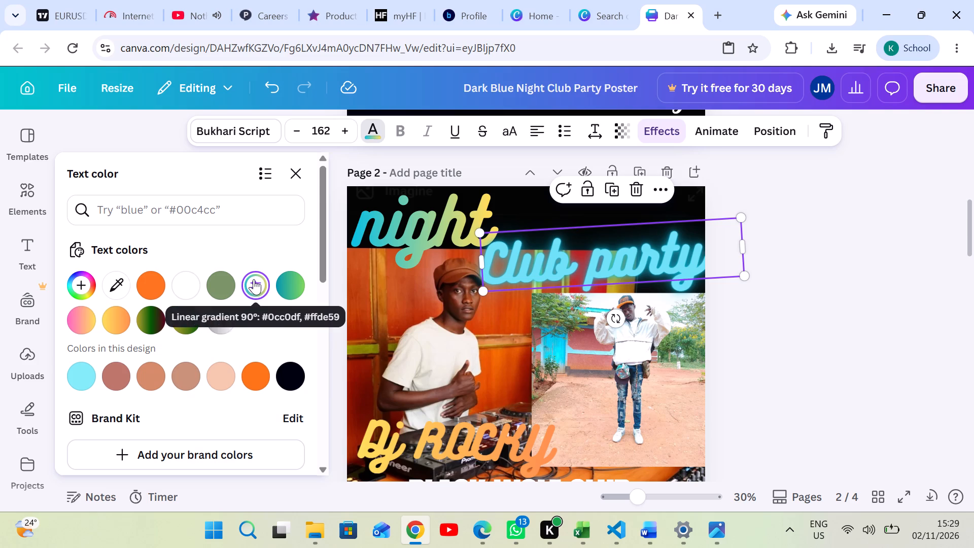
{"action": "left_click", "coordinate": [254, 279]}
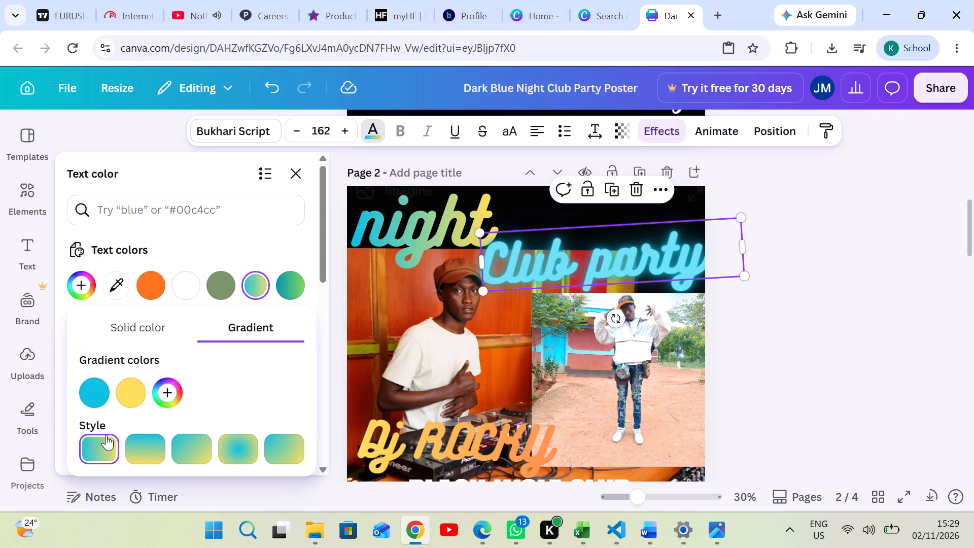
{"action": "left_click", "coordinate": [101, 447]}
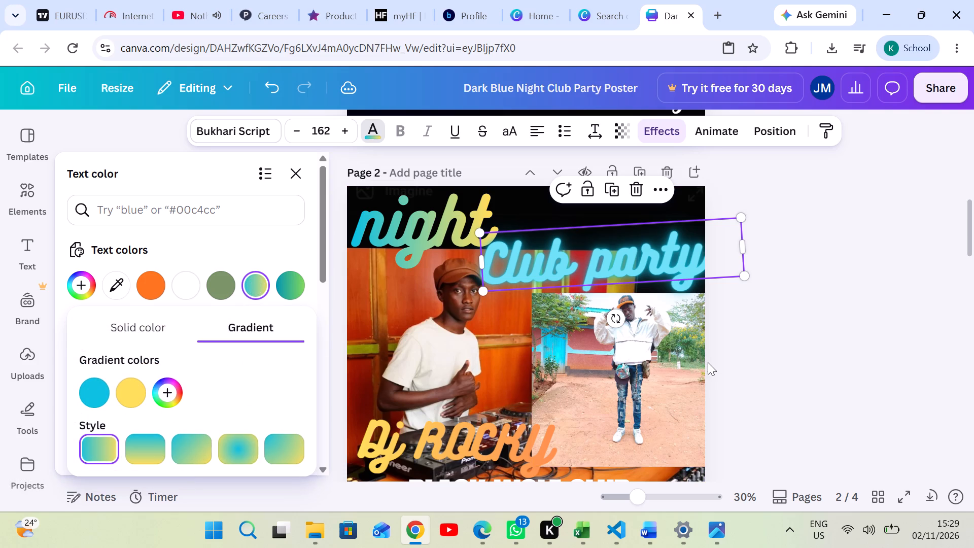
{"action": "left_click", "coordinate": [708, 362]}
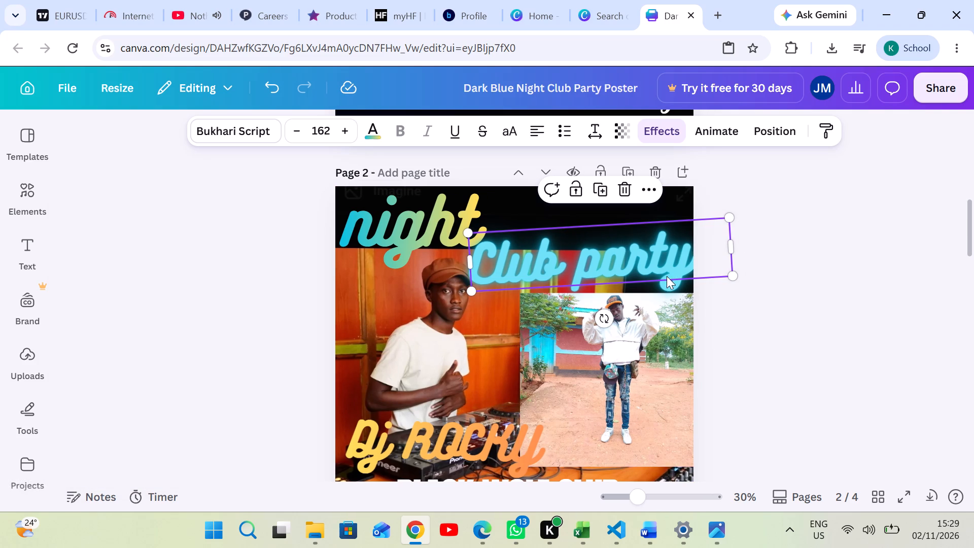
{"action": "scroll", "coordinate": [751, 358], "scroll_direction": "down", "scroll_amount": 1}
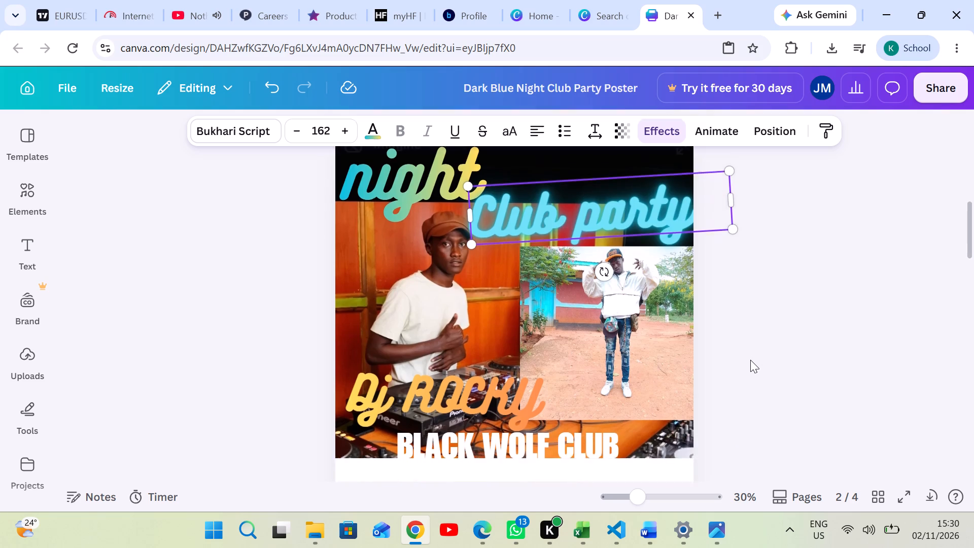
Look through pages 2 to 4 to compare how the Club party title is styled on each poster.
{"action": "scroll", "coordinate": [750, 360], "scroll_direction": "down", "scroll_amount": 2}
{"action": "scroll", "coordinate": [750, 360], "scroll_direction": "up", "scroll_amount": 2}
{"action": "scroll", "coordinate": [750, 360], "scroll_direction": "down", "scroll_amount": 6}
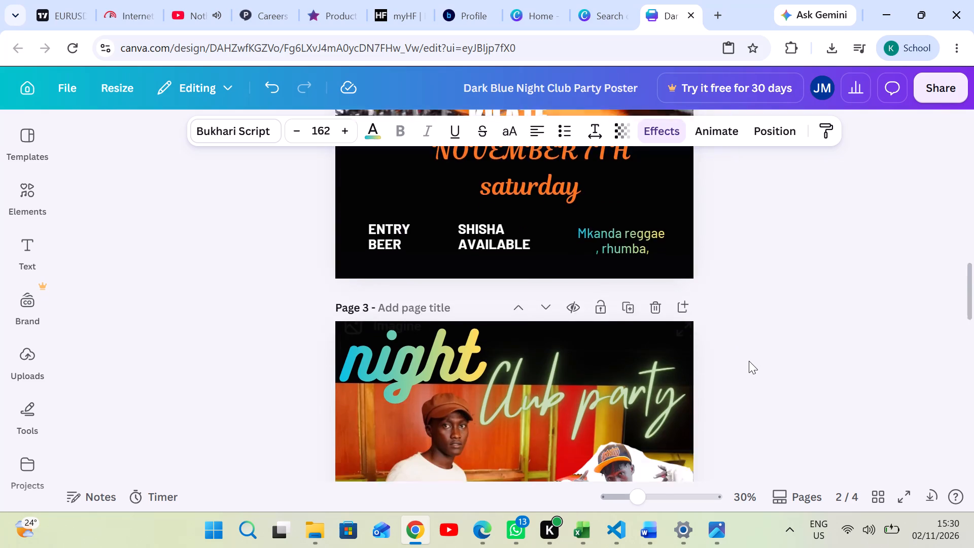
{"action": "scroll", "coordinate": [749, 361], "scroll_direction": "down", "scroll_amount": 1}
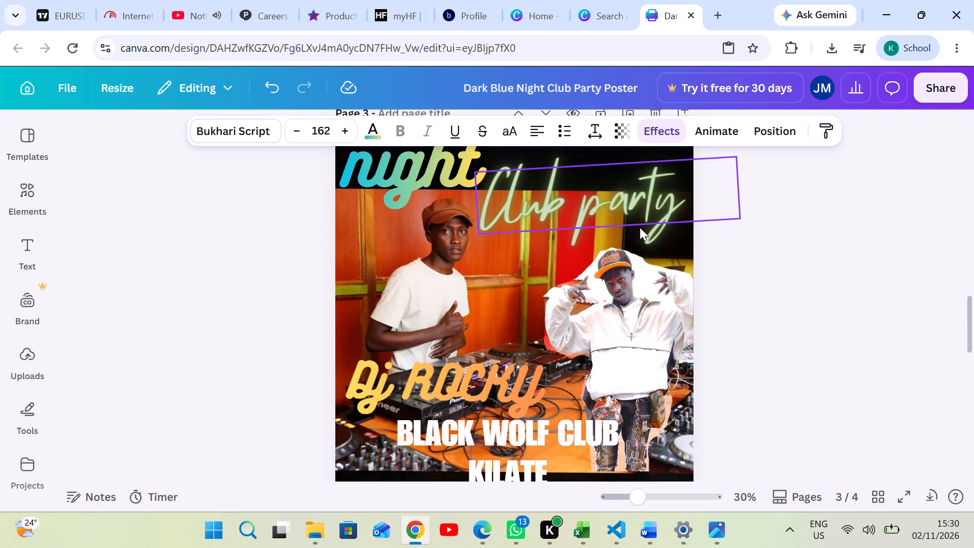
{"action": "left_click", "coordinate": [623, 224]}
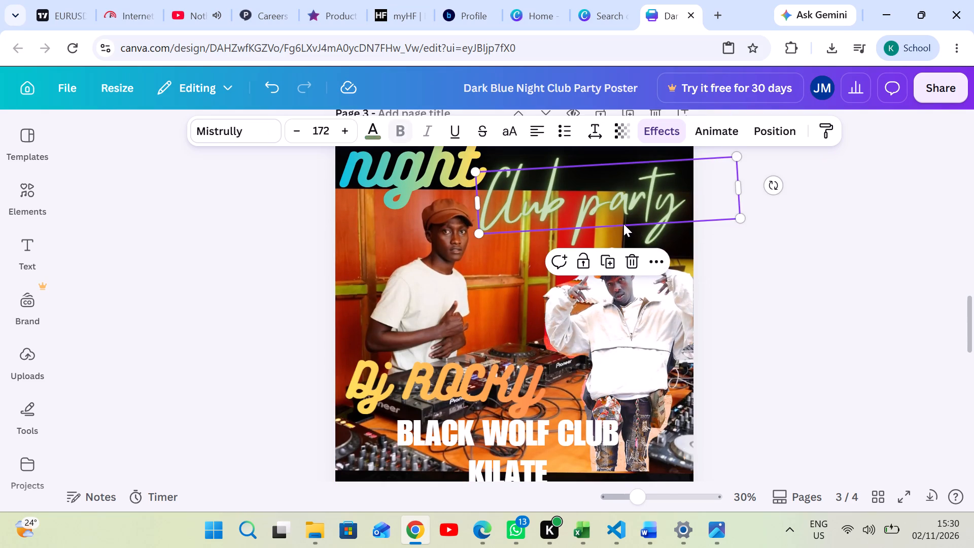
{"action": "left_click", "coordinate": [857, 358]}
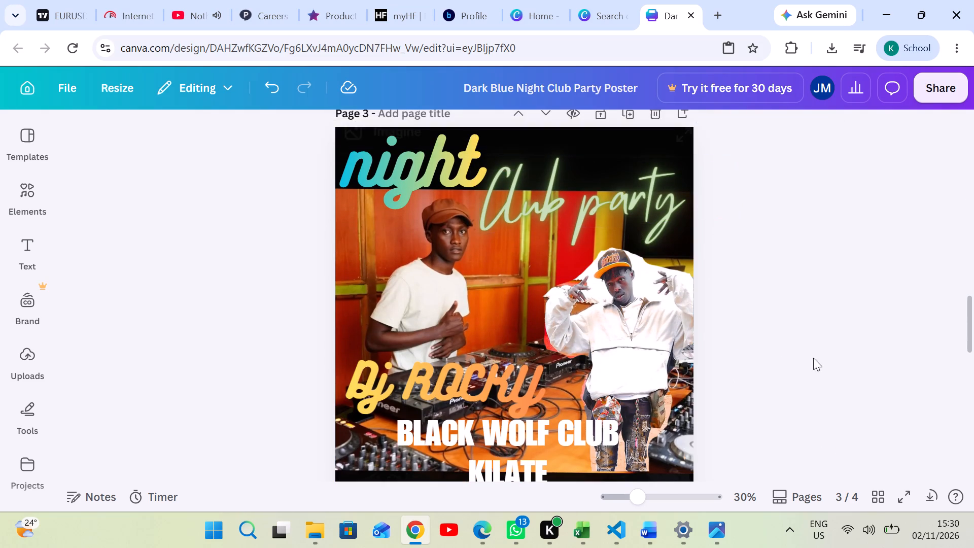
{"action": "scroll", "coordinate": [632, 366], "scroll_direction": "down", "scroll_amount": 4}
{"action": "scroll", "coordinate": [630, 367], "scroll_direction": "up", "scroll_amount": 3}
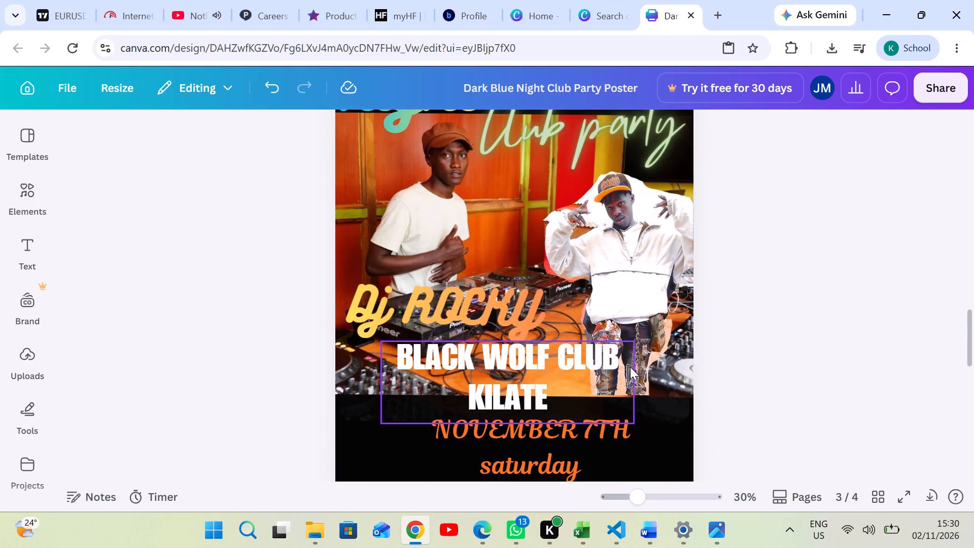
{"action": "scroll", "coordinate": [630, 365], "scroll_direction": "down", "scroll_amount": 2}
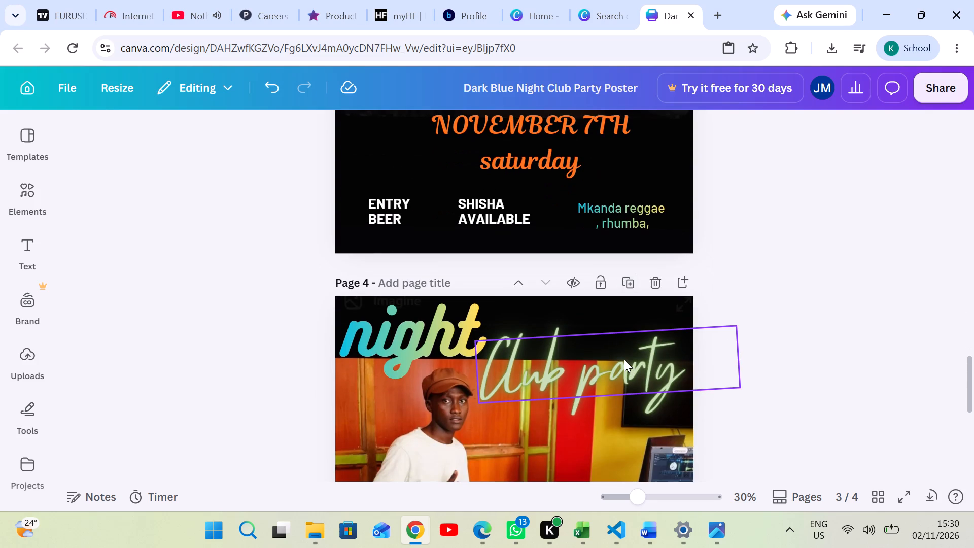
{"action": "scroll", "coordinate": [919, 361], "scroll_direction": "up", "scroll_amount": 3}
{"action": "scroll", "coordinate": [738, 374], "scroll_direction": "up", "scroll_amount": 2}
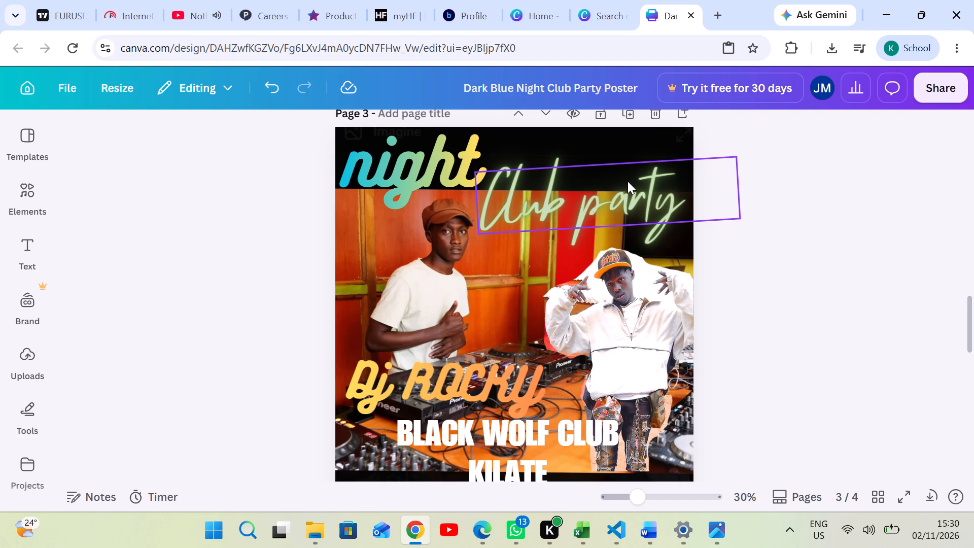
Change the font of page 3's Club party text to Bukhari Script.
{"action": "left_click", "coordinate": [593, 197]}
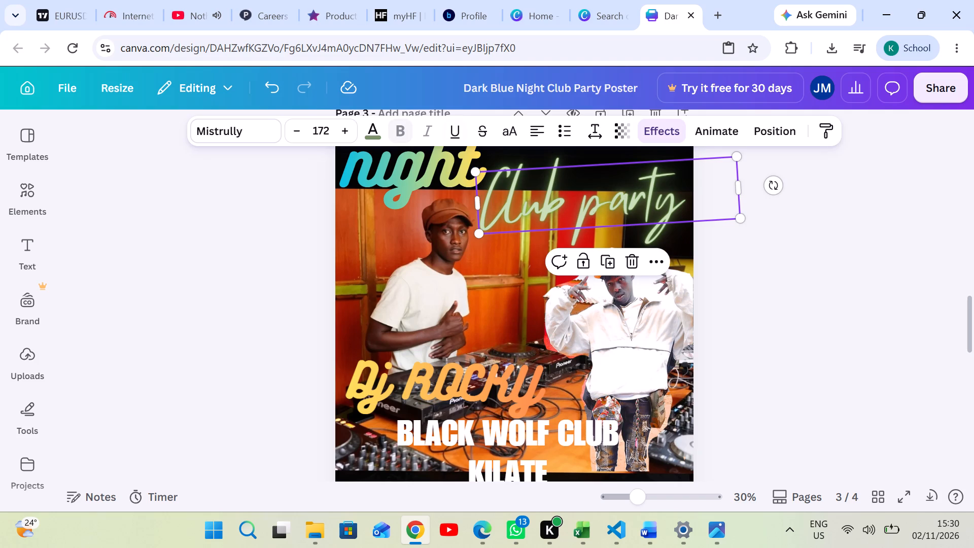
{"action": "left_click", "coordinate": [225, 125]}
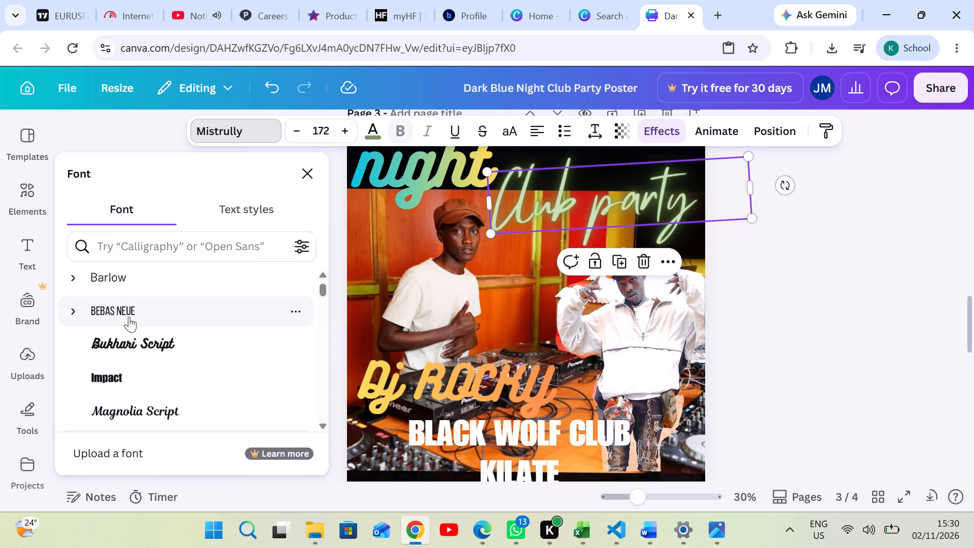
{"action": "left_click", "coordinate": [139, 337]}
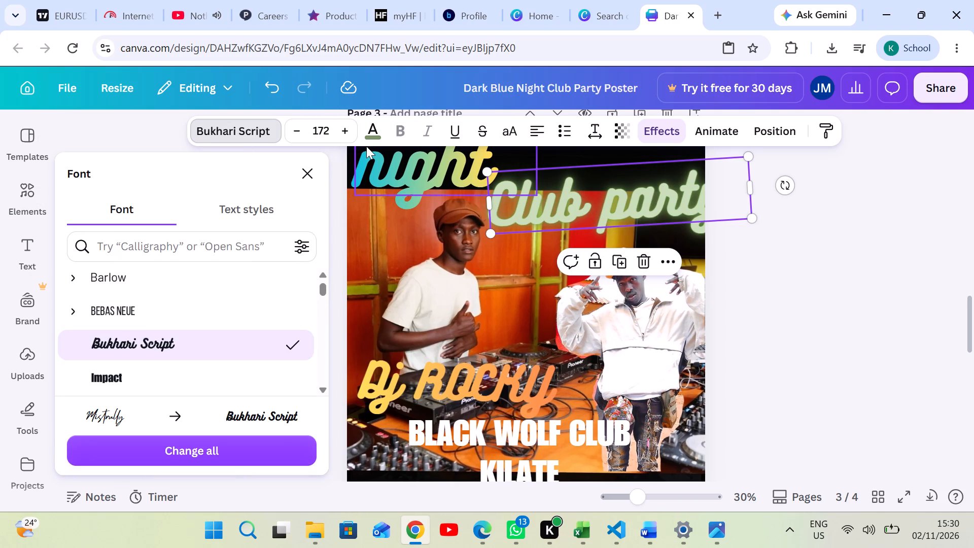
Reduce page 3's Club party text to size 161 and shift it slightly inward from the poster's right edge.
{"action": "double_click", "coordinate": [297, 127]}
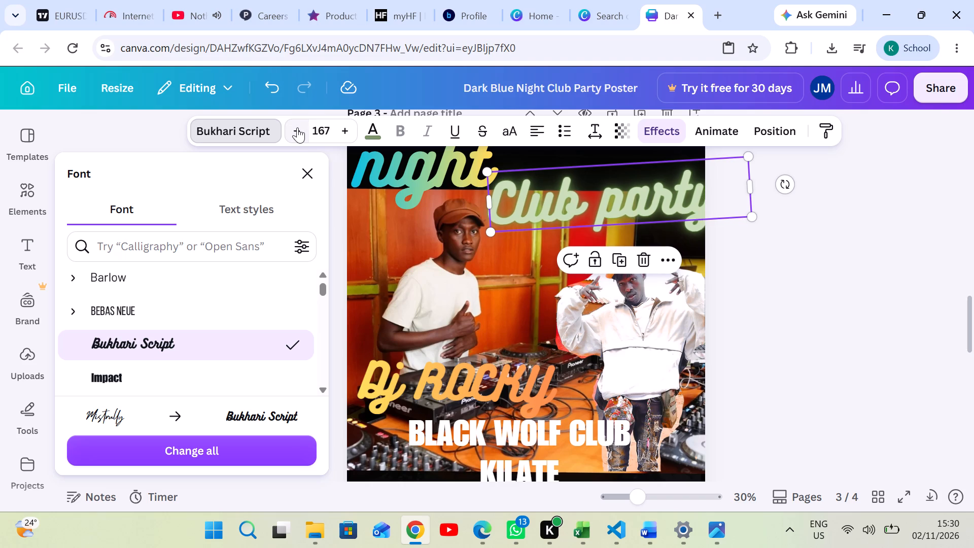
{"action": "left_click", "coordinate": [297, 127]}
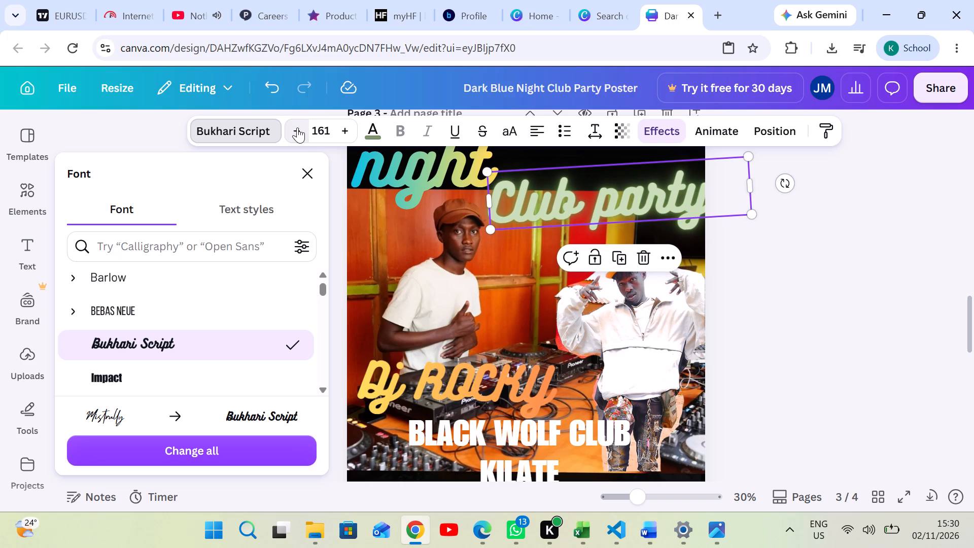
{"action": "left_click", "coordinate": [618, 204]}
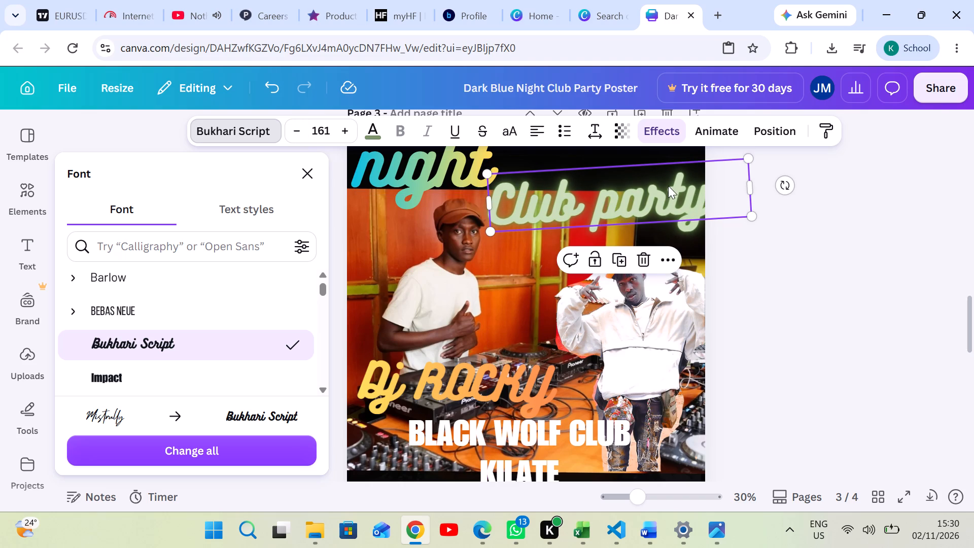
{"action": "left_click_drag", "start_coordinate": [668, 186], "coordinate": [660, 187]}
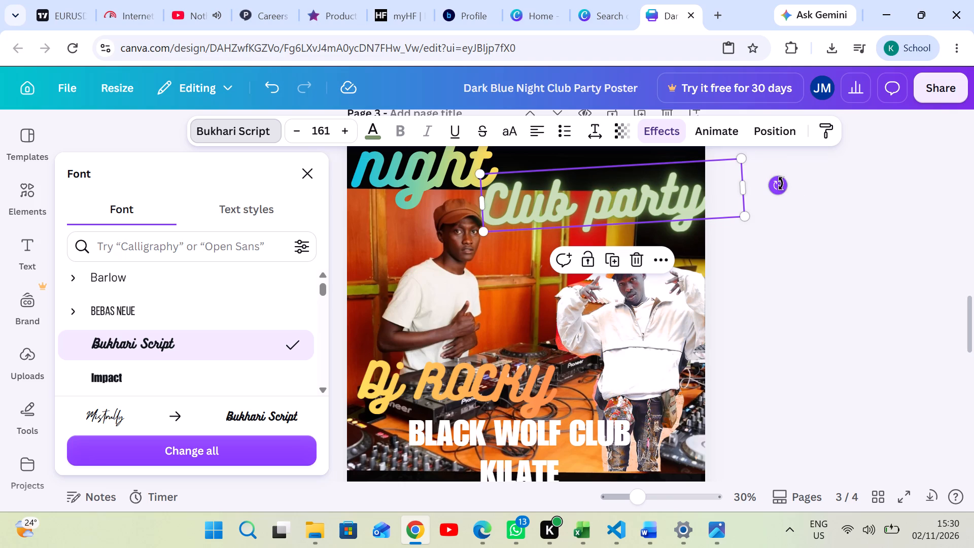
Rotate page 3's Club party text to a slightly steeper upward tilt, past -5°.
{"action": "left_click_drag", "start_coordinate": [780, 183], "coordinate": [778, 178]}
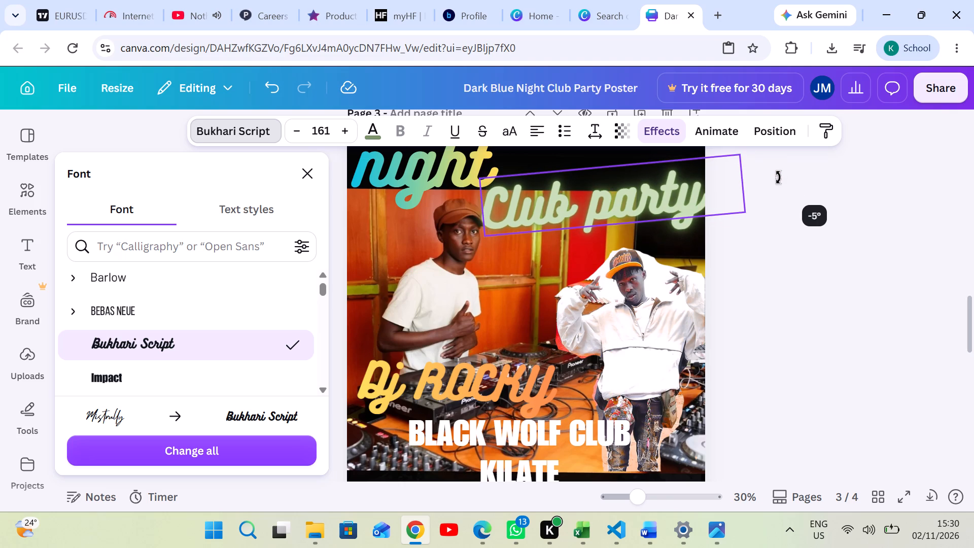
{"action": "left_click_drag", "start_coordinate": [778, 178], "coordinate": [776, 173]}
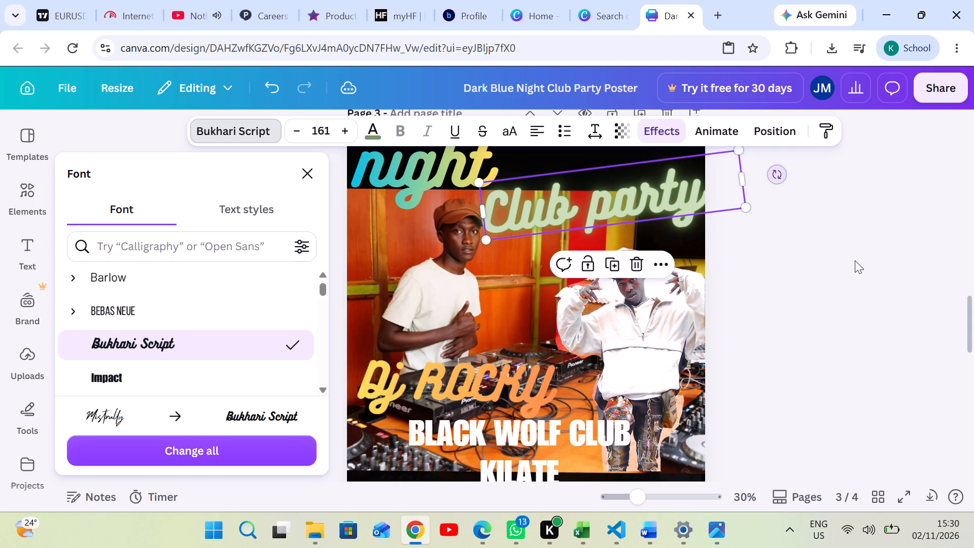
{"action": "left_click", "coordinate": [858, 273]}
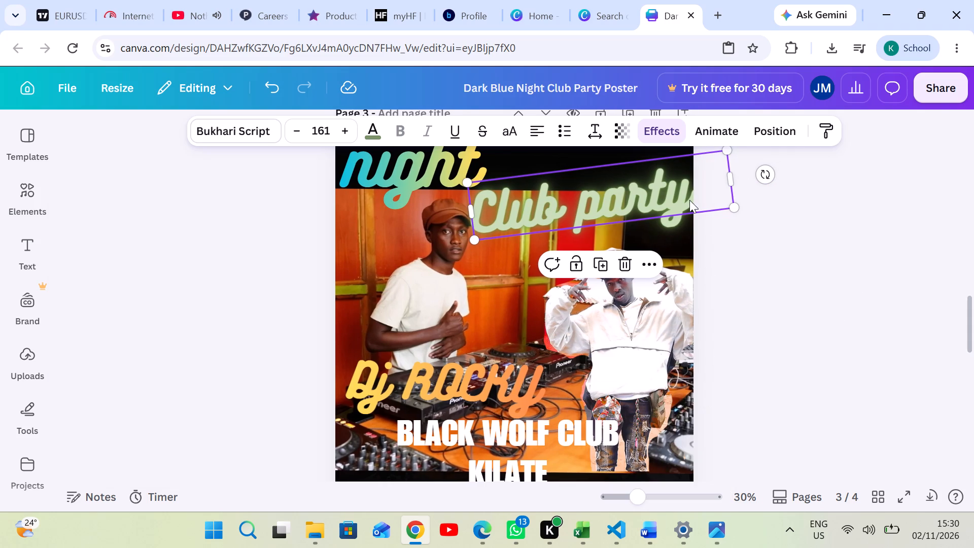
{"action": "left_click", "coordinate": [807, 254]}
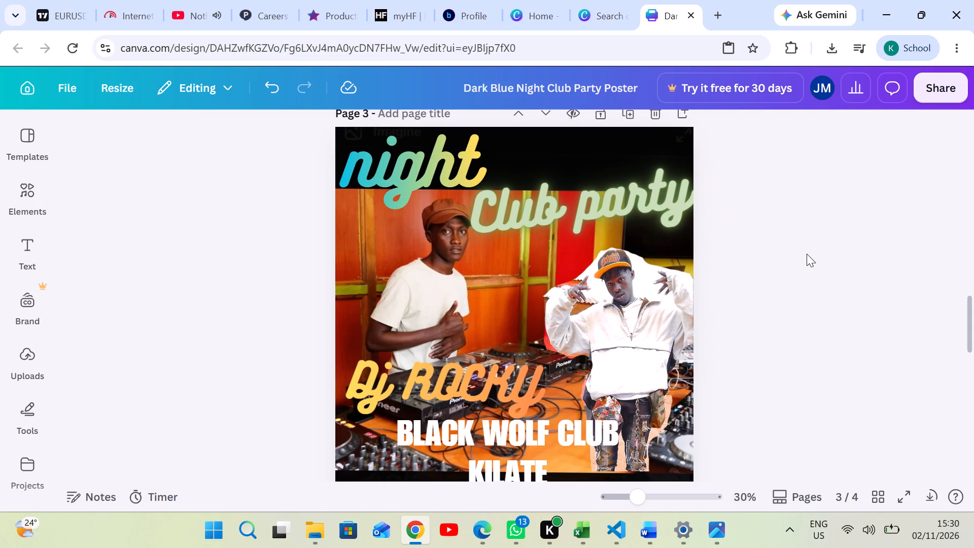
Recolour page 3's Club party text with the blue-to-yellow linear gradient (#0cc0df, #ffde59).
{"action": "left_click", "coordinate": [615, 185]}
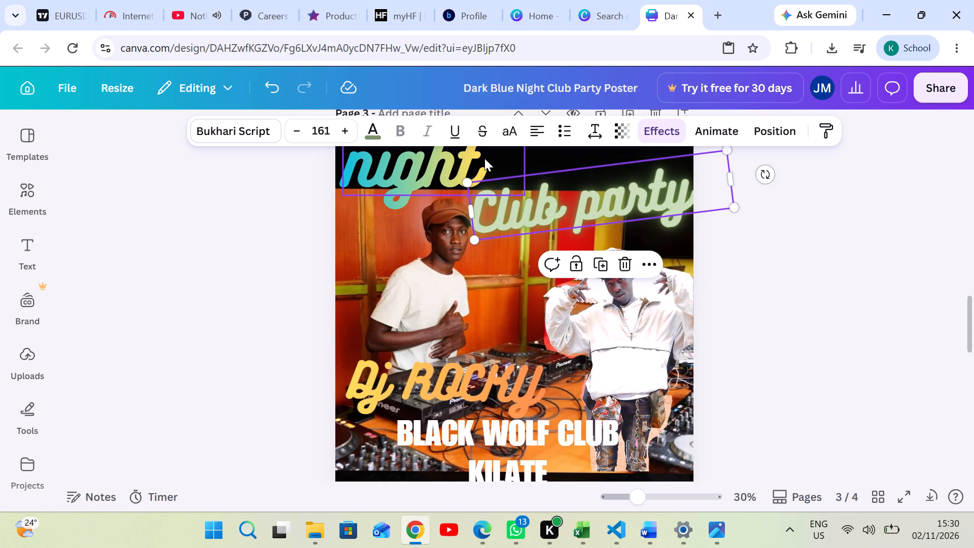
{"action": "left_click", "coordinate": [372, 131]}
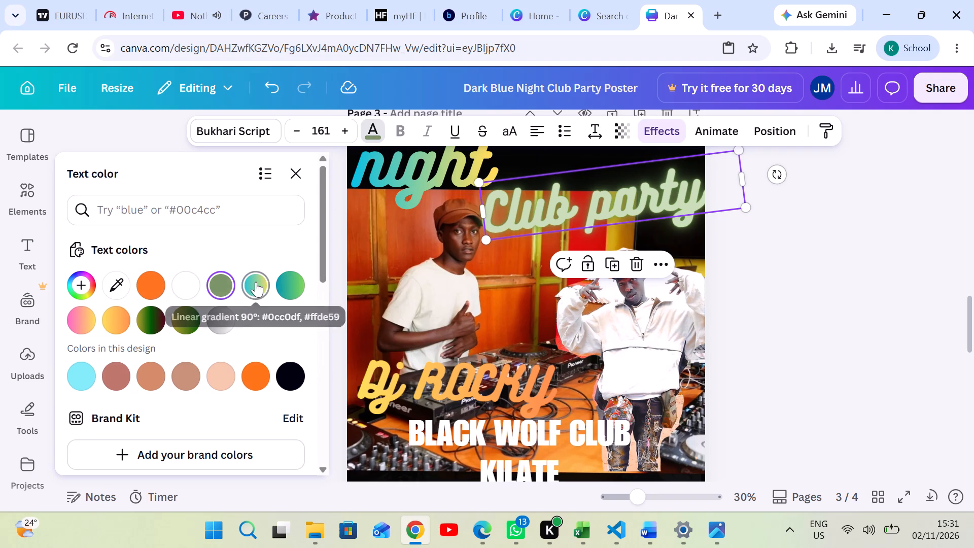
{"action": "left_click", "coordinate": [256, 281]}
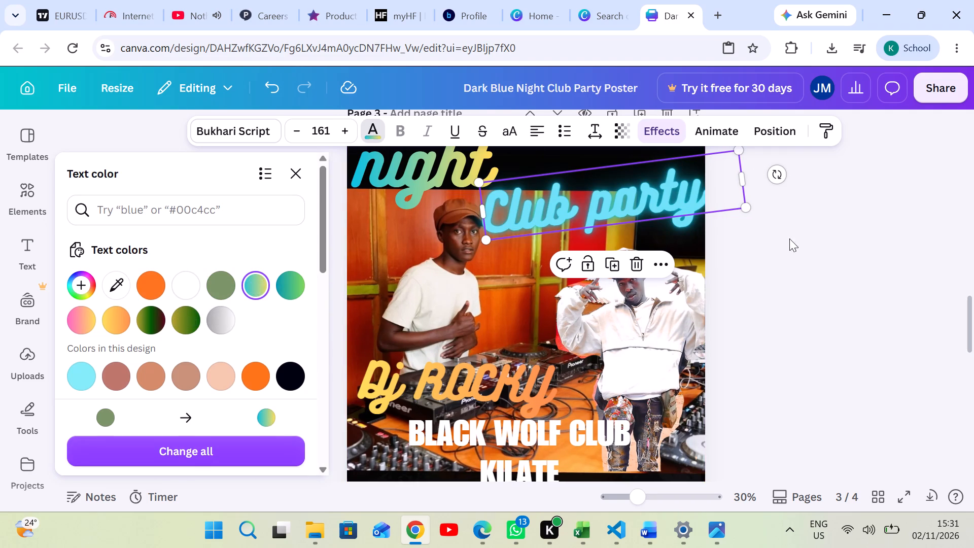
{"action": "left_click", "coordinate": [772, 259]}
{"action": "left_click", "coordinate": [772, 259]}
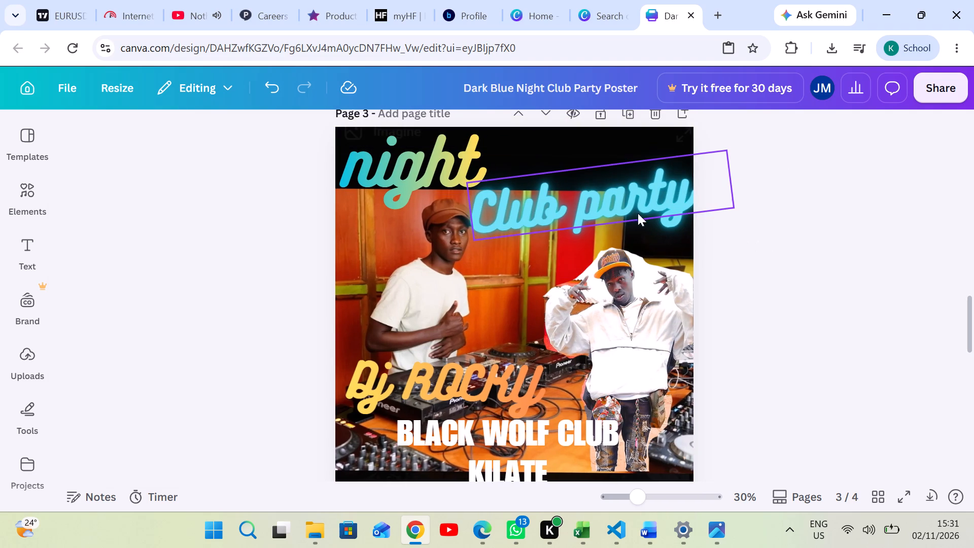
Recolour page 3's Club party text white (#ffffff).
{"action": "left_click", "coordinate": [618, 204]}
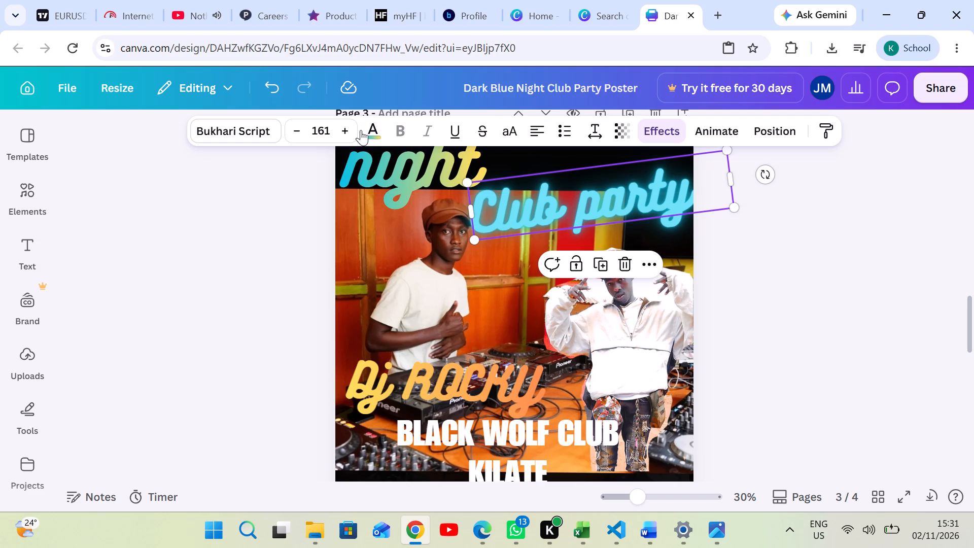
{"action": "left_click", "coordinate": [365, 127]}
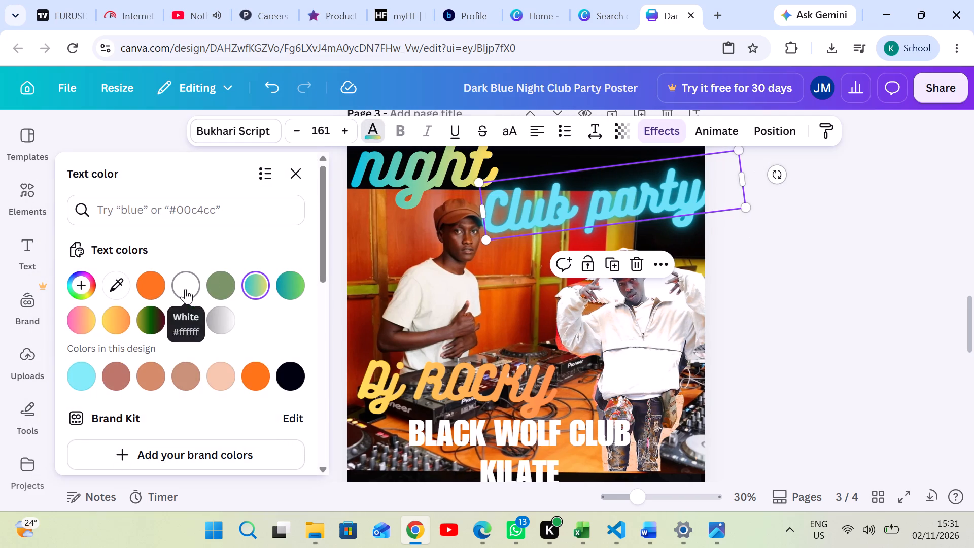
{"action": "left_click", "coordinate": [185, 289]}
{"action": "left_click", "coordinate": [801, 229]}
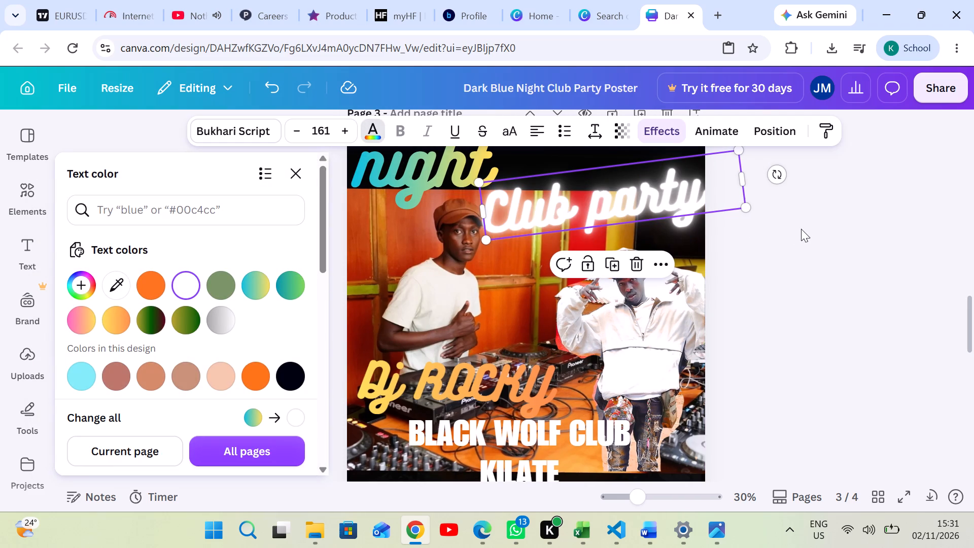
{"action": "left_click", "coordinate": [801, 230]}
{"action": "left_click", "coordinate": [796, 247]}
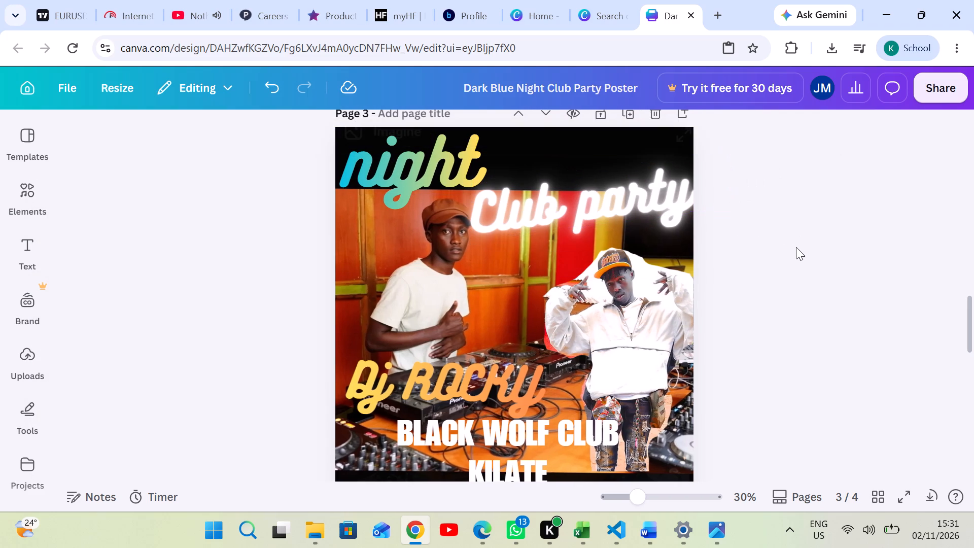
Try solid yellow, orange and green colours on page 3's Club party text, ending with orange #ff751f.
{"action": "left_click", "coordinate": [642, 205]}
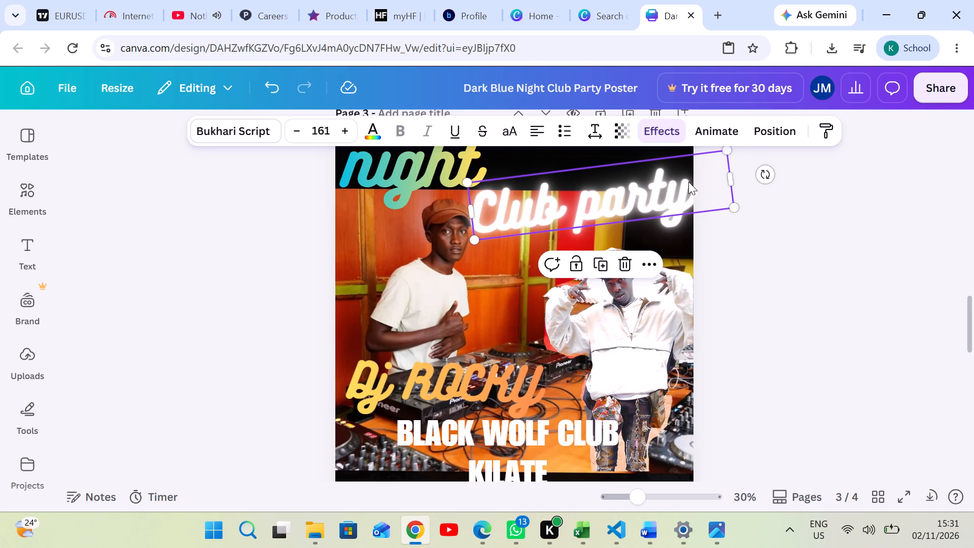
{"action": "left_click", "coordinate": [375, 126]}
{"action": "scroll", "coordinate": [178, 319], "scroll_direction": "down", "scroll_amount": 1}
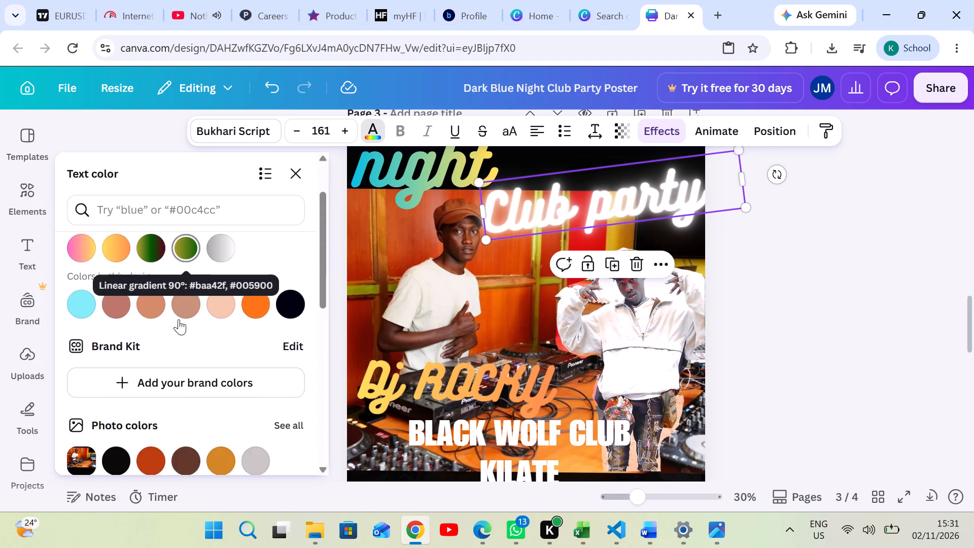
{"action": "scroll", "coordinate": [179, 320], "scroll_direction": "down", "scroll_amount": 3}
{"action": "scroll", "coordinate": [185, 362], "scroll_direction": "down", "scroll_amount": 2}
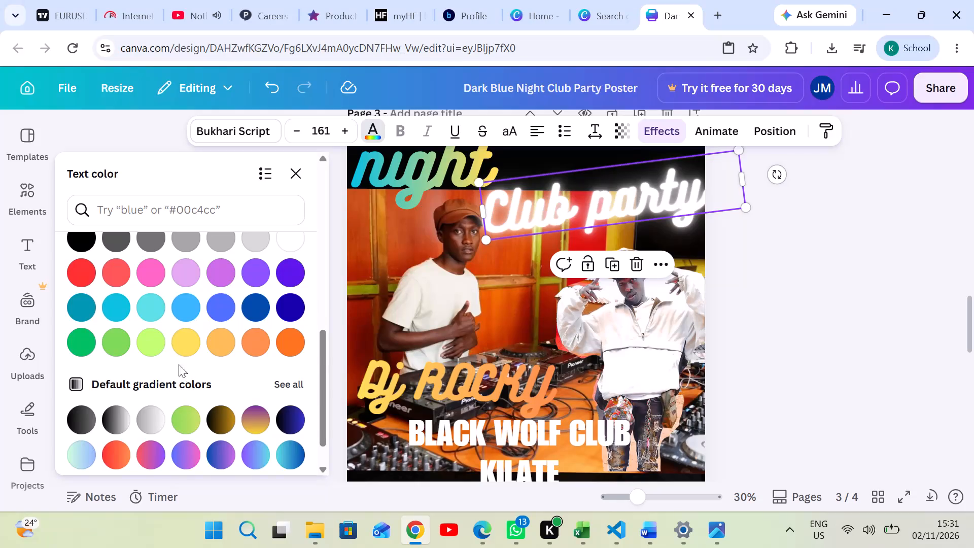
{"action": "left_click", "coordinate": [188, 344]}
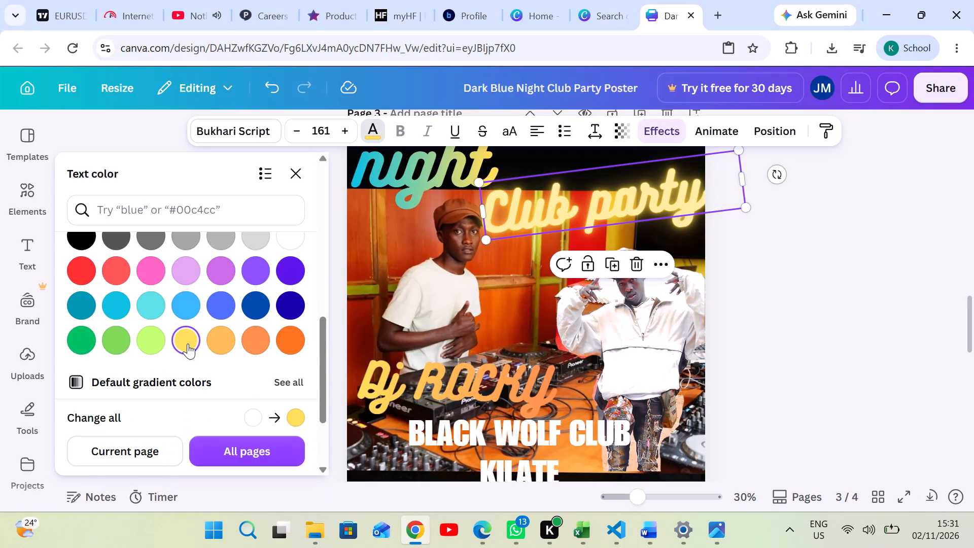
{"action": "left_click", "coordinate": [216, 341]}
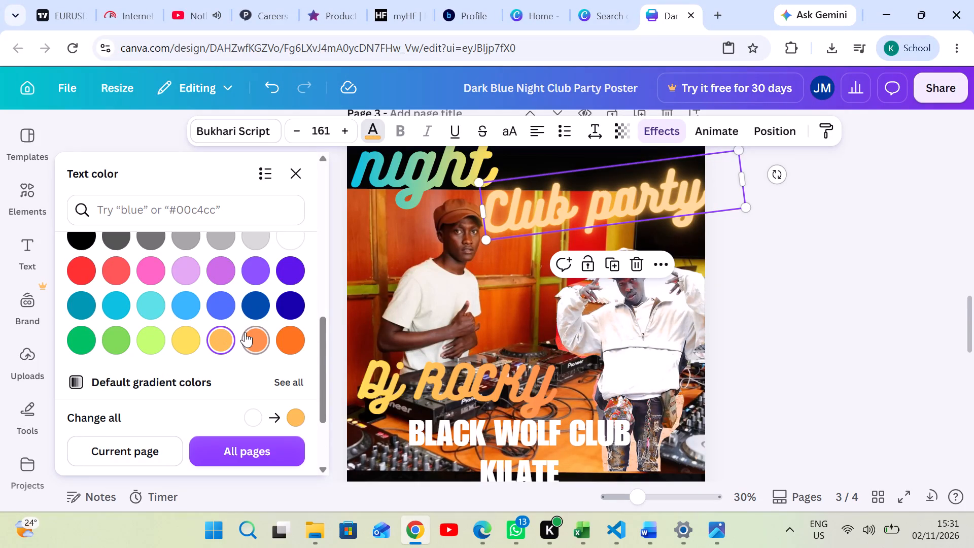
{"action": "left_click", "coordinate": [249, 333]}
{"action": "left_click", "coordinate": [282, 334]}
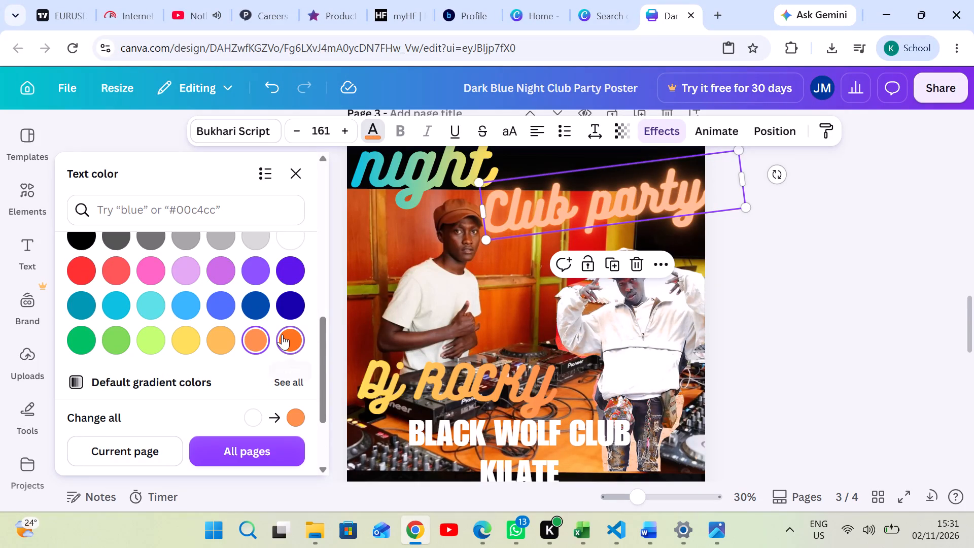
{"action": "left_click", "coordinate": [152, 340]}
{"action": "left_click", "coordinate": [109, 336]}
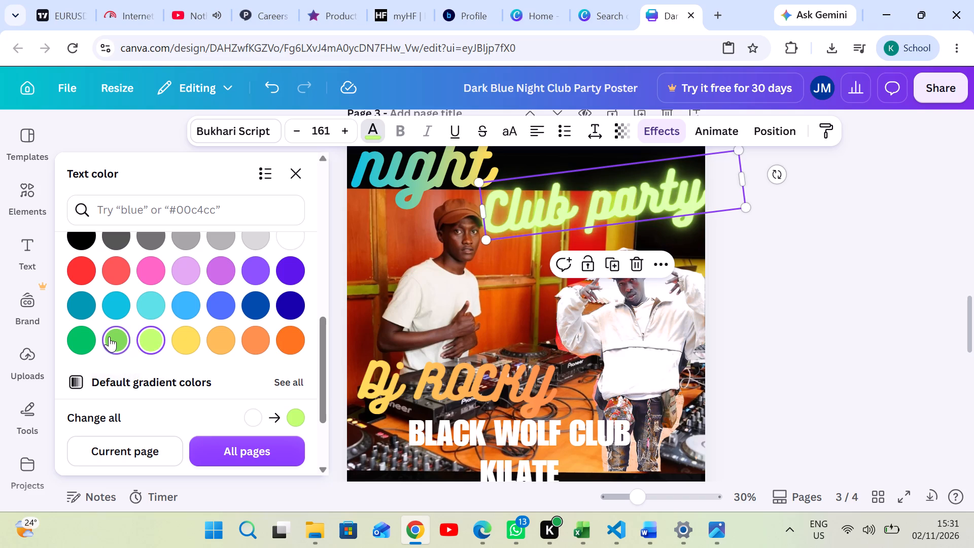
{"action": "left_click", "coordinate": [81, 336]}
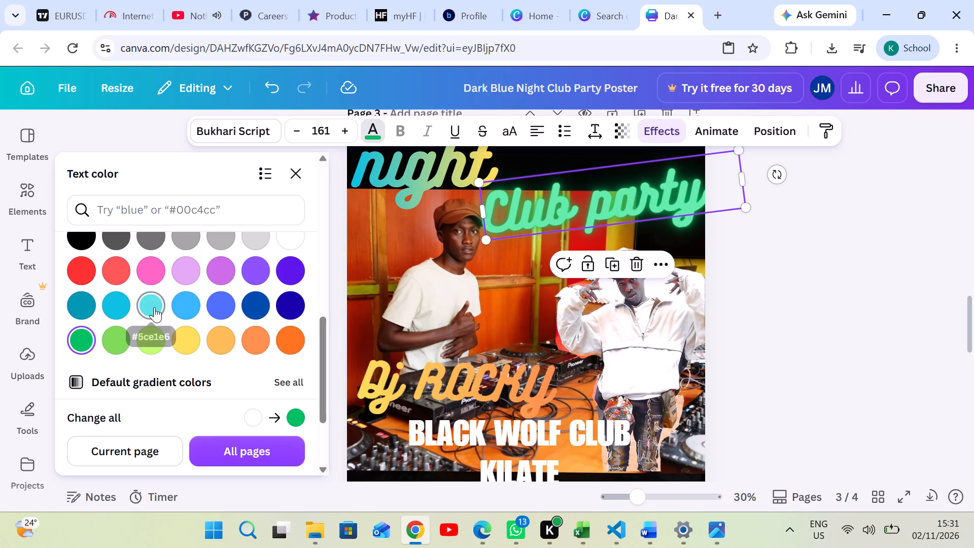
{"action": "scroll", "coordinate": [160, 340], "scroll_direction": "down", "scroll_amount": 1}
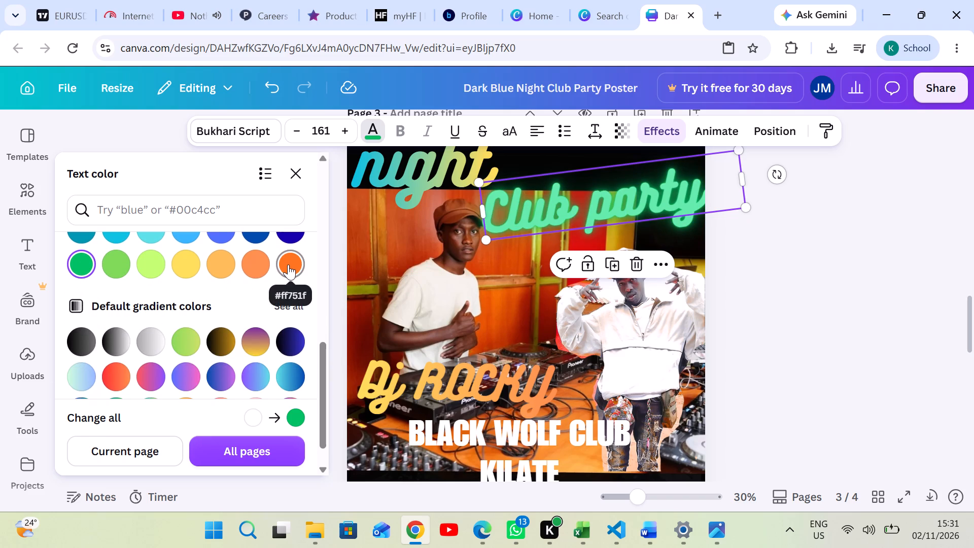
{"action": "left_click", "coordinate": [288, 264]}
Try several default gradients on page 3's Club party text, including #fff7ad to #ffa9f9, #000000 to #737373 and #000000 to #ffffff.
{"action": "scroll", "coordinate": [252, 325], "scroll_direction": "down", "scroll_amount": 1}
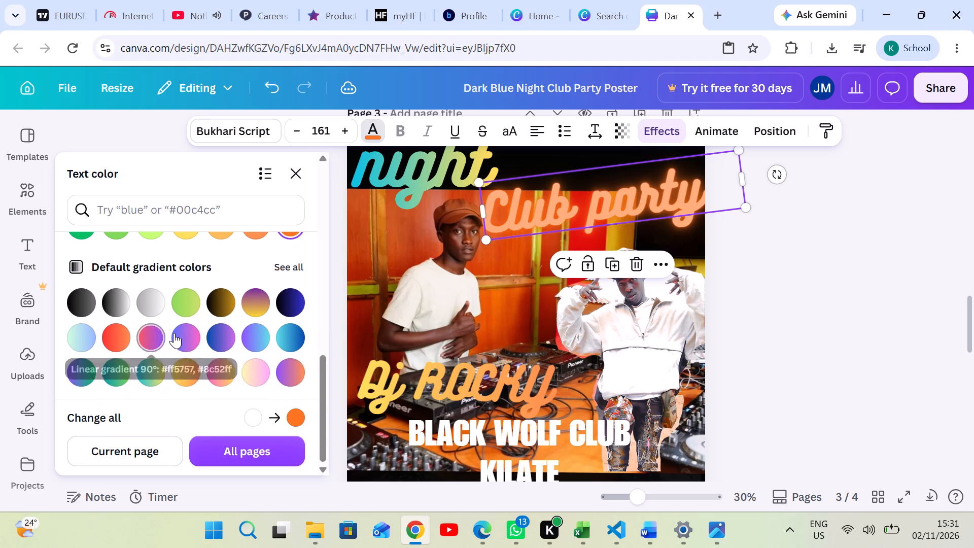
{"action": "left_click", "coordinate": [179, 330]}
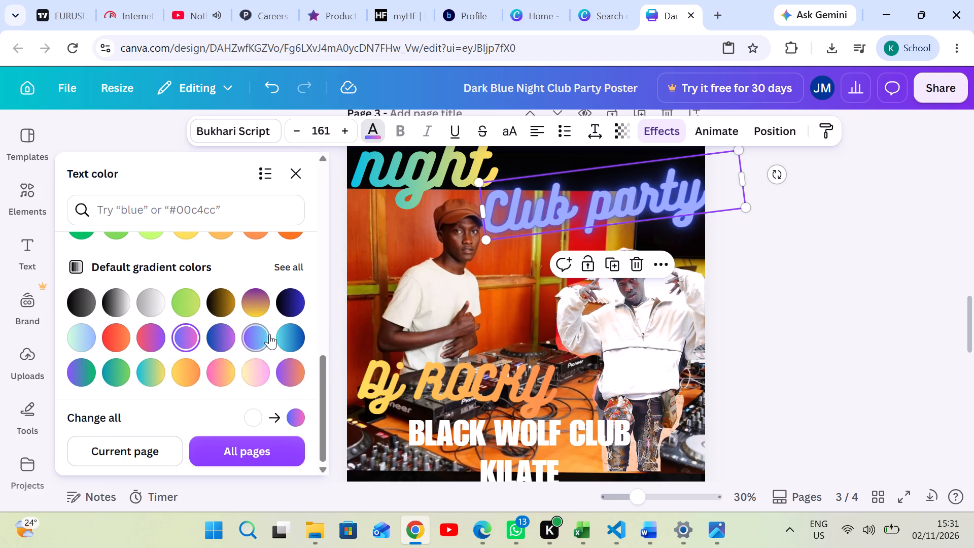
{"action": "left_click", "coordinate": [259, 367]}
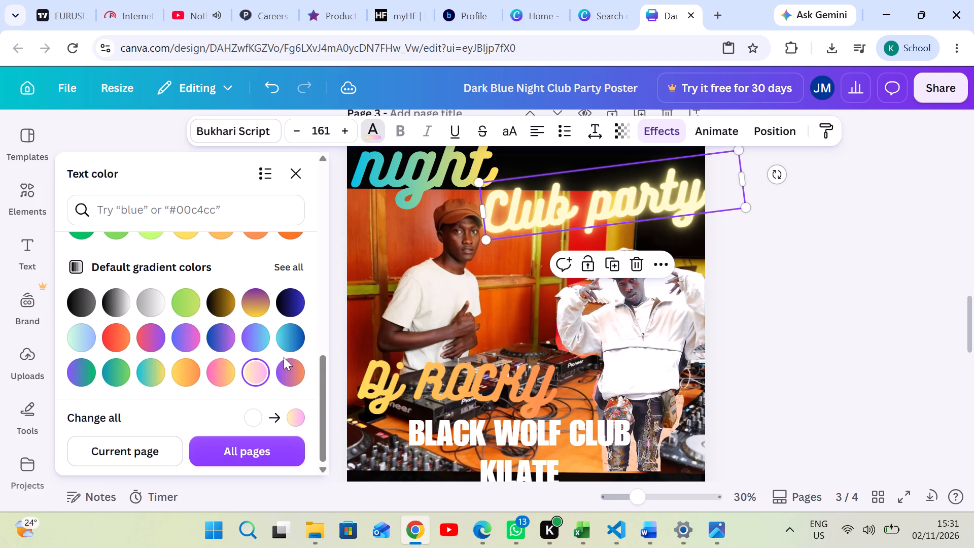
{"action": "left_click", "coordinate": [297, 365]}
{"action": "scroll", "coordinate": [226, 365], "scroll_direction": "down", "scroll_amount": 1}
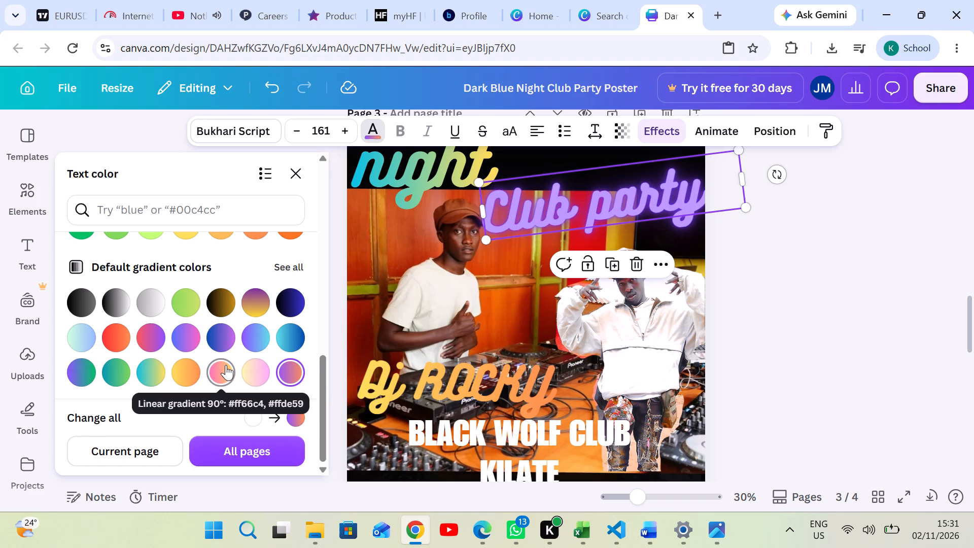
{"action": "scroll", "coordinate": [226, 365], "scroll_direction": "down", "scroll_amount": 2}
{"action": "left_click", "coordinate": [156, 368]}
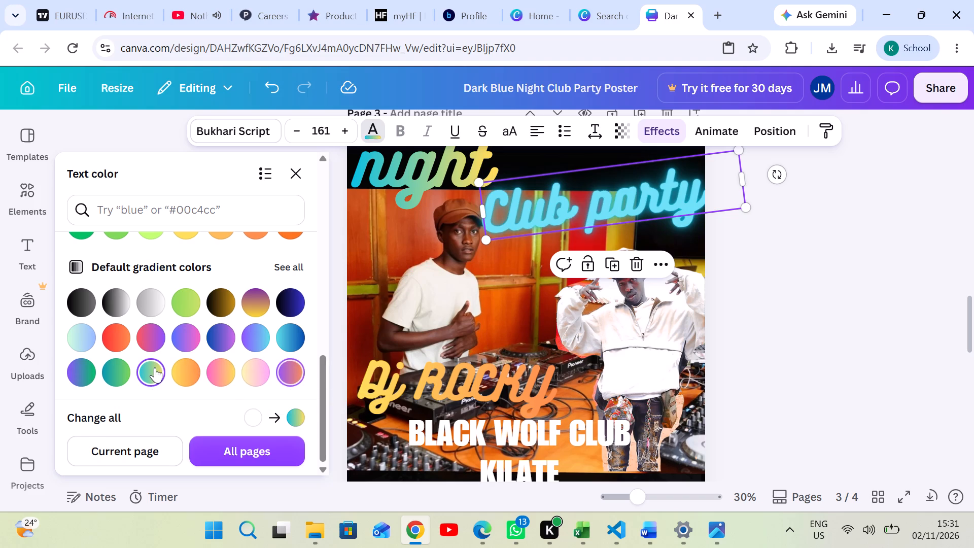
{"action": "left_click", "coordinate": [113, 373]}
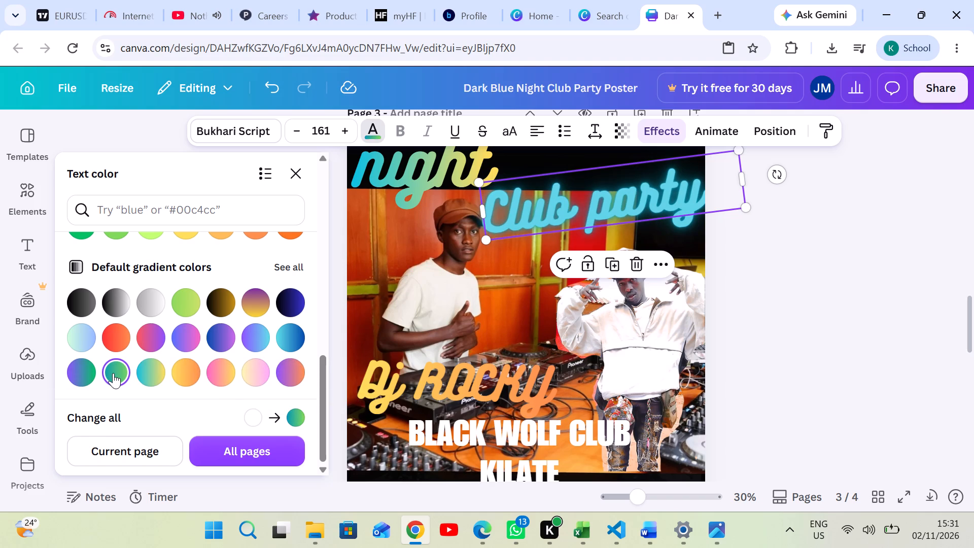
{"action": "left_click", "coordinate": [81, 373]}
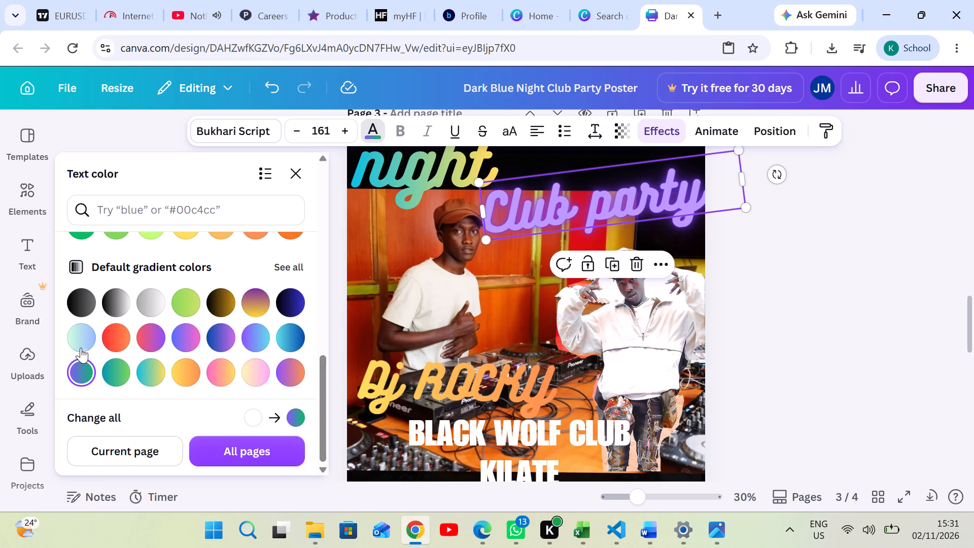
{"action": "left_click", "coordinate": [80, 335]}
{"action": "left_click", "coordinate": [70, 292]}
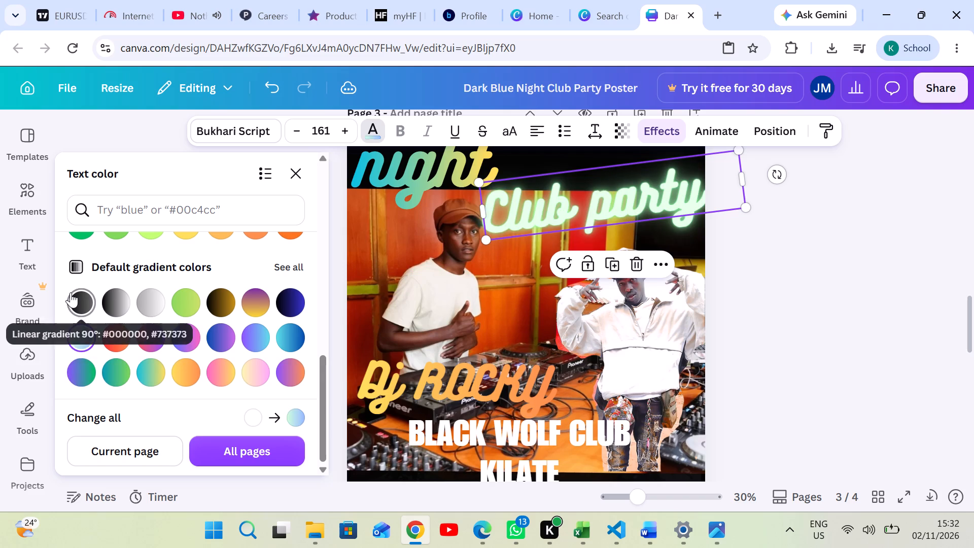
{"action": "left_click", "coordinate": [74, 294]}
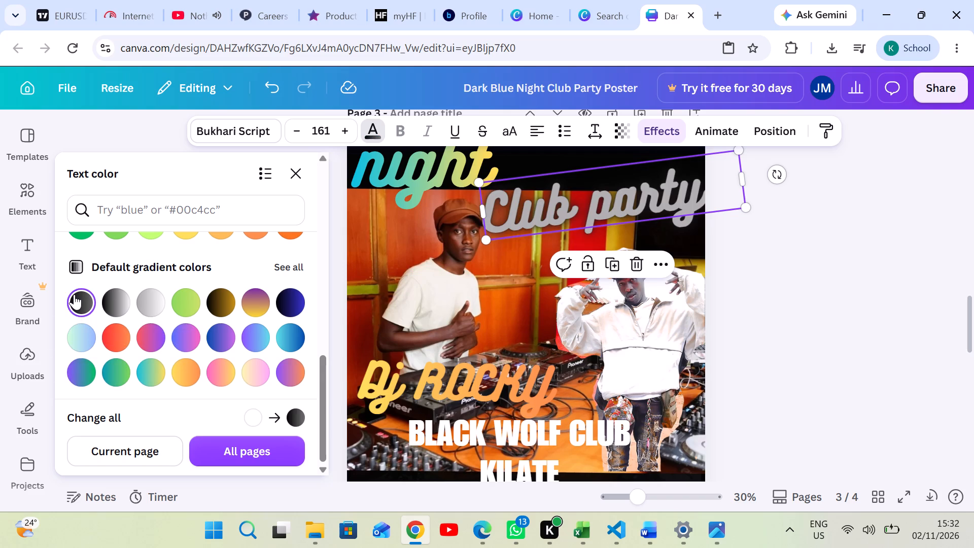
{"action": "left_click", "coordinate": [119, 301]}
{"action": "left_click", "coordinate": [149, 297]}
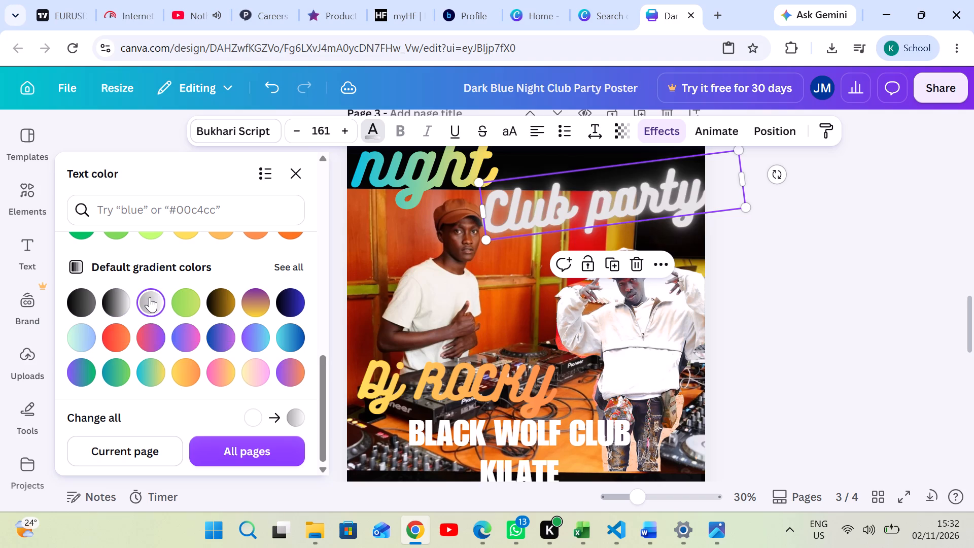
Recolour page 3's Club party text solid orange (#ff751f).
{"action": "scroll", "coordinate": [222, 291], "scroll_direction": "up", "scroll_amount": 1}
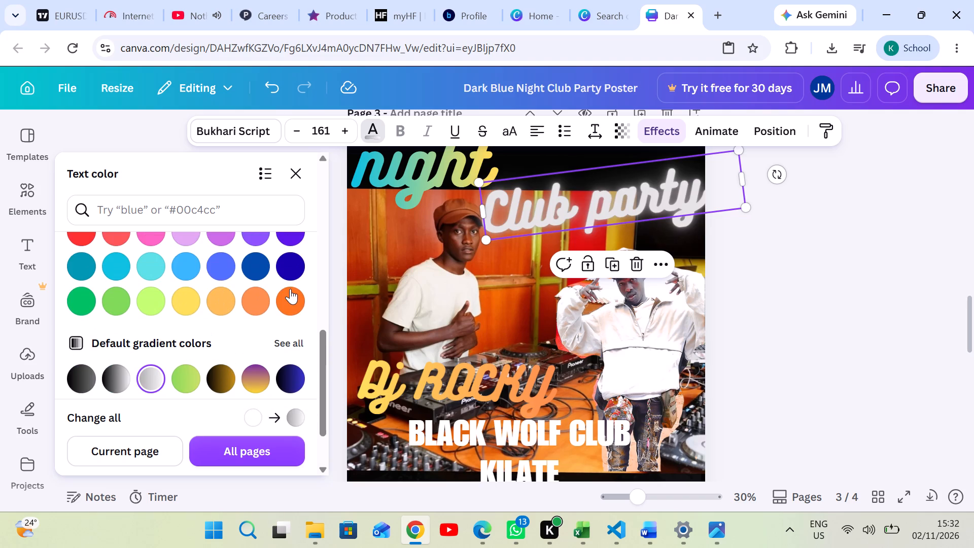
{"action": "left_click", "coordinate": [291, 289]}
{"action": "left_click", "coordinate": [751, 239]}
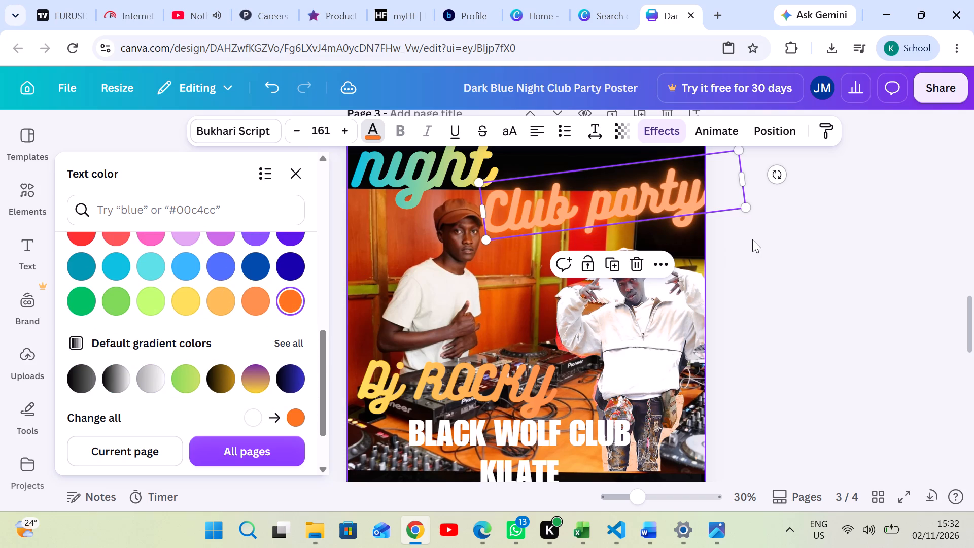
{"action": "left_click", "coordinate": [752, 239]}
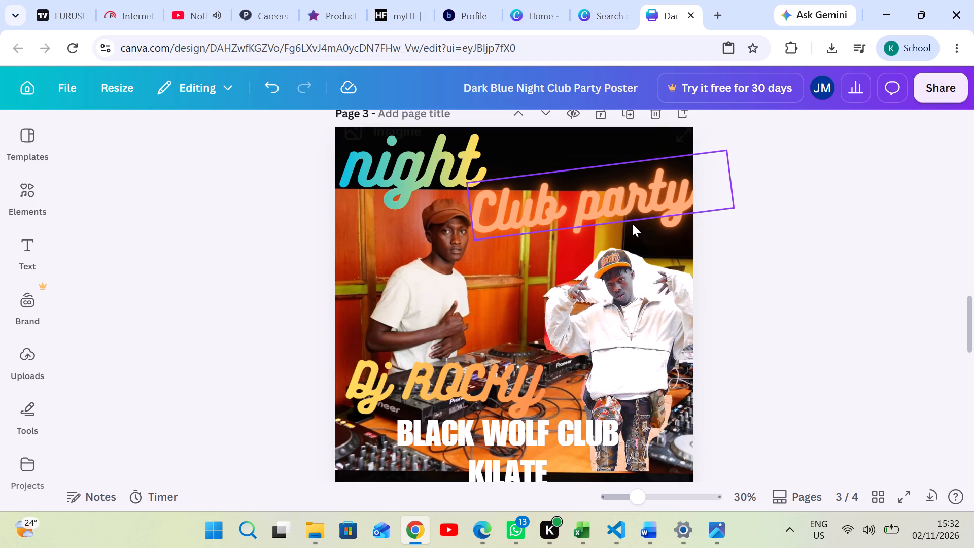
Shift page 3's Dj ROCKY text slightly inward from the poster's left edge.
{"action": "left_click", "coordinate": [589, 203]}
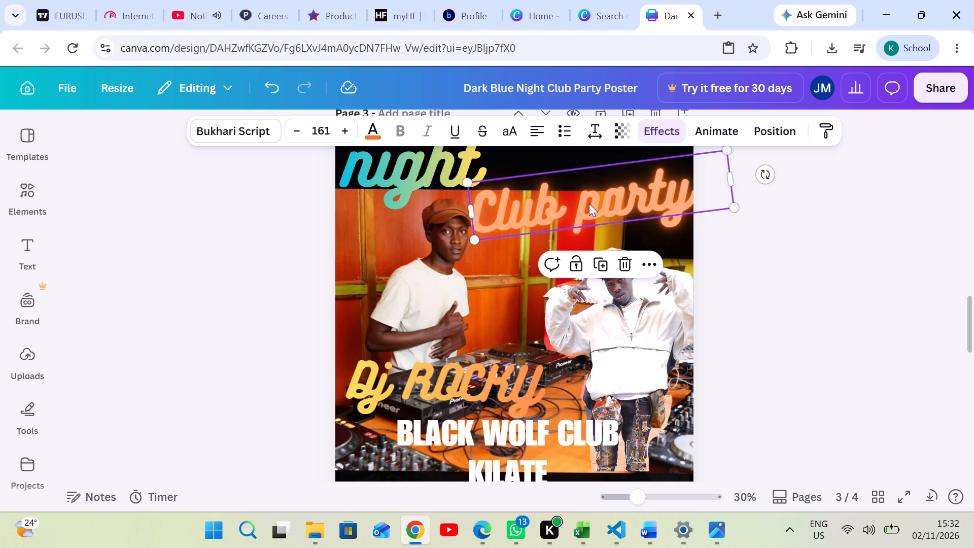
{"action": "left_click_drag", "start_coordinate": [392, 384], "coordinate": [405, 383]}
{"action": "left_click", "coordinate": [828, 379]}
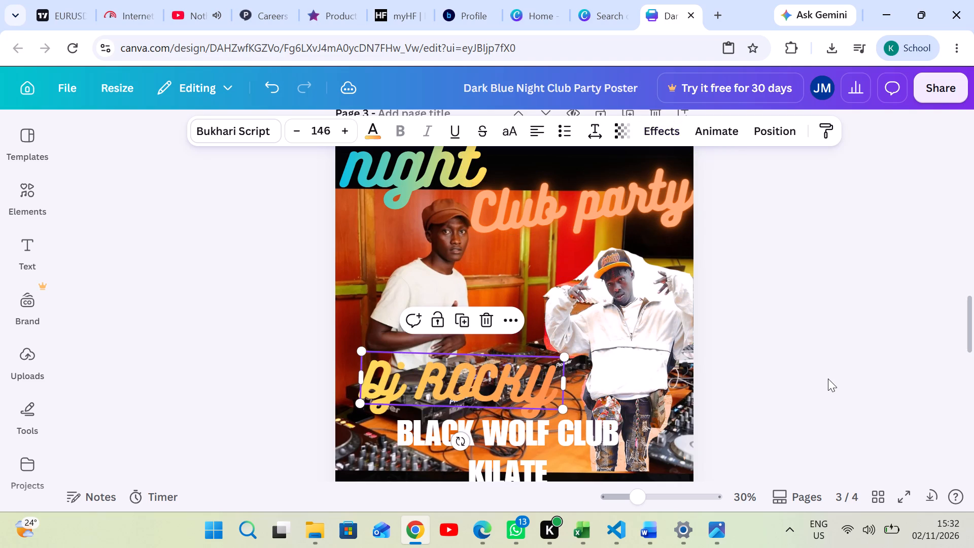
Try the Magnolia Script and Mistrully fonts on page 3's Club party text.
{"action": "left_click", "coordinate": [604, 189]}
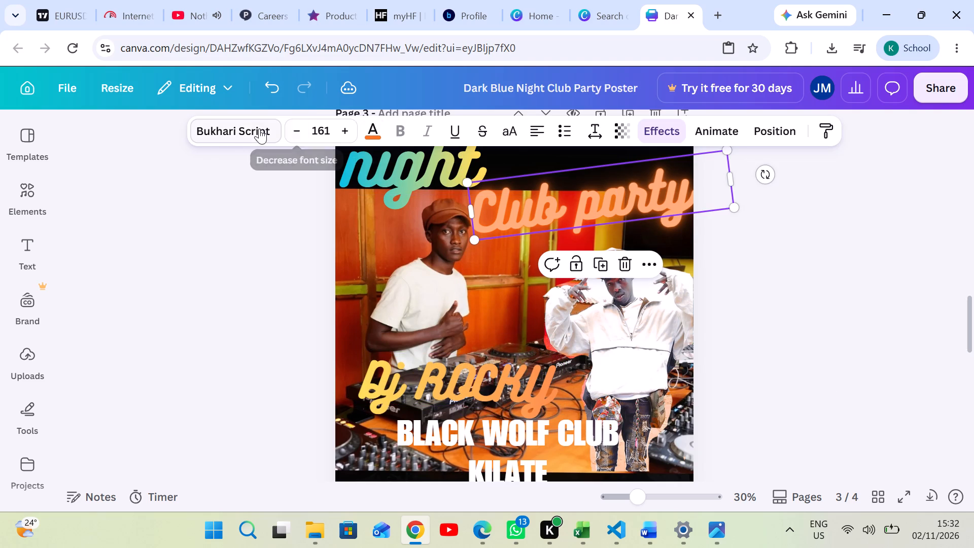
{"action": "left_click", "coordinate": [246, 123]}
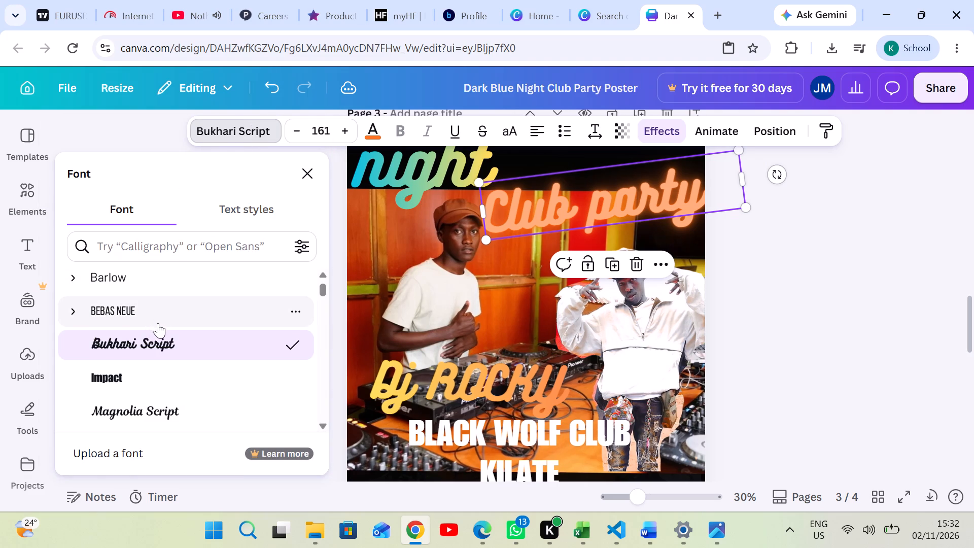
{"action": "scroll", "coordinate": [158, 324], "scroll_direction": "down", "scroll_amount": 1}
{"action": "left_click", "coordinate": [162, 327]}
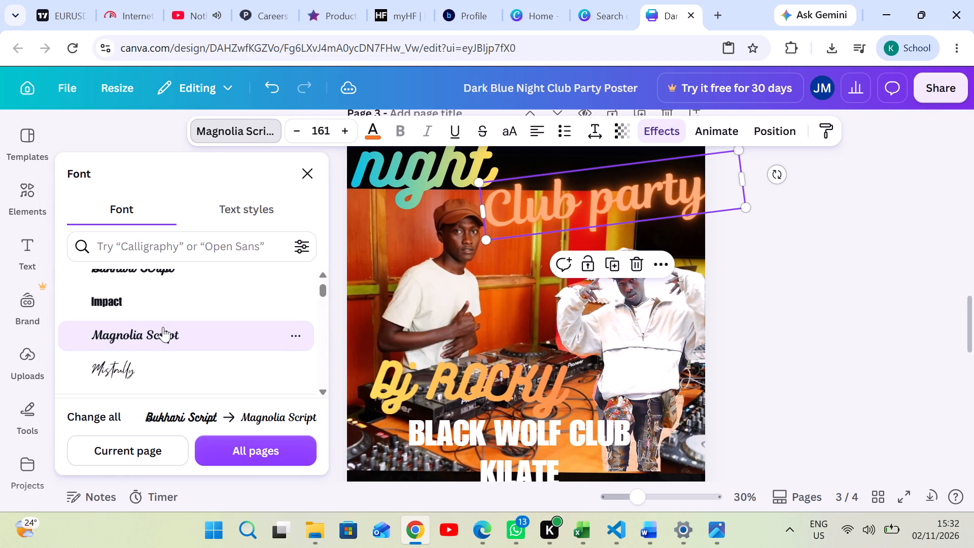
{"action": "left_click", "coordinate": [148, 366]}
Set page 3's Club party text in the Brittany font.
{"action": "scroll", "coordinate": [151, 360], "scroll_direction": "down", "scroll_amount": 1}
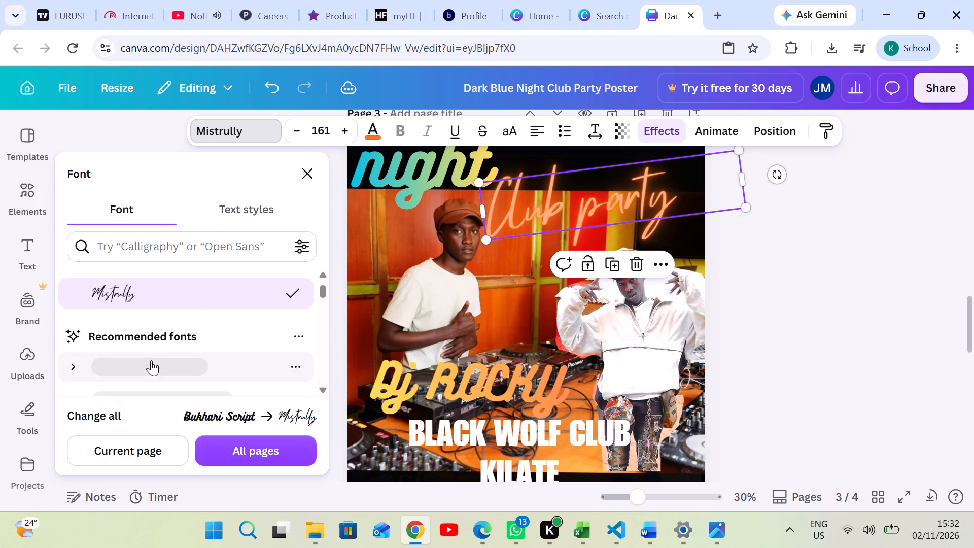
{"action": "scroll", "coordinate": [160, 344], "scroll_direction": "up", "scroll_amount": 3}
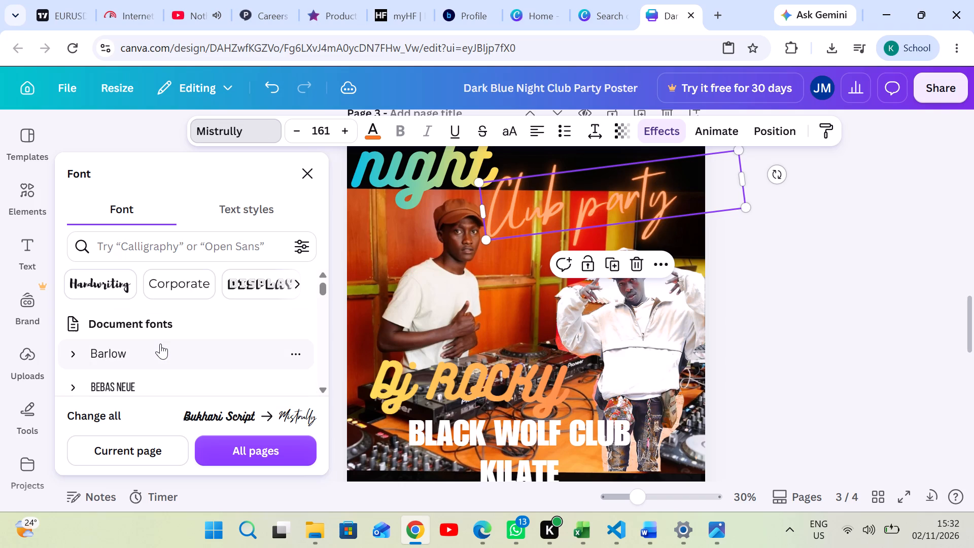
{"action": "scroll", "coordinate": [160, 344], "scroll_direction": "up", "scroll_amount": 3}
{"action": "scroll", "coordinate": [160, 344], "scroll_direction": "down", "scroll_amount": 1}
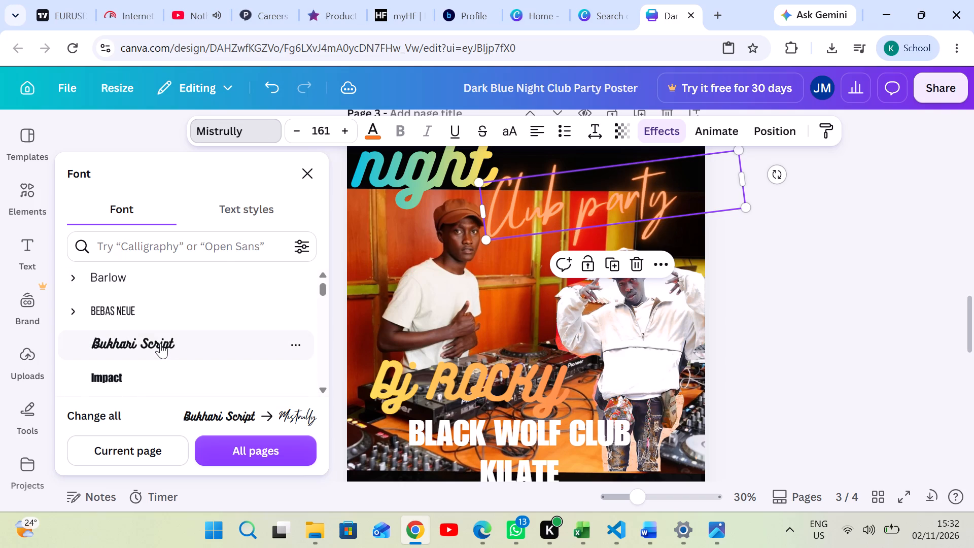
{"action": "scroll", "coordinate": [160, 343], "scroll_direction": "down", "scroll_amount": 4}
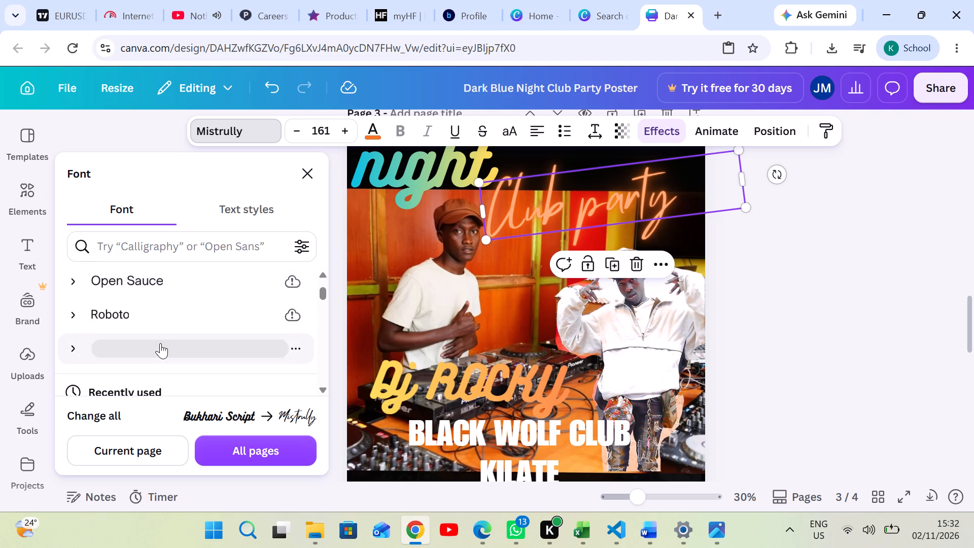
{"action": "scroll", "coordinate": [160, 343], "scroll_direction": "down", "scroll_amount": 2}
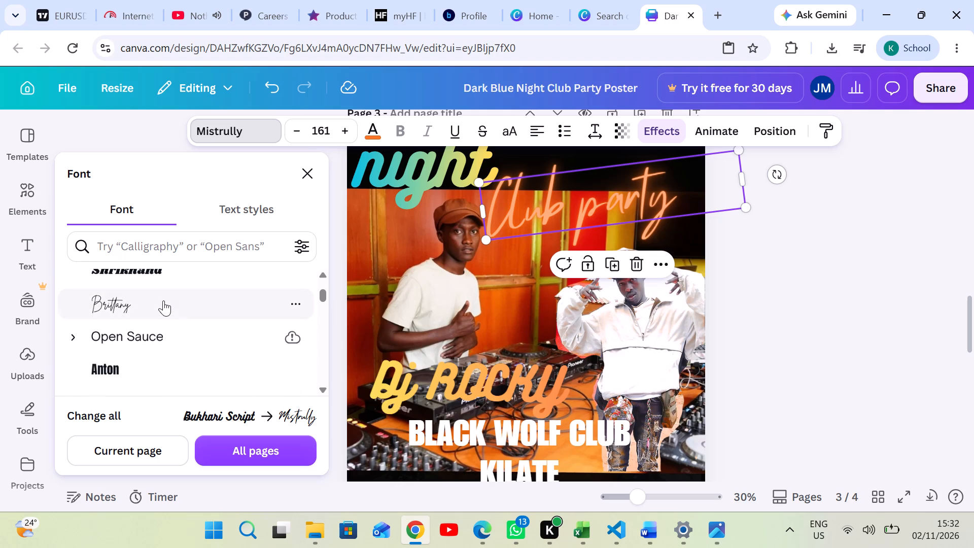
{"action": "left_click", "coordinate": [163, 300]}
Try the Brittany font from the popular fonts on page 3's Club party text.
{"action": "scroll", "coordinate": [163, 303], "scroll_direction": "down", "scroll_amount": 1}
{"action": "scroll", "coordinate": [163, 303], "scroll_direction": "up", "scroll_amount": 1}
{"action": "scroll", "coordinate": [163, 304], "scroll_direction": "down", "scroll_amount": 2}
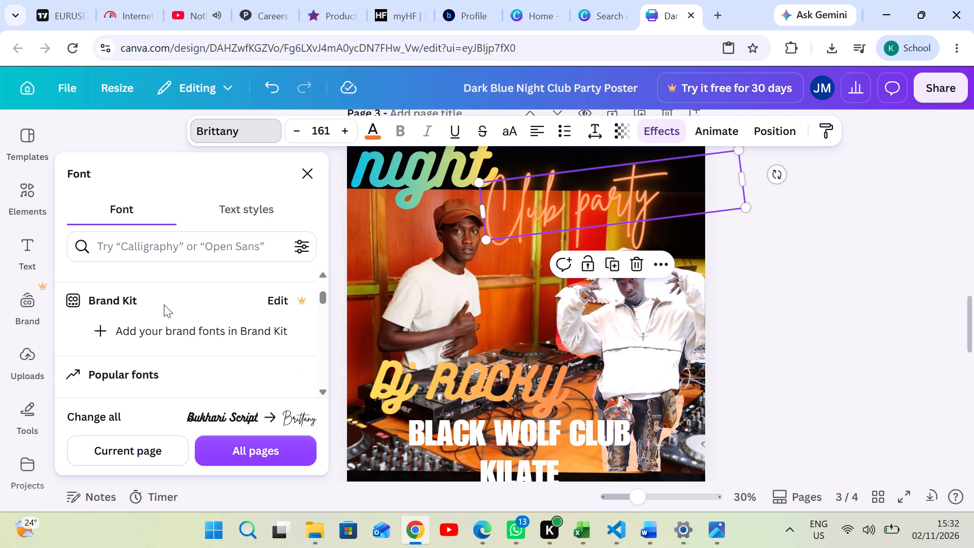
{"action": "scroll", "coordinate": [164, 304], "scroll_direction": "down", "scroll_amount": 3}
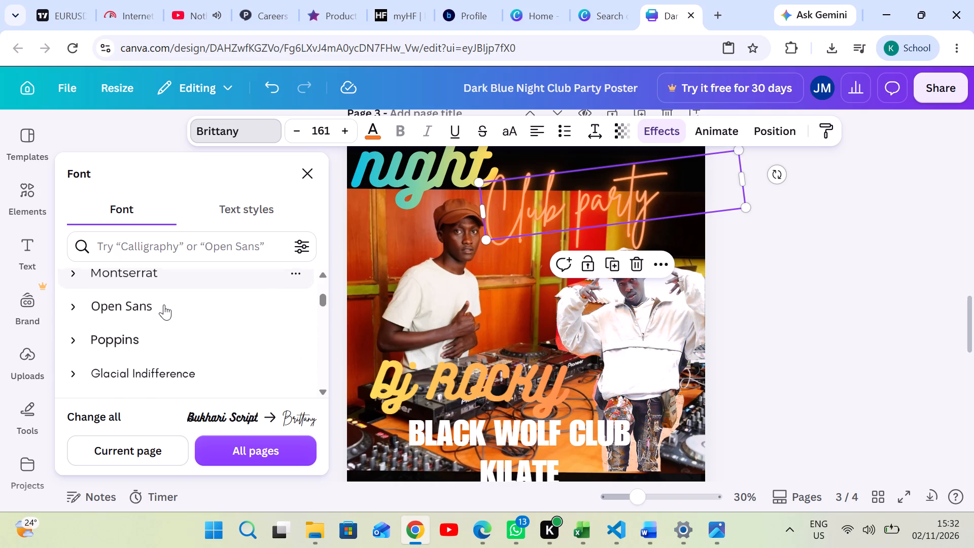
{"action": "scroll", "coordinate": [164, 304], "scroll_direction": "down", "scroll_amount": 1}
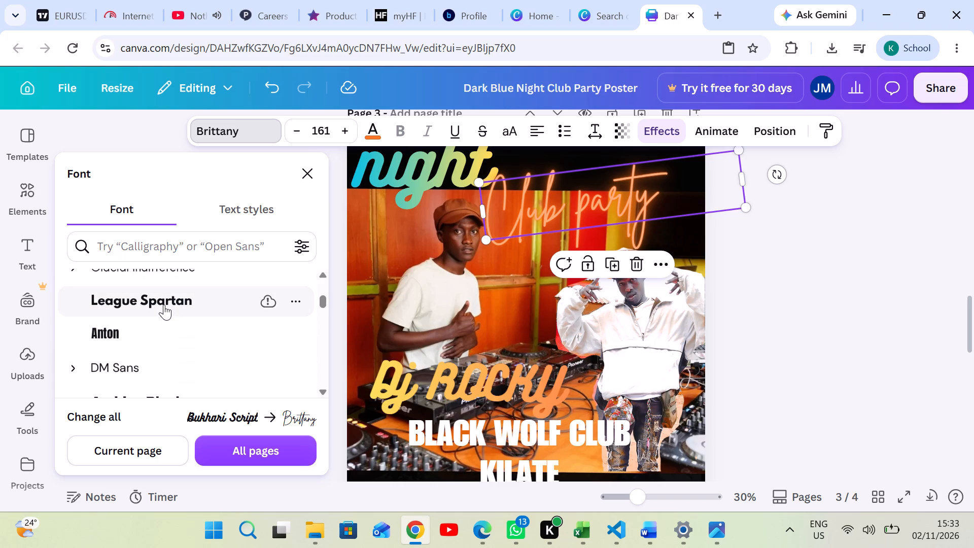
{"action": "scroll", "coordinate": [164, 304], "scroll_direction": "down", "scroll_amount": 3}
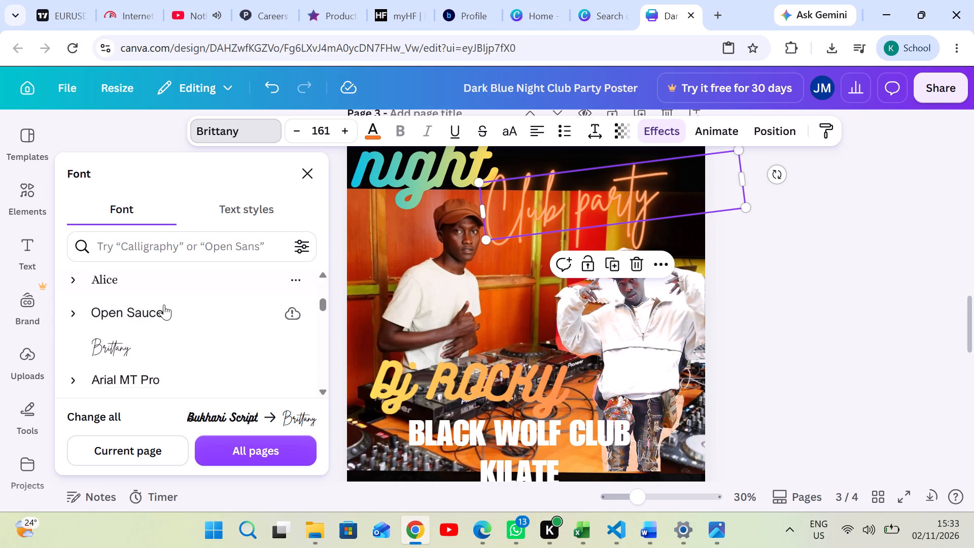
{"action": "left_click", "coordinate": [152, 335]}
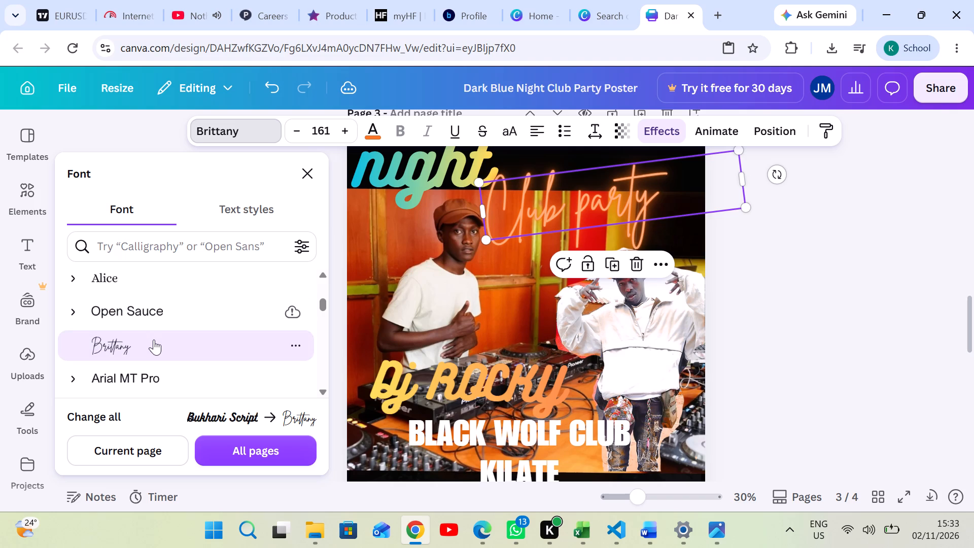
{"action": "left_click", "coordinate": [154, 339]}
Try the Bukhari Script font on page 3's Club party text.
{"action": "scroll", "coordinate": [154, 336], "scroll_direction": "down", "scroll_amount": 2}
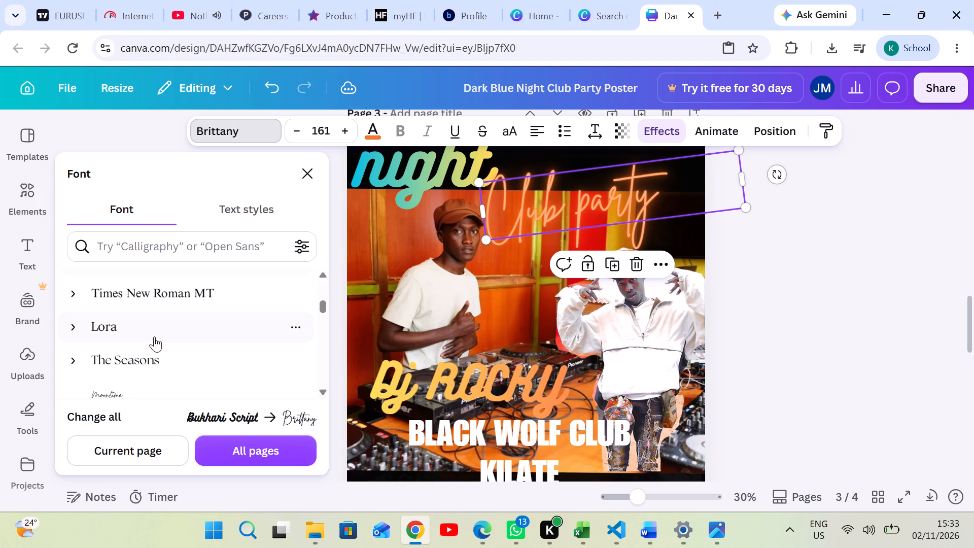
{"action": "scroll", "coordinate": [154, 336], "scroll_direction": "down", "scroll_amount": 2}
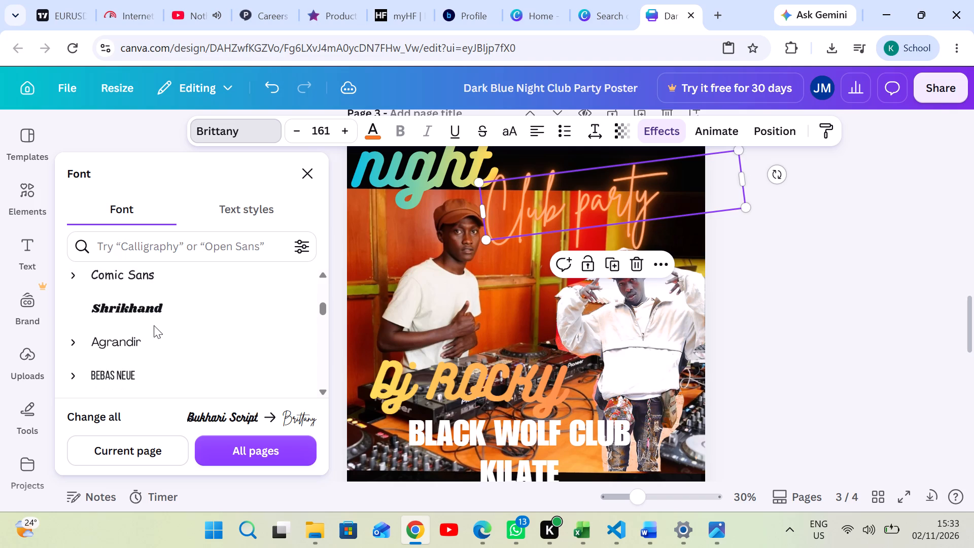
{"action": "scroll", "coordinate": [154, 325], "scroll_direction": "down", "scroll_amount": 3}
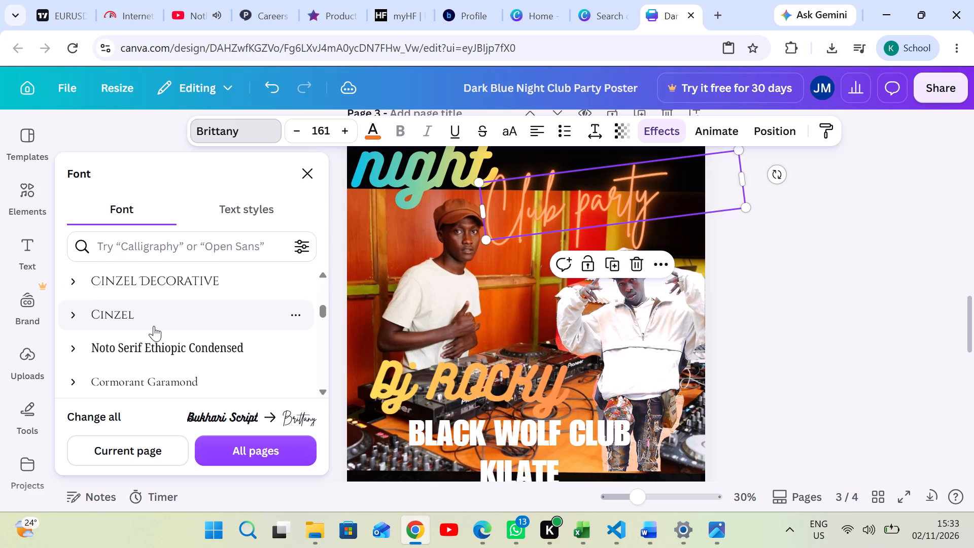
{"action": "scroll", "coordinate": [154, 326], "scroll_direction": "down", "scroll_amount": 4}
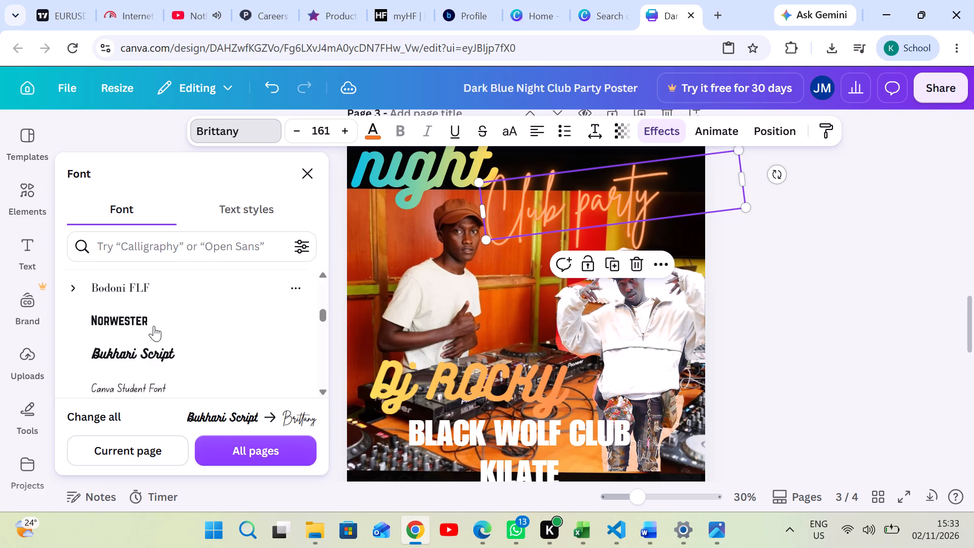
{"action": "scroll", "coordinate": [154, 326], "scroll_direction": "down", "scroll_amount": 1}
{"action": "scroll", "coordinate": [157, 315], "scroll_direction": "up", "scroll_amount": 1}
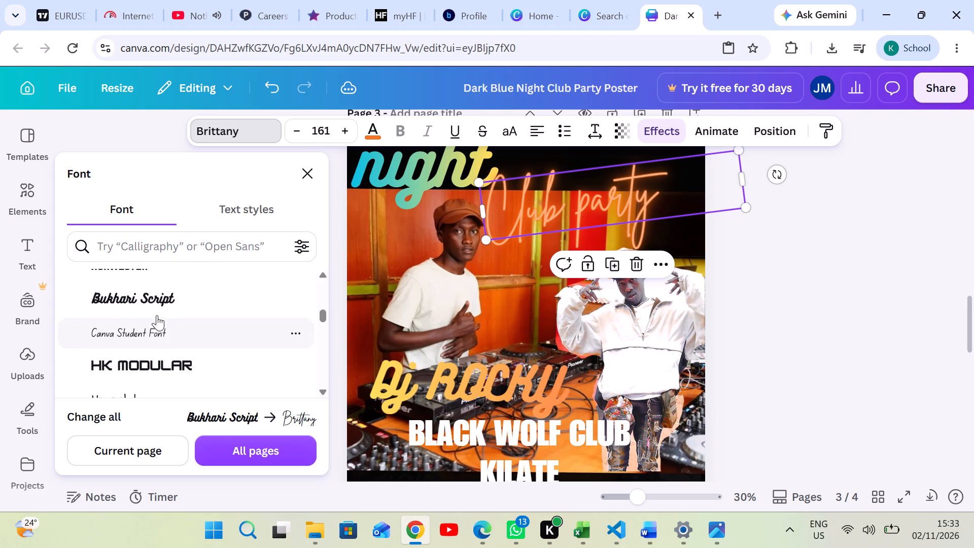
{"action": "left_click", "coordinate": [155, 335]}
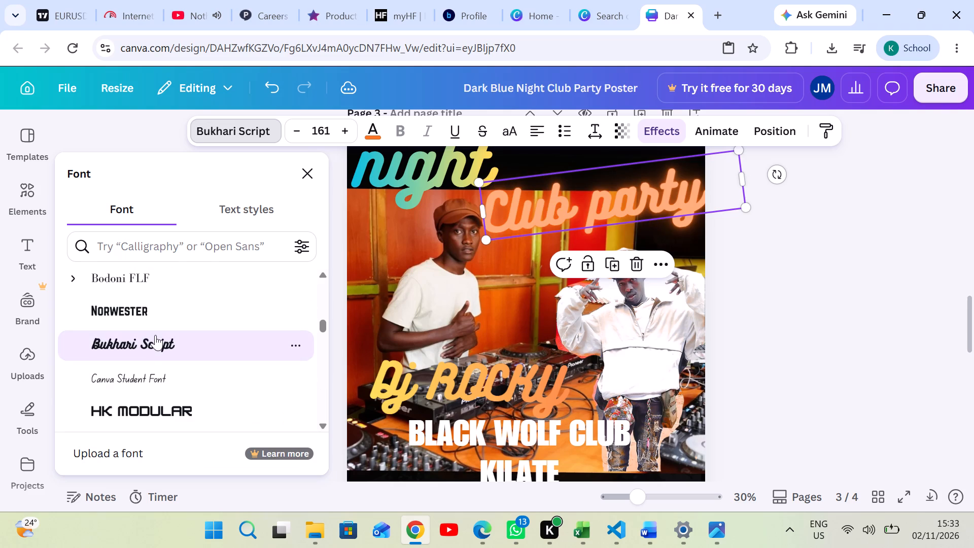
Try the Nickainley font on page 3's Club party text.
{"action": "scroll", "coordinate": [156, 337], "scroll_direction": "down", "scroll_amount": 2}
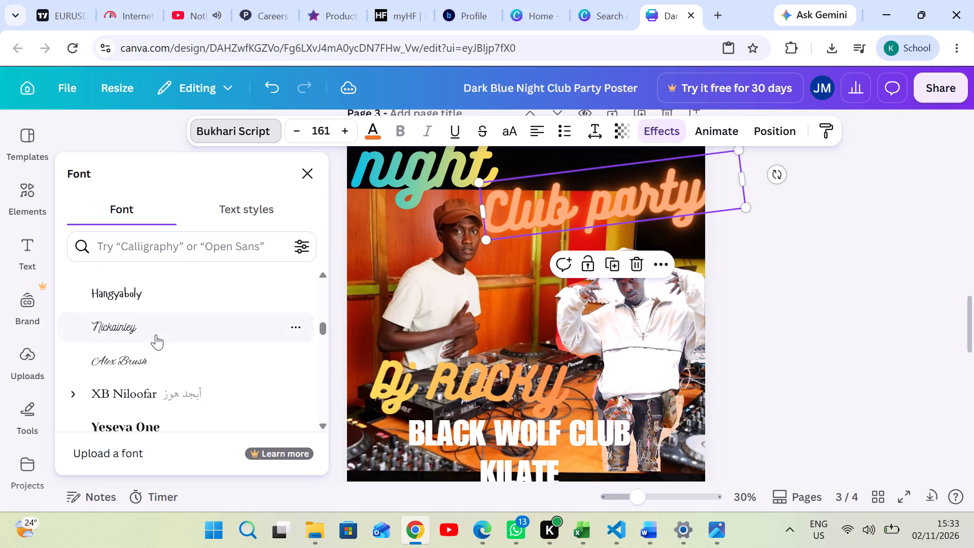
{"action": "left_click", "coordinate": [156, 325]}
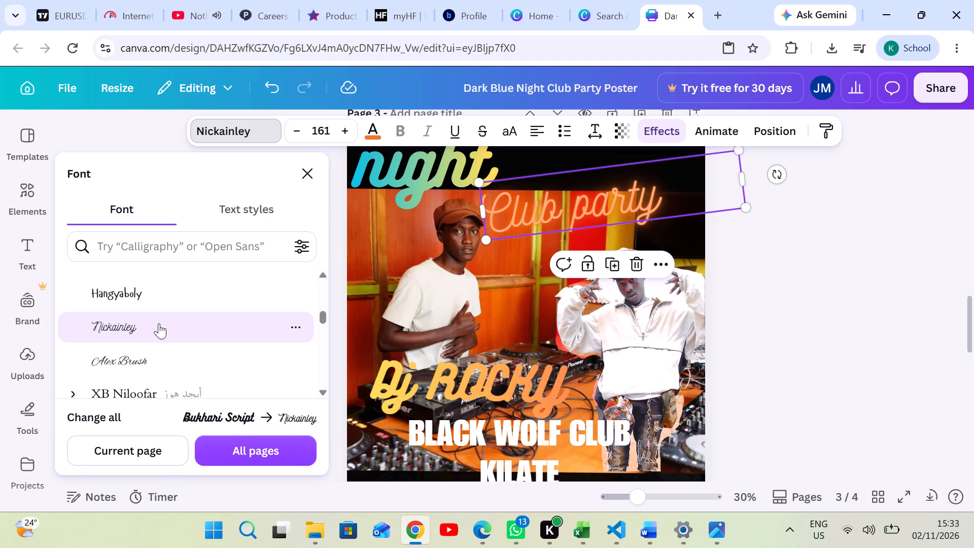
Look through the remaining popular fonts for an alternative for page 3's Club party text.
{"action": "scroll", "coordinate": [159, 323], "scroll_direction": "down", "scroll_amount": 3}
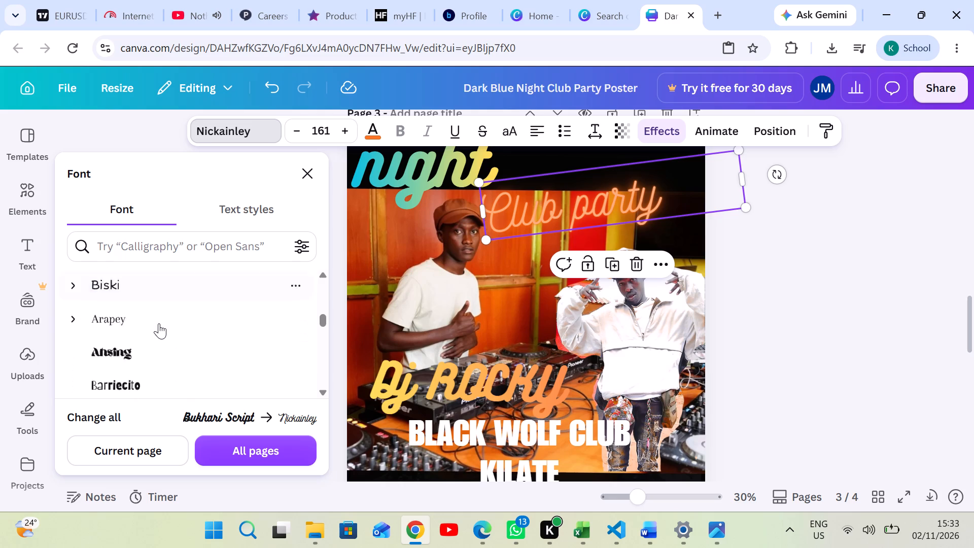
{"action": "scroll", "coordinate": [159, 323], "scroll_direction": "down", "scroll_amount": 4}
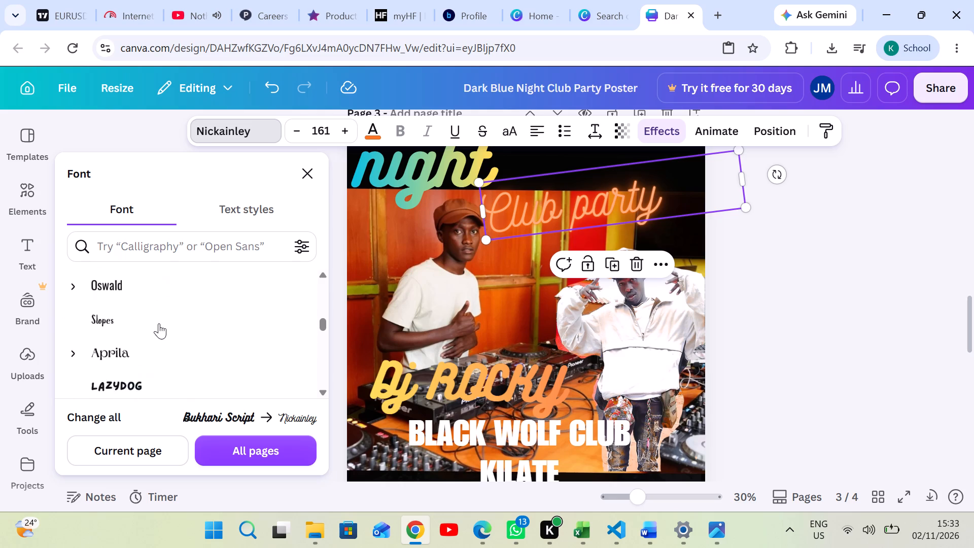
{"action": "scroll", "coordinate": [159, 323], "scroll_direction": "down", "scroll_amount": 2}
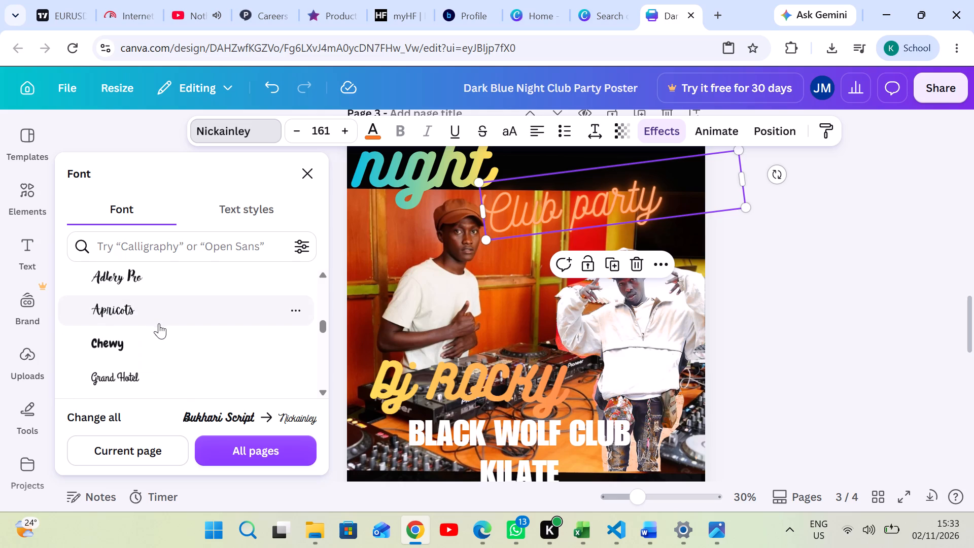
{"action": "scroll", "coordinate": [159, 323], "scroll_direction": "down", "scroll_amount": 2}
Set page 3's Club party text in the Bukhari Script font and deselect it.
{"action": "scroll", "coordinate": [159, 323], "scroll_direction": "up", "scroll_amount": 9}
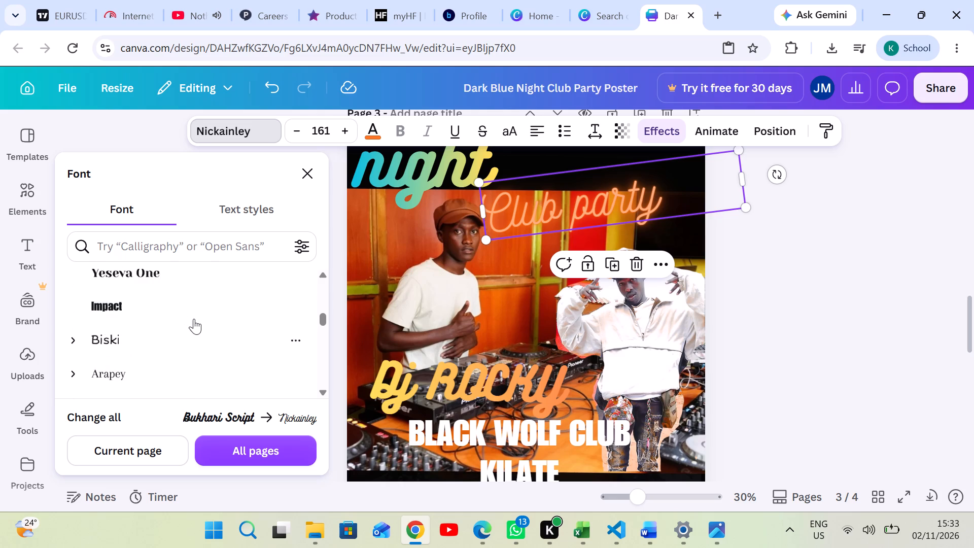
{"action": "scroll", "coordinate": [194, 319], "scroll_direction": "up", "scroll_amount": 18}
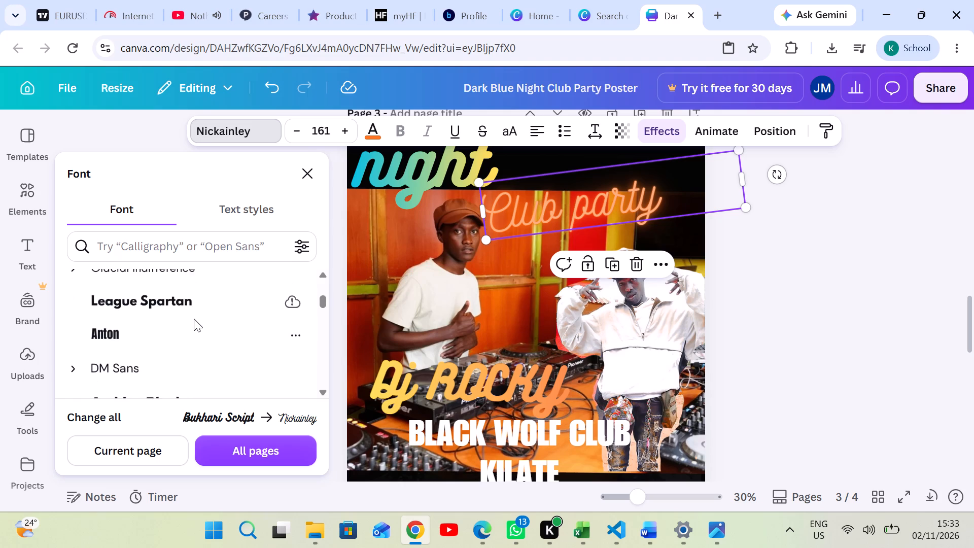
{"action": "scroll", "coordinate": [194, 319], "scroll_direction": "up", "scroll_amount": 6}
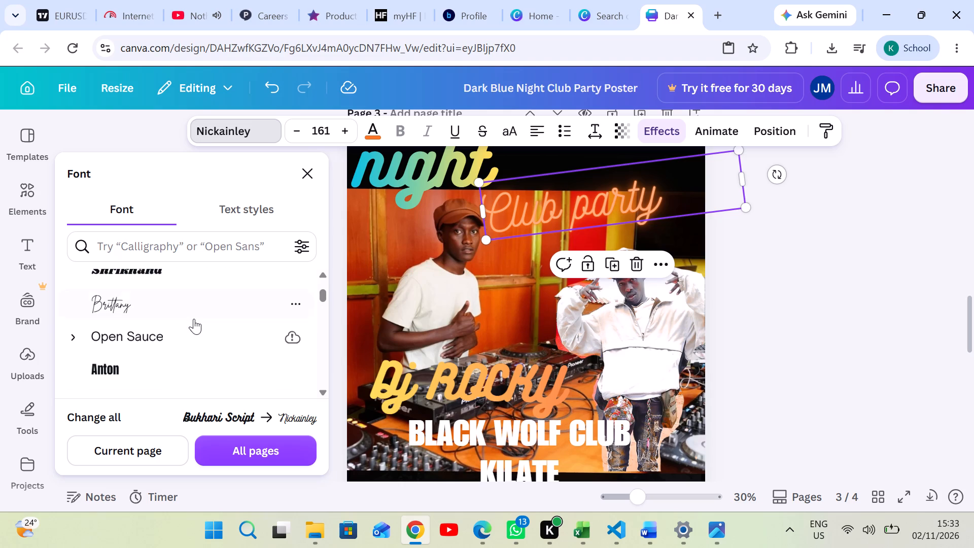
{"action": "scroll", "coordinate": [194, 319], "scroll_direction": "up", "scroll_amount": 3}
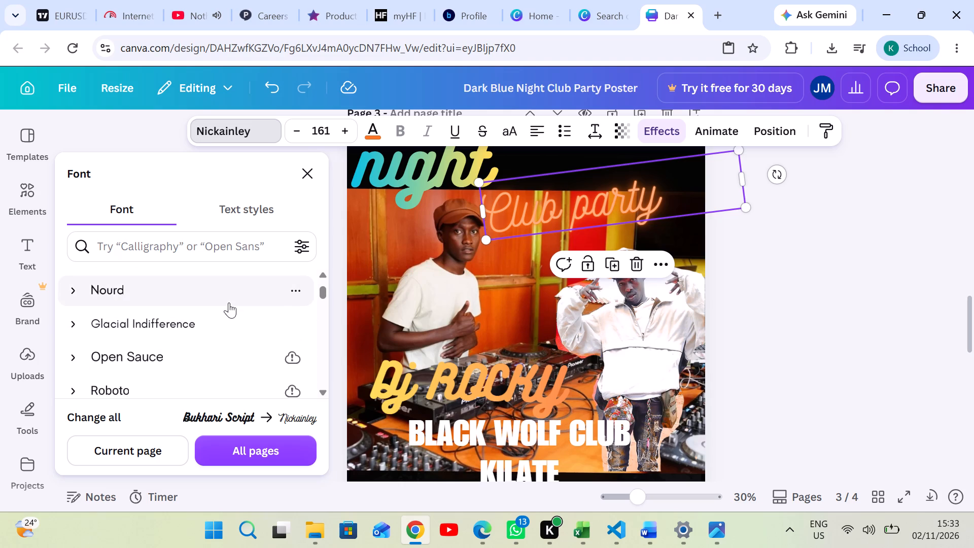
{"action": "scroll", "coordinate": [209, 336], "scroll_direction": "up", "scroll_amount": 1}
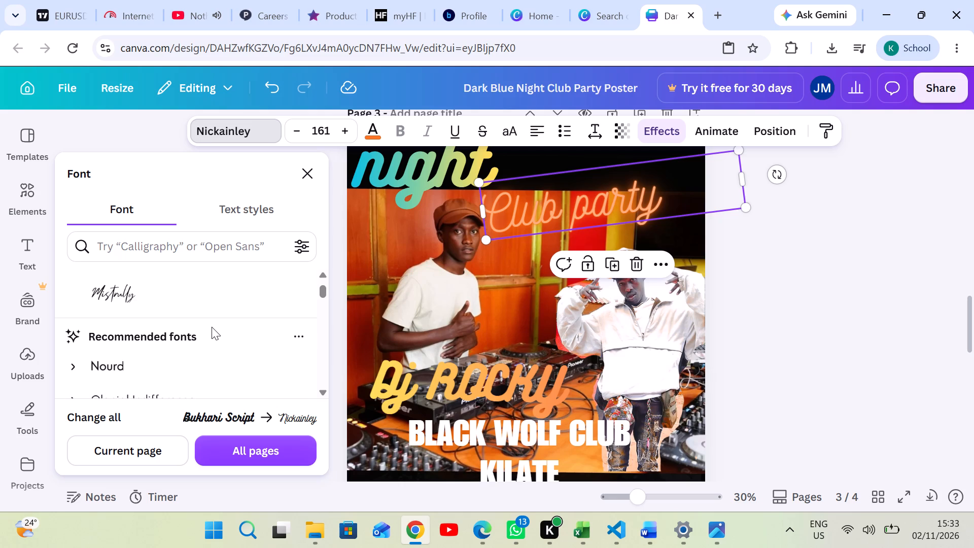
{"action": "scroll", "coordinate": [212, 326], "scroll_direction": "up", "scroll_amount": 2}
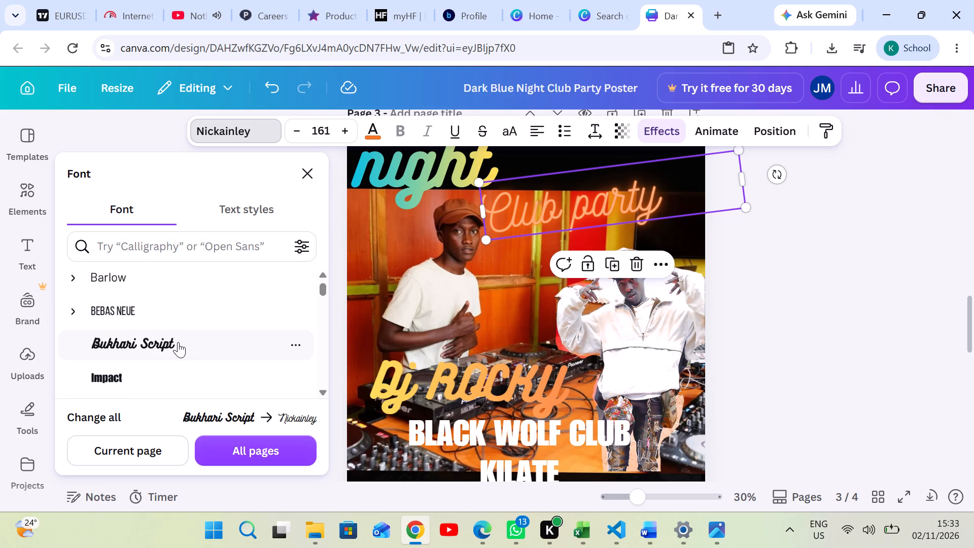
{"action": "left_click", "coordinate": [178, 342]}
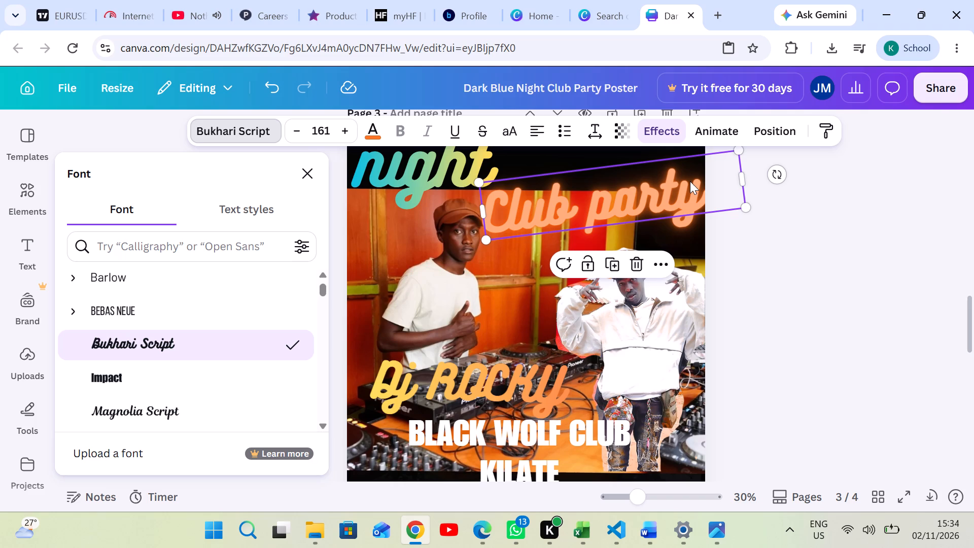
{"action": "left_click", "coordinate": [828, 294]}
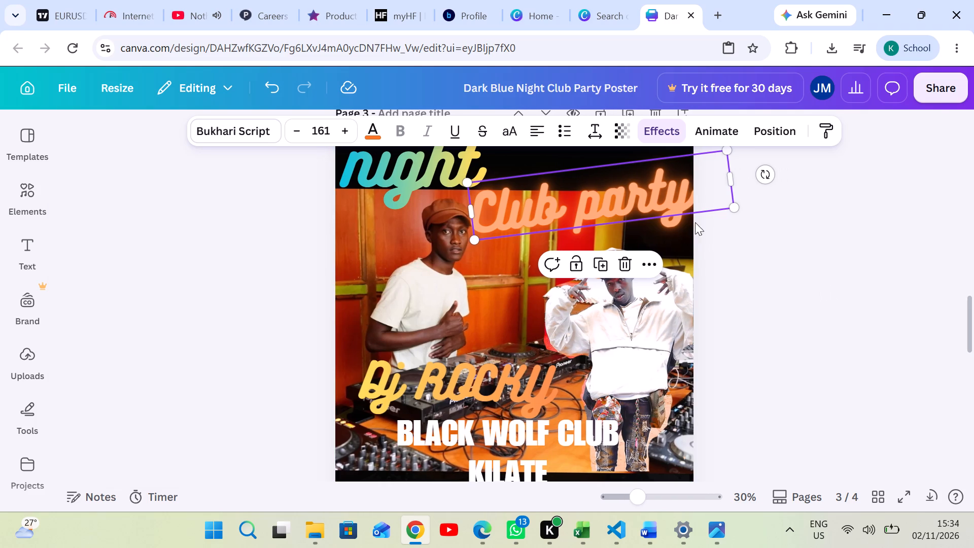
{"action": "left_click", "coordinate": [847, 262]}
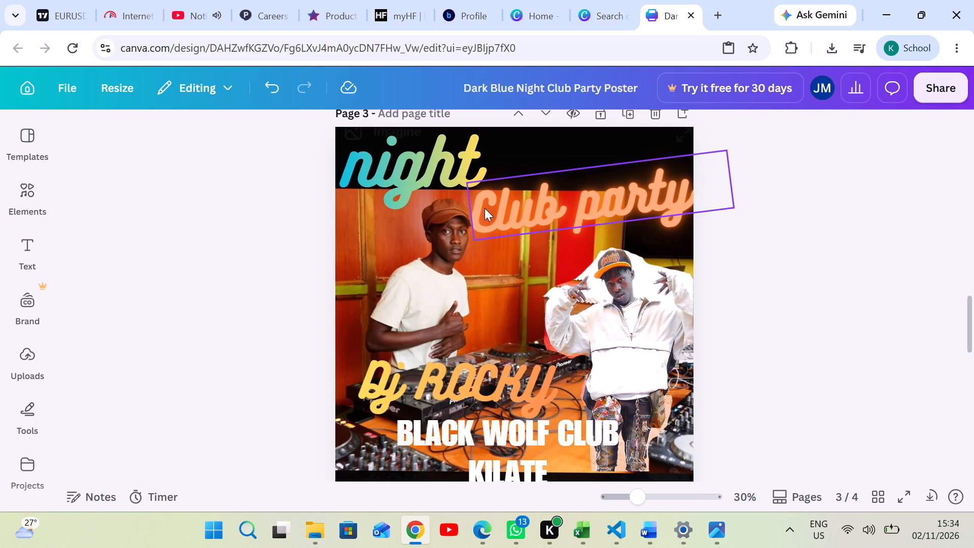
Try the #0cc0df to #ffde59 gradient on page 3's Club party text, settling on gray green (#7a9567).
{"action": "left_click", "coordinate": [494, 205]}
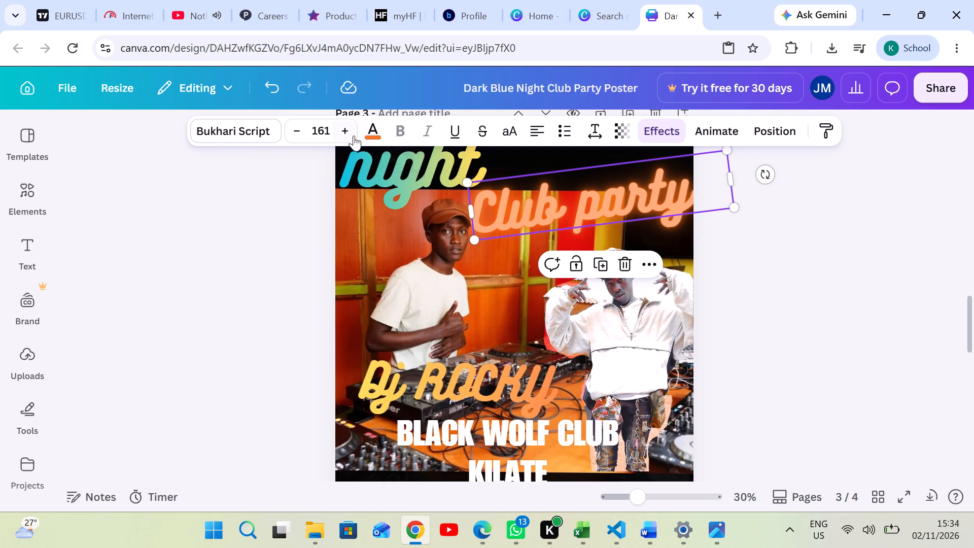
{"action": "left_click", "coordinate": [369, 128]}
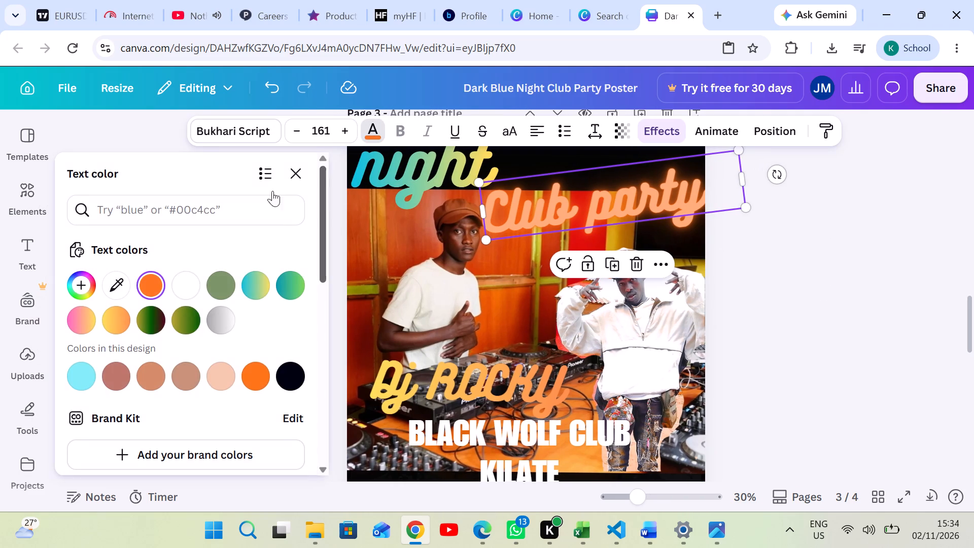
{"action": "left_click", "coordinate": [251, 278]}
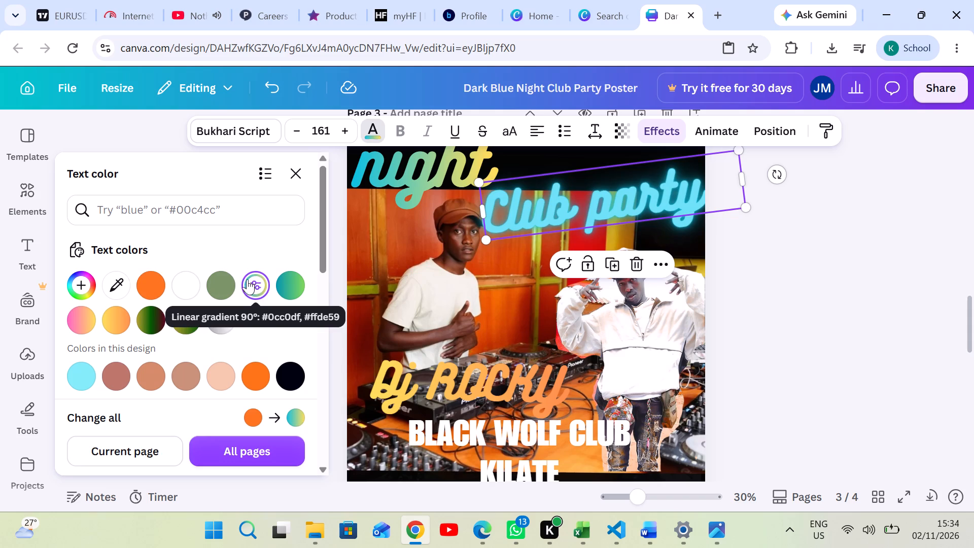
{"action": "left_click", "coordinate": [214, 284]}
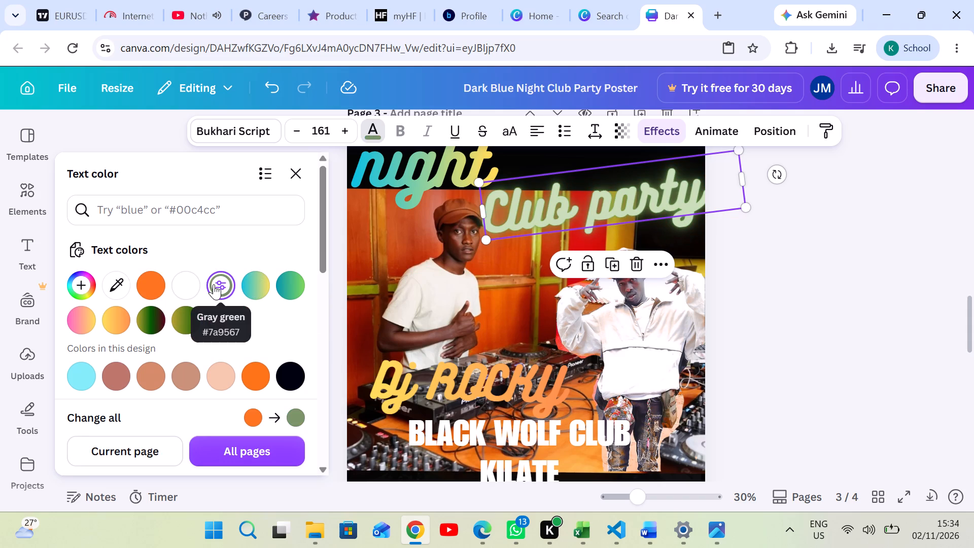
{"action": "left_click", "coordinate": [778, 268]}
{"action": "left_click", "coordinate": [778, 268]}
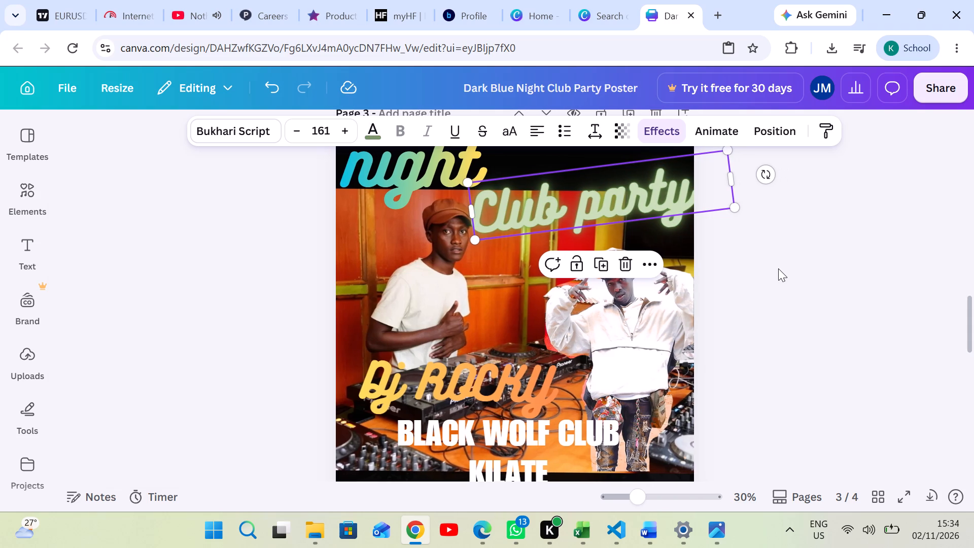
{"action": "left_click", "coordinate": [782, 269]}
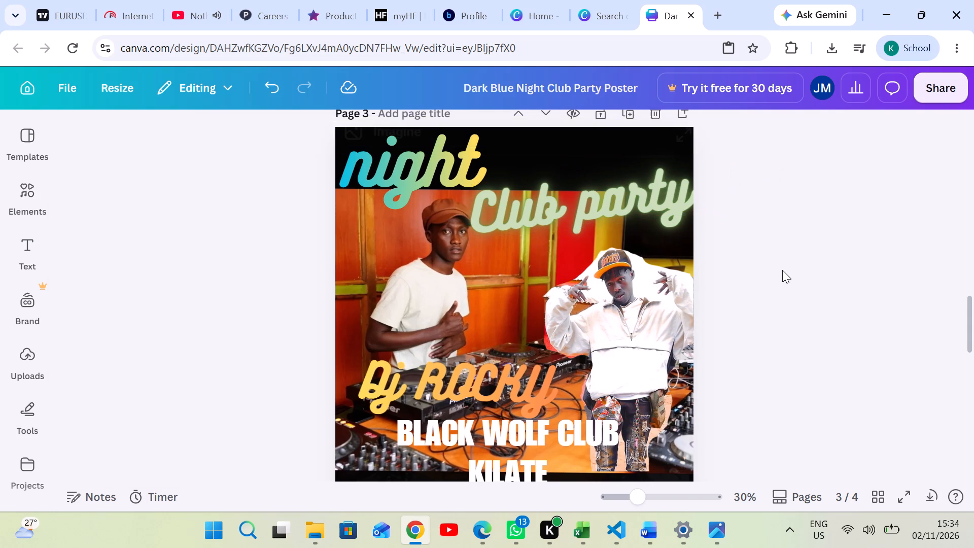
Reduce the font size of page 3's Club party text to 140.
{"action": "scroll", "coordinate": [782, 270], "scroll_direction": "down", "scroll_amount": 1}
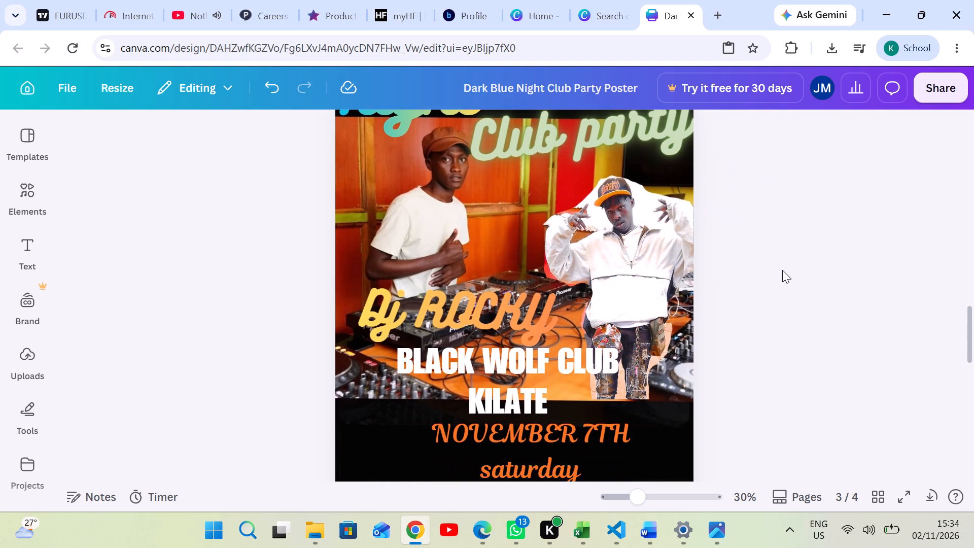
{"action": "scroll", "coordinate": [782, 270], "scroll_direction": "down", "scroll_amount": 3}
{"action": "scroll", "coordinate": [782, 270], "scroll_direction": "up", "scroll_amount": 4}
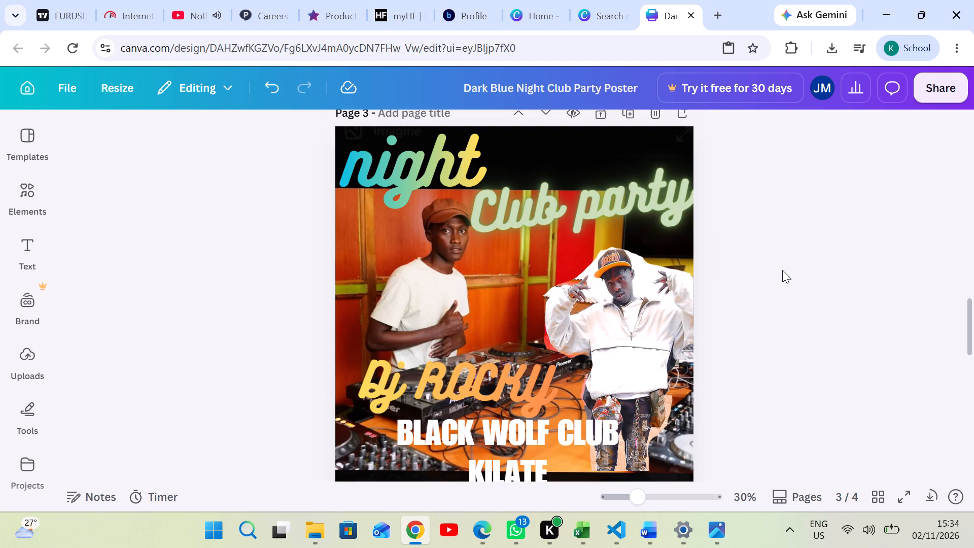
{"action": "left_click", "coordinate": [562, 203]}
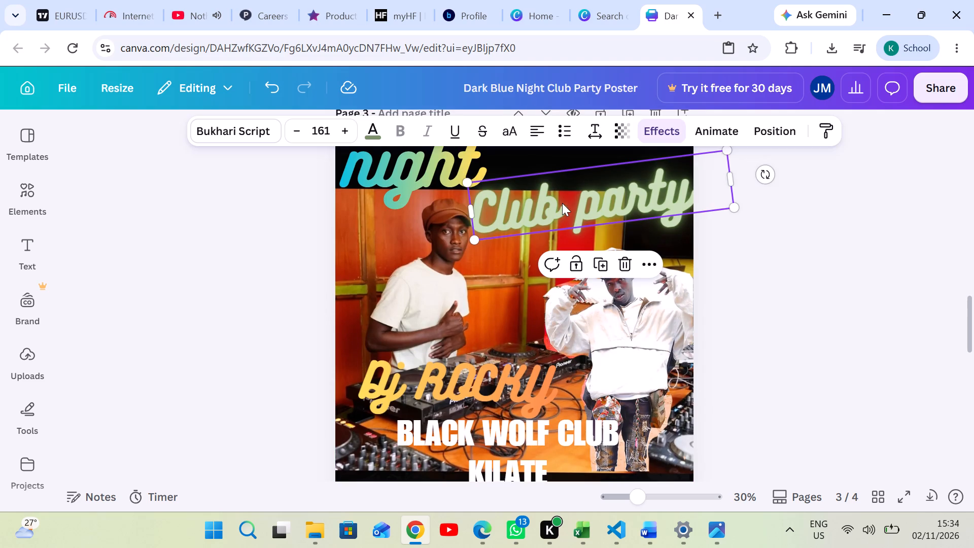
{"action": "left_click", "coordinate": [296, 127]}
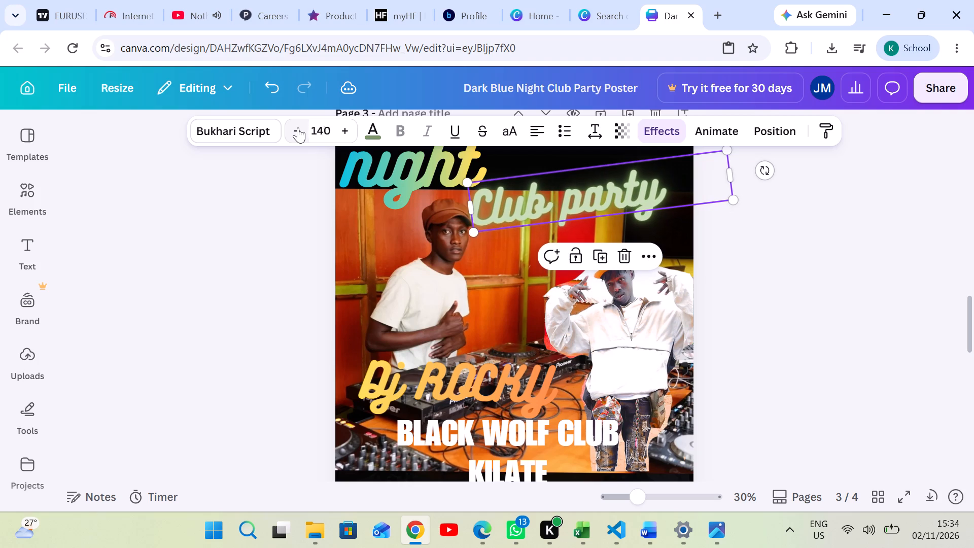
Reduce the font size of page 3's night title to 185.
{"action": "left_click", "coordinate": [374, 172]}
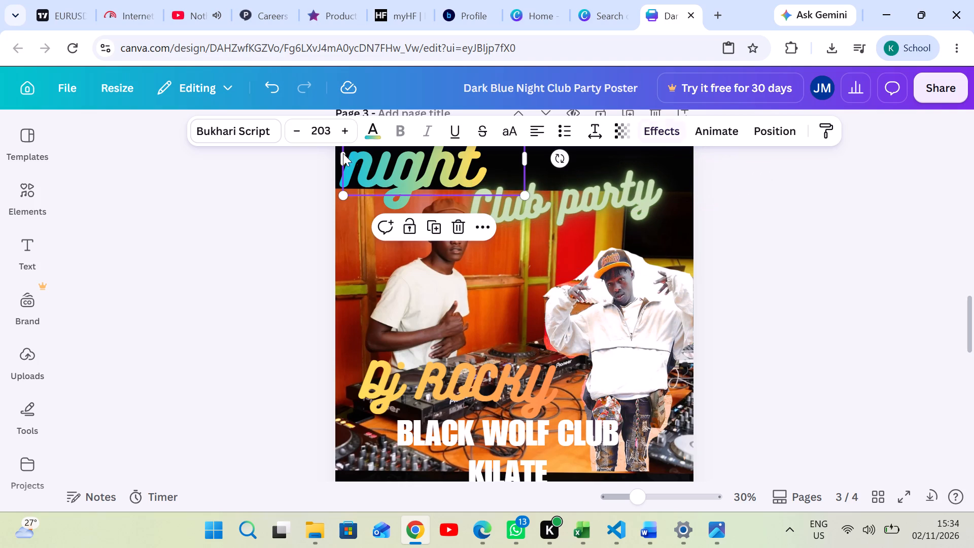
{"action": "left_click", "coordinate": [295, 131]}
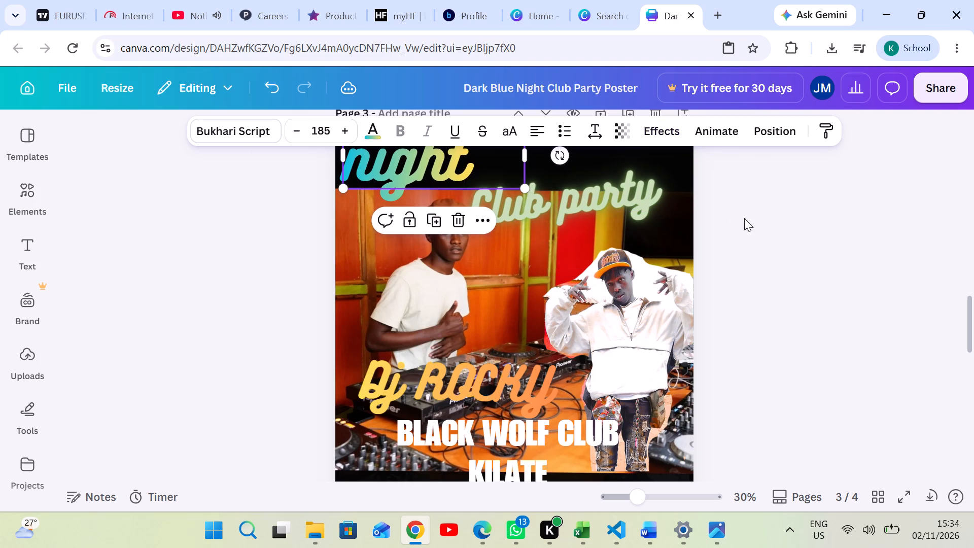
{"action": "left_click", "coordinate": [792, 244]}
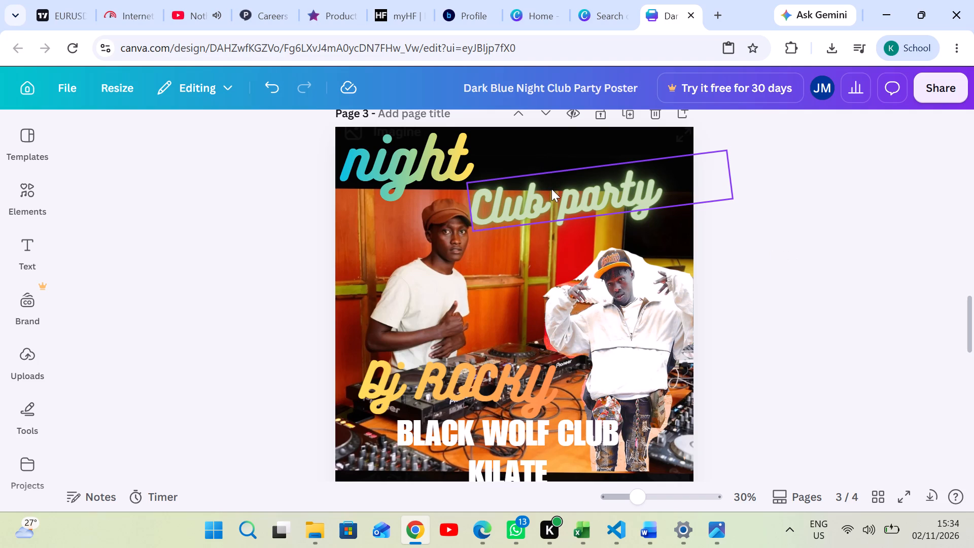
Move page 3's Club party text slightly up and to the right, just below and beside the night title.
{"action": "left_click_drag", "start_coordinate": [551, 189], "coordinate": [558, 178]}
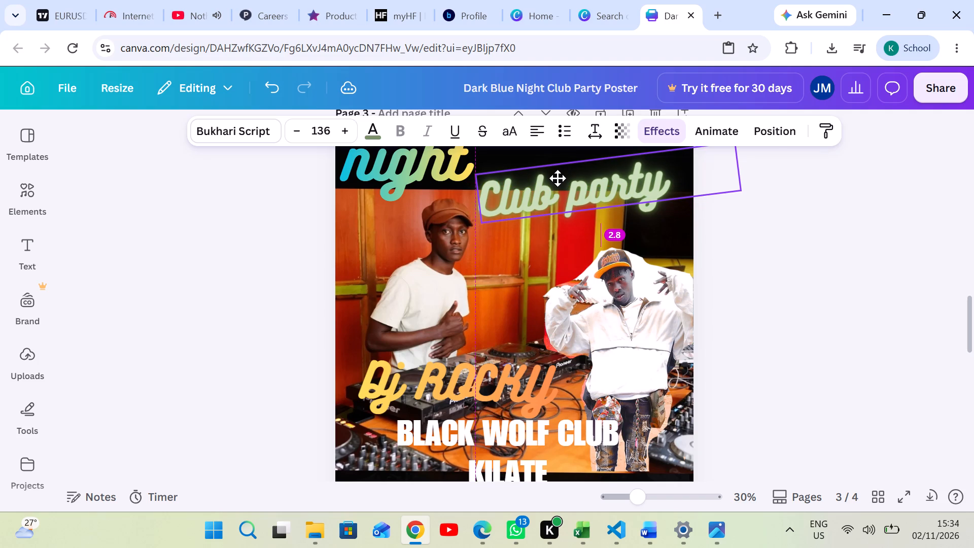
{"action": "left_click_drag", "start_coordinate": [558, 178], "coordinate": [557, 178]}
{"action": "left_click", "coordinate": [843, 269]}
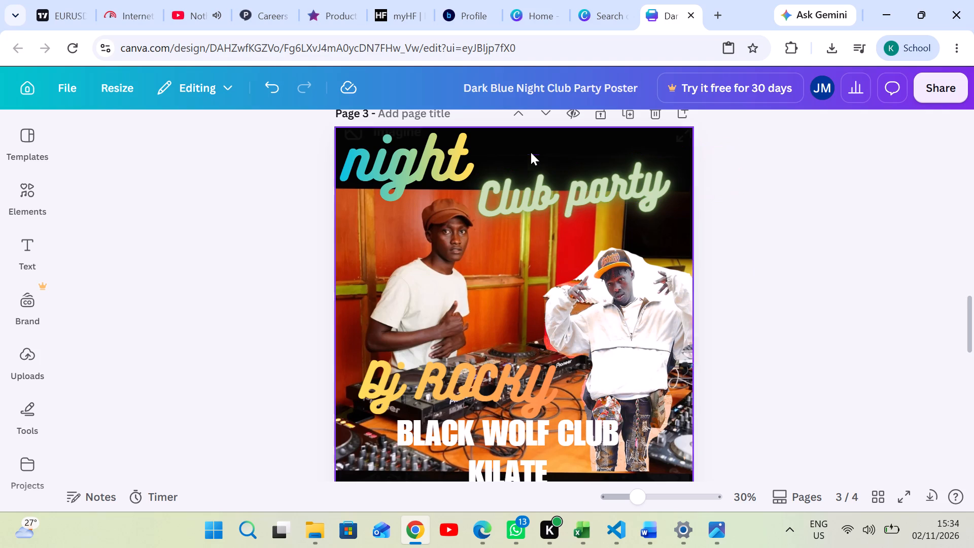
Move page 3's night title to the right and slightly up, above the start of the Club party text.
{"action": "left_click_drag", "start_coordinate": [412, 149], "coordinate": [423, 149]}
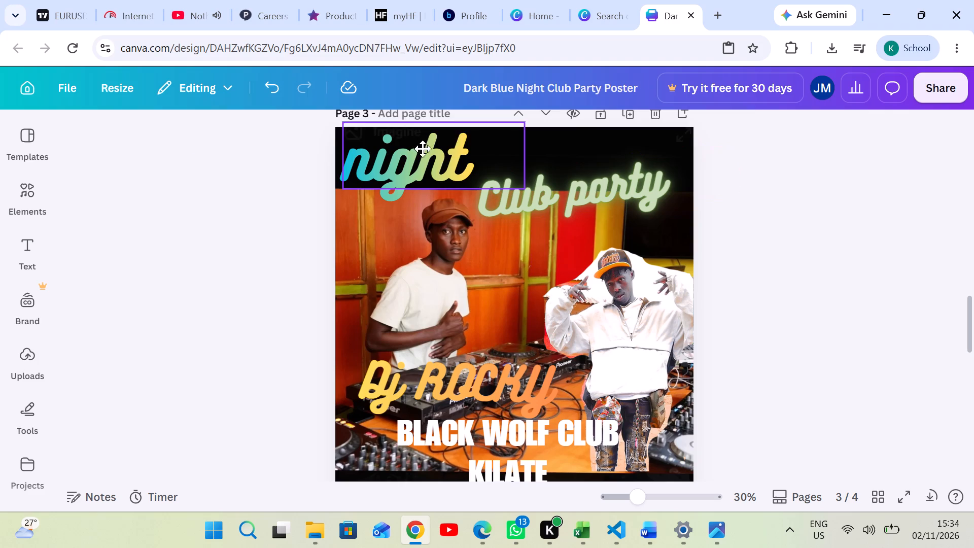
{"action": "left_click_drag", "start_coordinate": [423, 149], "coordinate": [430, 149]}
{"action": "left_click", "coordinate": [726, 244]}
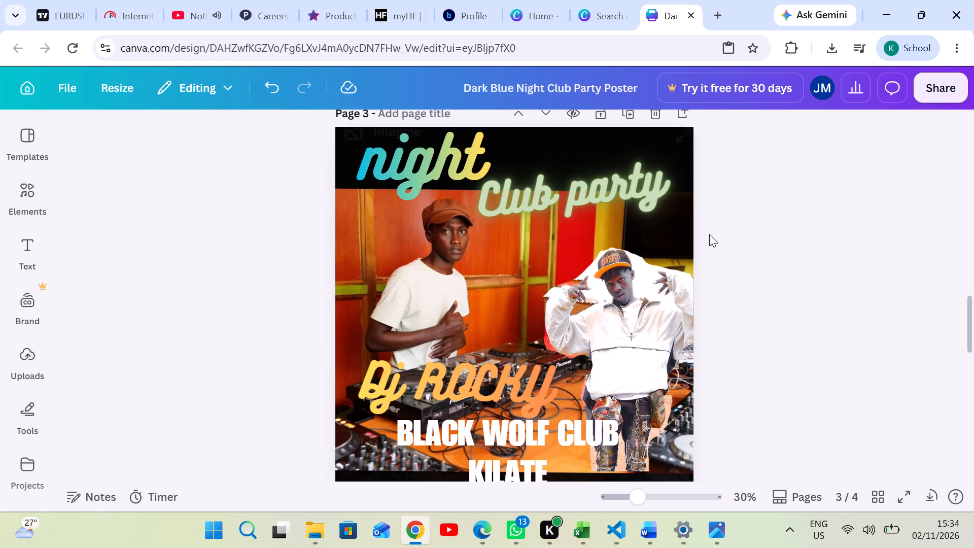
{"action": "left_click_drag", "start_coordinate": [429, 135], "coordinate": [448, 124]}
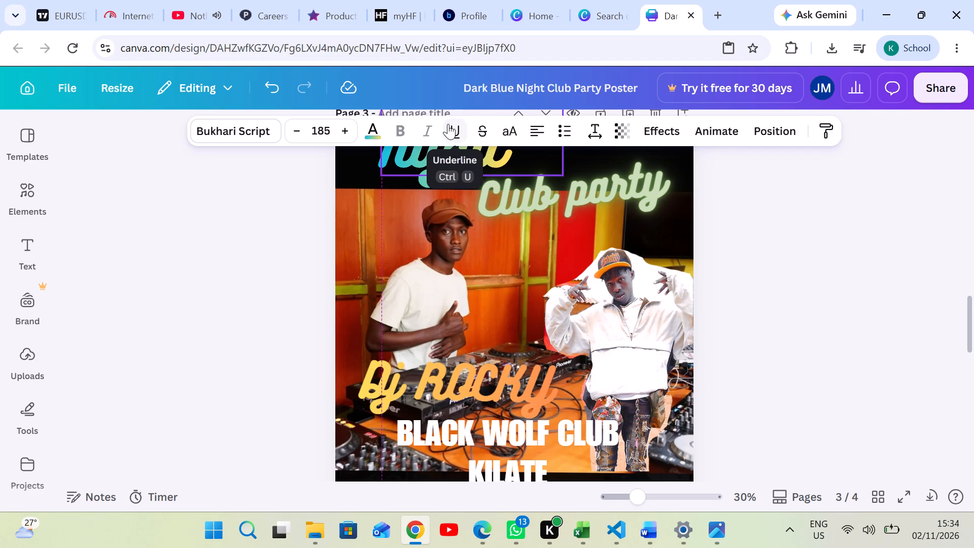
{"action": "left_click_drag", "start_coordinate": [448, 124], "coordinate": [449, 125]}
{"action": "left_click", "coordinate": [753, 233]}
Fine-tune page 3's titles, placing night at the top over the DJ and Club party lower right, close to the page's right edge.
{"action": "left_click_drag", "start_coordinate": [565, 189], "coordinate": [571, 197]}
{"action": "left_click_drag", "start_coordinate": [460, 153], "coordinate": [472, 153]}
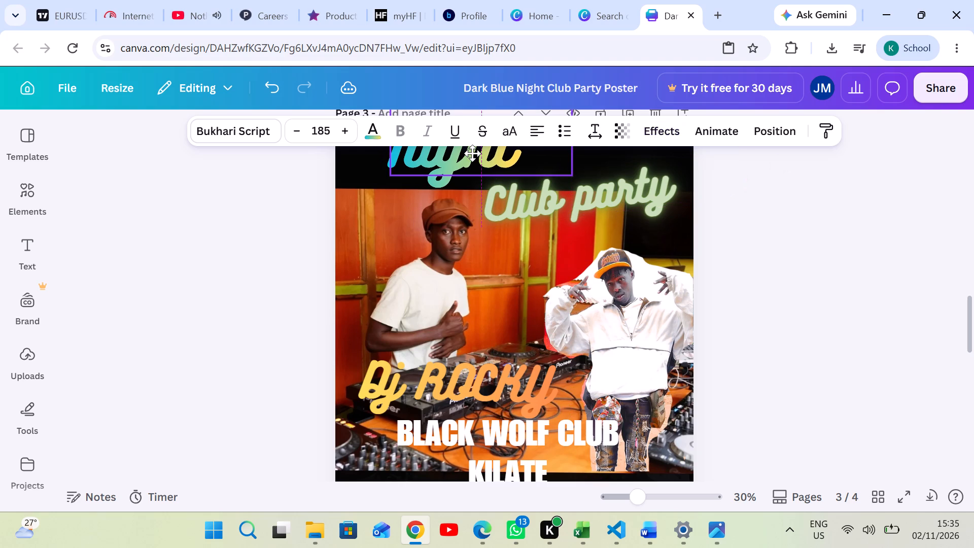
{"action": "left_click_drag", "start_coordinate": [472, 153], "coordinate": [472, 155]}
{"action": "left_click", "coordinate": [811, 250]}
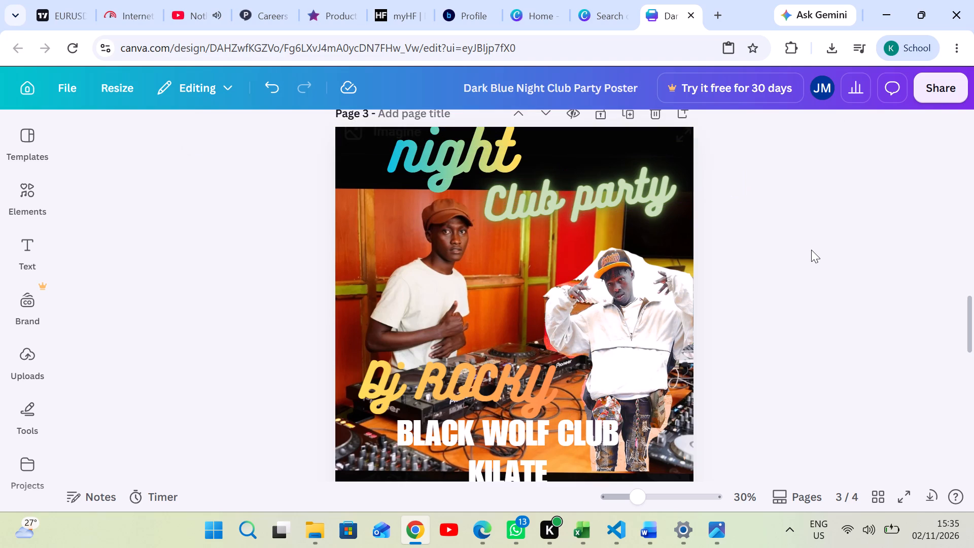
{"action": "left_click", "coordinate": [470, 141]}
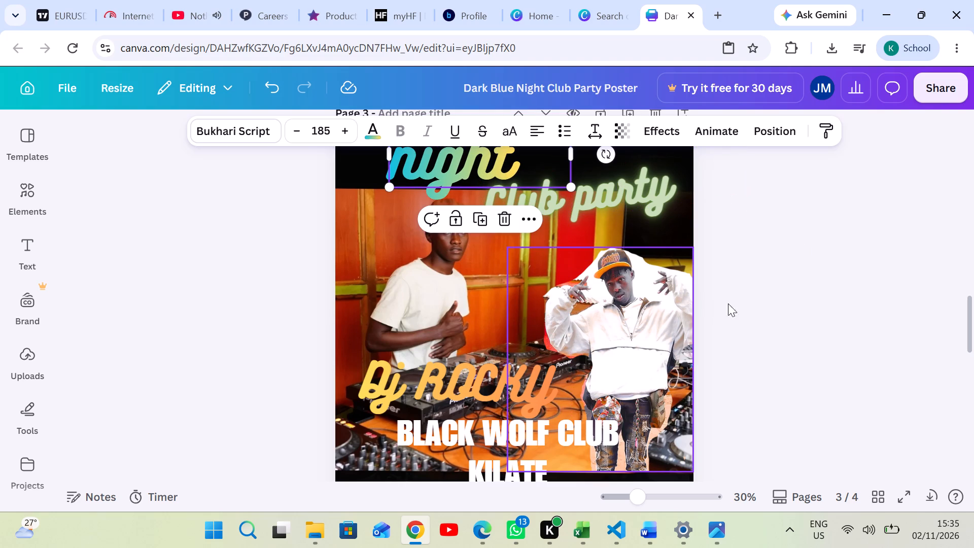
{"action": "left_click", "coordinate": [766, 290]}
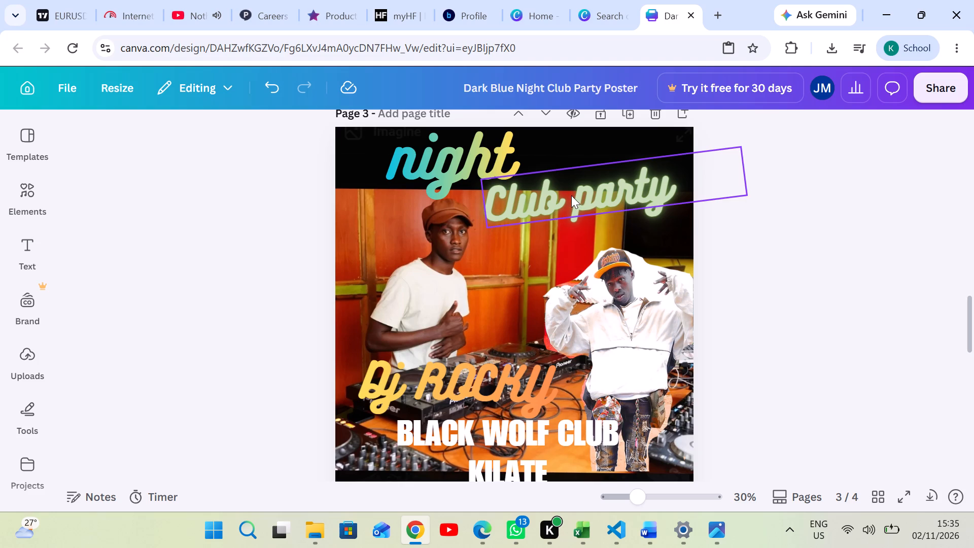
{"action": "left_click_drag", "start_coordinate": [571, 192], "coordinate": [586, 193]}
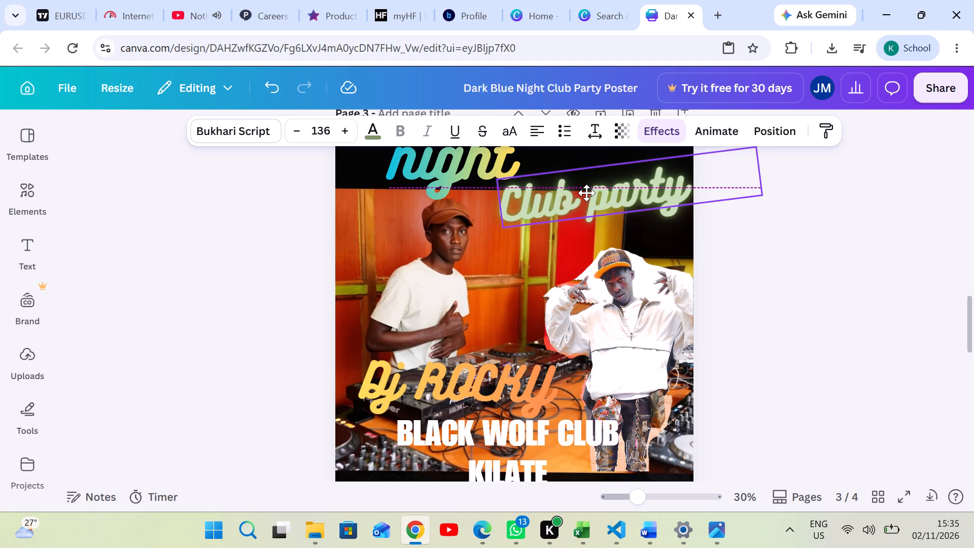
{"action": "left_click_drag", "start_coordinate": [586, 193], "coordinate": [579, 190]}
{"action": "left_click", "coordinate": [806, 290]}
Try dark blue and the #0097b2 to #7ed957 gradient on page 3's Dj ROCKY text, settling on orange (#ff7418).
{"action": "scroll", "coordinate": [808, 300], "scroll_direction": "down", "scroll_amount": 1}
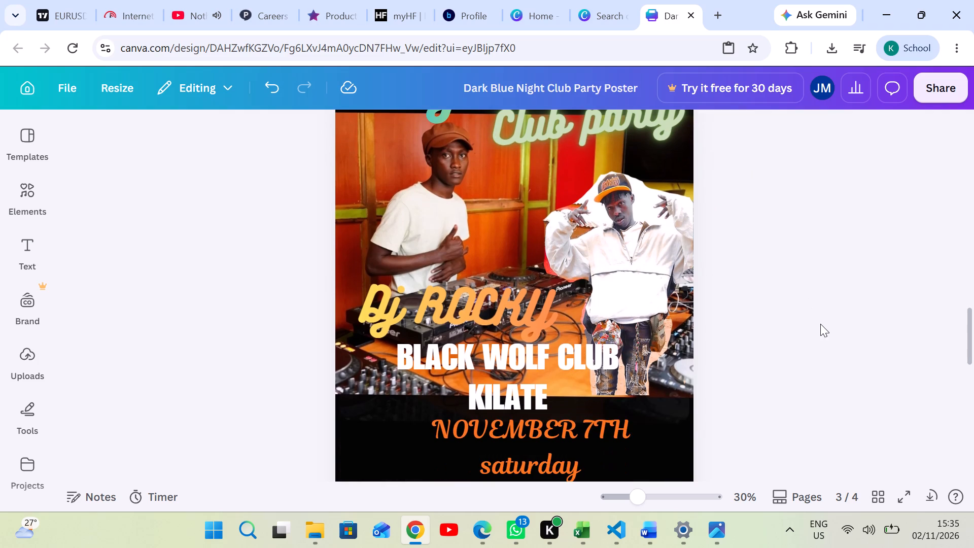
{"action": "scroll", "coordinate": [820, 324], "scroll_direction": "up", "scroll_amount": 1}
{"action": "scroll", "coordinate": [821, 327], "scroll_direction": "down", "scroll_amount": 2}
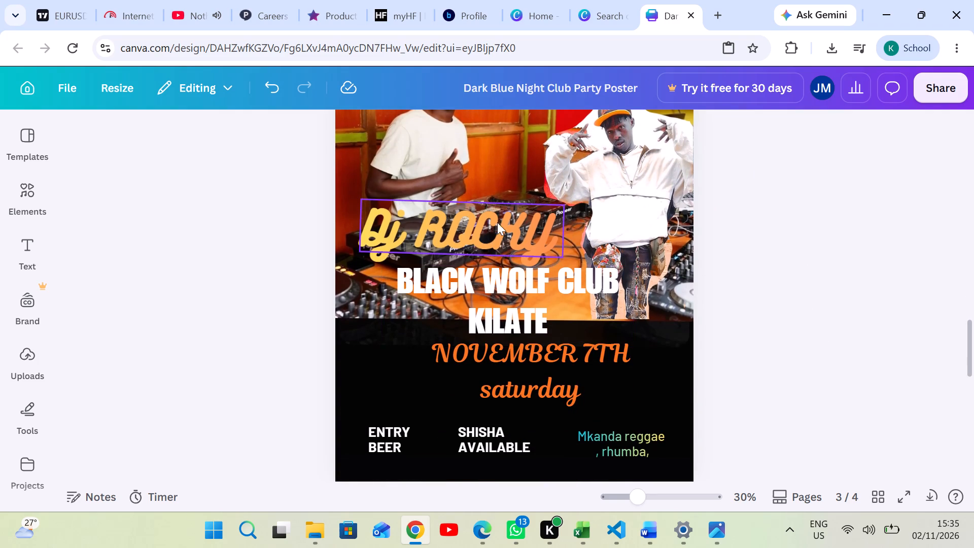
{"action": "left_click", "coordinate": [507, 227]}
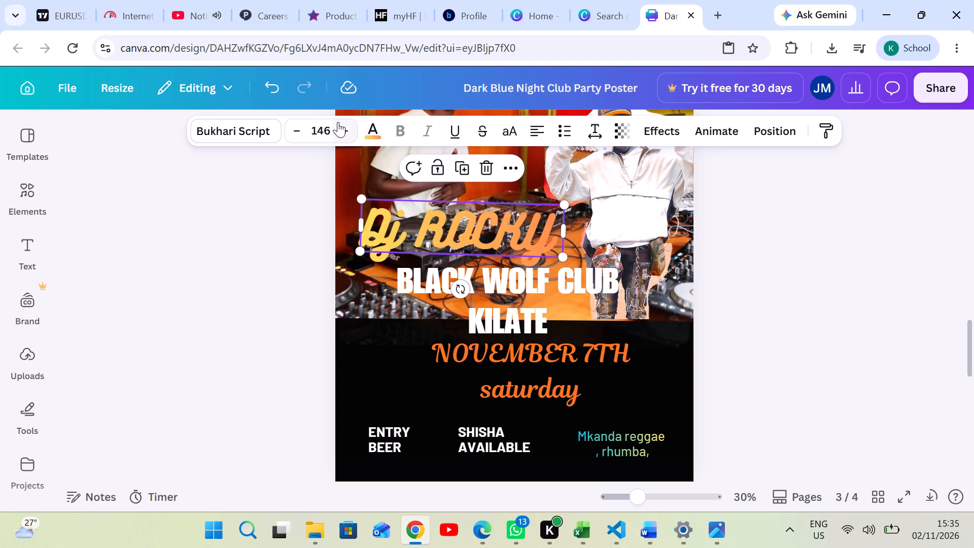
{"action": "left_click", "coordinate": [376, 133]}
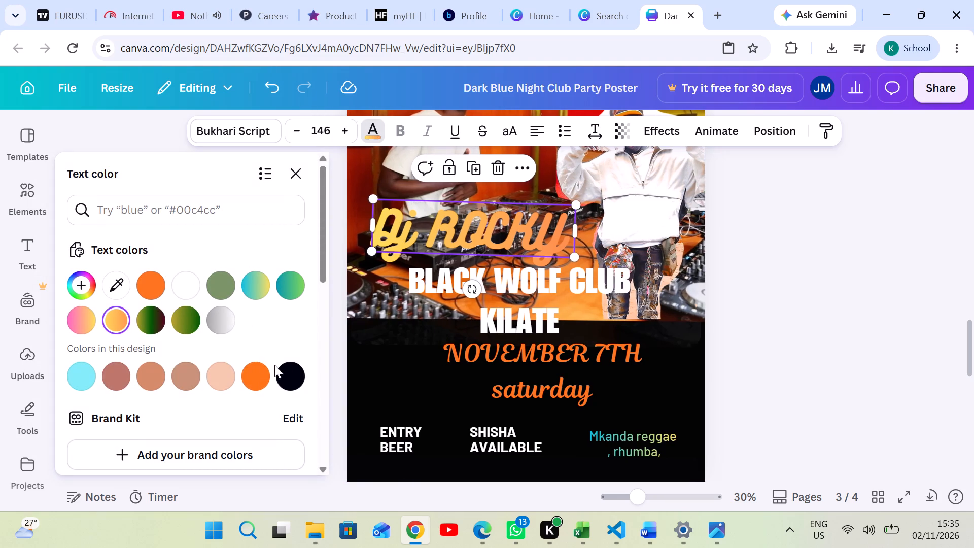
{"action": "left_click", "coordinate": [297, 366]}
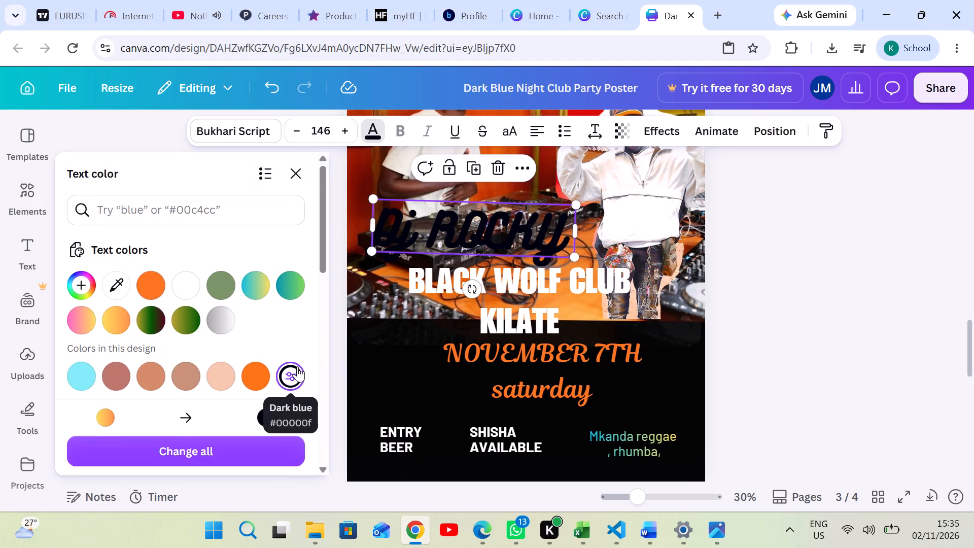
{"action": "left_click", "coordinate": [290, 286]}
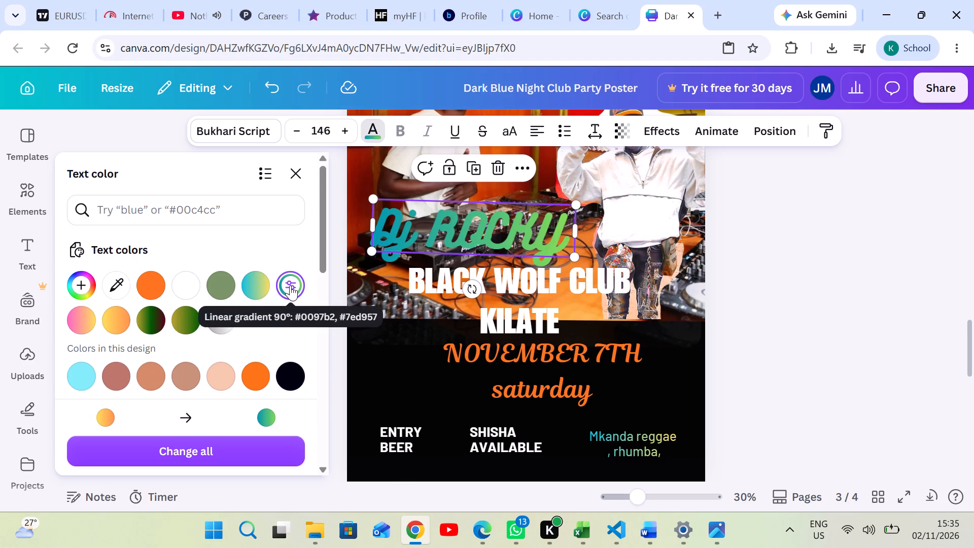
{"action": "scroll", "coordinate": [614, 324], "scroll_direction": "up", "scroll_amount": 2}
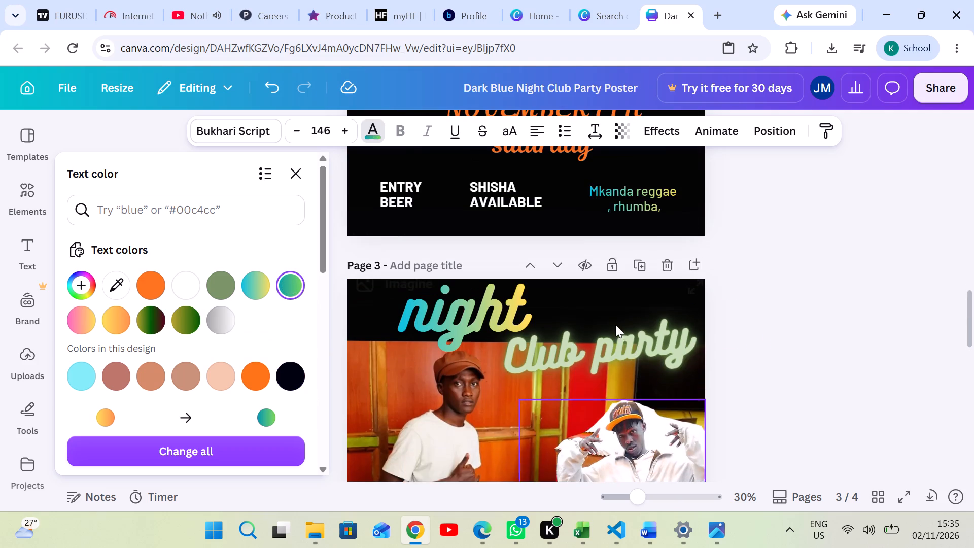
{"action": "scroll", "coordinate": [616, 329], "scroll_direction": "down", "scroll_amount": 2}
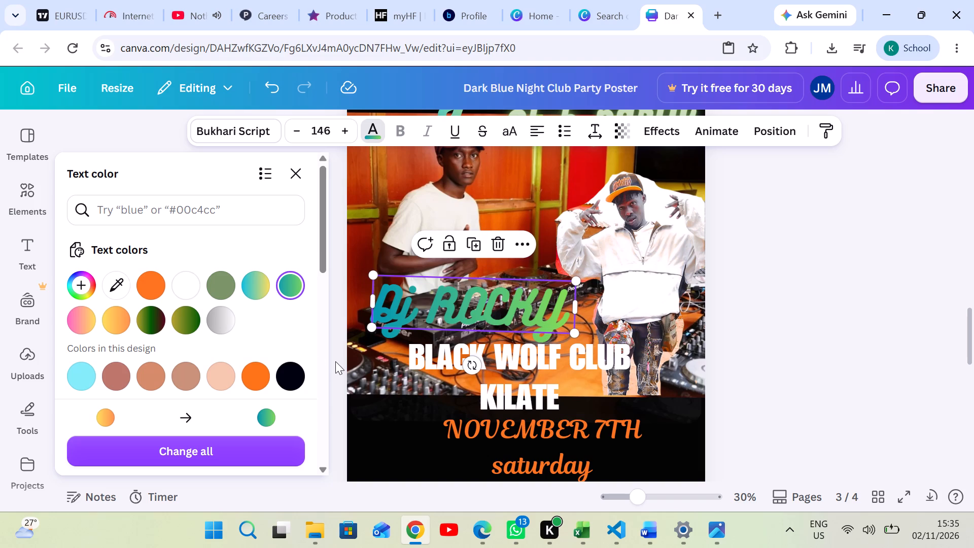
{"action": "left_click", "coordinate": [263, 367]}
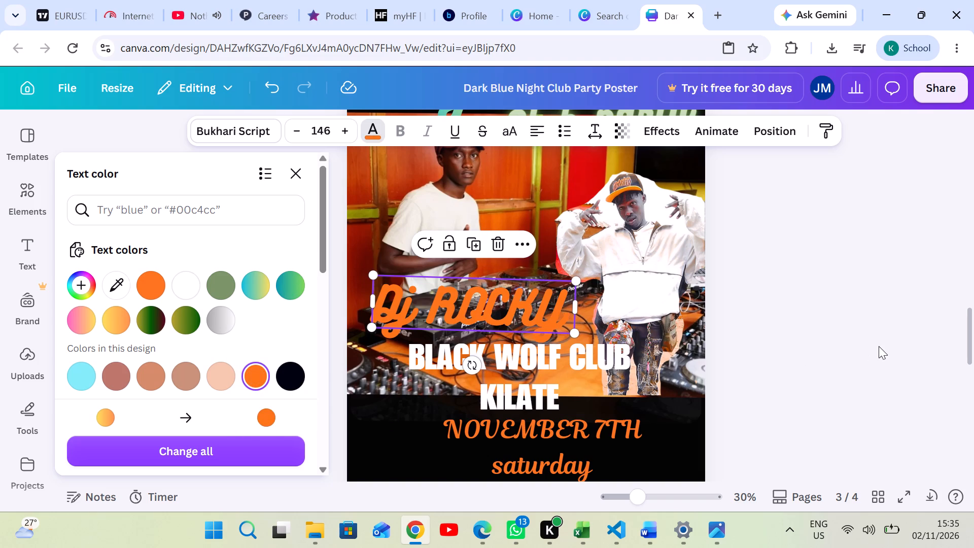
{"action": "left_click", "coordinate": [873, 346]}
{"action": "left_click", "coordinate": [873, 346]}
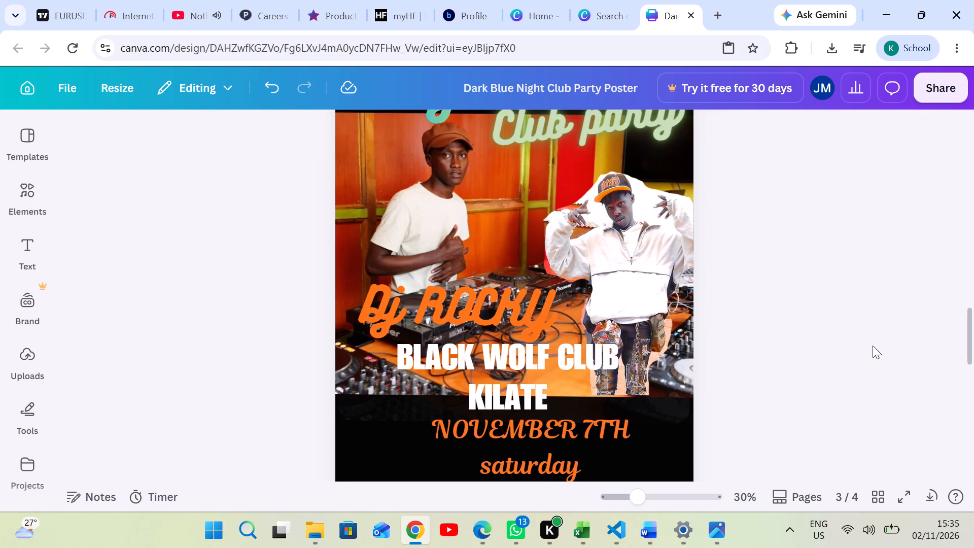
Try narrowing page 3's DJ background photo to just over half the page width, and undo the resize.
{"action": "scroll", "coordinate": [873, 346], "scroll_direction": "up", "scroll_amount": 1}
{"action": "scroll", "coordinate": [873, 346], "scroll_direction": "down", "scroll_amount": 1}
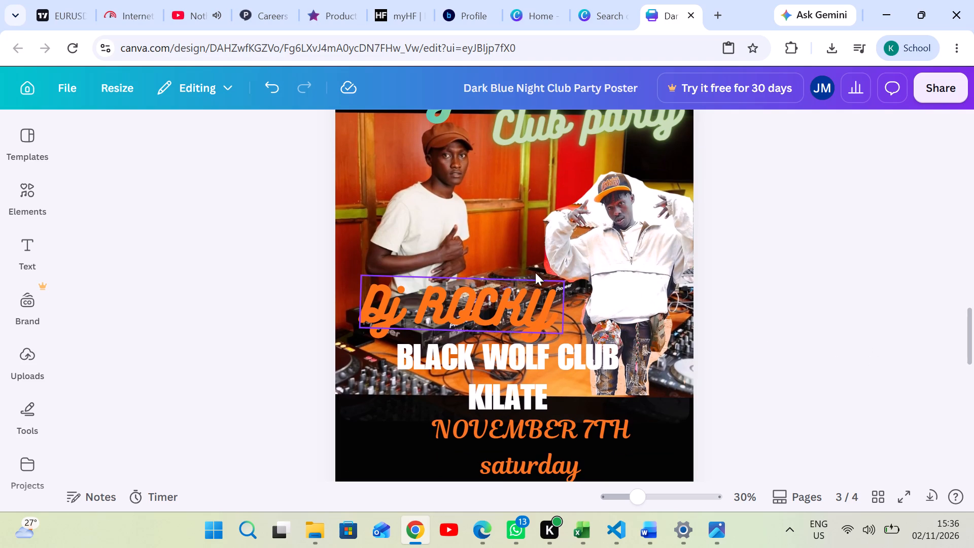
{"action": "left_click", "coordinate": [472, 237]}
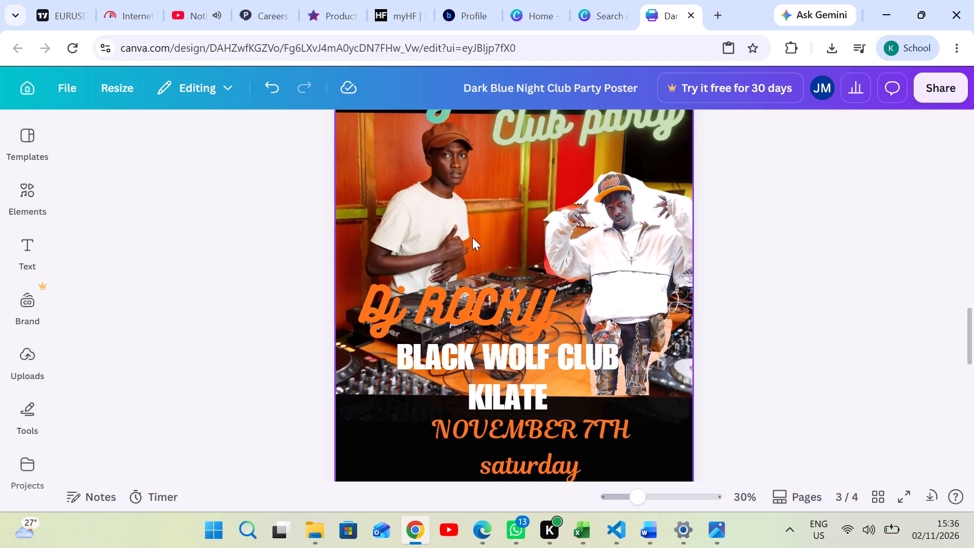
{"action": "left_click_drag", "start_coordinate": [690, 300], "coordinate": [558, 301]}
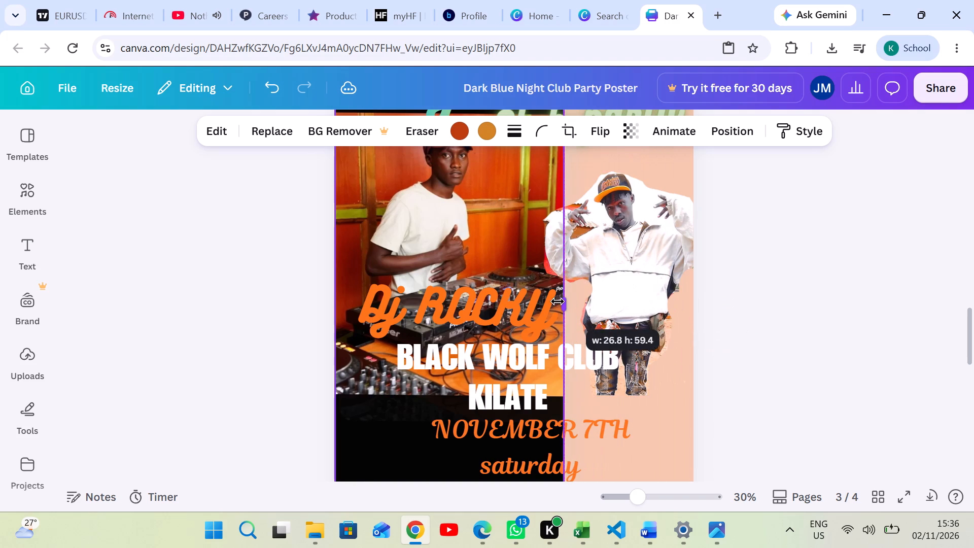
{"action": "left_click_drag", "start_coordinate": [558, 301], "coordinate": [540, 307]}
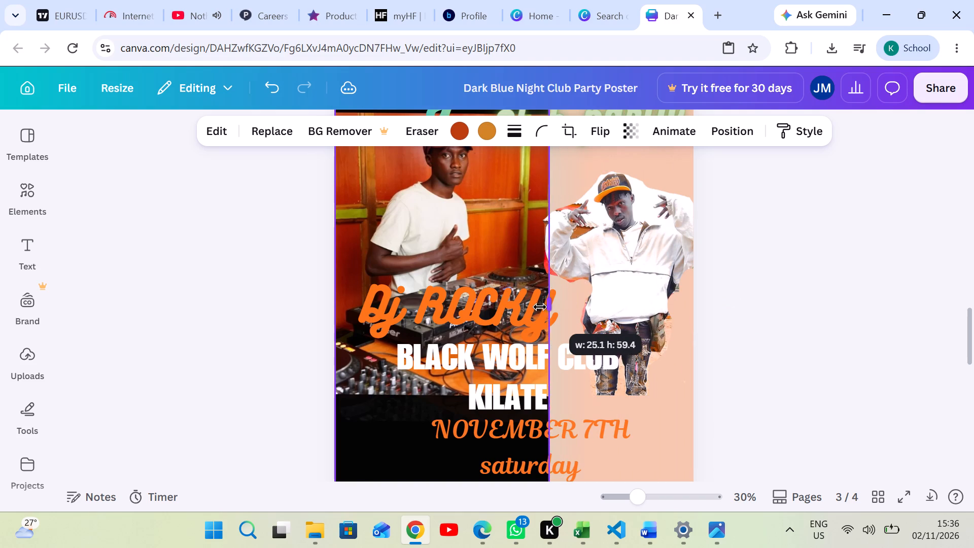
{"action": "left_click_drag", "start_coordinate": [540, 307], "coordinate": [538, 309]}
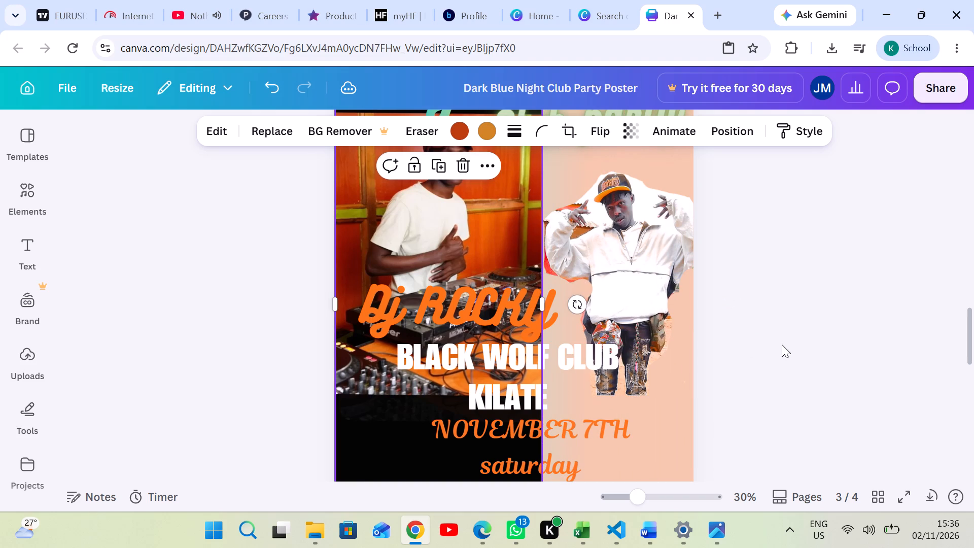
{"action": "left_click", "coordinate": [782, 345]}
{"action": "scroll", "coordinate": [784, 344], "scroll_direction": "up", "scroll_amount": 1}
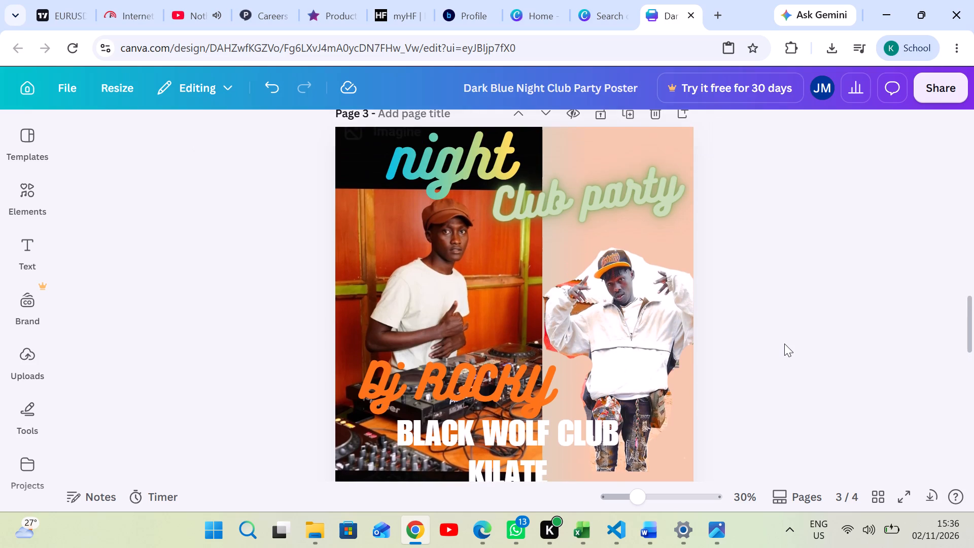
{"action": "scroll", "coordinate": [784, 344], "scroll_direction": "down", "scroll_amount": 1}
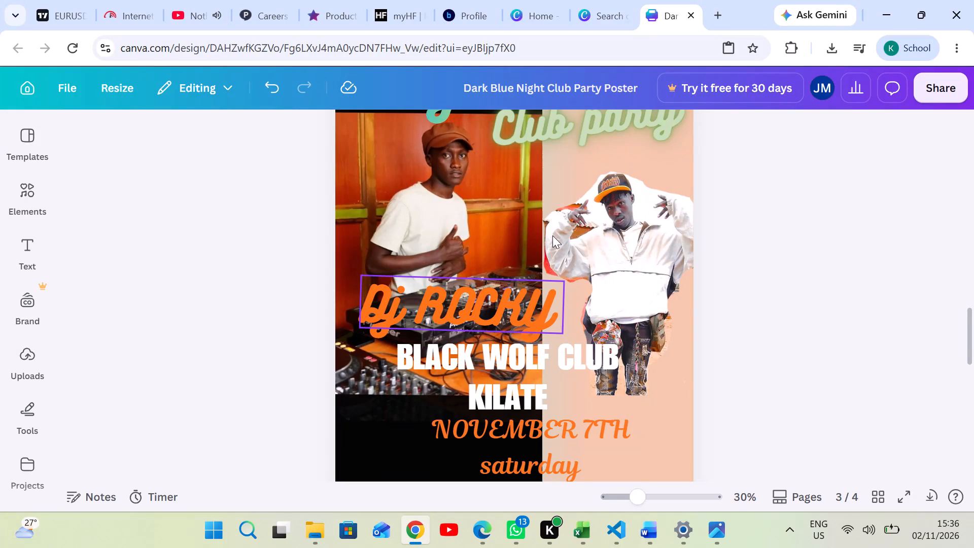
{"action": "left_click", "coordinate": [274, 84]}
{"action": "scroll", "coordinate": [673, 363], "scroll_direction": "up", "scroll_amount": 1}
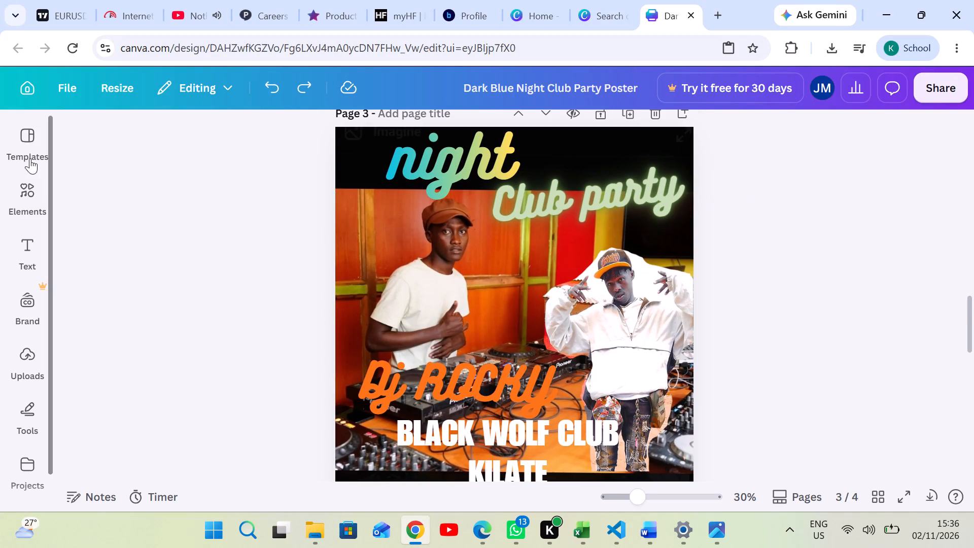
Download only page 3 of the poster design as a PNG.
{"action": "left_click", "coordinate": [59, 82]}
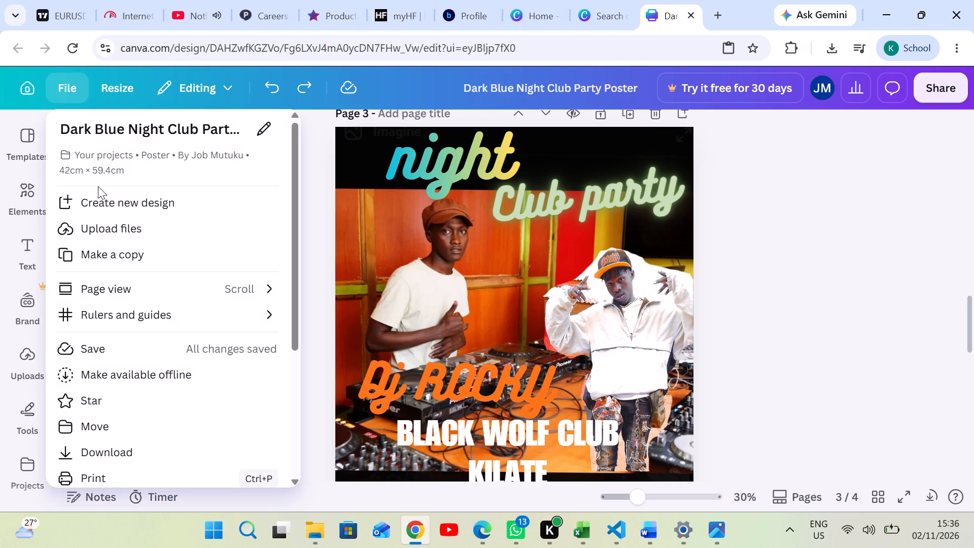
{"action": "left_click", "coordinate": [116, 450]}
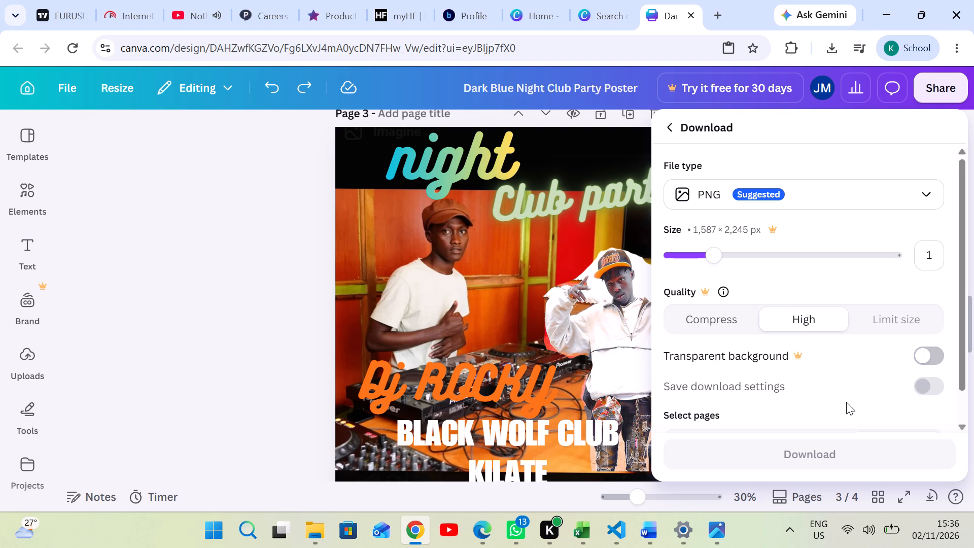
{"action": "scroll", "coordinate": [852, 387], "scroll_direction": "down", "scroll_amount": 1}
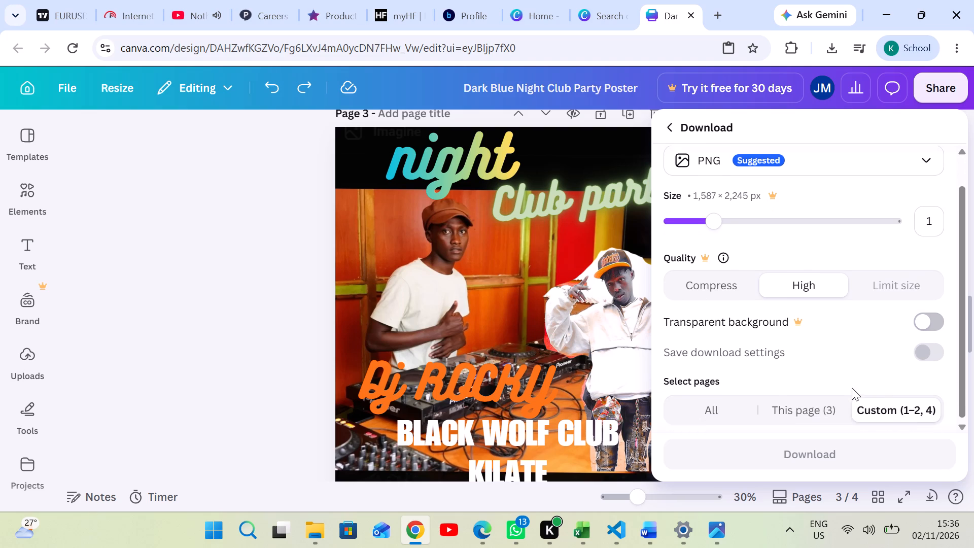
{"action": "scroll", "coordinate": [852, 388], "scroll_direction": "down", "scroll_amount": 3}
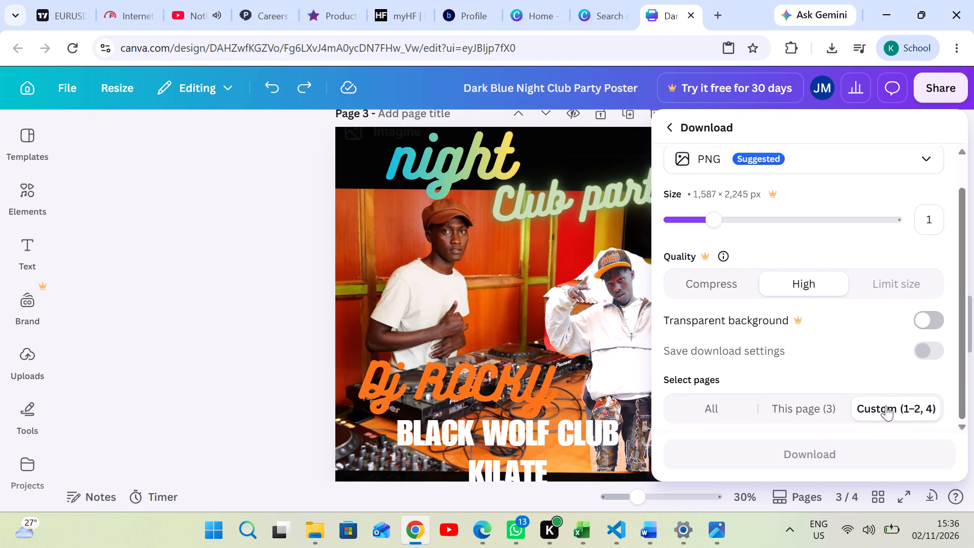
{"action": "left_click", "coordinate": [896, 401]}
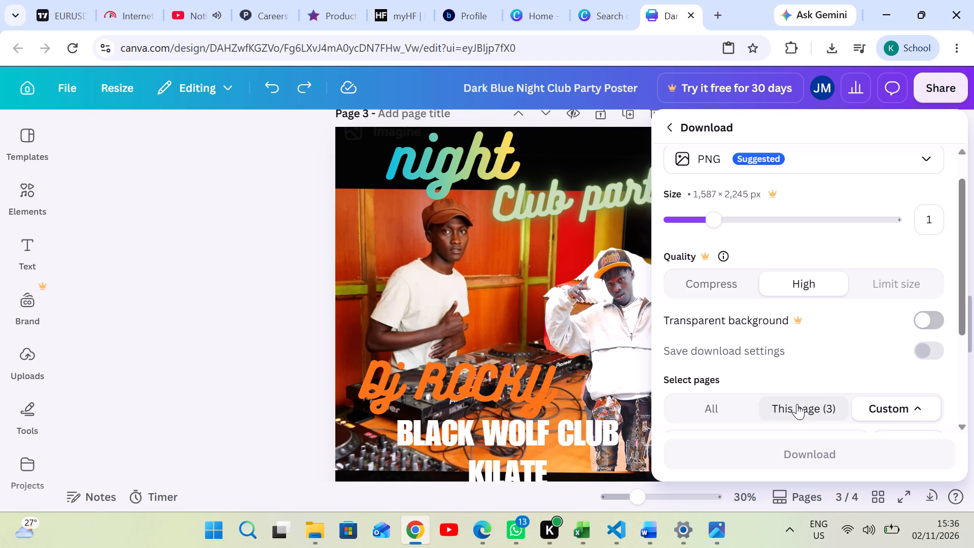
{"action": "left_click", "coordinate": [806, 398]}
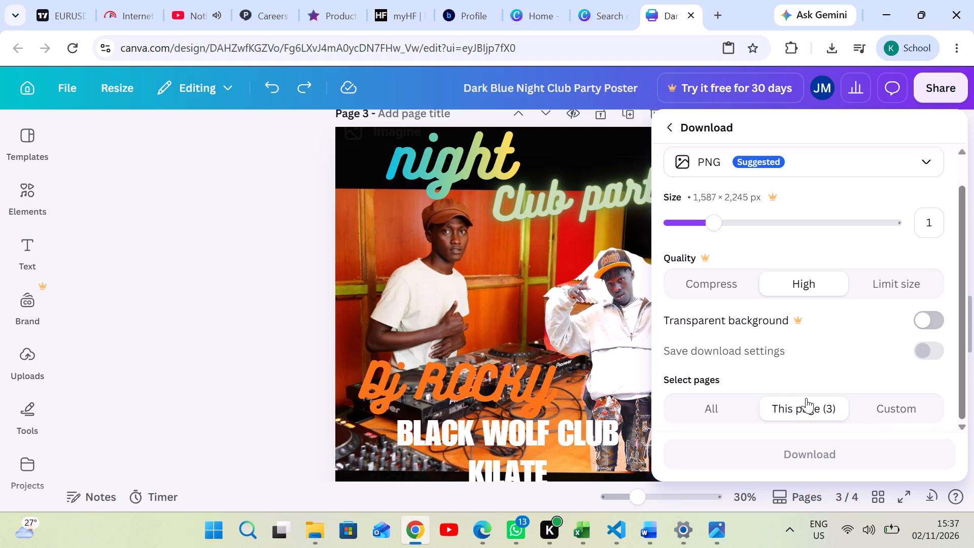
{"action": "left_click", "coordinate": [721, 409]}
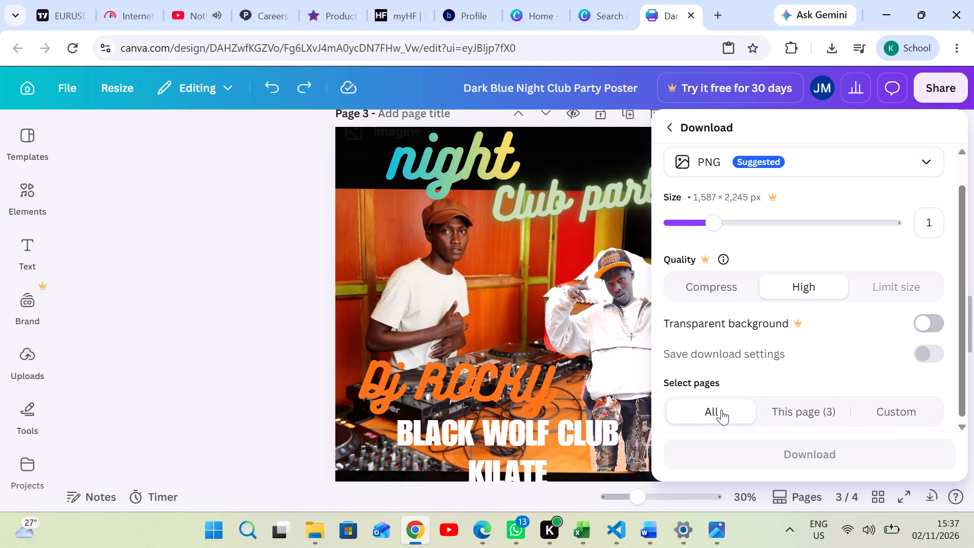
{"action": "scroll", "coordinate": [775, 388], "scroll_direction": "down", "scroll_amount": 2}
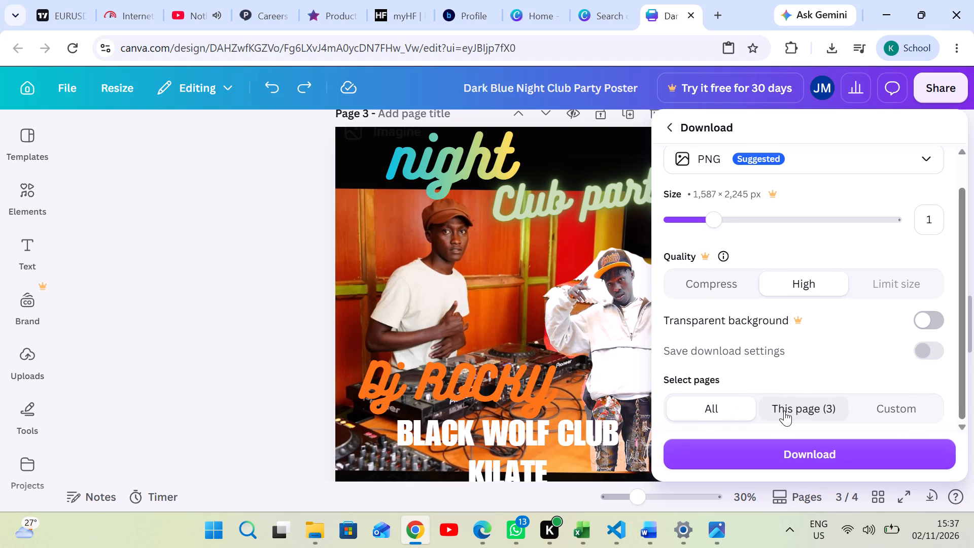
{"action": "left_click", "coordinate": [789, 407]}
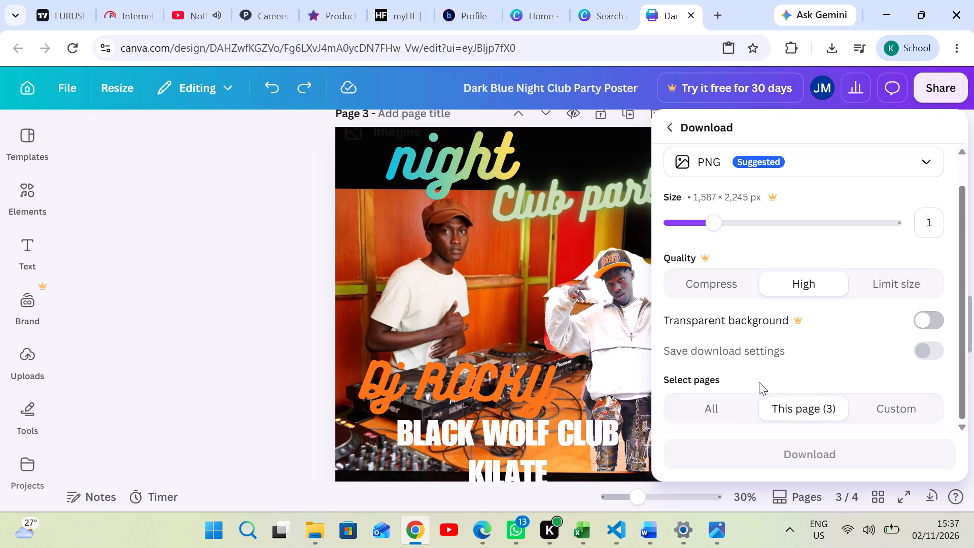
{"action": "scroll", "coordinate": [501, 349], "scroll_direction": "up", "scroll_amount": 2}
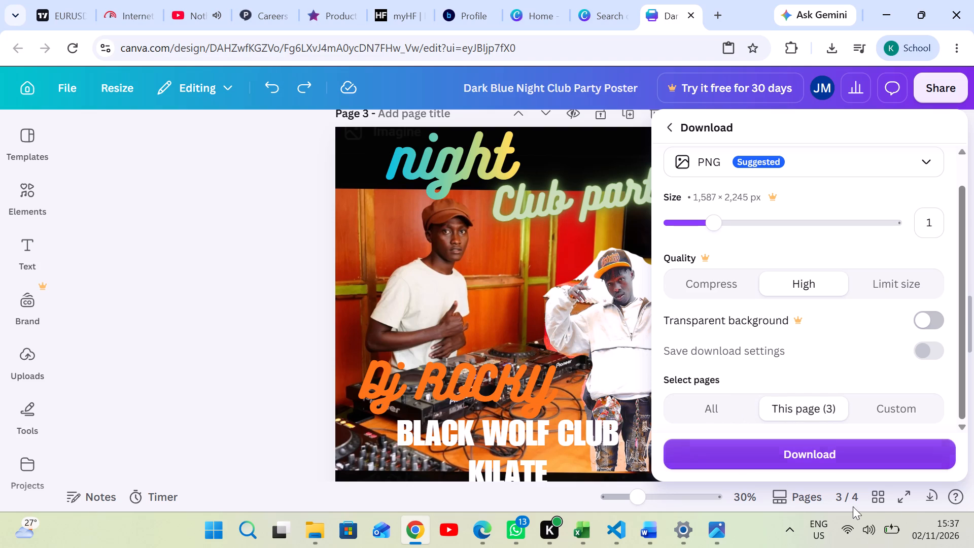
{"action": "left_click", "coordinate": [828, 448]}
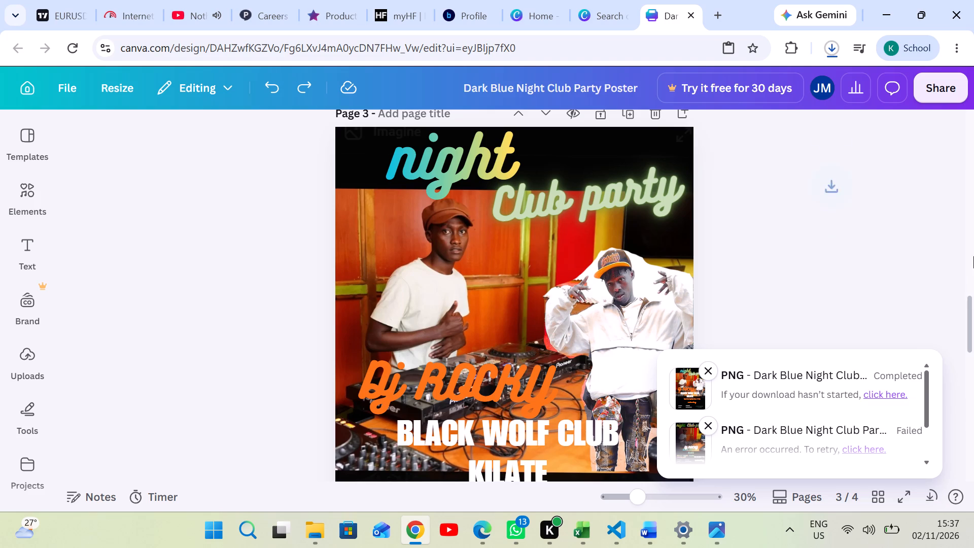
Open the newly downloaded Dark Blue Night Club Party Poster.png in Photos and examine the exported poster from title to footer.
{"action": "left_click", "coordinate": [830, 46]}
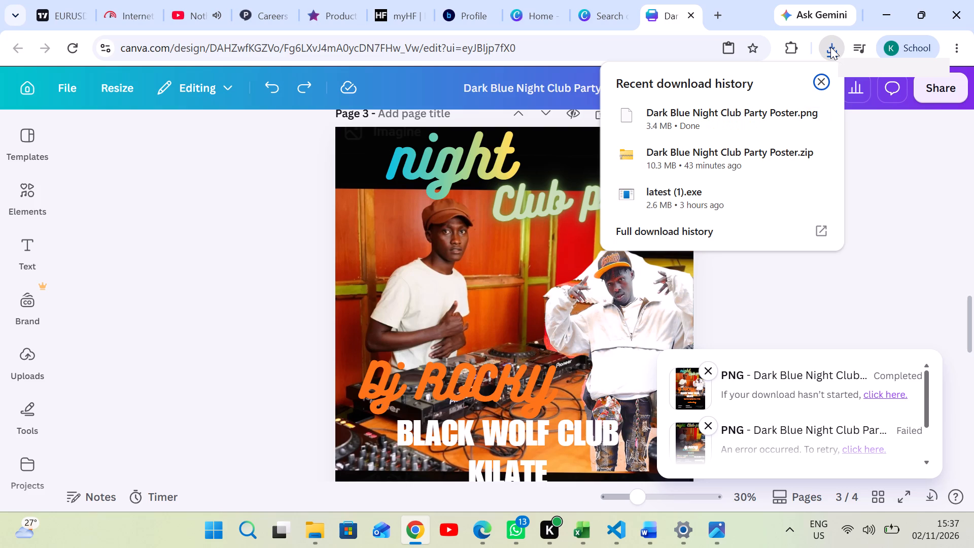
{"action": "left_click", "coordinate": [644, 114]}
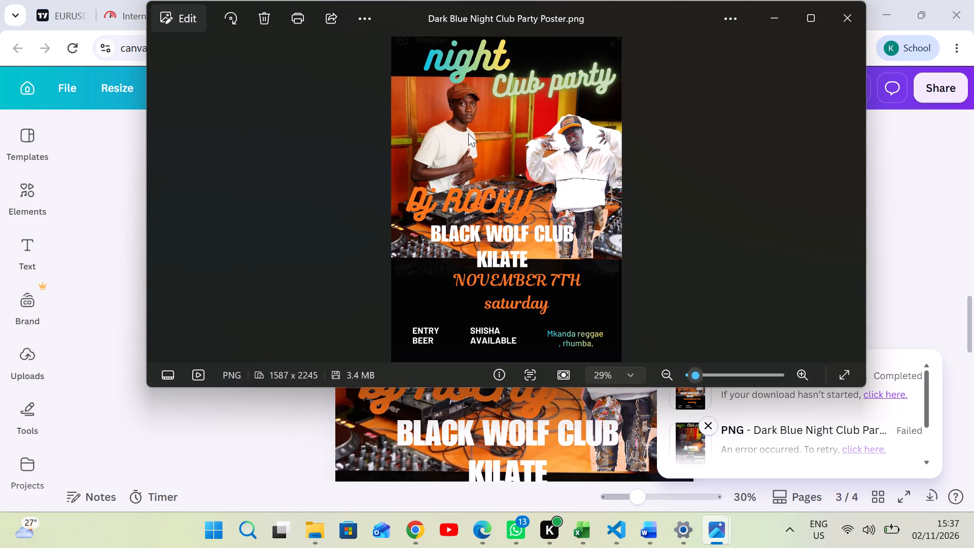
{"action": "scroll", "coordinate": [476, 143], "scroll_direction": "down", "scroll_amount": 2}
{"action": "scroll", "coordinate": [505, 205], "scroll_direction": "up", "scroll_amount": 2}
{"action": "scroll", "coordinate": [505, 205], "scroll_direction": "down", "scroll_amount": 5}
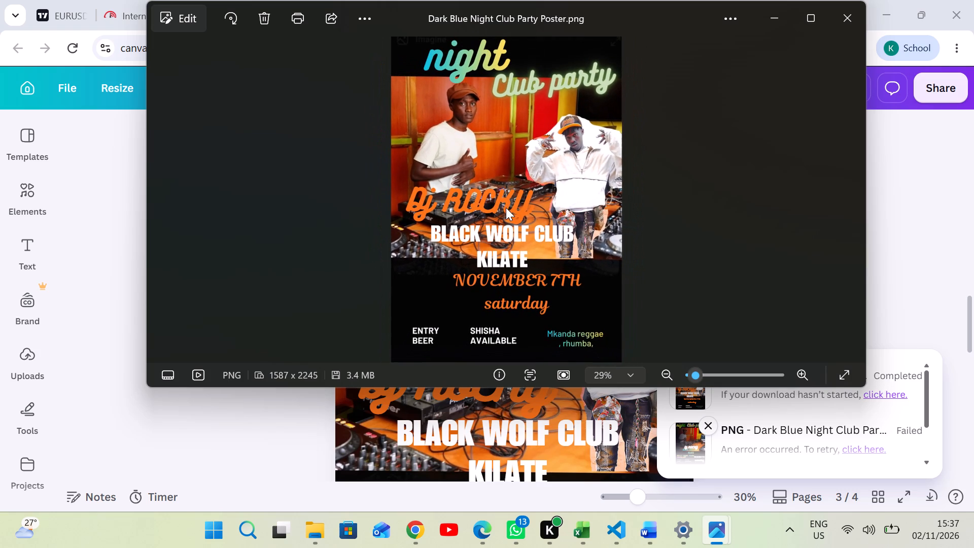
{"action": "scroll", "coordinate": [506, 208], "scroll_direction": "down", "scroll_amount": 1}
{"action": "scroll", "coordinate": [506, 208], "scroll_direction": "up", "scroll_amount": 1}
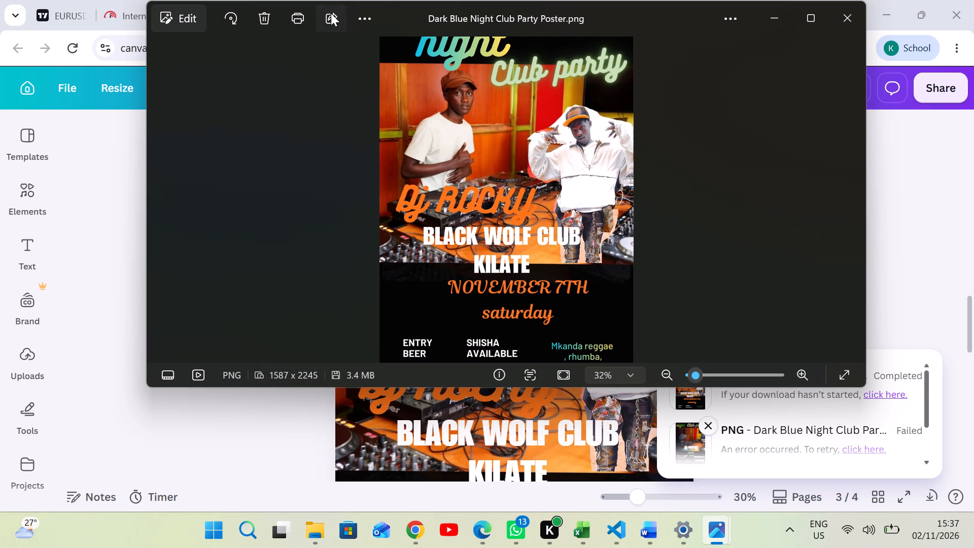
Share the downloaded poster image from Photos using WhatsApp.
{"action": "left_click", "coordinate": [331, 13]}
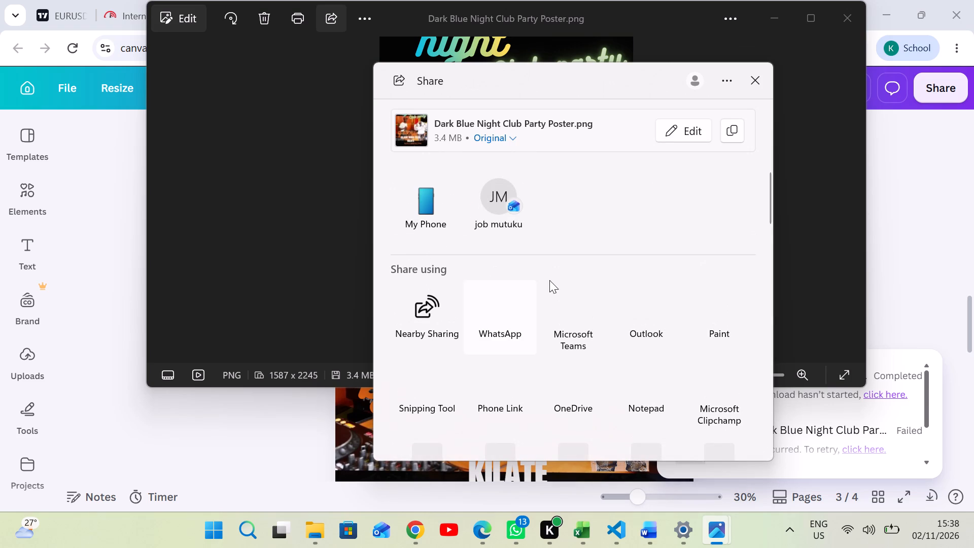
{"action": "left_click", "coordinate": [512, 317]}
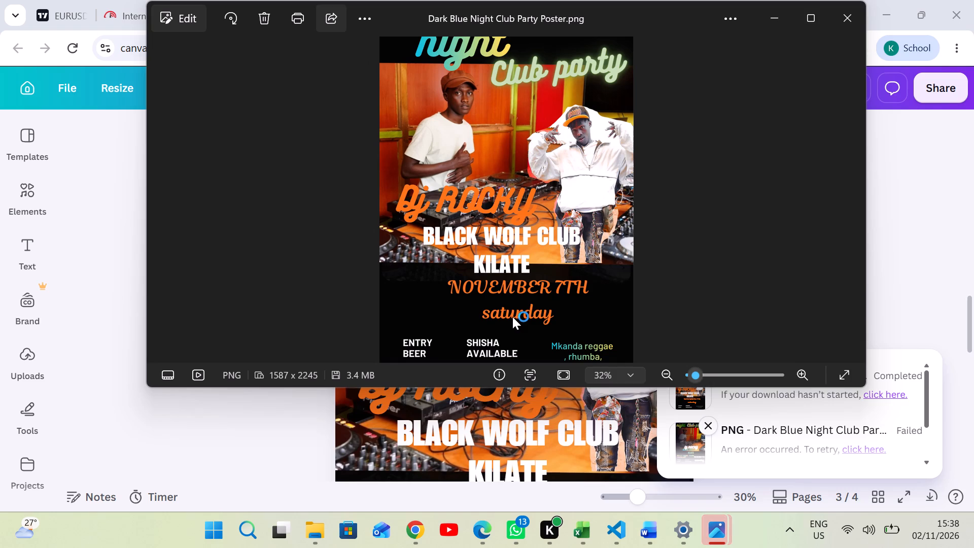
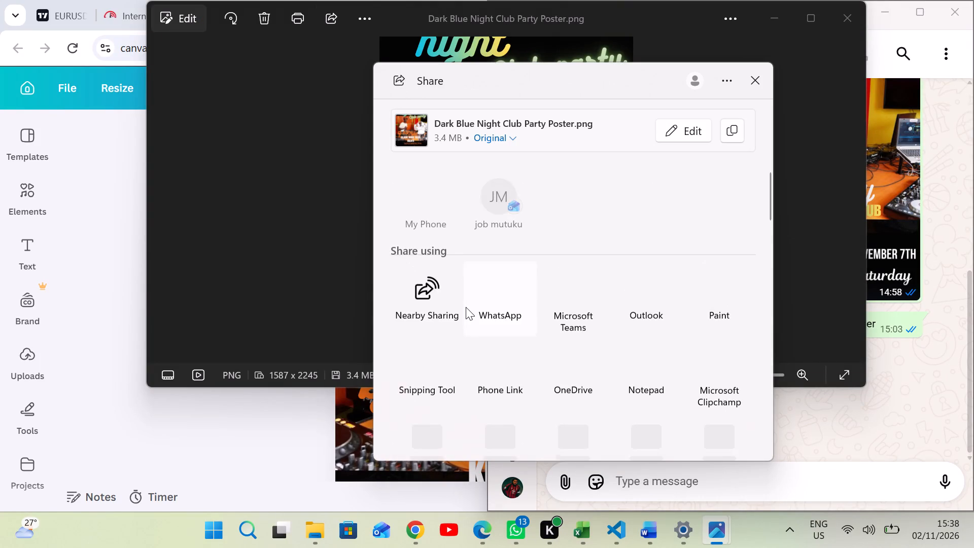
Share the Dark Blue Night Club Party Poster image at original size through WhatsApp.
{"action": "left_click", "coordinate": [498, 304]}
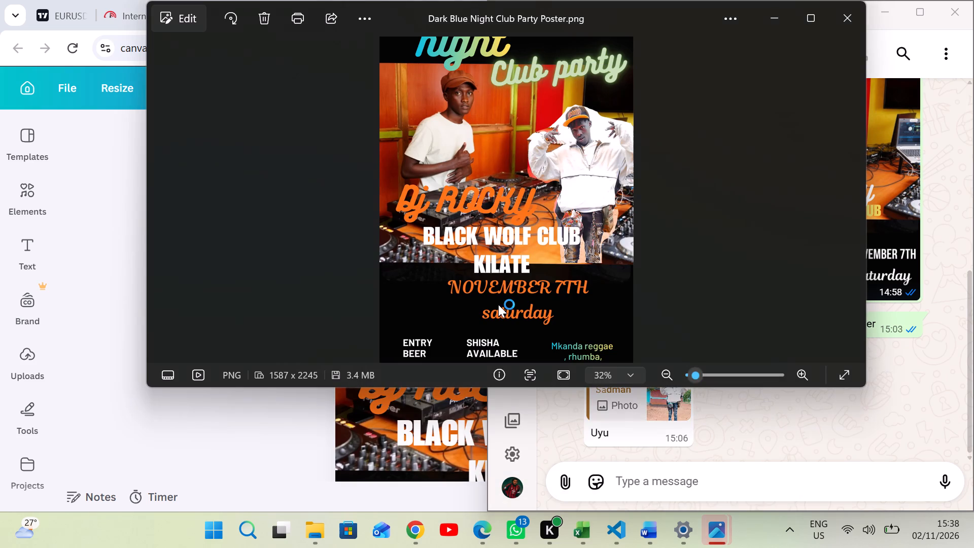
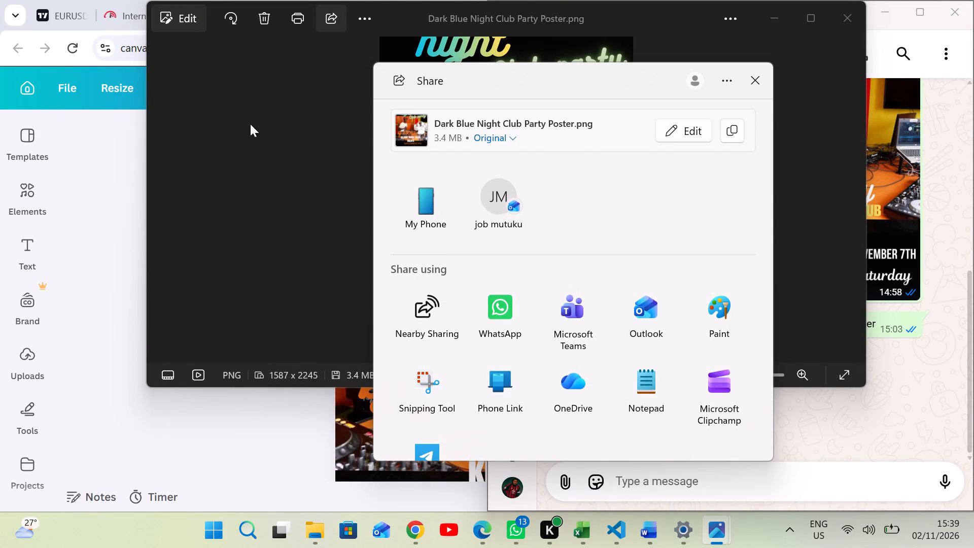
Choose WhatsApp as the sharing target for the Dark Blue Night Club Party Poster image.
{"action": "left_click", "coordinate": [492, 333]}
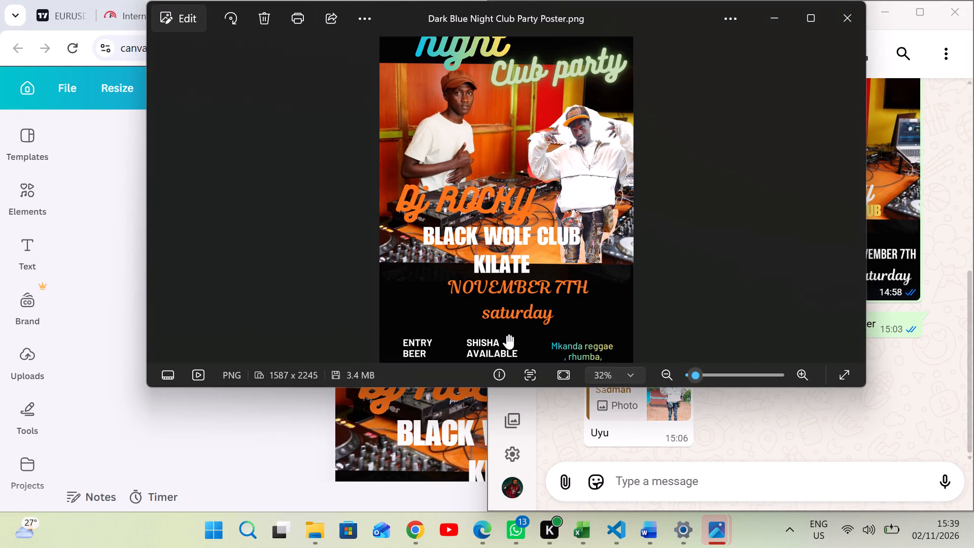
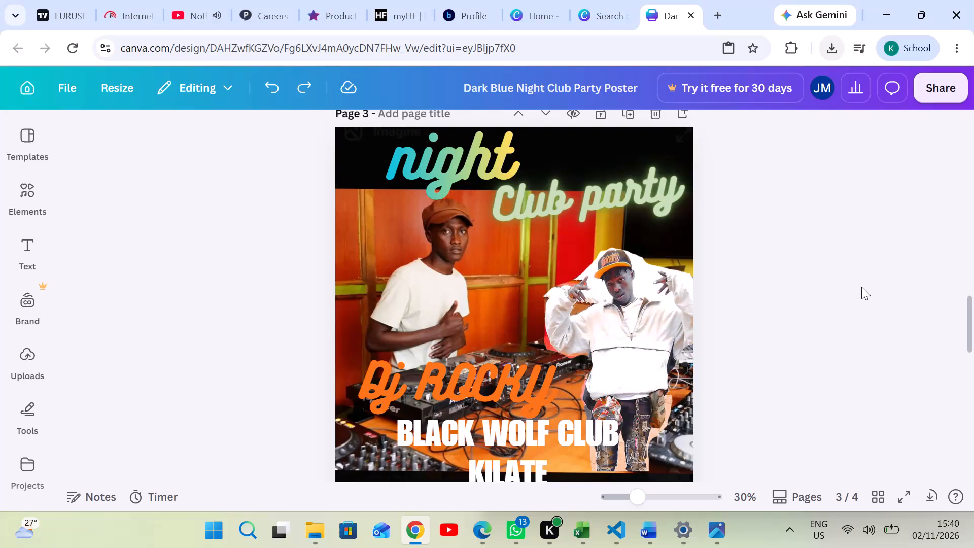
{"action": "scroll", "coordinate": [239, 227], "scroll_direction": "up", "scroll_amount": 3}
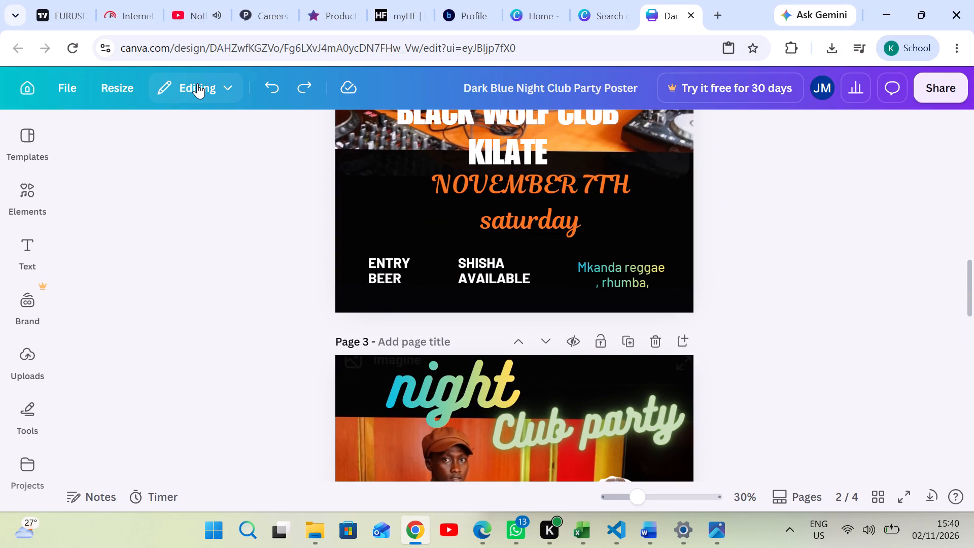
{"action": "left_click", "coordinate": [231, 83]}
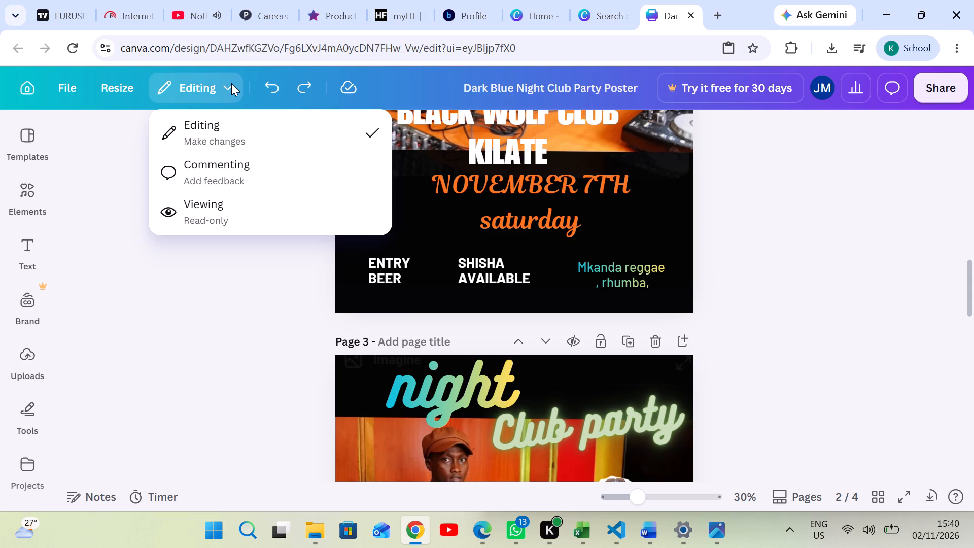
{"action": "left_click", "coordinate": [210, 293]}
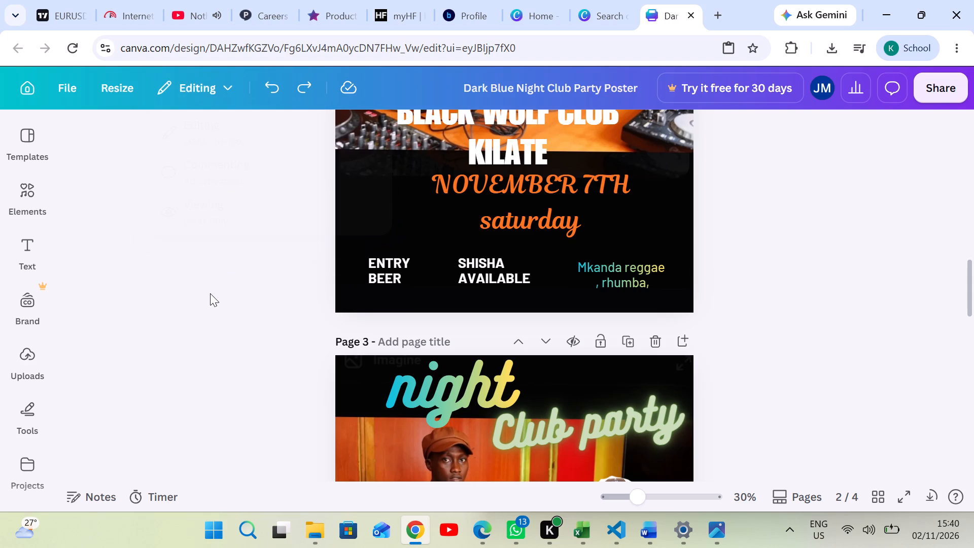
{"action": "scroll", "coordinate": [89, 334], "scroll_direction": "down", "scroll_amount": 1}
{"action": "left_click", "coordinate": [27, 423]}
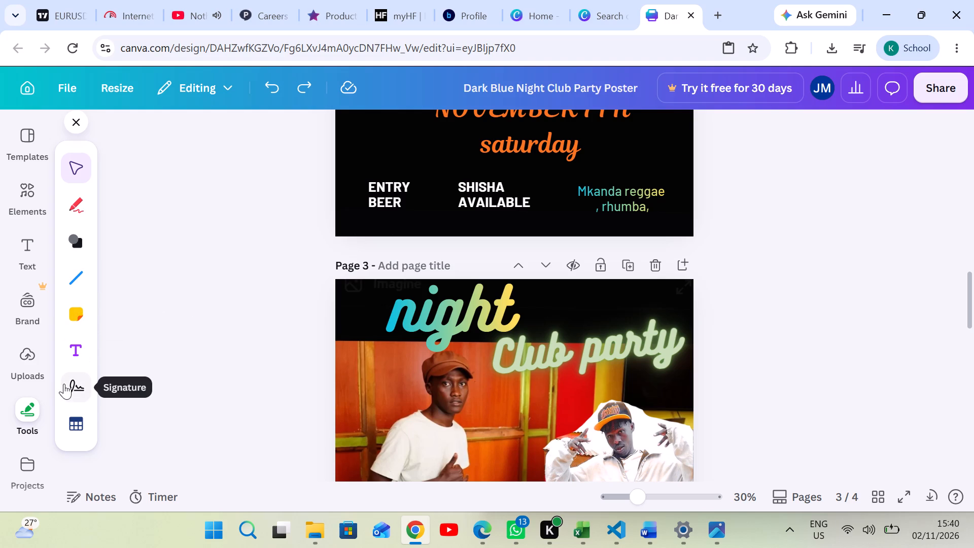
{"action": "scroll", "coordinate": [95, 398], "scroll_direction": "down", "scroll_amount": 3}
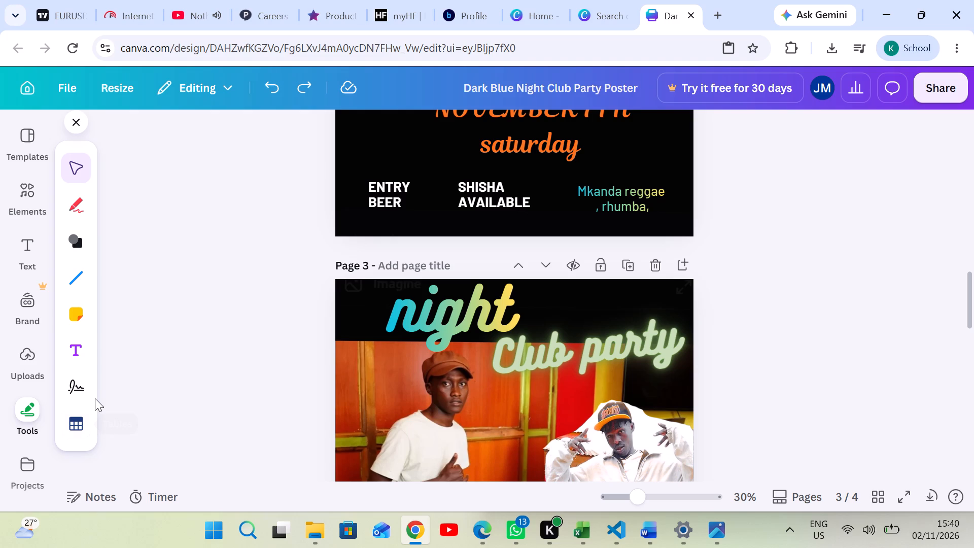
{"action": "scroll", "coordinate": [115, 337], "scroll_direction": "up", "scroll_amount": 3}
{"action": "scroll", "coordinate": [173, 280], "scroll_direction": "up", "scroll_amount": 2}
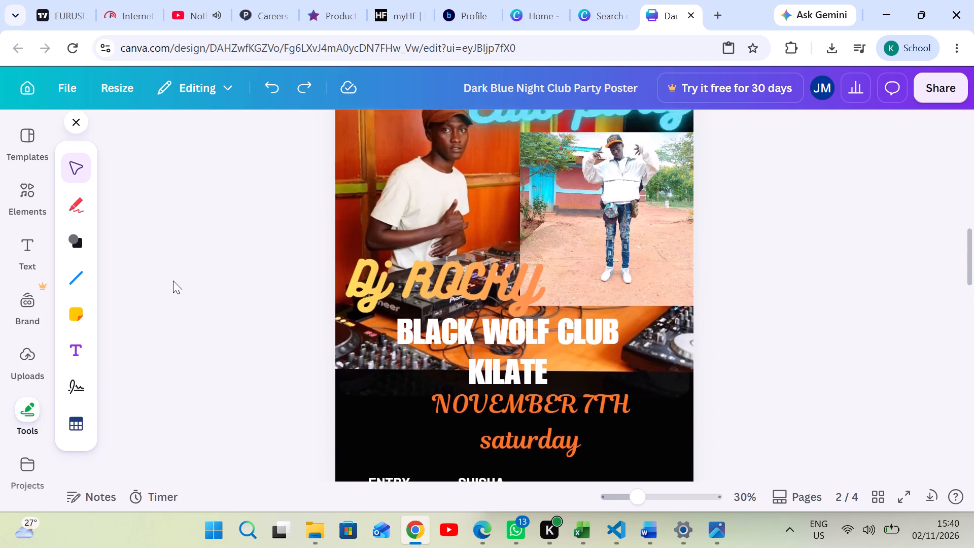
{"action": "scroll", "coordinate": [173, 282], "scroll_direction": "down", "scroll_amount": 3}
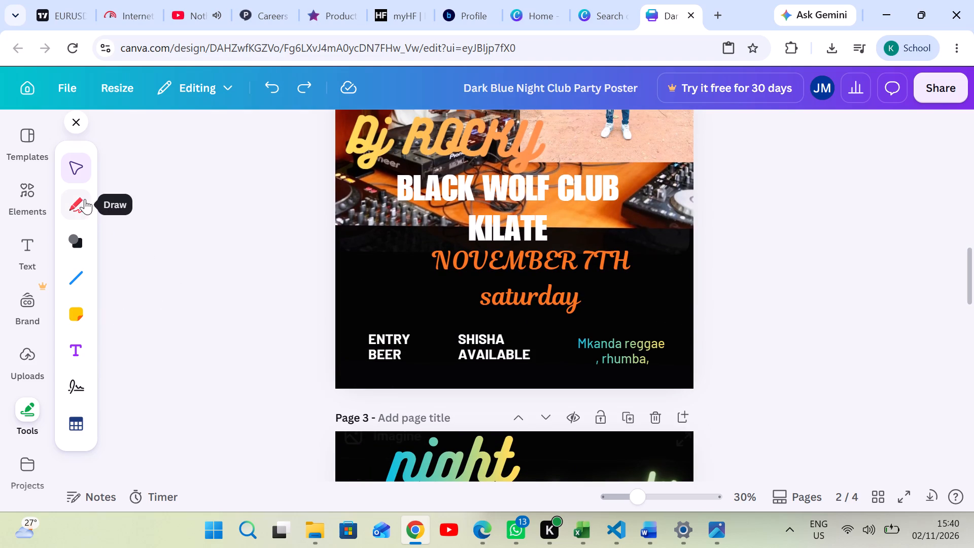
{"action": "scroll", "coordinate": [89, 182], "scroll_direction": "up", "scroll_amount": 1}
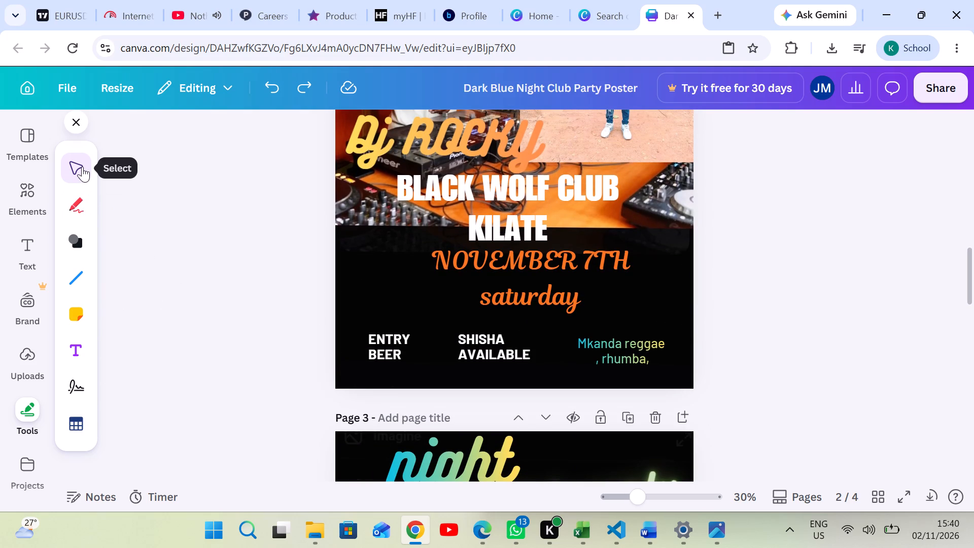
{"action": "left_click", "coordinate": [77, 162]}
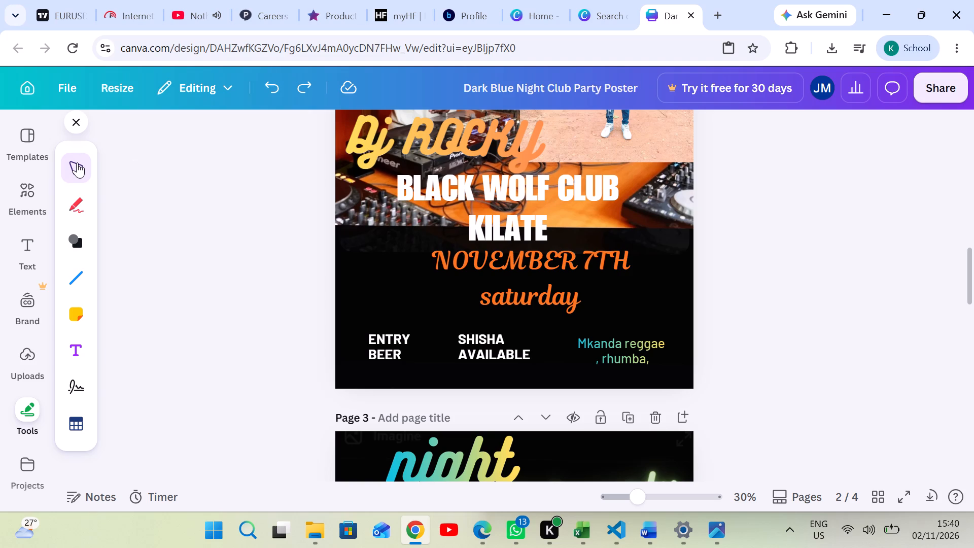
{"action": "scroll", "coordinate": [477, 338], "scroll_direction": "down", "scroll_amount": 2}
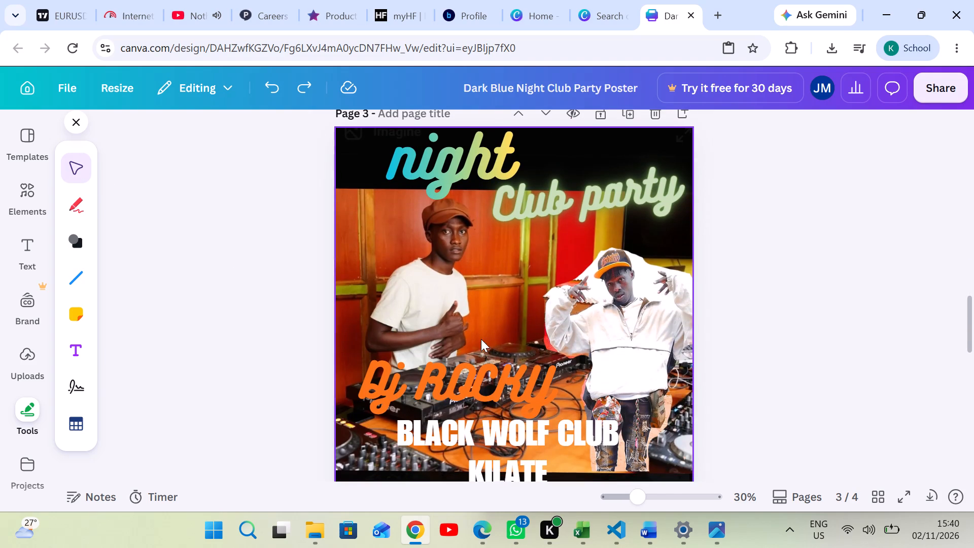
Reposition the cut-out of the man in the white jacket slightly inward from the page 3 poster's right edge.
{"action": "left_click", "coordinate": [643, 260]}
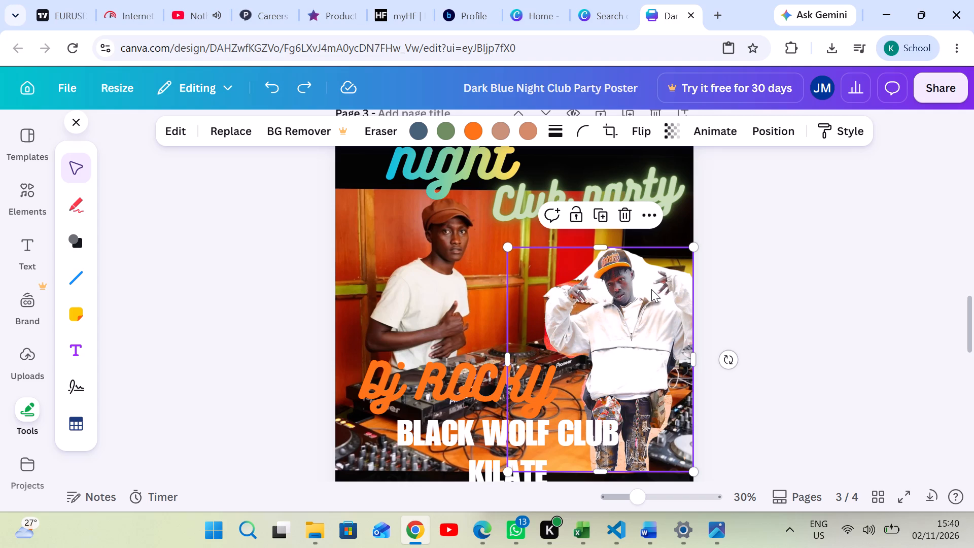
{"action": "left_click_drag", "start_coordinate": [576, 296], "coordinate": [592, 297]}
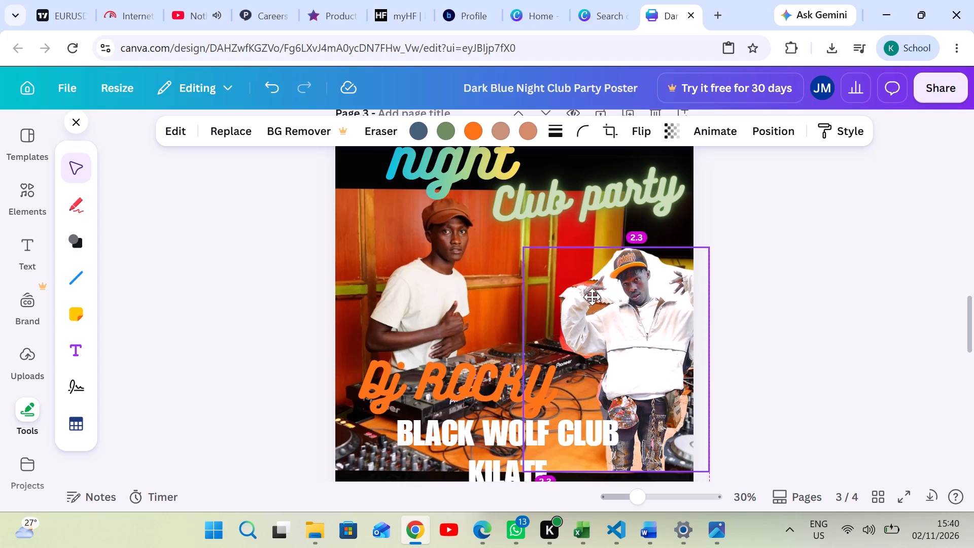
{"action": "left_click_drag", "start_coordinate": [592, 297], "coordinate": [576, 289]}
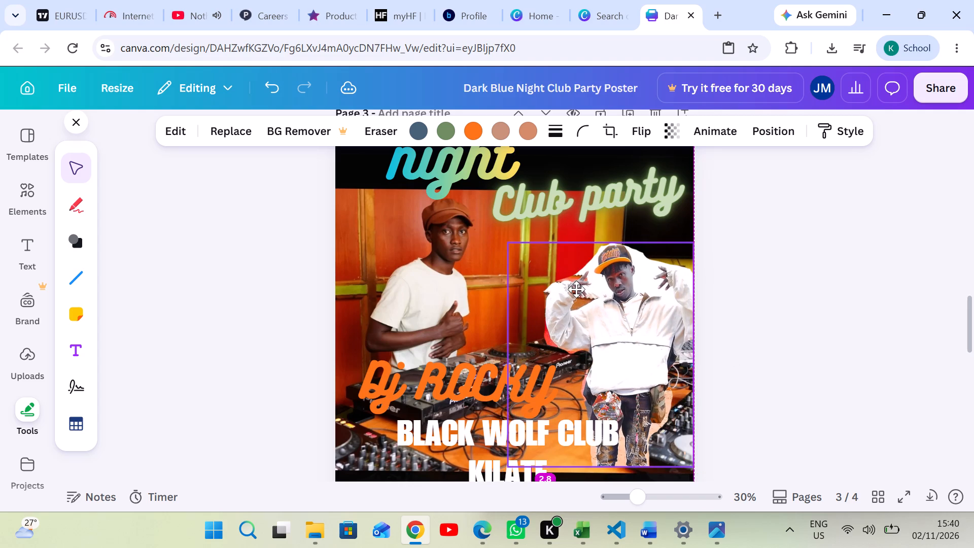
{"action": "left_click_drag", "start_coordinate": [576, 289], "coordinate": [570, 296]}
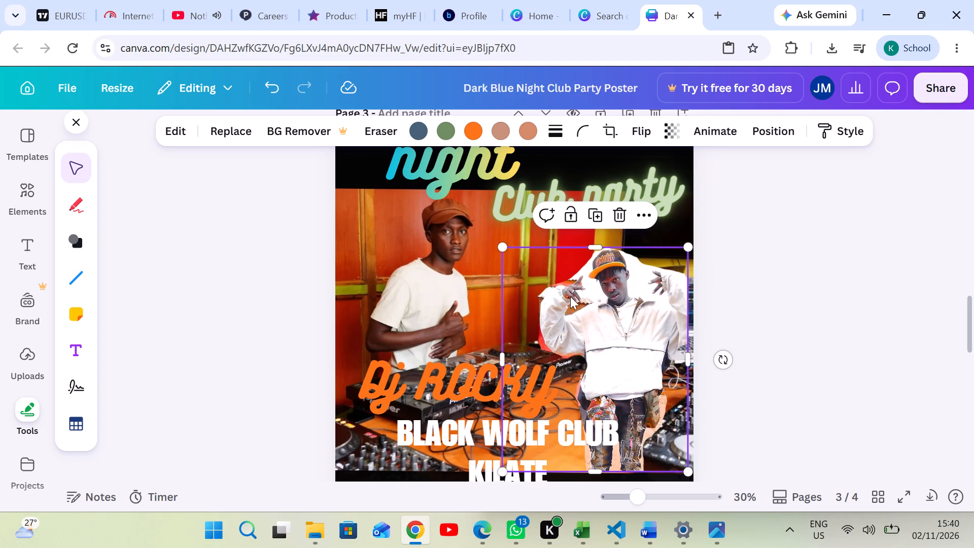
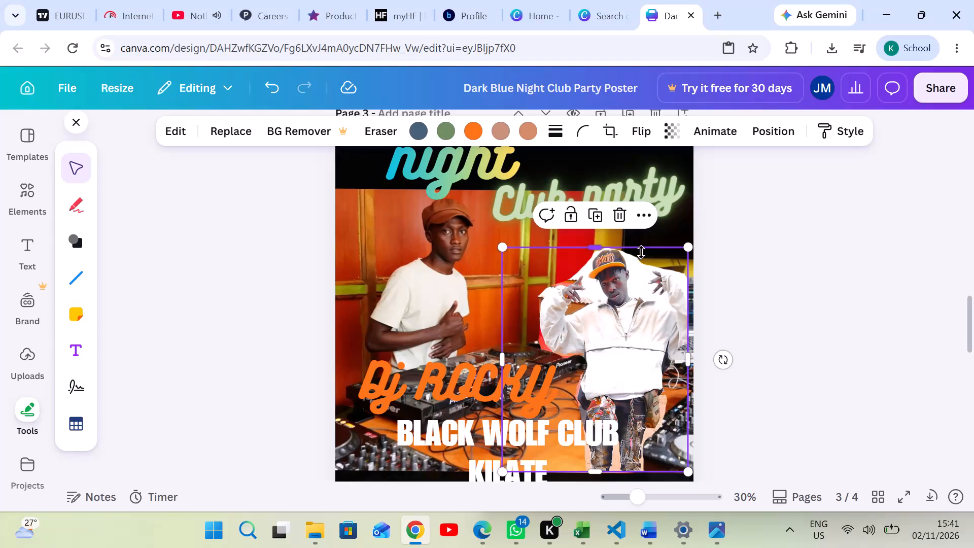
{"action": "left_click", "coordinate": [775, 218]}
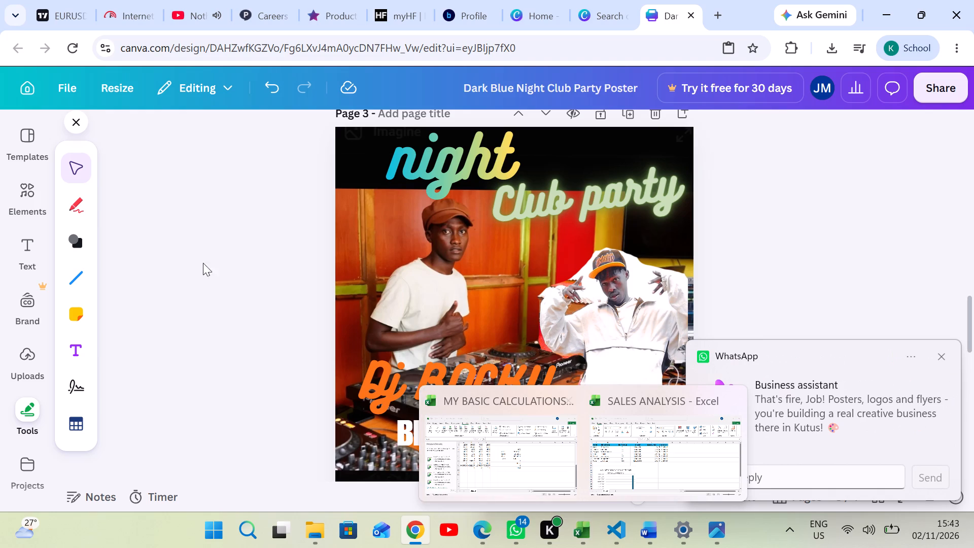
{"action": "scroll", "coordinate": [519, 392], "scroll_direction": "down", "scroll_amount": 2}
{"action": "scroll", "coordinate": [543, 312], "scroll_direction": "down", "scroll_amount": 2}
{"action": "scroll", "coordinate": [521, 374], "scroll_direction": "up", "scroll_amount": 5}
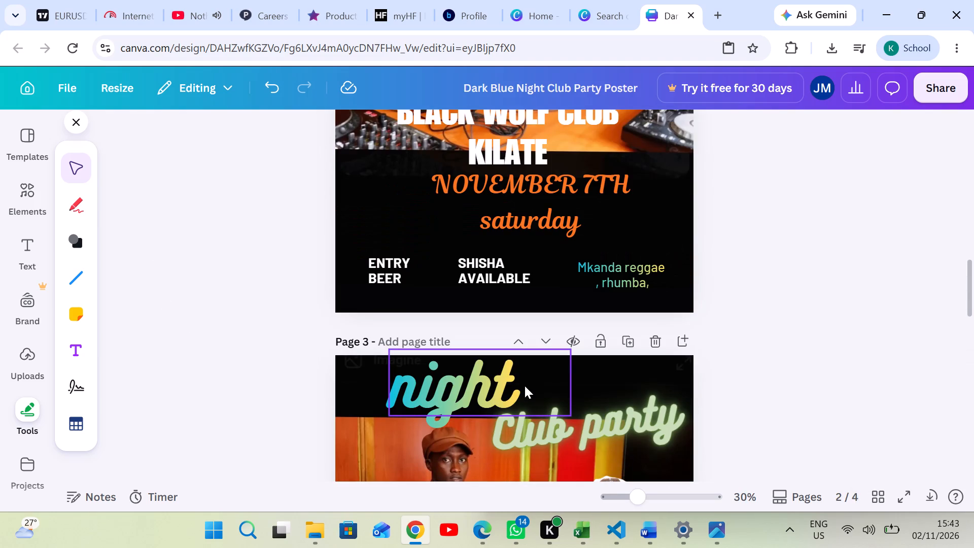